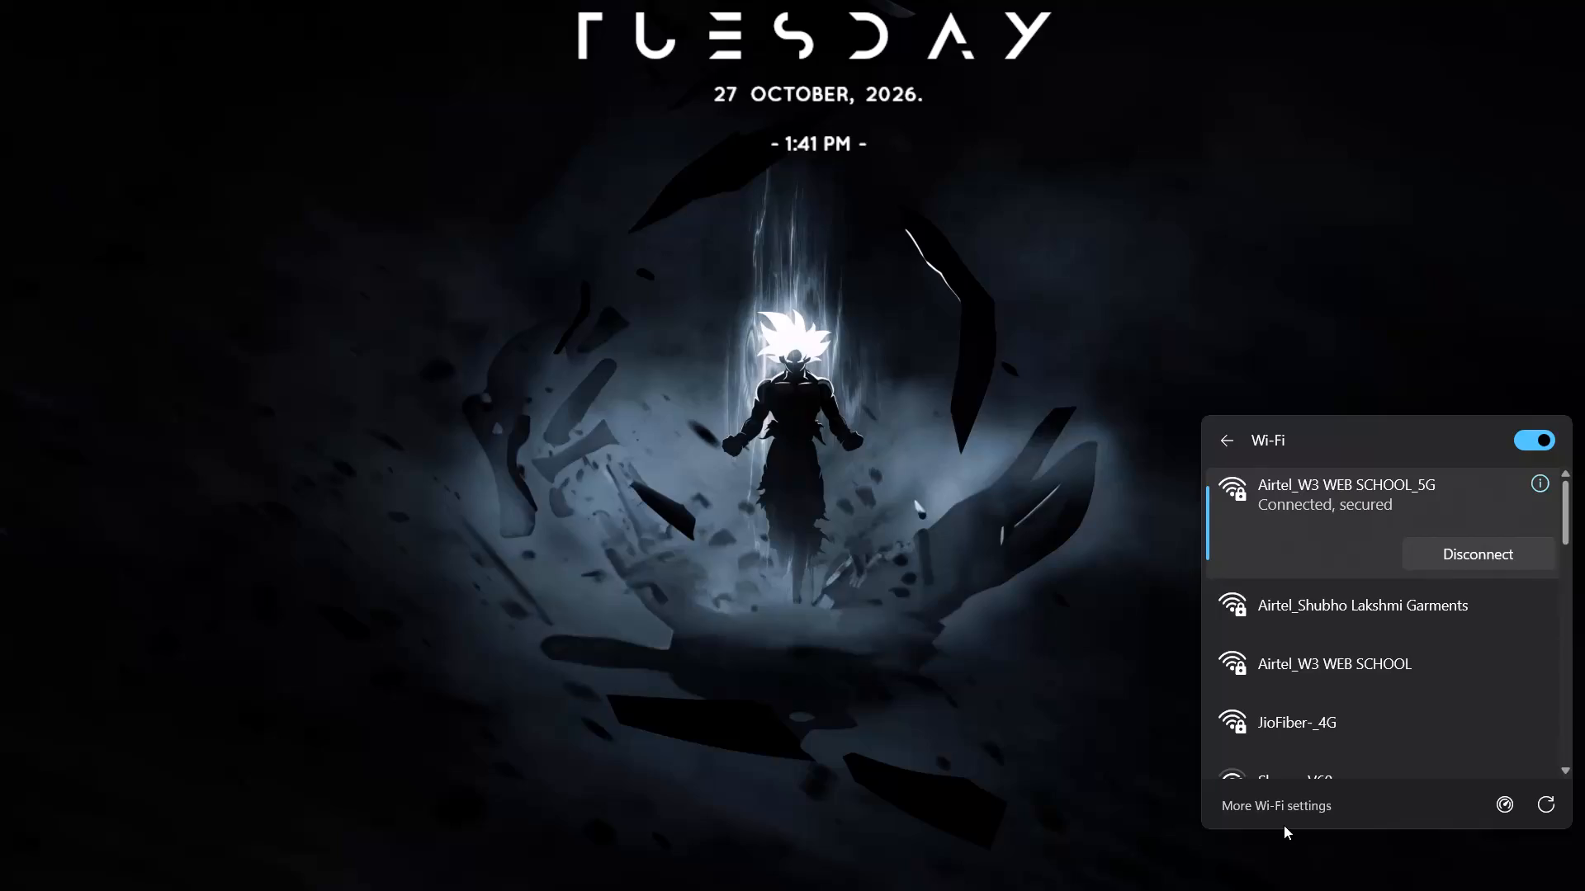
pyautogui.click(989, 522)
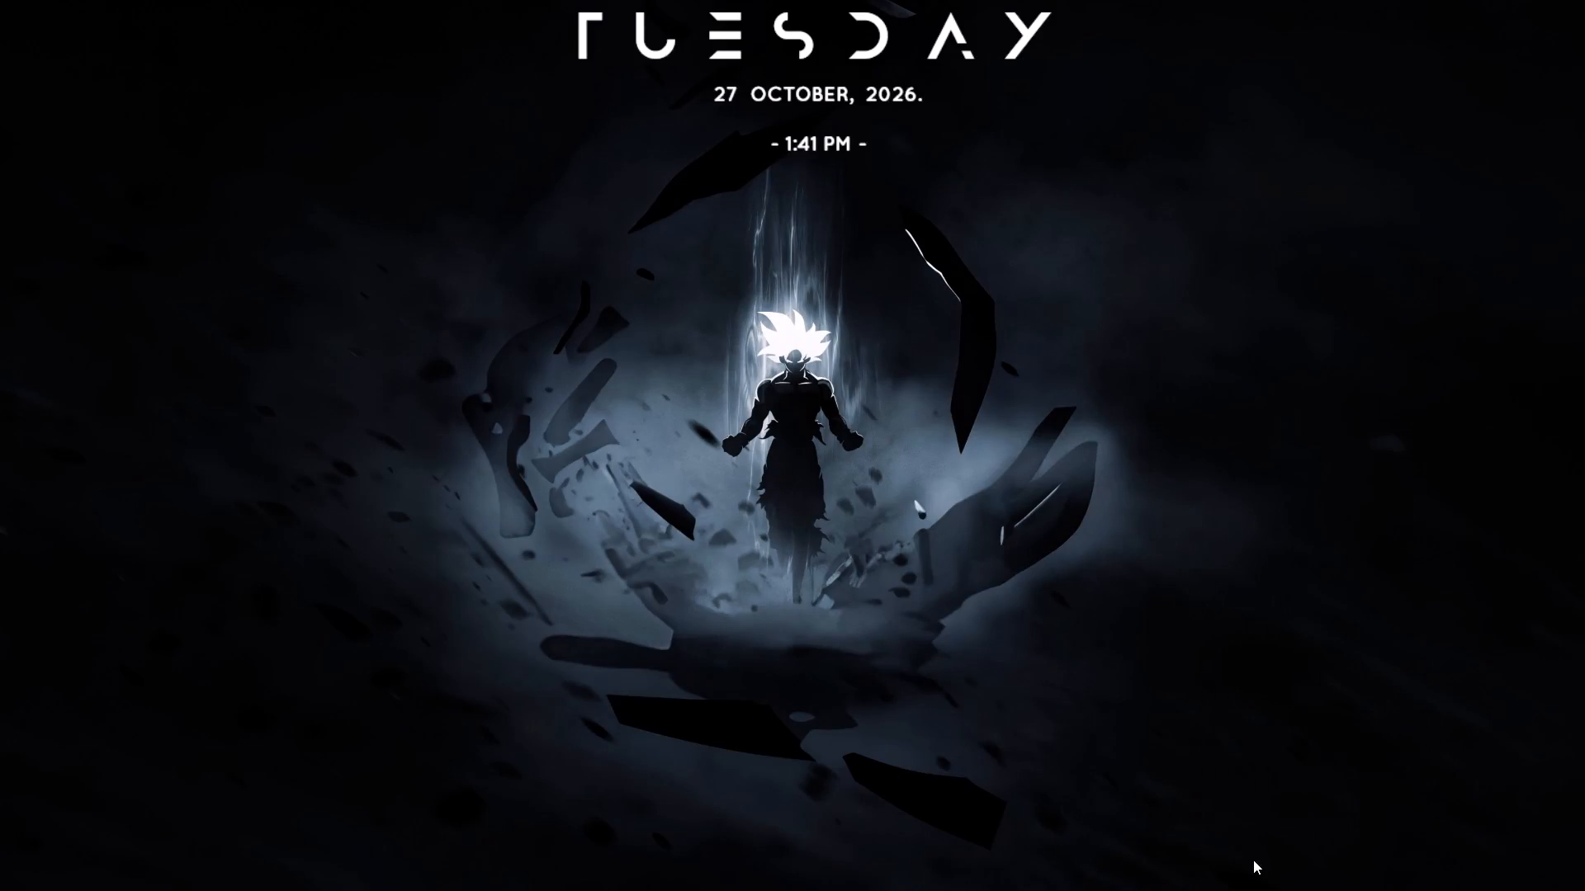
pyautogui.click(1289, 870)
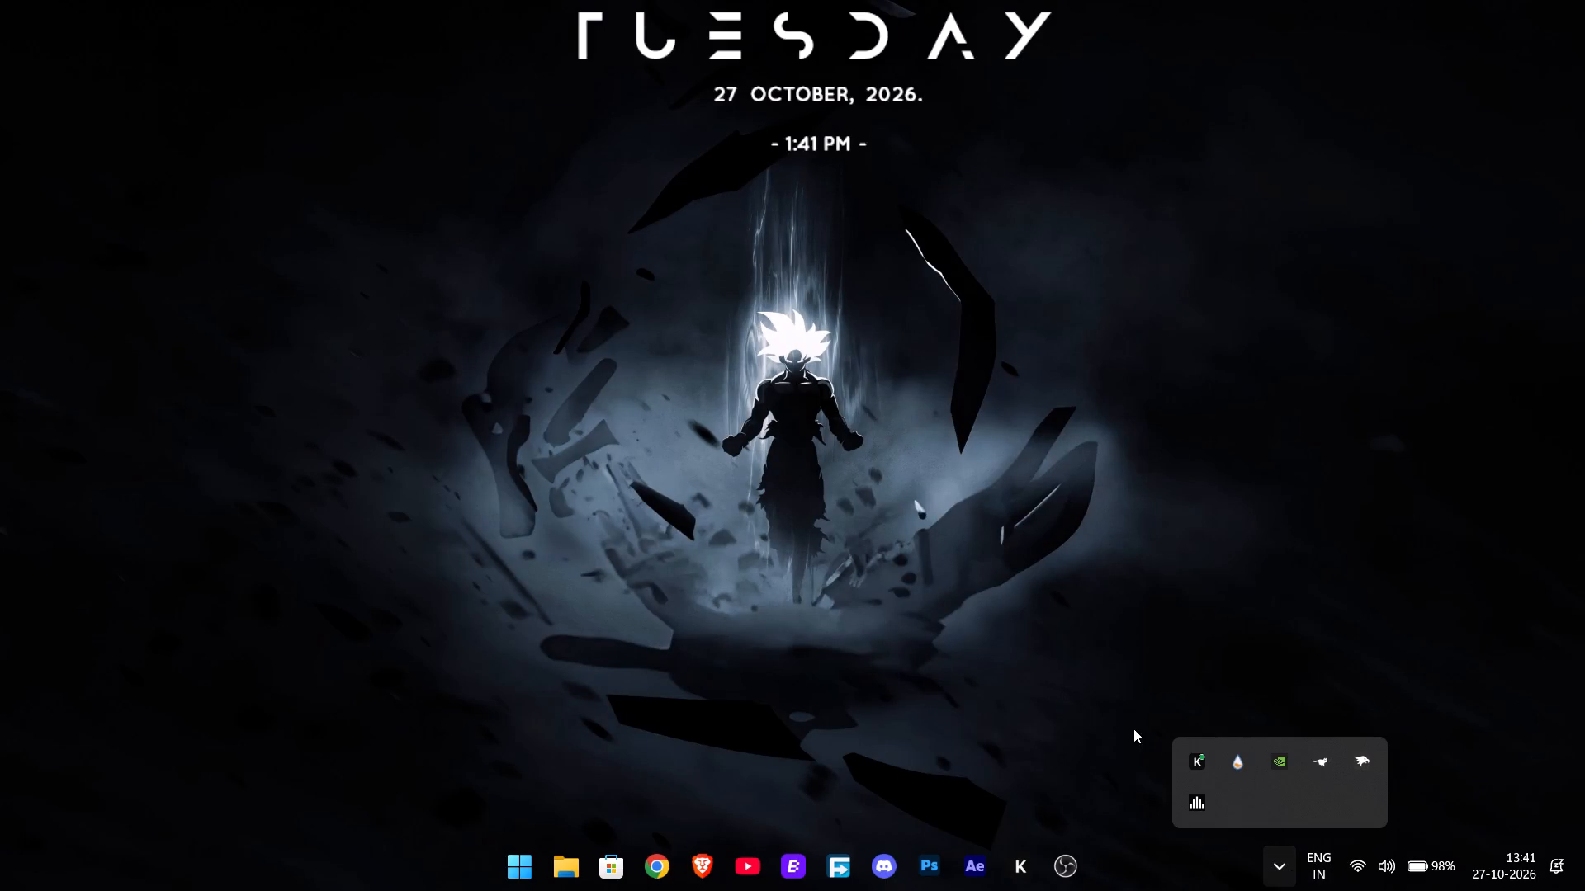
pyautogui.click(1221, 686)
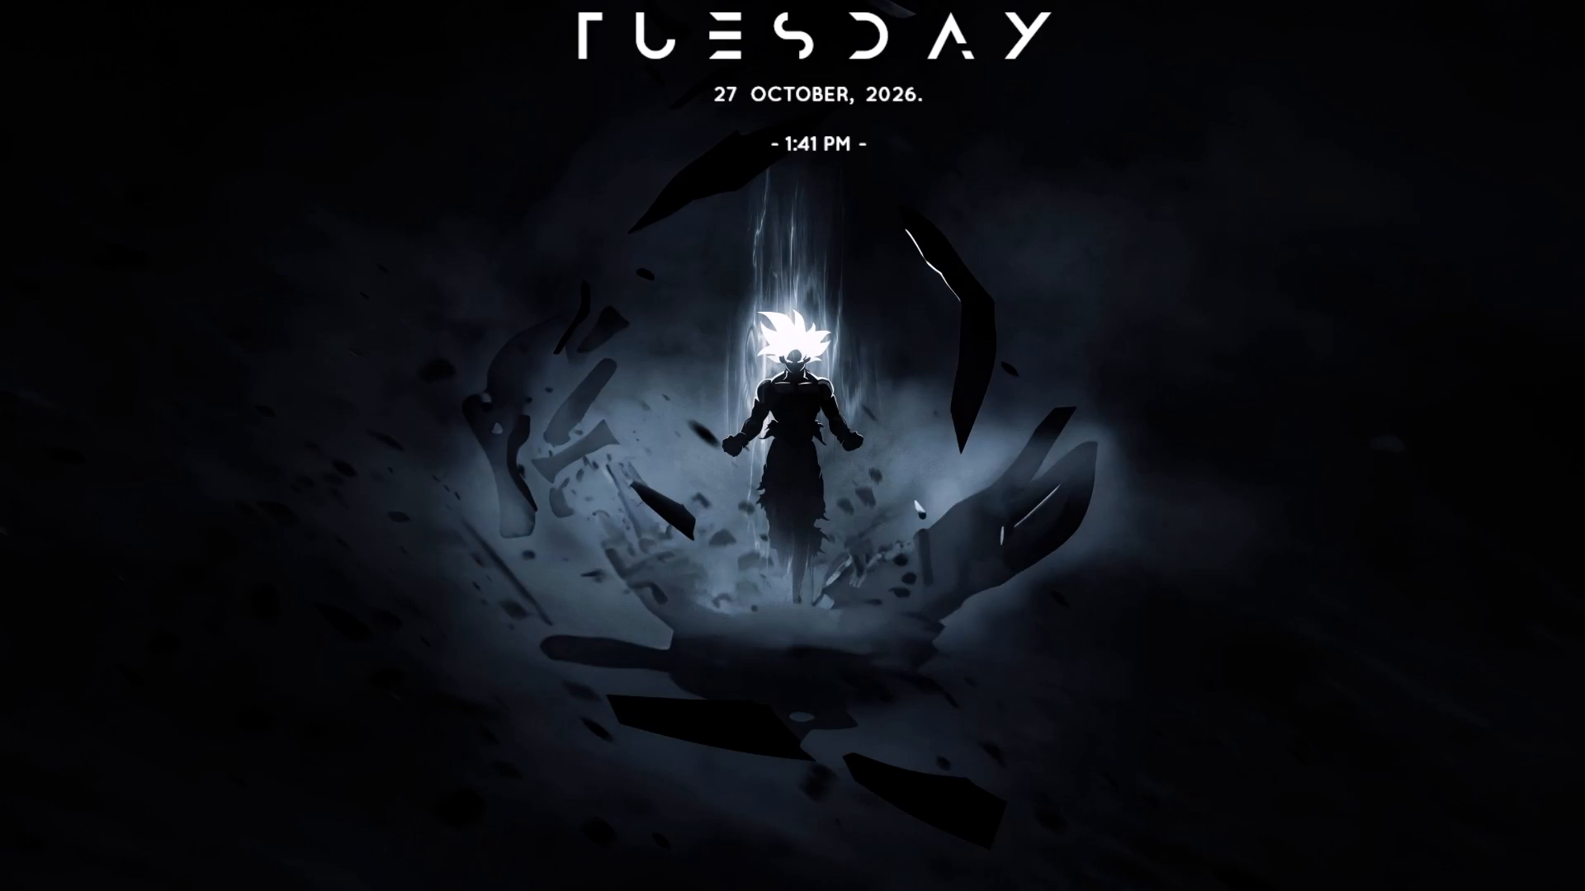
# Open Google Chrome and Brave, minimizing the Brave window to leave Chrome's new tab page in front.
pyautogui.click(648, 874)
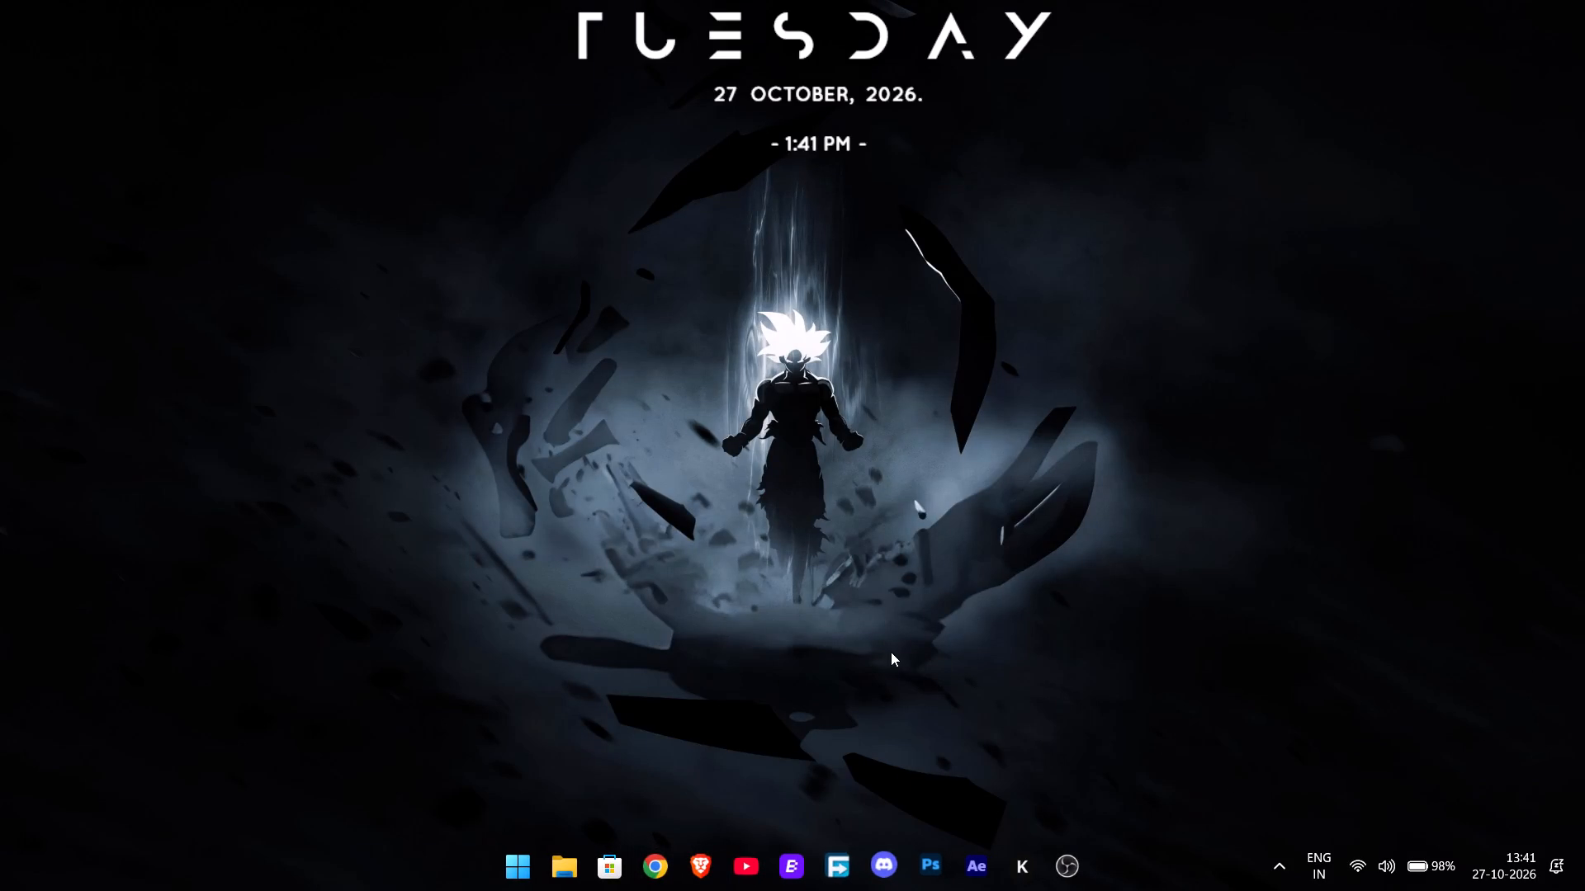
pyautogui.click(711, 853)
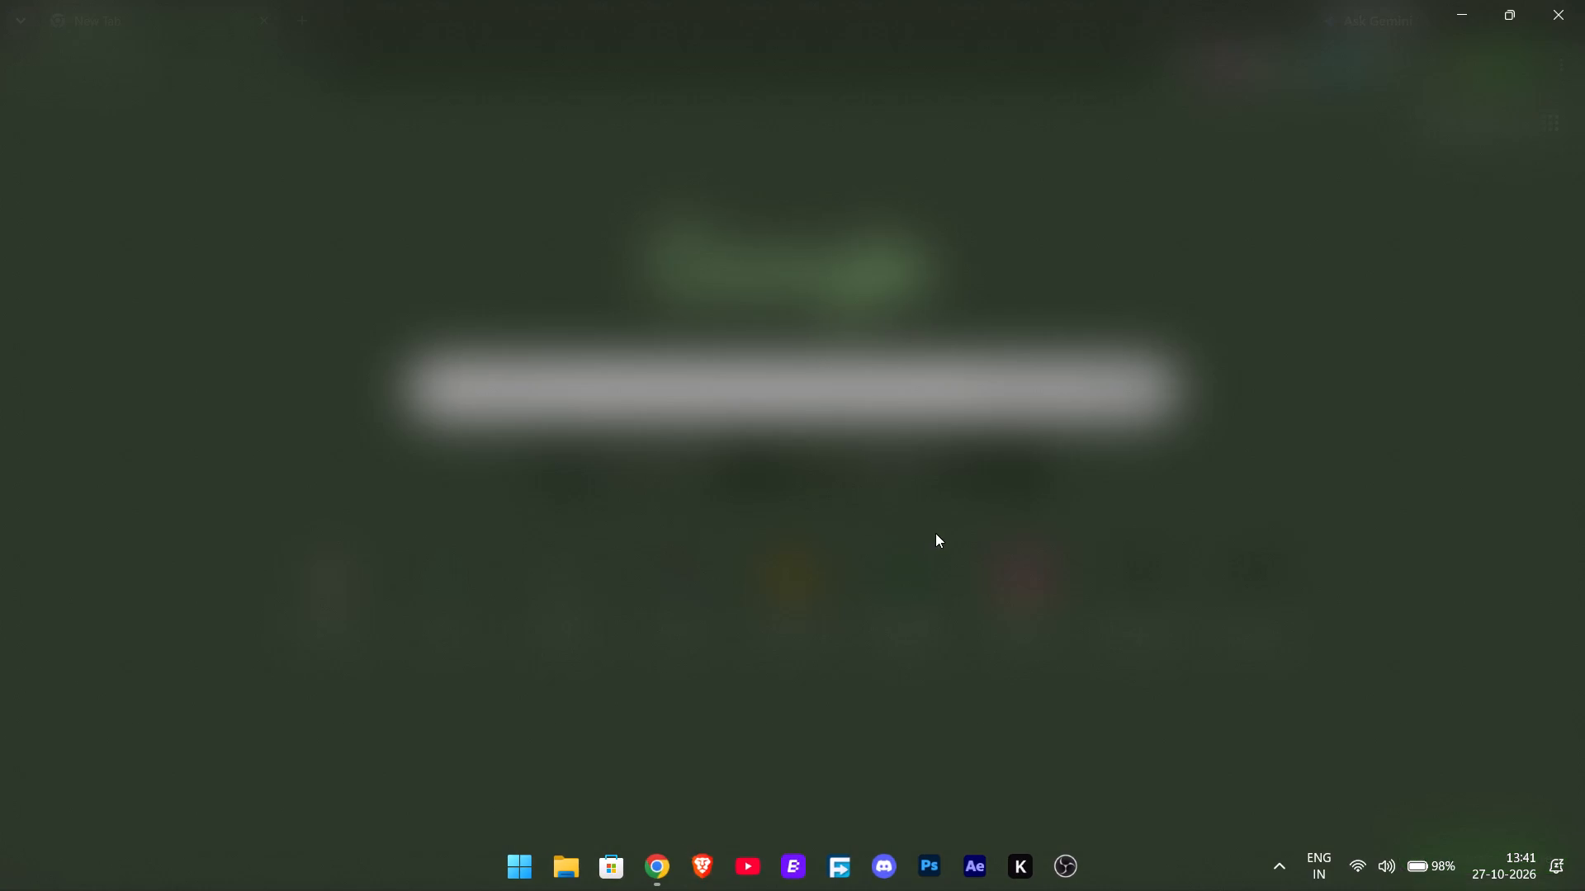
pyautogui.click(1463, 12)
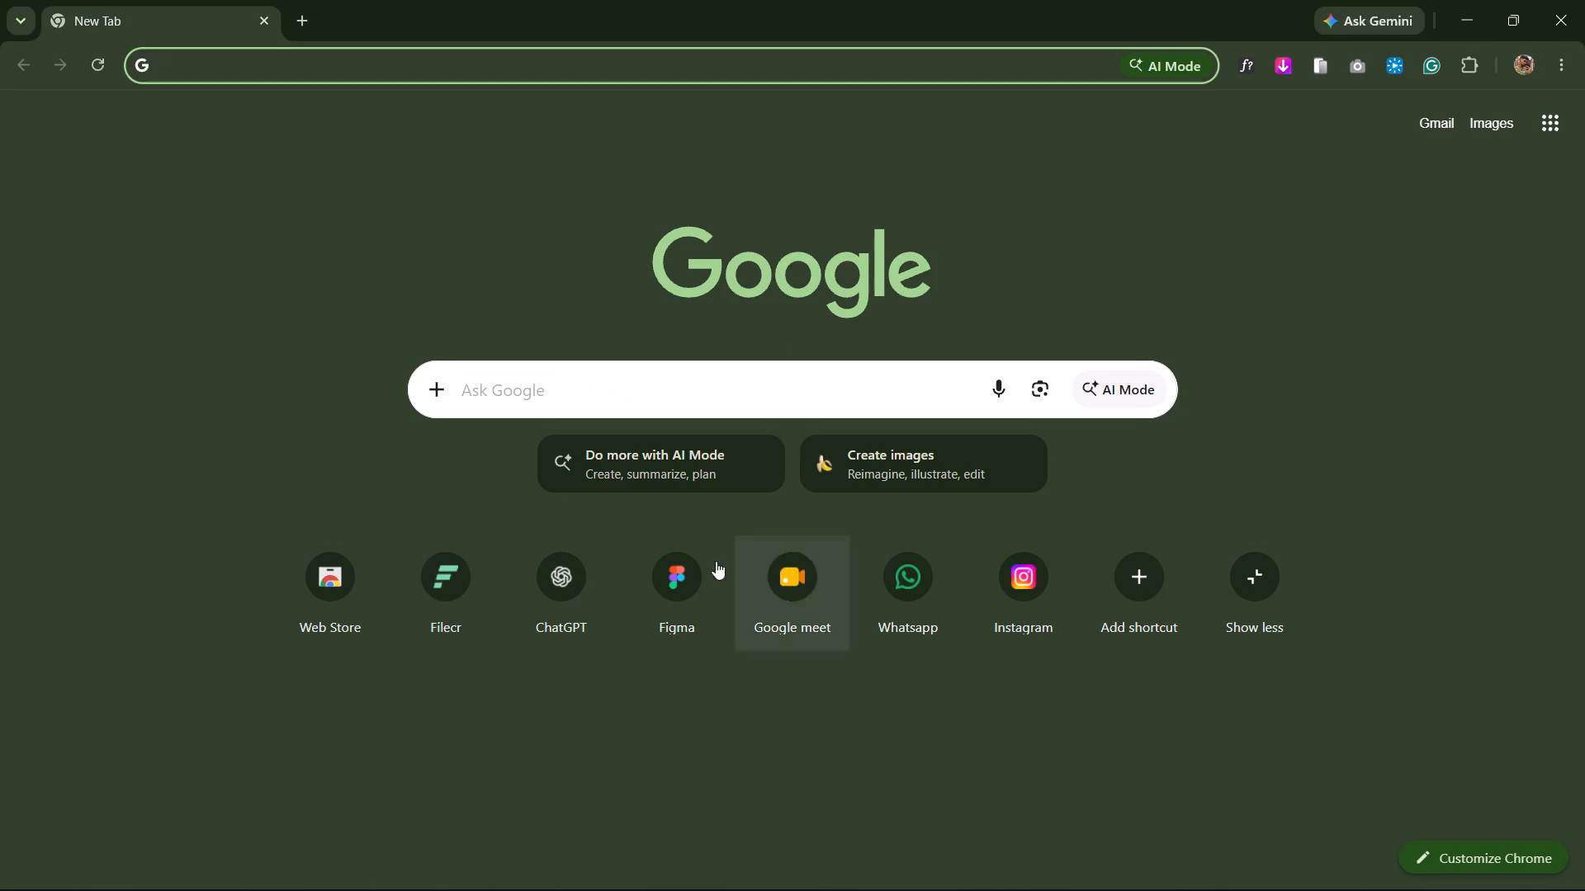
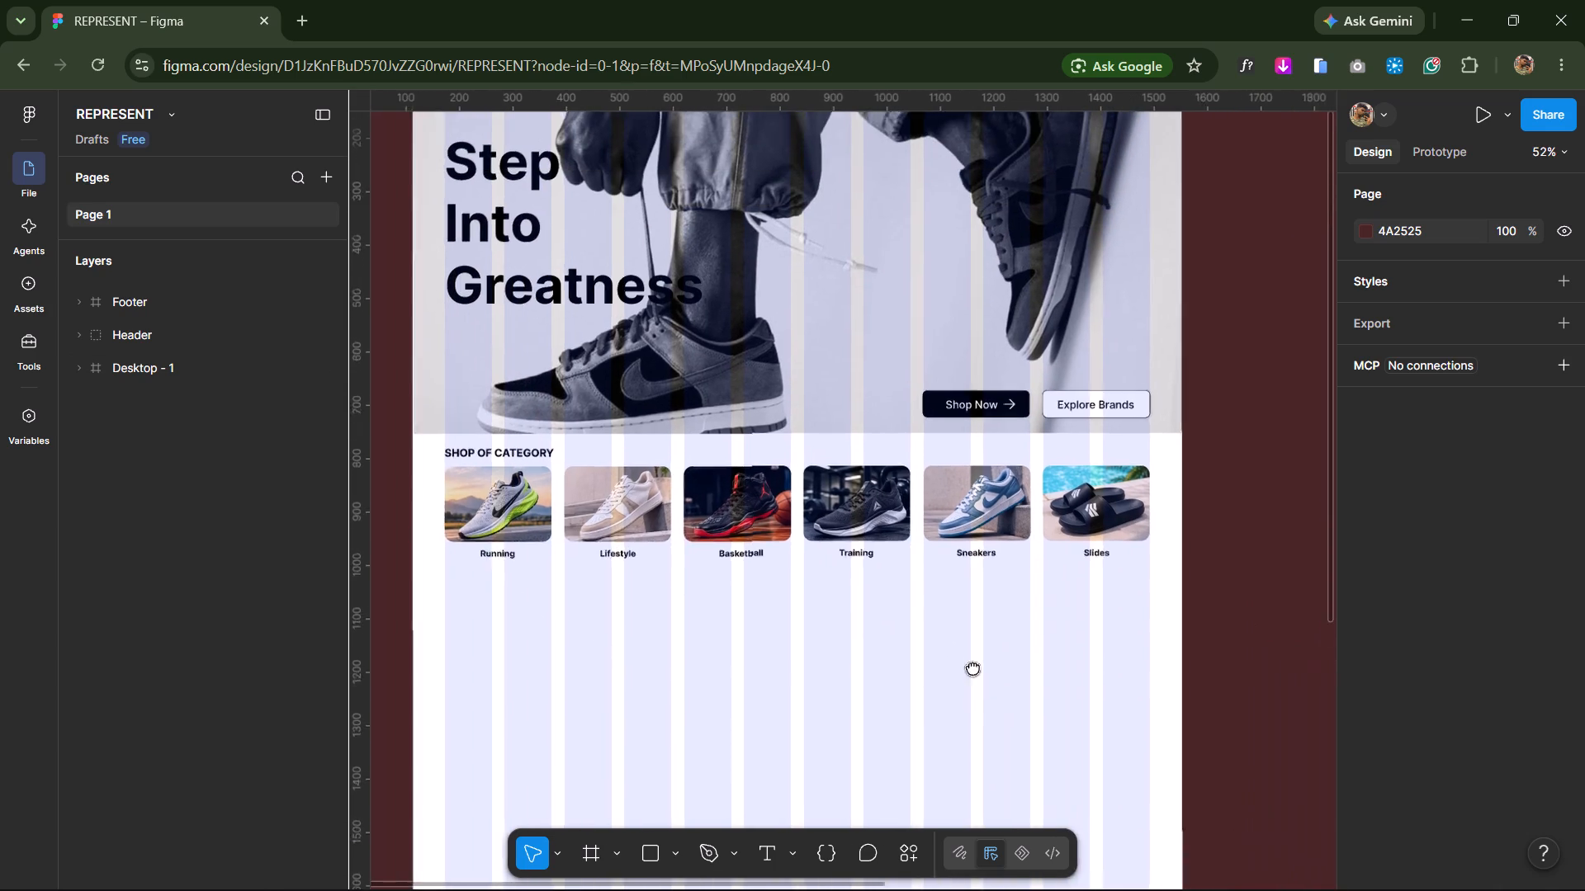
# Present the Desktop - 1 design as a prototype and set its scaling to Fit width.
pyautogui.moveTo(972, 667); pyautogui.dragTo(995, 773)
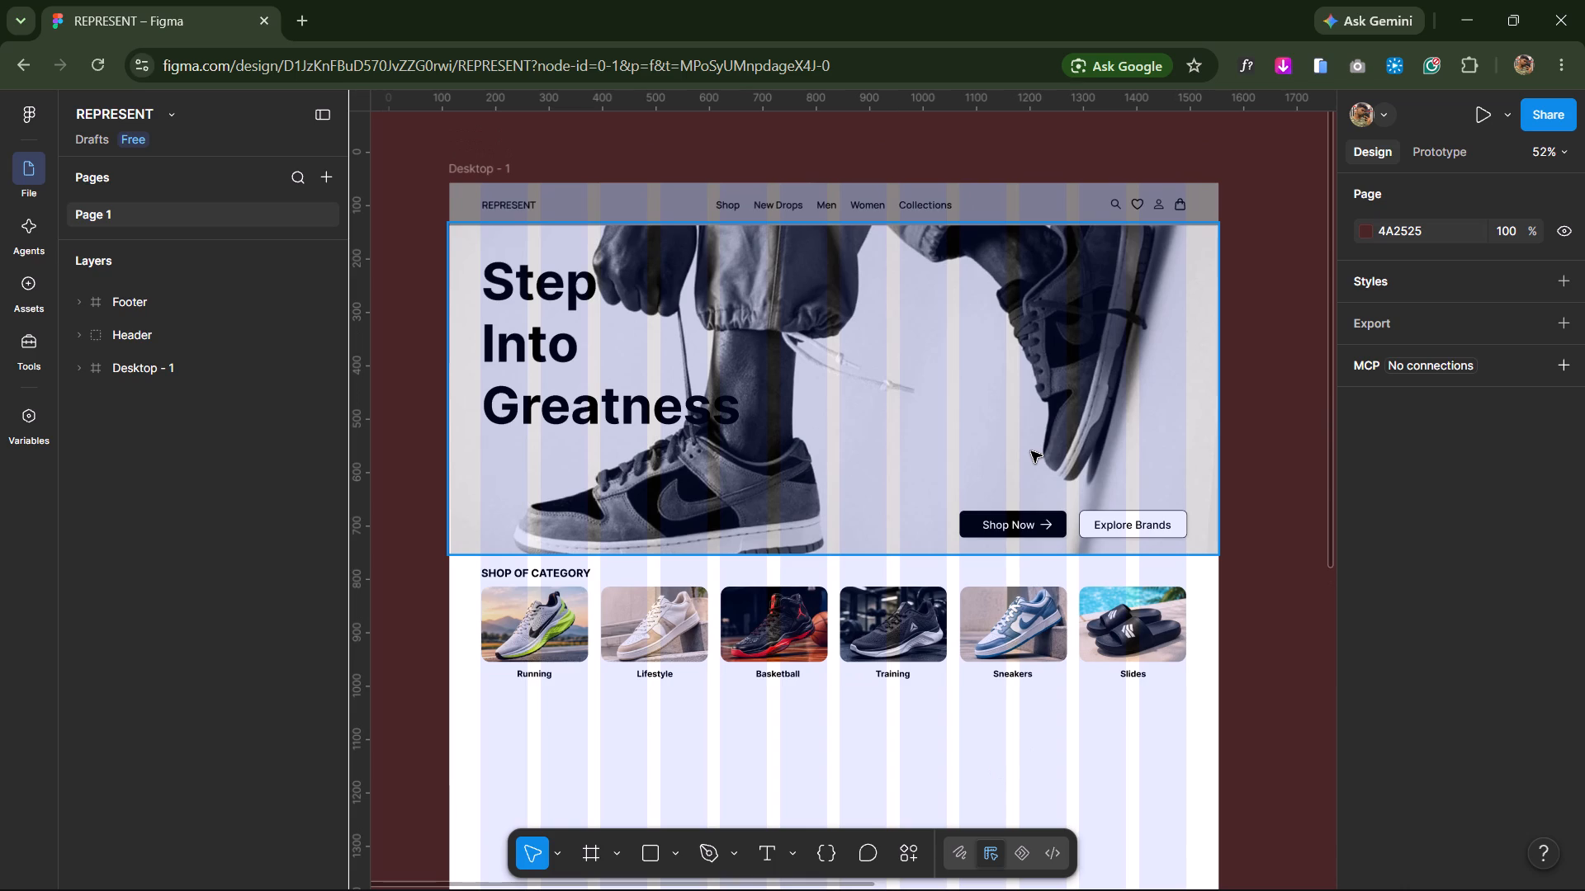
pyautogui.click(1488, 115)
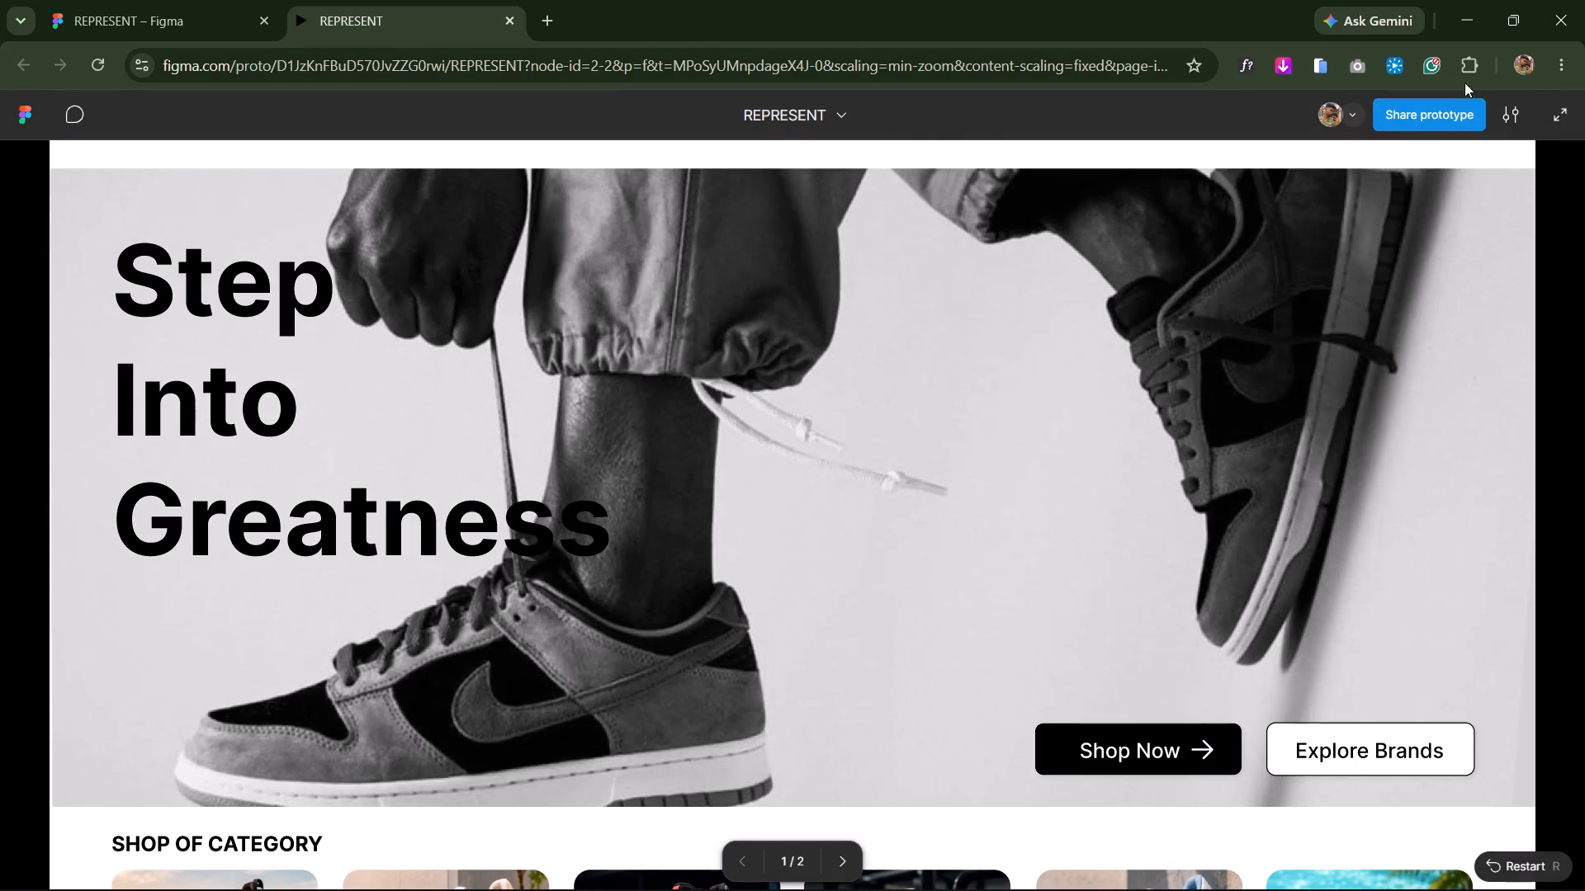
pyautogui.click(1515, 120)
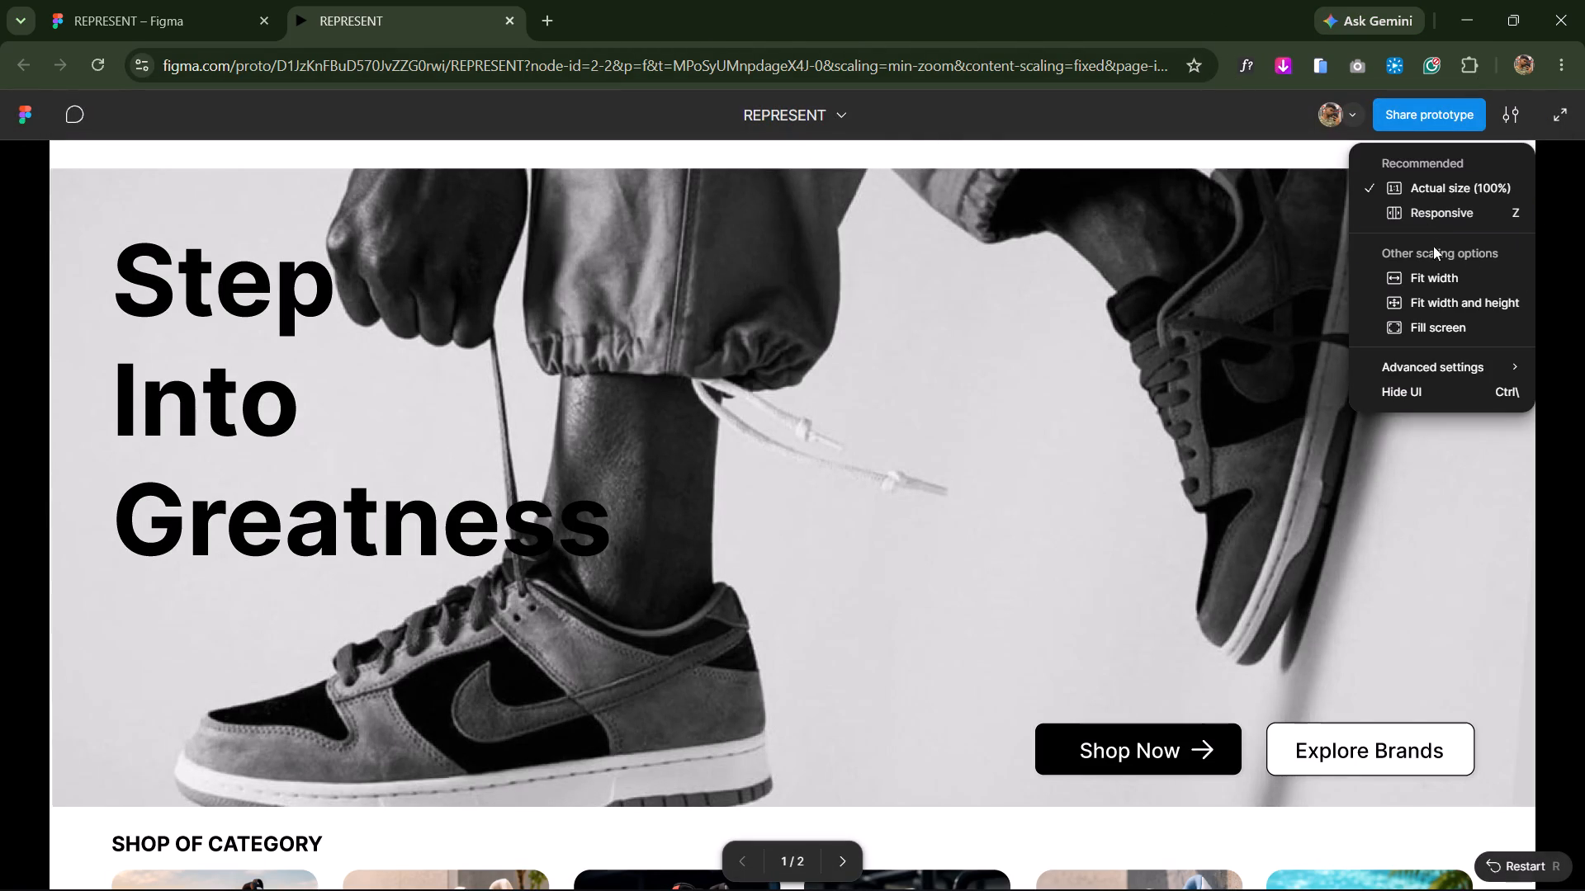
pyautogui.click(1453, 285)
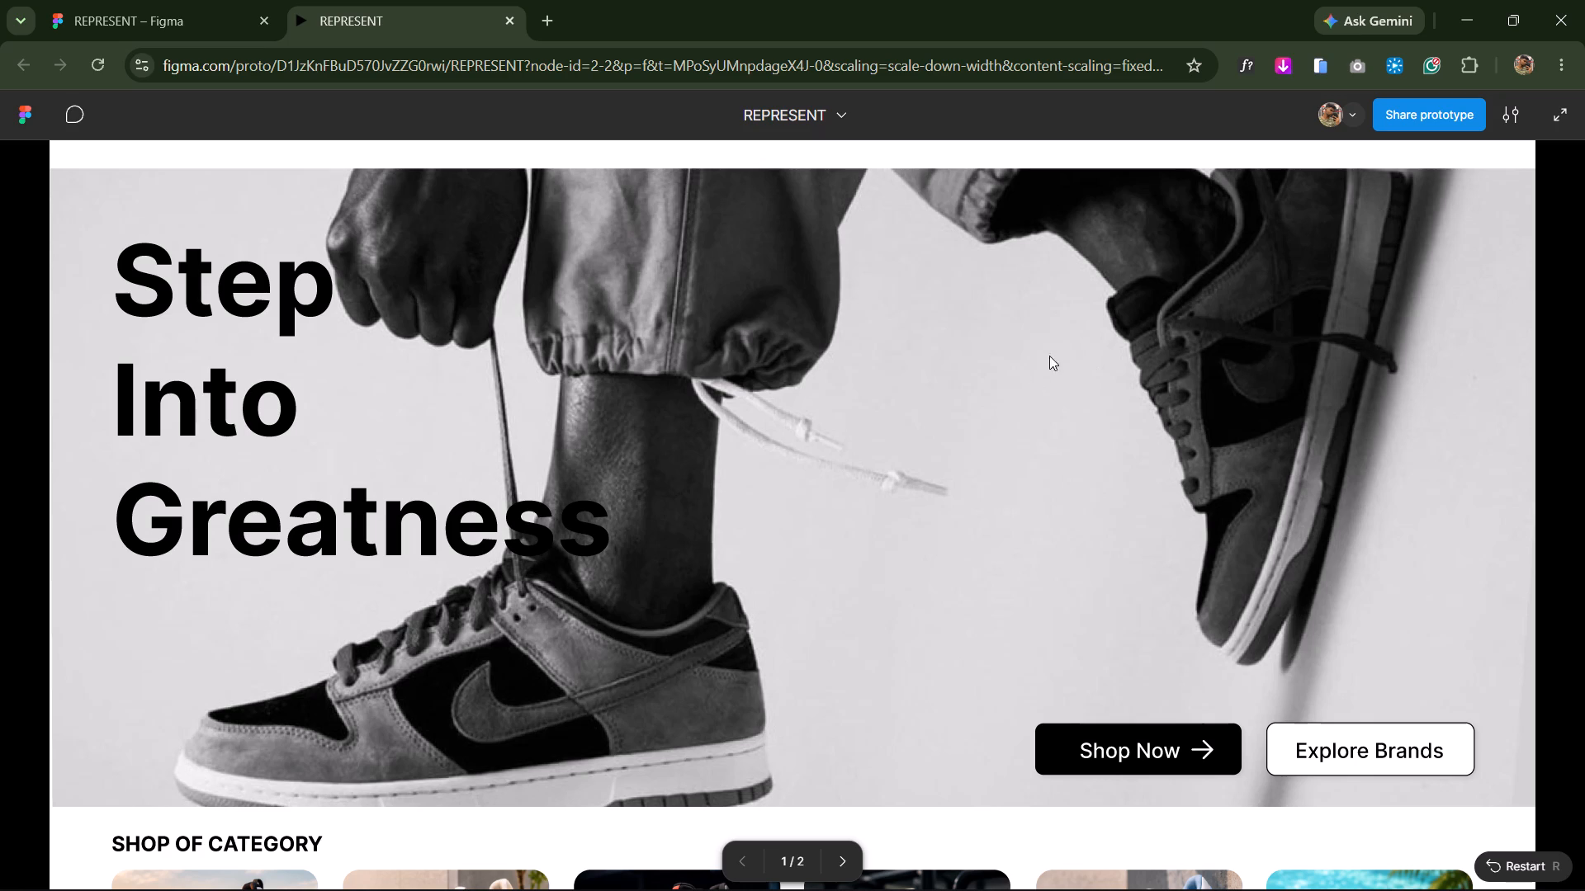
pyautogui.scroll(4, 1066, 351)
pyautogui.click(1448, 210)
pyautogui.scroll(2, 907, 228)
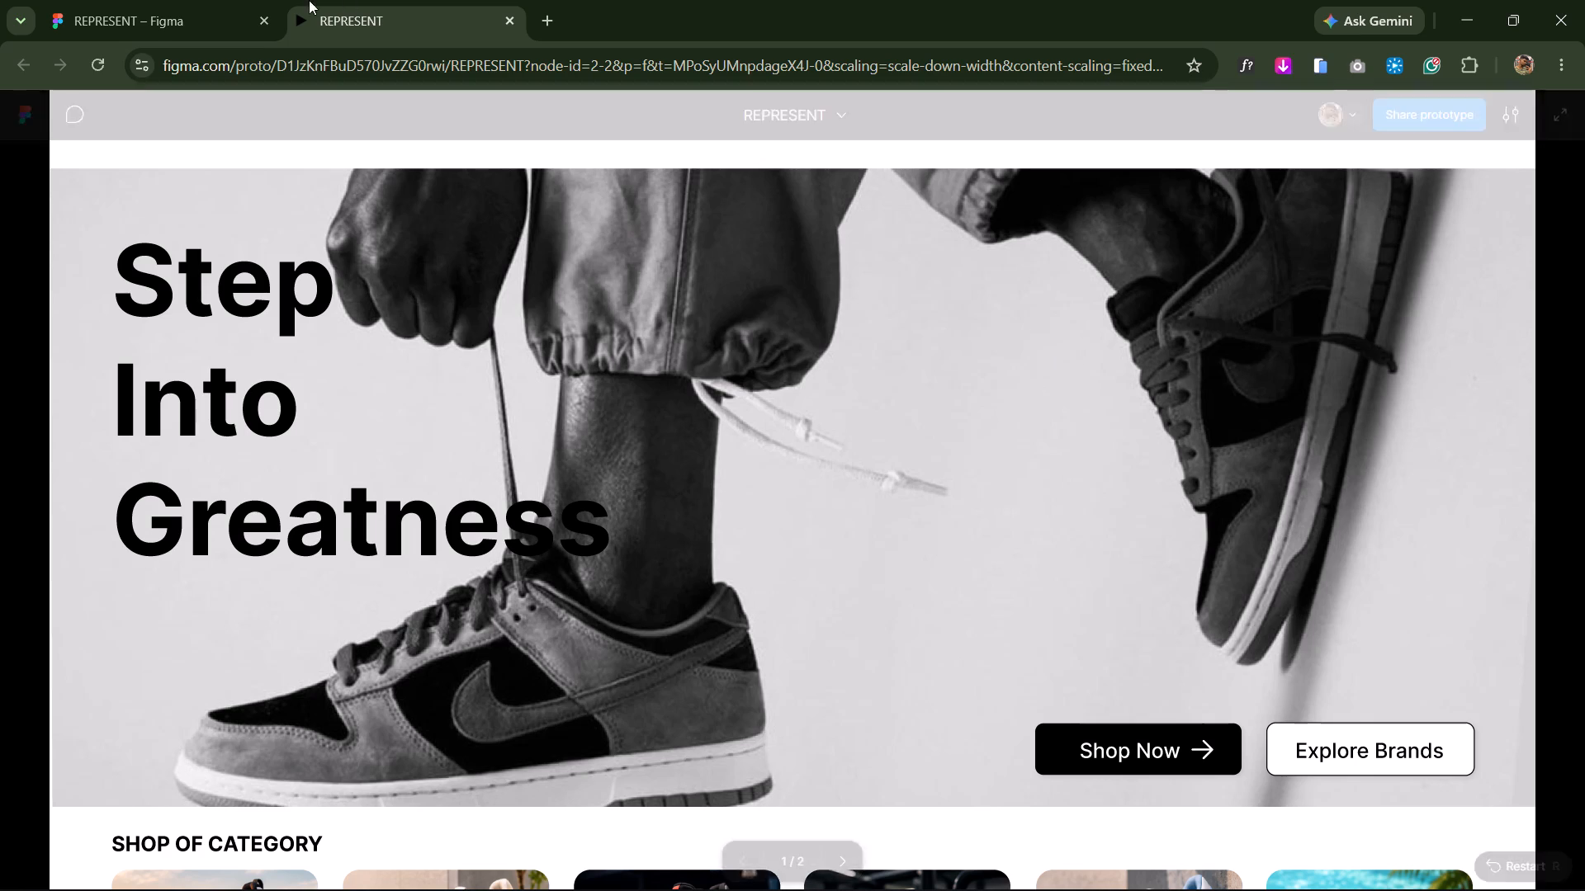
# Return to the design file and nest the Header group inside the Desktop - 1 frame.
pyautogui.click(181, 0)
pyautogui.click(673, 219)
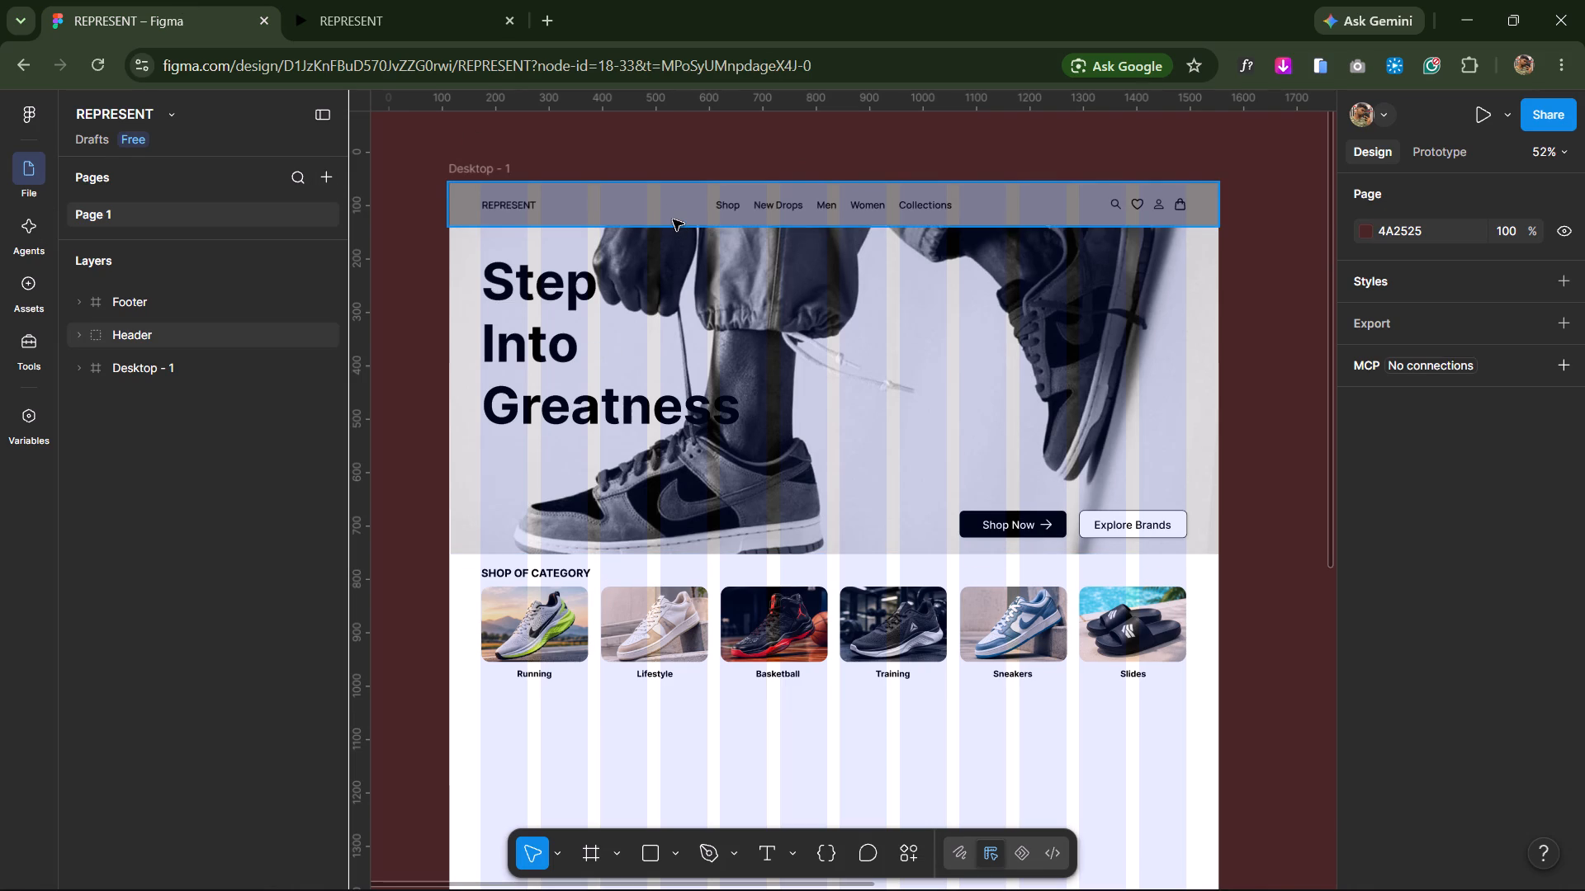
pyautogui.moveTo(145, 342); pyautogui.dragTo(161, 364)
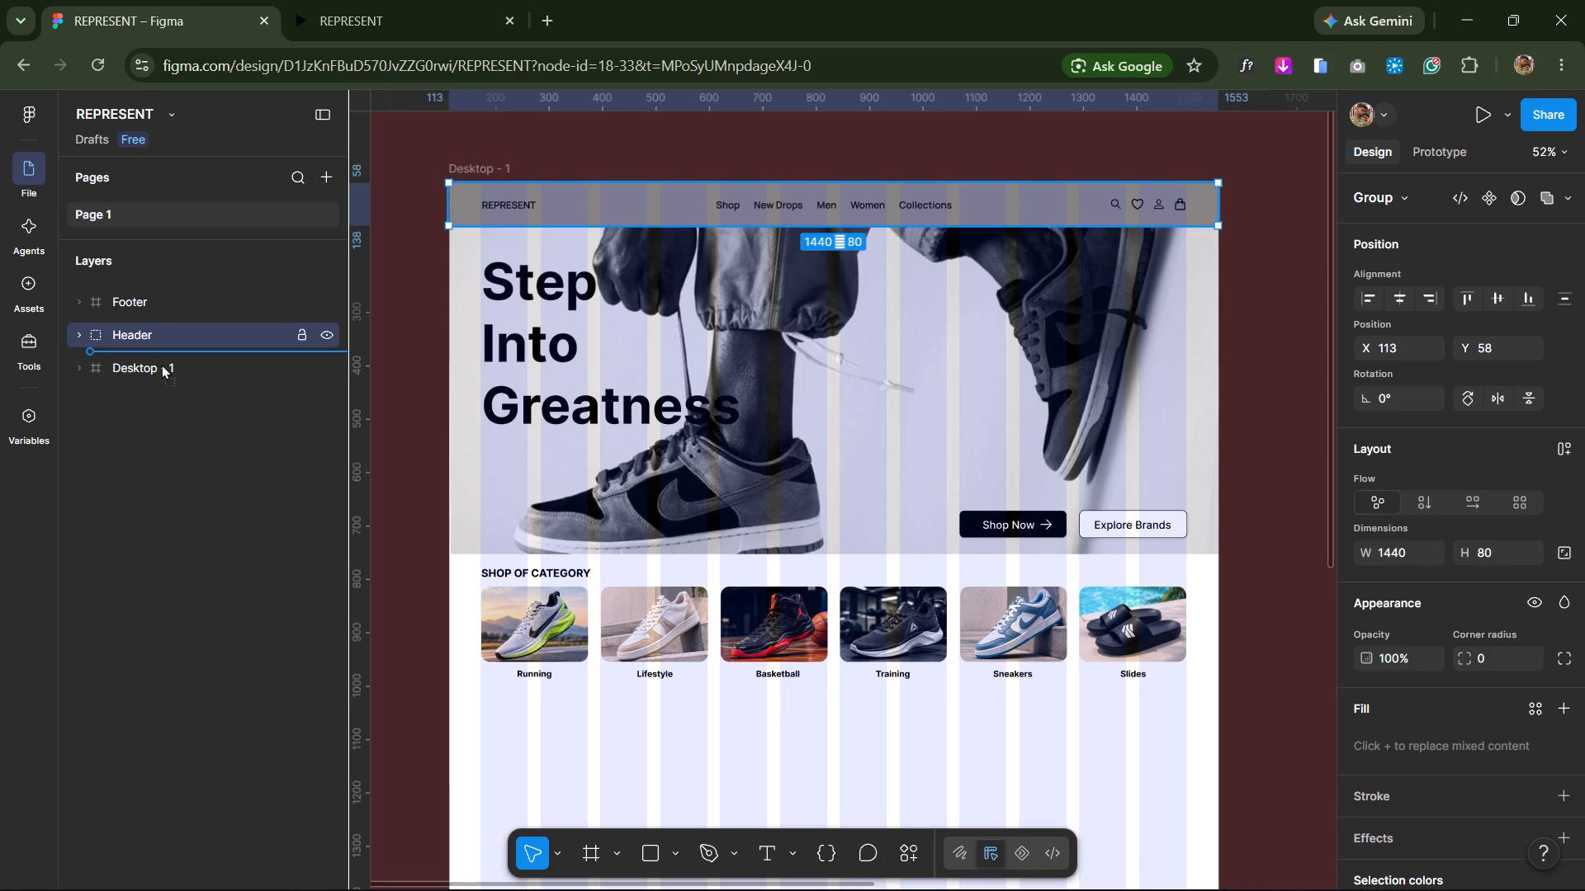
pyautogui.moveTo(161, 364); pyautogui.dragTo(161, 372)
# Review the prototype from the header down to the category section, then return to the design file with nothing selected.
pyautogui.click(494, 0)
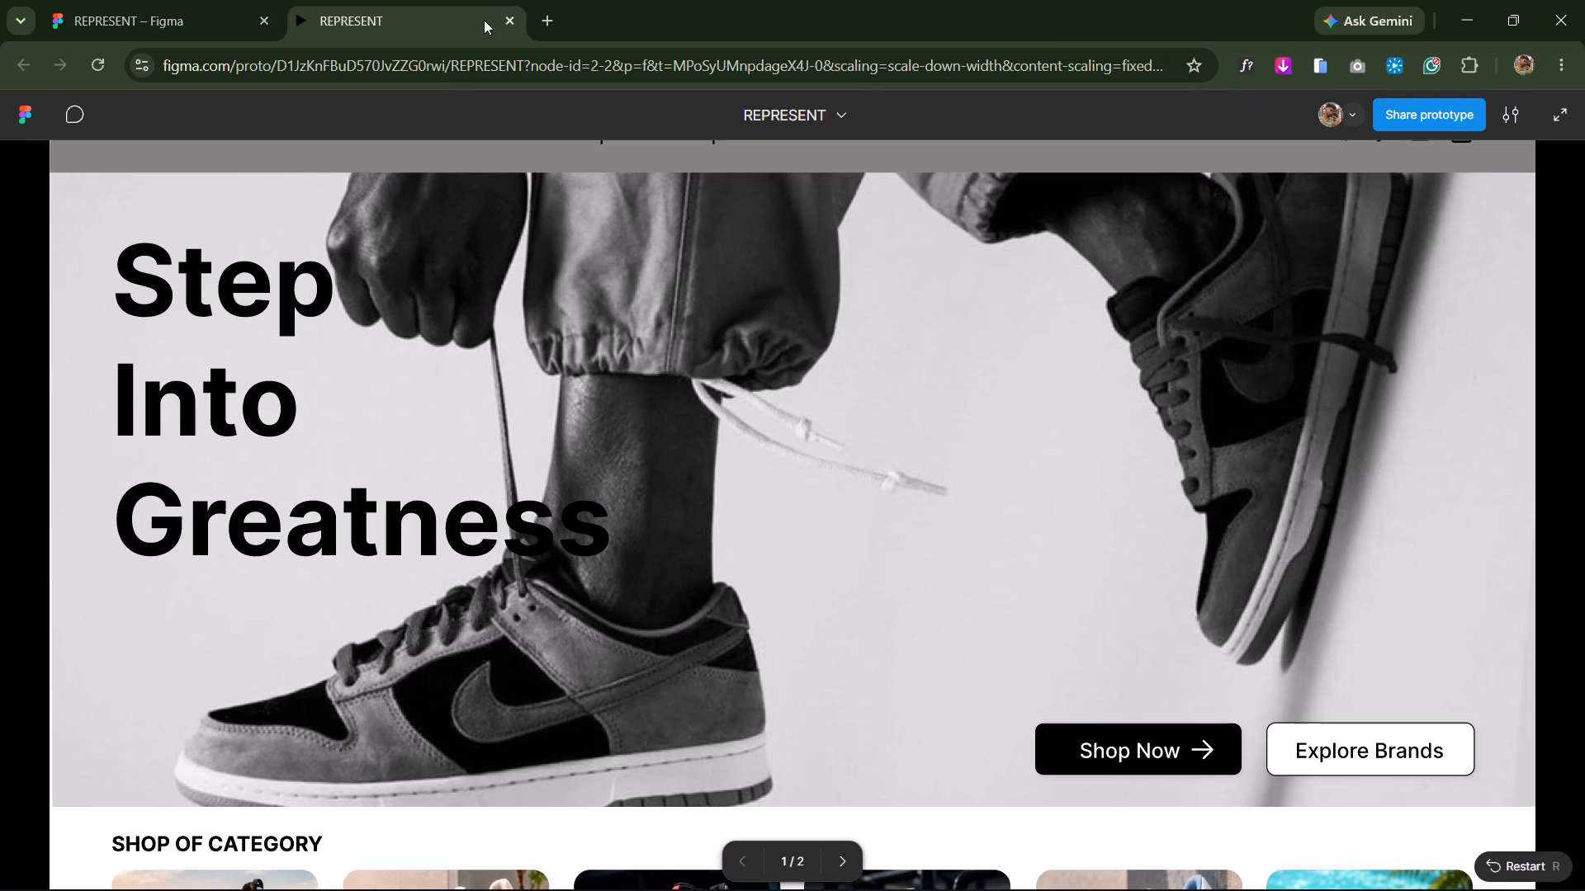
pyautogui.moveTo(640, 241); pyautogui.dragTo(653, 240)
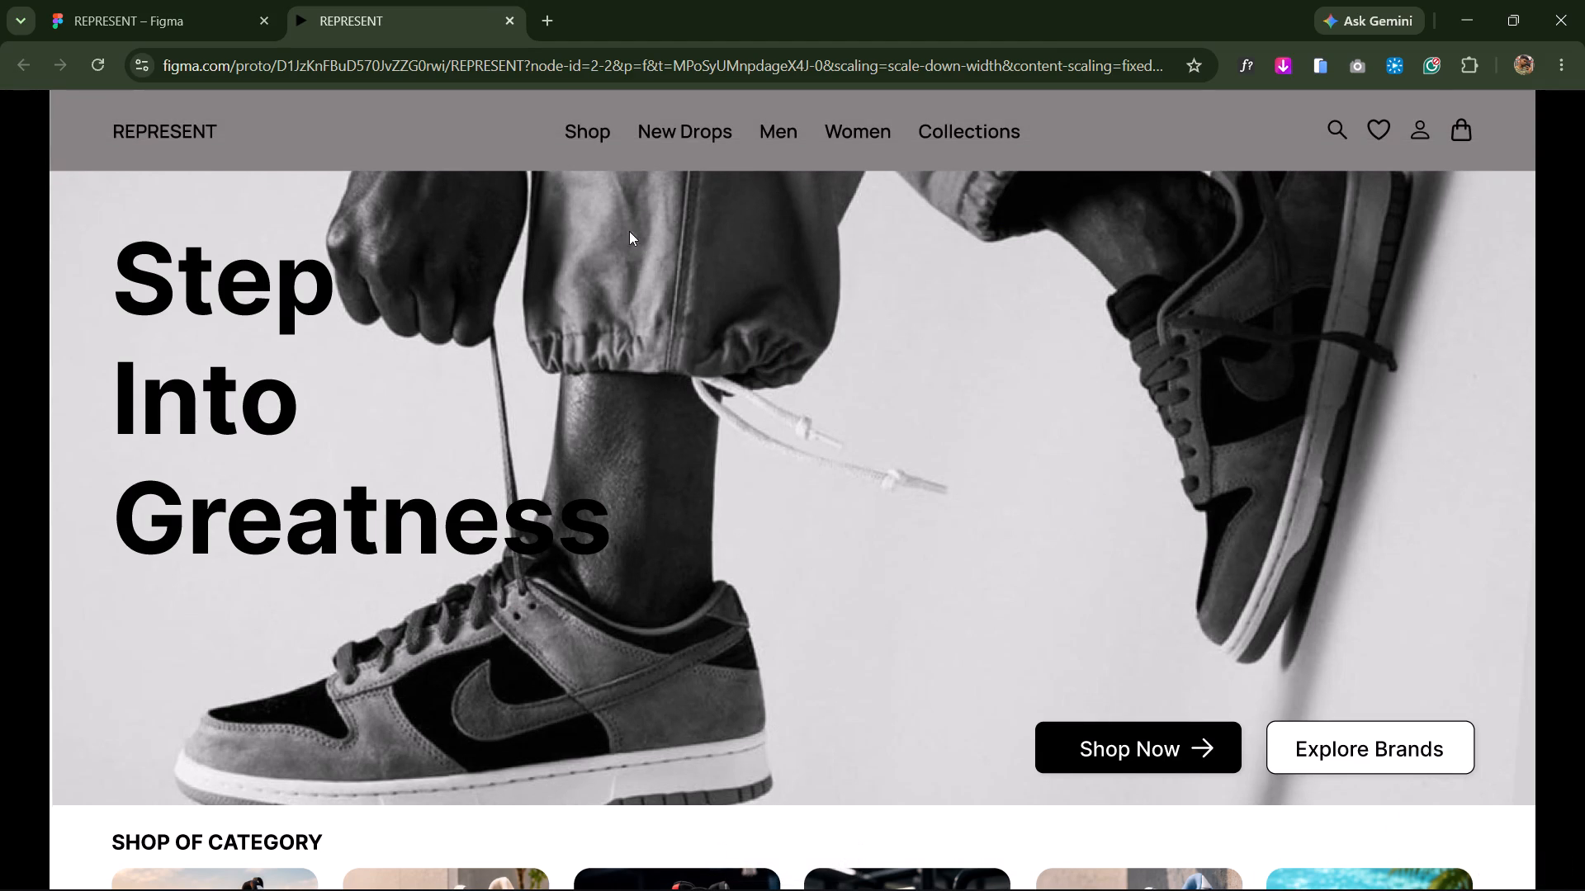
pyautogui.scroll(-4, 603, 264)
pyautogui.scroll(3, 686, 464)
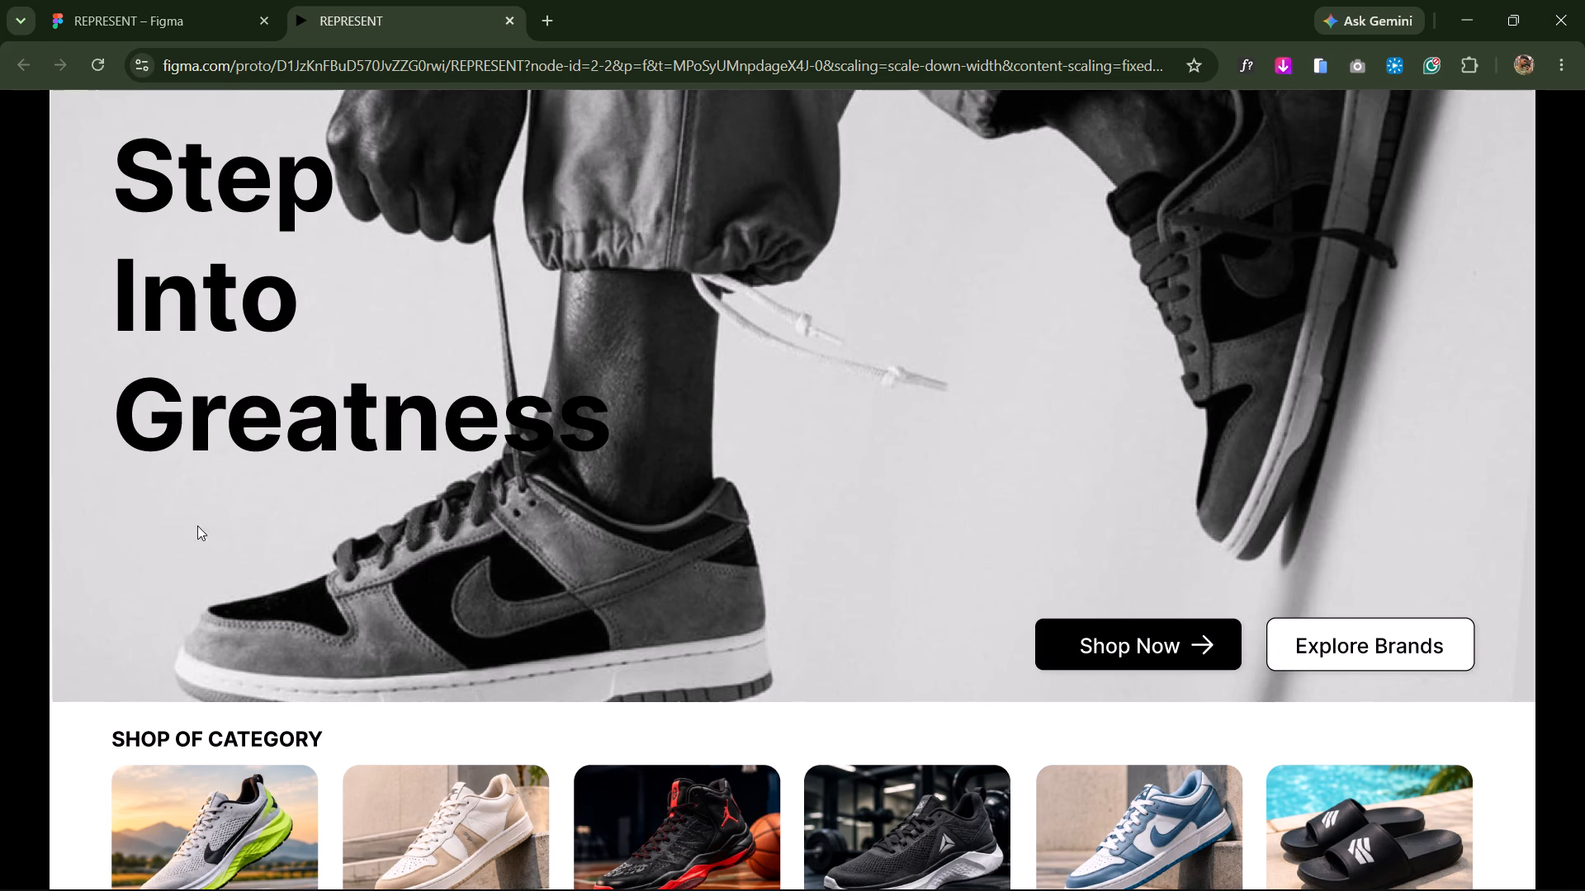
pyautogui.scroll(4, 509, 591)
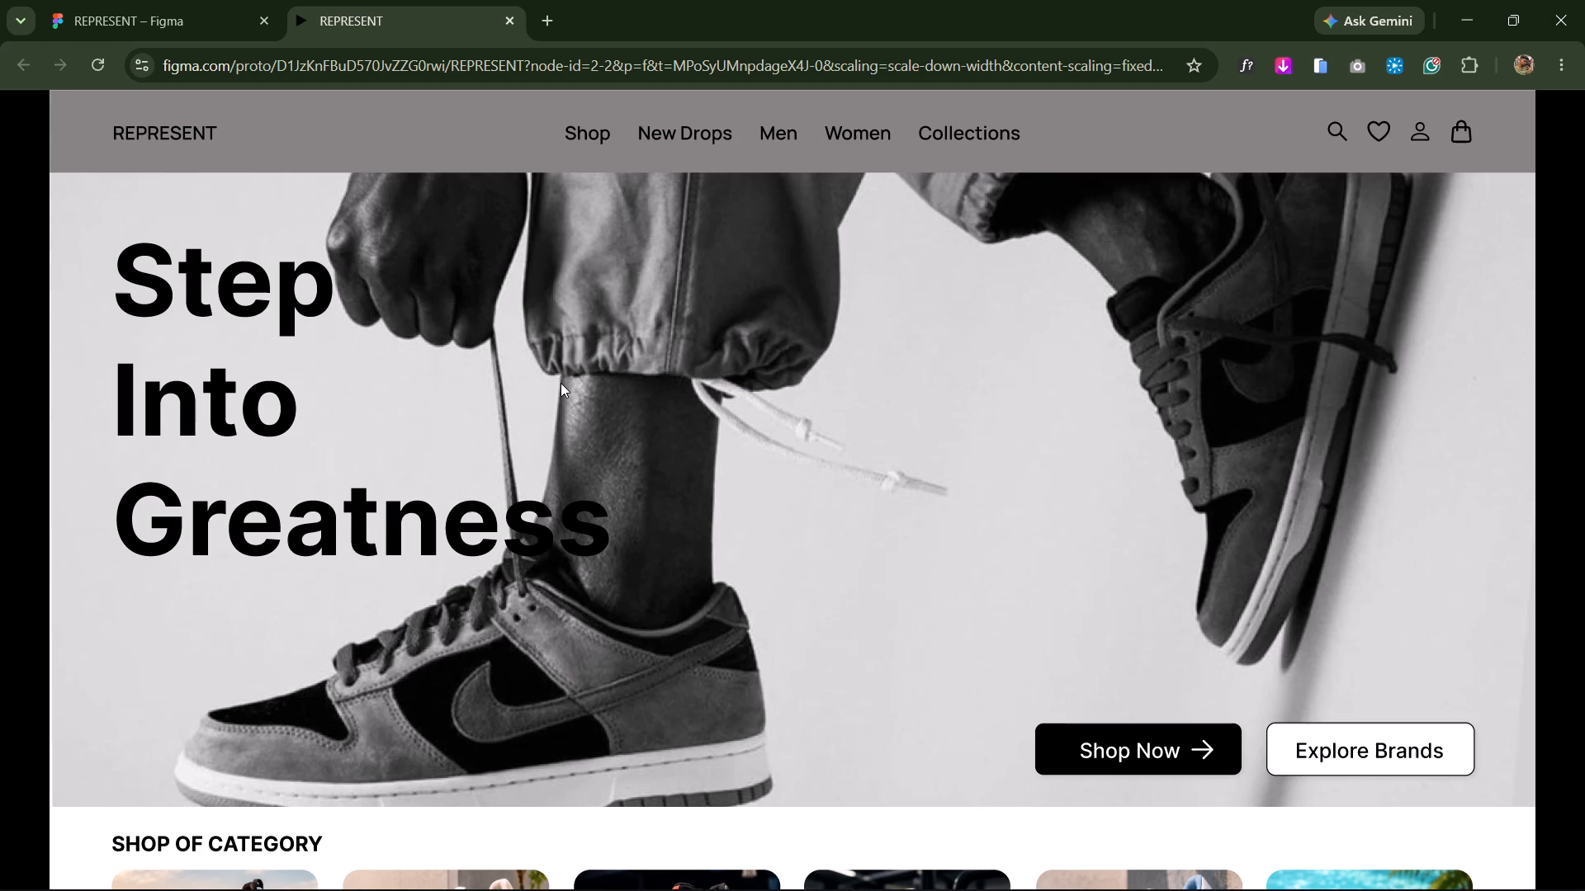
pyautogui.scroll(-5, 707, 668)
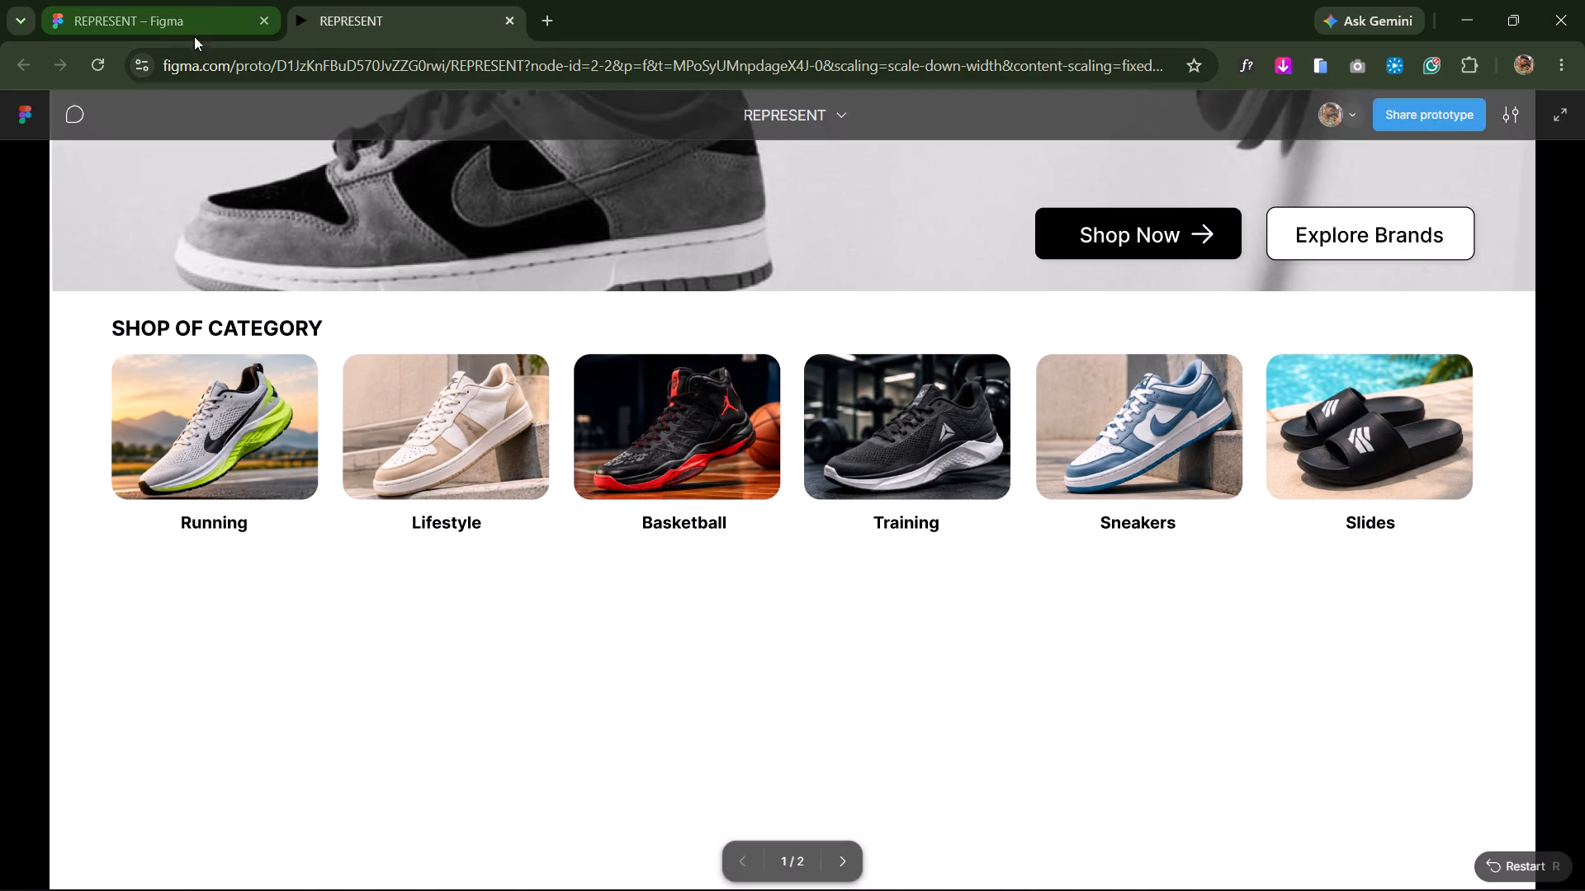
pyautogui.click(209, 0)
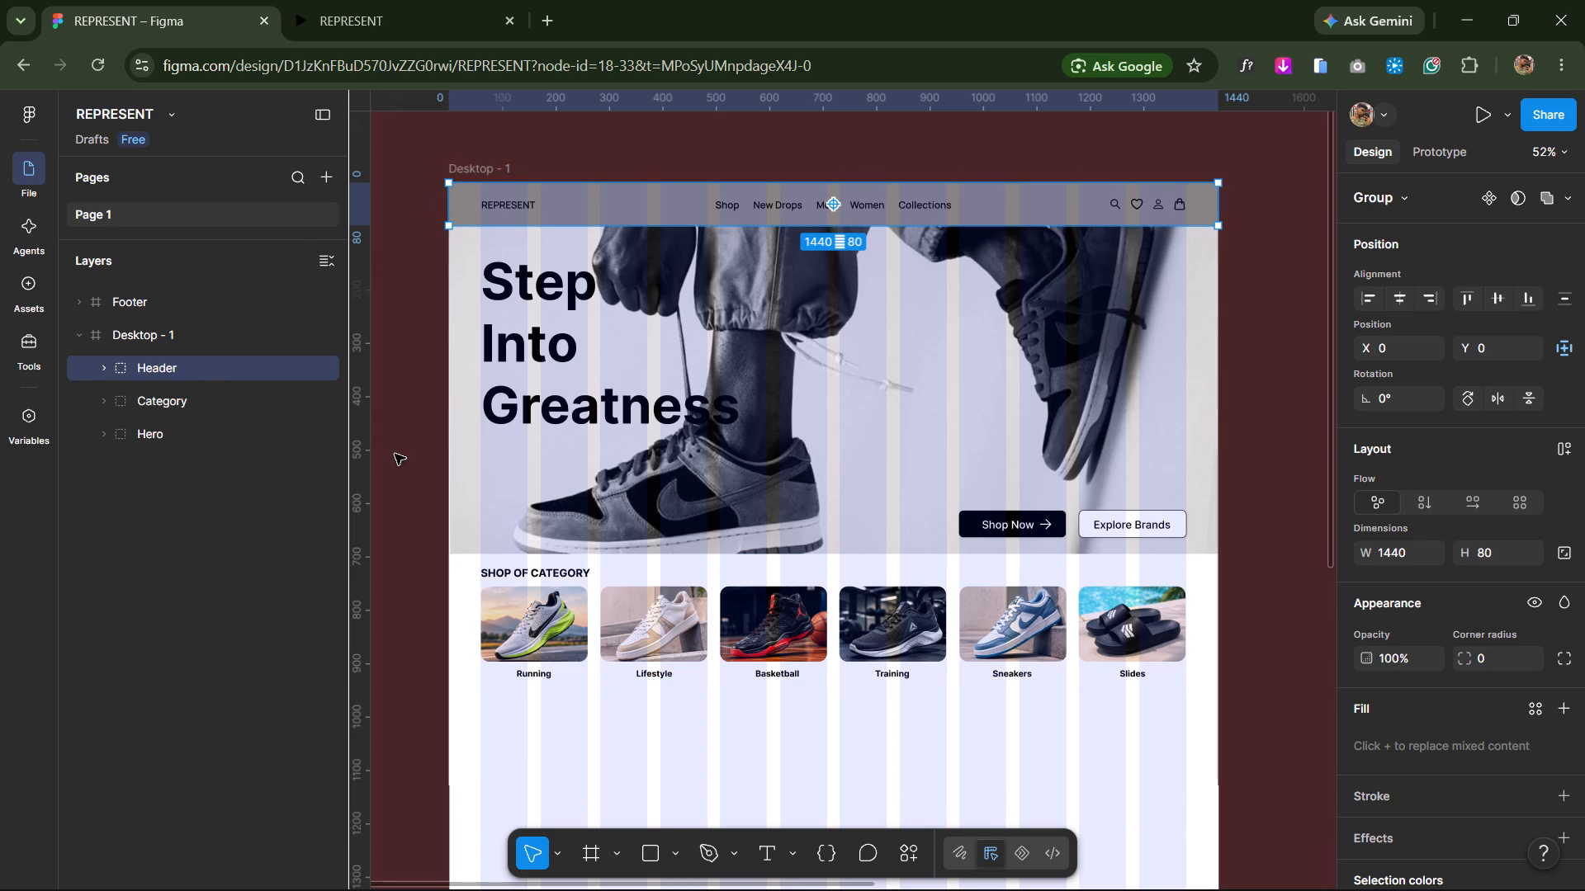
pyautogui.click(429, 379)
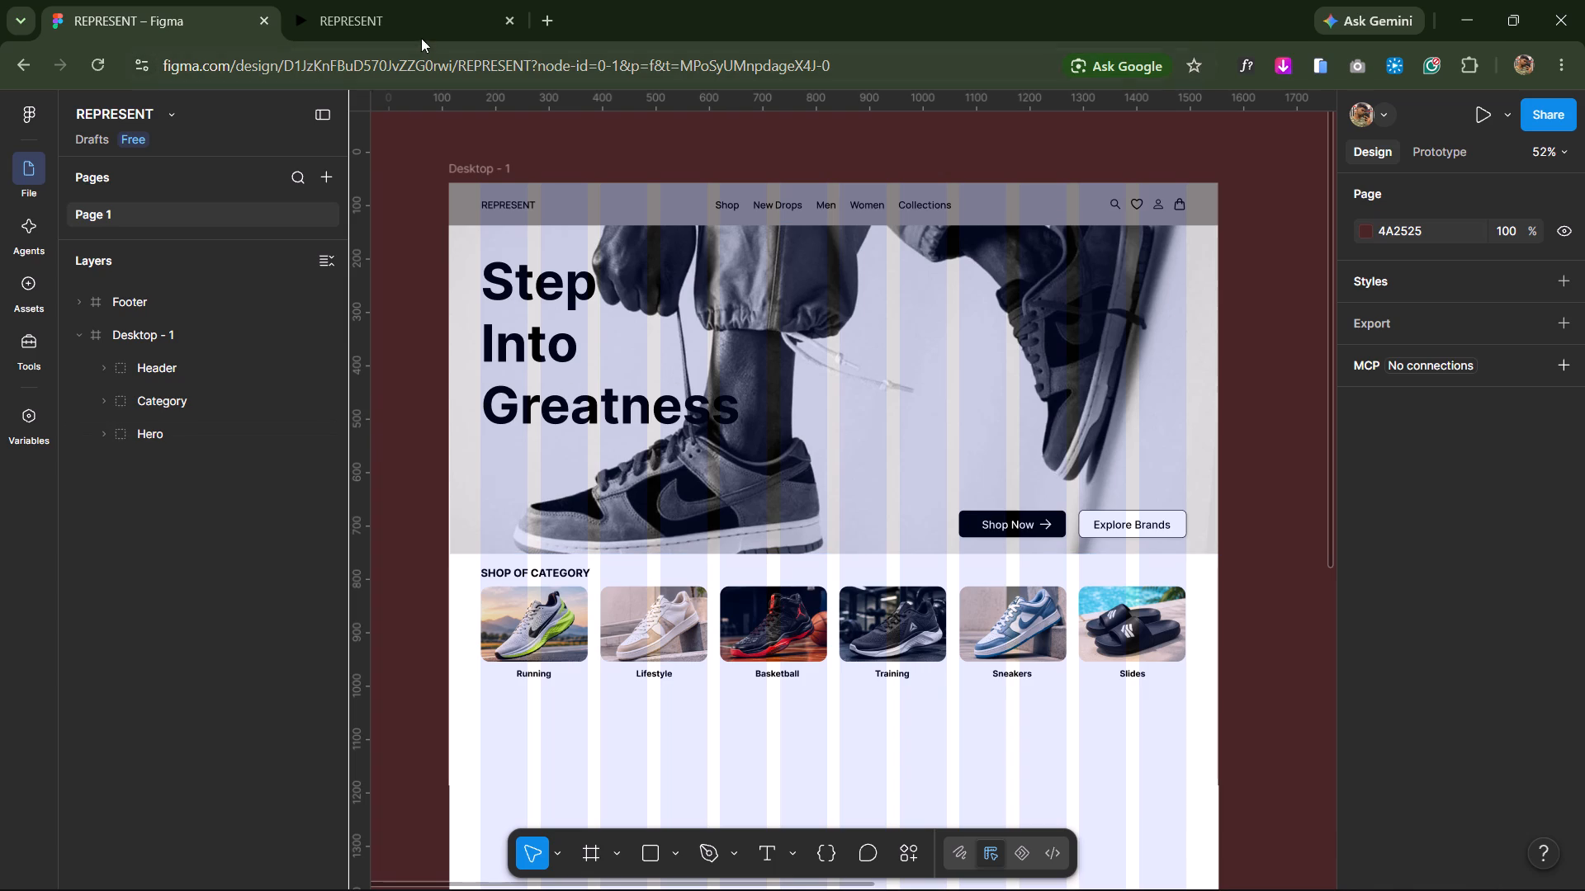
# Switch to Brave and browse Behance's "sneakers website ui/ux" project results for design references.
pyautogui.click(1459, 7)
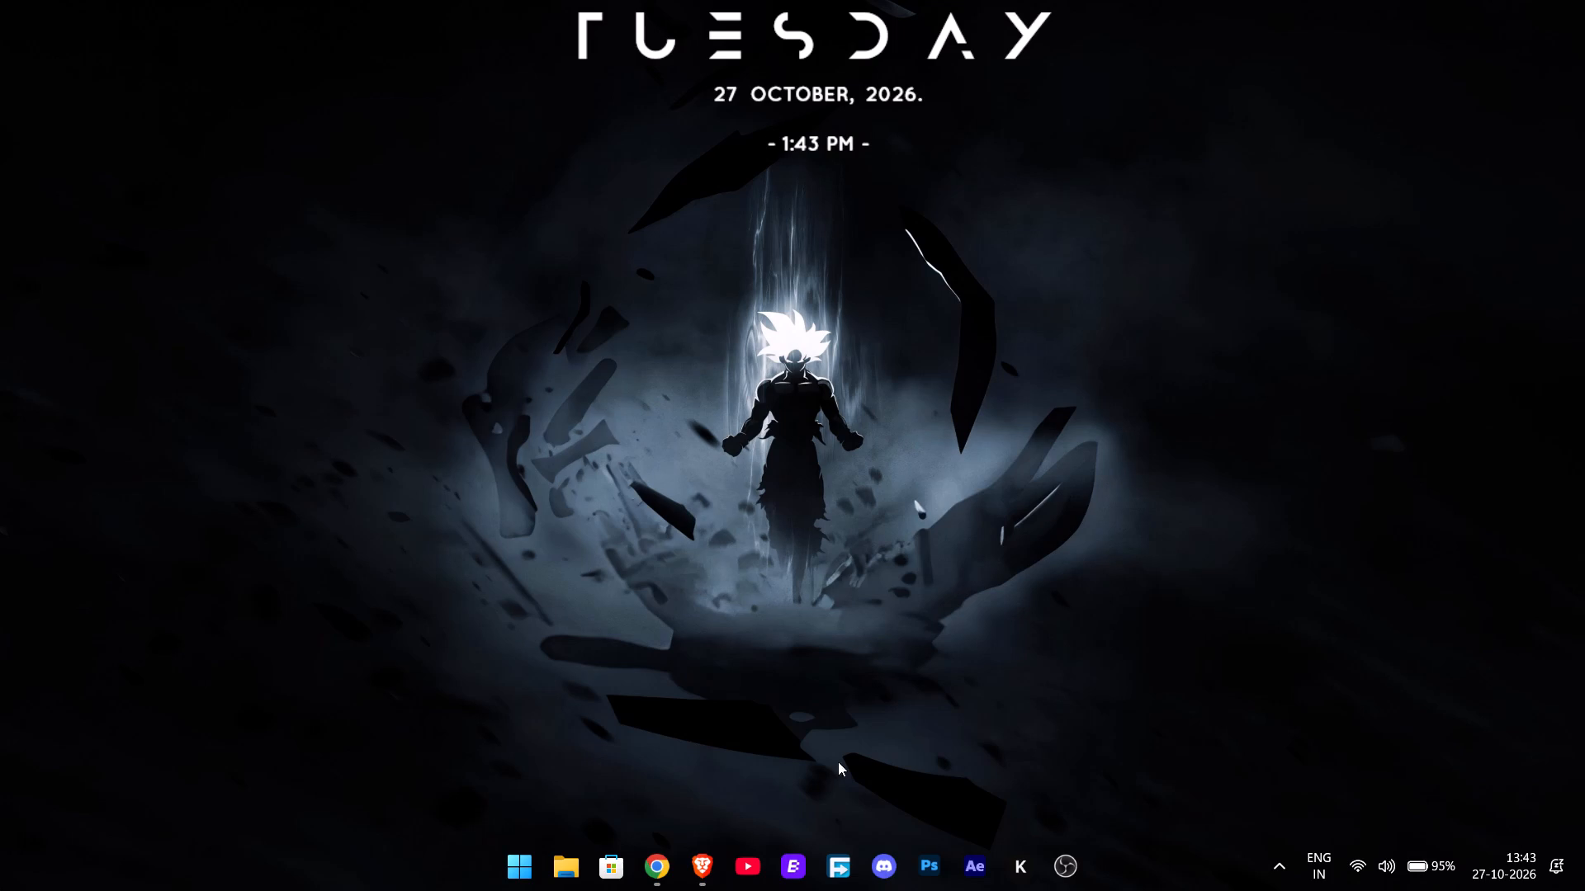
pyautogui.click(704, 858)
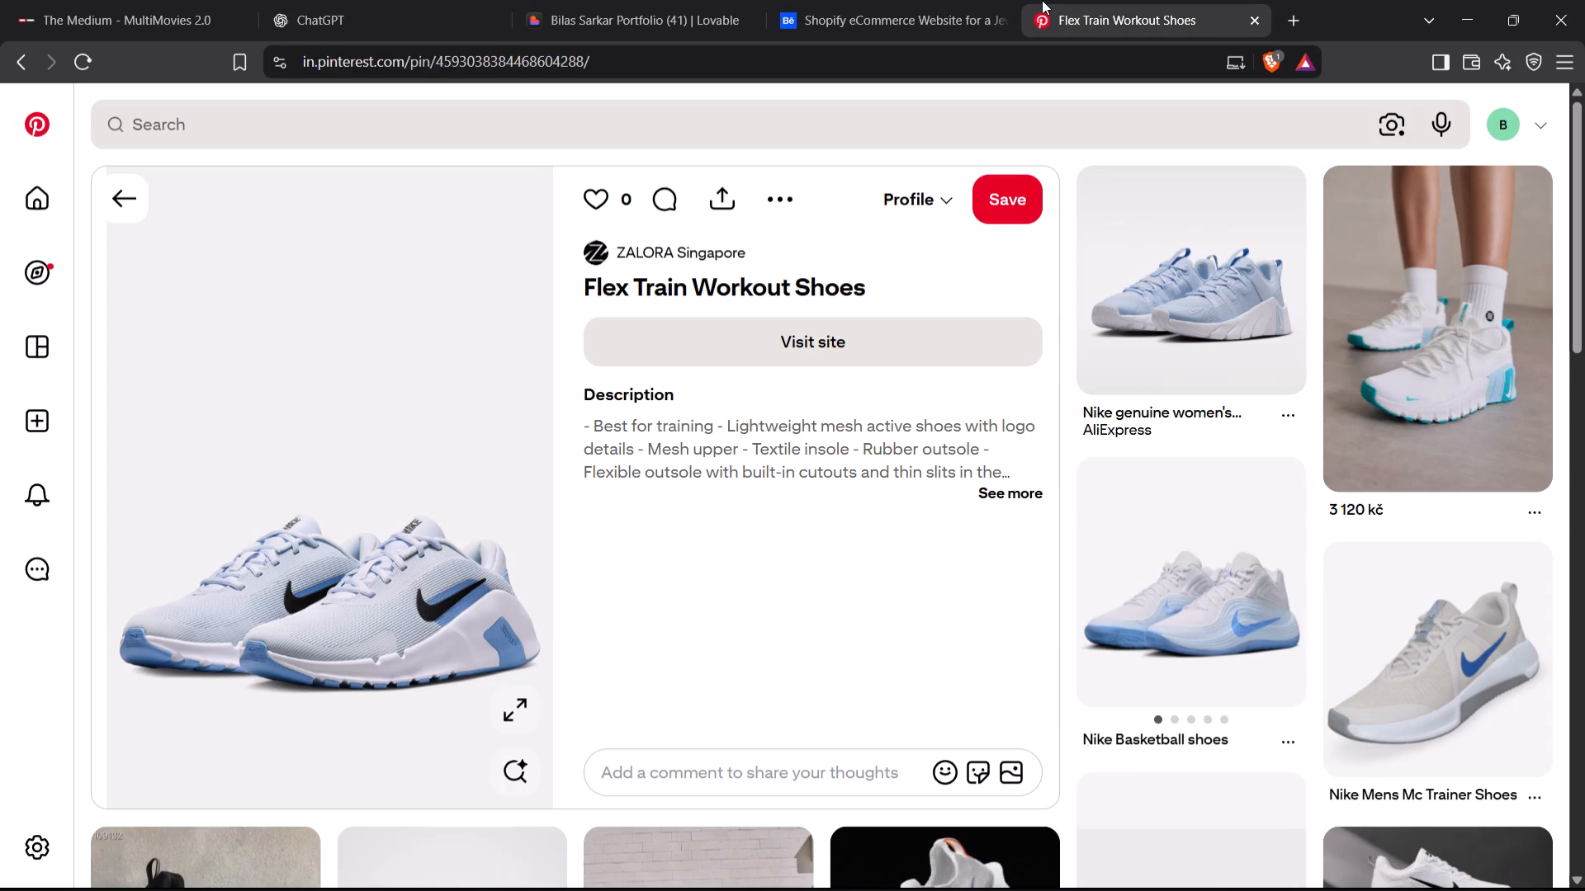
pyautogui.click(920, 0)
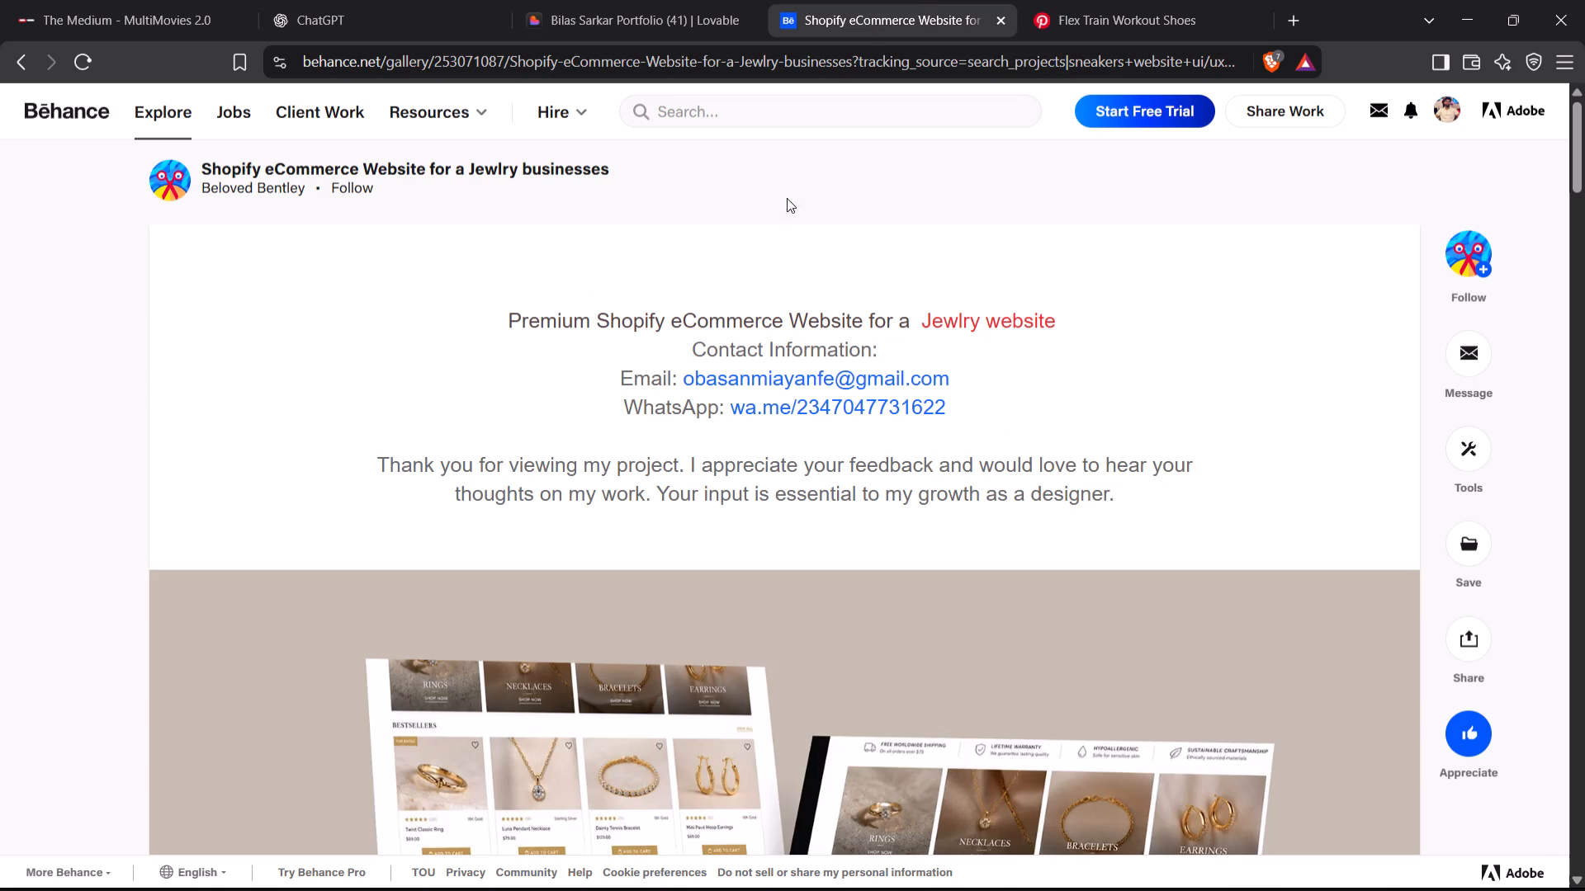
pyautogui.scroll(-6, 865, 301)
pyautogui.scroll(6, 865, 304)
pyautogui.click(12, 67)
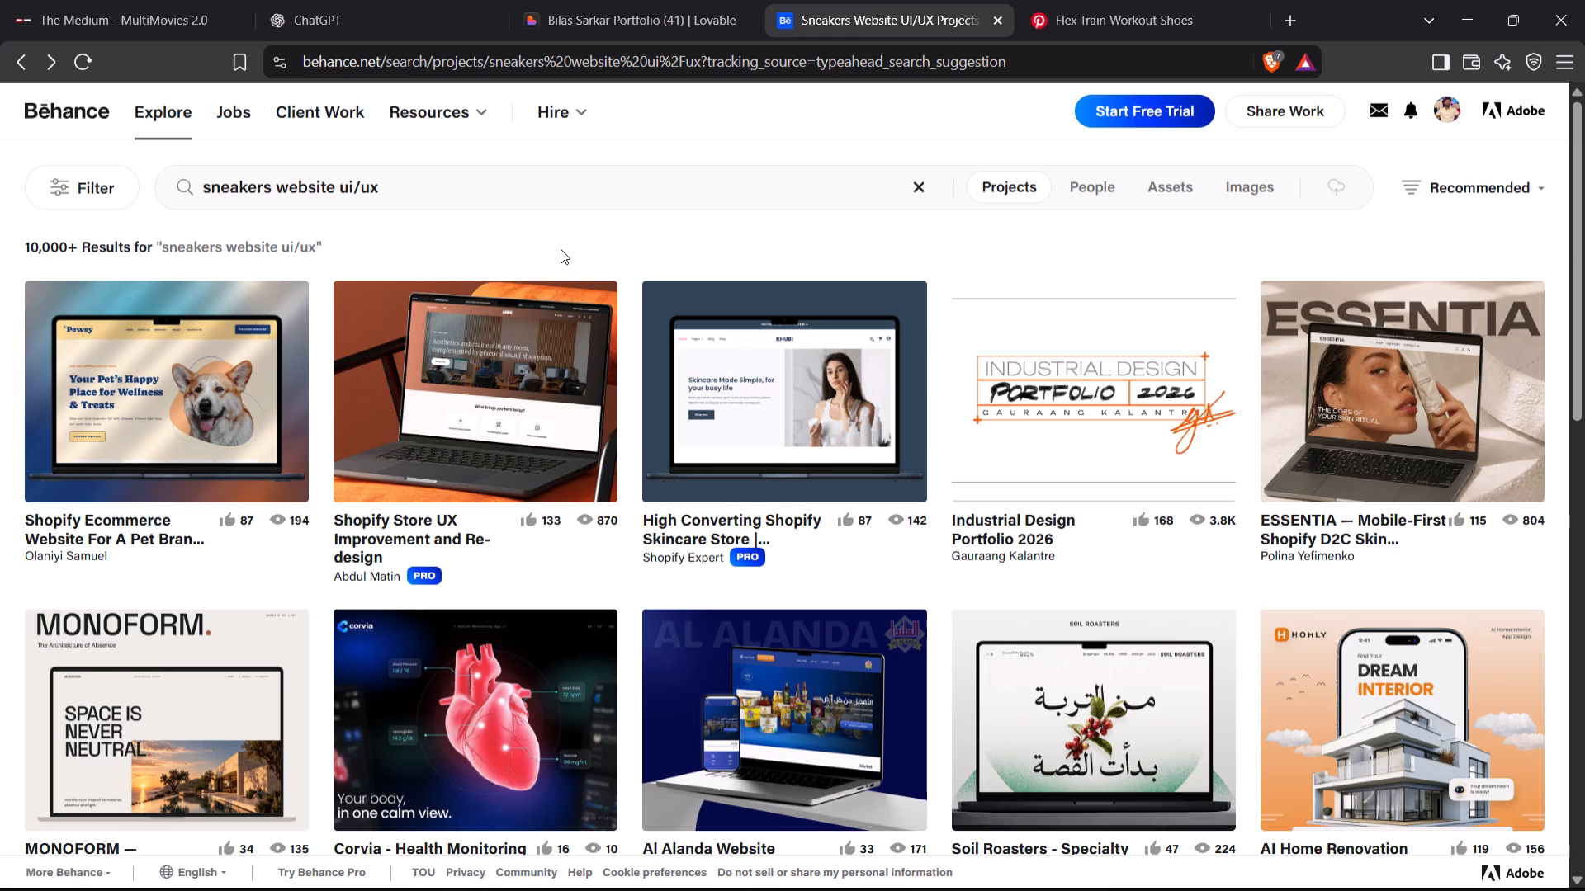
pyautogui.scroll(-6, 554, 305)
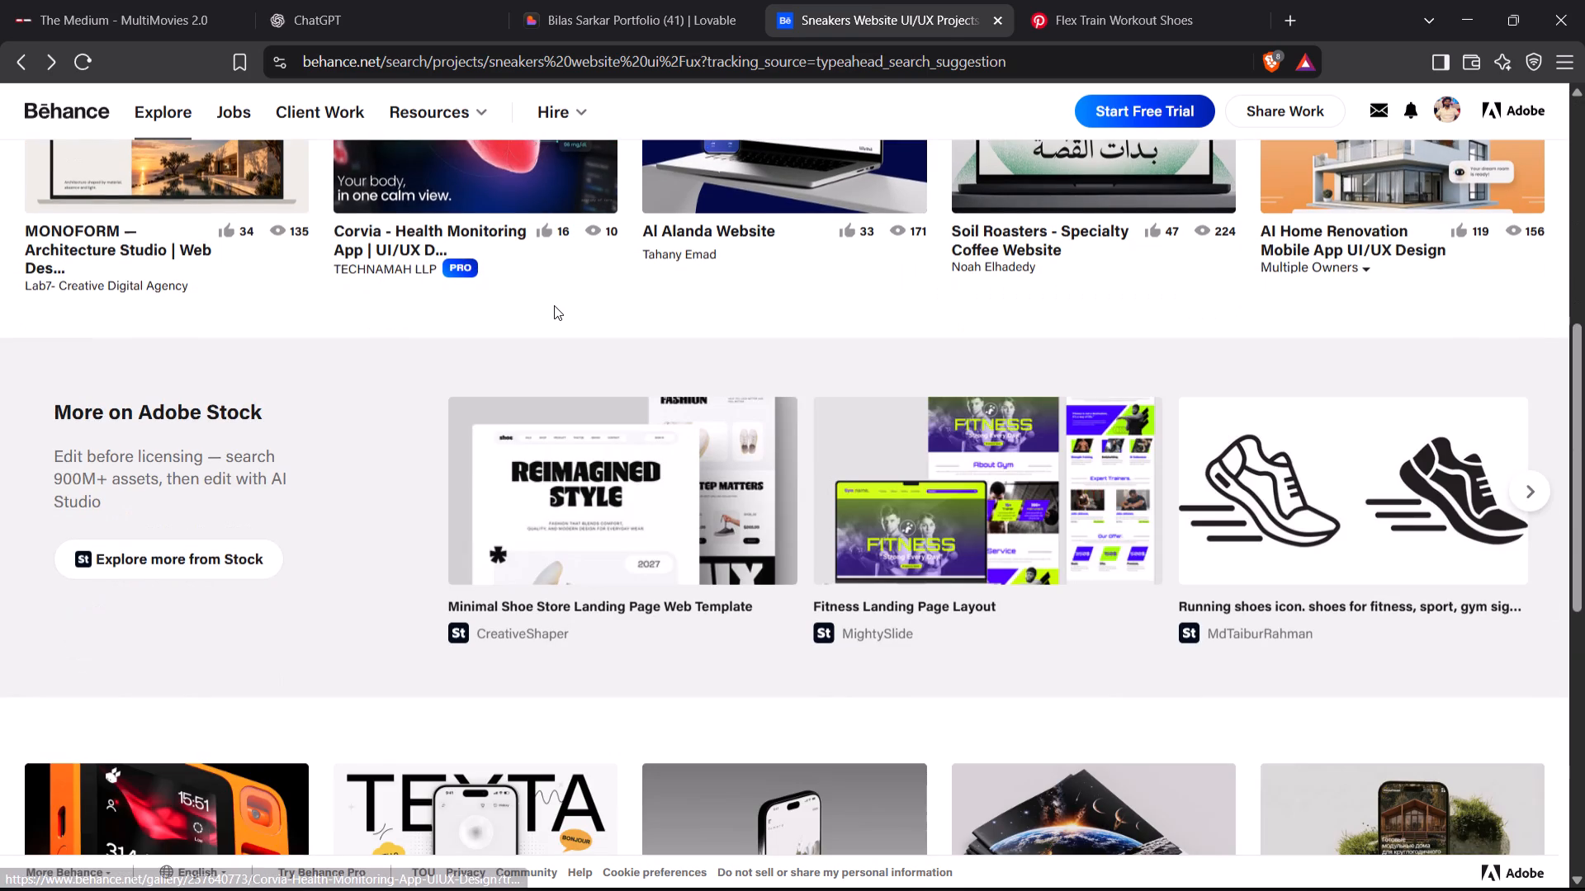
pyautogui.scroll(-2, 538, 325)
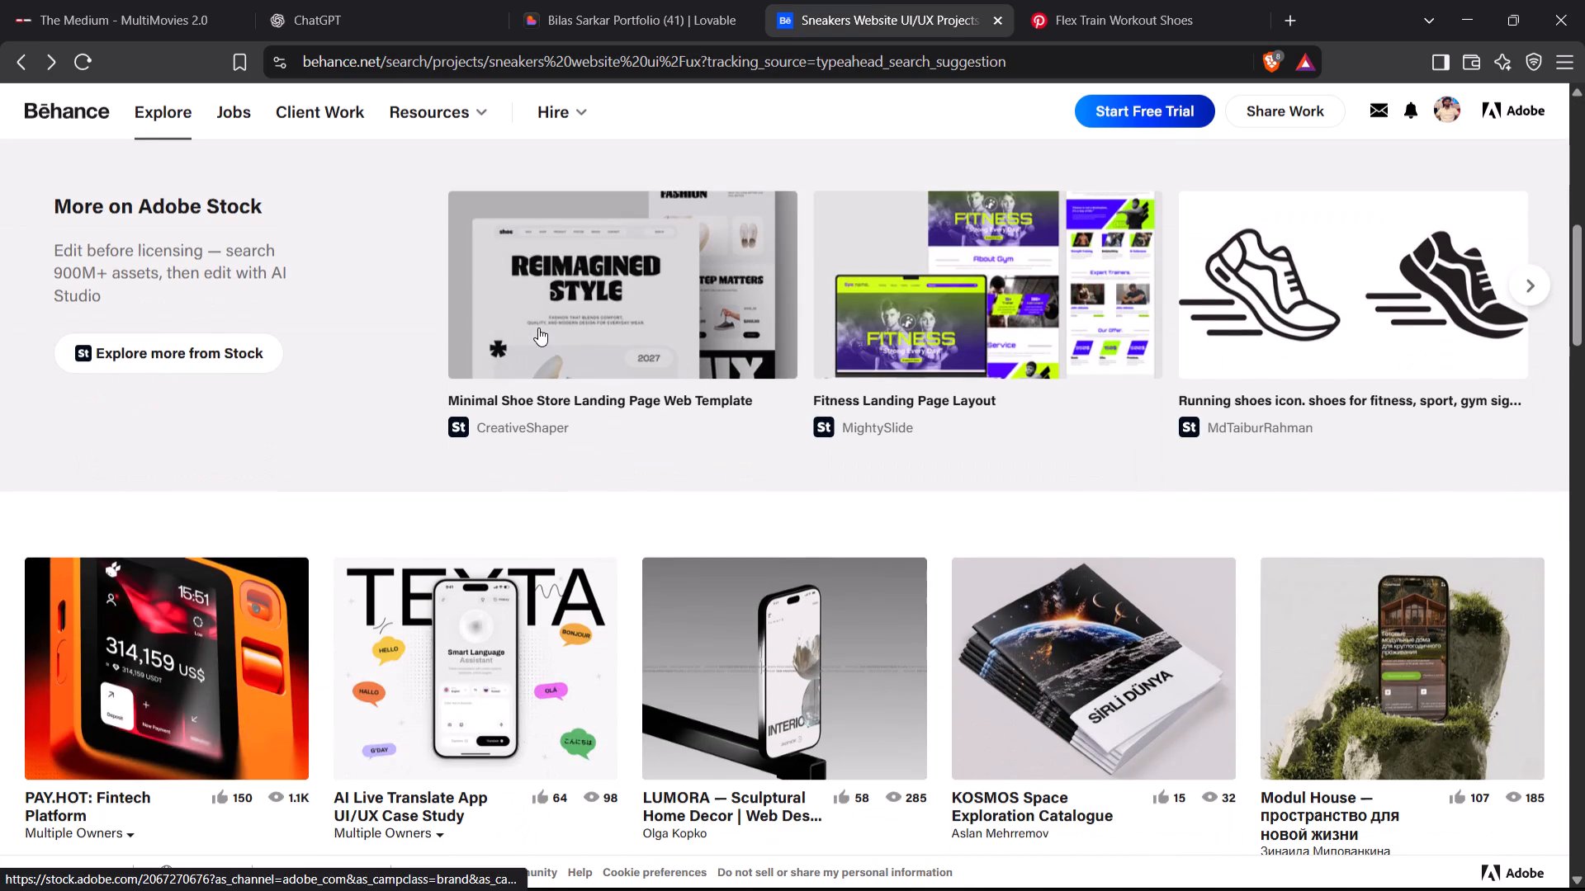
pyautogui.scroll(-3, 538, 328)
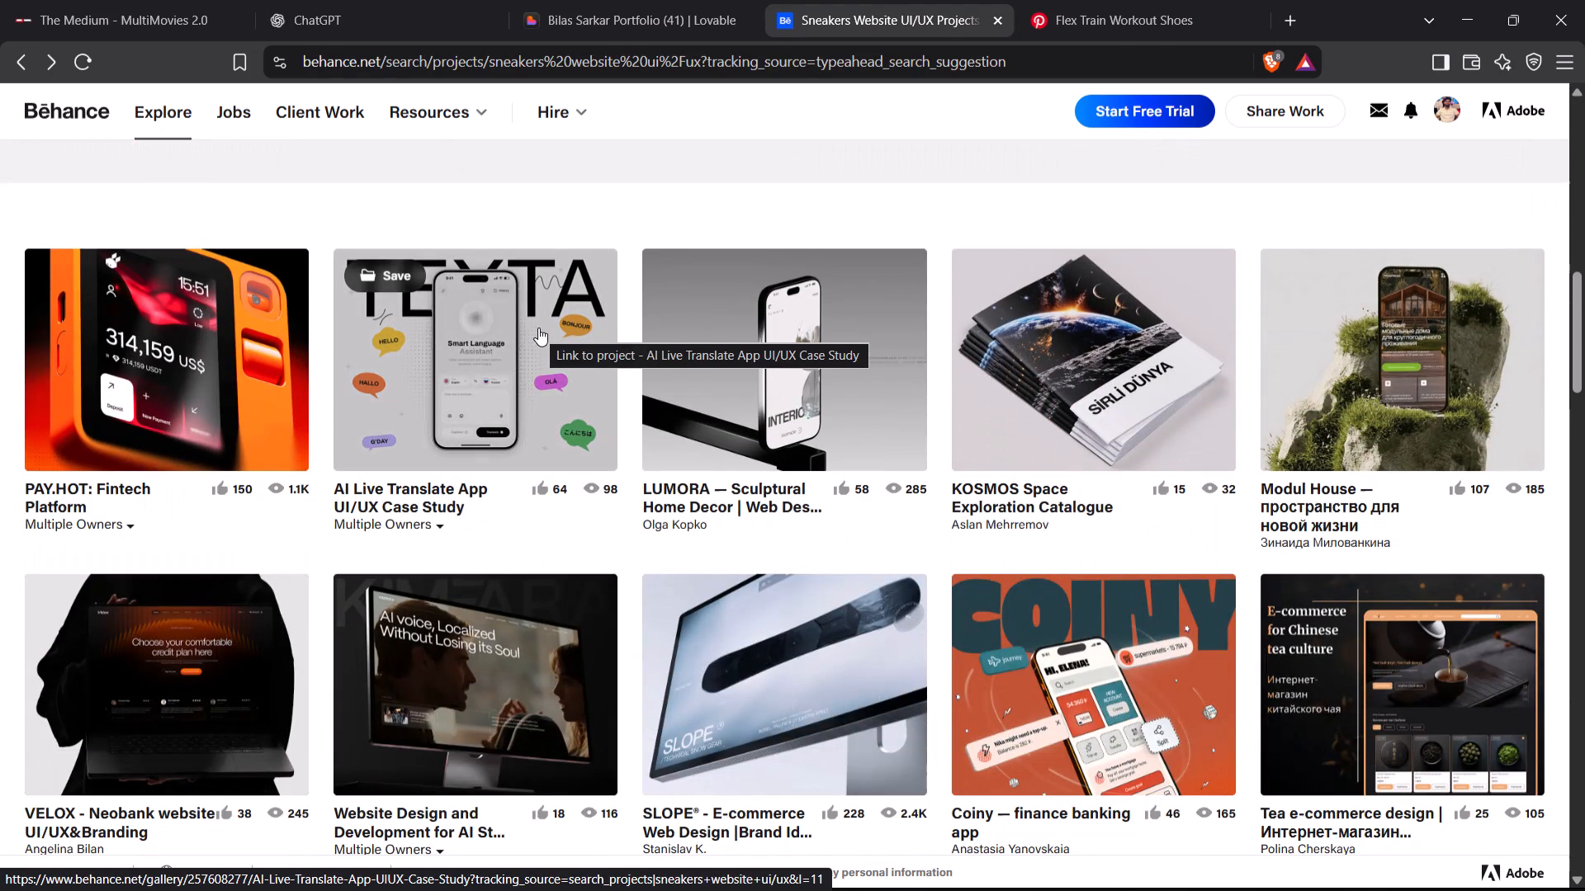
pyautogui.scroll(-6, 538, 328)
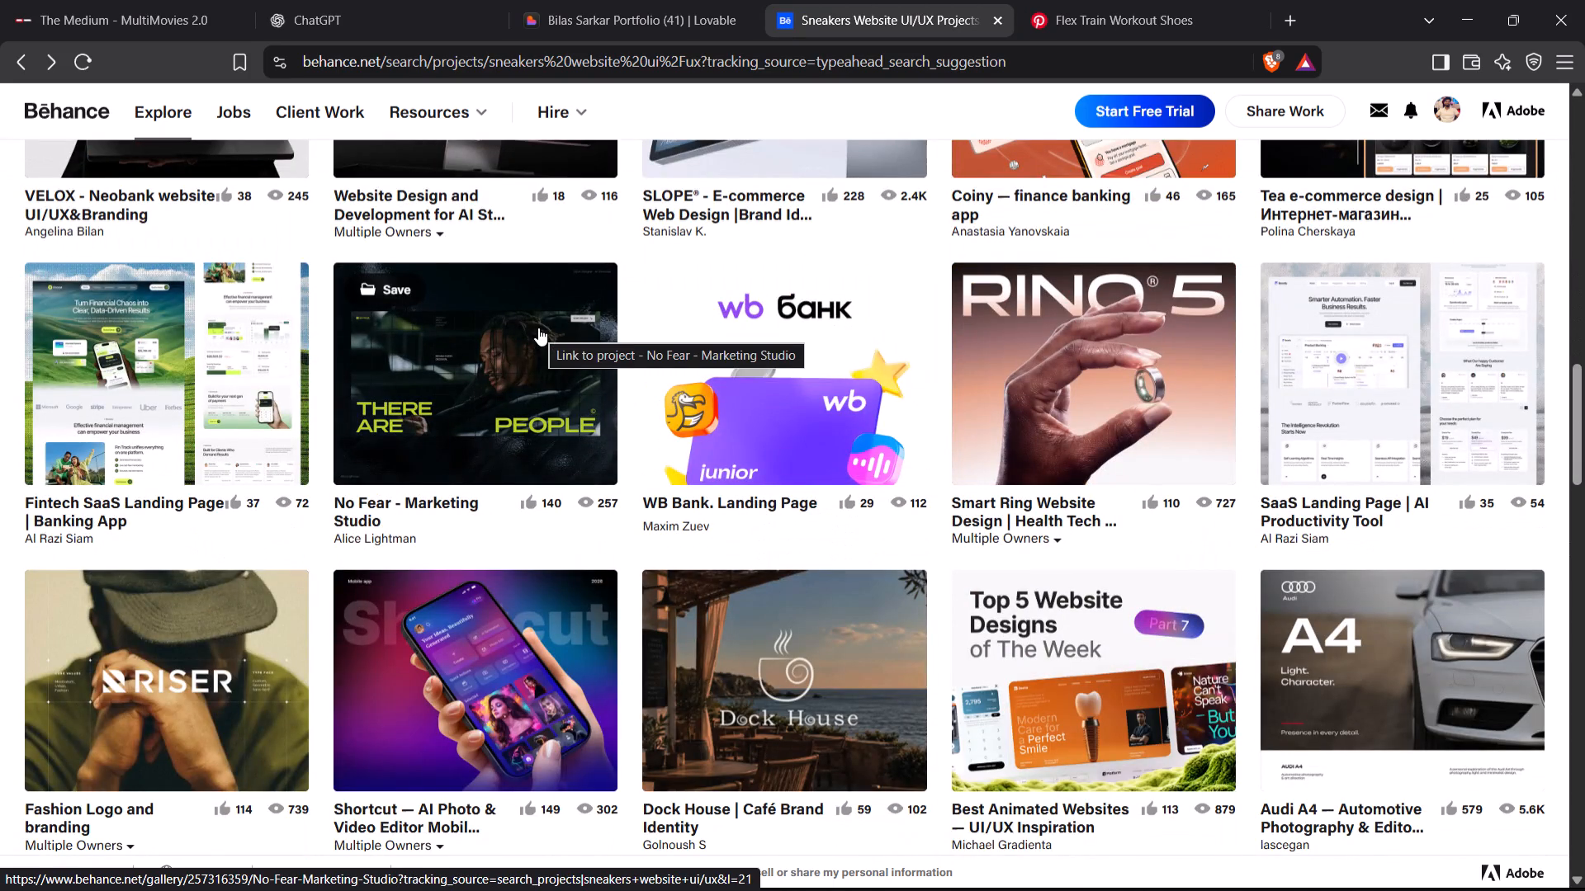
pyautogui.scroll(-6, 534, 338)
pyautogui.scroll(6, 534, 338)
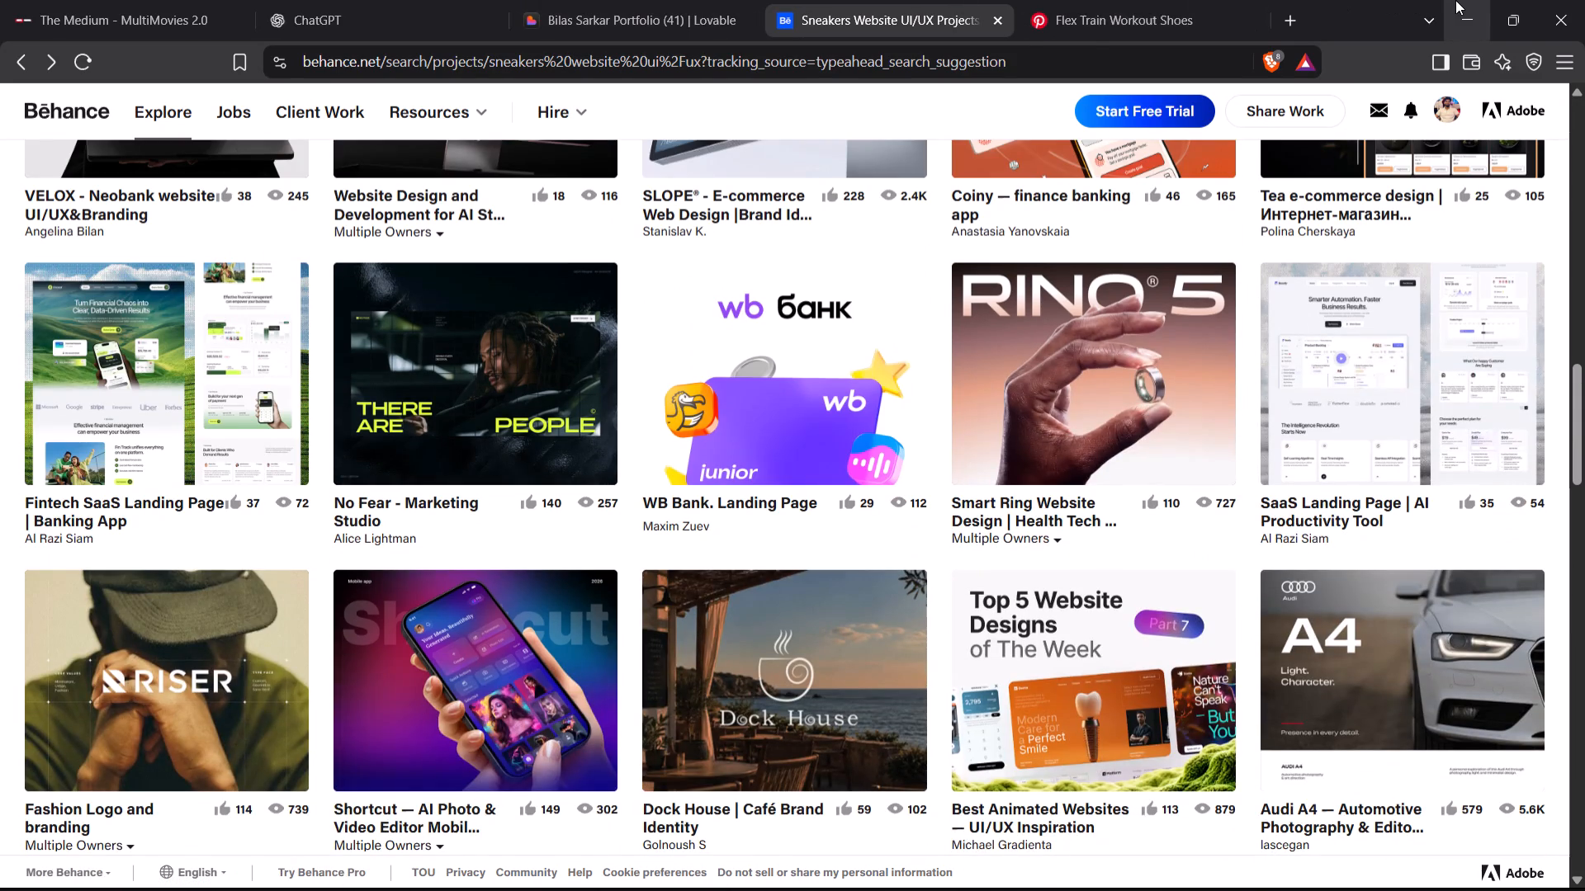
# Back in Chrome's Figma file, move Hero out of Desktop - 1 to about X 1639, Y 152, and Category just above it.
pyautogui.click(1455, 0)
pyautogui.click(664, 855)
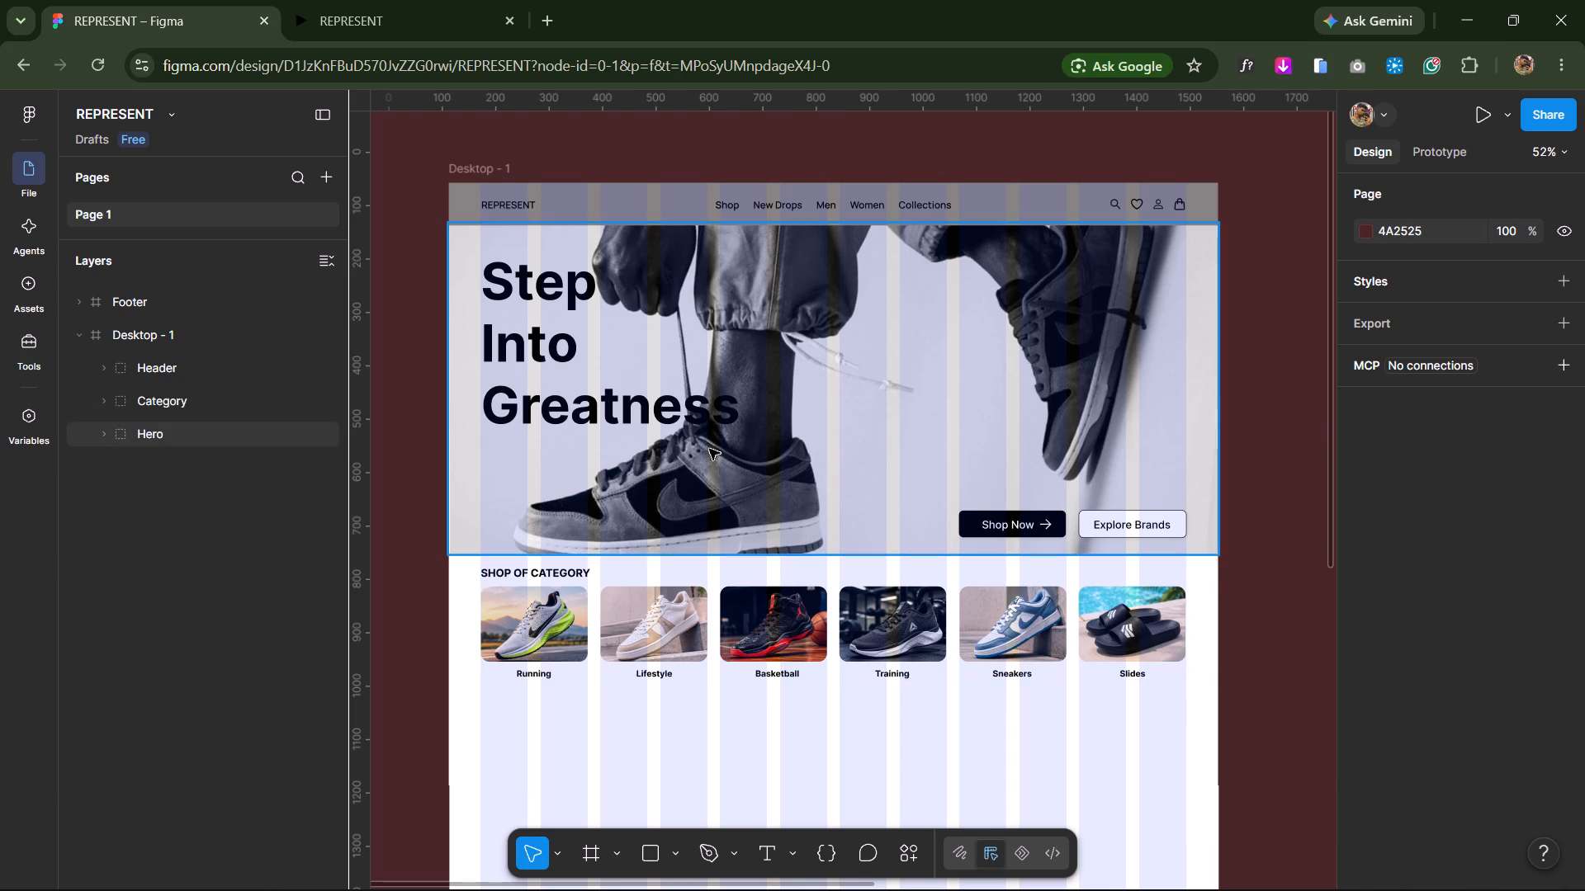
pyautogui.keyDown('ctrl'); pyautogui.scroll(-5, 870, 672); pyautogui.keyUp('ctrl')
pyautogui.press('space')
pyautogui.moveTo(1049, 621); pyautogui.dragTo(915, 530)
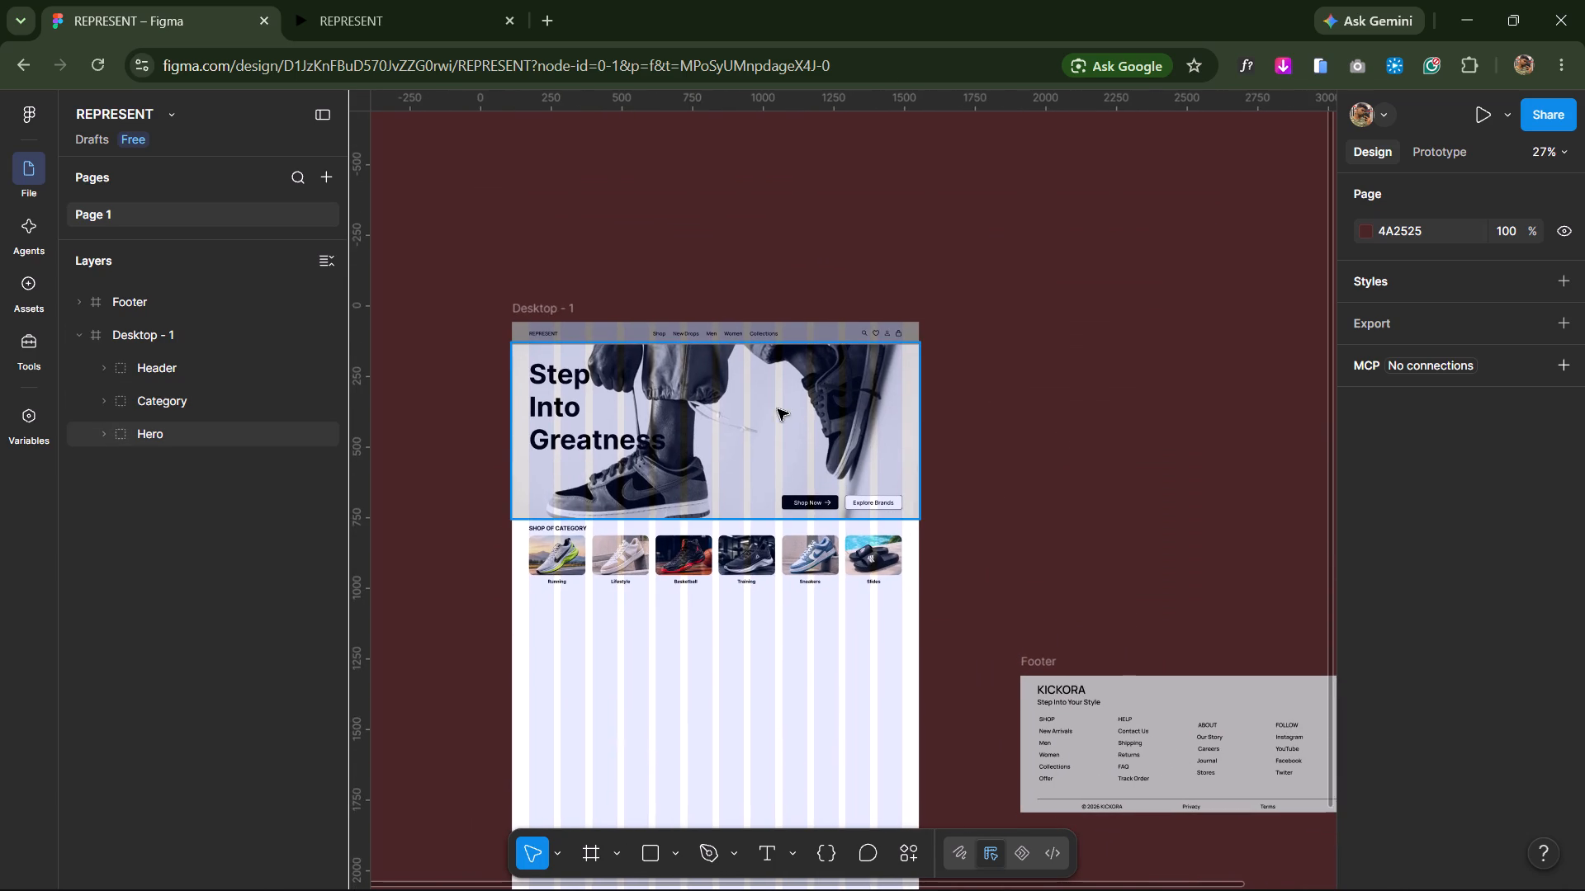
pyautogui.moveTo(778, 409); pyautogui.dragTo(1209, 414)
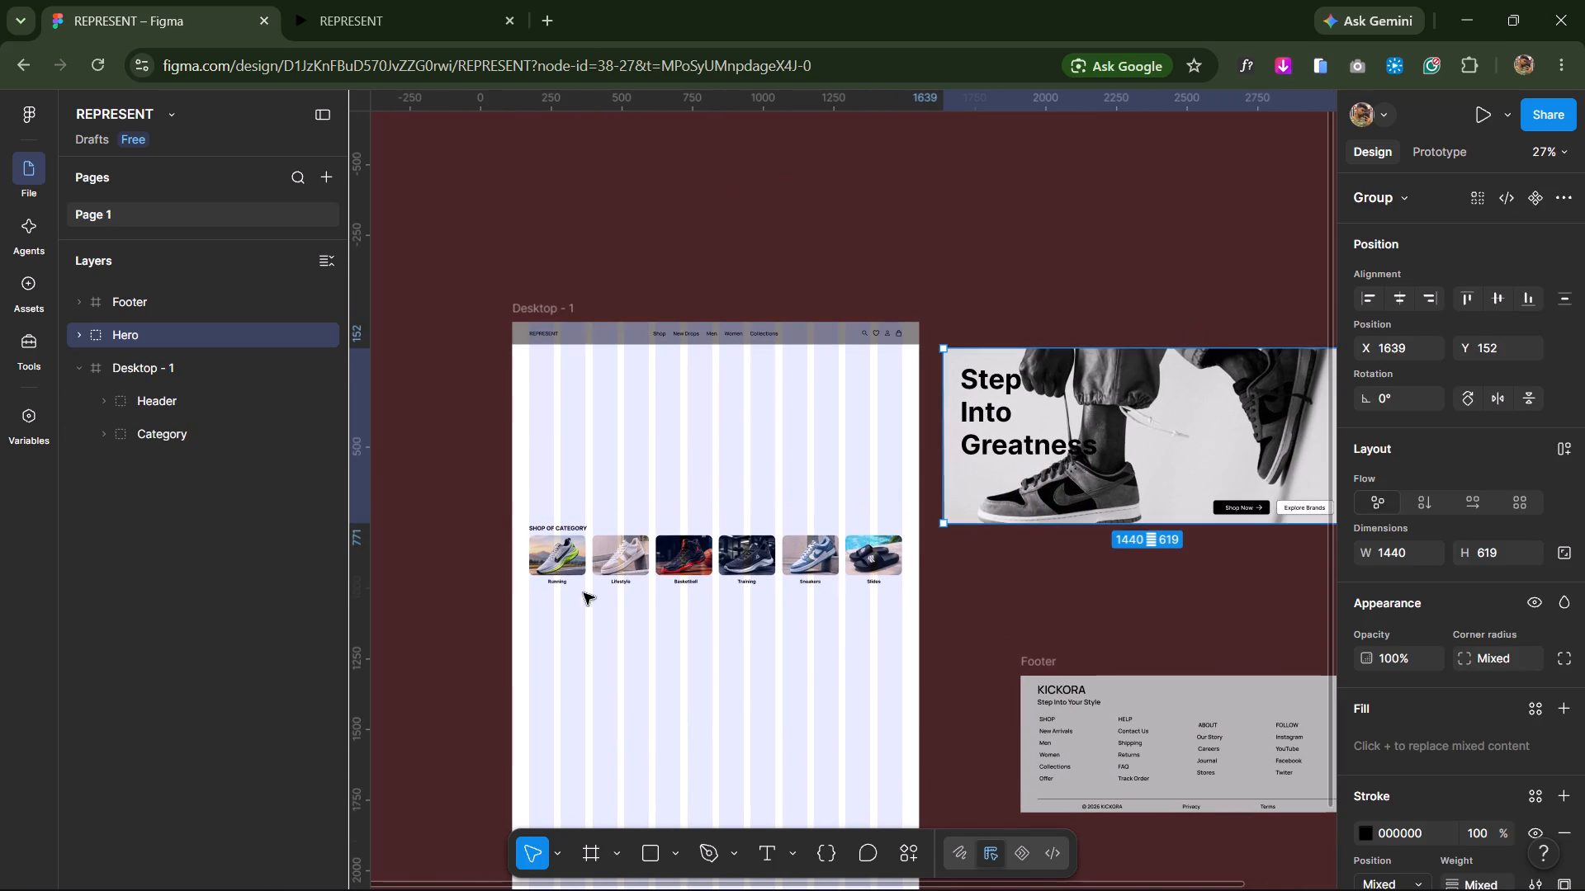
pyautogui.moveTo(603, 560); pyautogui.dragTo(1034, 305)
pyautogui.click(984, 623)
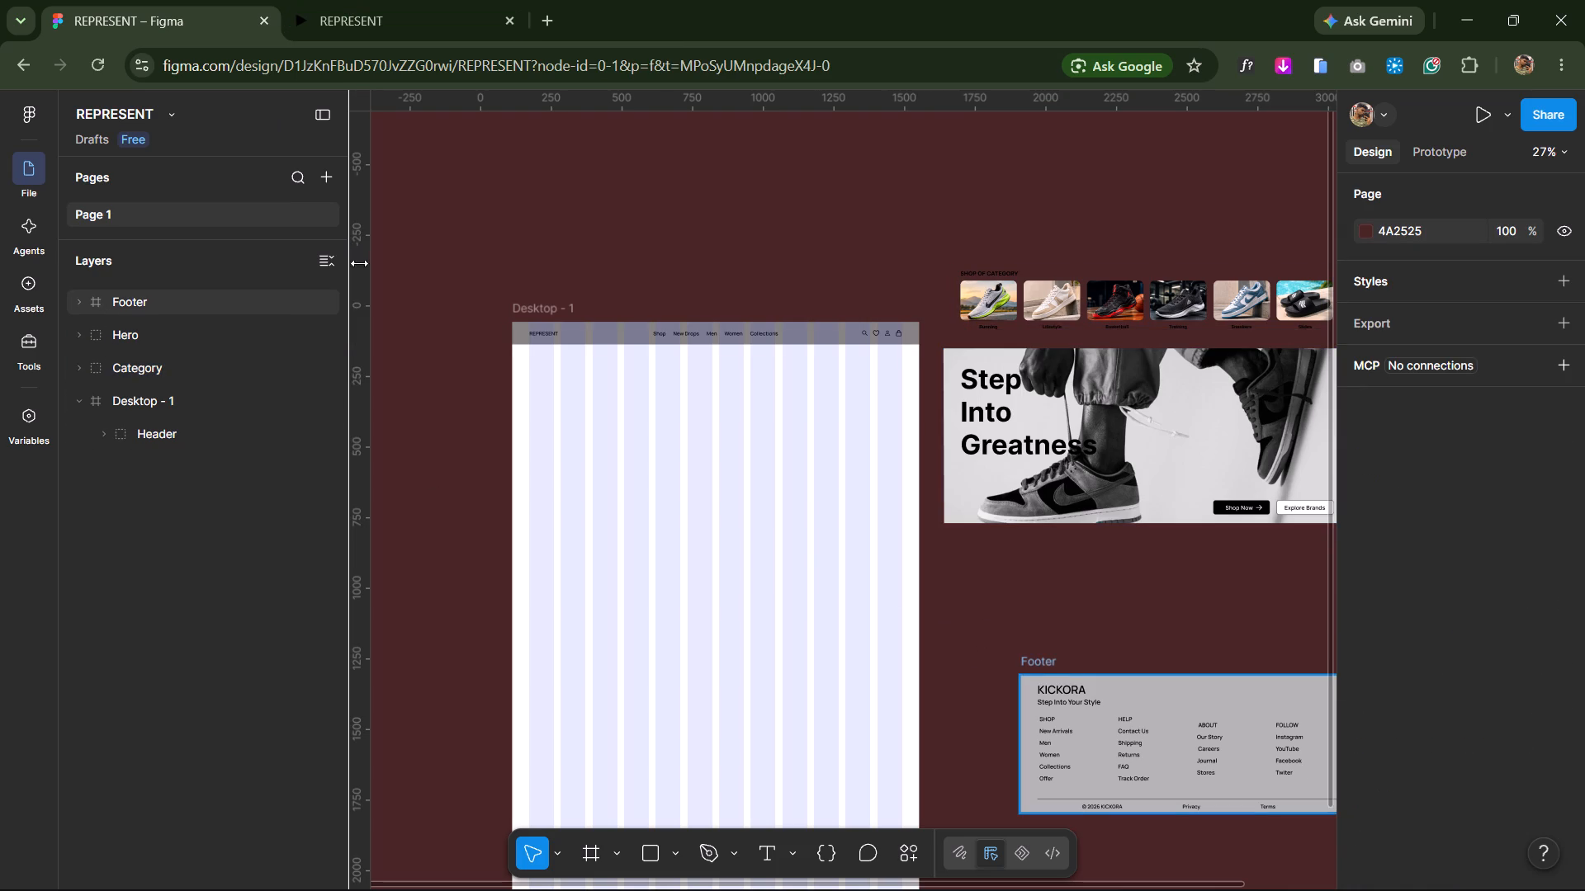
# Switch to Brave and re-examine the Behance sneaker website results, opening and closing the Fitness Landing Page Layout stock template.
pyautogui.hotkey('alt', 'Tab')
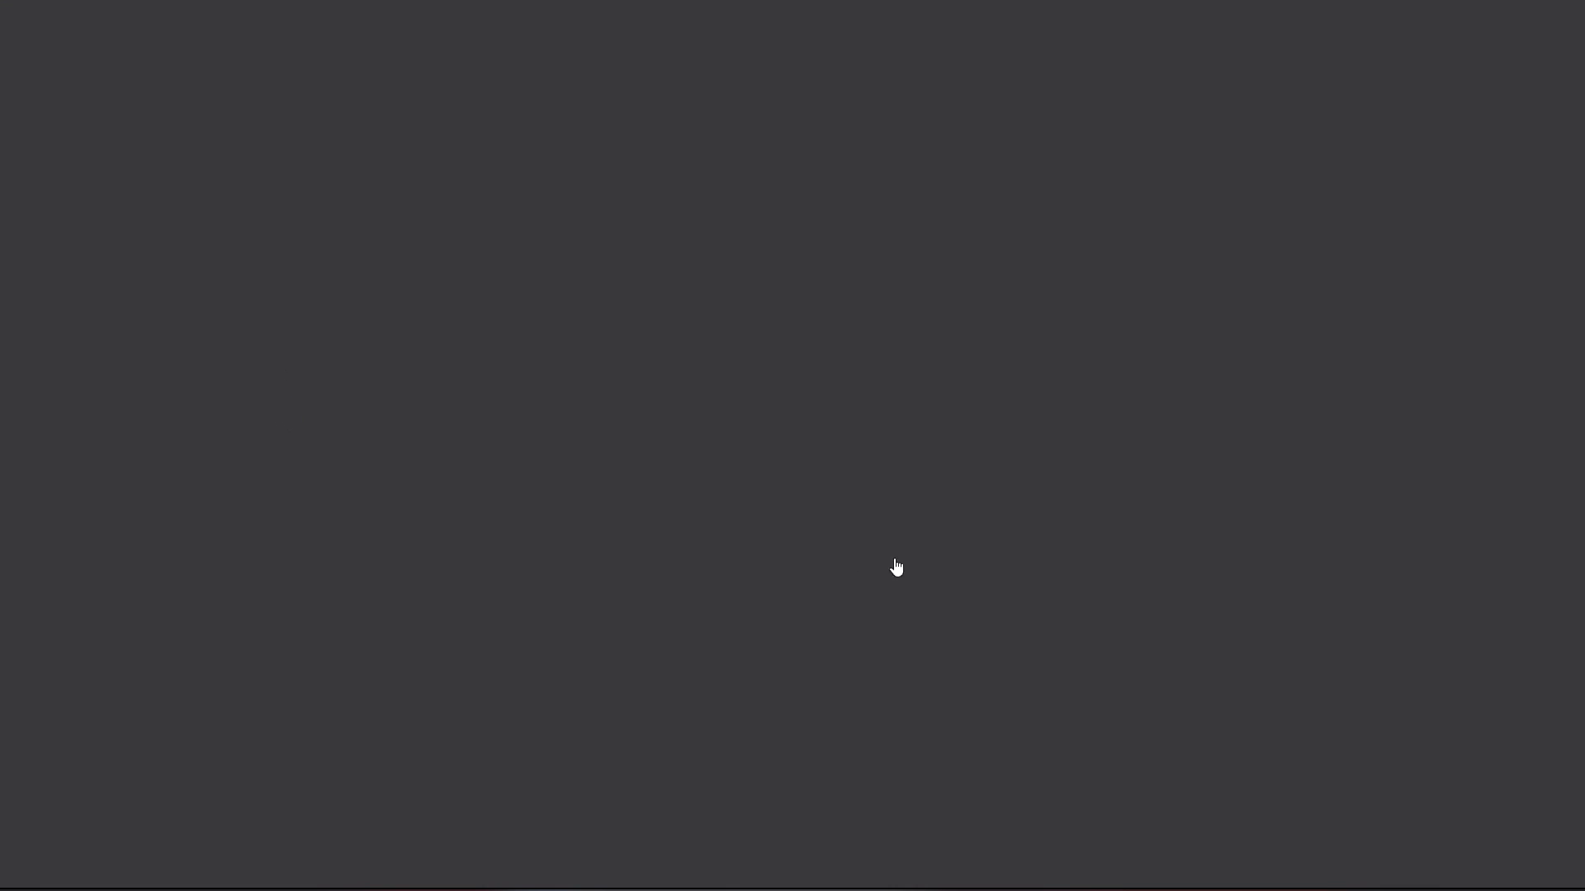
pyautogui.scroll(6, 666, 473)
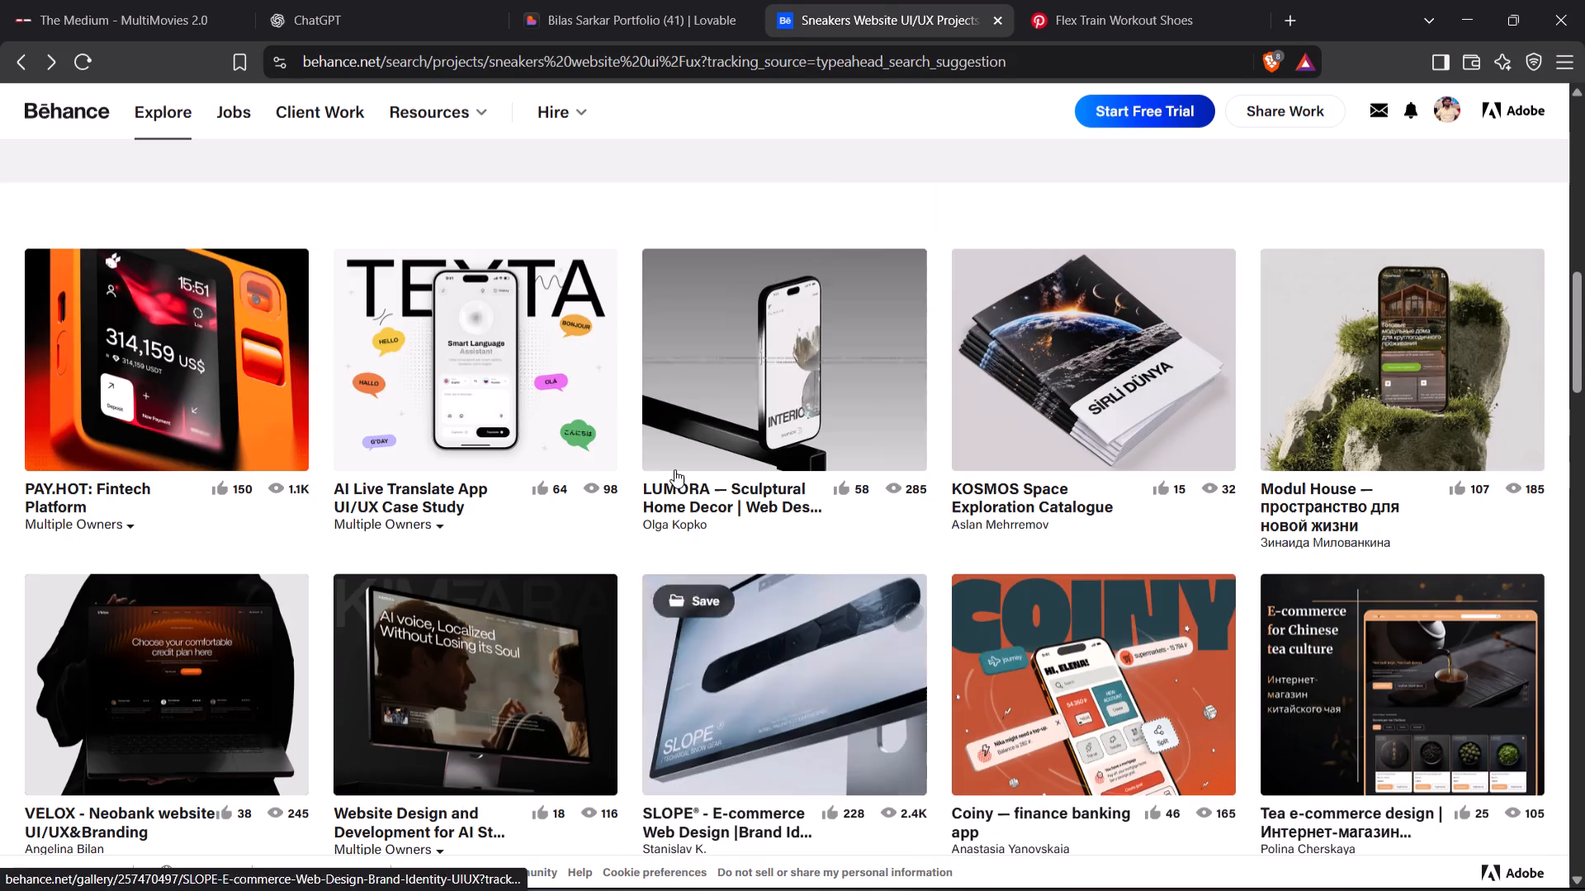
pyautogui.scroll(10, 686, 454)
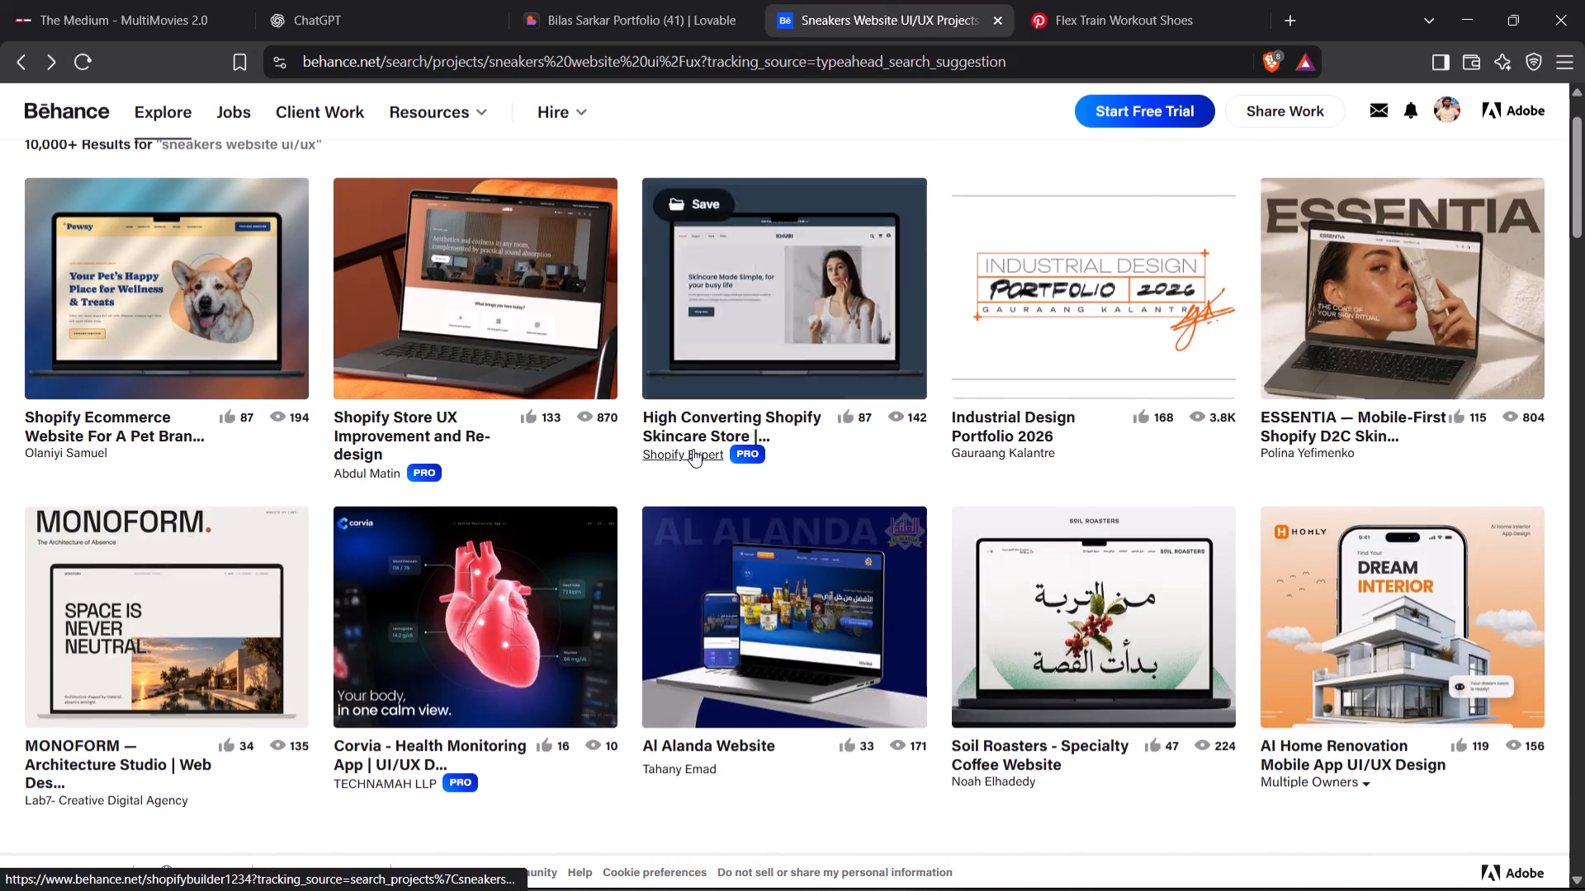
pyautogui.scroll(5, 693, 449)
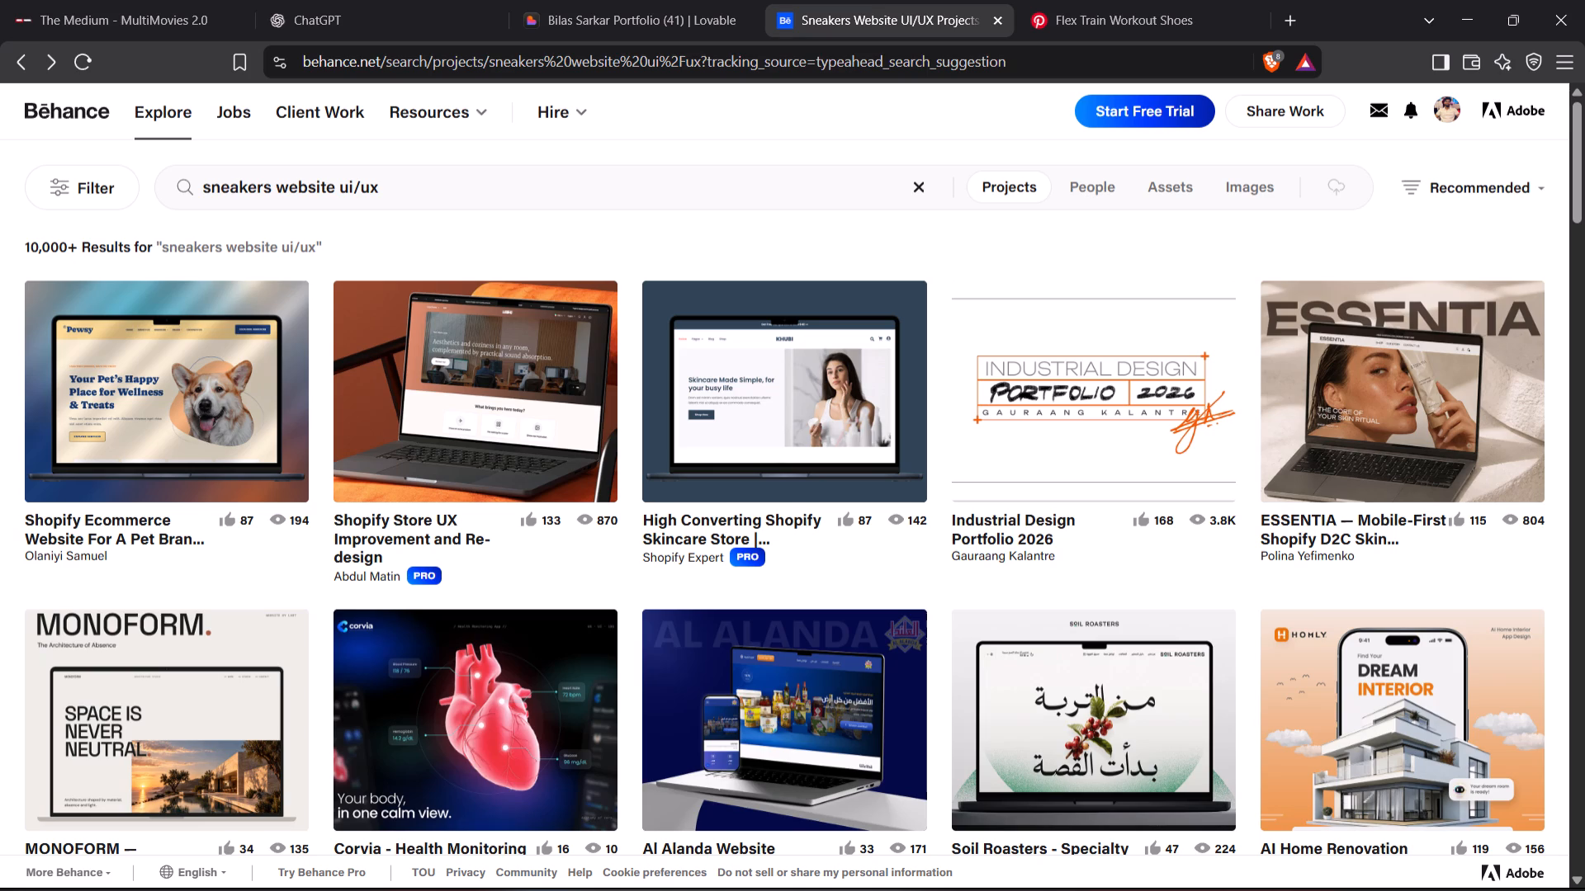
pyautogui.scroll(-2, 897, 676)
pyautogui.scroll(-2, 936, 747)
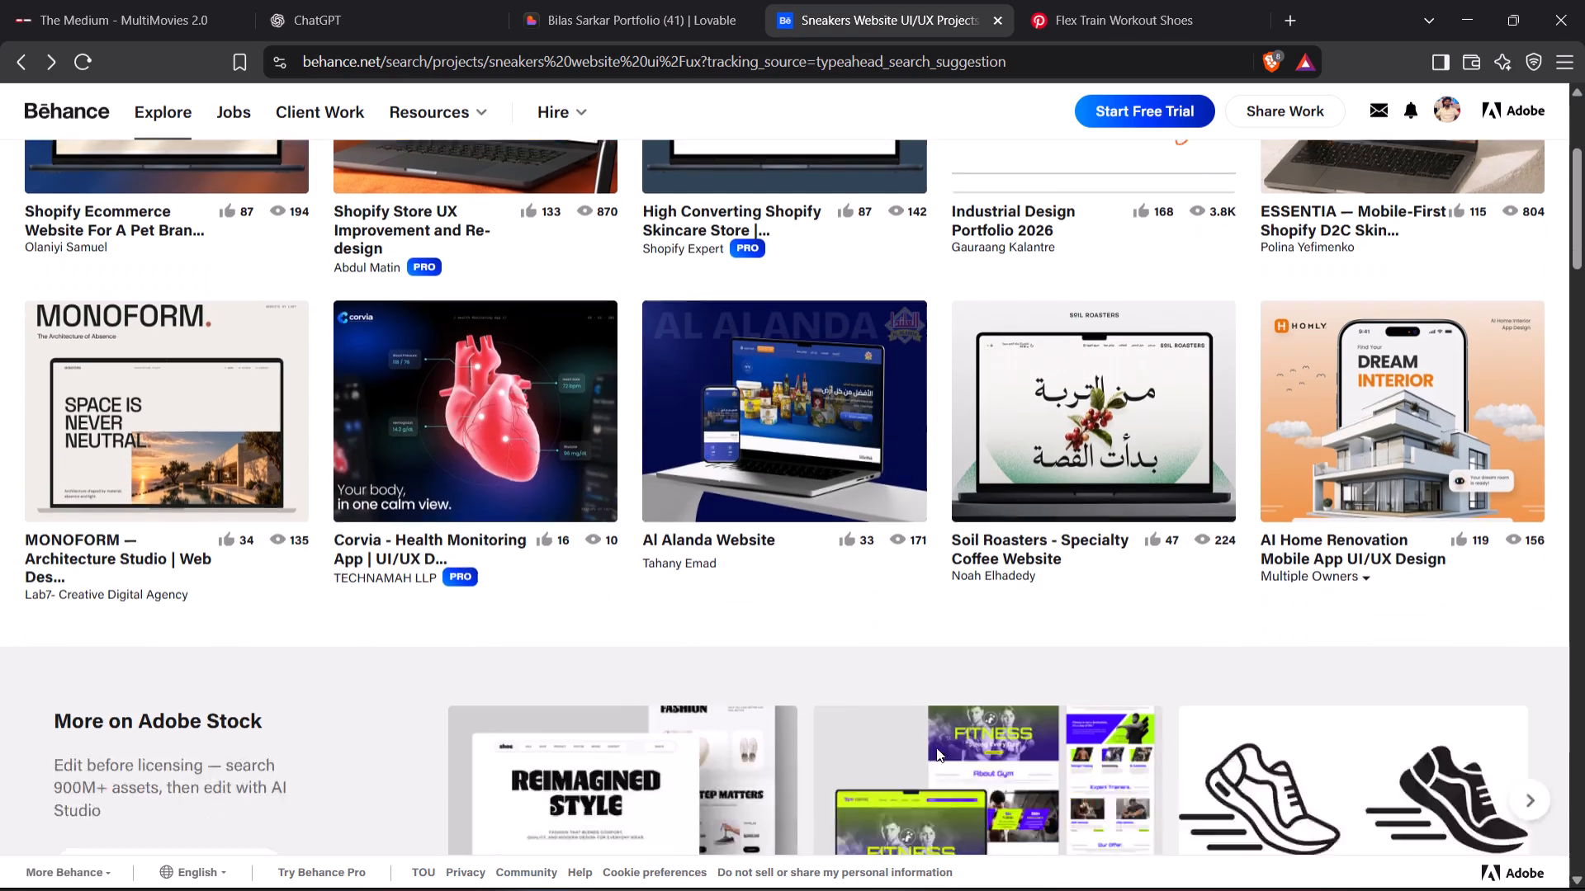
pyautogui.scroll(-2, 936, 747)
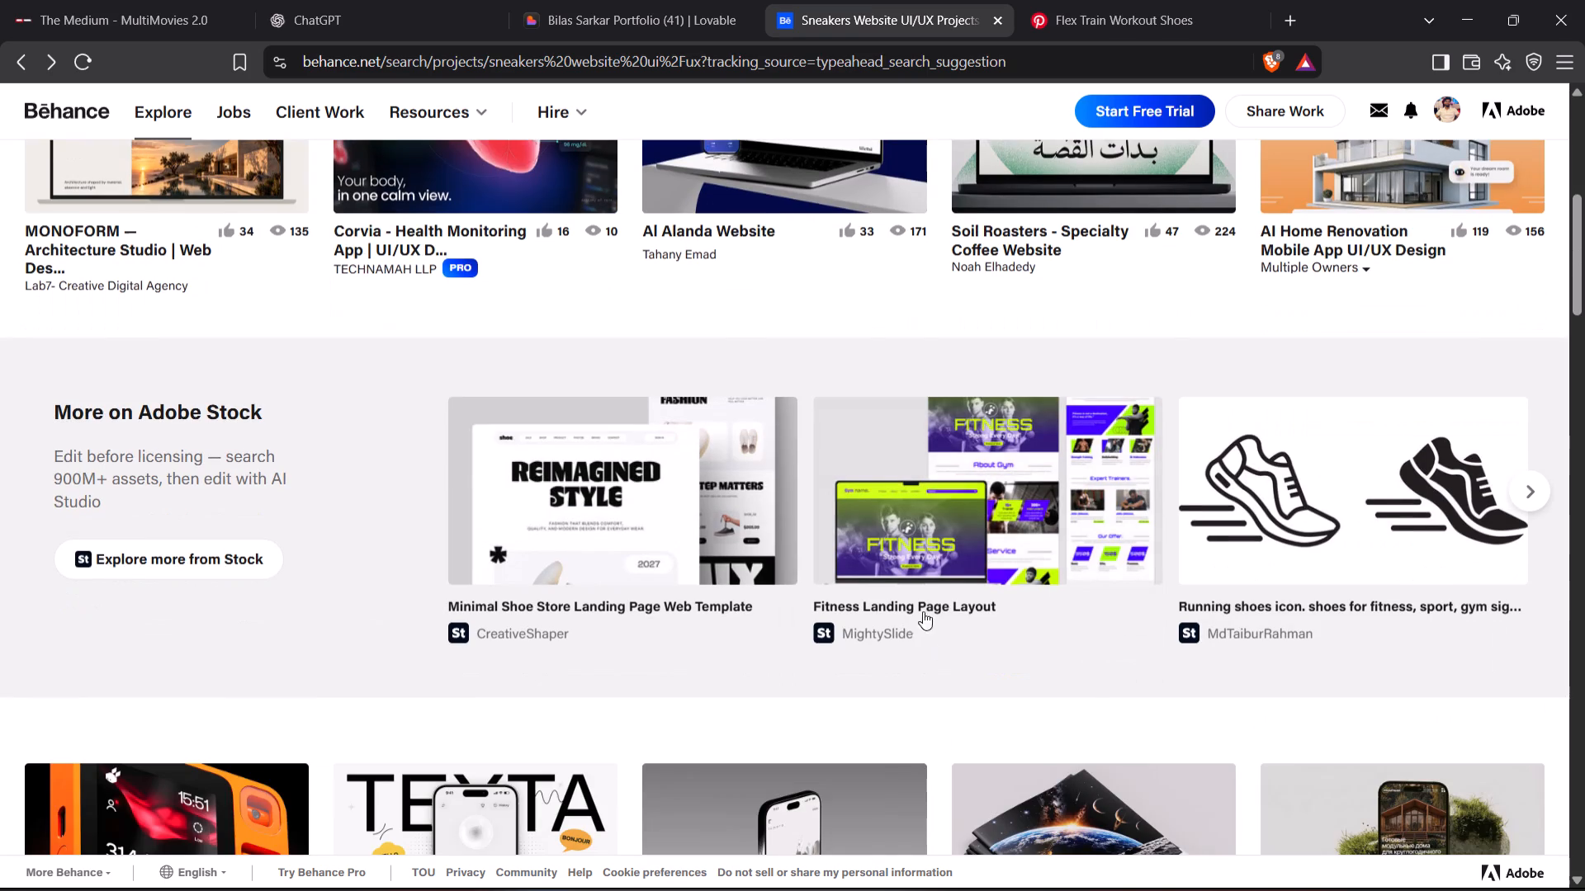
pyautogui.doubleClick(1001, 511)
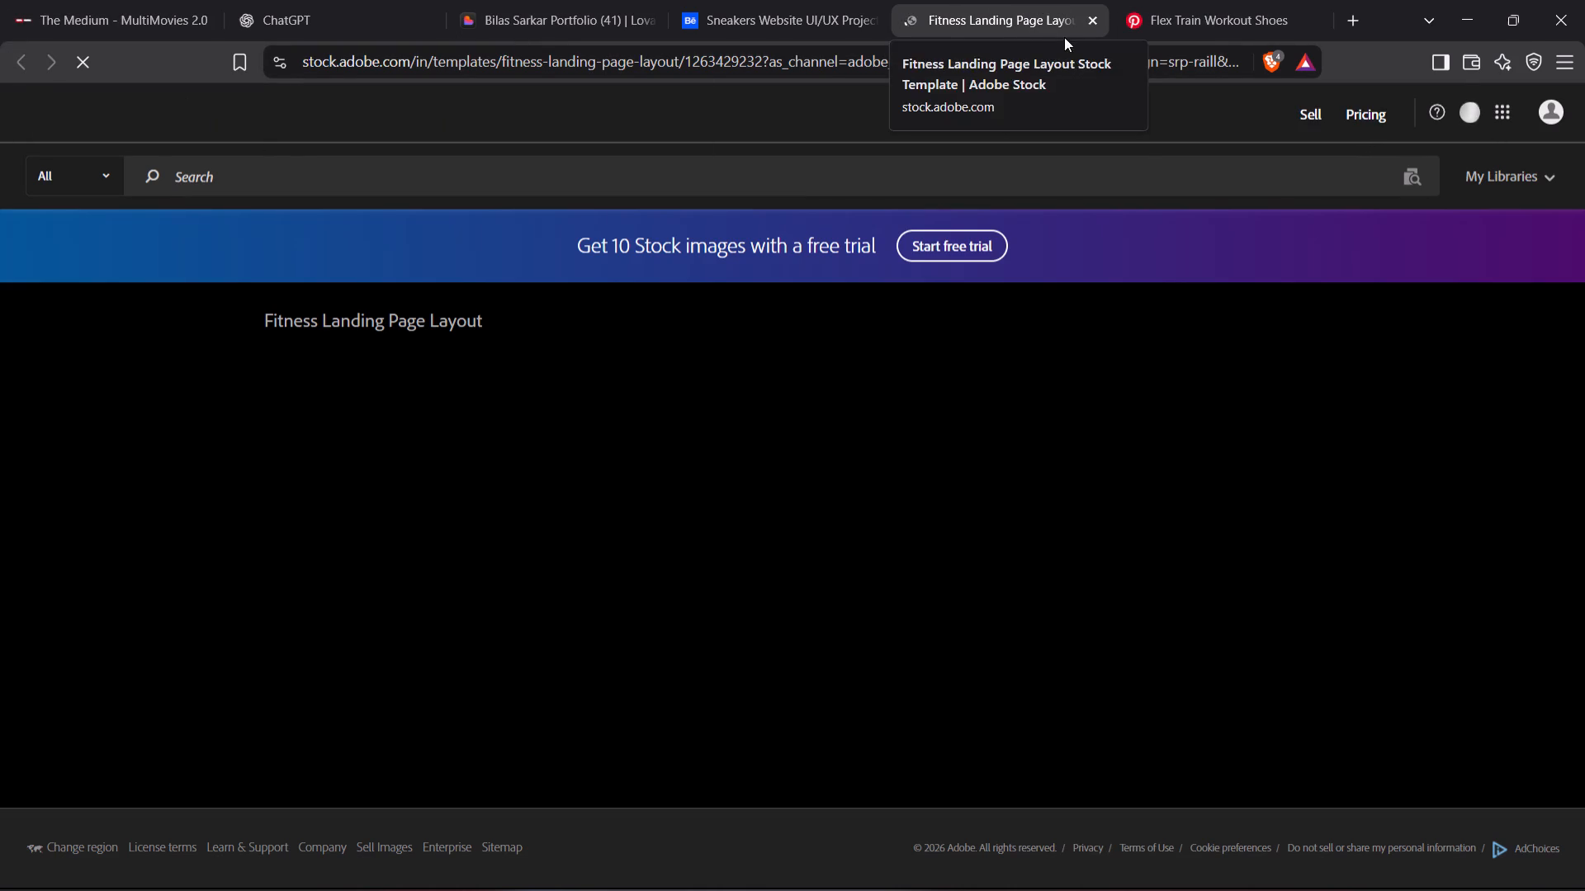
pyautogui.click(1090, 16)
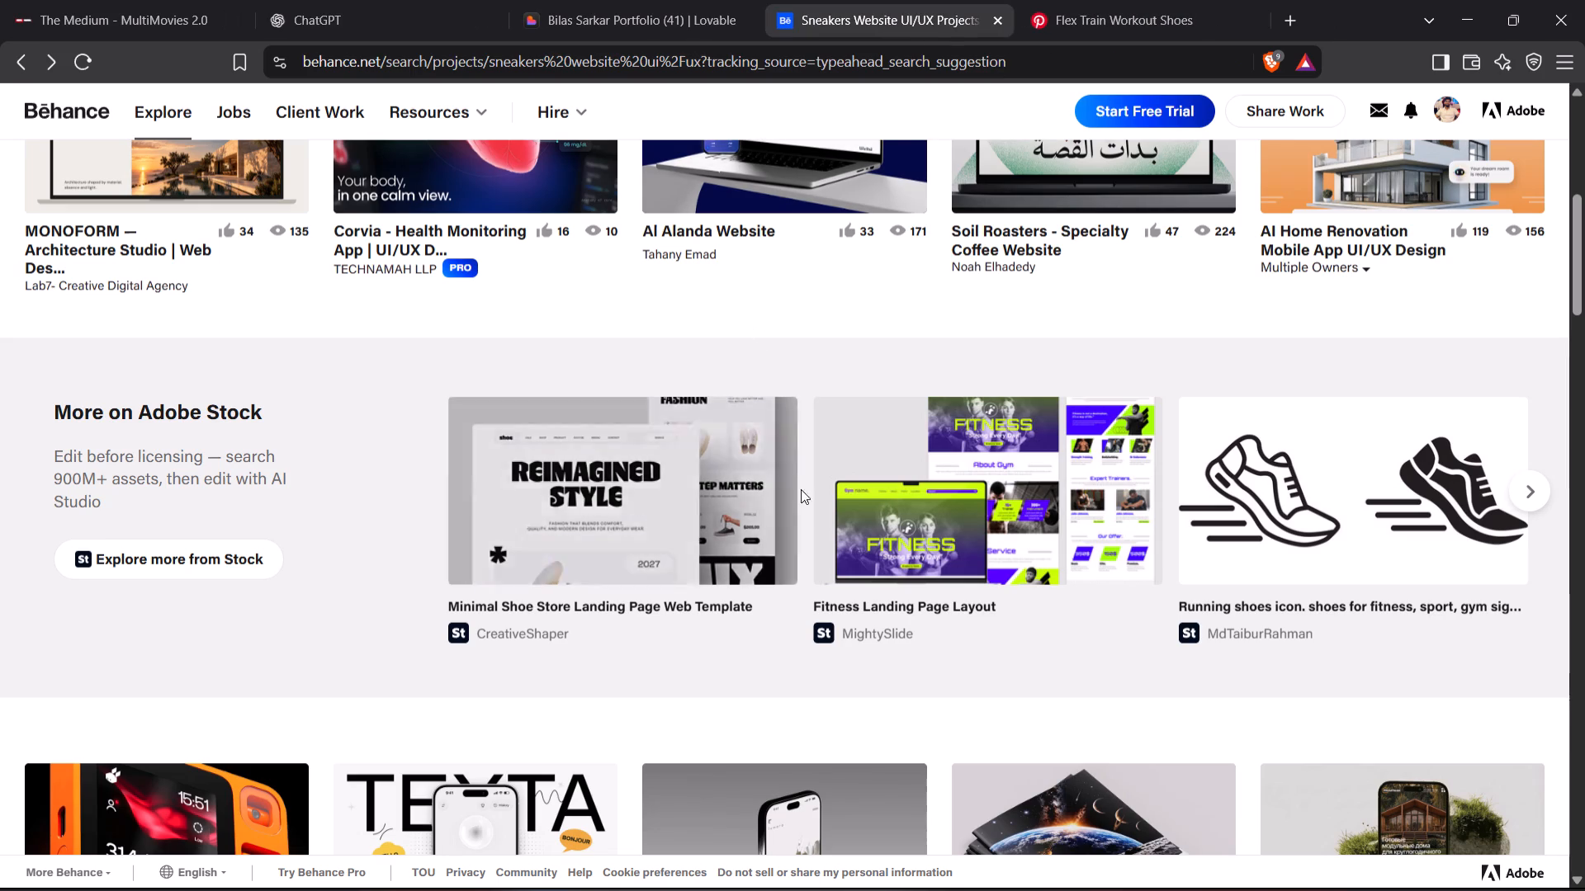
# Look through the Behance "sneakers website ui/ux" project results for further landing page references.
pyautogui.scroll(5, 856, 714)
pyautogui.scroll(7, 909, 856)
pyautogui.scroll(6, 943, 785)
pyautogui.scroll(-6, 873, 812)
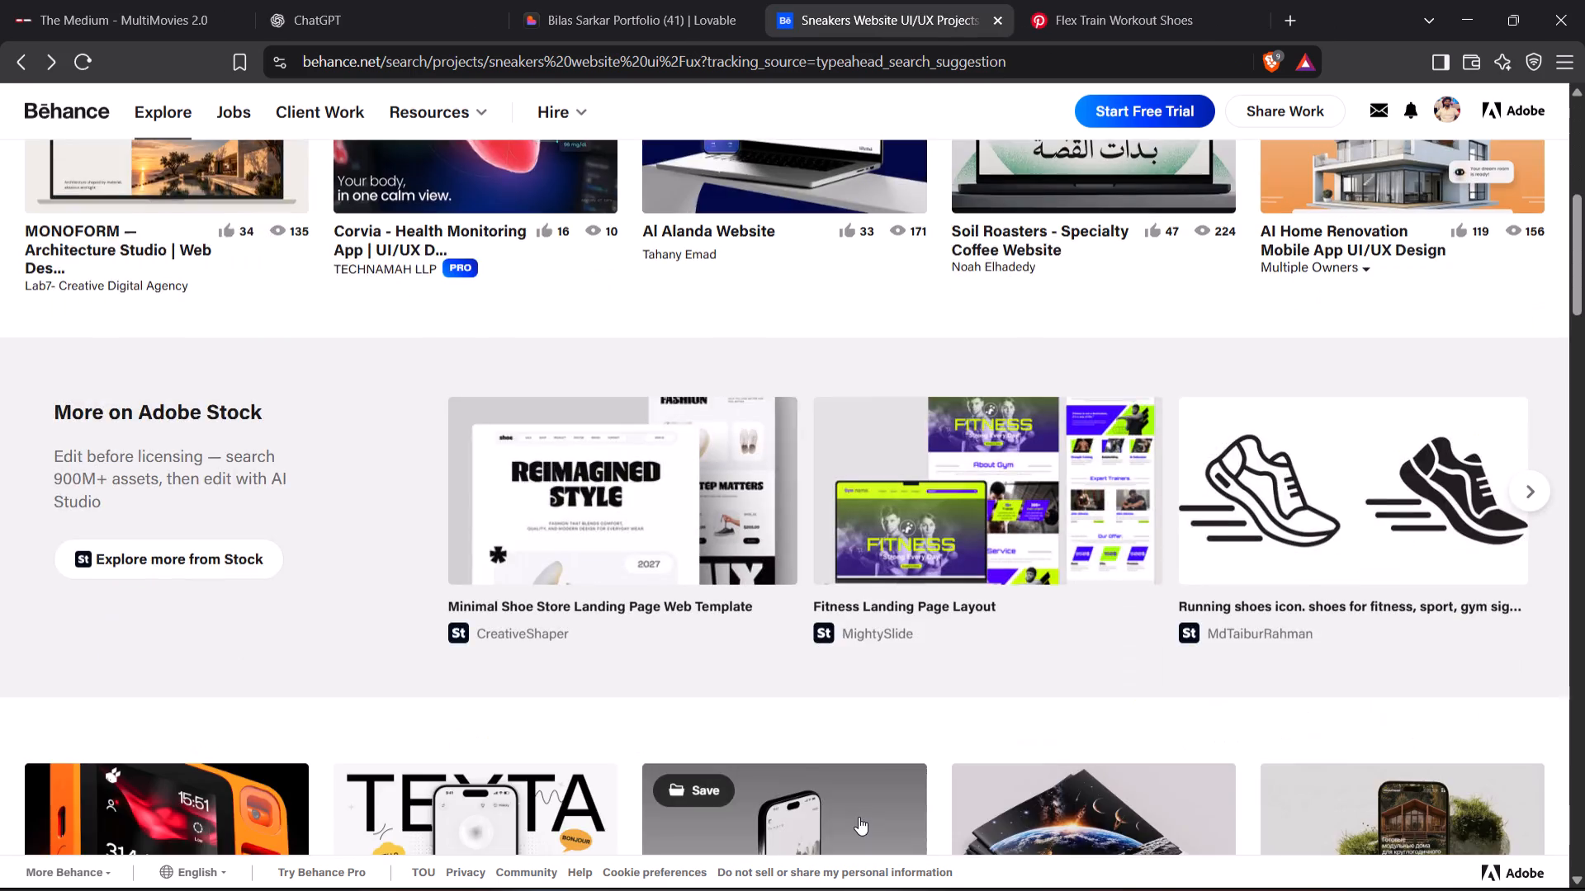
pyautogui.scroll(-16, 859, 815)
pyautogui.scroll(6, 890, 768)
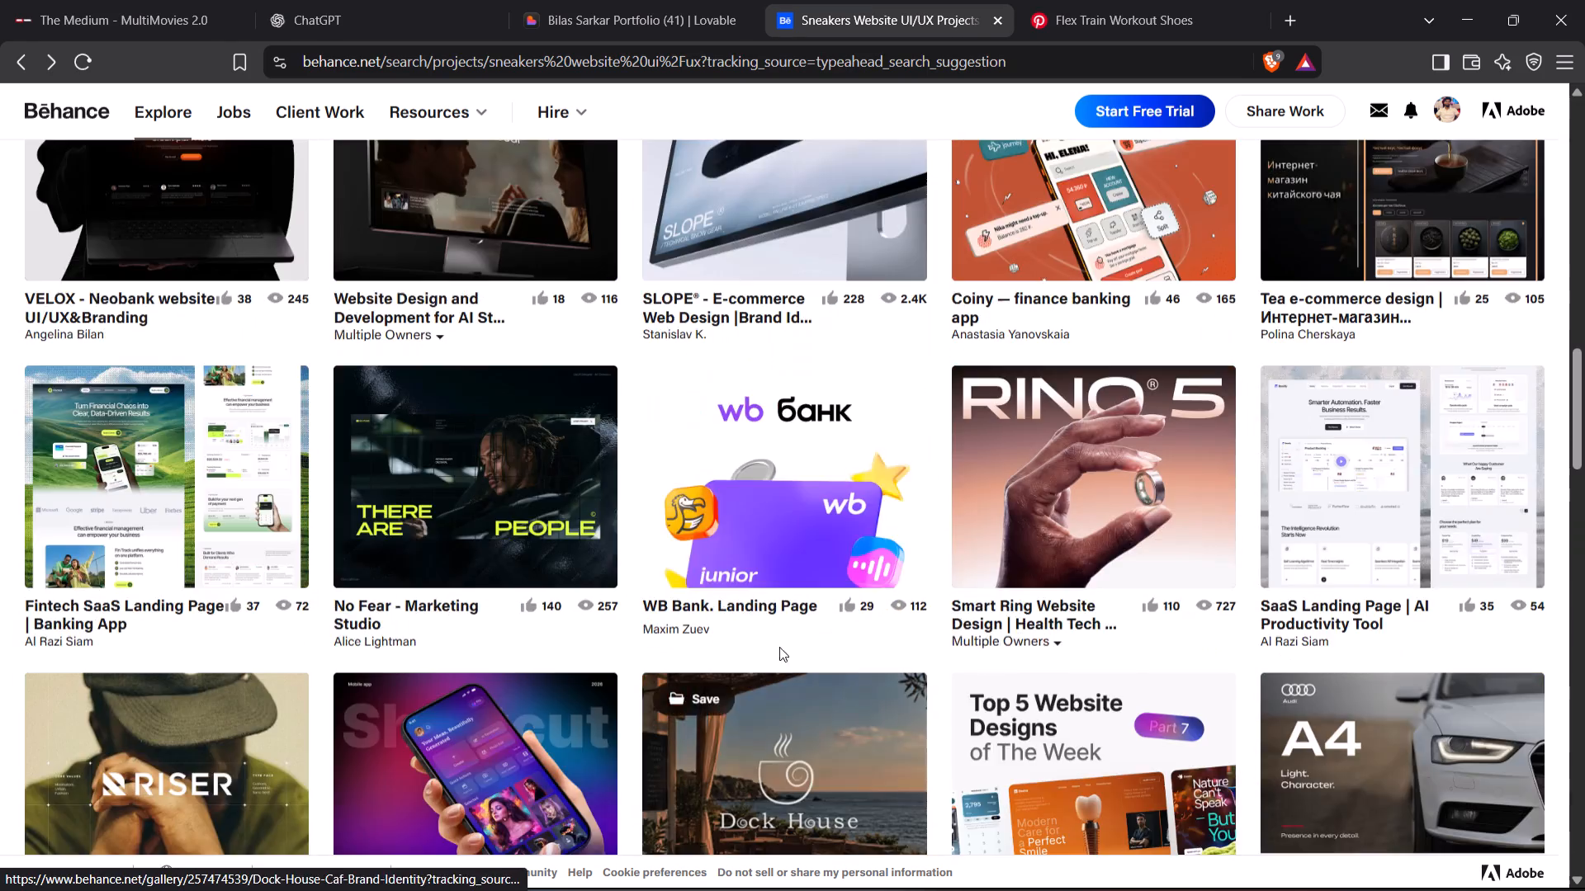
pyautogui.scroll(14, 661, 488)
# Return to the STRYDE sneaker e-commerce project and examine its landing page mockup and laptop view, dismissing the floating follow bar.
pyautogui.click(31, 76)
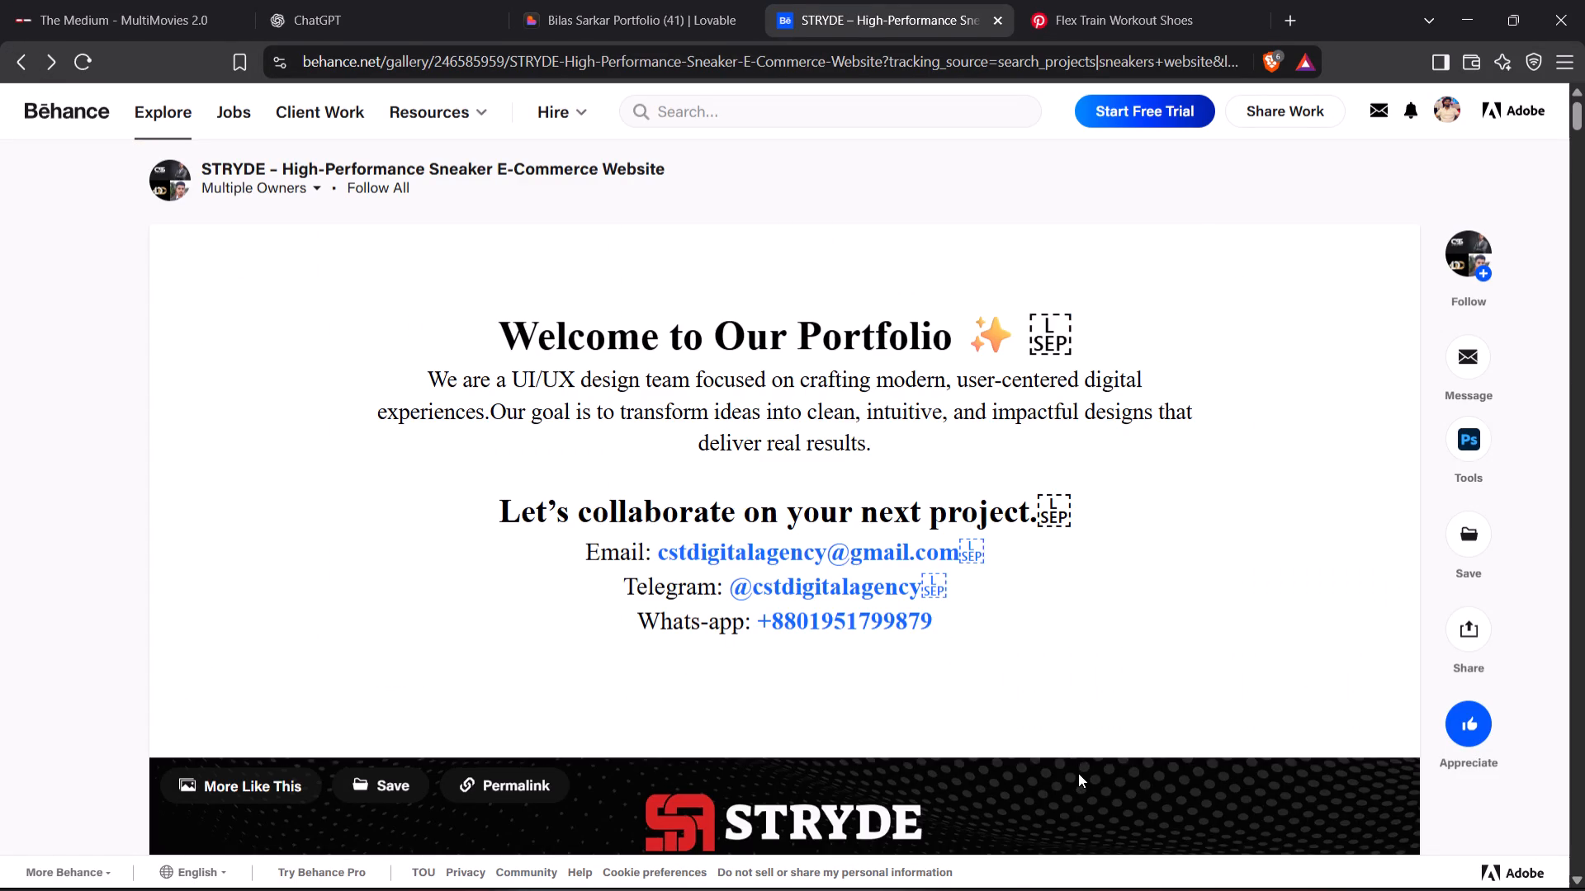
pyautogui.scroll(-7, 878, 799)
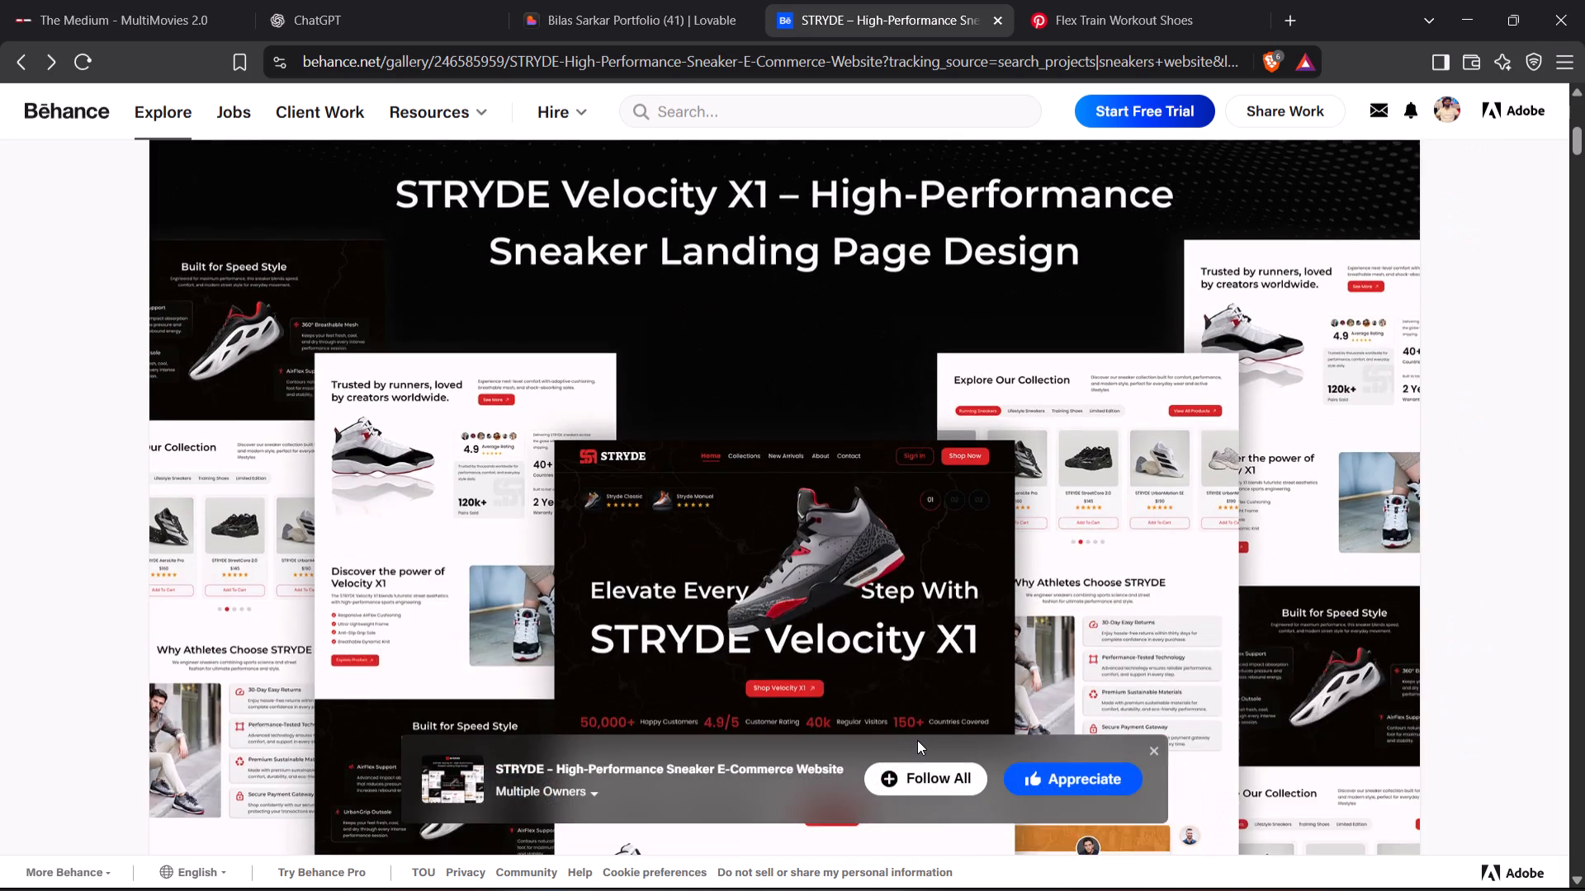
pyautogui.scroll(-1, 923, 740)
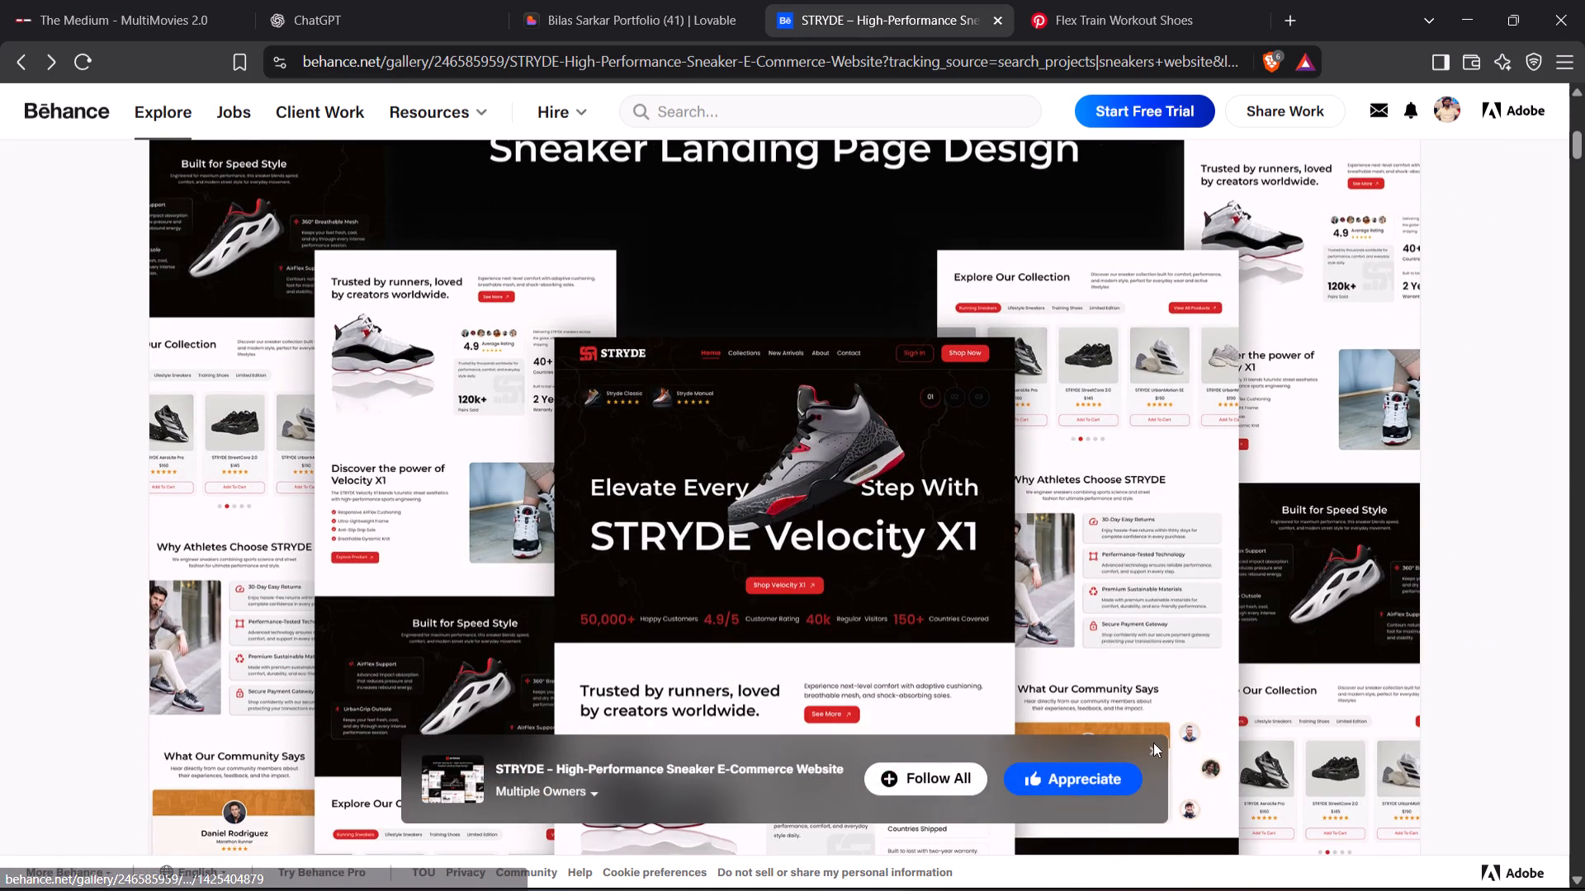
pyautogui.click(1155, 751)
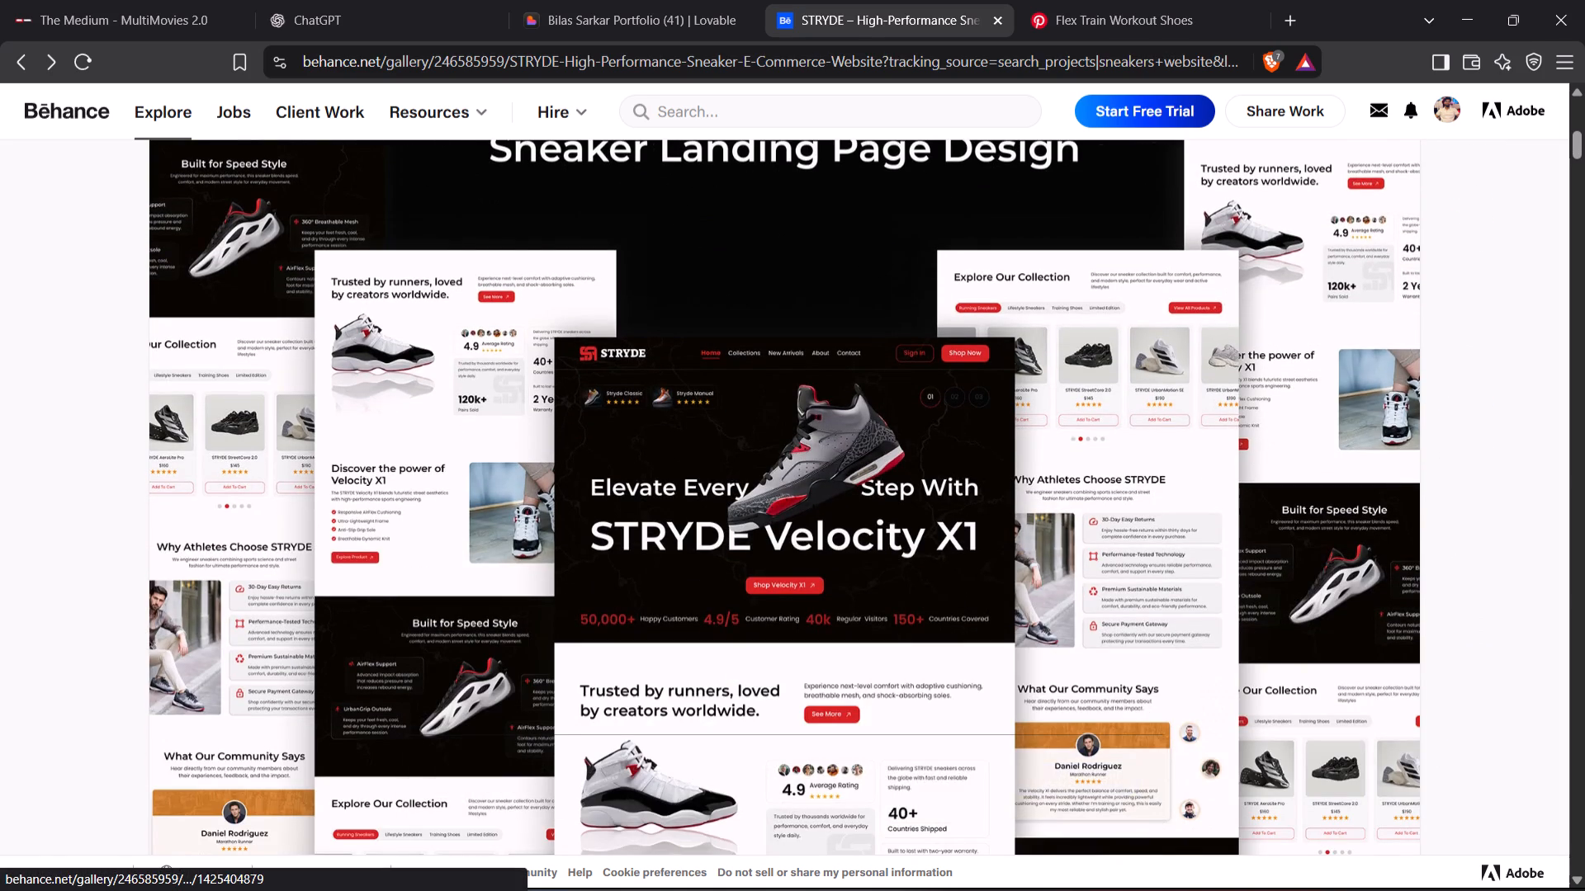
pyautogui.scroll(-16, 1166, 769)
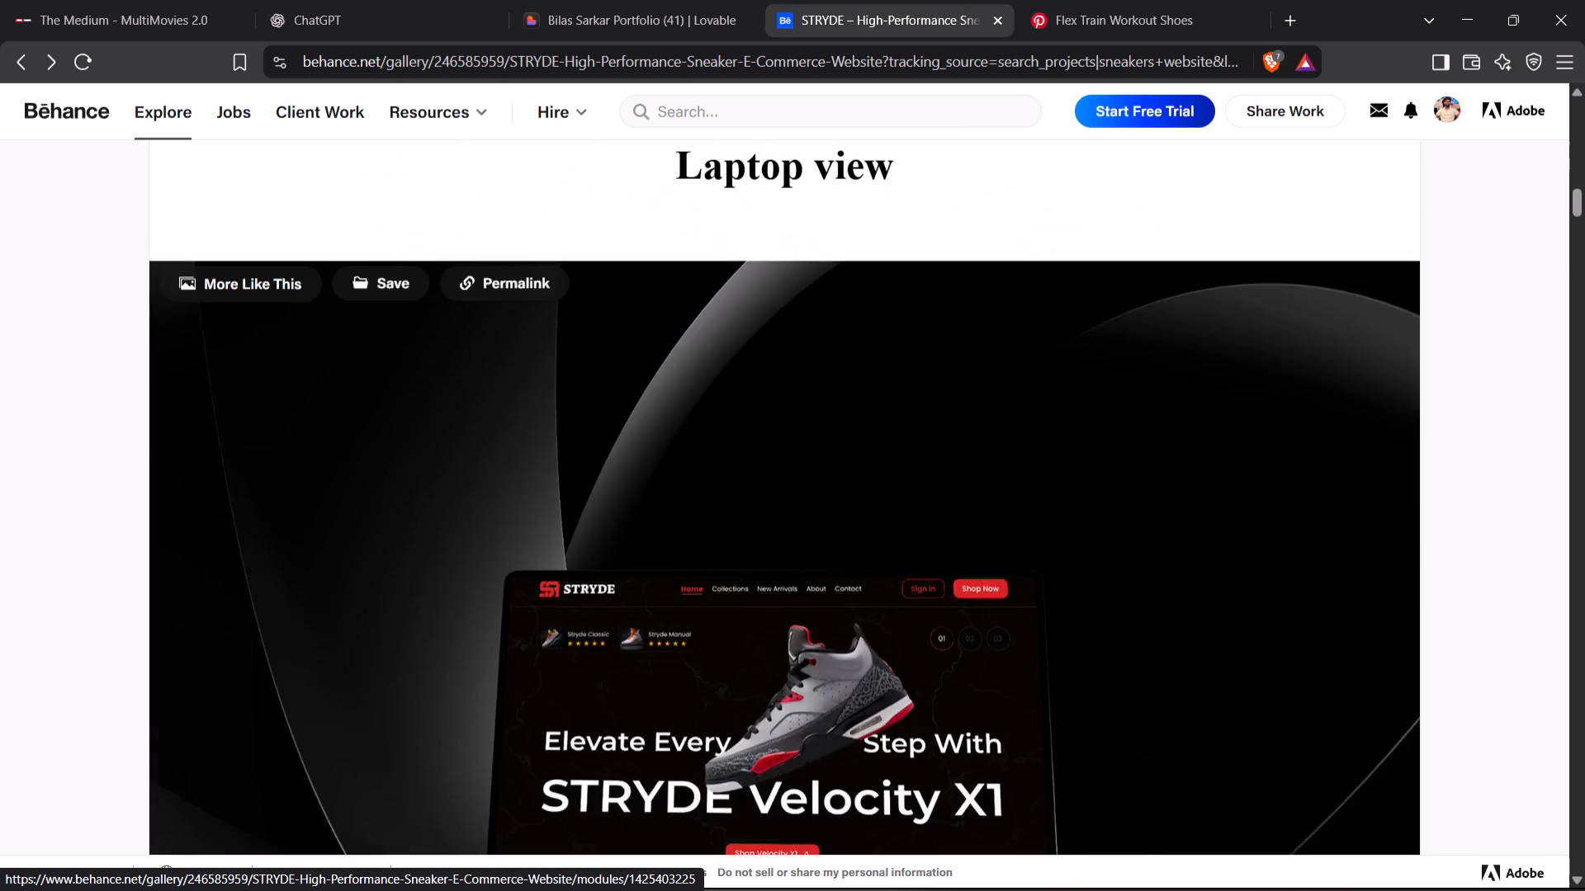
pyautogui.scroll(-4, 1169, 776)
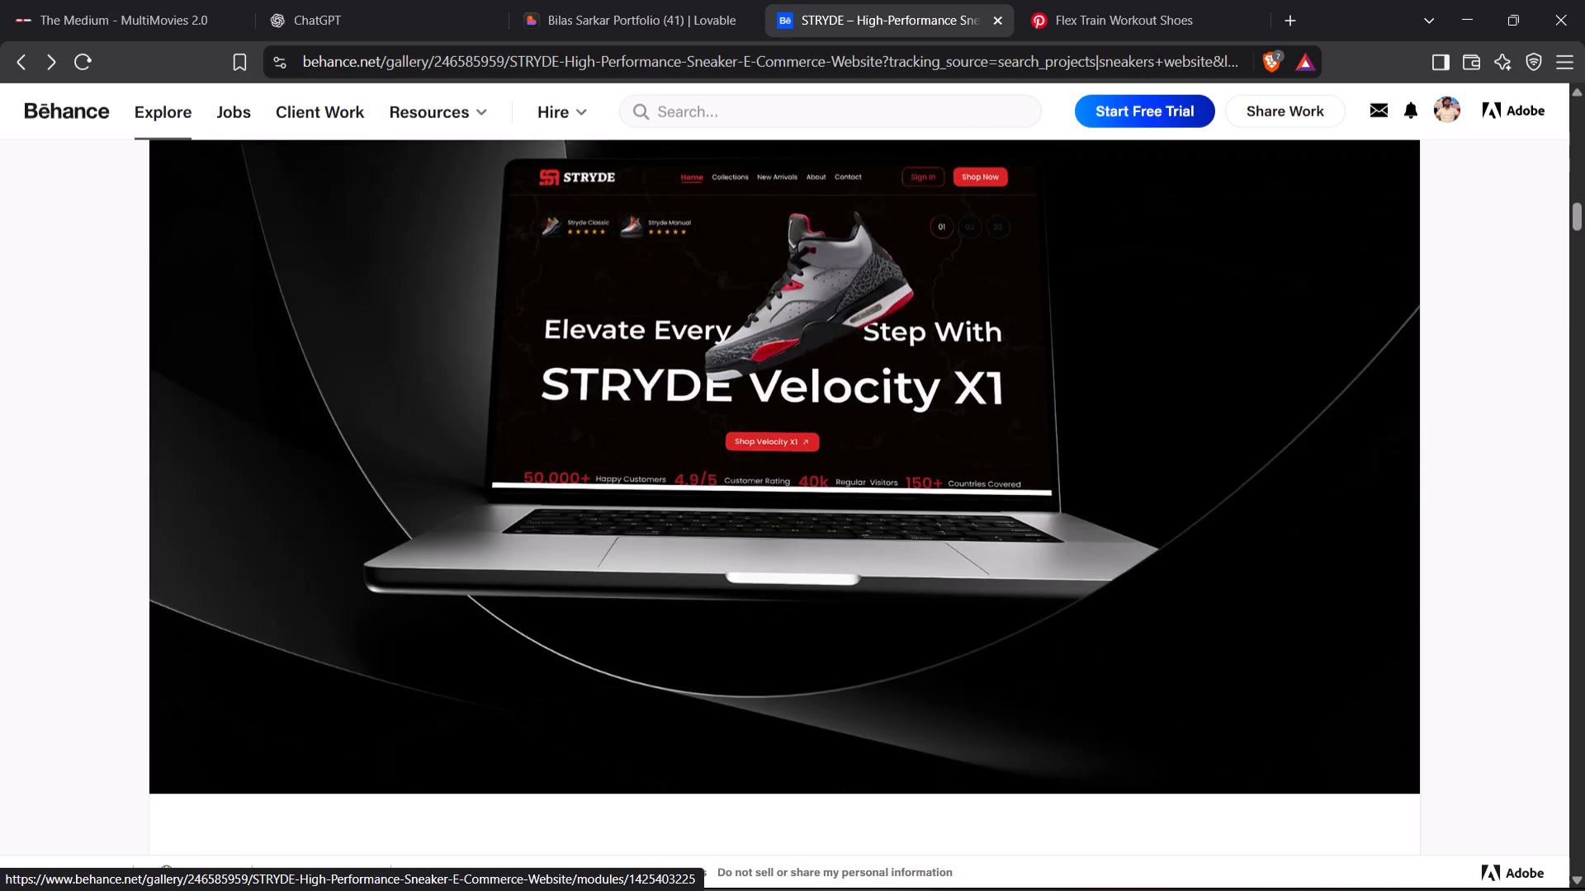
pyautogui.scroll(-4, 1169, 776)
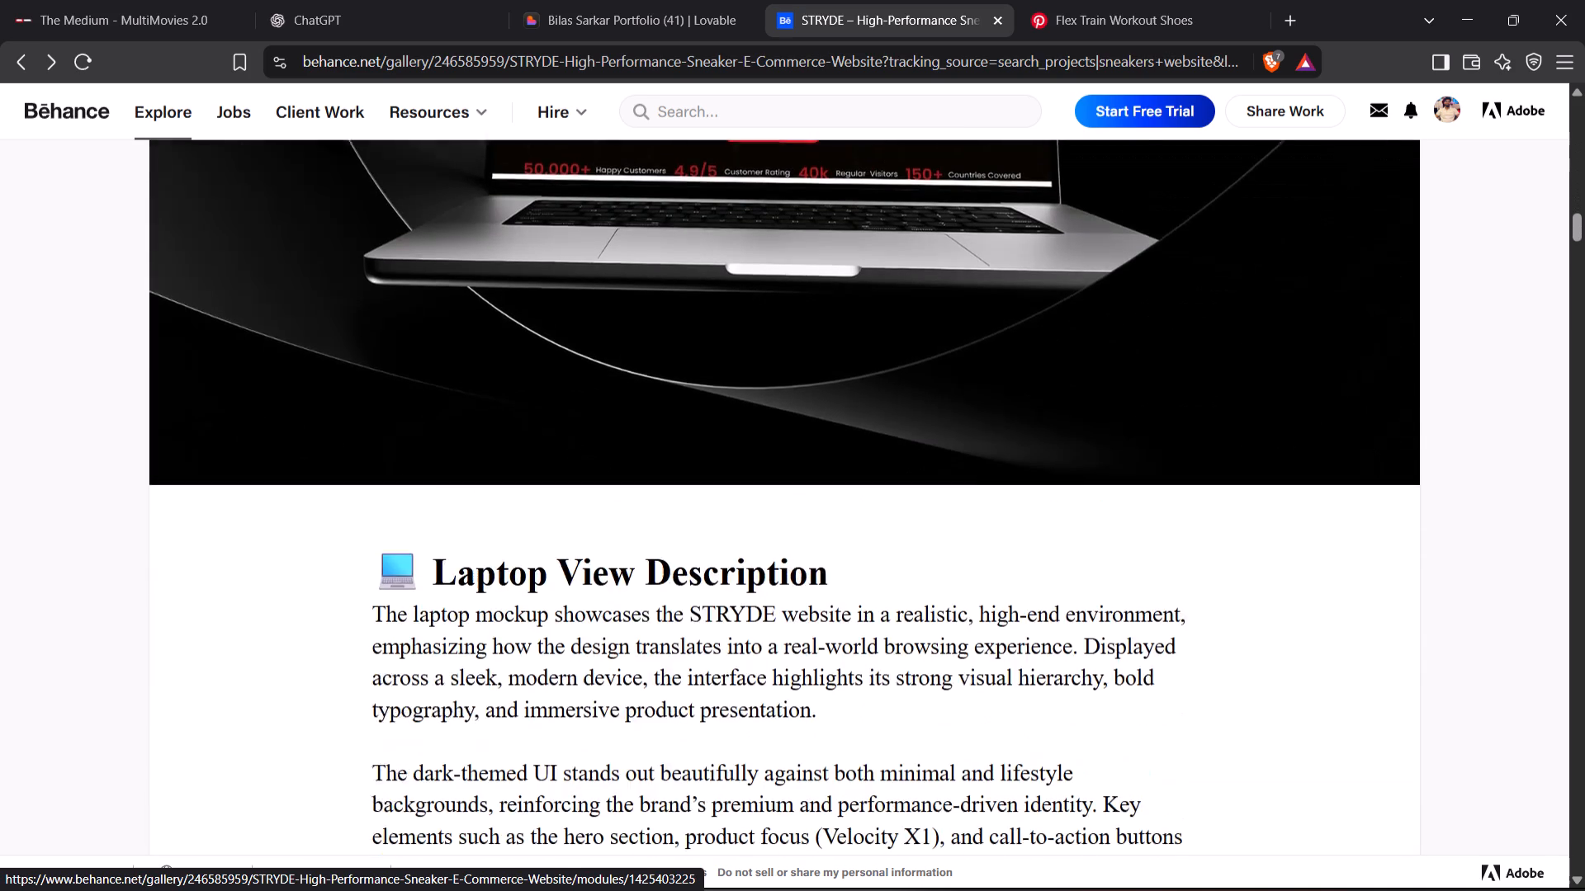
# Examine the STRYDE project's wireframes, final hero design and the "Trusted by runners" section, ending back at the hero.
pyautogui.scroll(-20, 1169, 776)
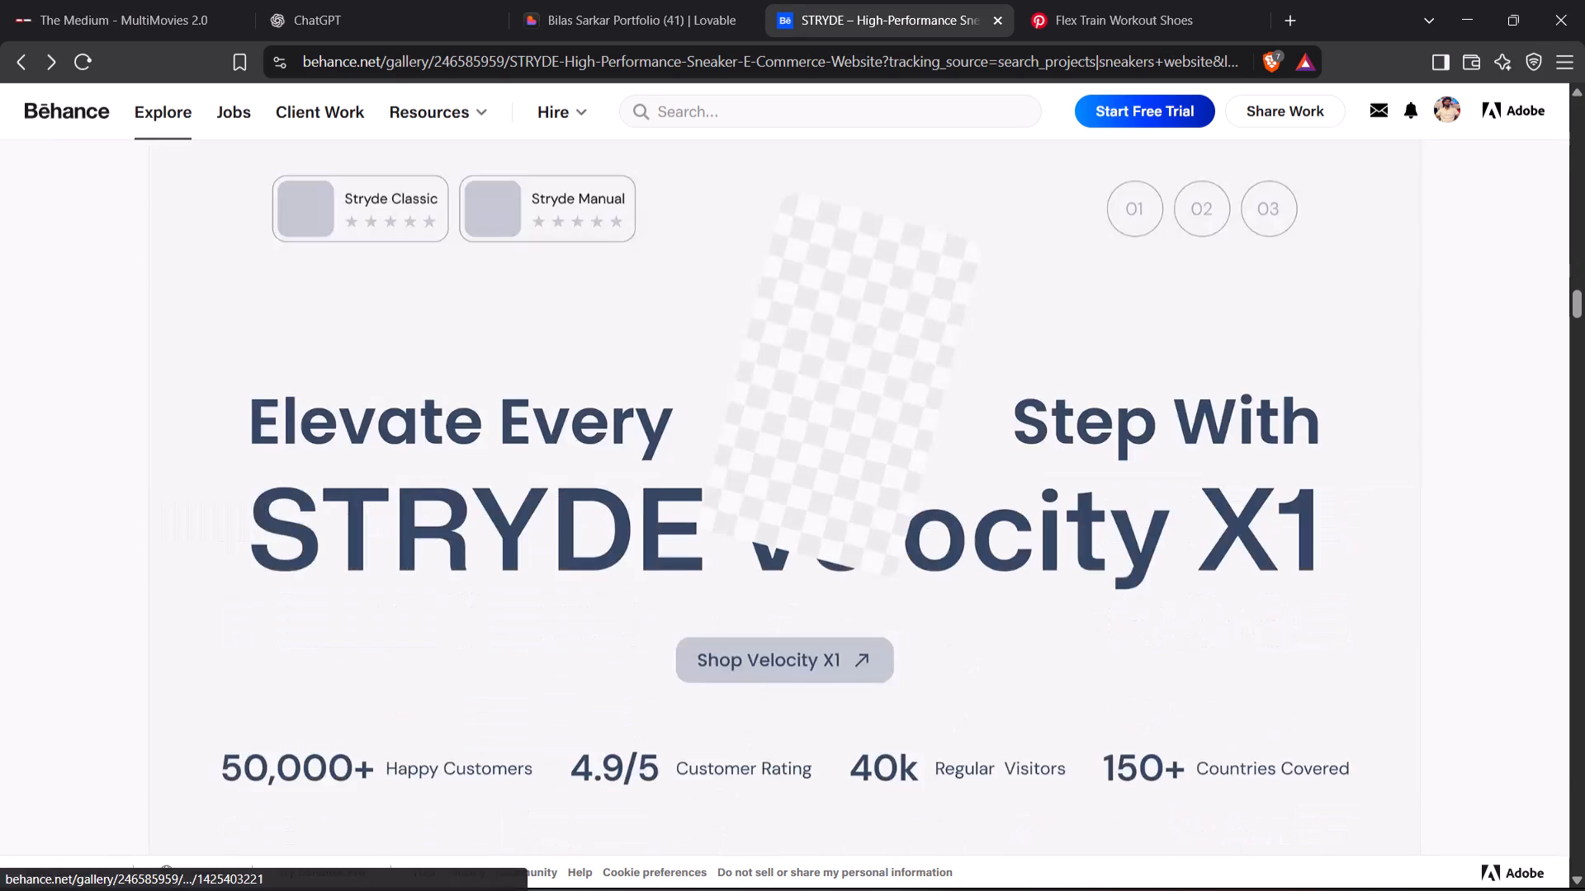
pyautogui.scroll(-20, 1166, 767)
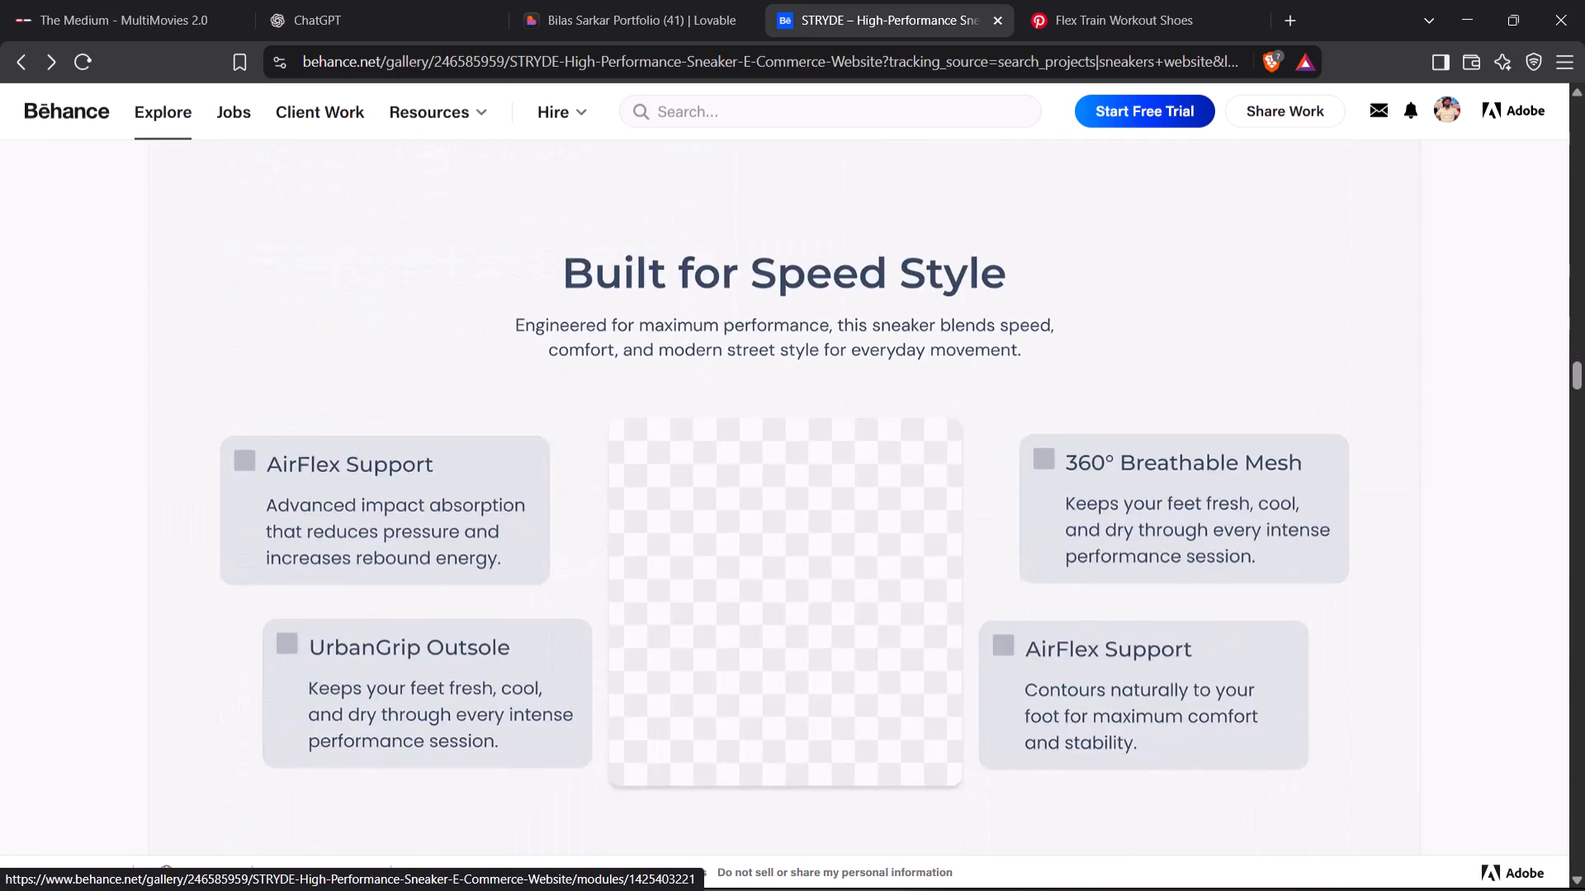
pyautogui.scroll(-20, 1166, 766)
pyautogui.scroll(-4, 1166, 766)
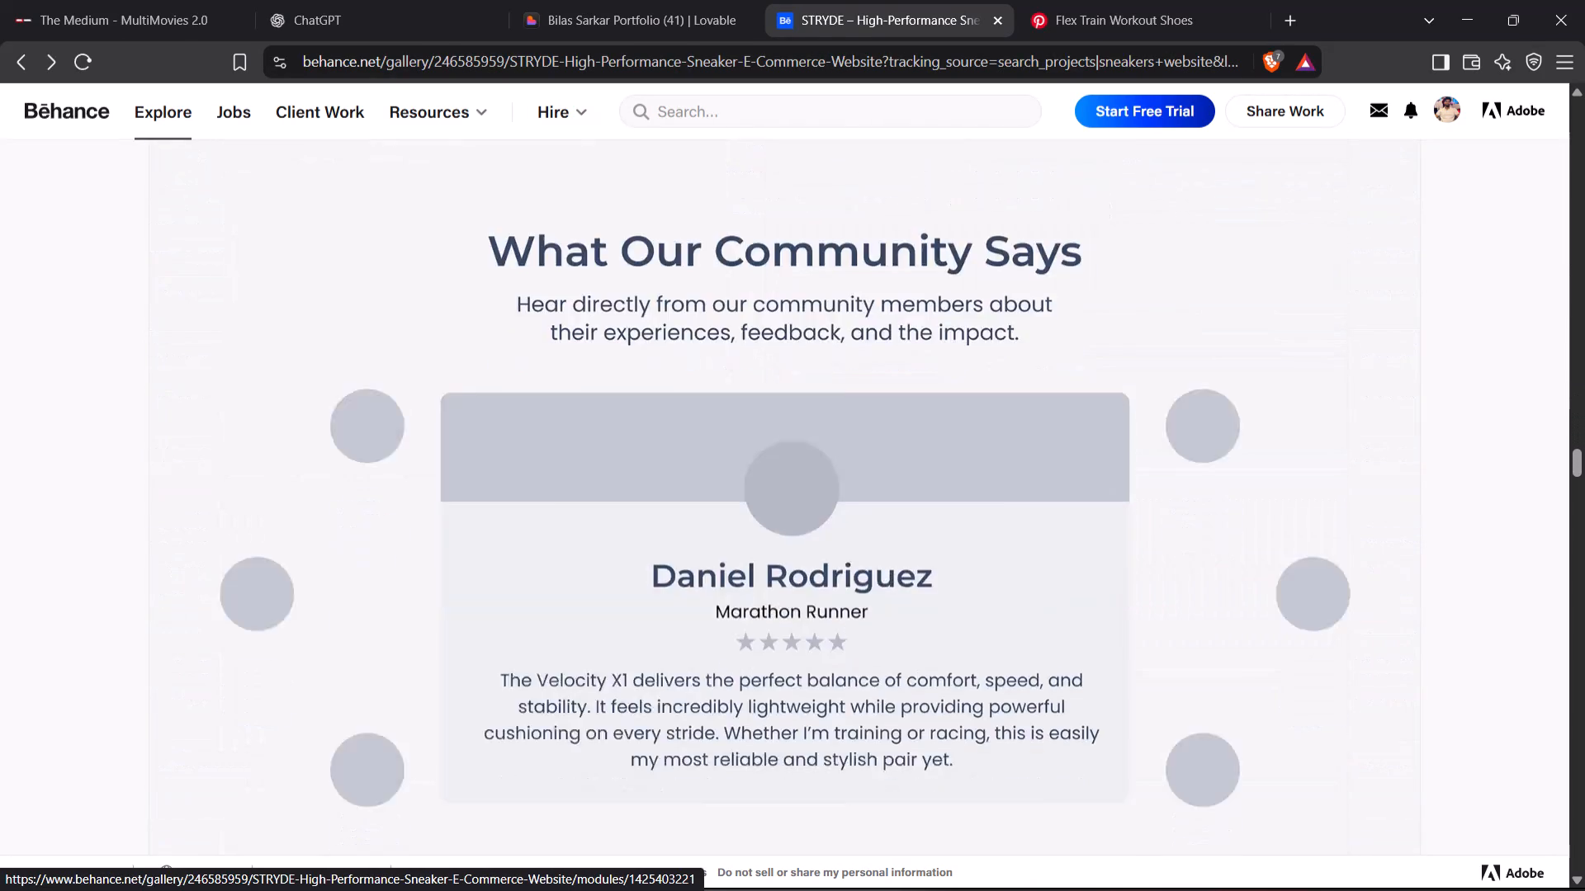
pyautogui.scroll(-13, 1170, 763)
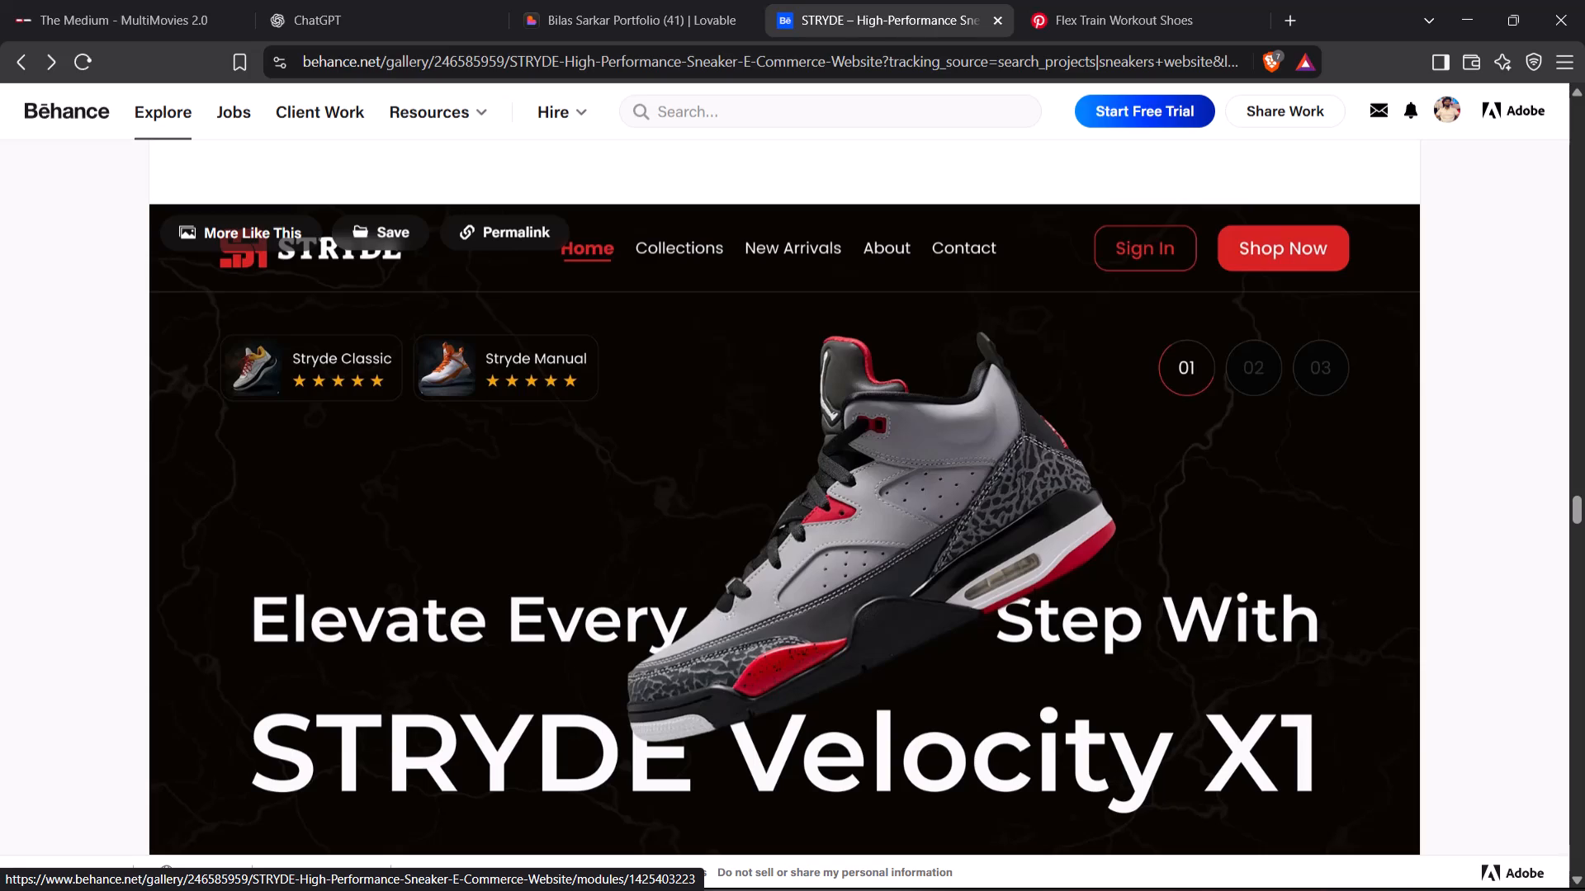
pyautogui.scroll(-1, 1205, 748)
pyautogui.scroll(1, 1222, 754)
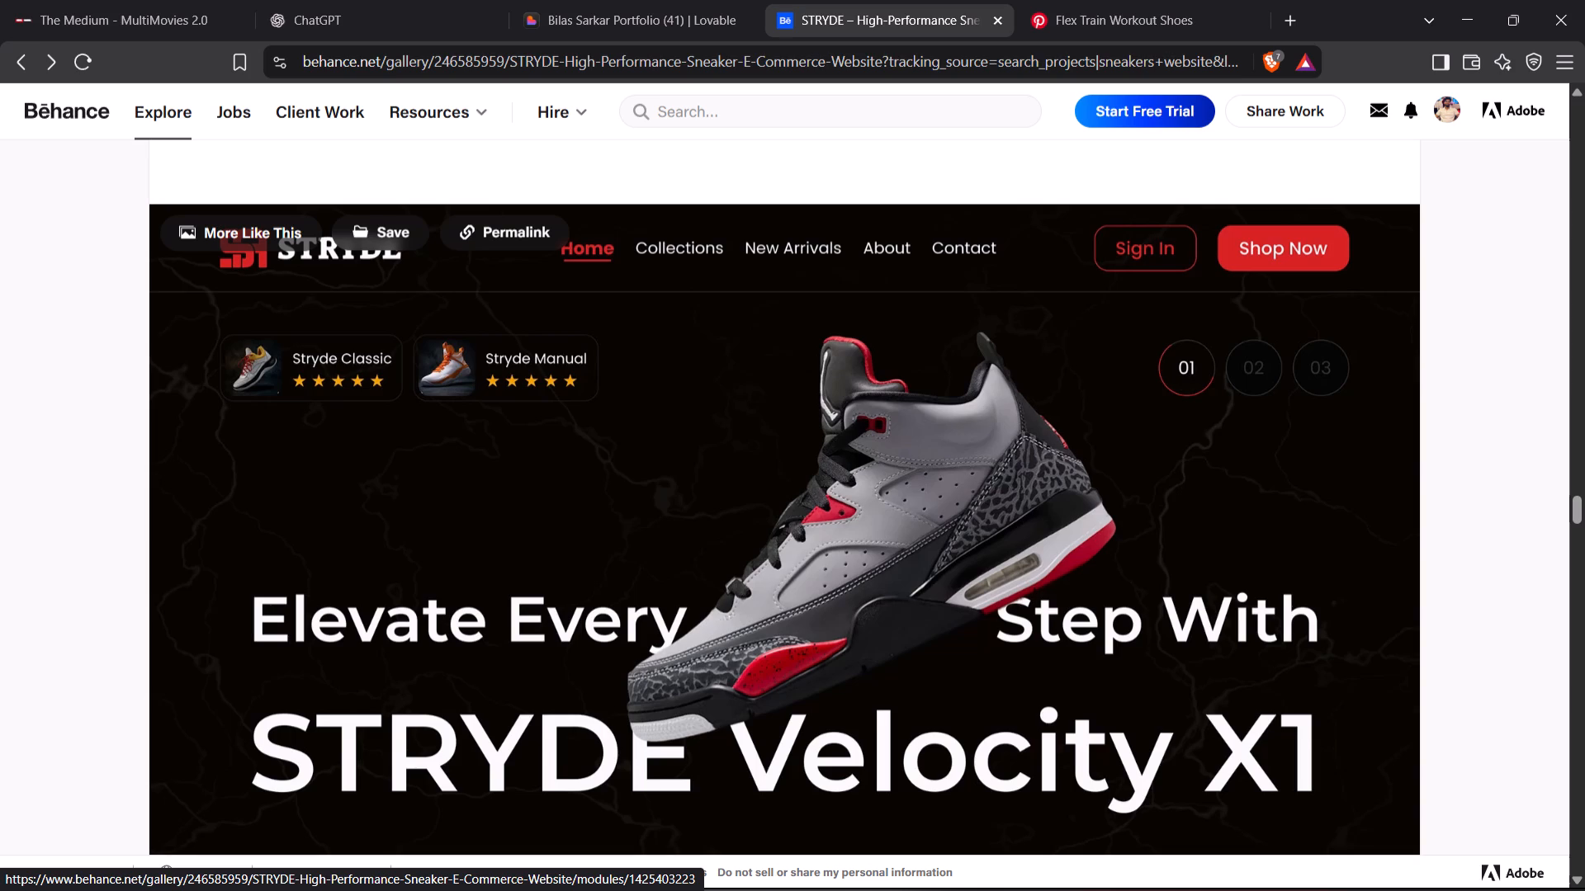
pyautogui.scroll(-5, 1226, 759)
pyautogui.scroll(2, 1211, 756)
pyautogui.scroll(-4, 1201, 761)
pyautogui.scroll(-2, 1209, 593)
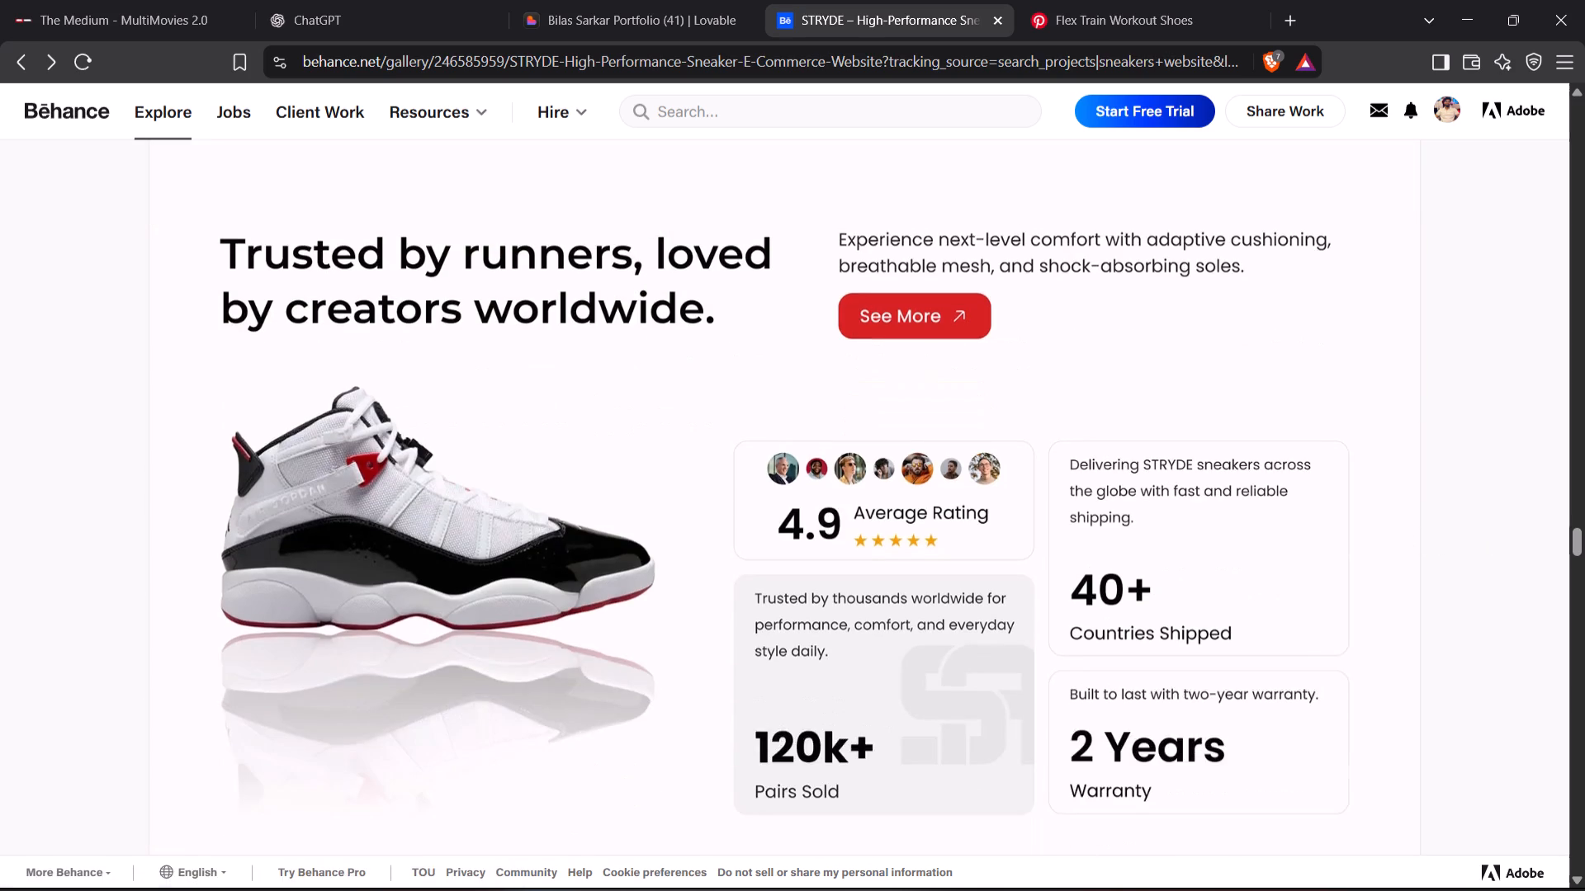
pyautogui.scroll(7, 1207, 601)
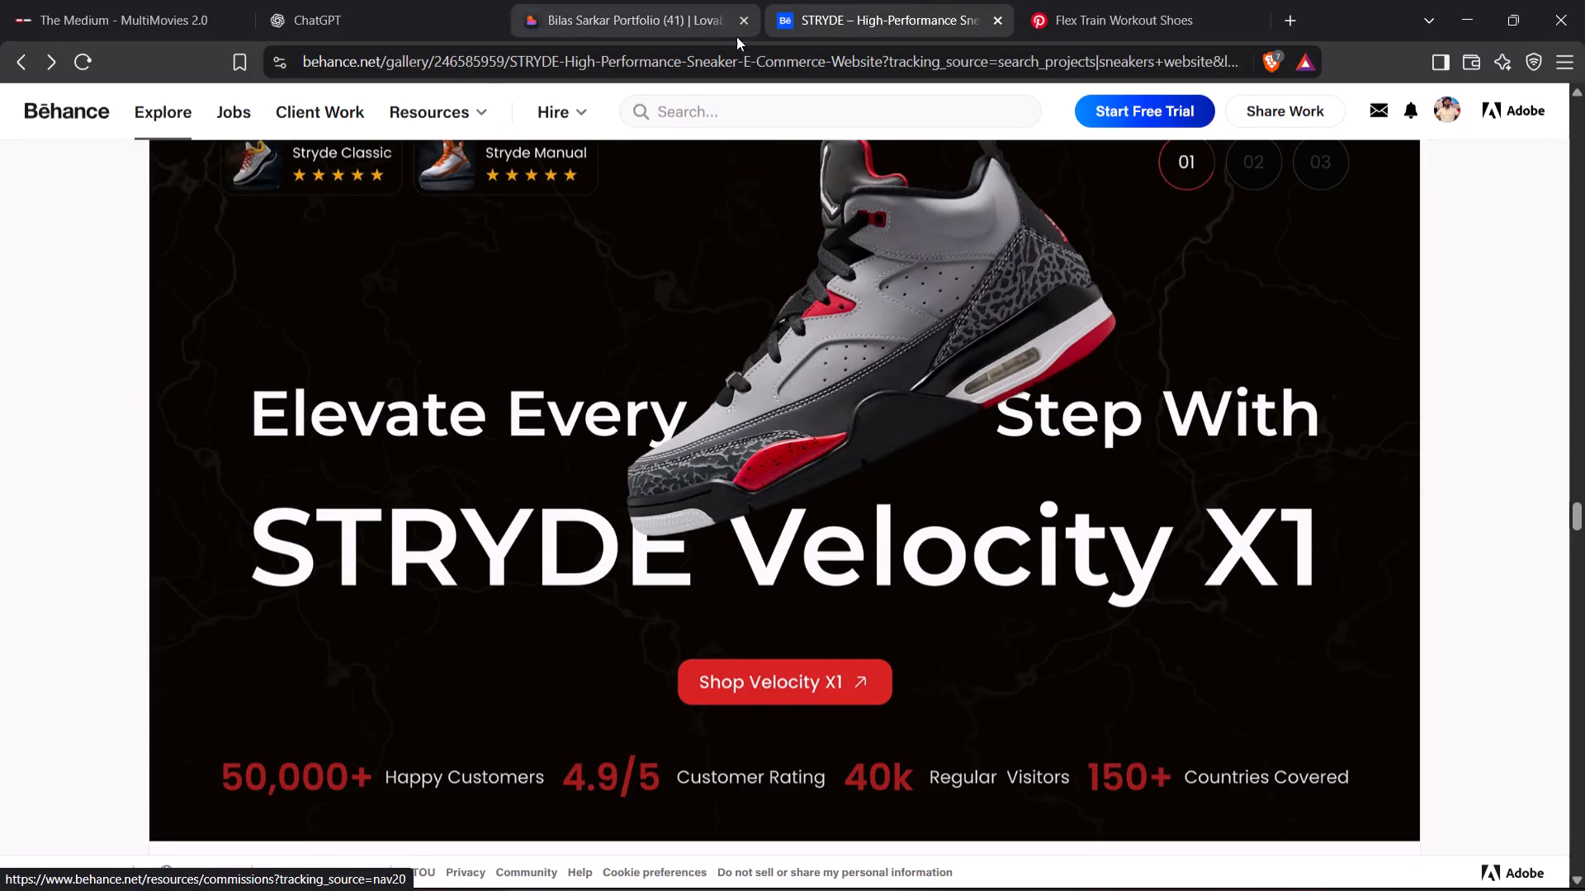
# Switch to Chrome's Figma file and flatten the Hero group beside Desktop - 1 into a single vector, leaving nothing selected.
pyautogui.hotkey('alt', 'Tab')
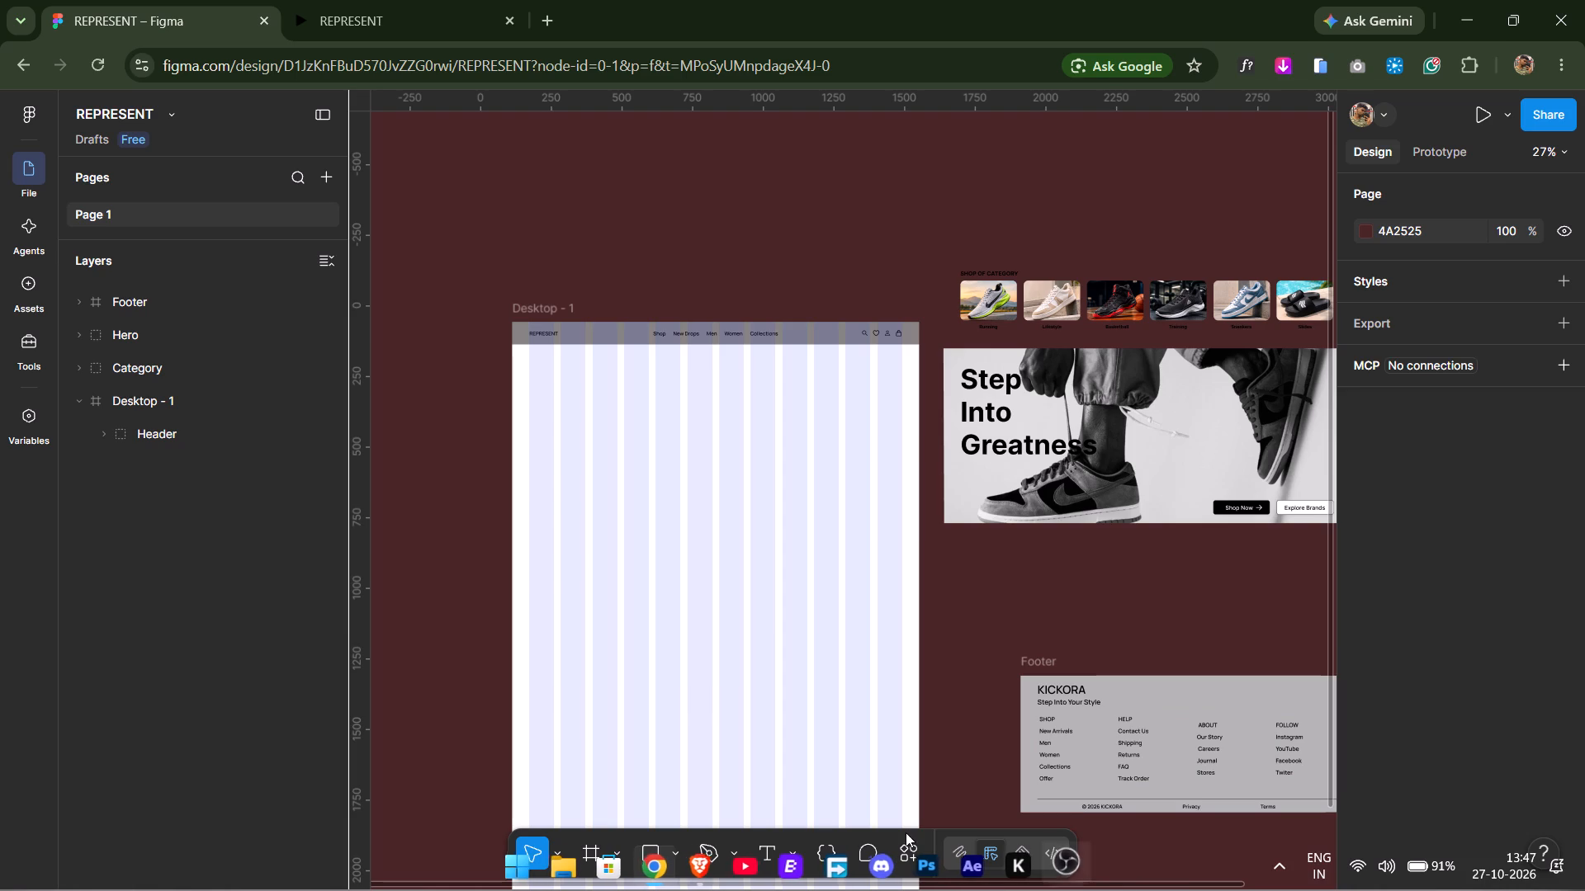
pyautogui.press('space')
pyautogui.moveTo(1089, 596); pyautogui.dragTo(900, 638)
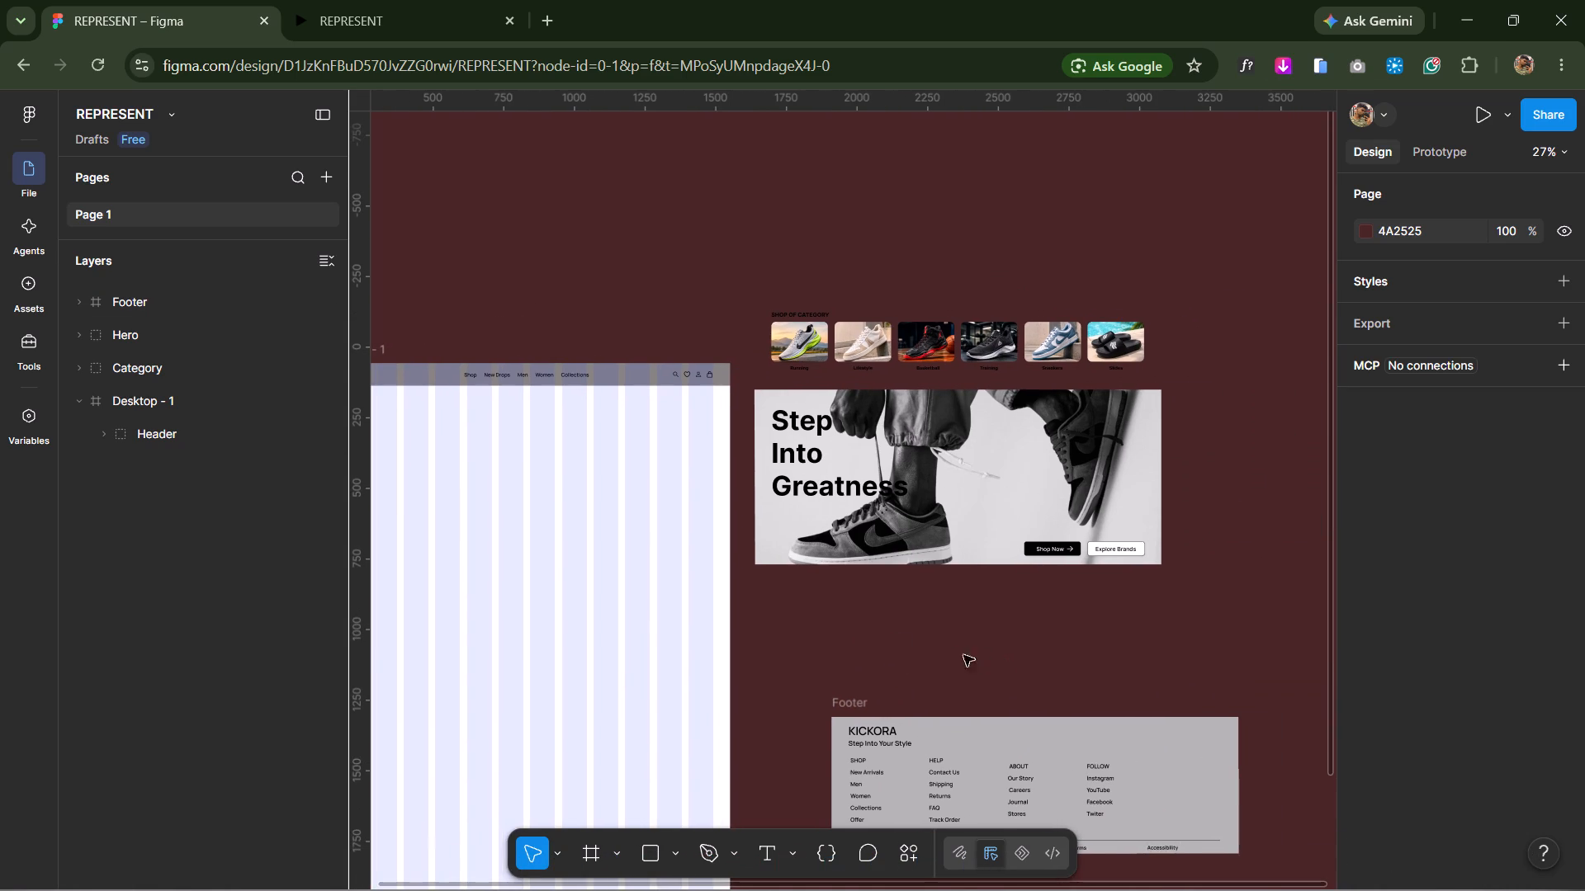
pyautogui.press('space')
pyautogui.press('space')
pyautogui.press('space')
pyautogui.press('space')
pyautogui.press('space')
pyautogui.press('space')
pyautogui.press('space')
pyautogui.press('space')
pyautogui.press('space')
pyautogui.moveTo(868, 635); pyautogui.dragTo(1001, 627)
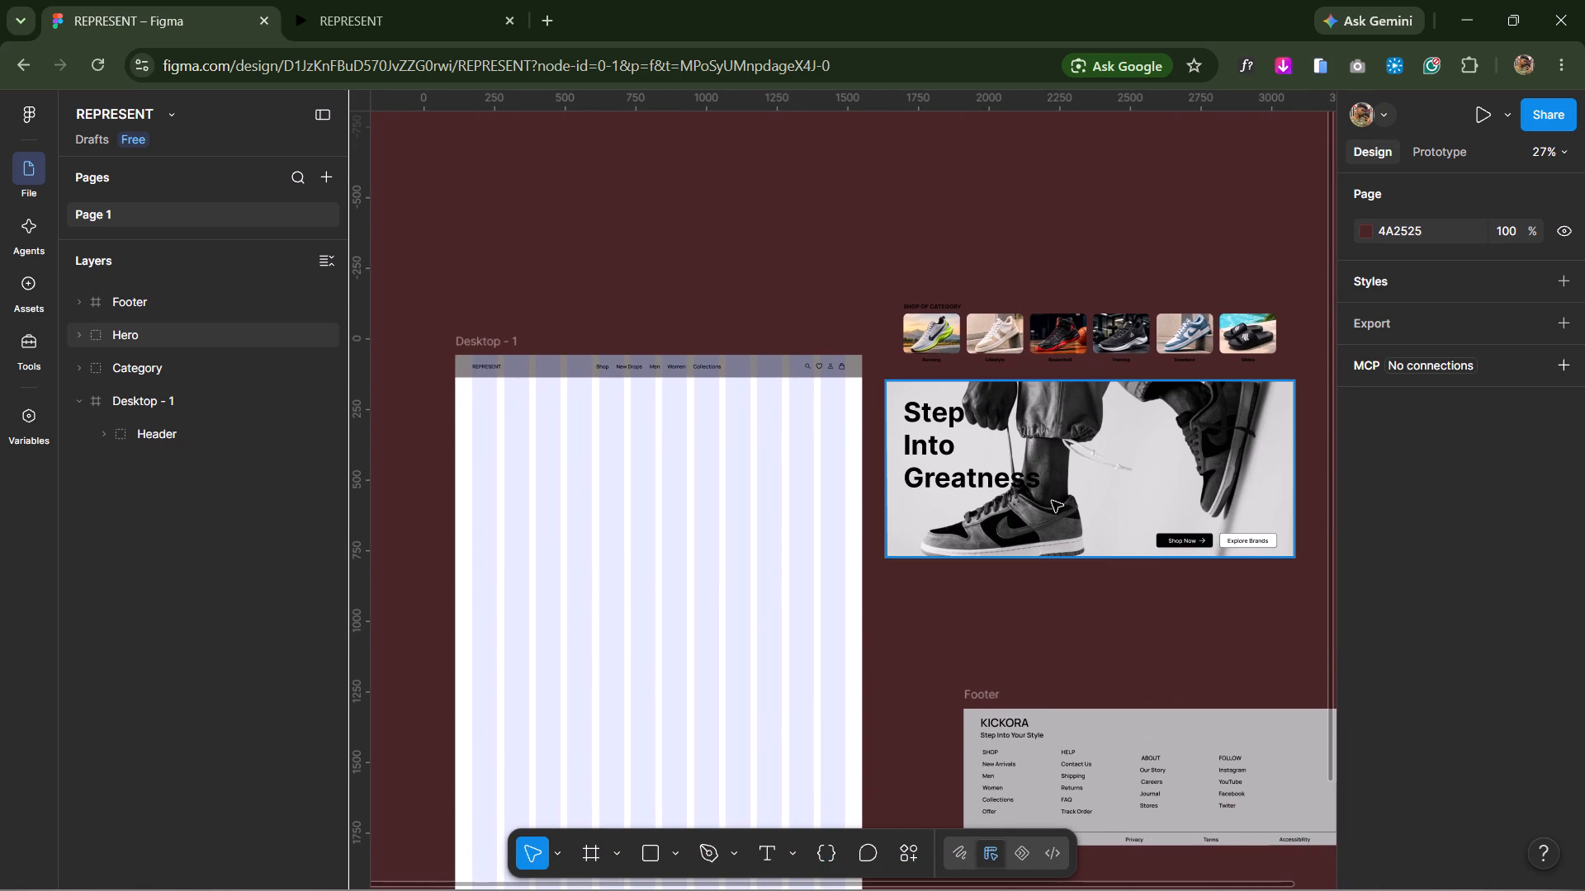
pyautogui.rightClick(1072, 489)
pyautogui.click(1100, 521)
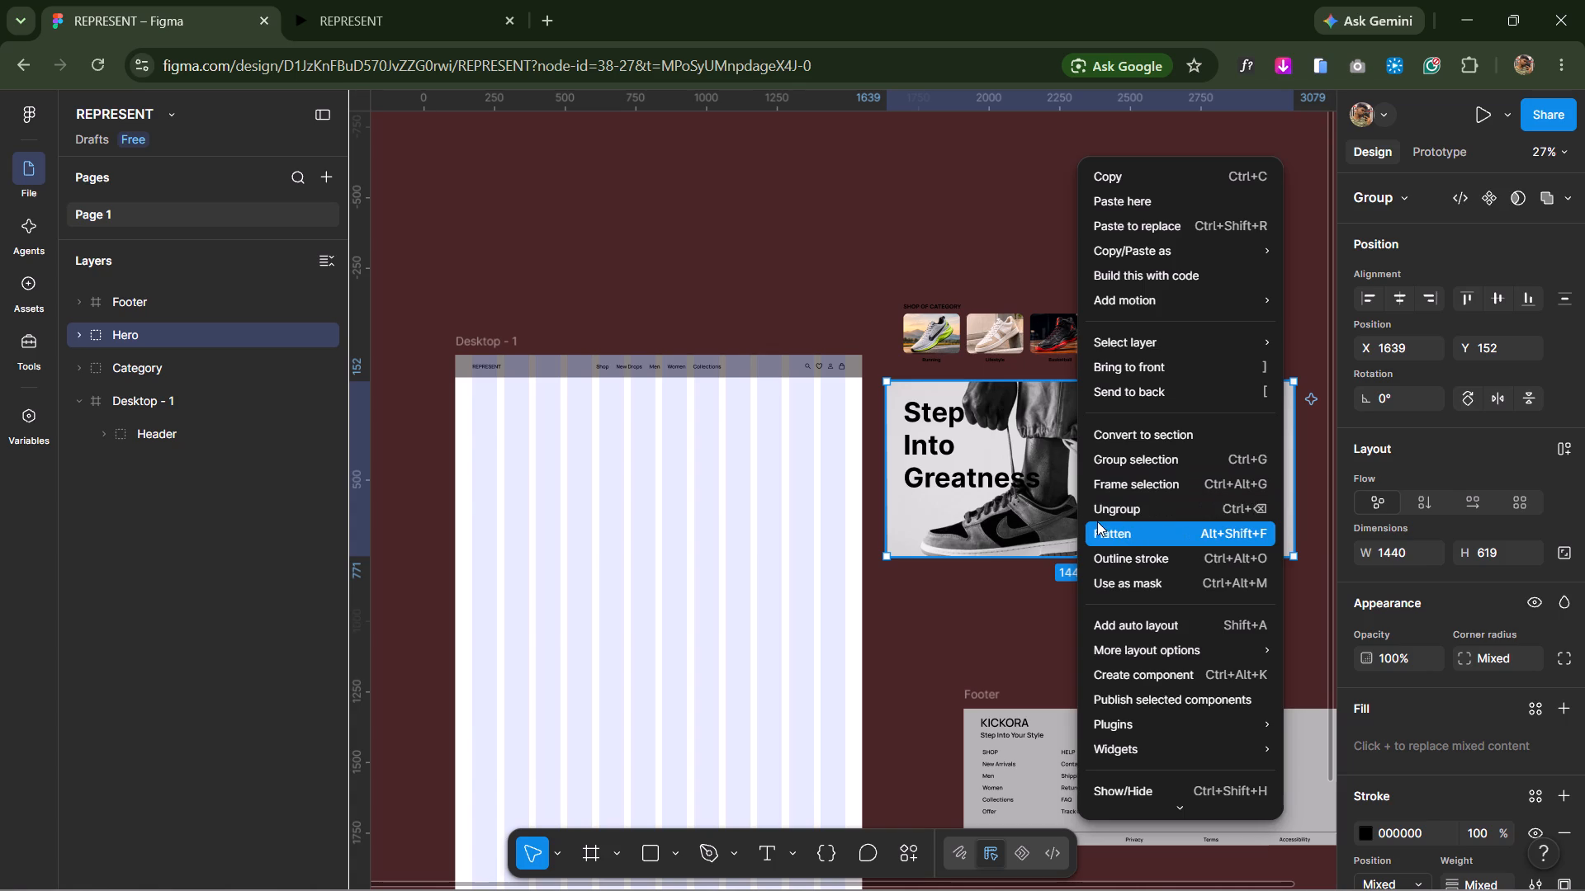
pyautogui.click(967, 611)
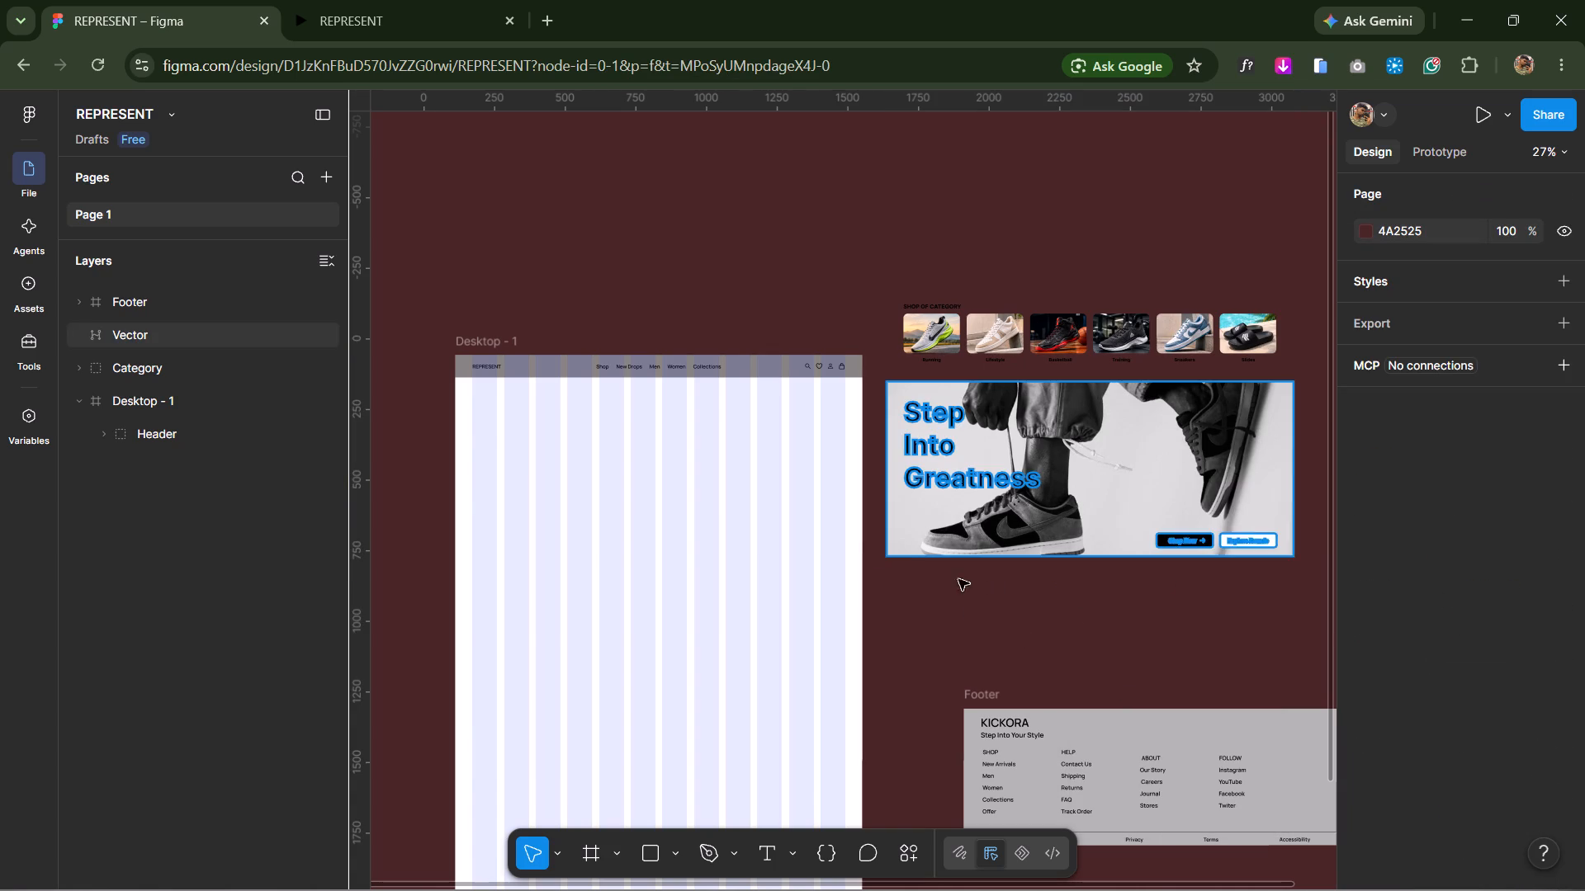
pyautogui.click(1015, 647)
pyautogui.click(1015, 647)
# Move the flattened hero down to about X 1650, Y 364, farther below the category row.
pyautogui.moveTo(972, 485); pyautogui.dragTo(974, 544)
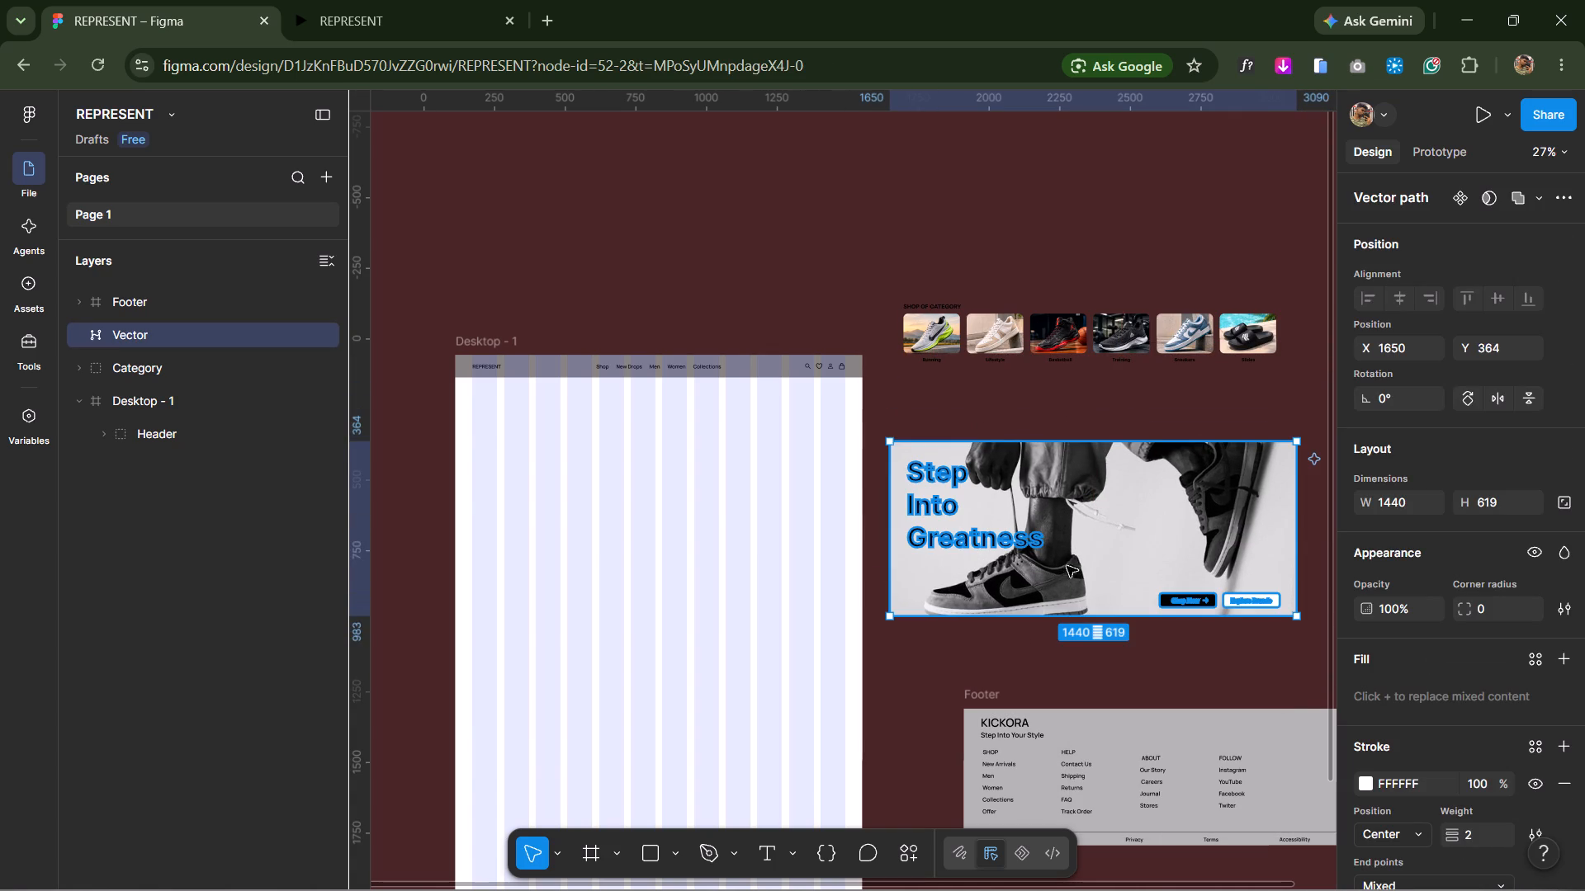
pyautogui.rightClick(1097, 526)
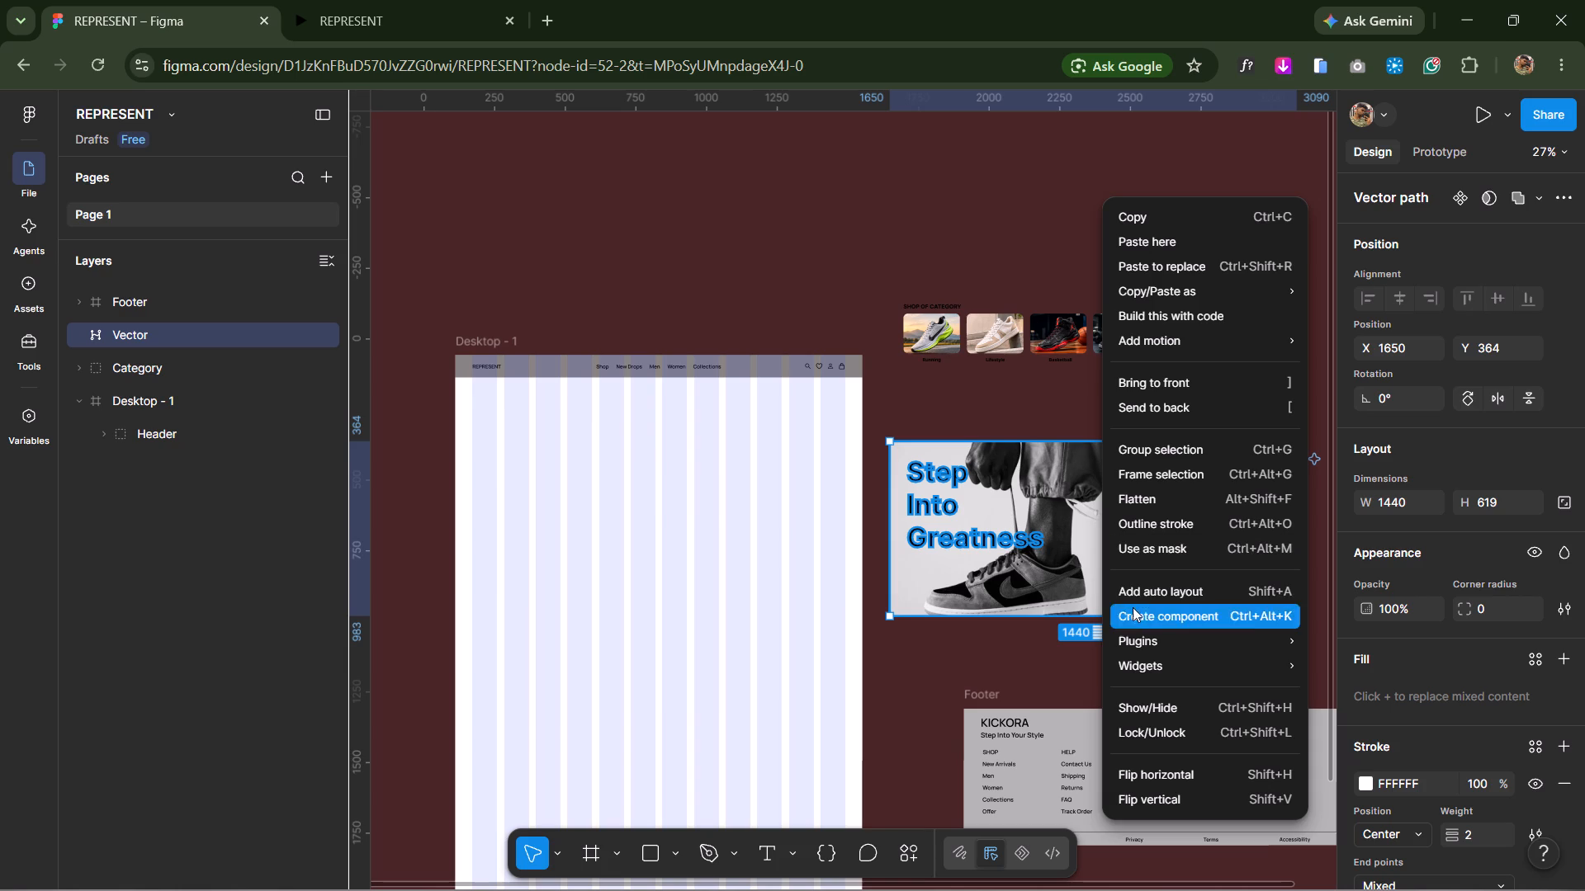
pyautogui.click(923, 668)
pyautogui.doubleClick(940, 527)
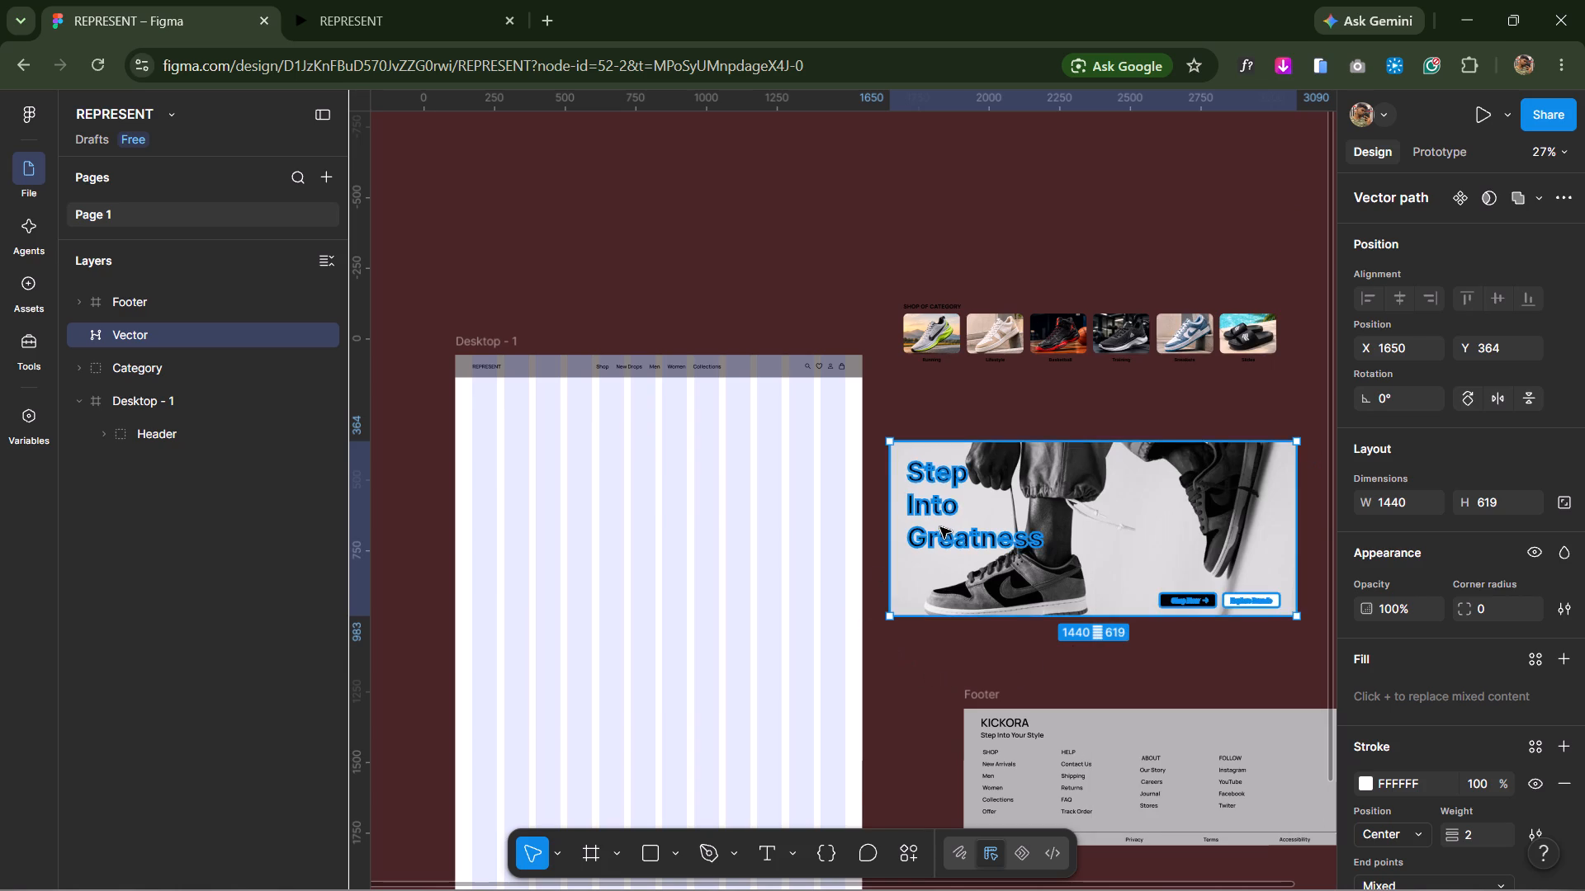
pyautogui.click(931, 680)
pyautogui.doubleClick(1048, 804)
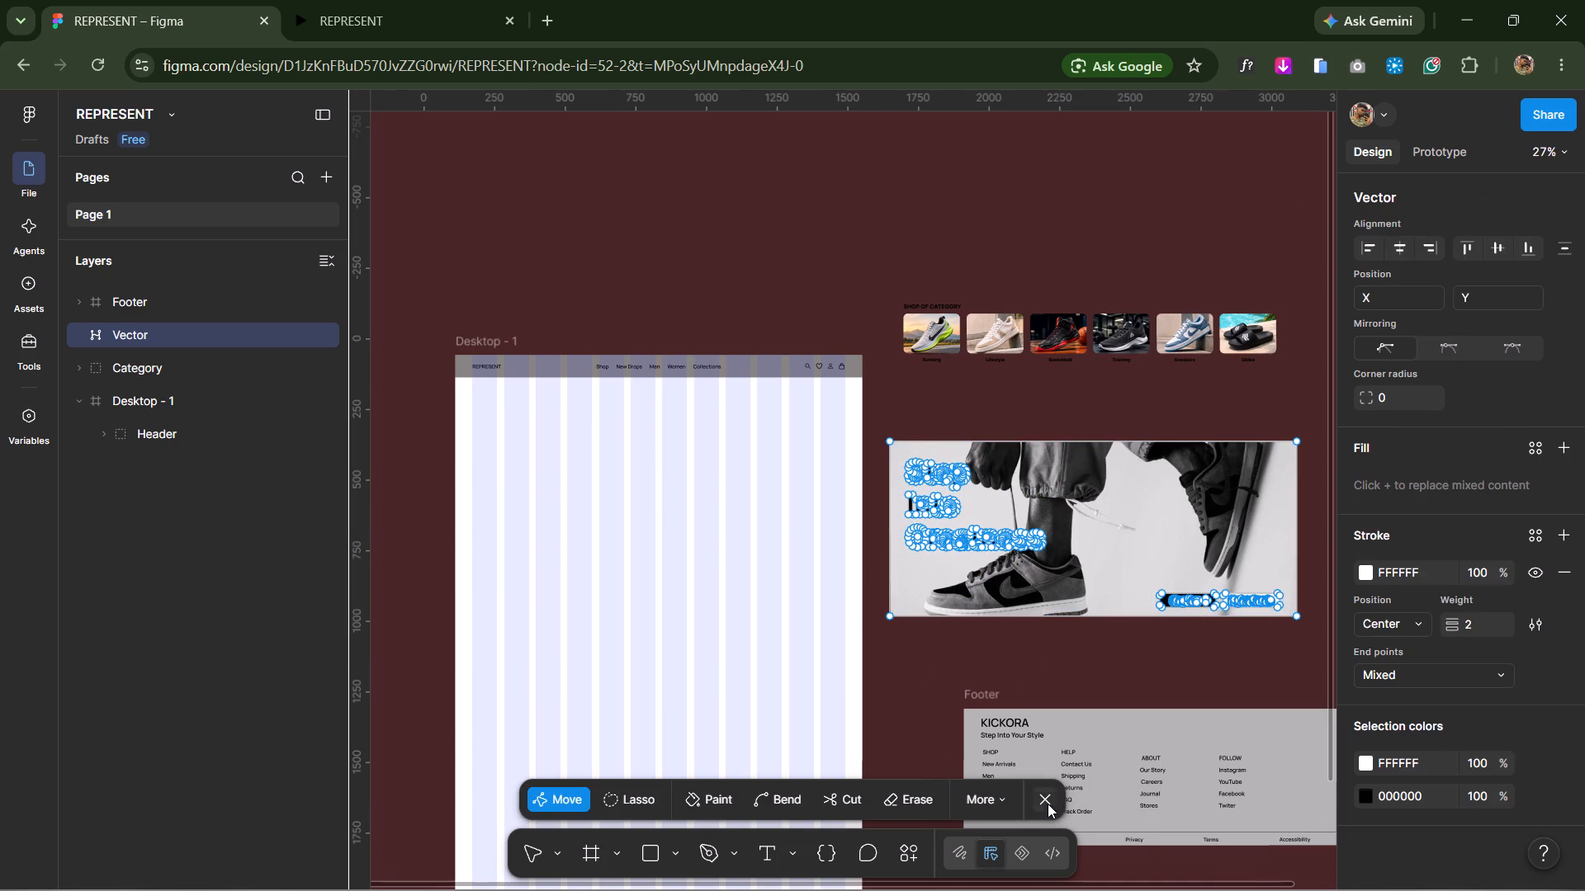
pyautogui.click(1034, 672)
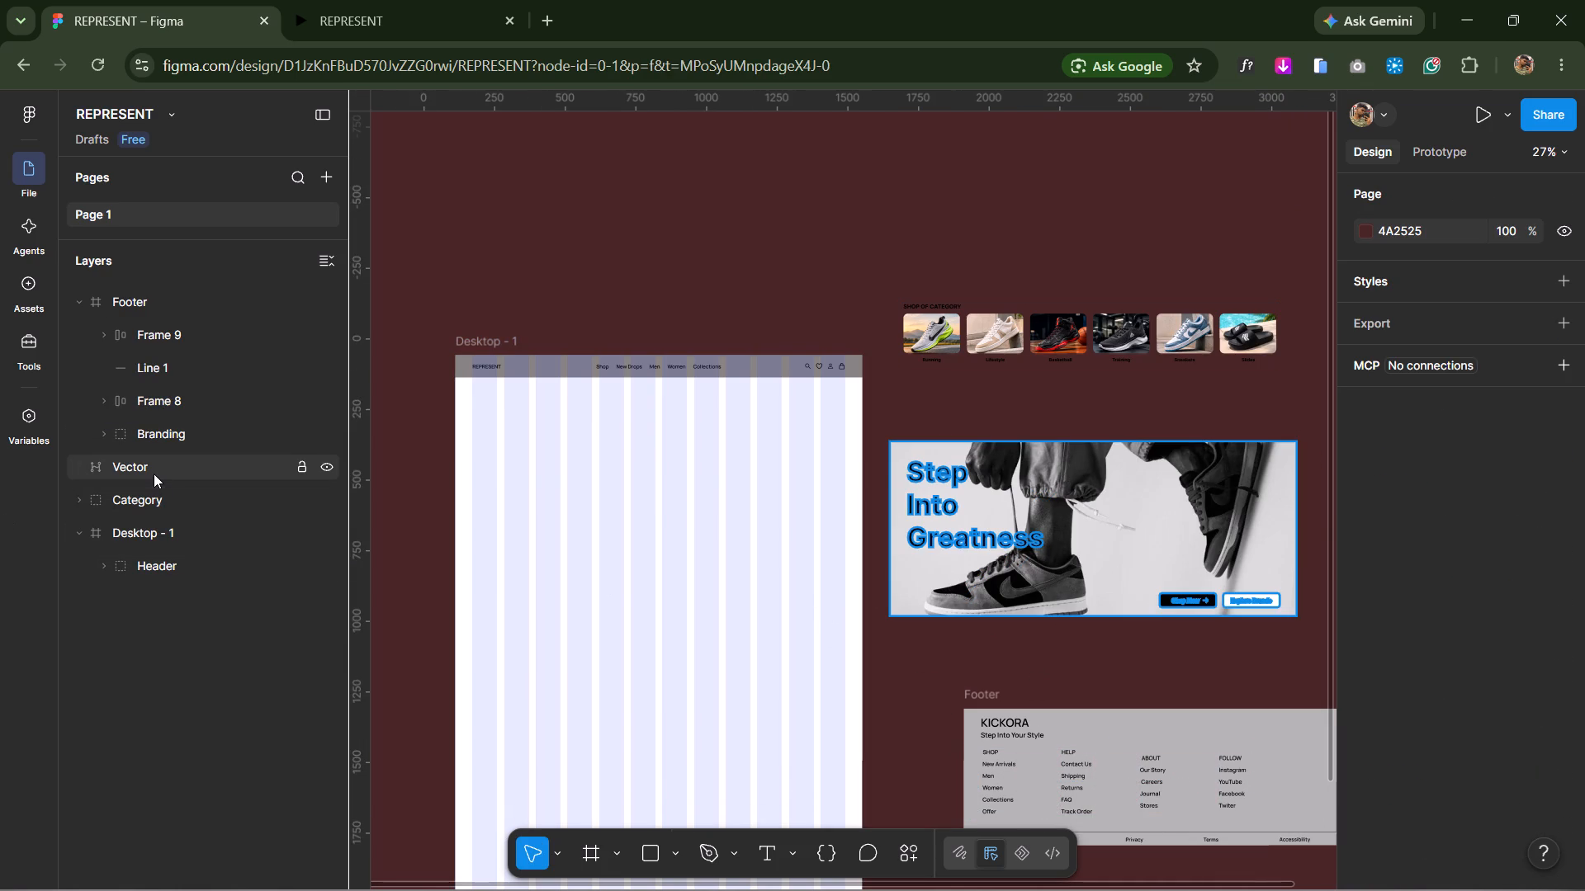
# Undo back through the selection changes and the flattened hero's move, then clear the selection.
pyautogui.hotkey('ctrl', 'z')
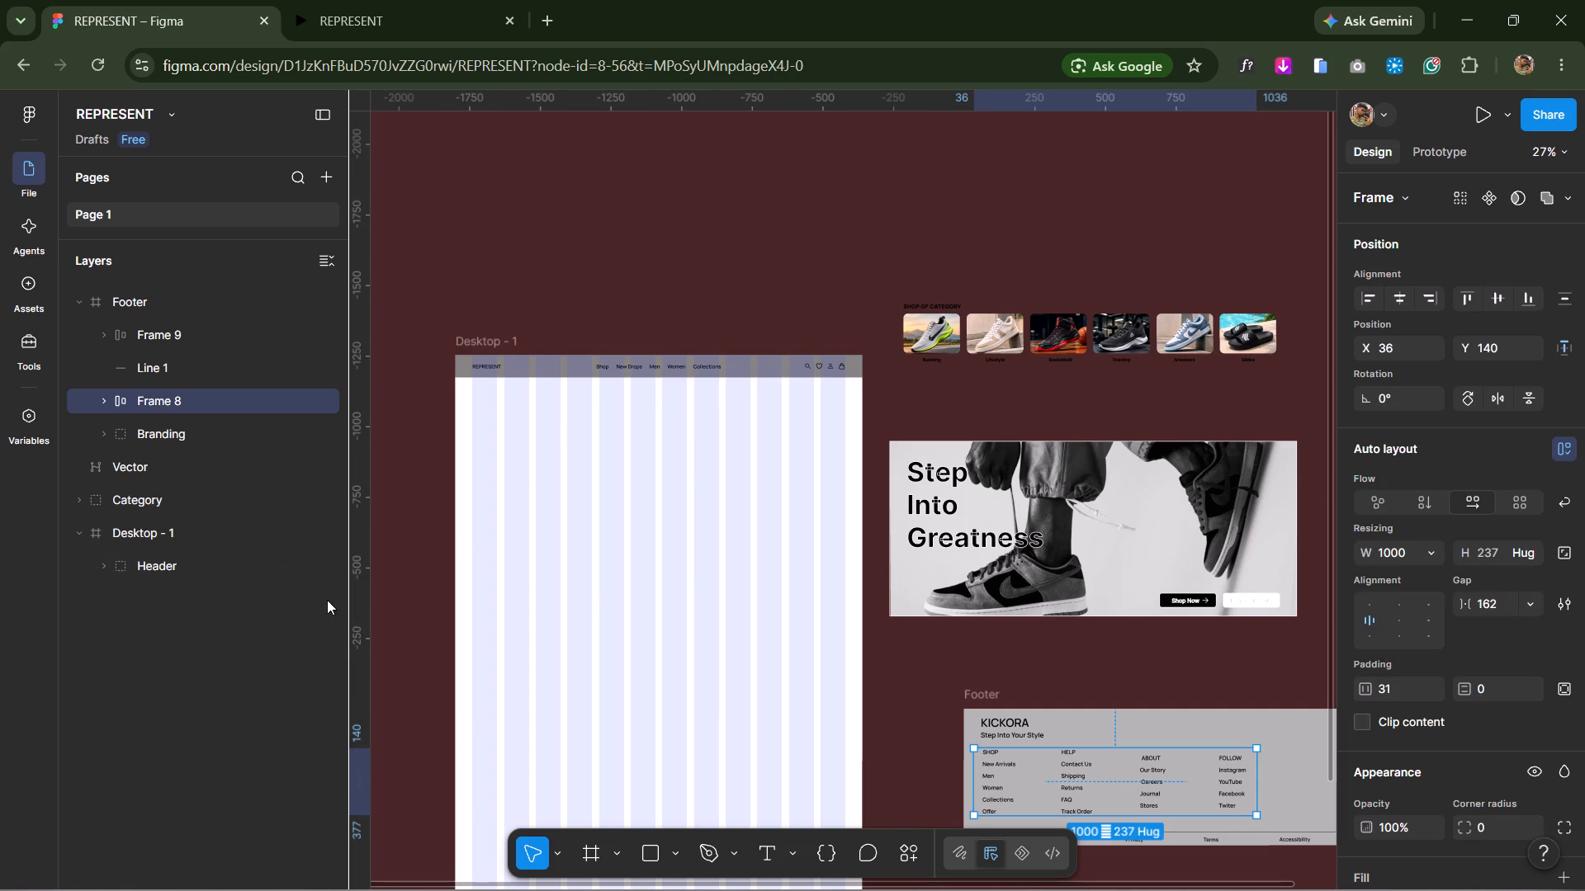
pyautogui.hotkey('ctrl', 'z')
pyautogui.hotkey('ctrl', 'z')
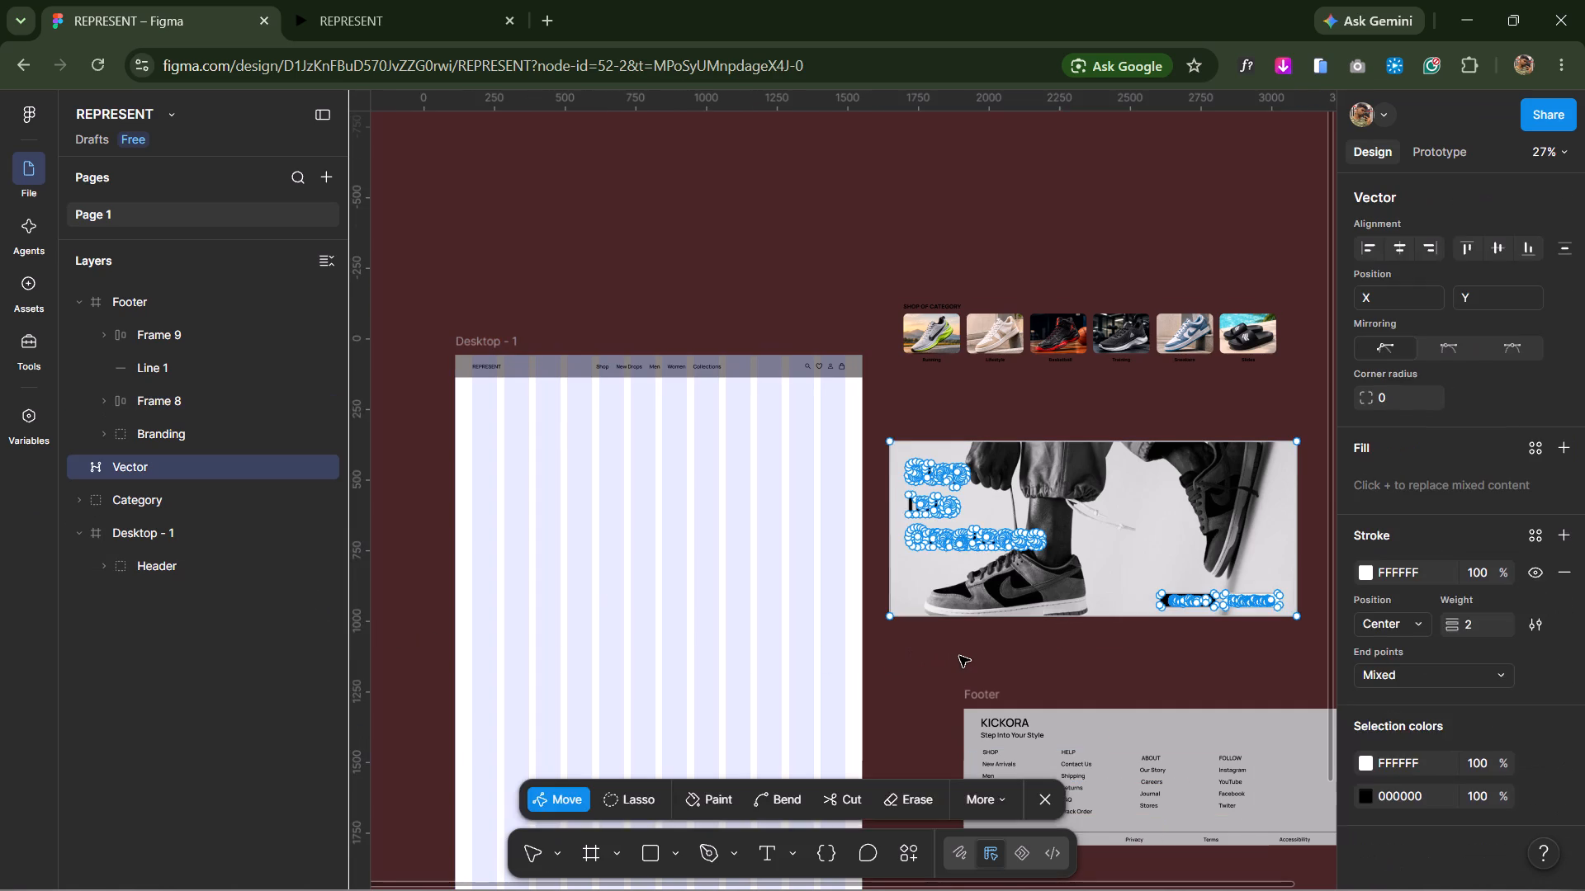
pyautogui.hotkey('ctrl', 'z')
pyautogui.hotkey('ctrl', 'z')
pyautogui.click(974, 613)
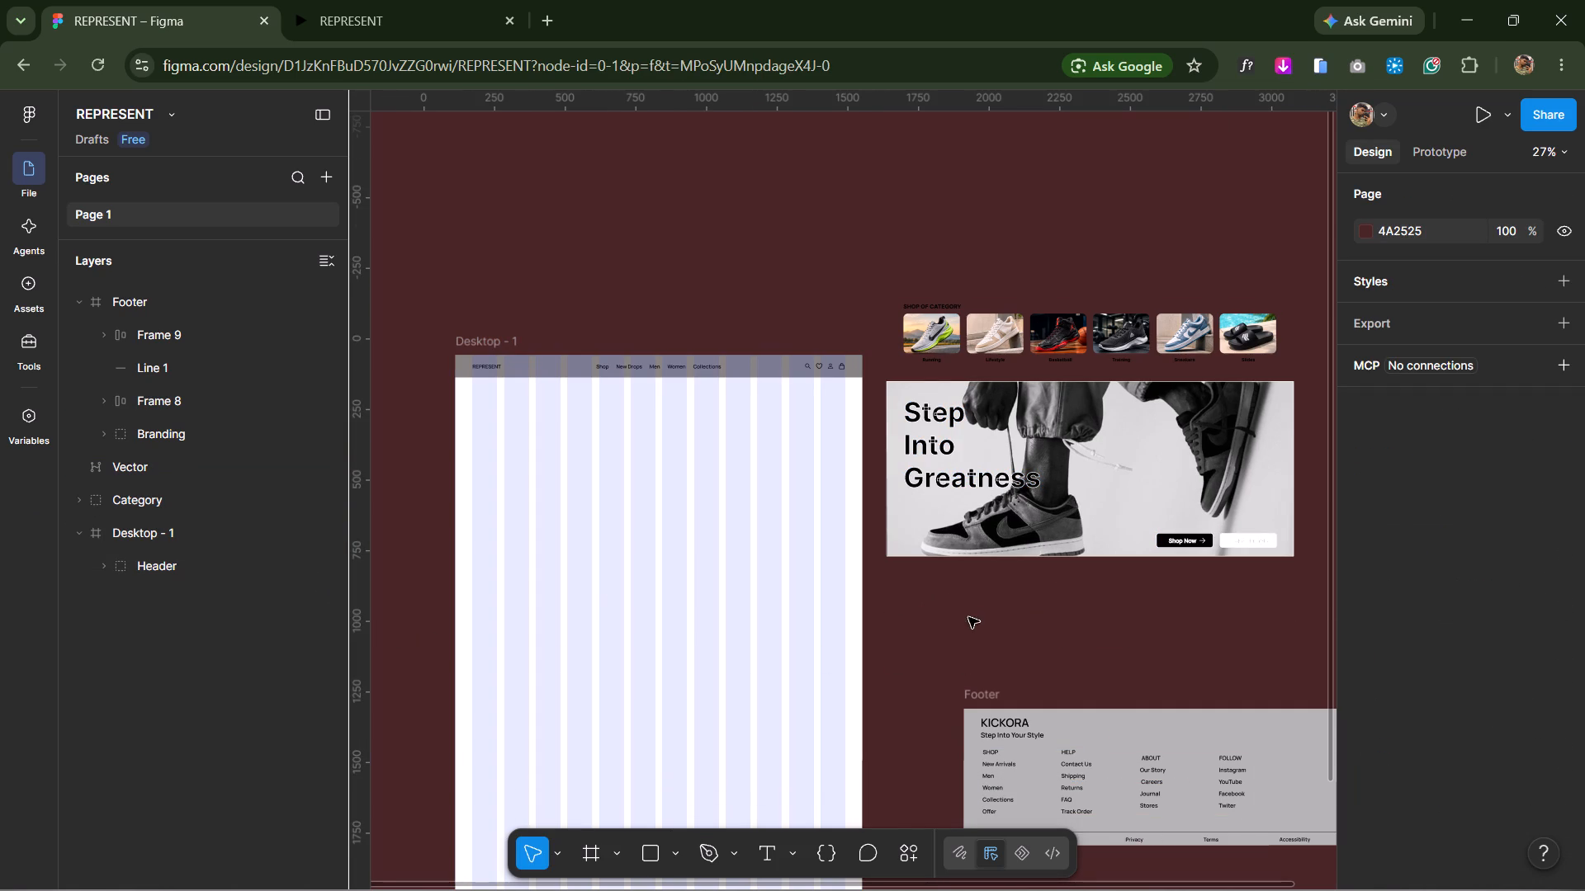
# Switch to Brave, go back to Behance's "sneakers website" results and open the STR&SIL | Sneaker Store project.
pyautogui.hotkey('alt', 'Tab')
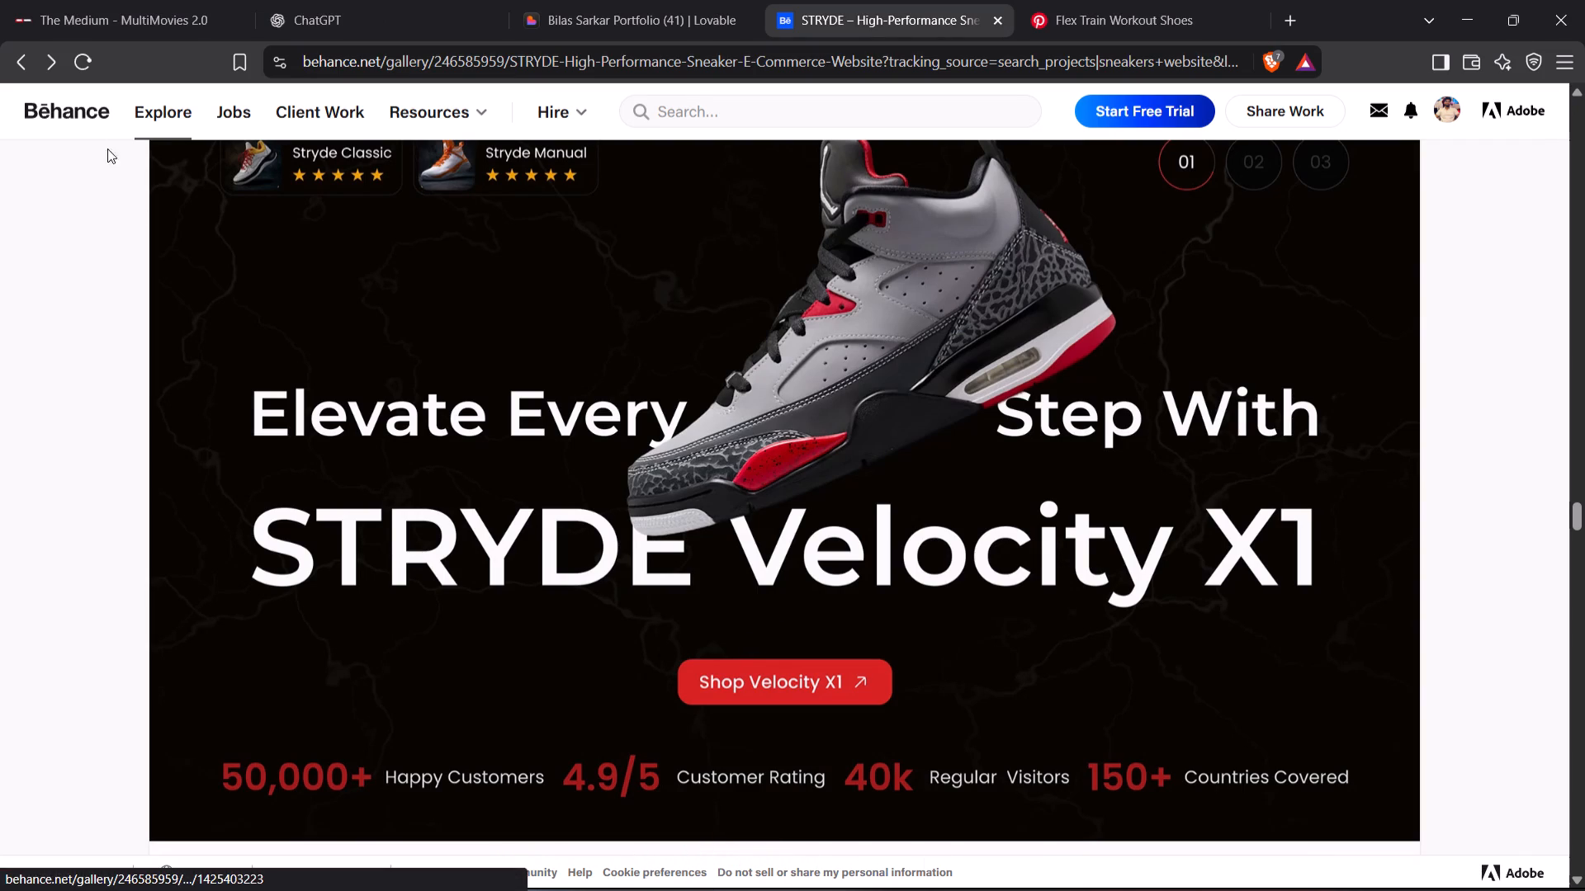
pyautogui.click(7, 58)
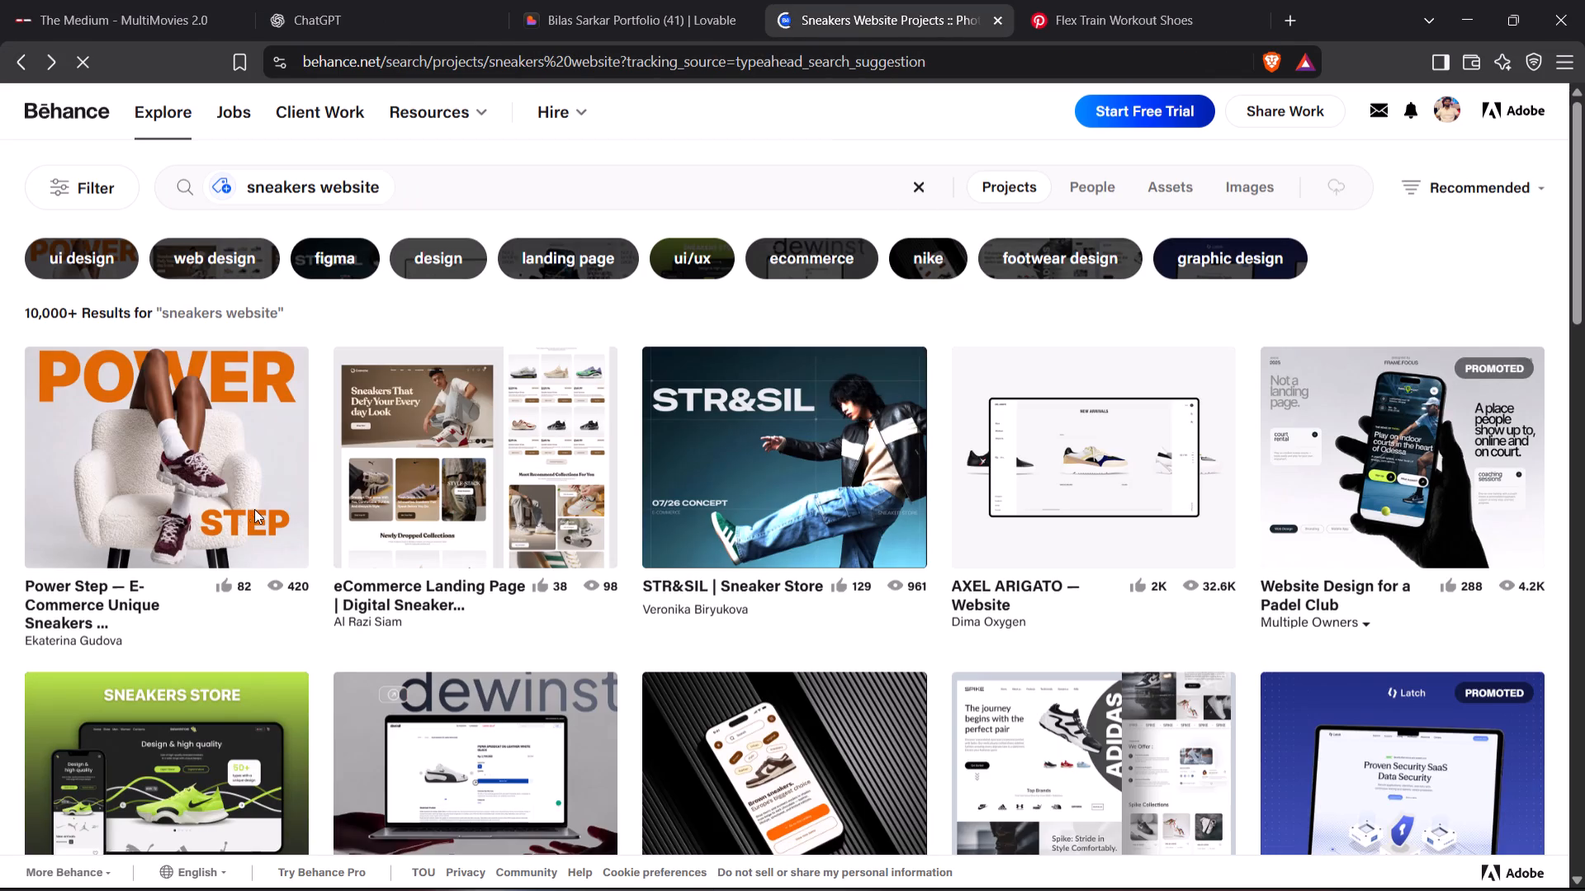
pyautogui.click(731, 455)
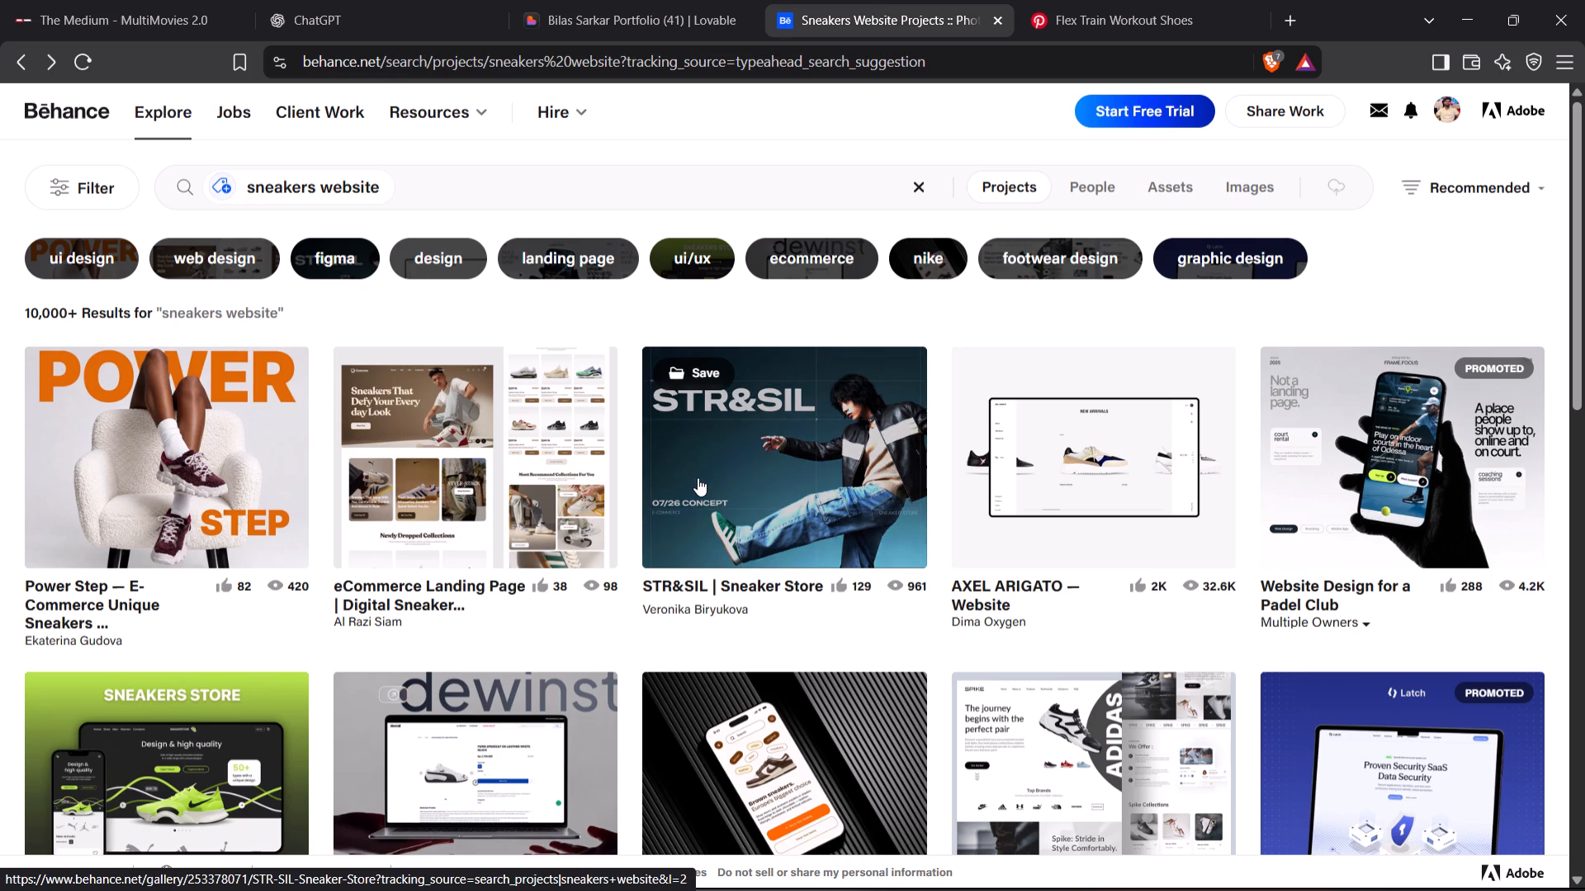
pyautogui.click(777, 462)
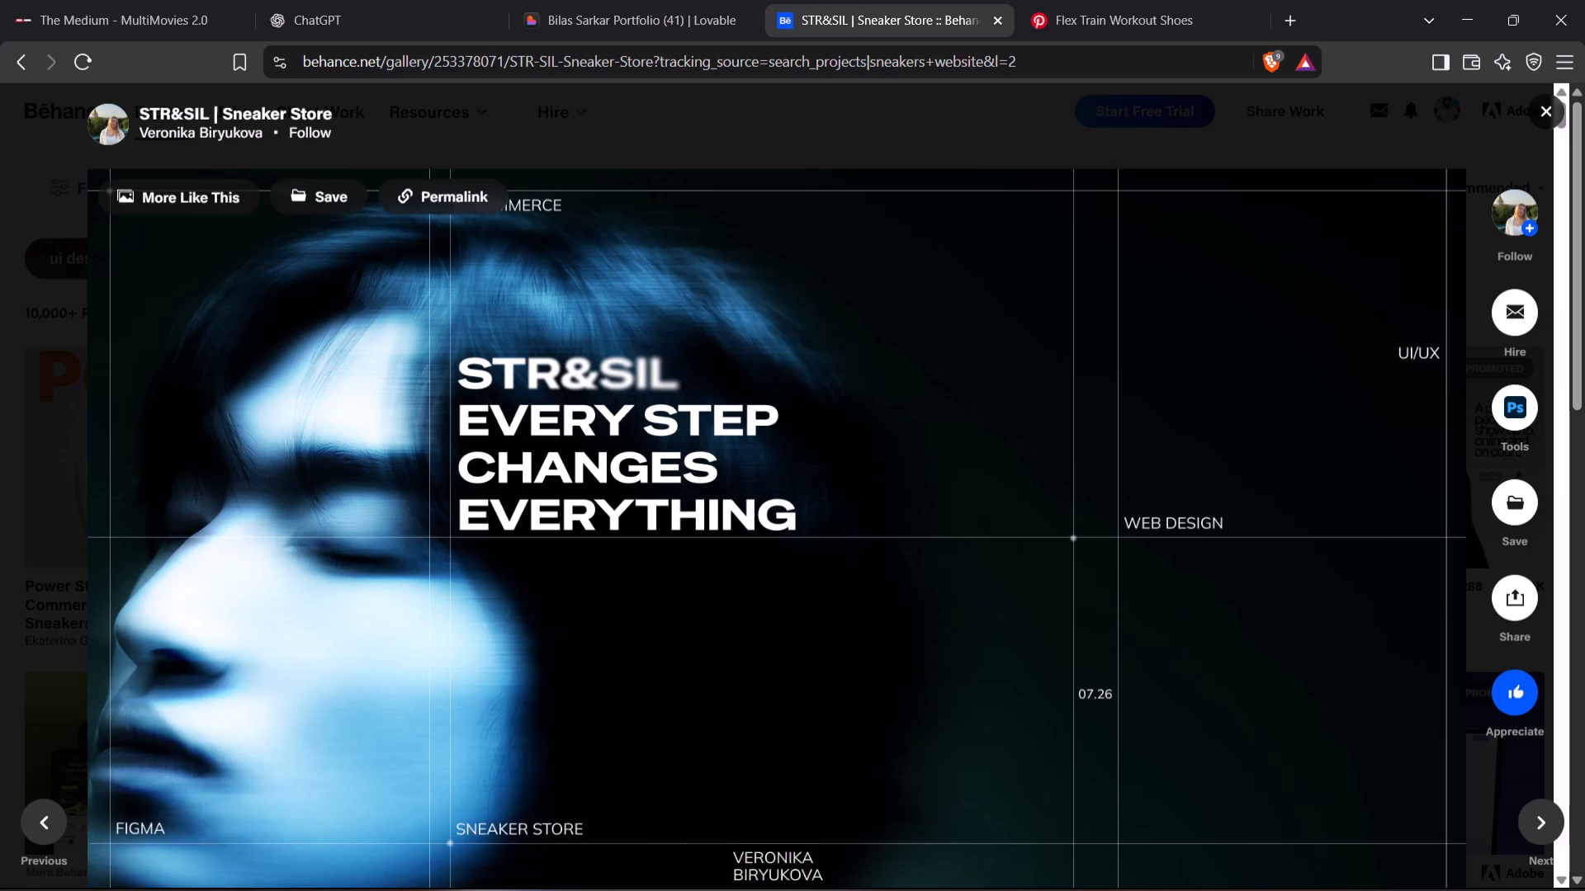
# Study the STR&SIL project through its desktop home page's hero, New Arrivals and Shop by Category sections, and glance at the Figma design.
pyautogui.scroll(-13, 826, 627)
pyautogui.scroll(-4, 783, 686)
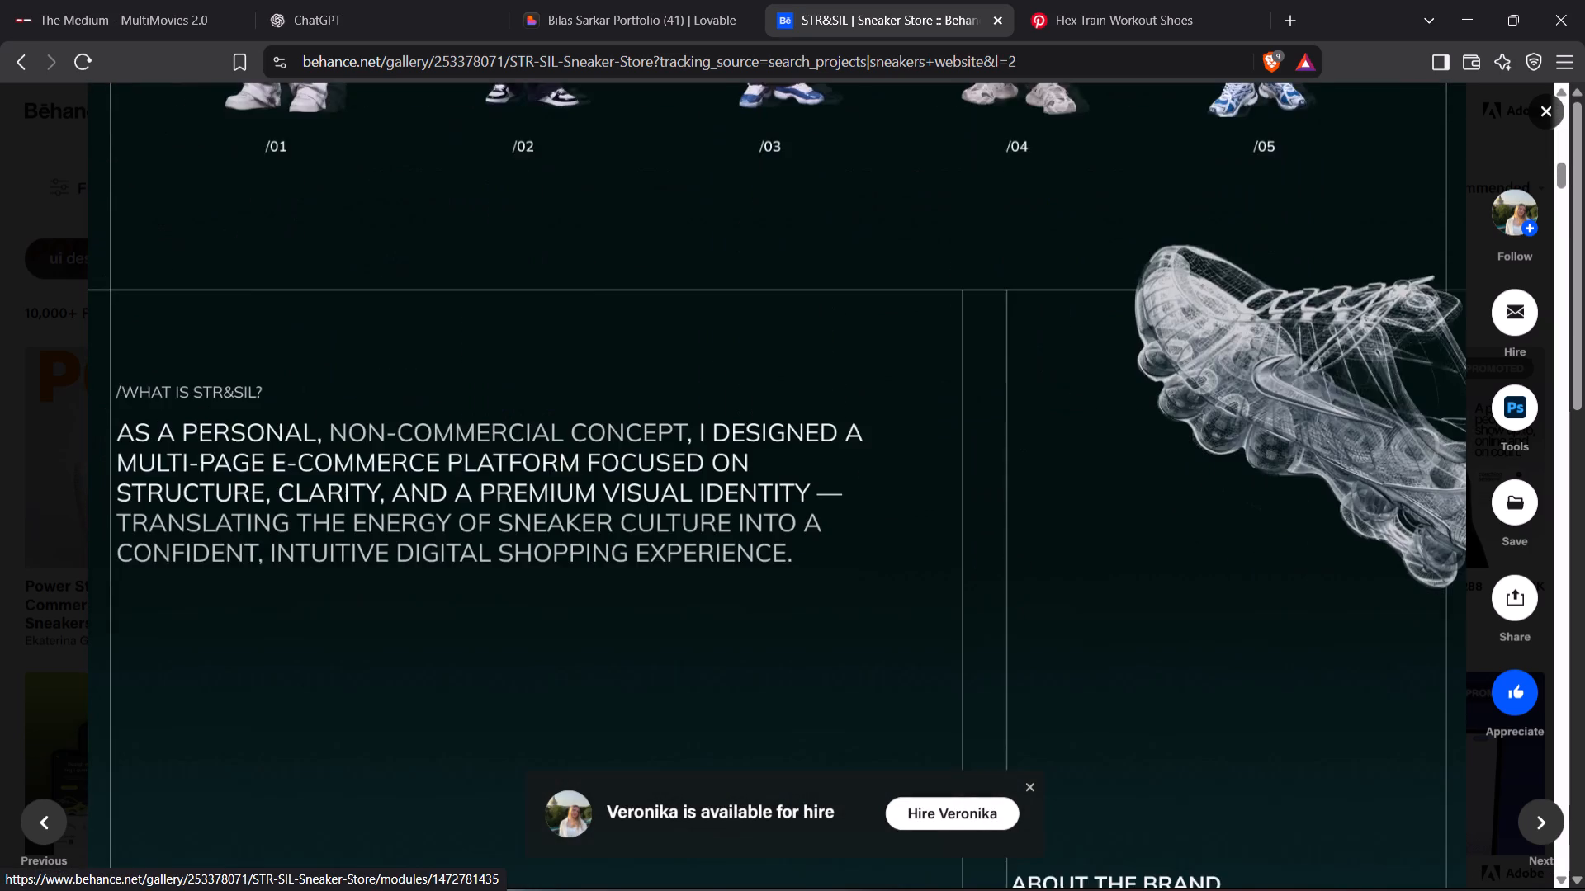
pyautogui.scroll(-12, 783, 688)
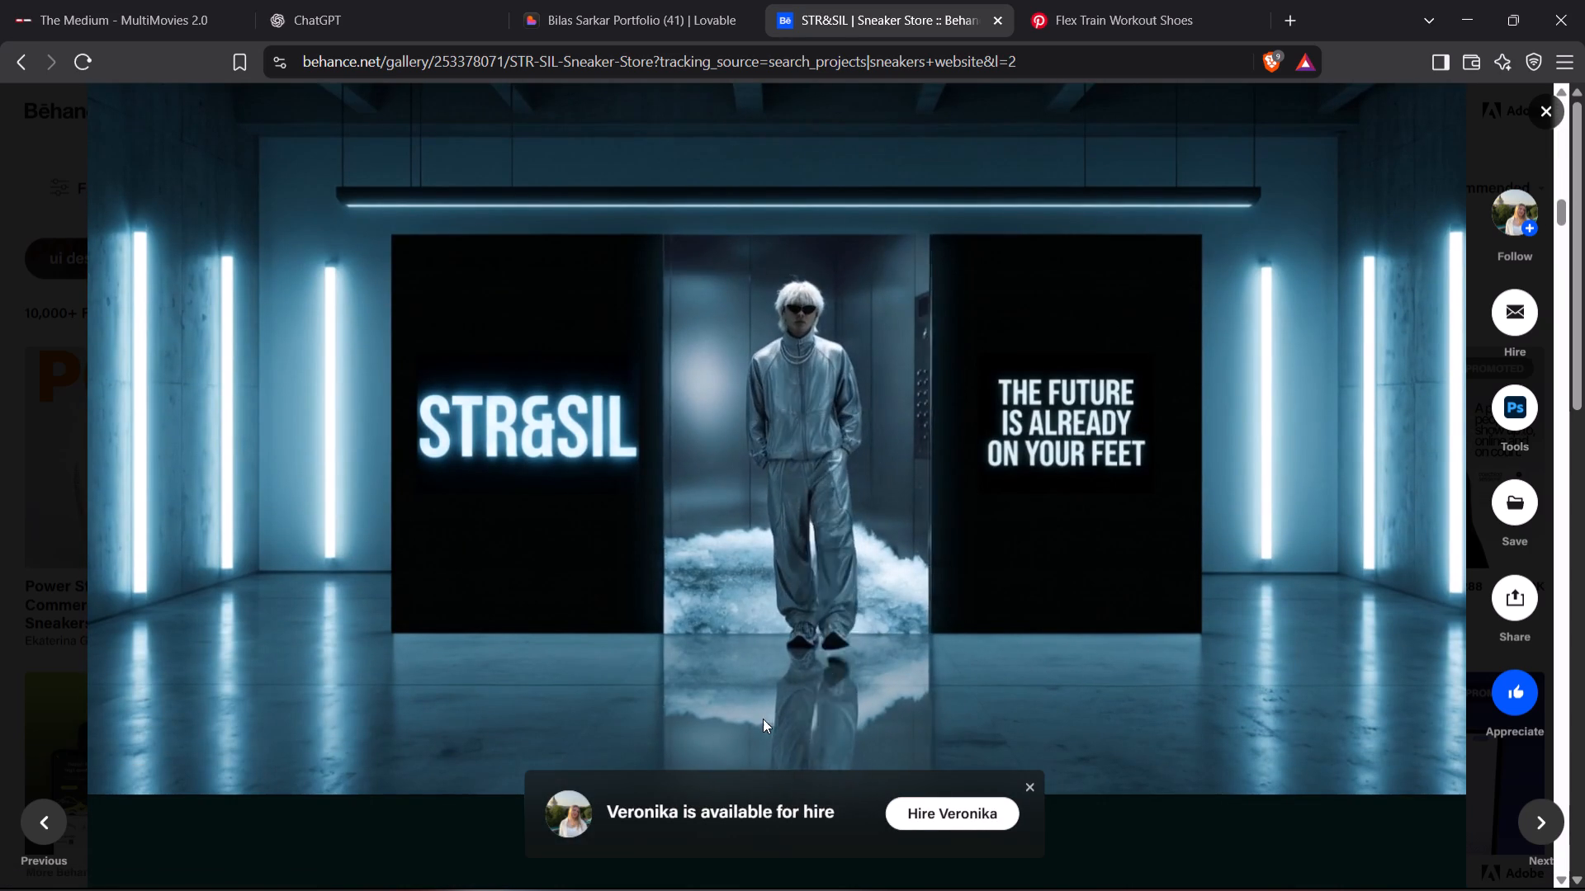
pyautogui.scroll(-5, 740, 742)
pyautogui.scroll(-5, 795, 589)
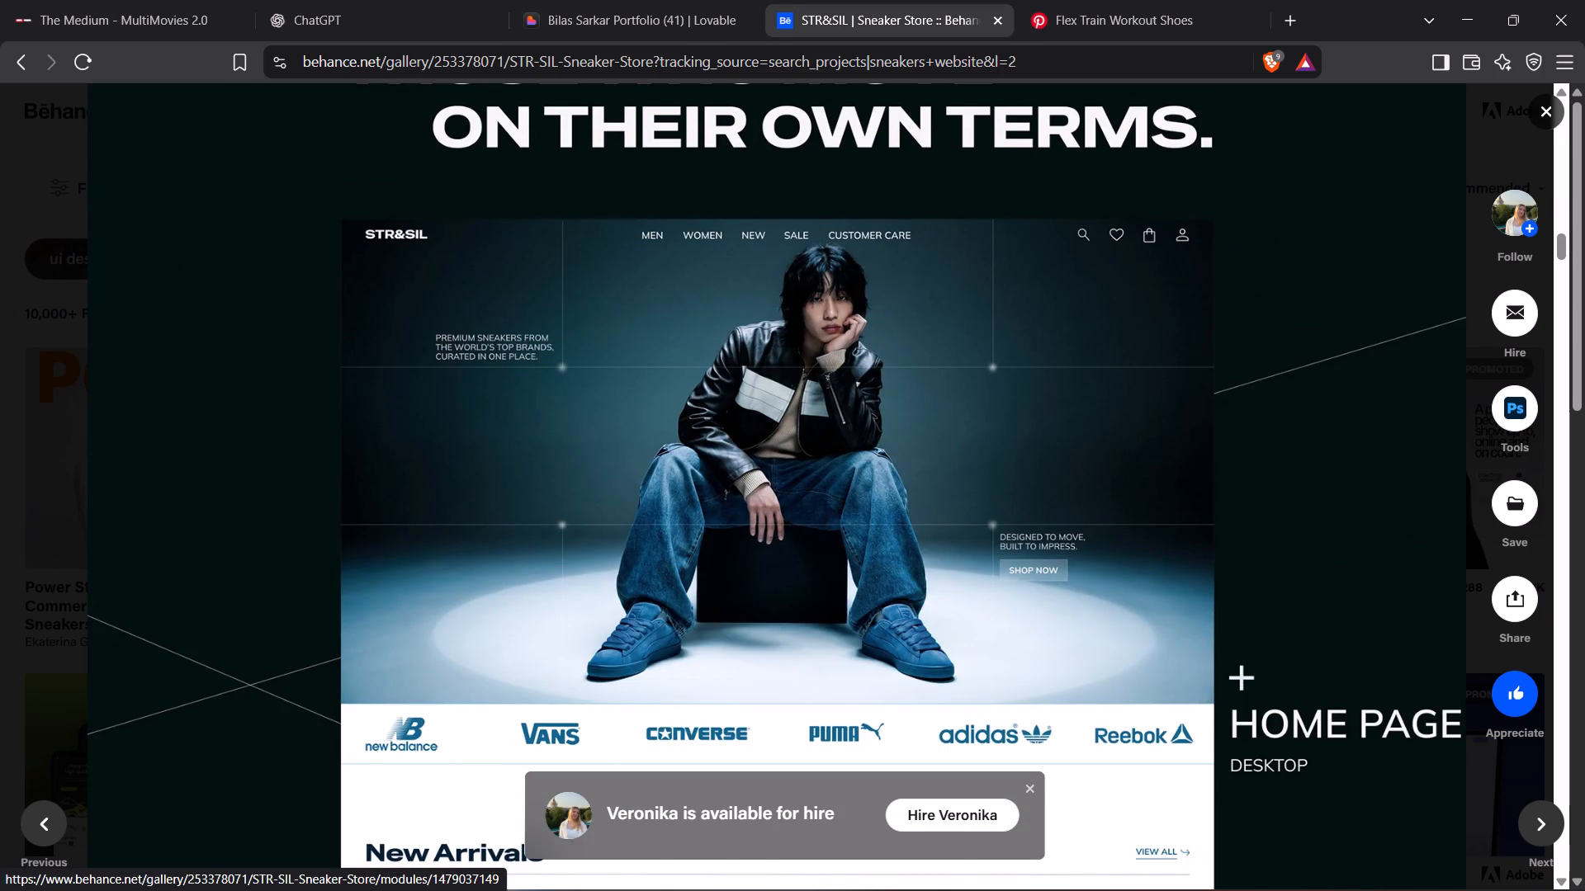
pyautogui.scroll(-6, 1124, 808)
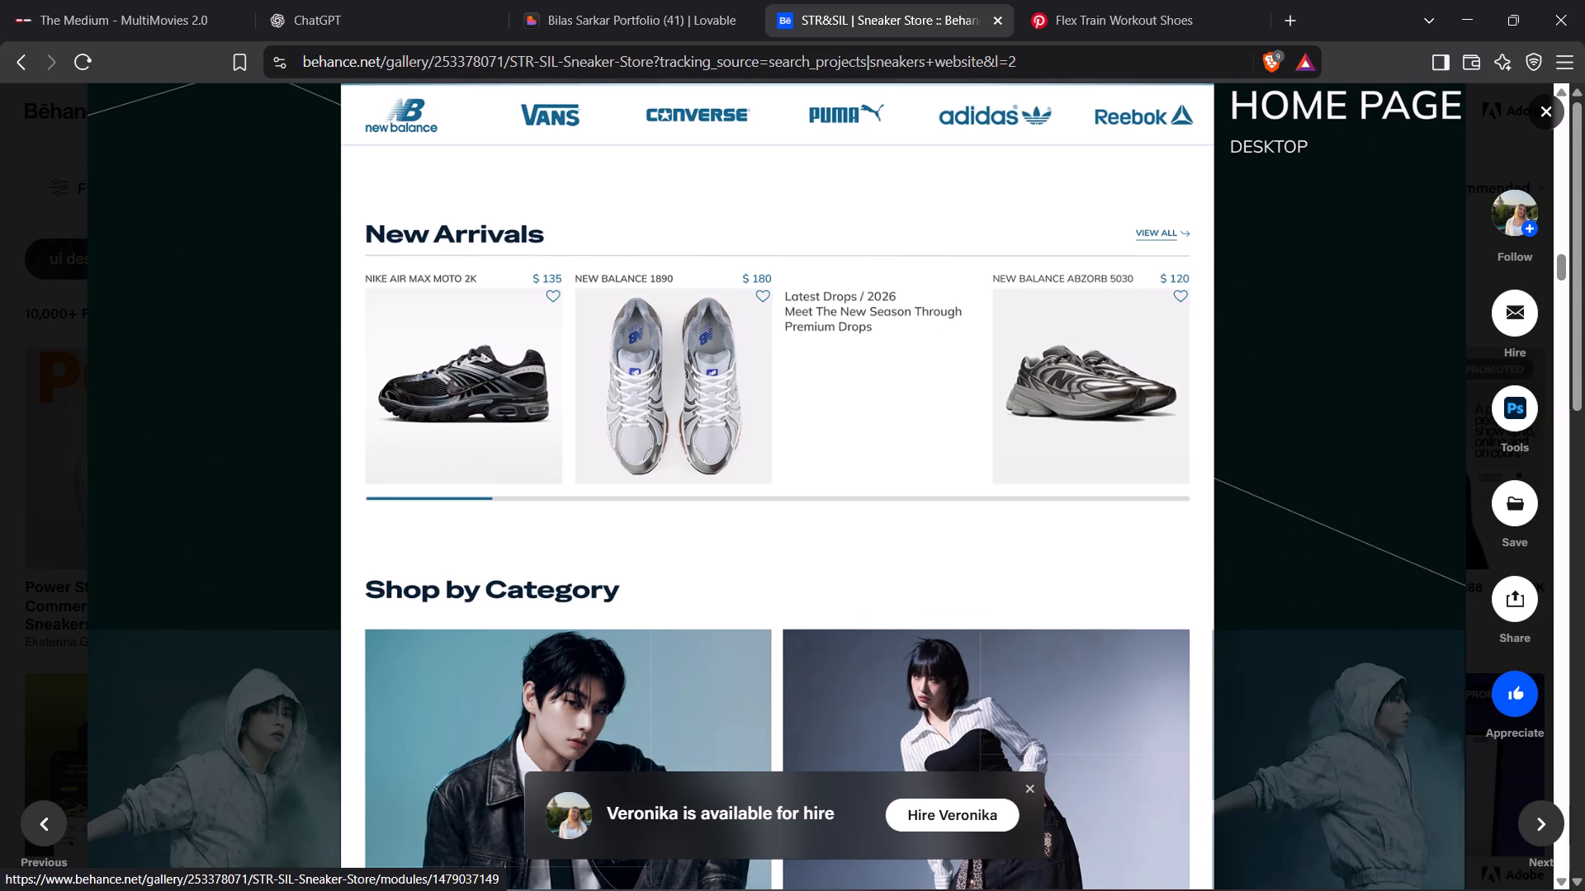
pyautogui.hotkey('alt', 'Tab')
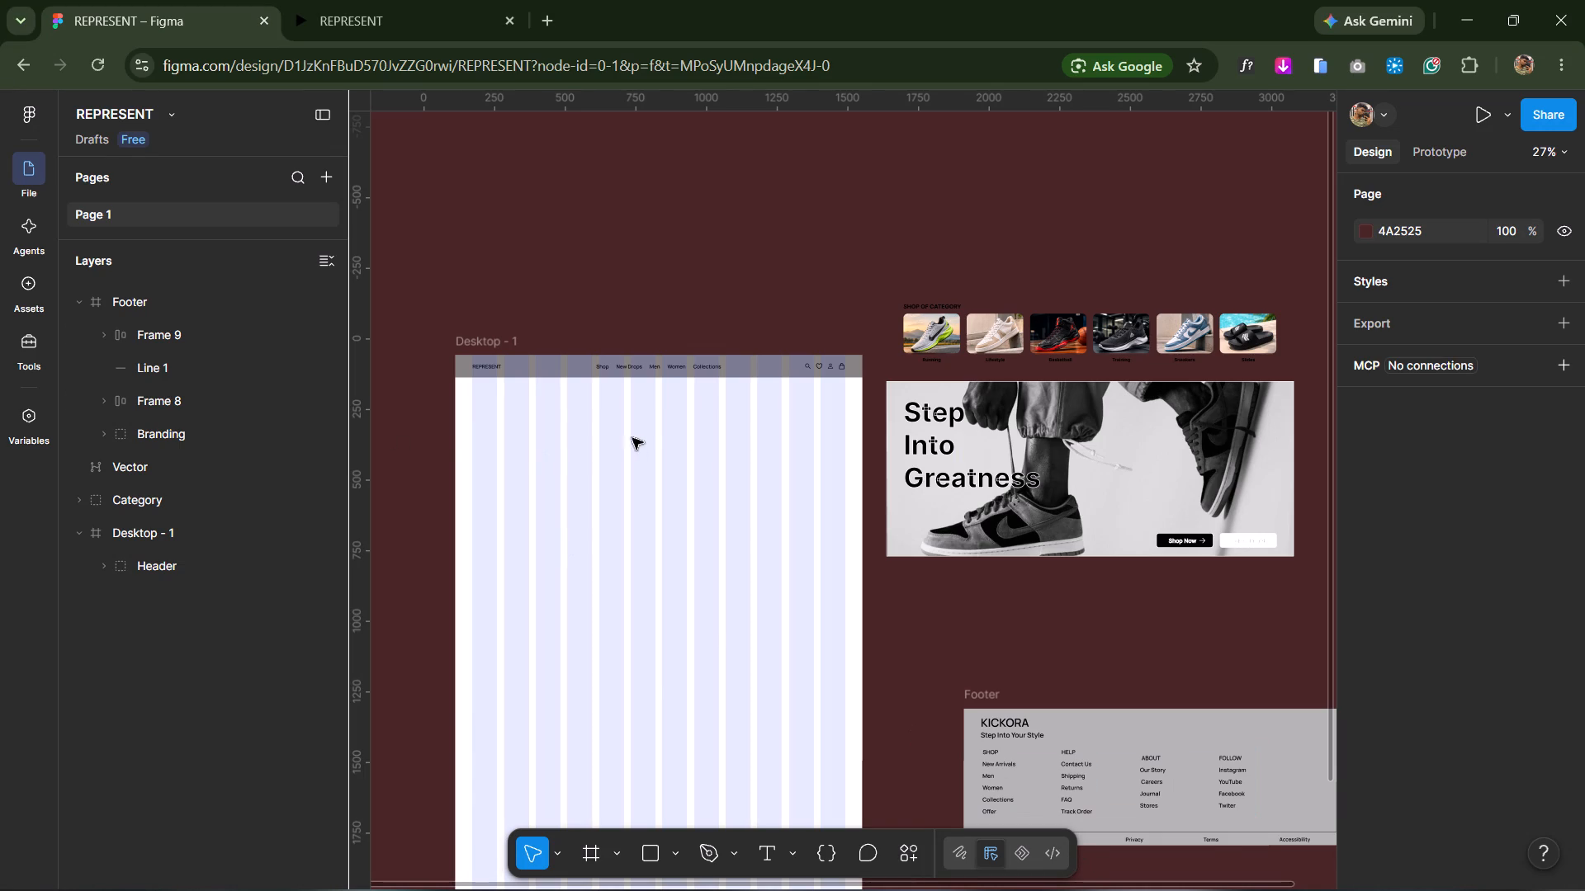
pyautogui.hotkey('alt', 'Tab')
# Search Pinterest for "sneakers photo ideas" in place of the training shoe search, and look through the resulting sneaker photos.
pyautogui.click(1180, 0)
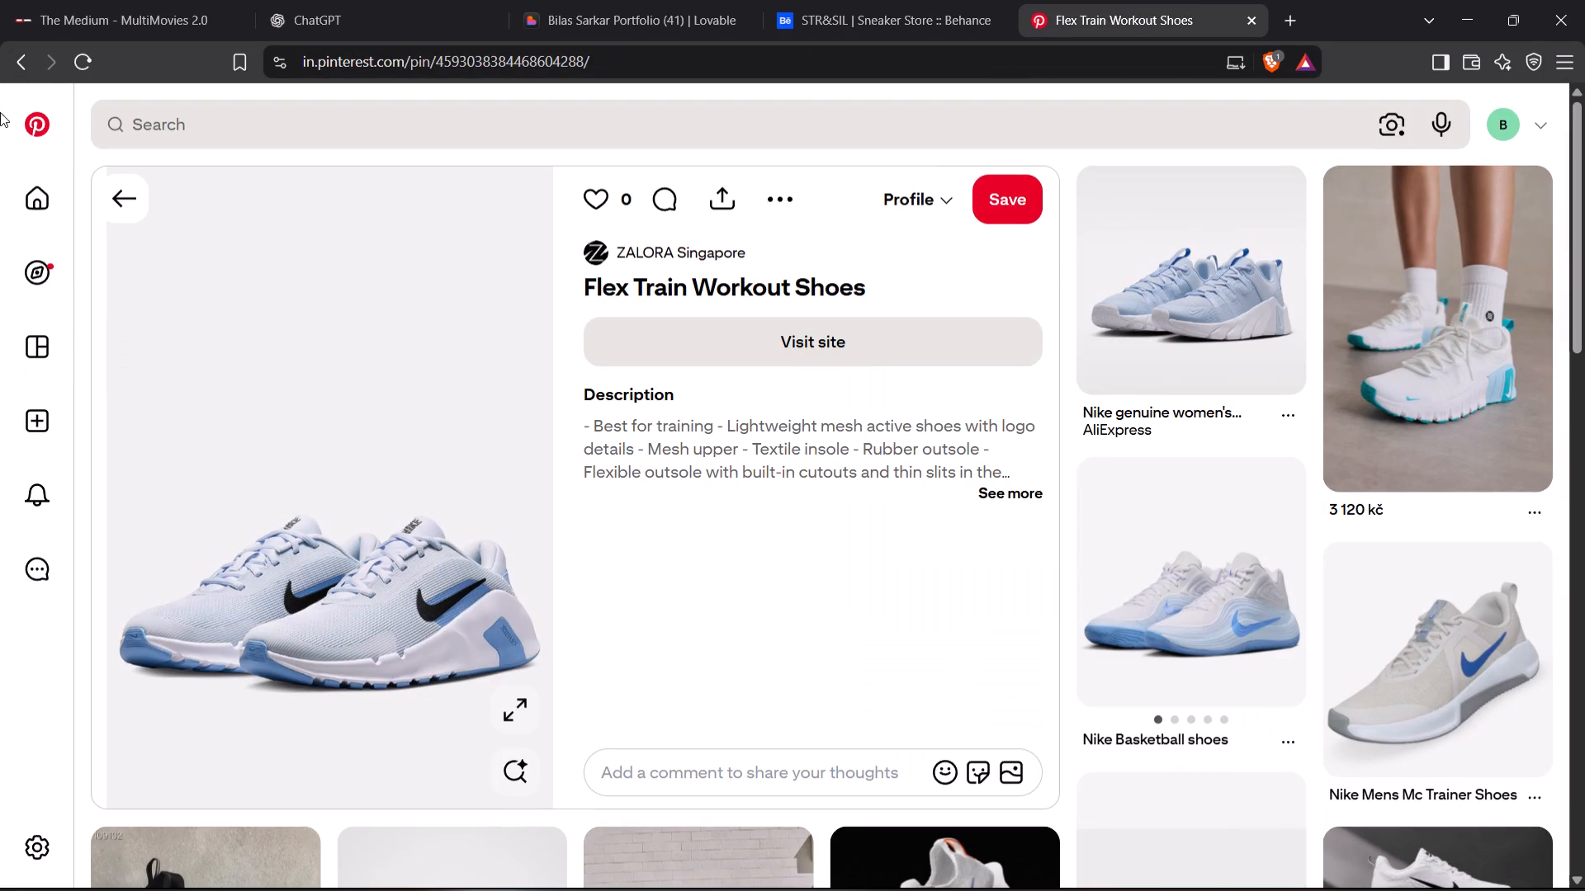
pyautogui.click(31, 58)
pyautogui.click(173, 127)
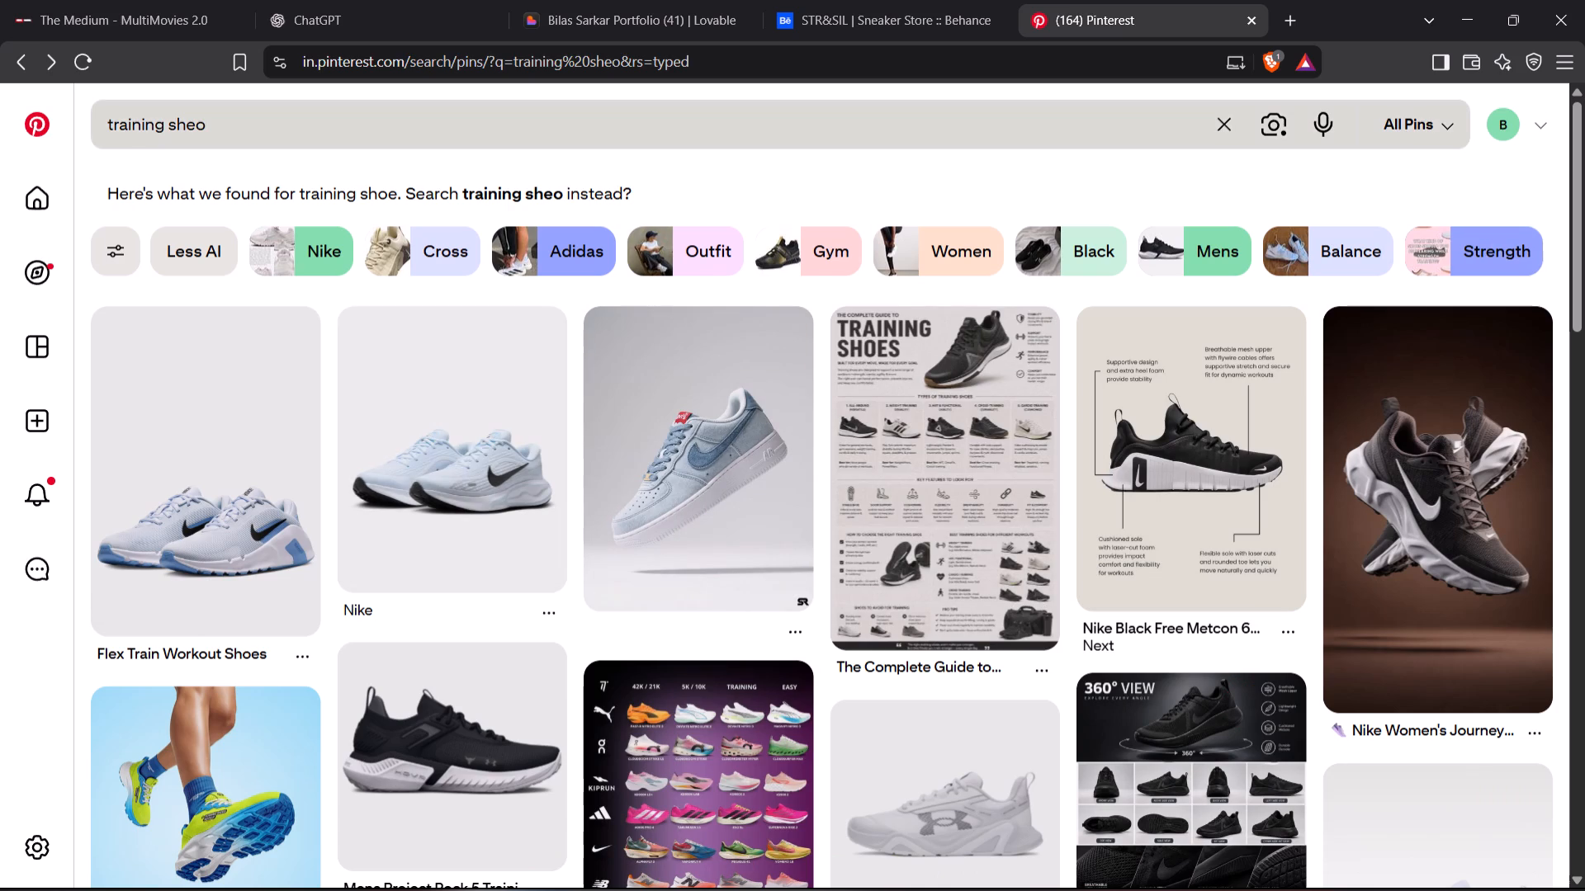
pyautogui.moveTo(229, 130); pyautogui.dragTo(59, 125)
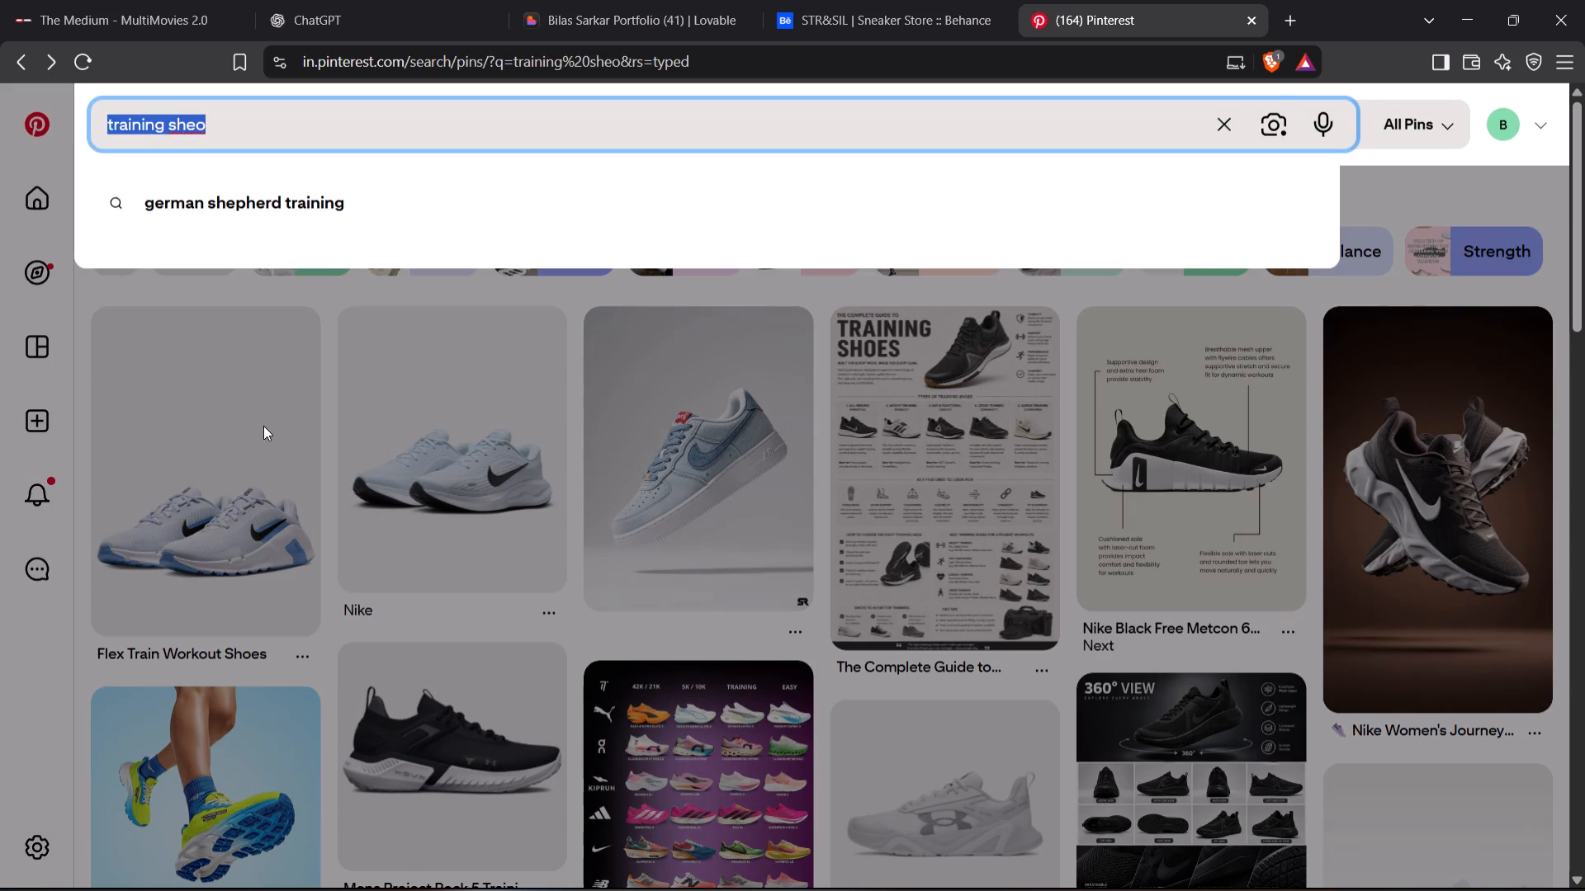
pyautogui.write('sneakers')
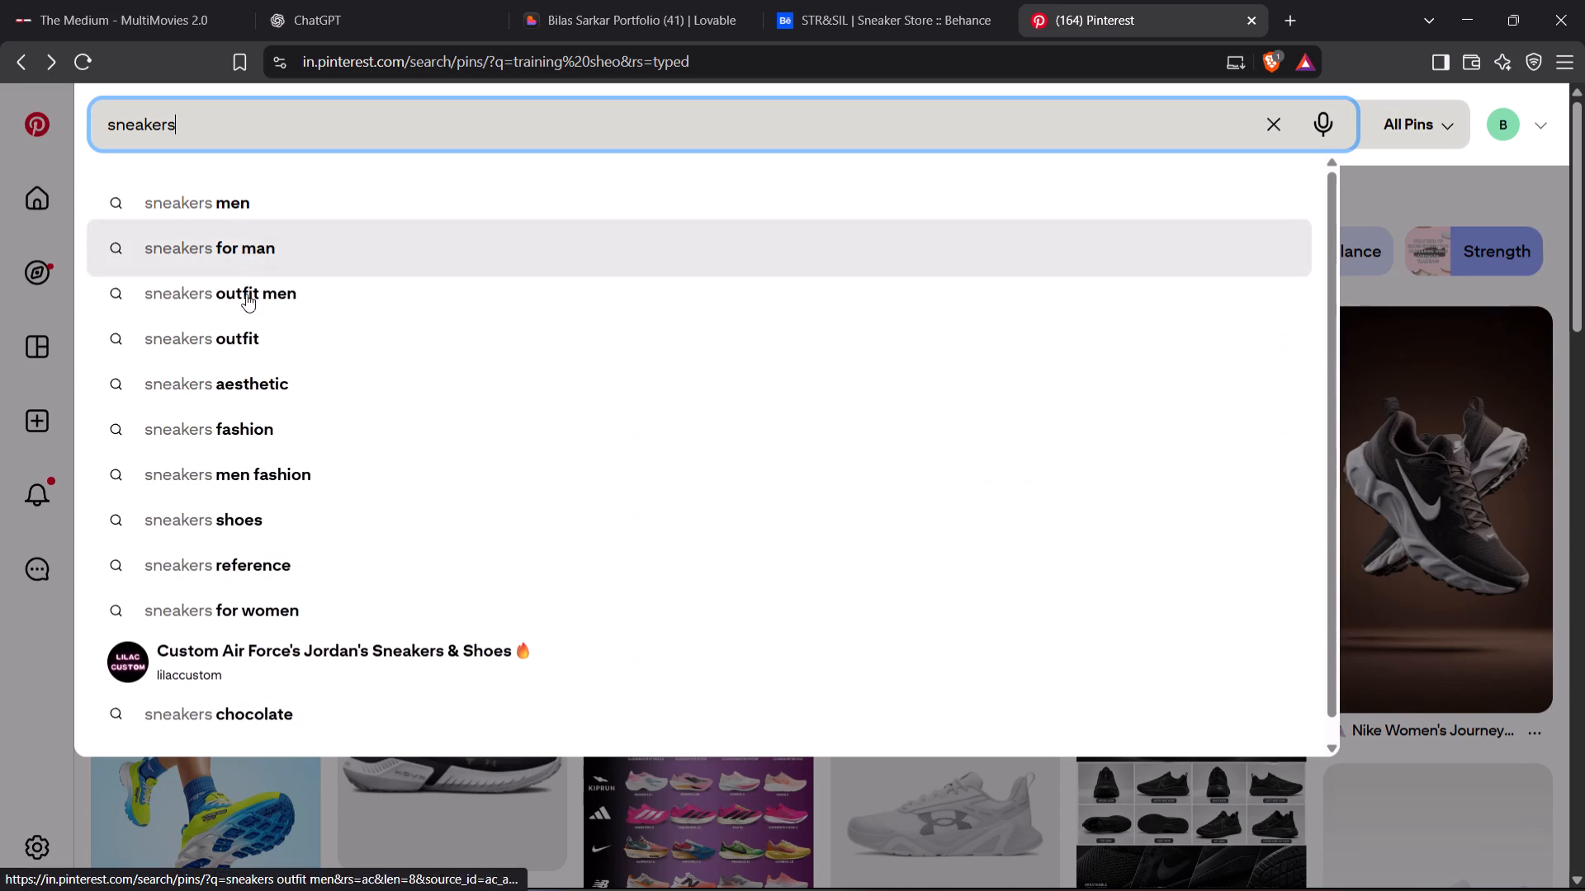
pyautogui.press('space')
pyautogui.write('ph')
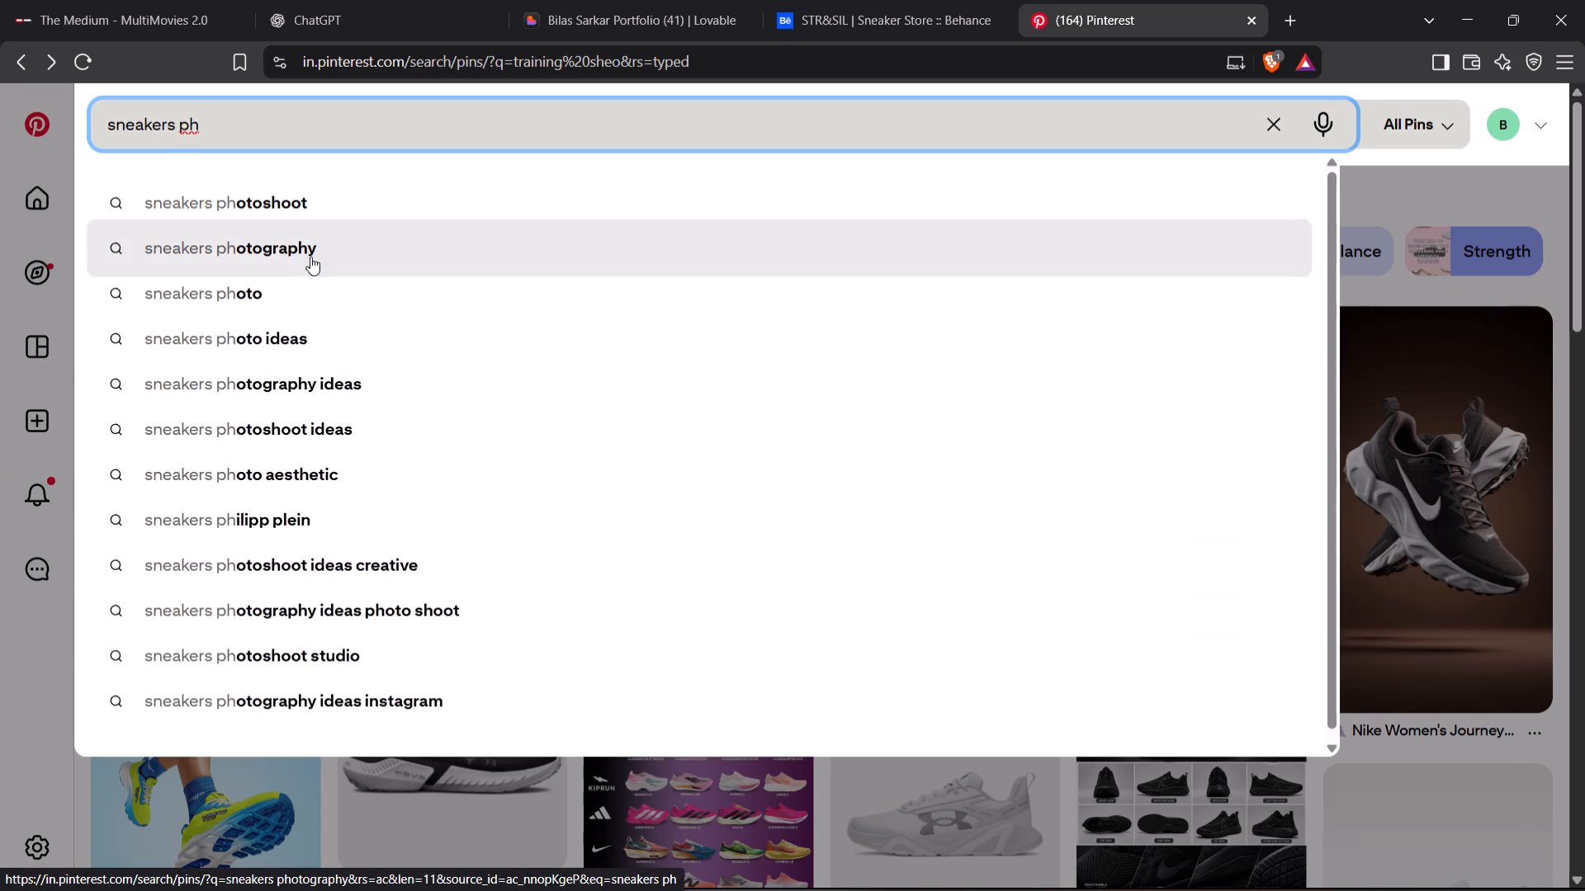
pyautogui.click(339, 337)
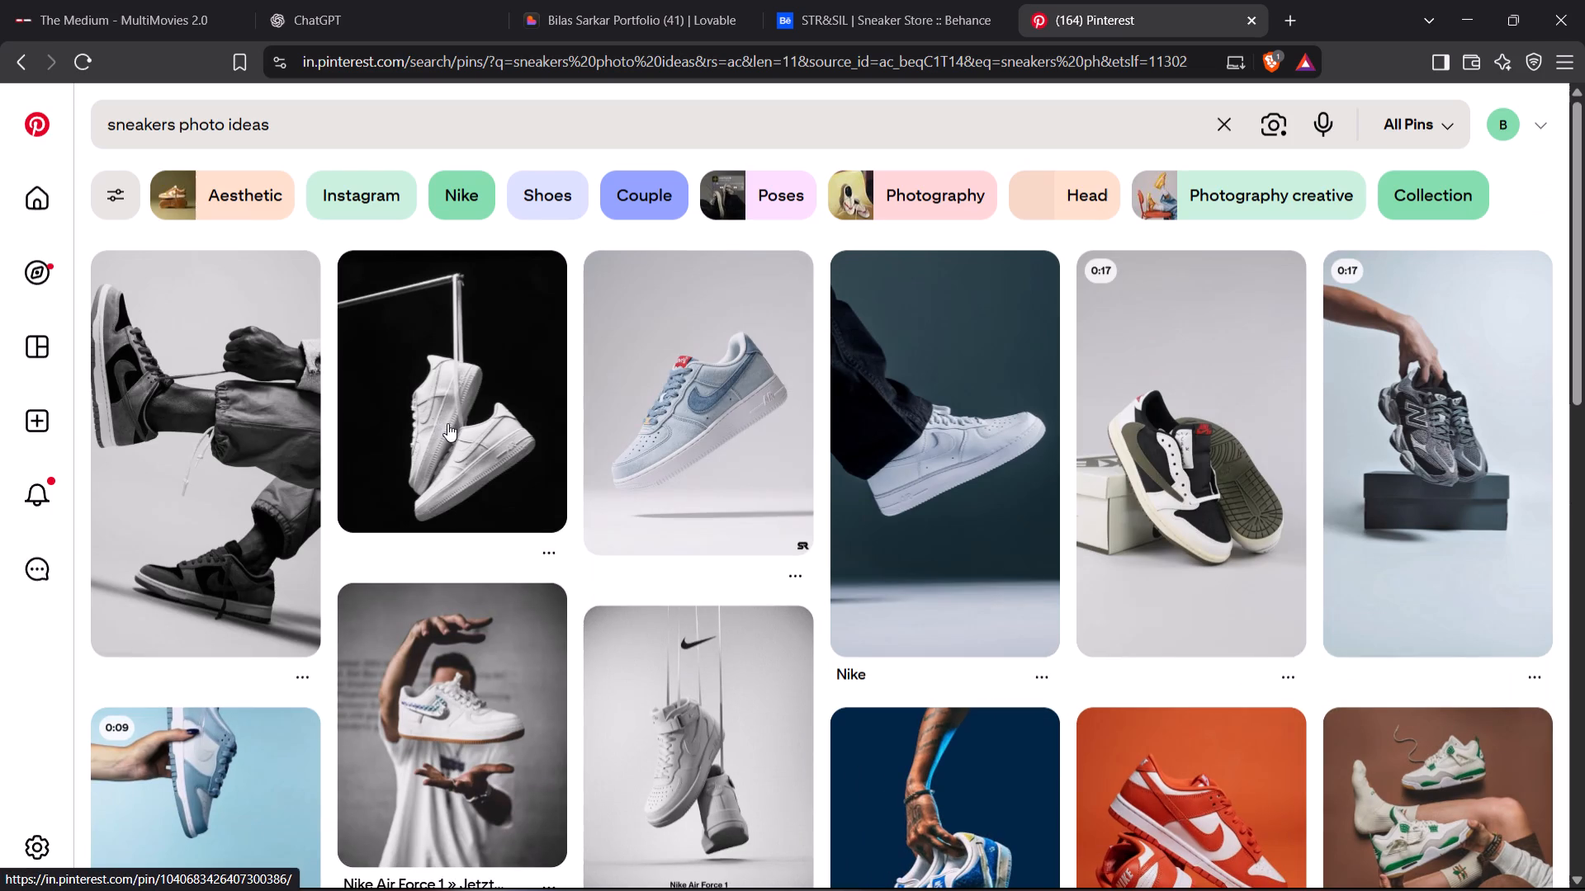
pyautogui.scroll(-4, 518, 511)
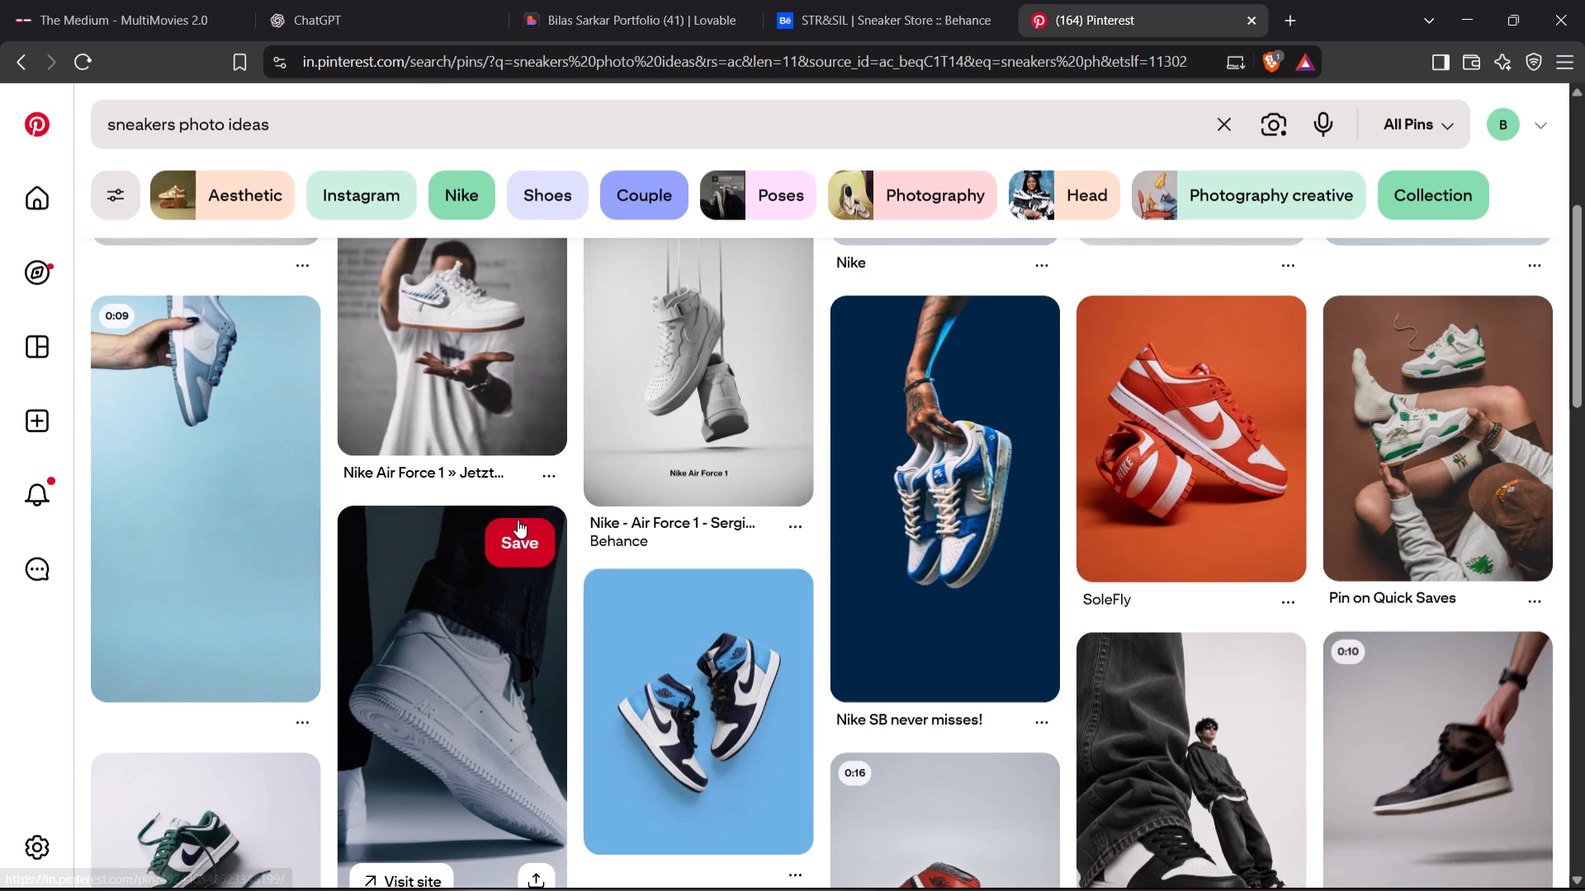
pyautogui.scroll(-5, 518, 520)
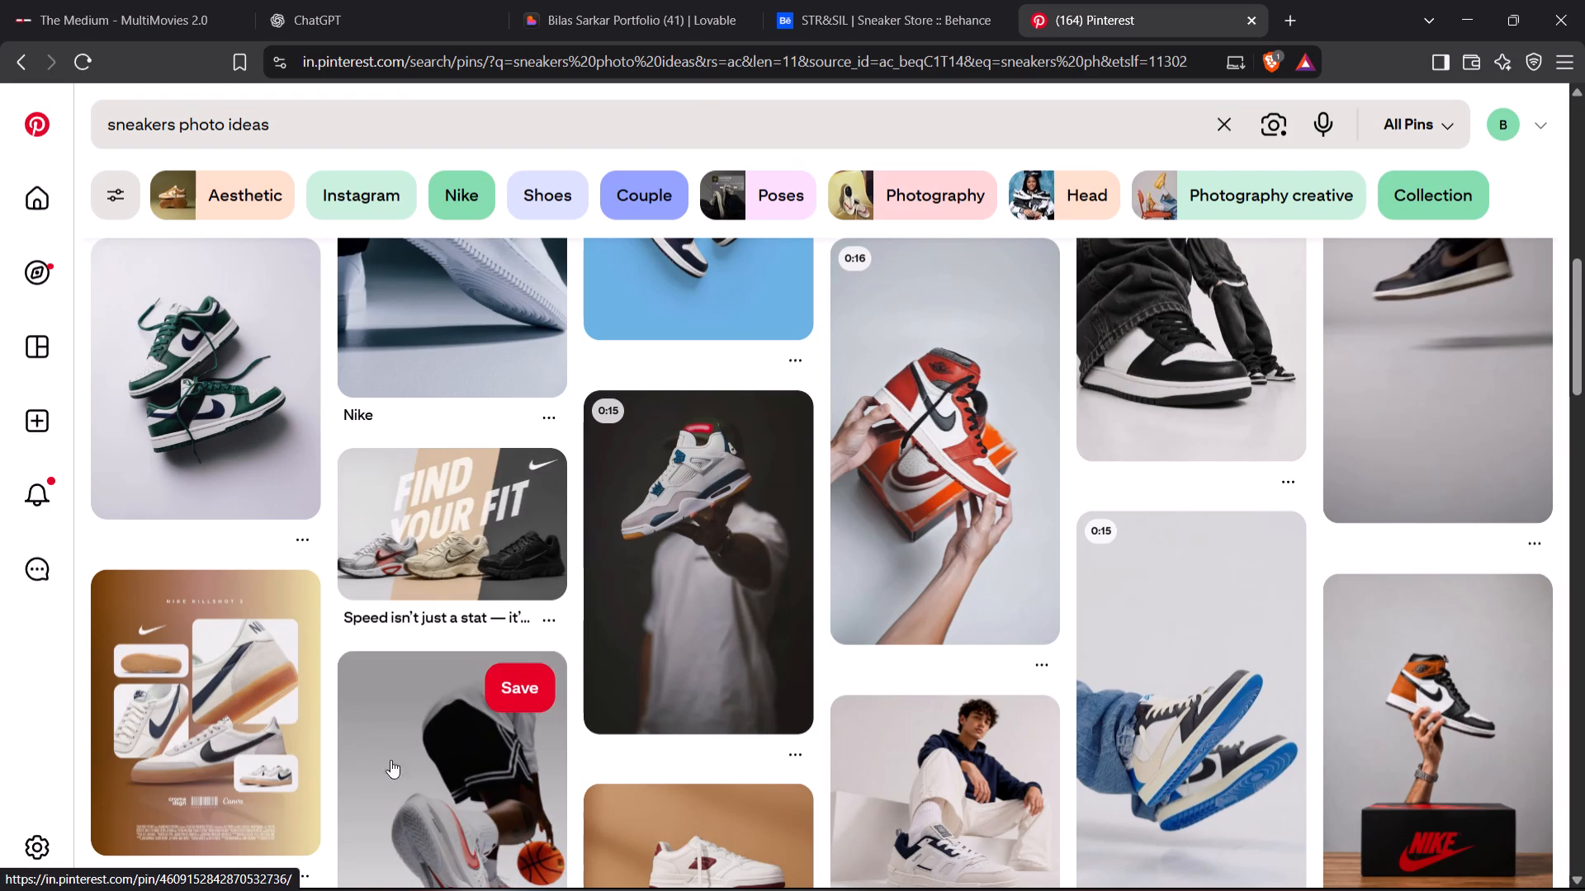
pyautogui.scroll(-5, 804, 610)
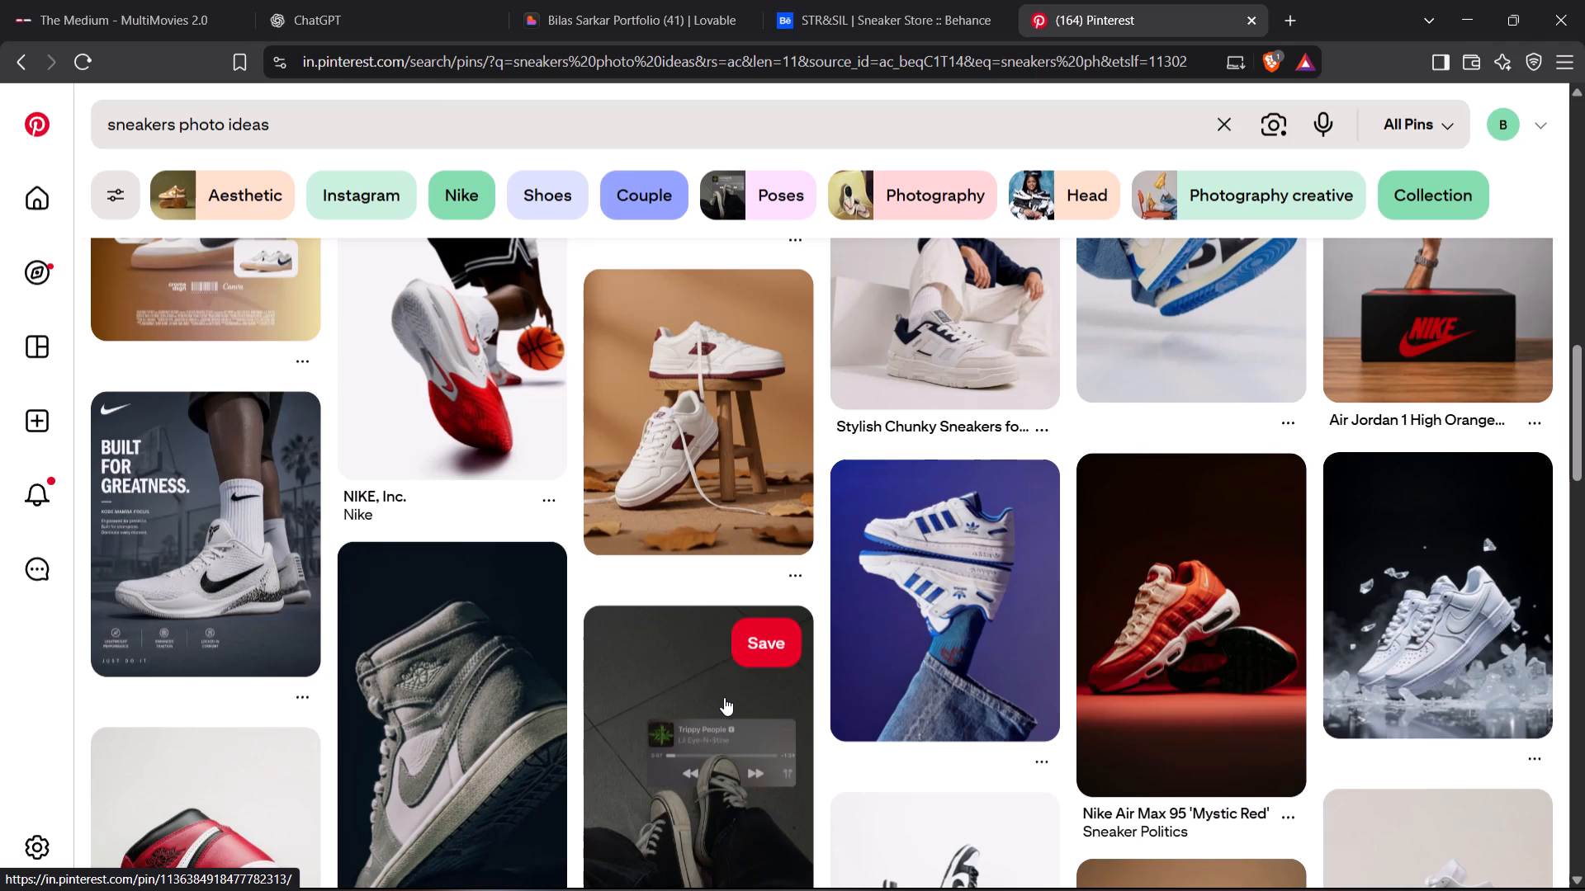
pyautogui.scroll(-9, 734, 711)
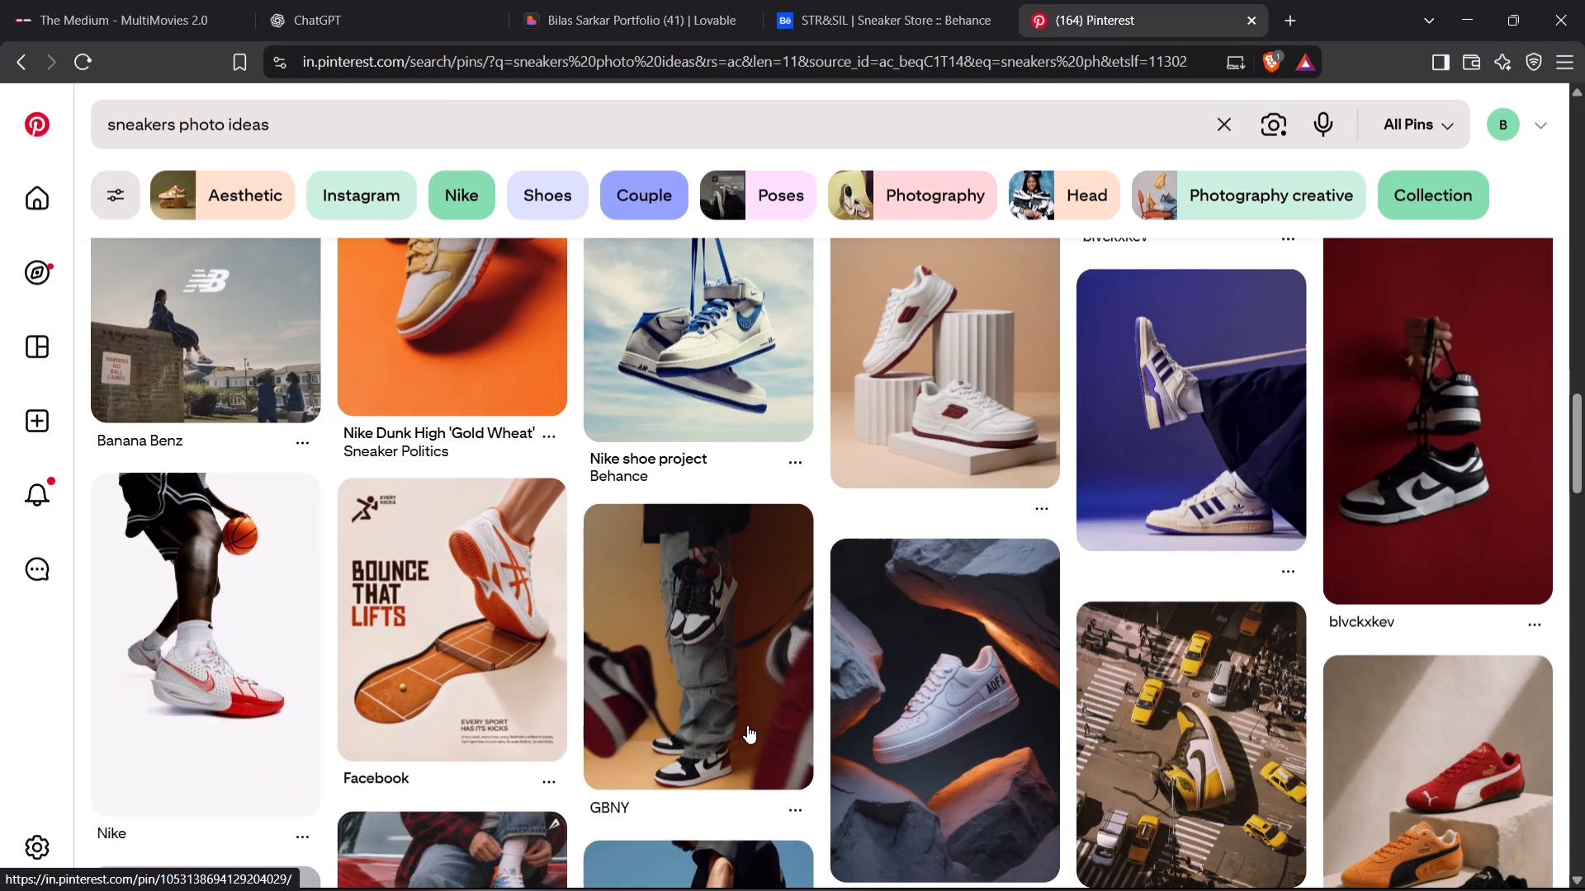
pyautogui.scroll(-6, 752, 734)
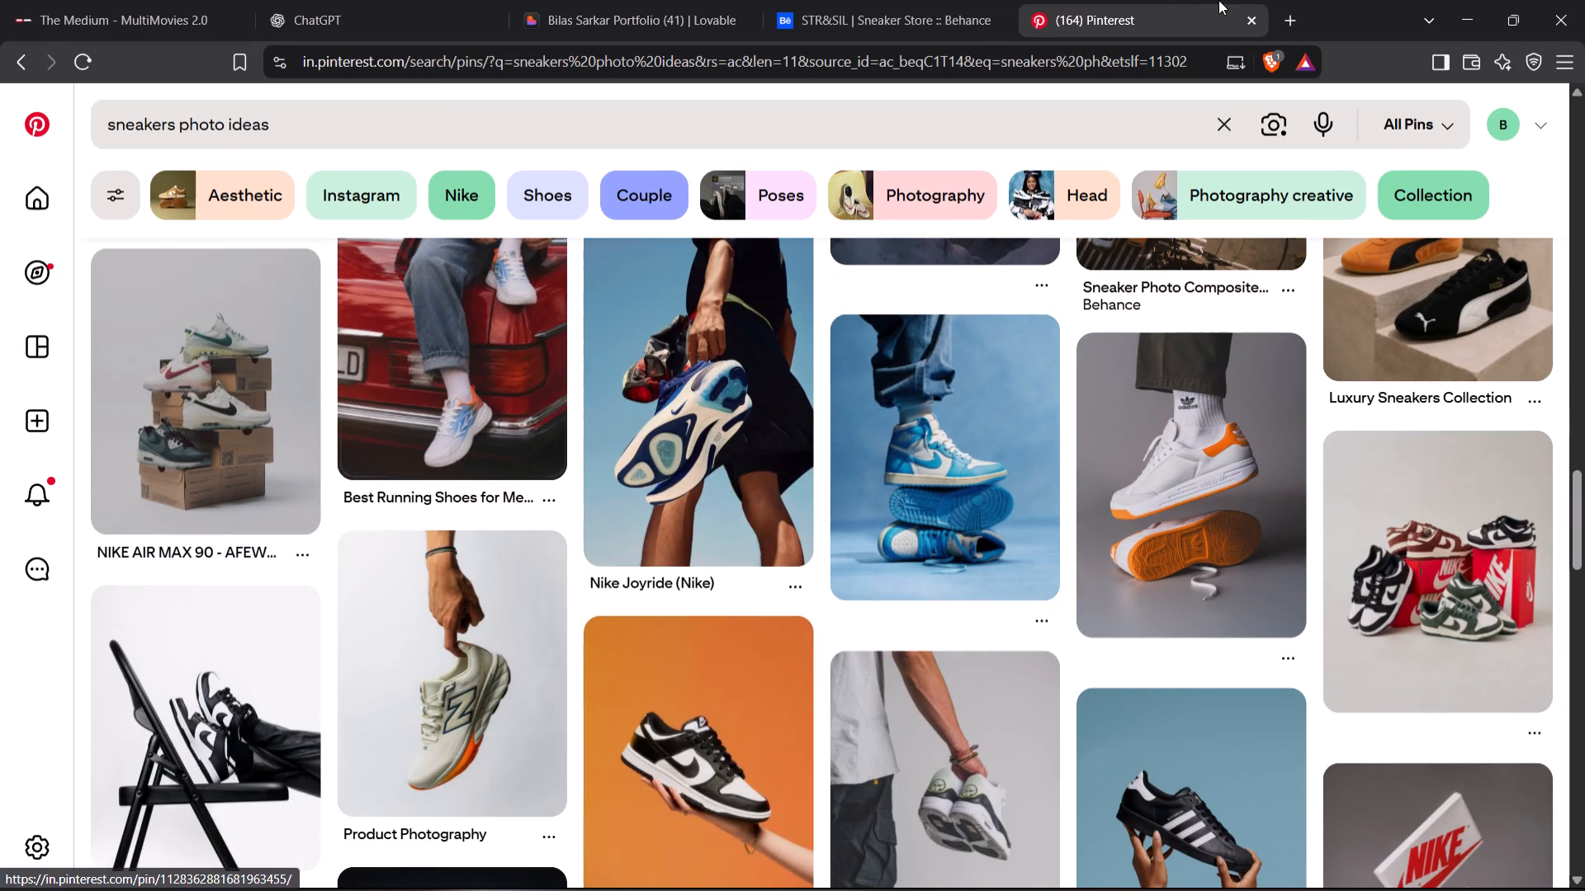
# Search the web for "gully labs" in a new tab, open the Gully Labs site and dismiss its welcome sign-up popup.
pyautogui.click(1288, 1)
pyautogui.click(752, 423)
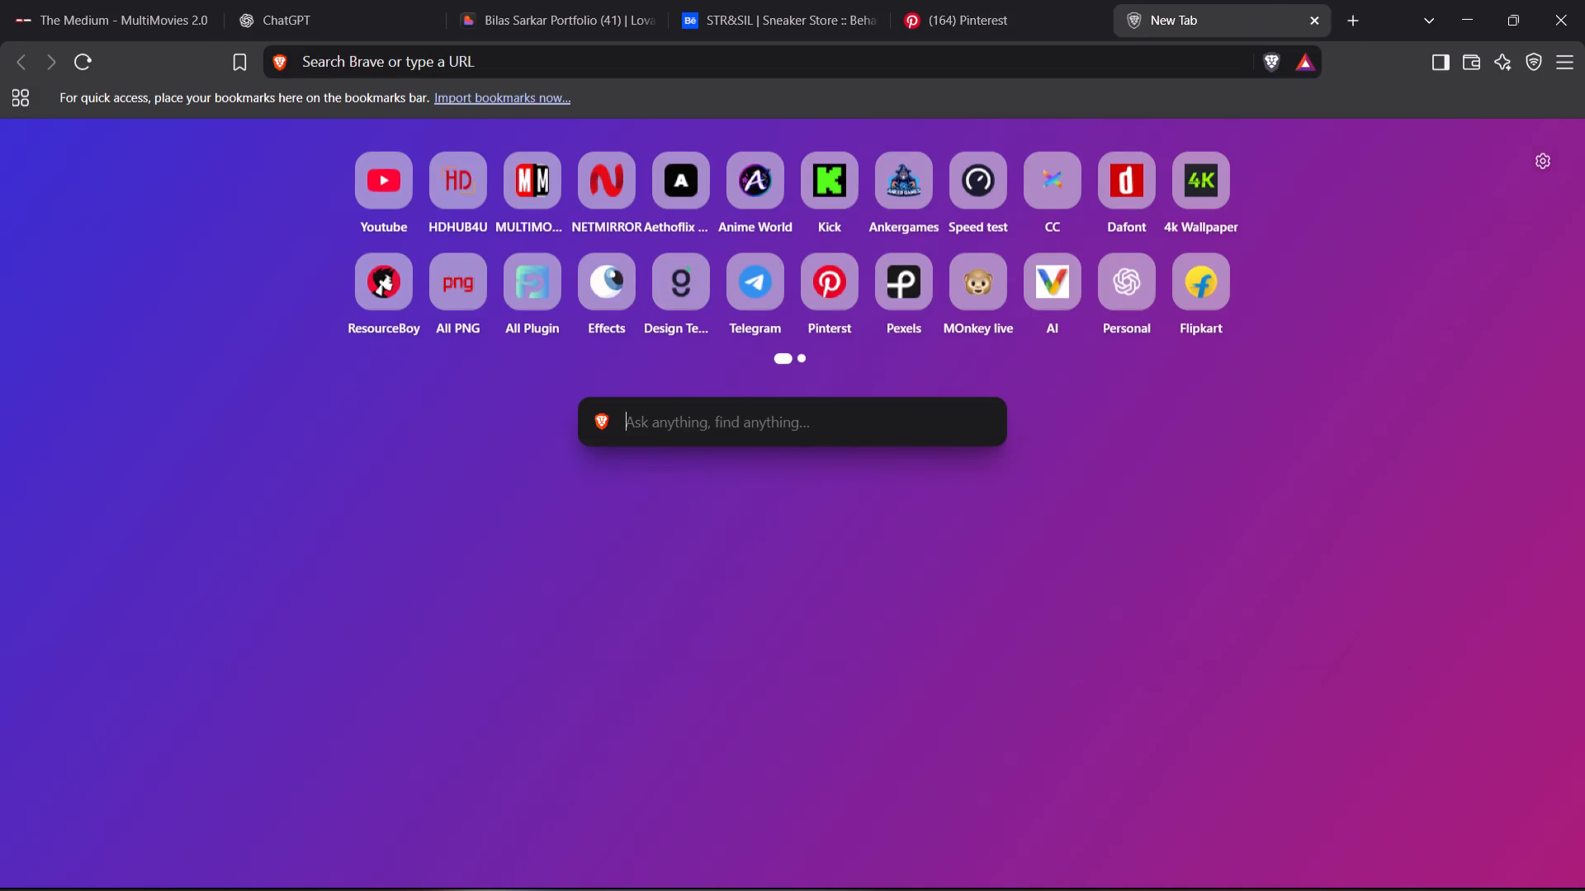
pyautogui.write('gull')
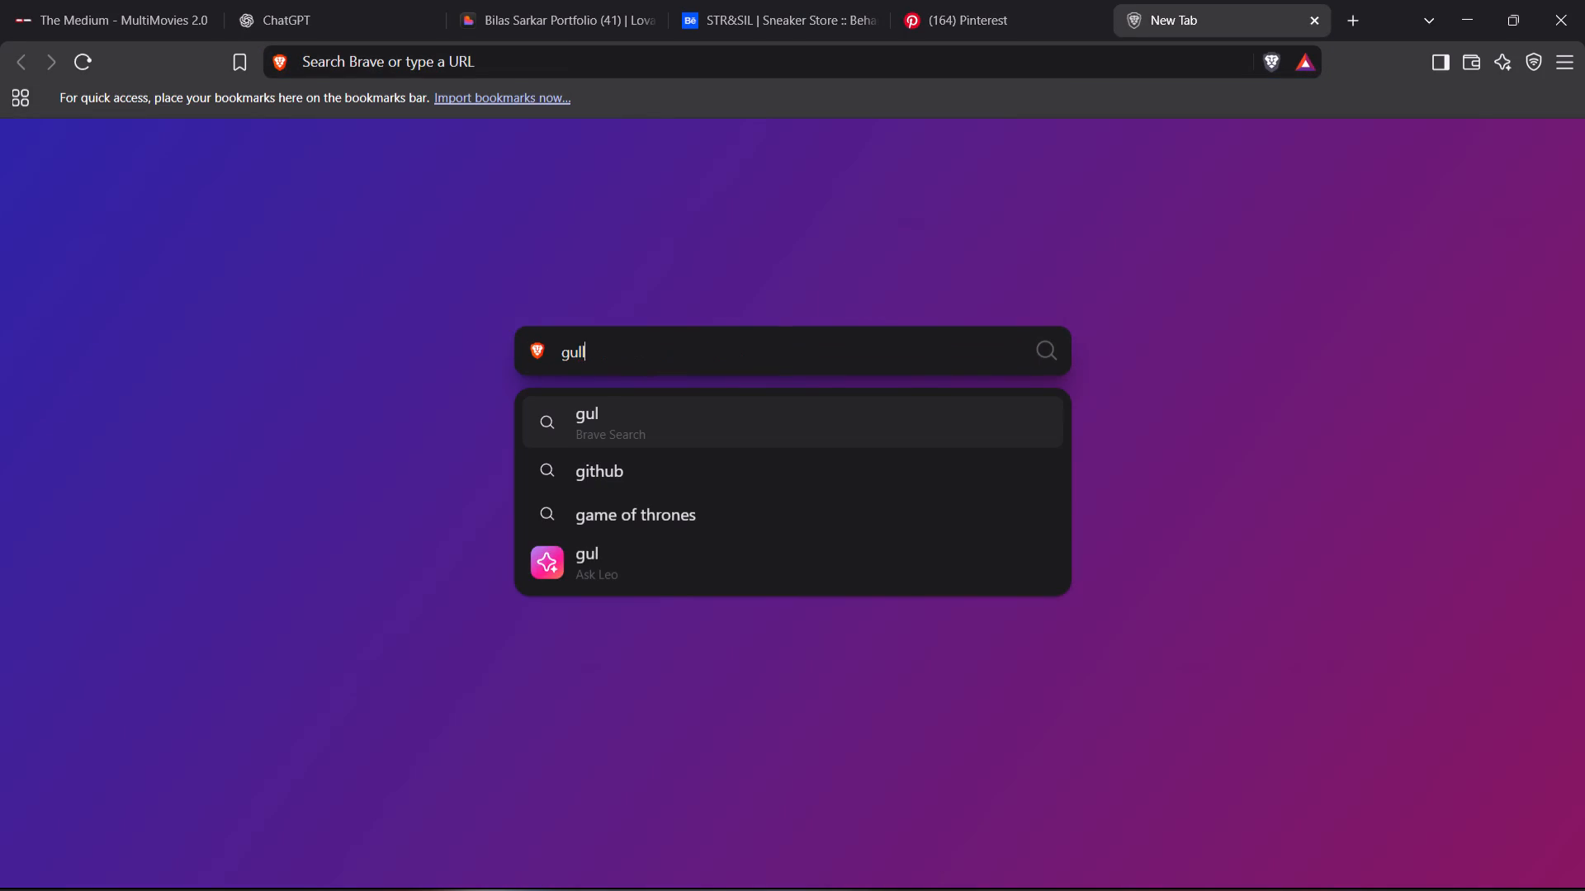
pyautogui.press('l')
pyautogui.press('BackSpace')
pyautogui.write('y labs')
pyautogui.press('Return')
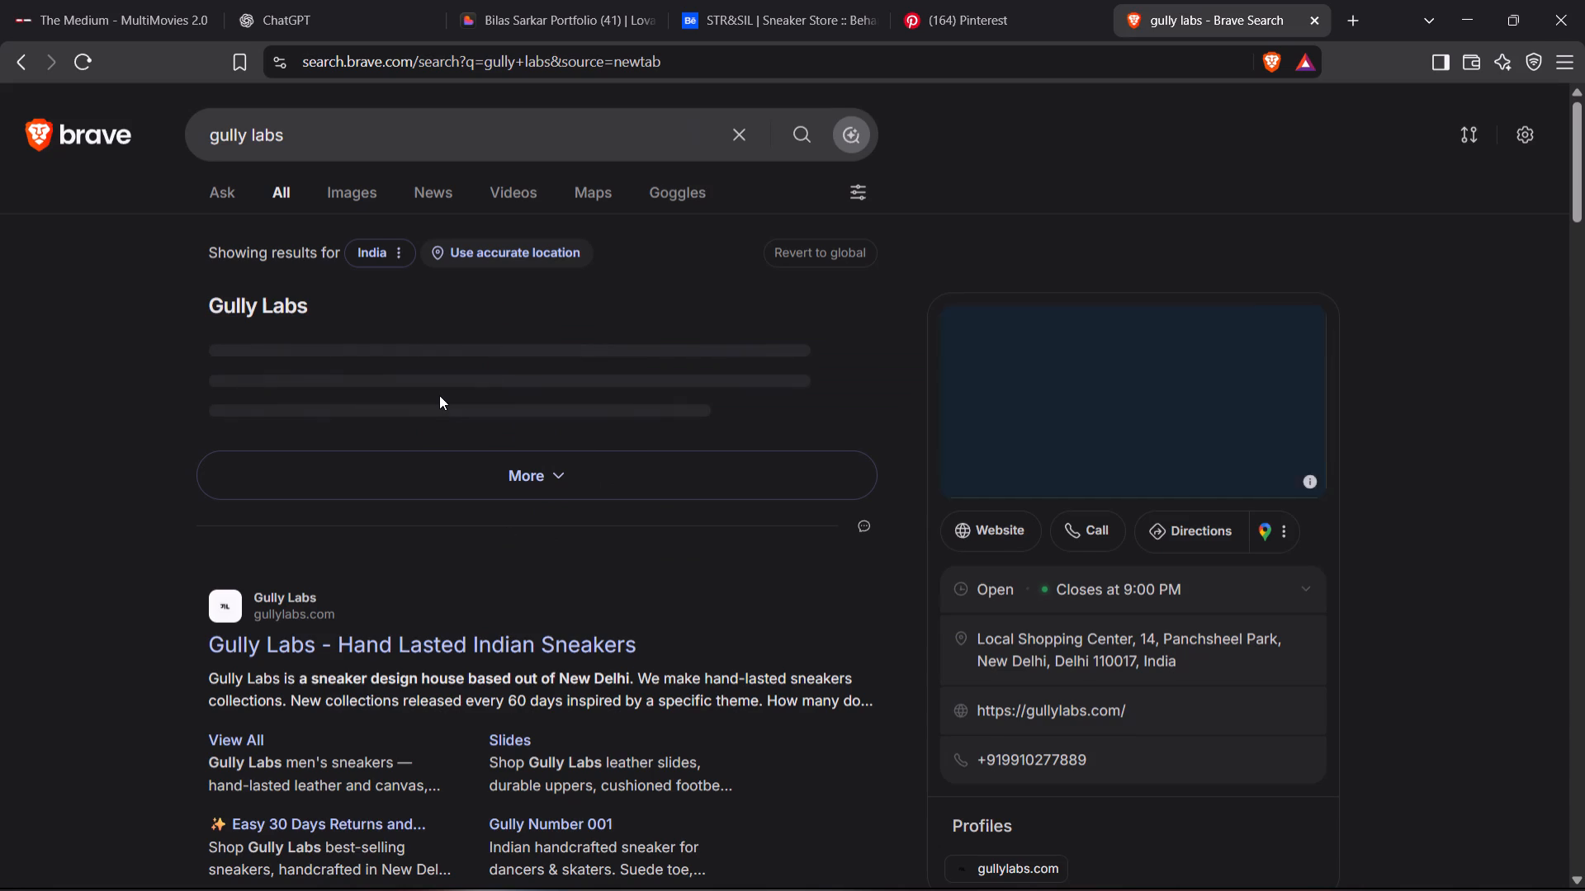
pyautogui.click(518, 643)
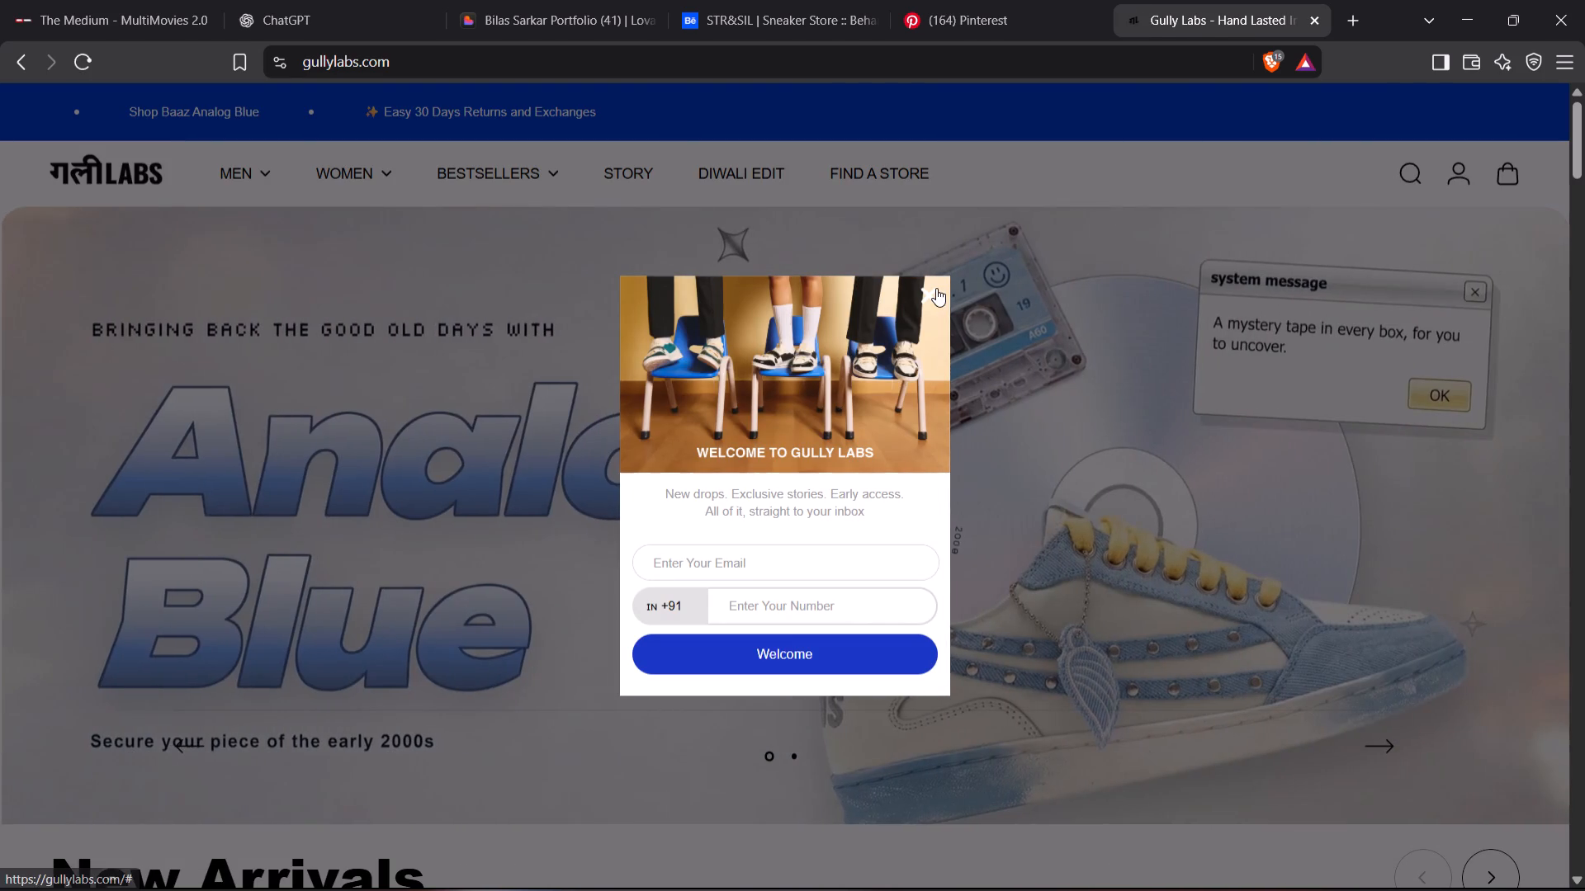
pyautogui.click(930, 294)
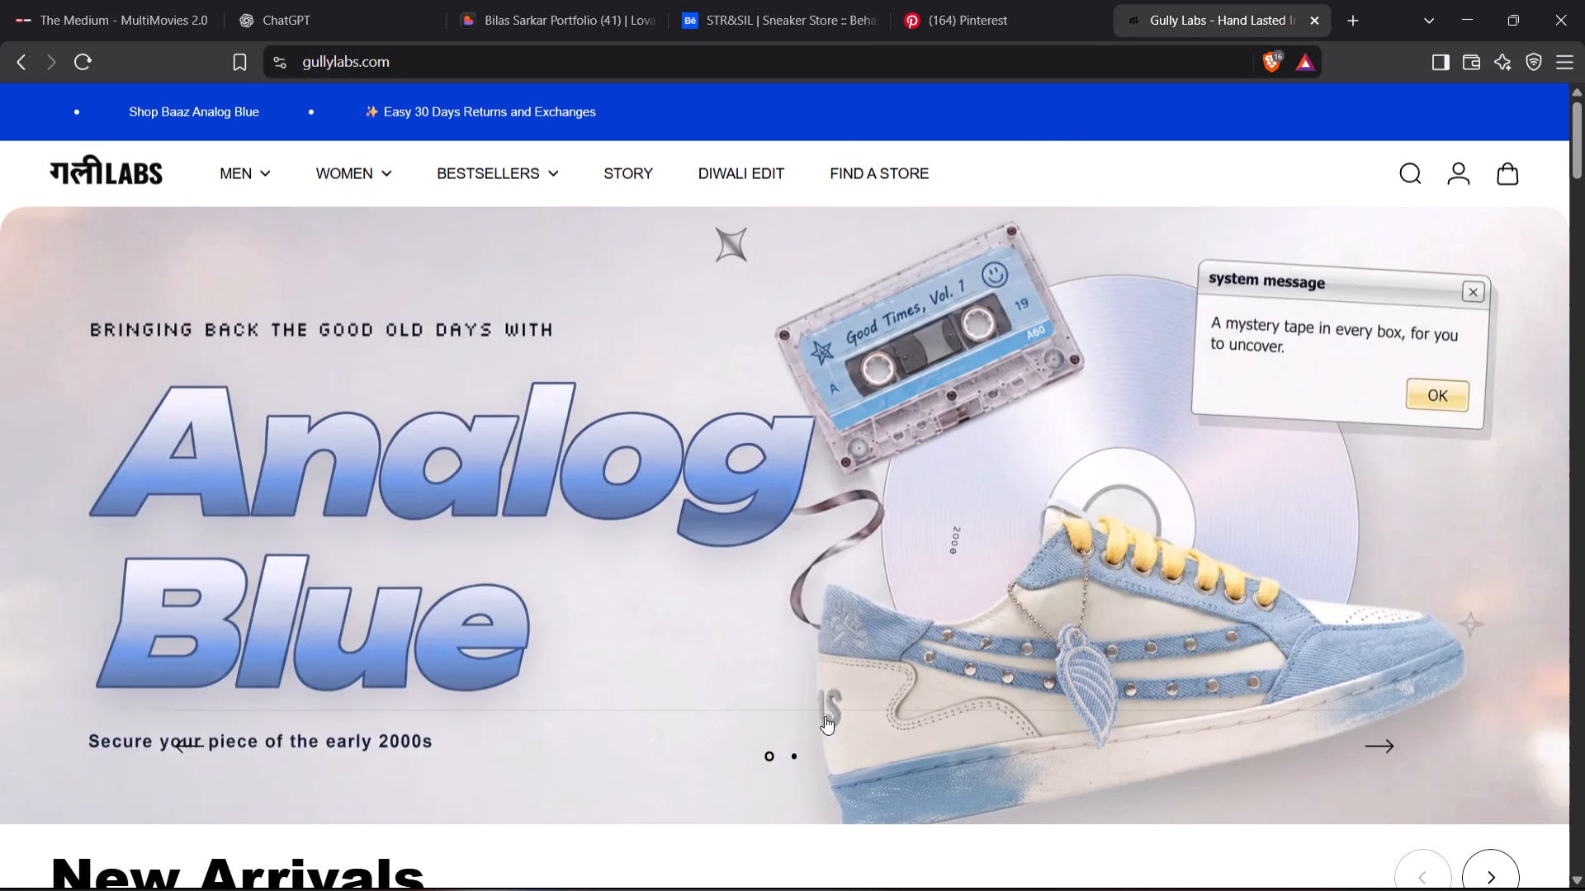
# Examine the Gully Labs home page's hero carousel slides and its New Arrivals product row.
pyautogui.click(1386, 738)
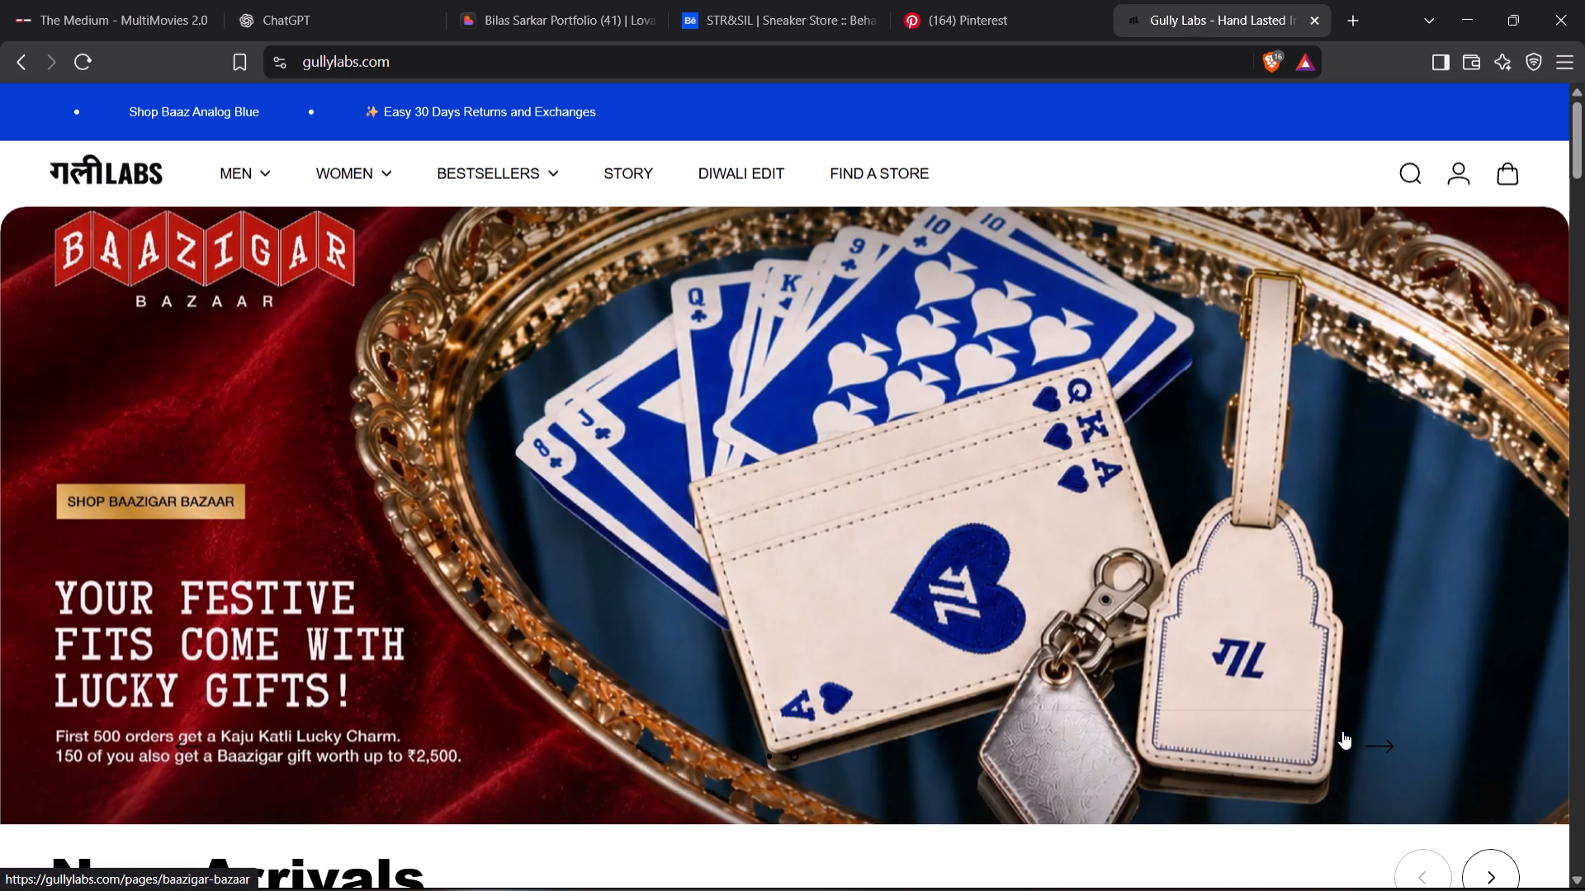
pyautogui.click(1384, 749)
pyautogui.scroll(-2, 1379, 704)
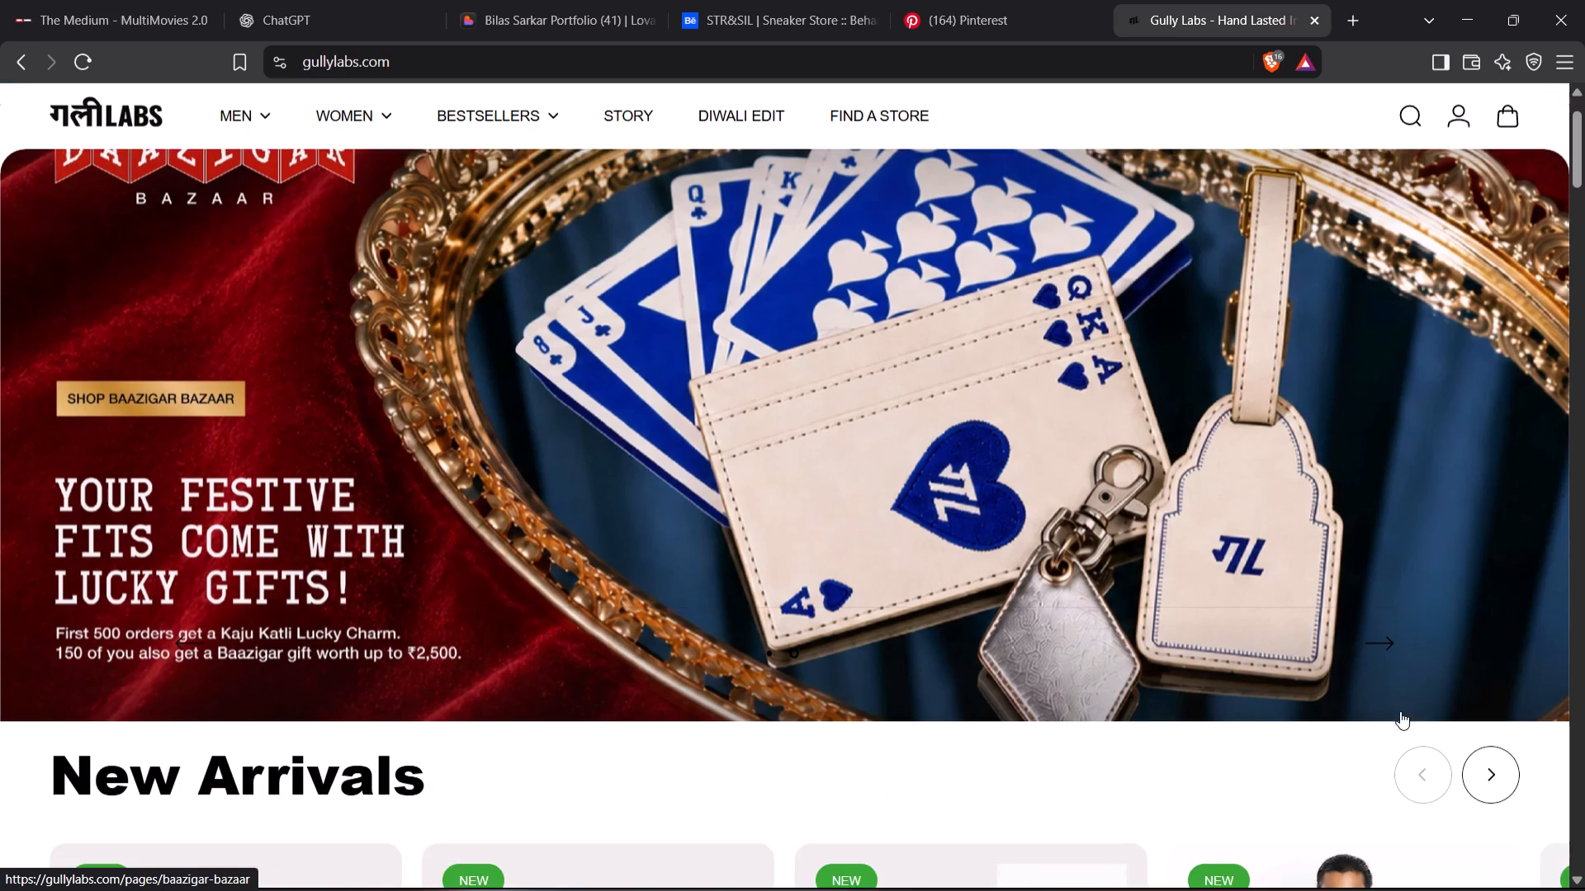
pyautogui.scroll(-3, 1400, 711)
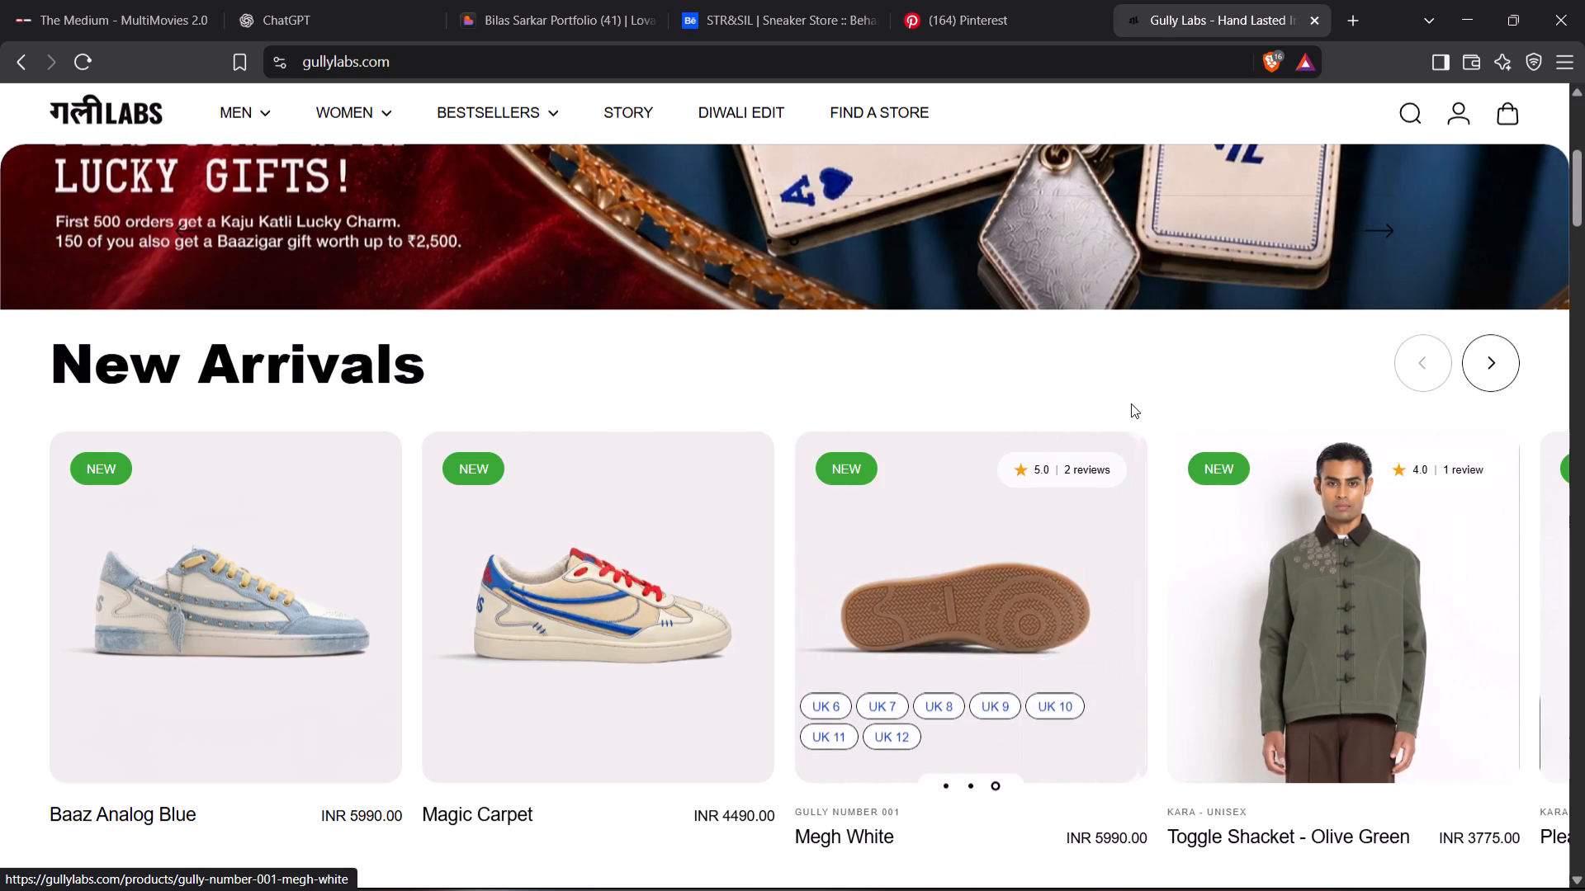
pyautogui.scroll(6, 1154, 387)
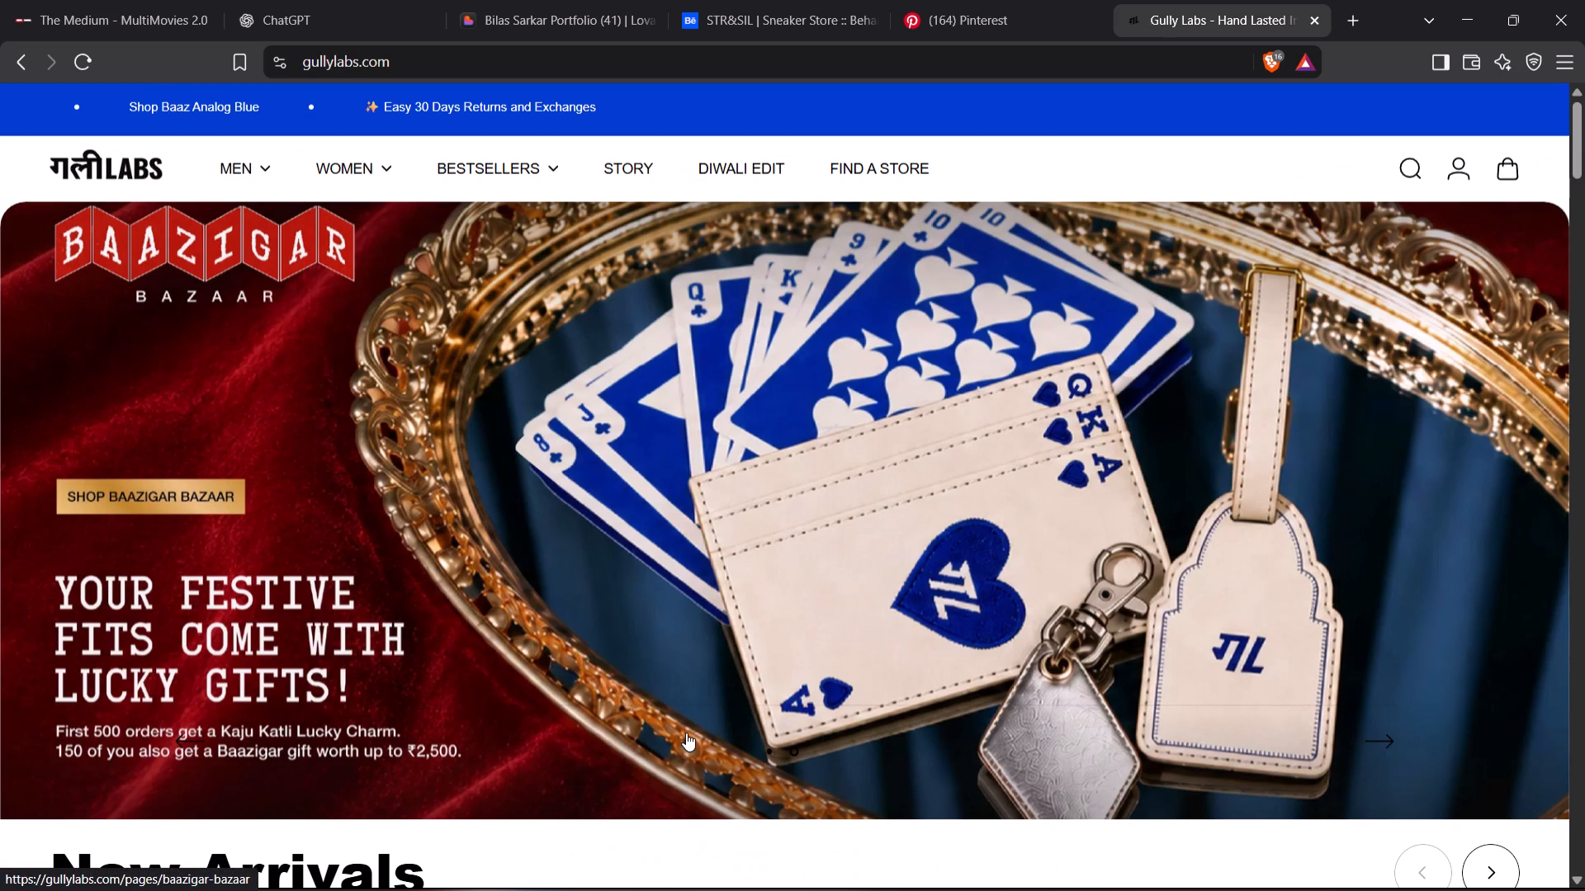
pyautogui.click(1379, 742)
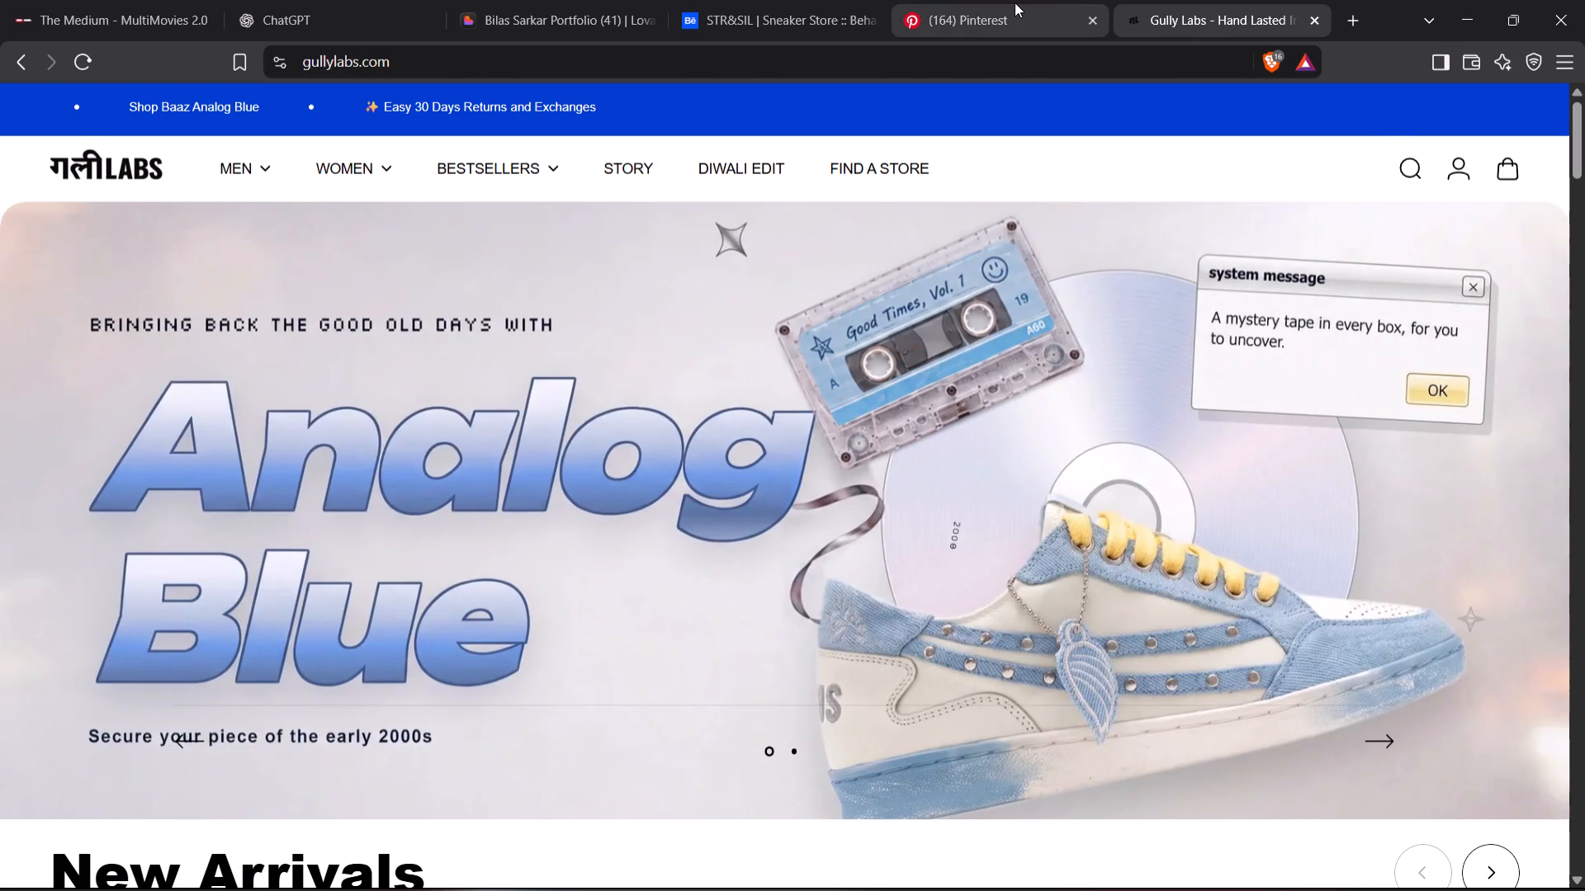
# Return to Pinterest, narrow the sneaker photo search with the Aesthetic filter, and look through the resulting photos for visual ideas.
pyautogui.click(1015, 2)
pyautogui.scroll(-11, 784, 538)
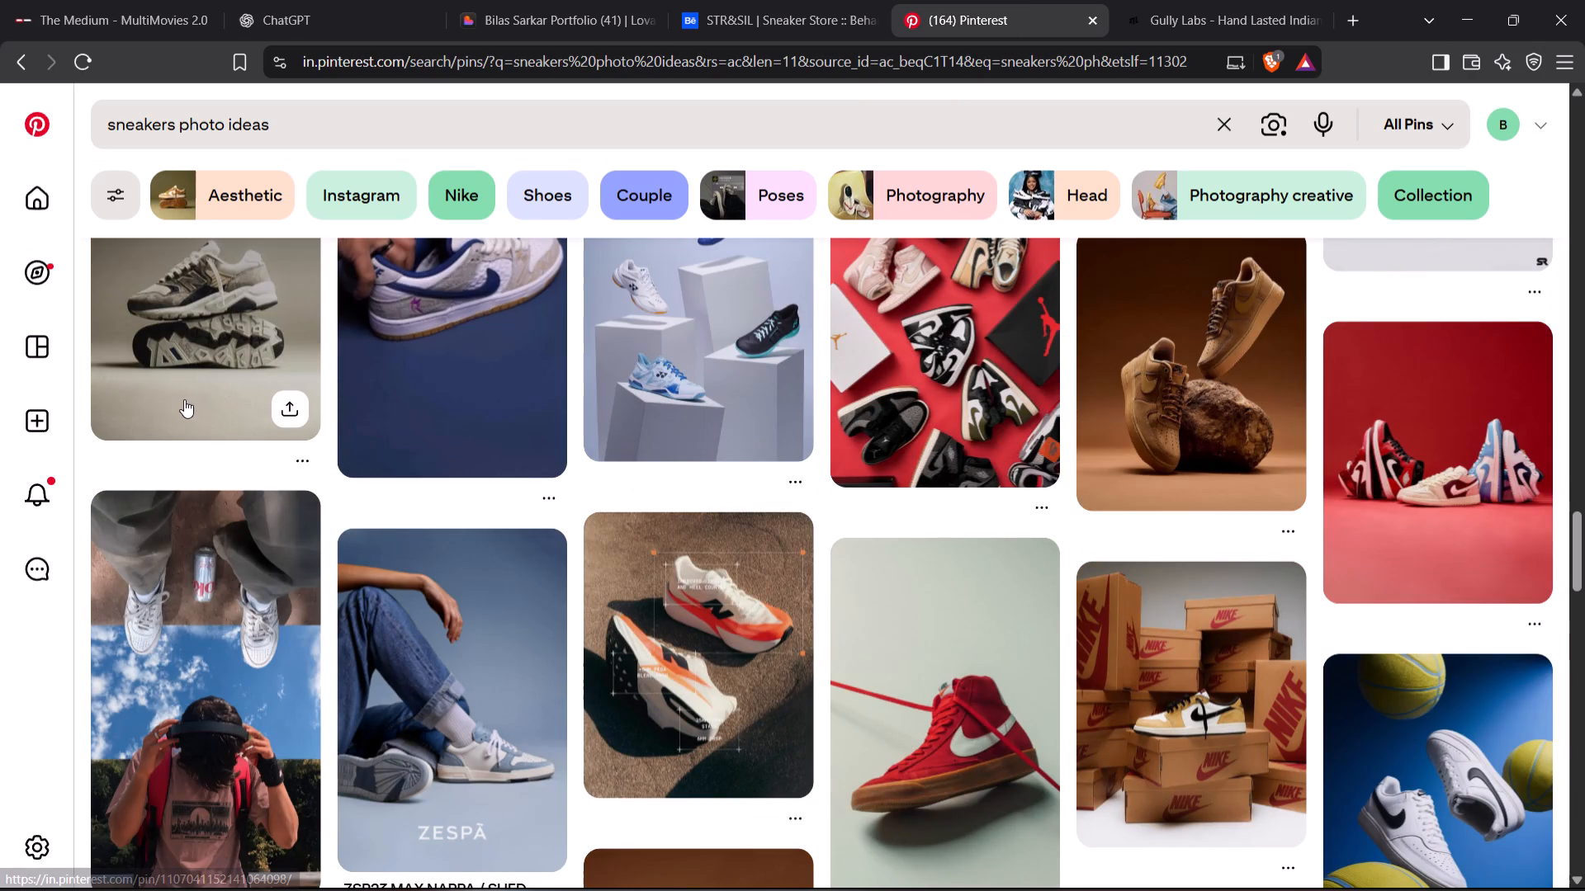
pyautogui.click(216, 200)
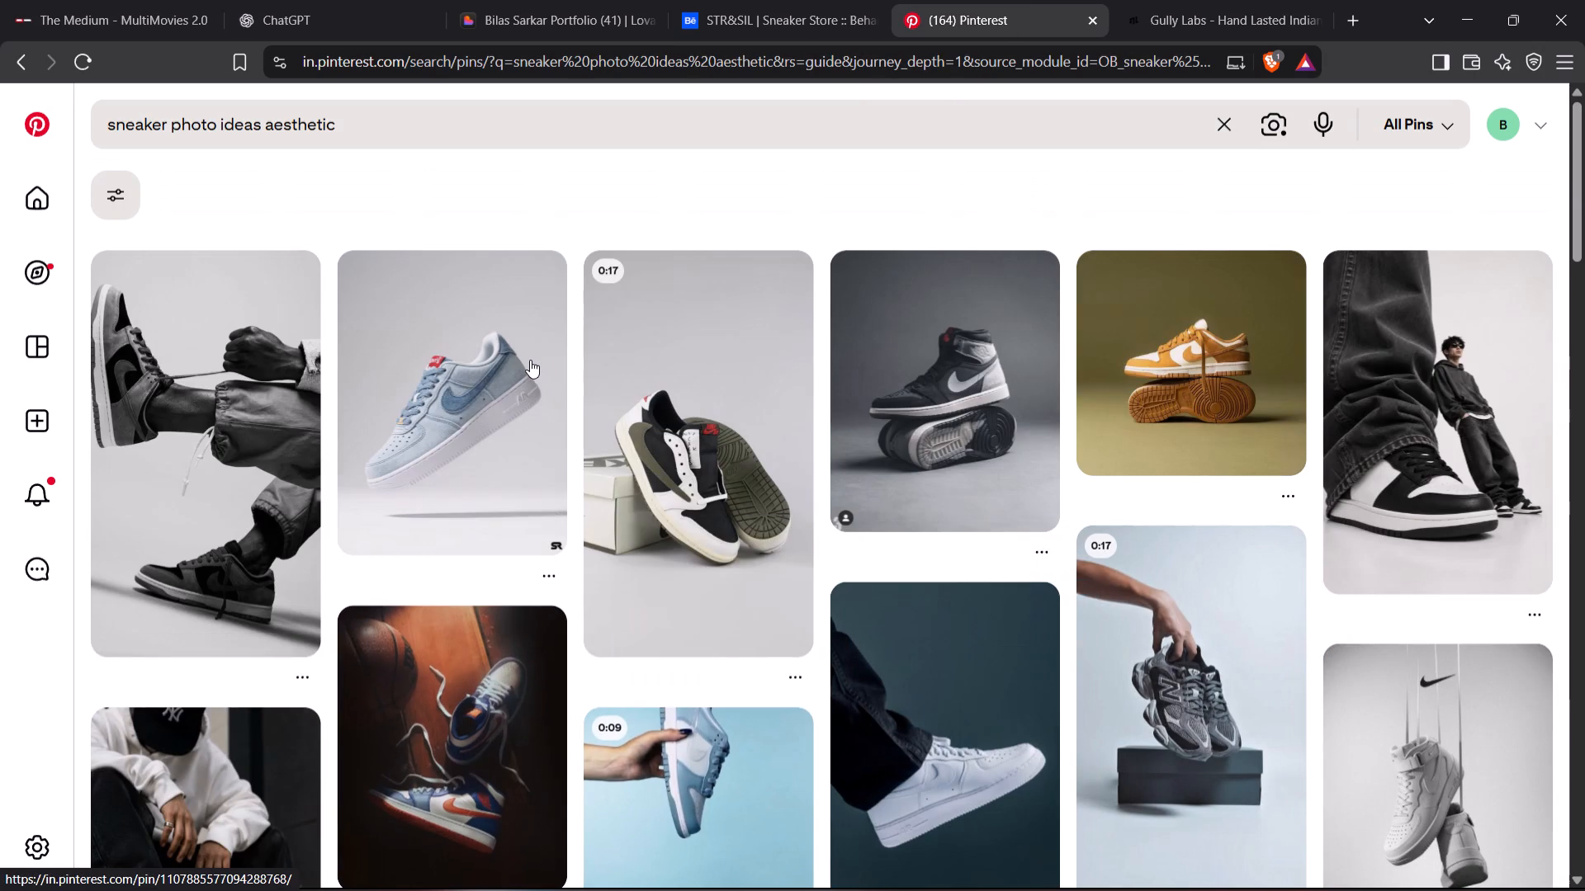
pyautogui.scroll(-4, 530, 362)
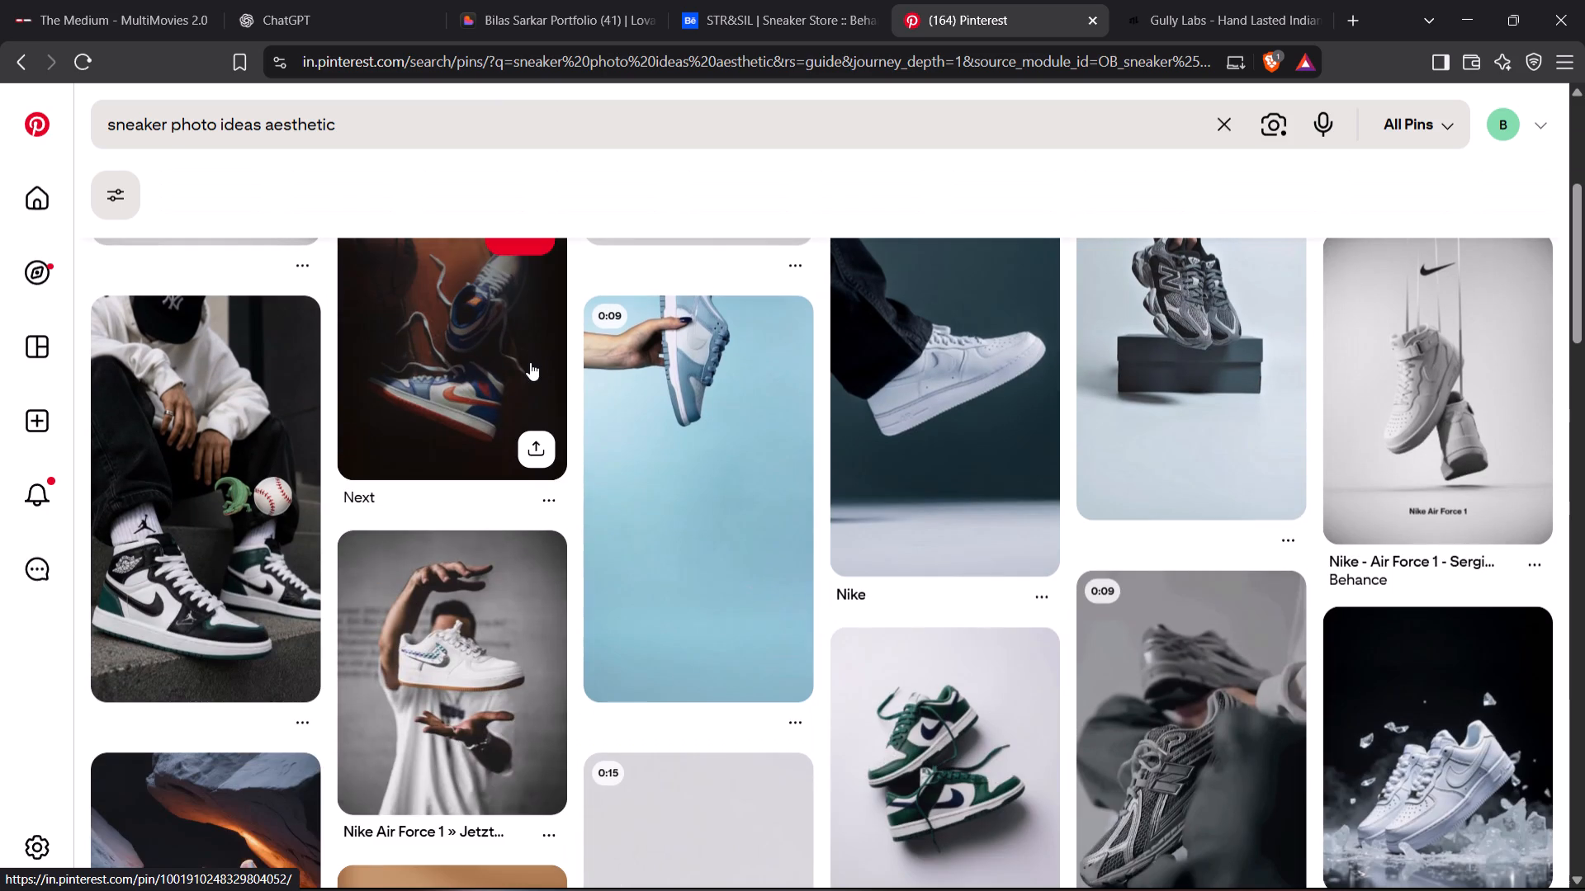
pyautogui.scroll(-2, 530, 362)
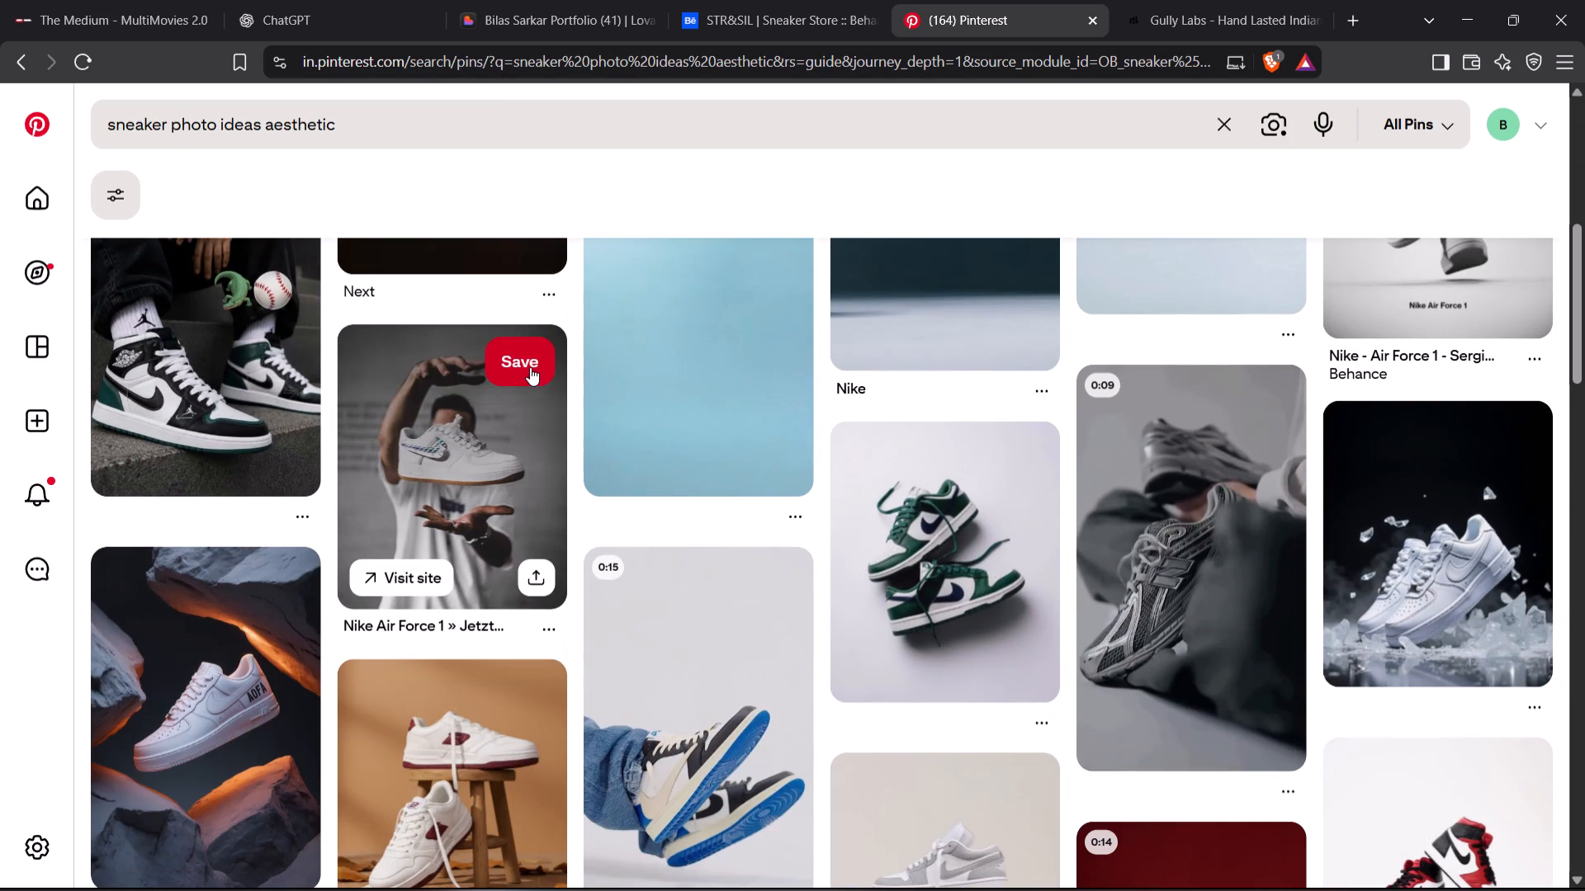
pyautogui.scroll(-6, 526, 376)
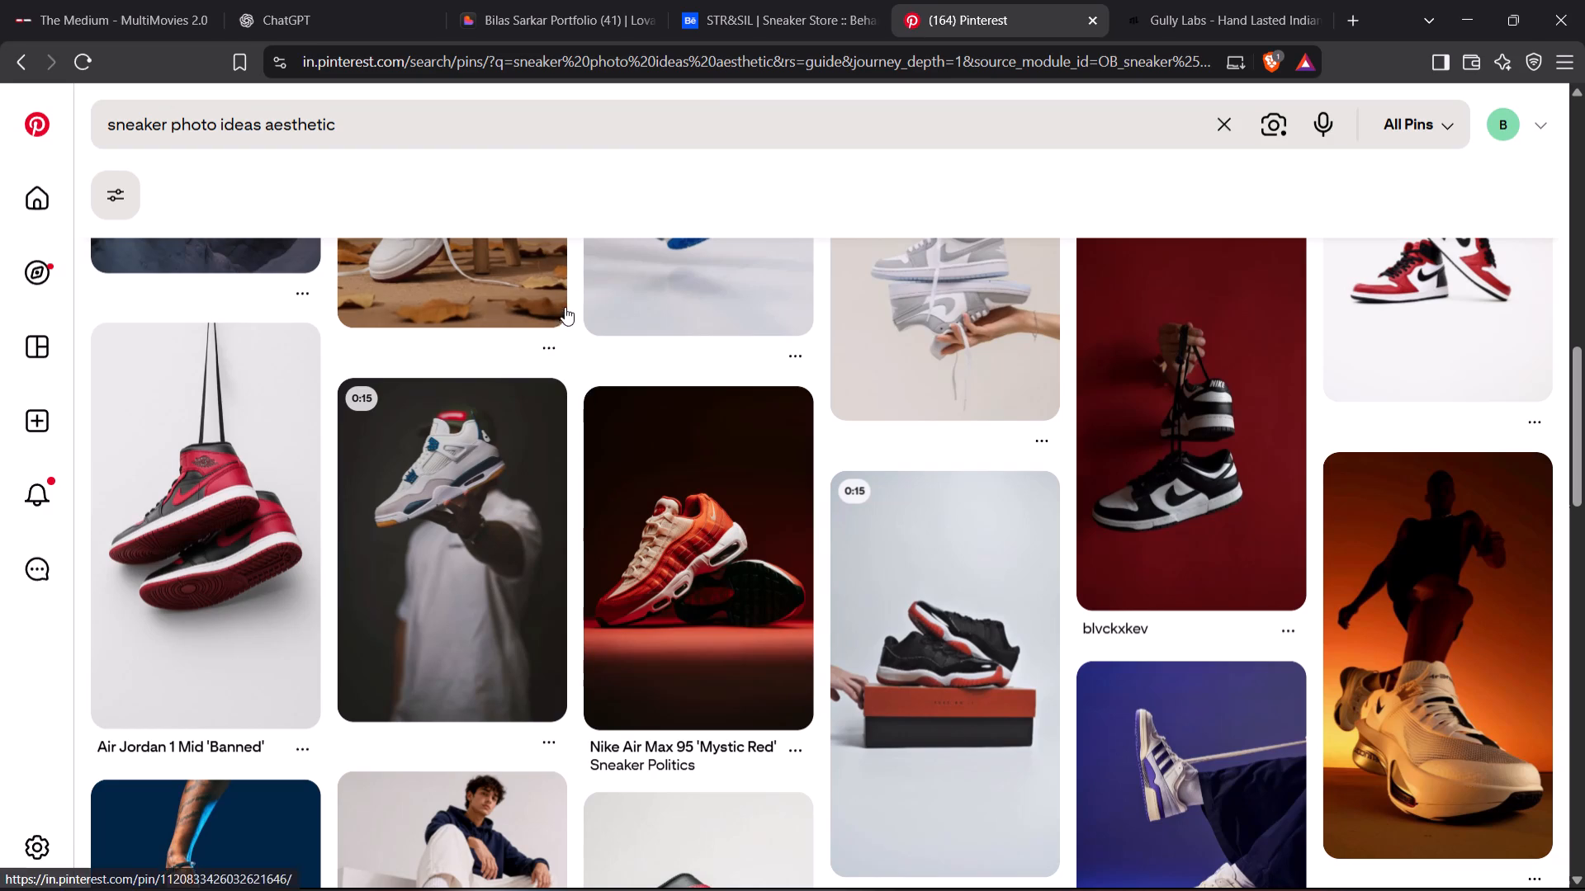
pyautogui.scroll(-9, 555, 328)
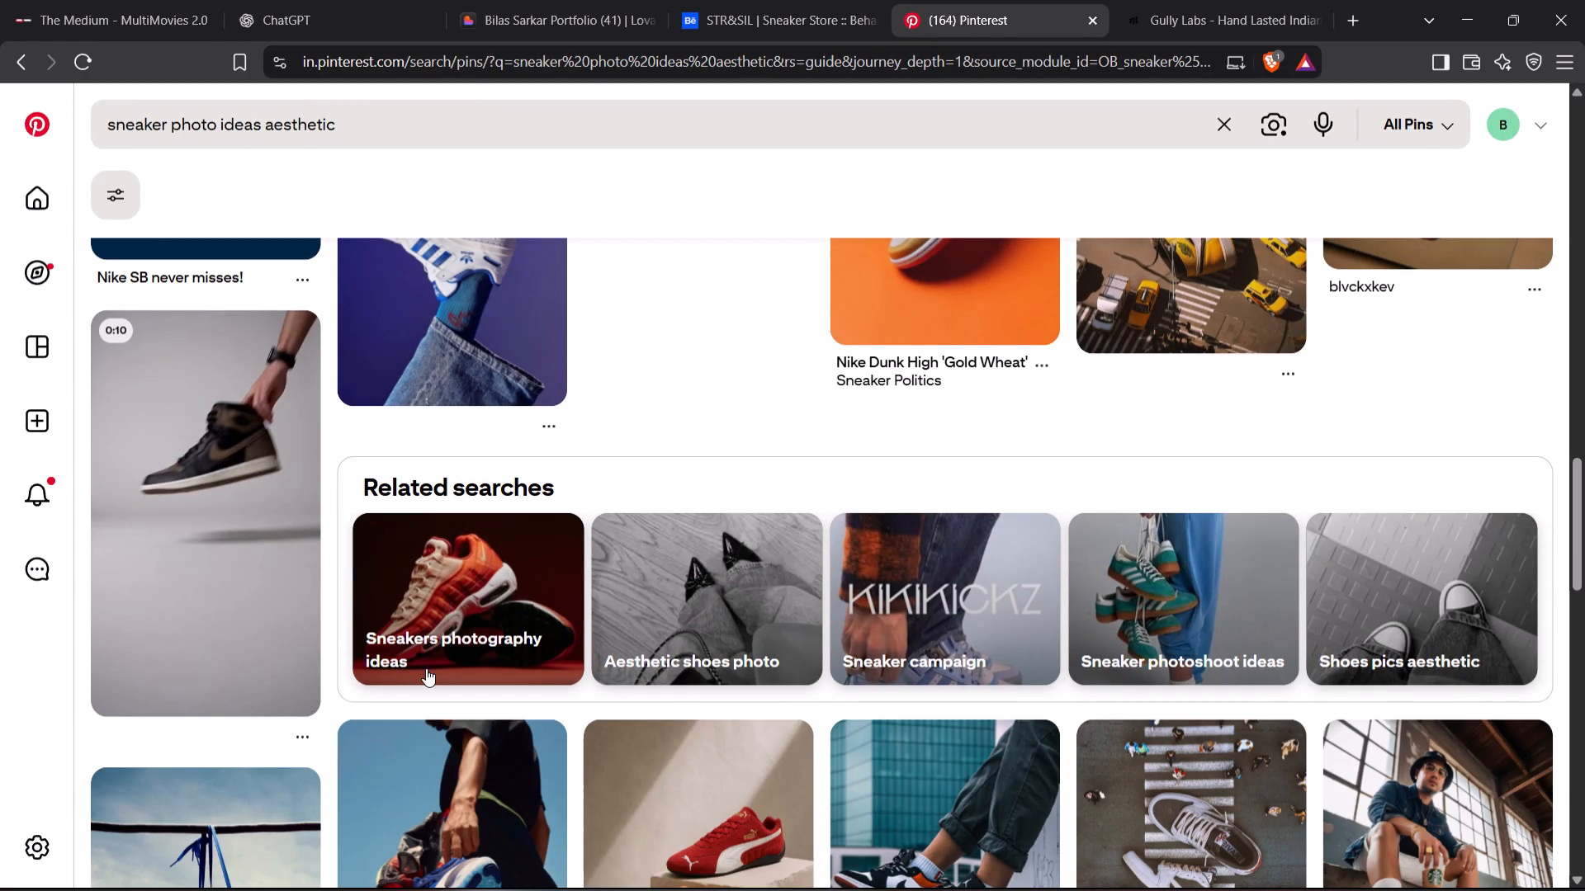
pyautogui.scroll(-2, 497, 541)
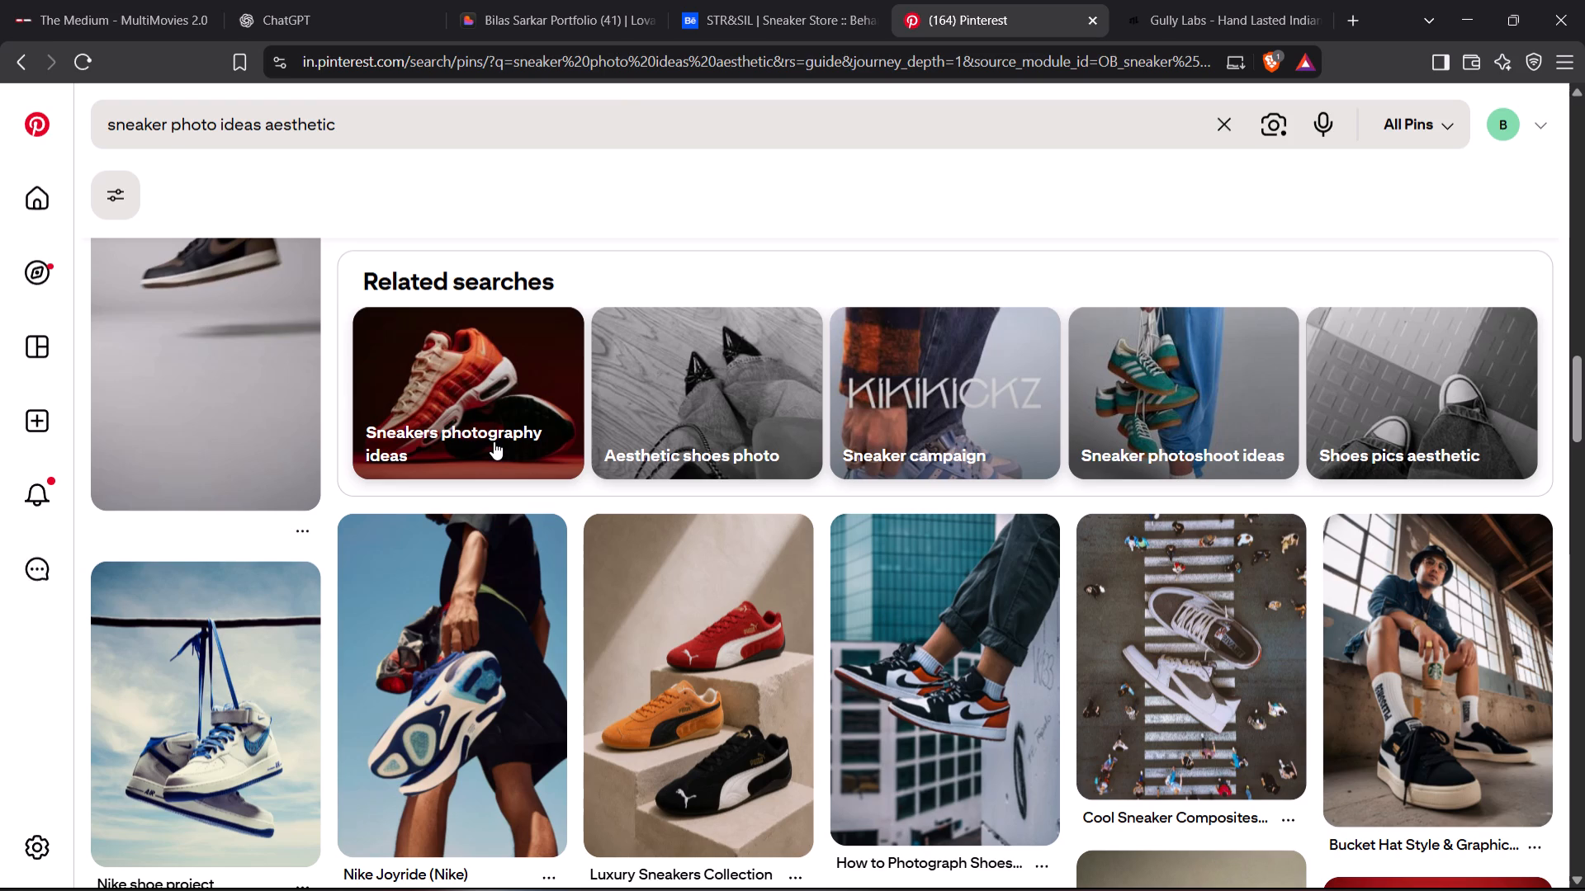
pyautogui.scroll(-2, 497, 449)
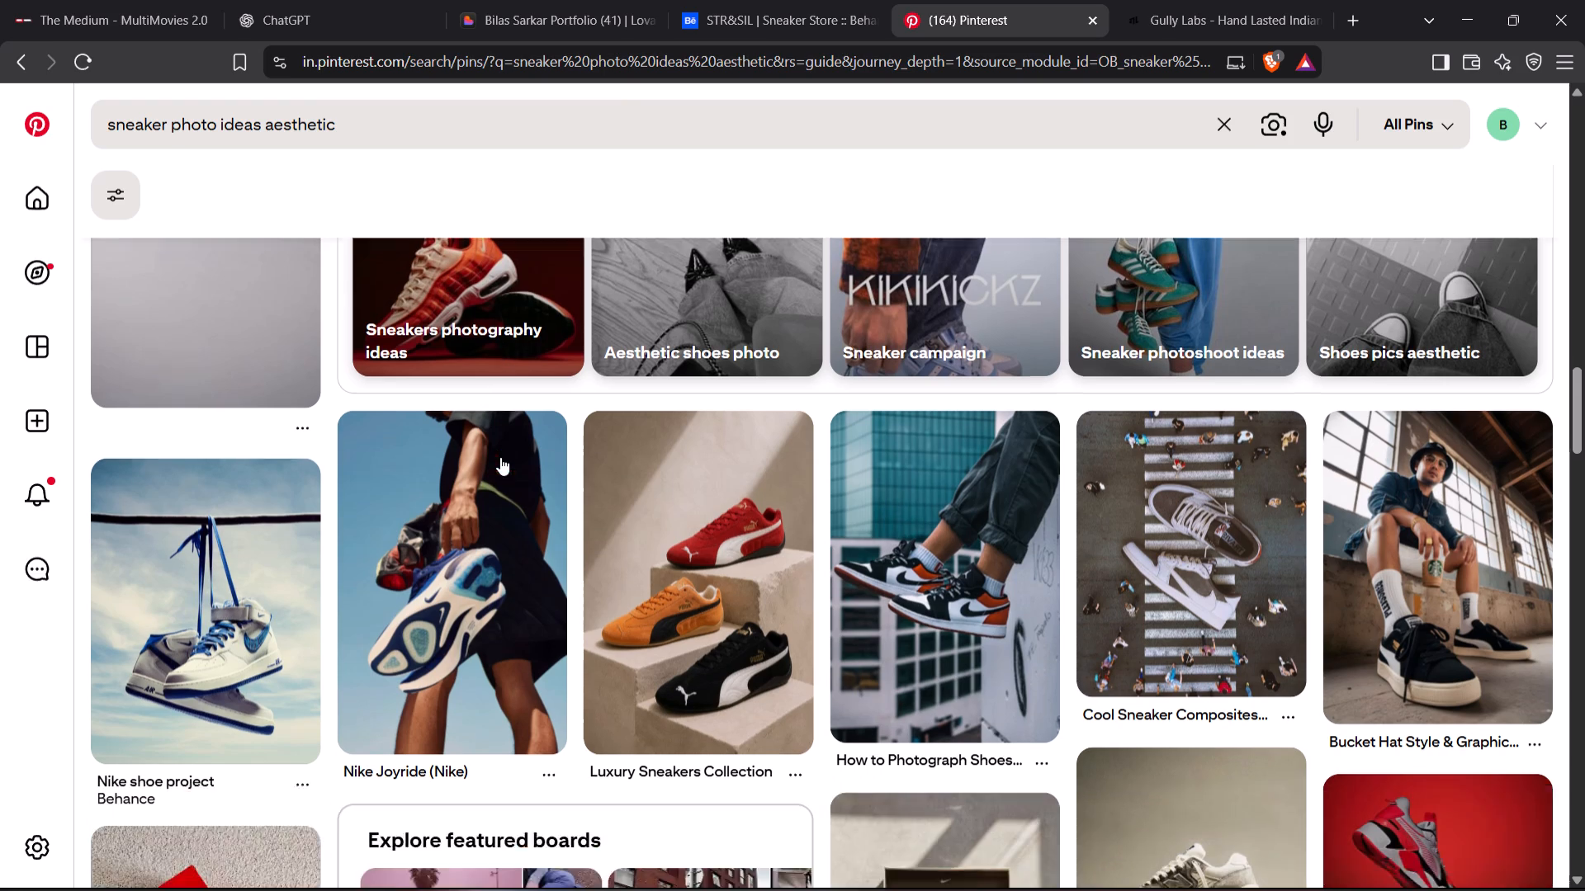
pyautogui.scroll(-5, 500, 457)
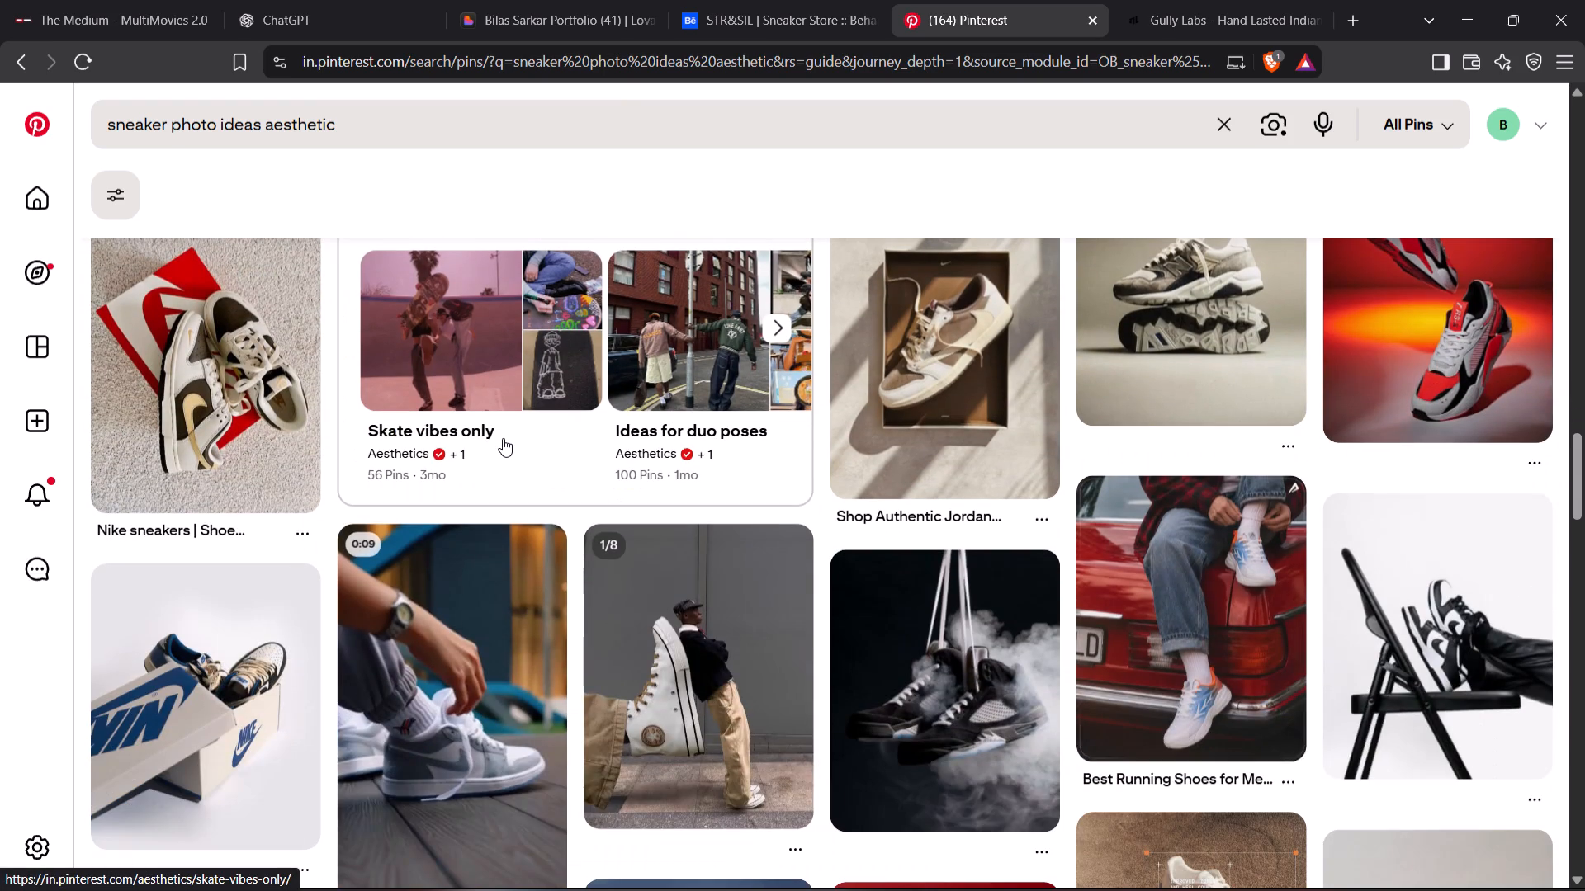
pyautogui.scroll(-3, 503, 438)
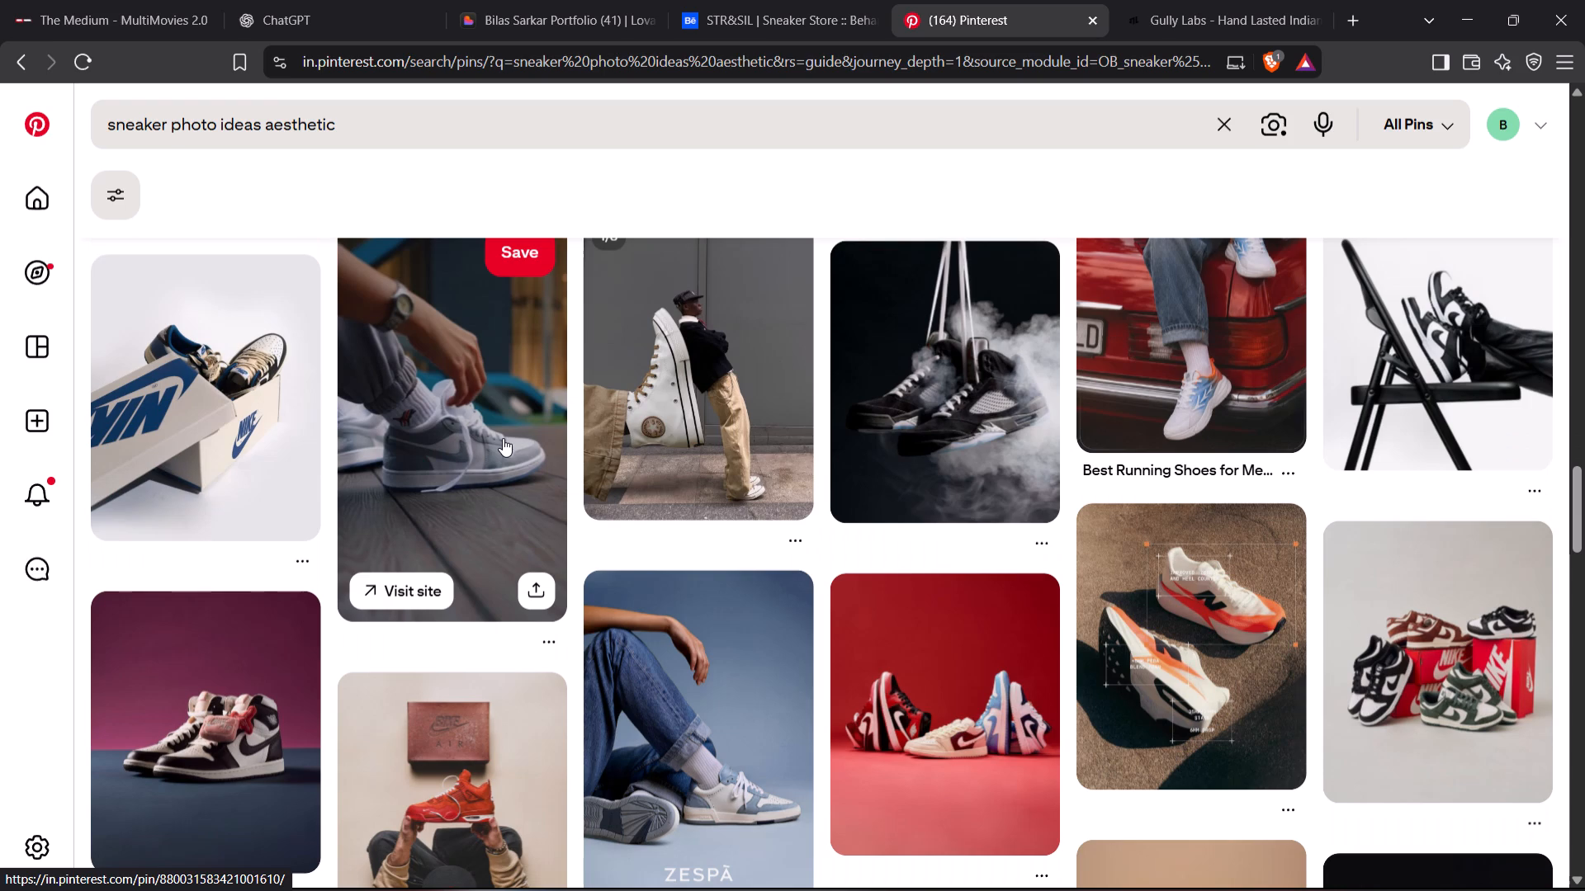
# Switch to Figma and inspect the column layout guide settings of the Desktop - 1 frame, leaving them as they are.
pyautogui.hotkey('alt', 'Tab')
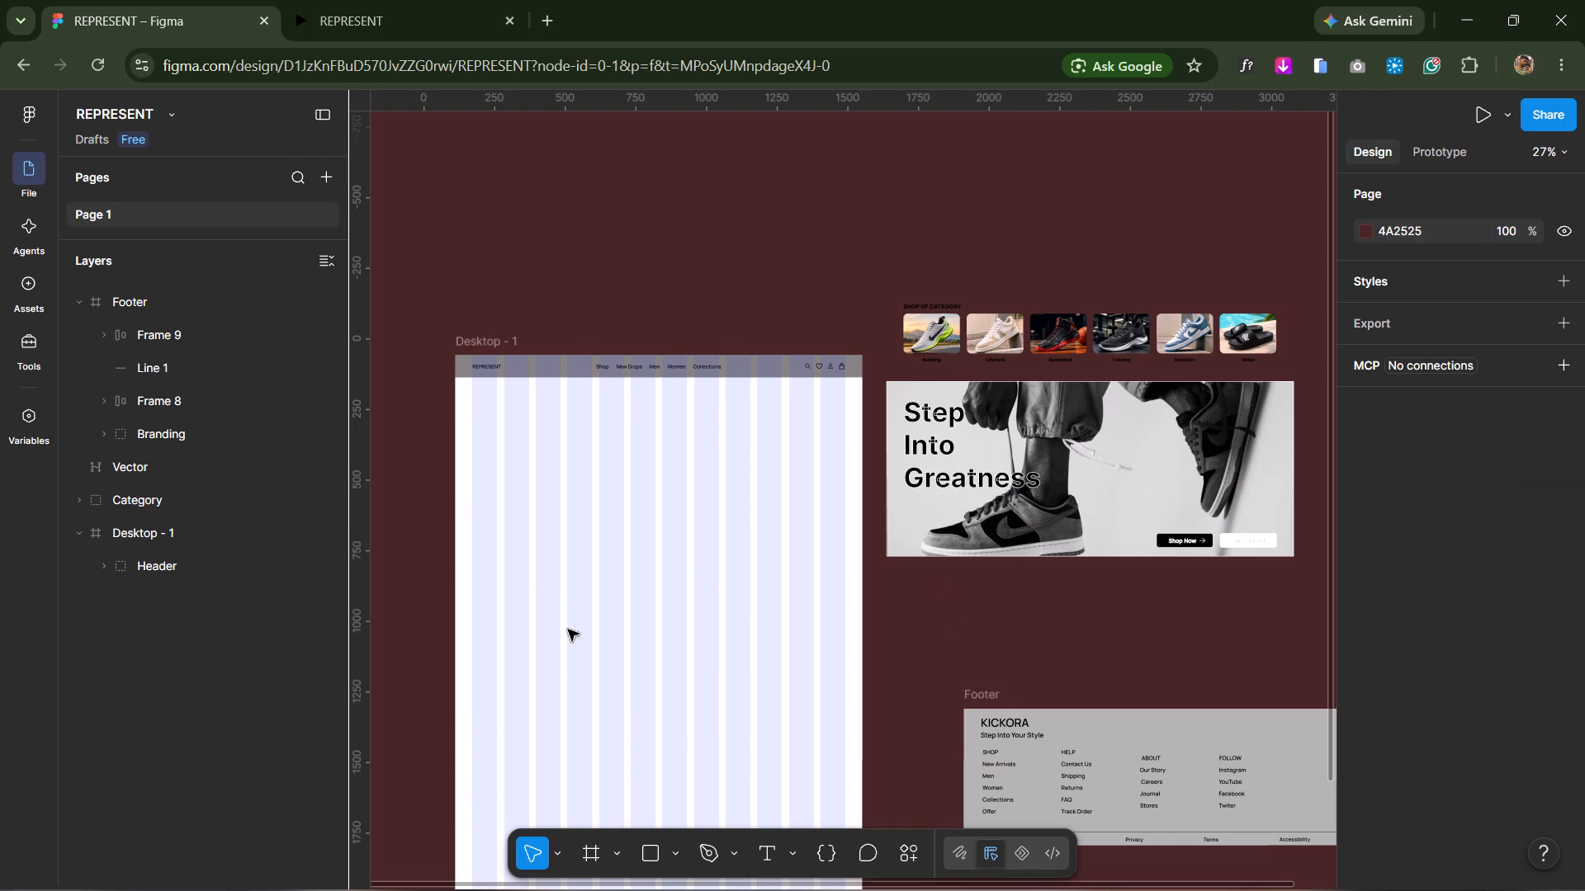
pyautogui.click(493, 337)
pyautogui.scroll(-5, 1467, 775)
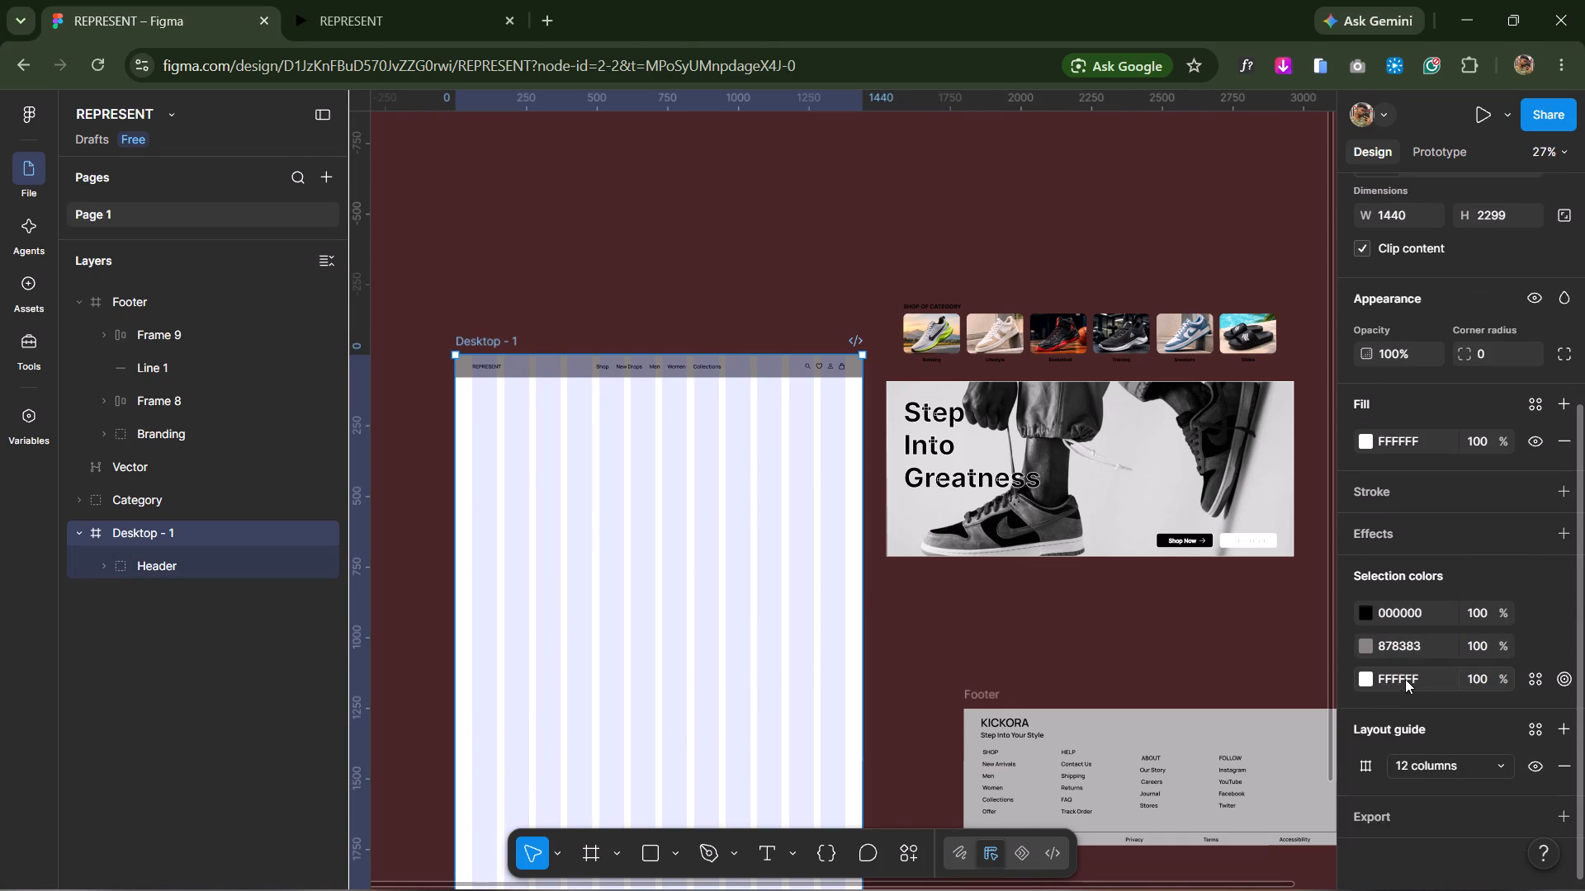
pyautogui.click(1431, 767)
pyautogui.click(1431, 767)
pyautogui.click(1369, 755)
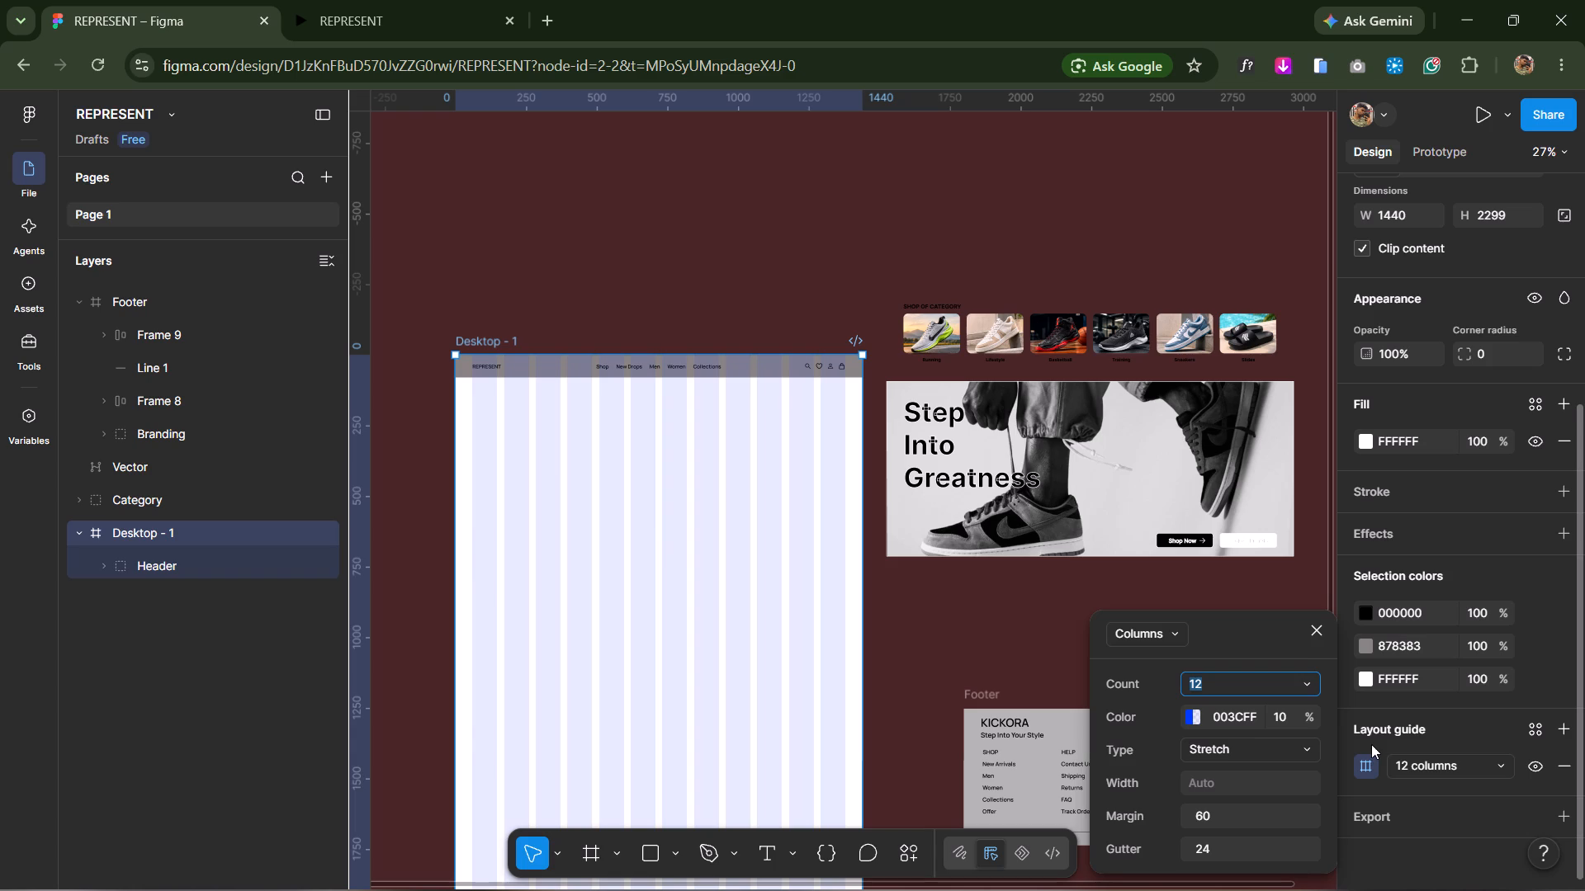
pyautogui.click(1312, 624)
# Switch back to Pinterest and examine more of the aesthetic sneaker photo results for composition and background ideas.
pyautogui.hotkey('alt', 'Tab')
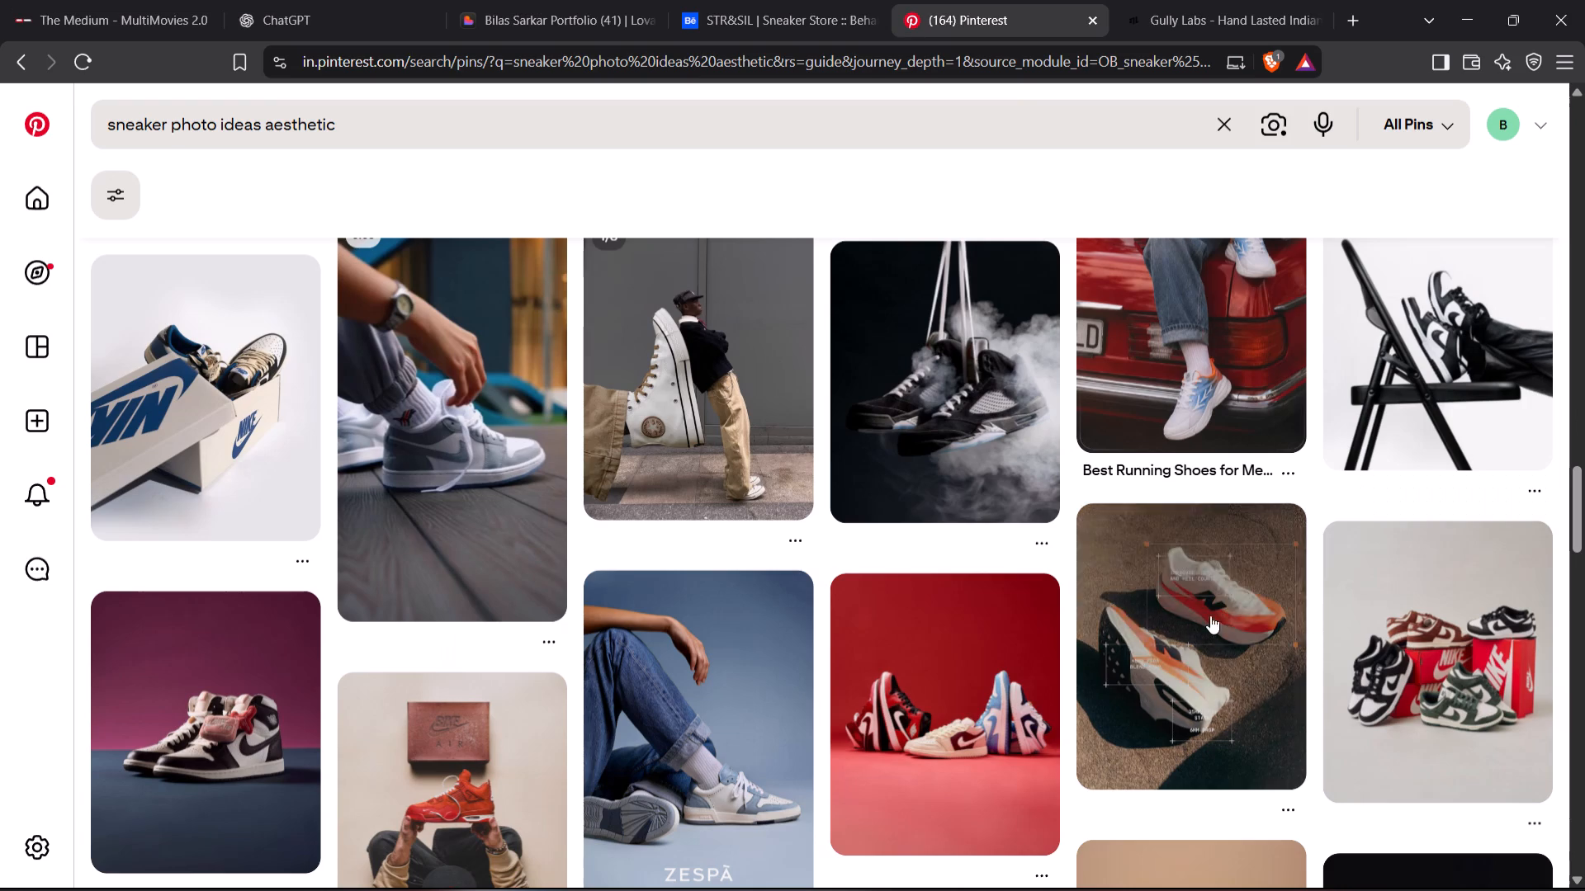
pyautogui.scroll(-6, 1076, 605)
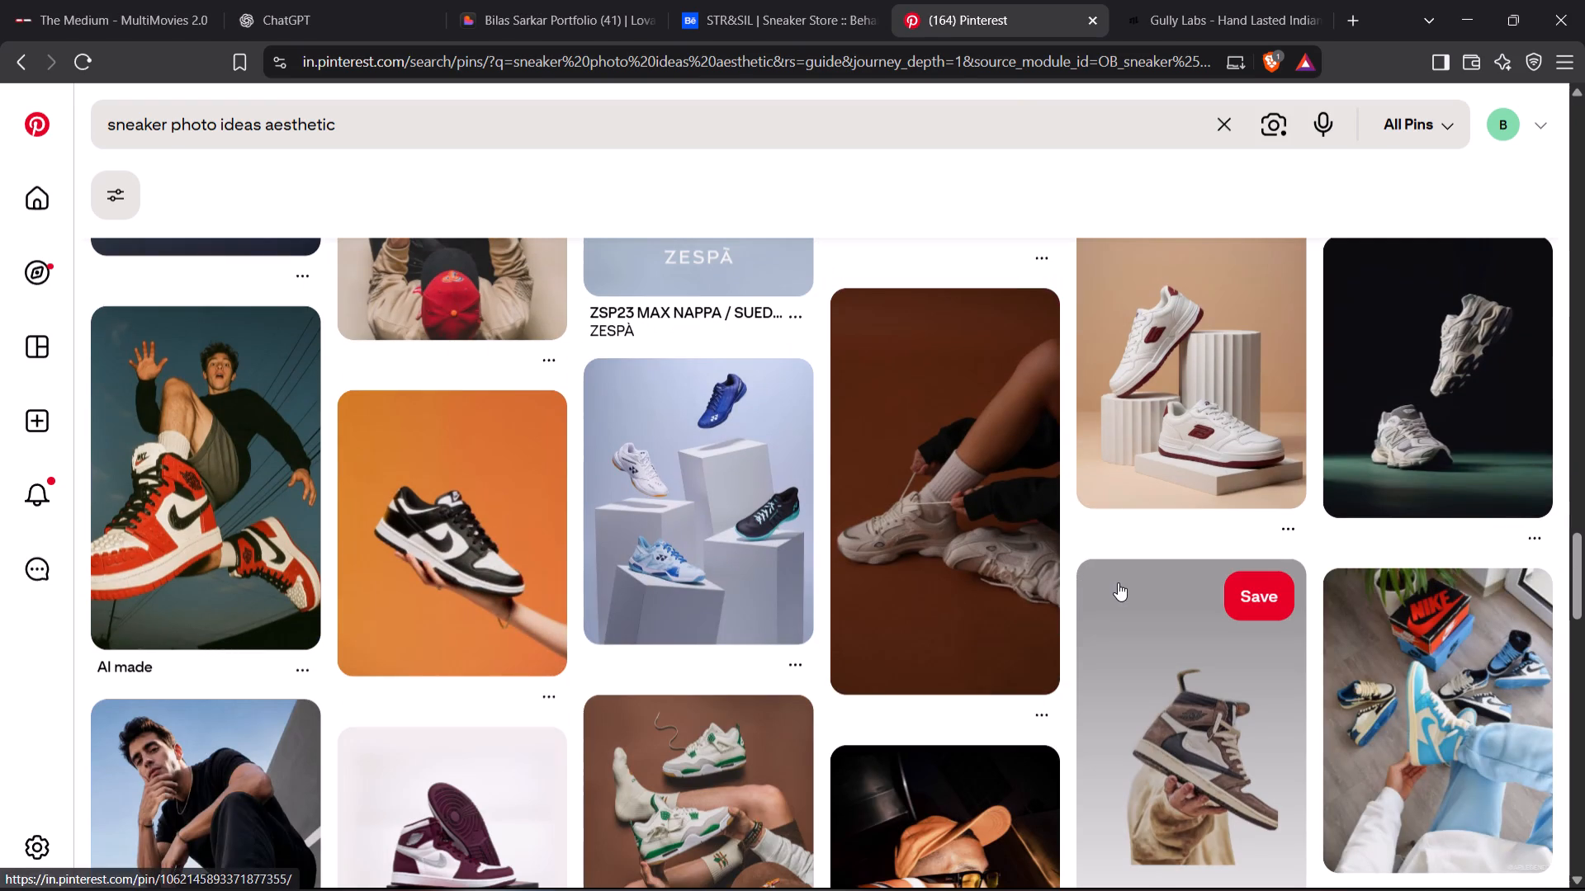
pyautogui.scroll(-6, 1123, 579)
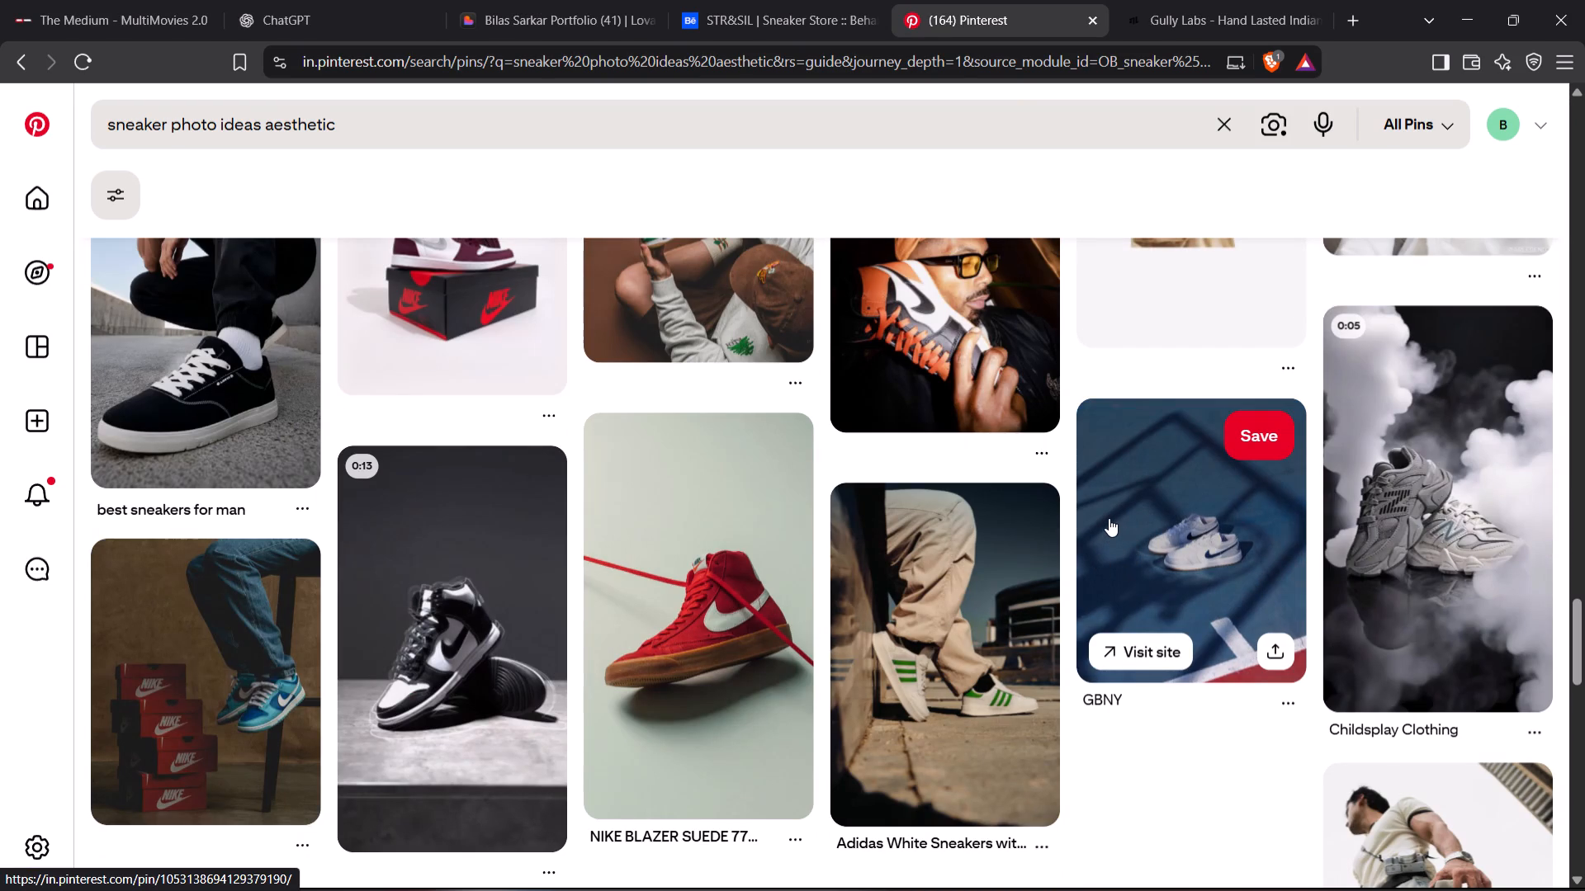
pyautogui.scroll(-4, 1109, 518)
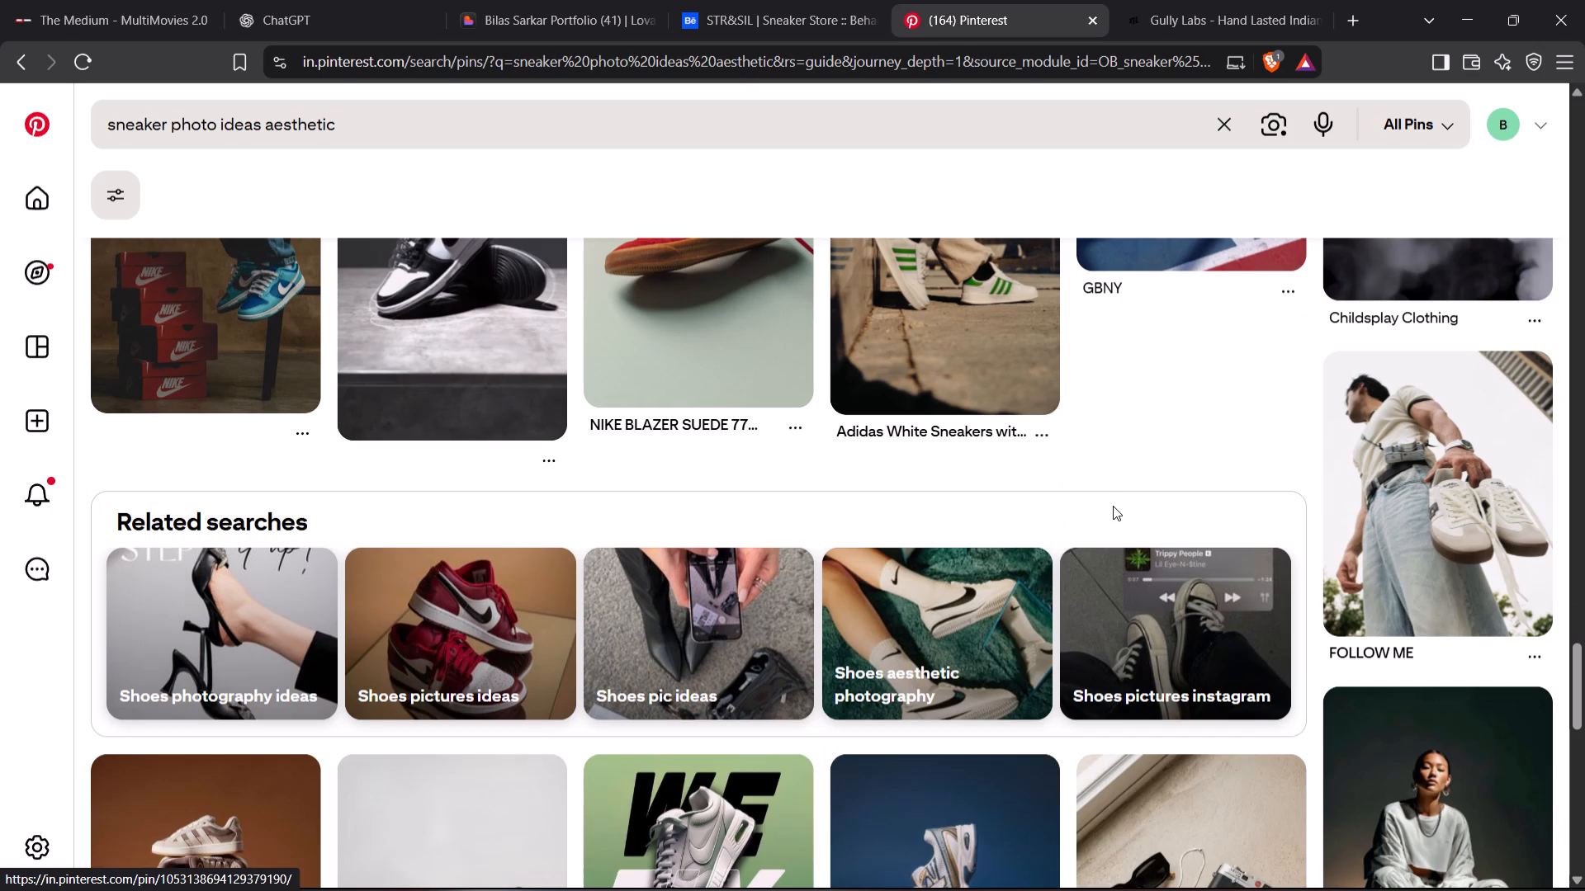
pyautogui.scroll(-4, 1113, 506)
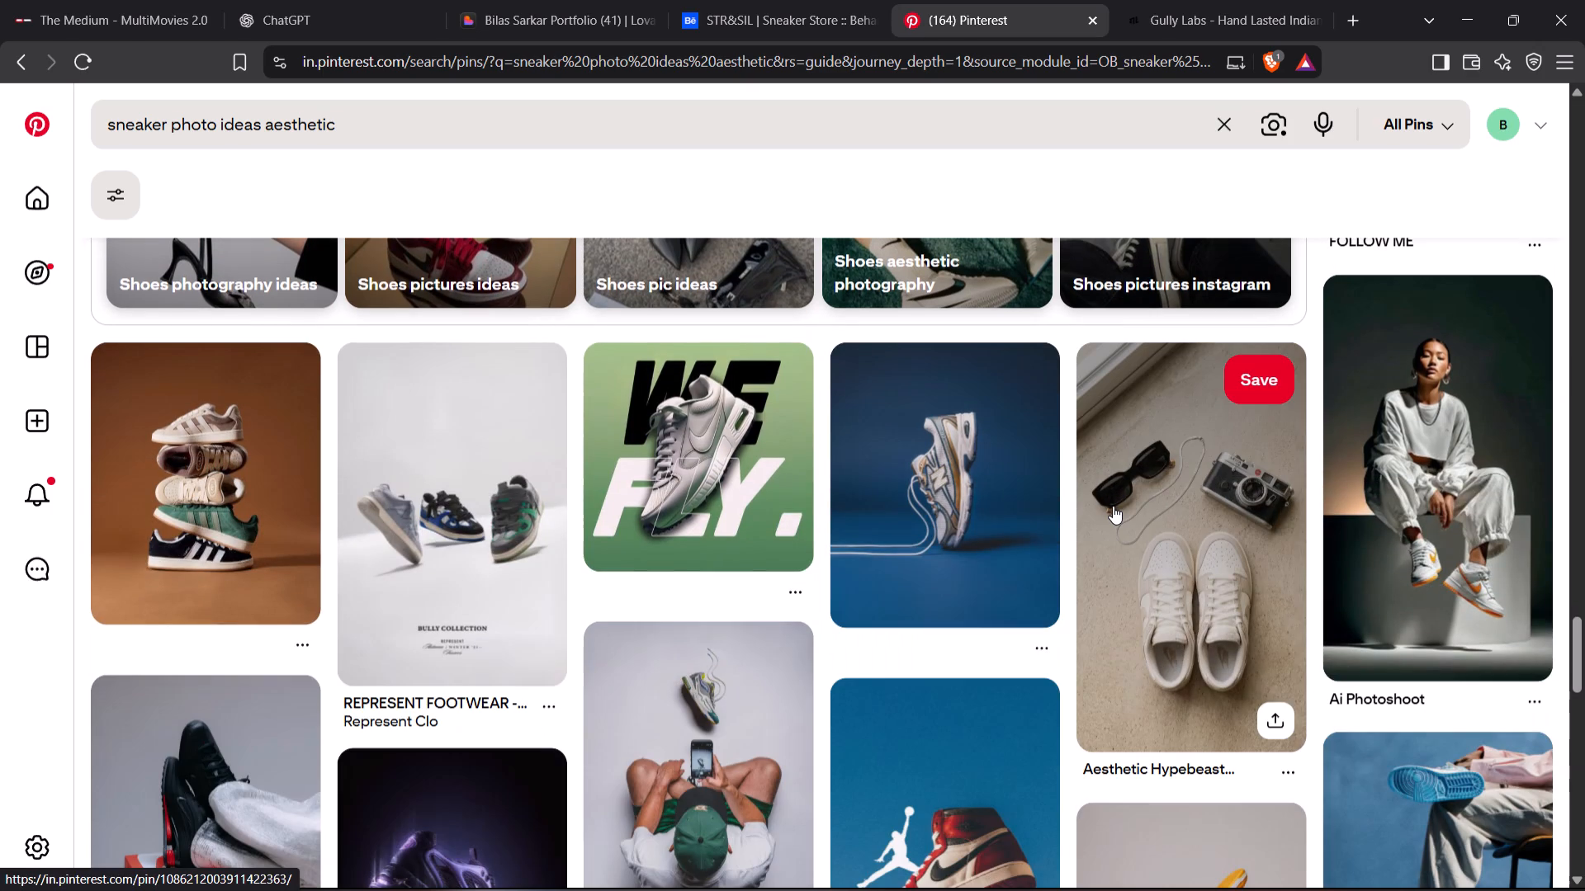
pyautogui.scroll(-4, 1113, 506)
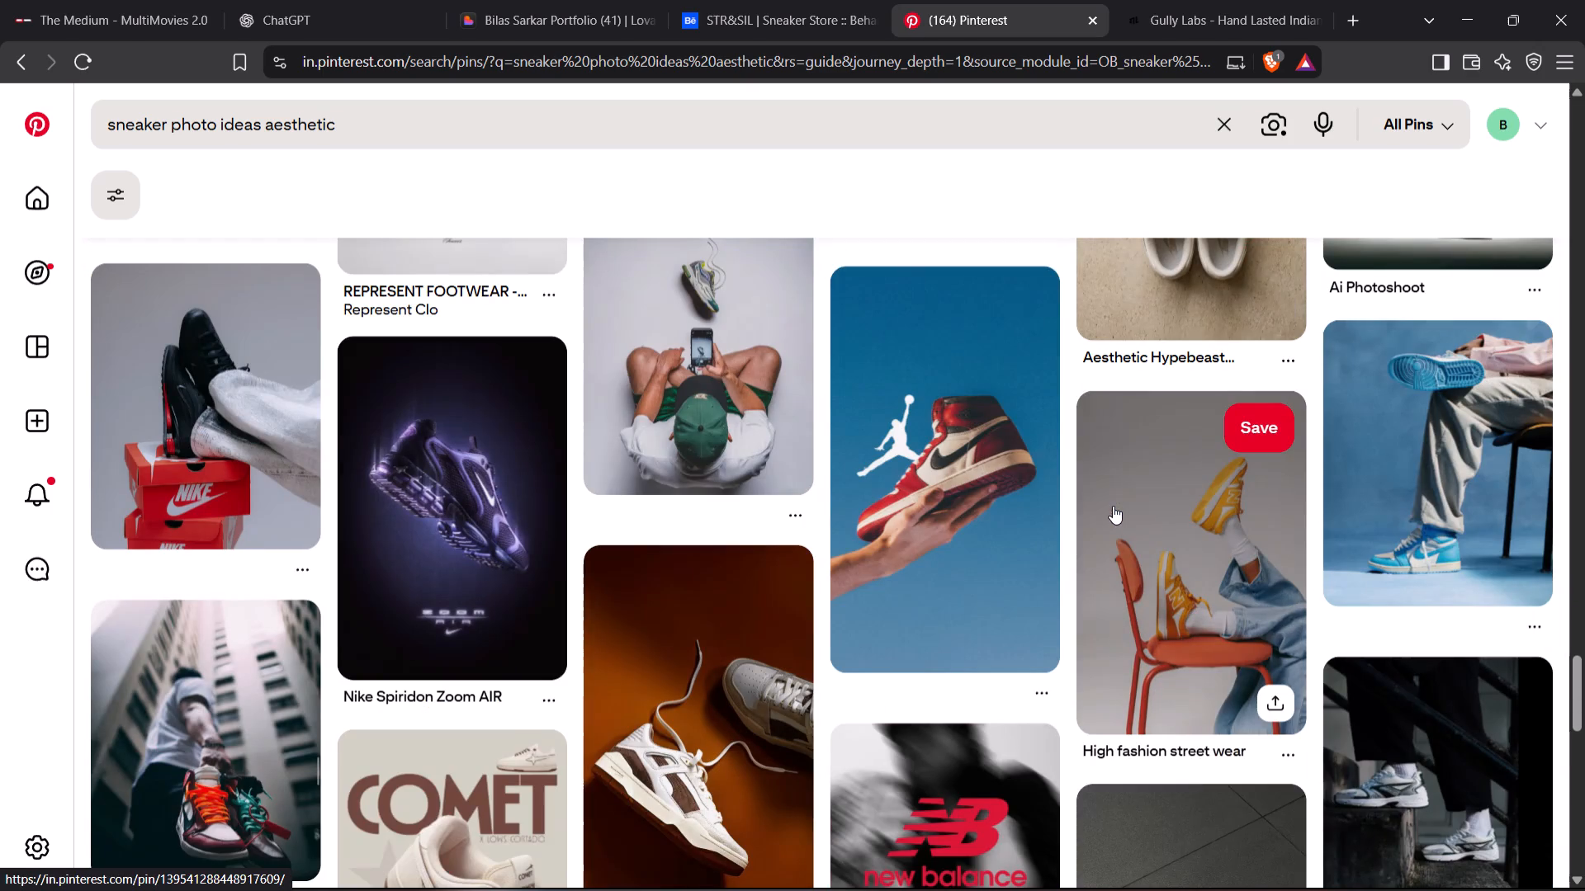
pyautogui.scroll(-8, 1113, 506)
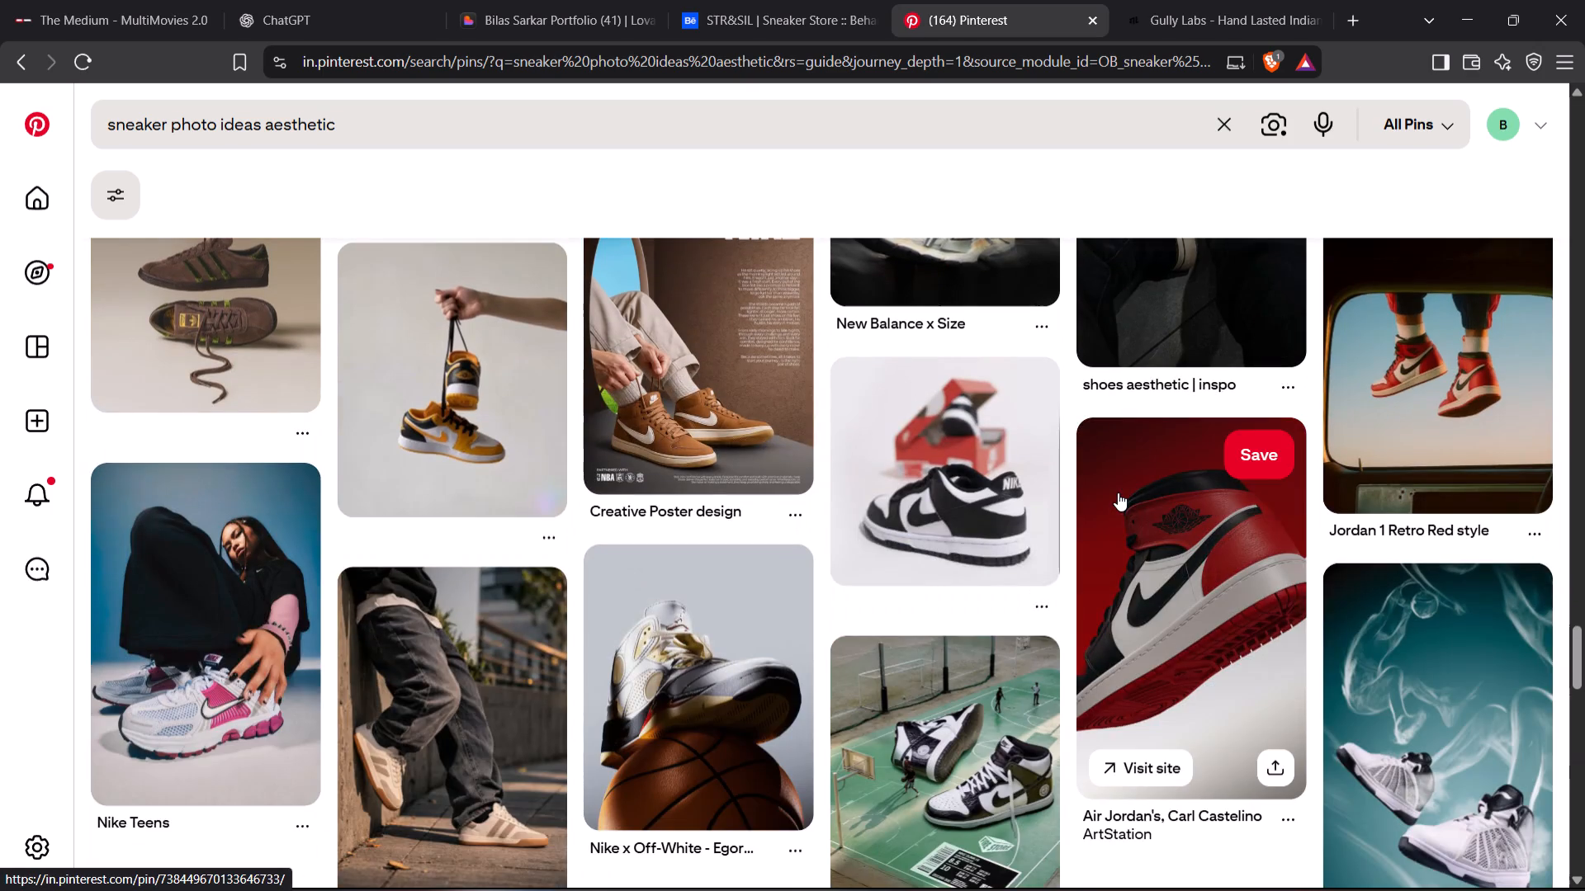
pyautogui.scroll(-4, 1118, 493)
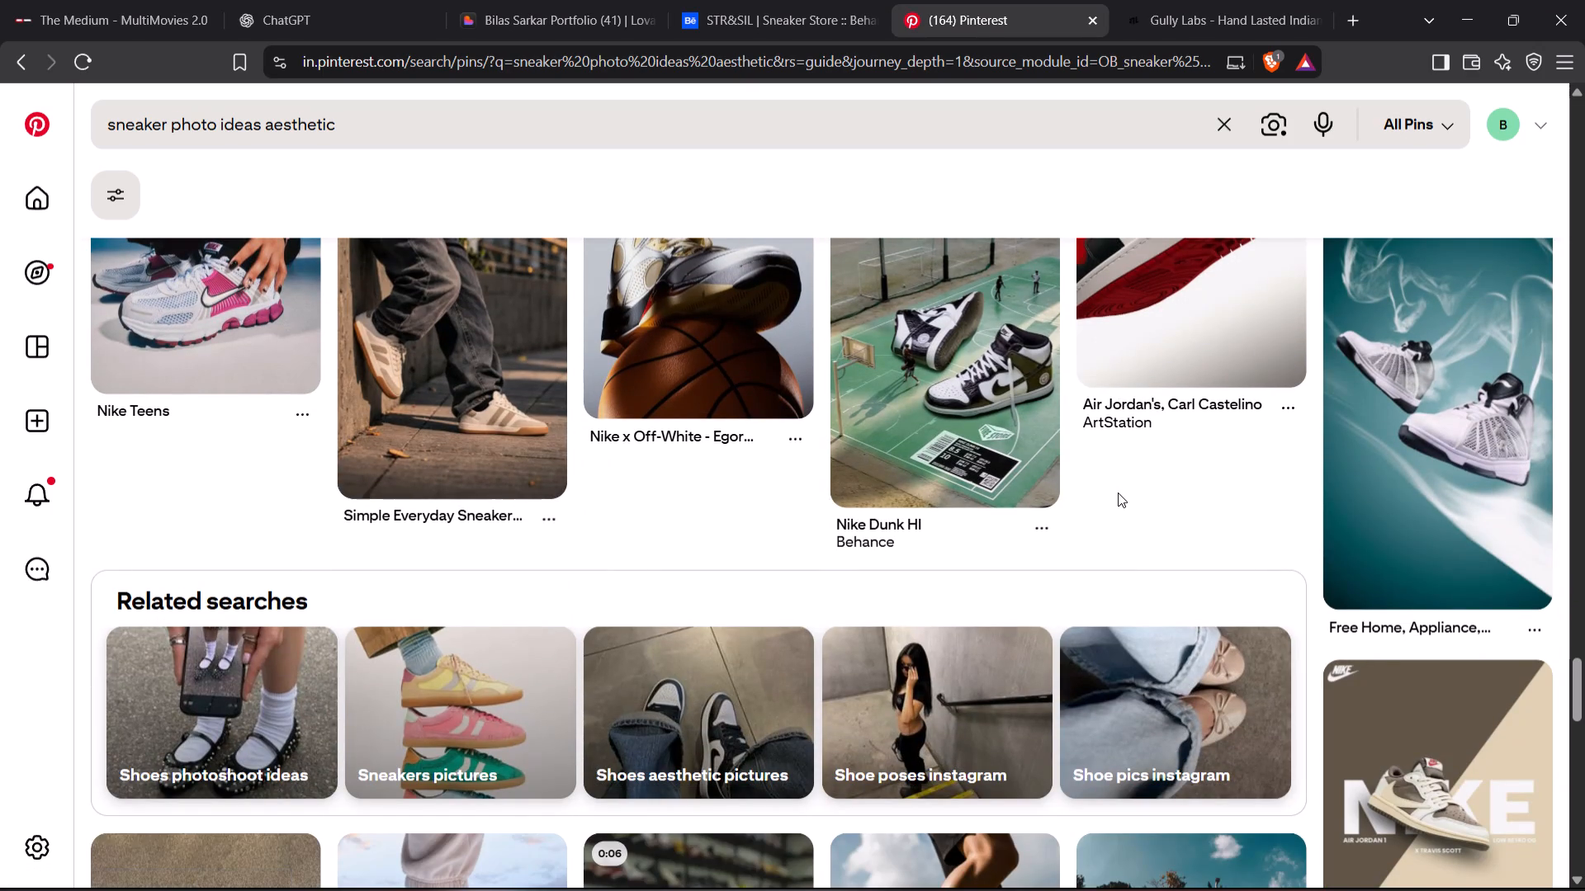
pyautogui.scroll(-1, 1118, 493)
# Switch to Figma and reopen the Desktop - 1 frame's column layout guide settings.
pyautogui.hotkey('alt', 'Tab')
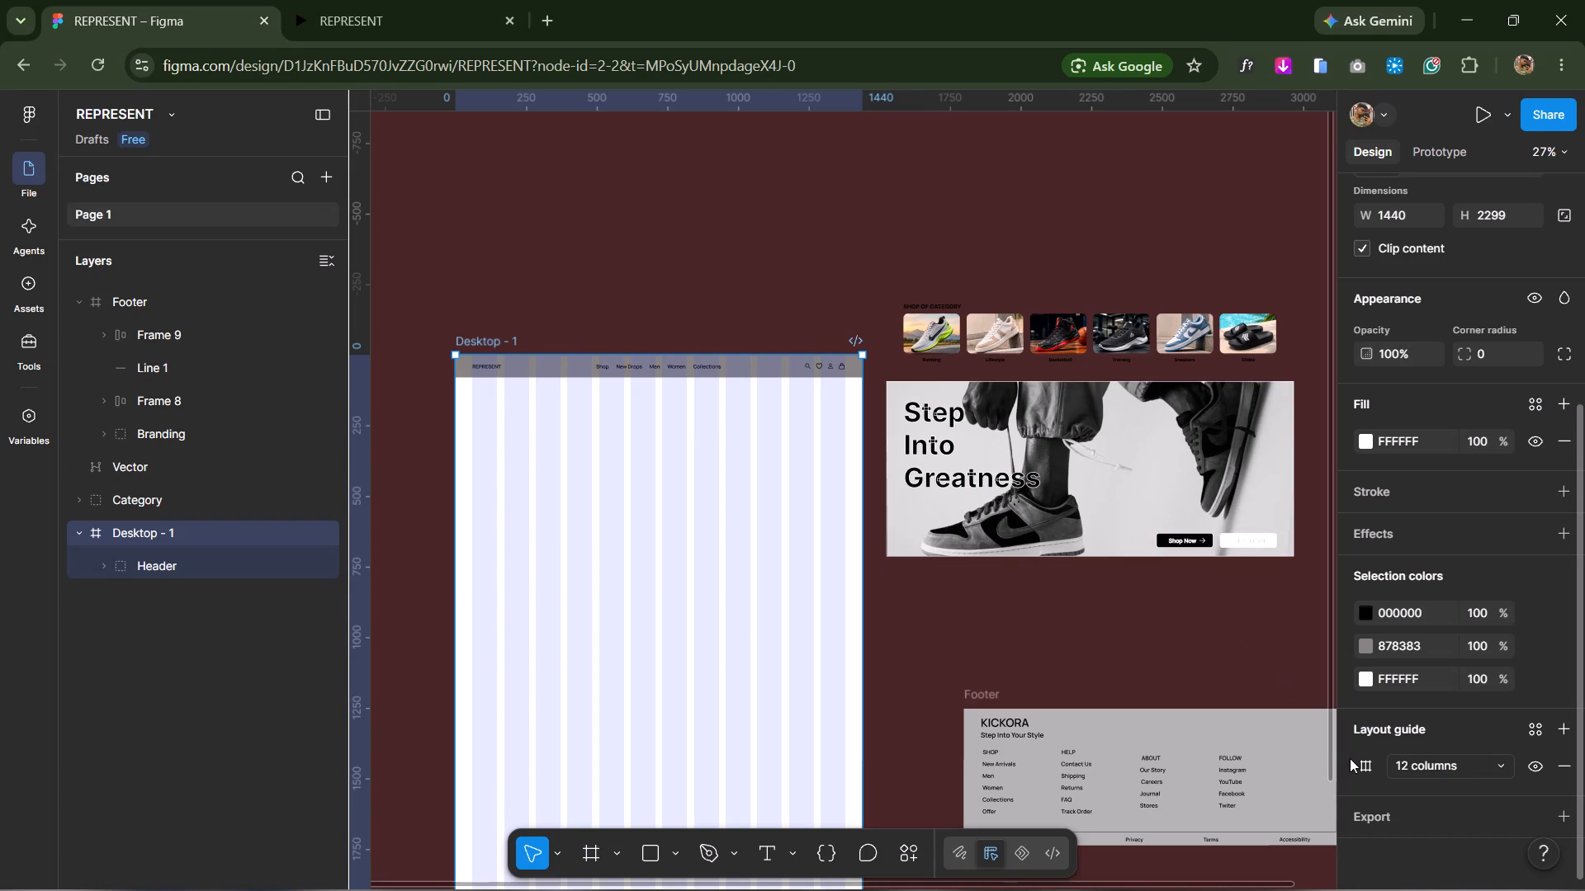
pyautogui.click(1358, 761)
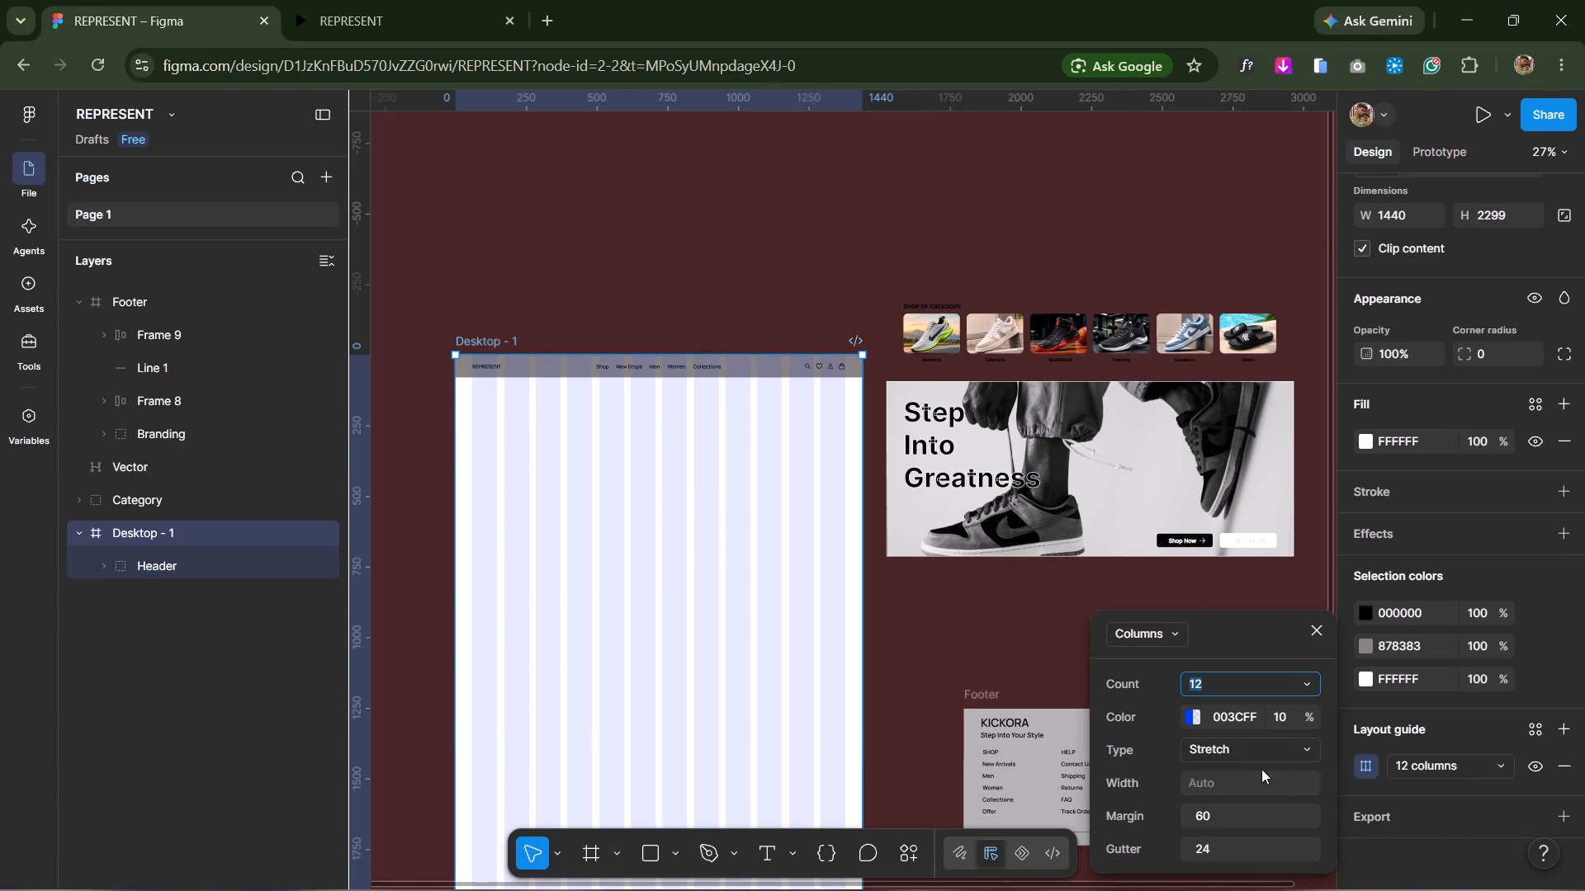
# Return to Pinterest and look further down the aesthetic sneaker photo results for more styling references.
pyautogui.hotkey('alt', 'Tab')
pyautogui.scroll(-7, 1205, 680)
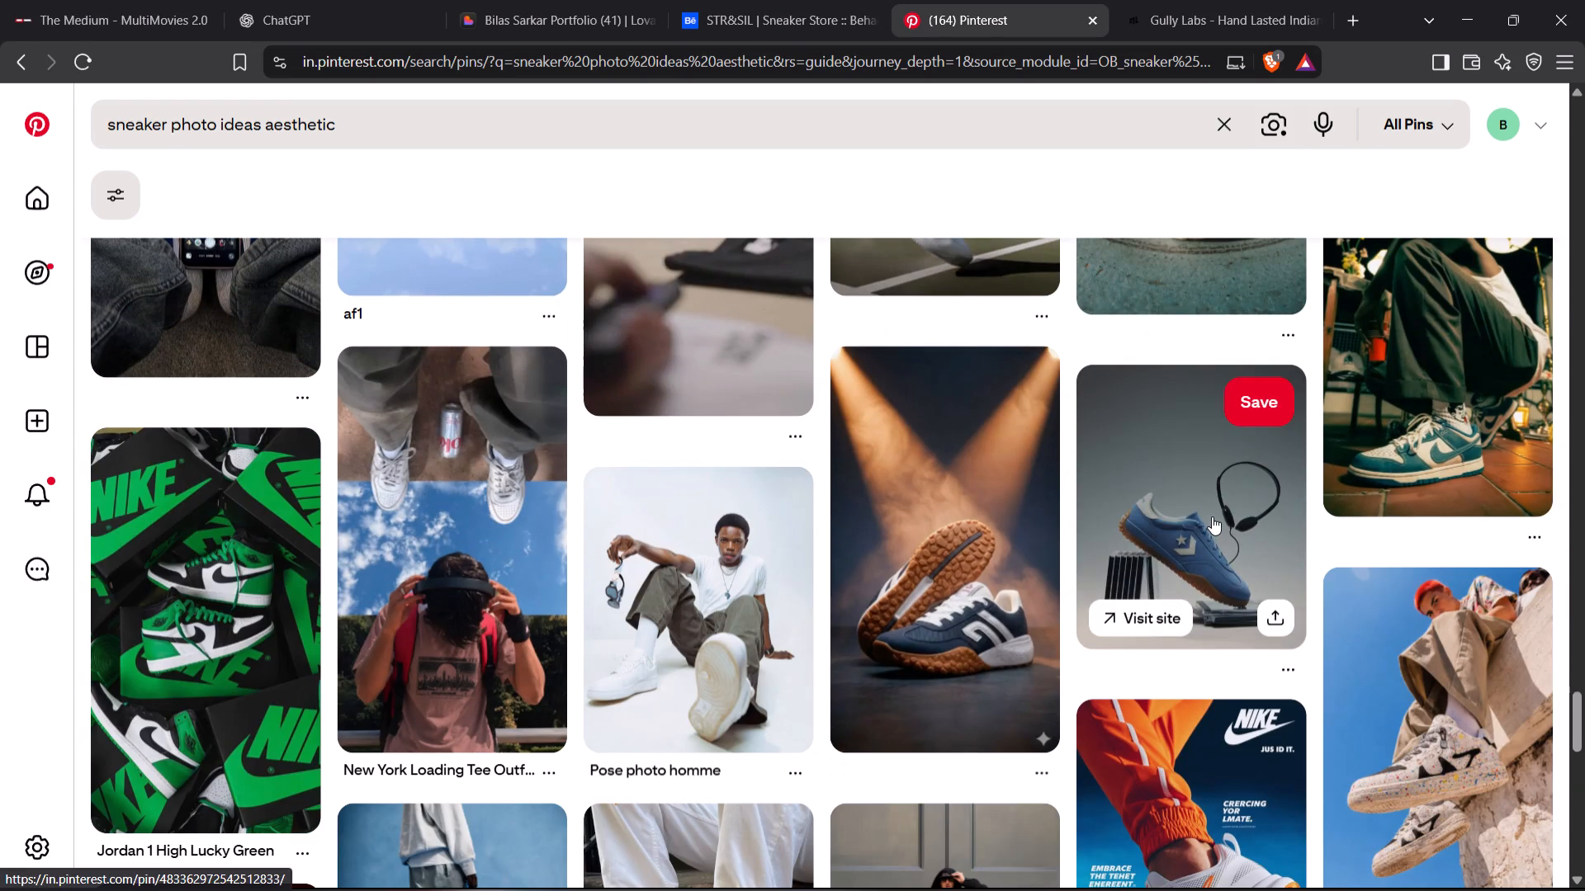
pyautogui.scroll(-5, 1212, 518)
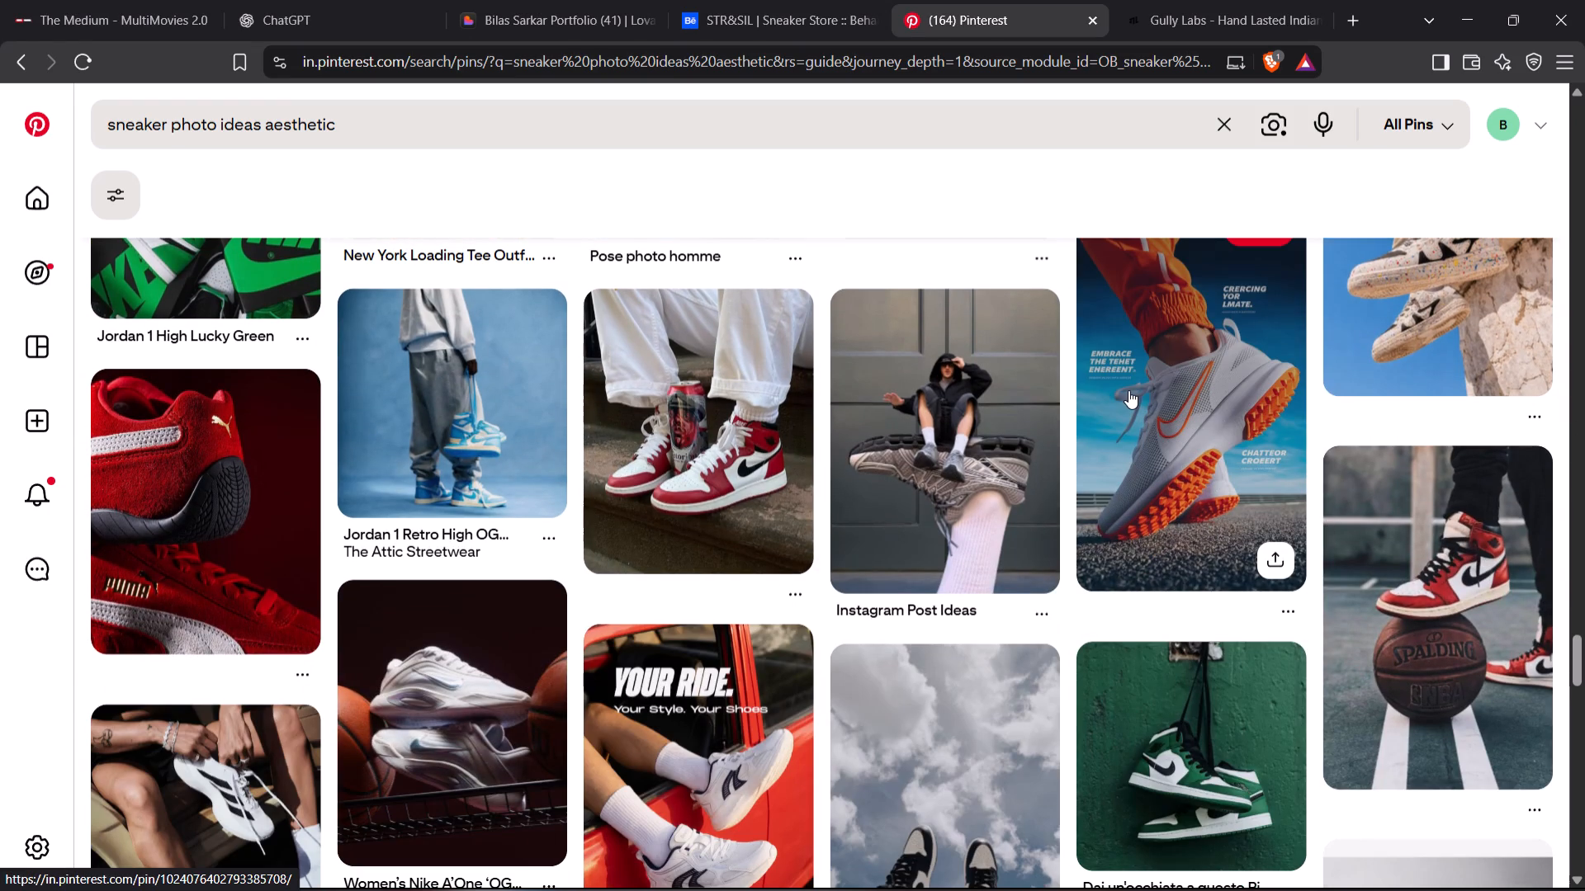
pyautogui.scroll(-6, 1172, 456)
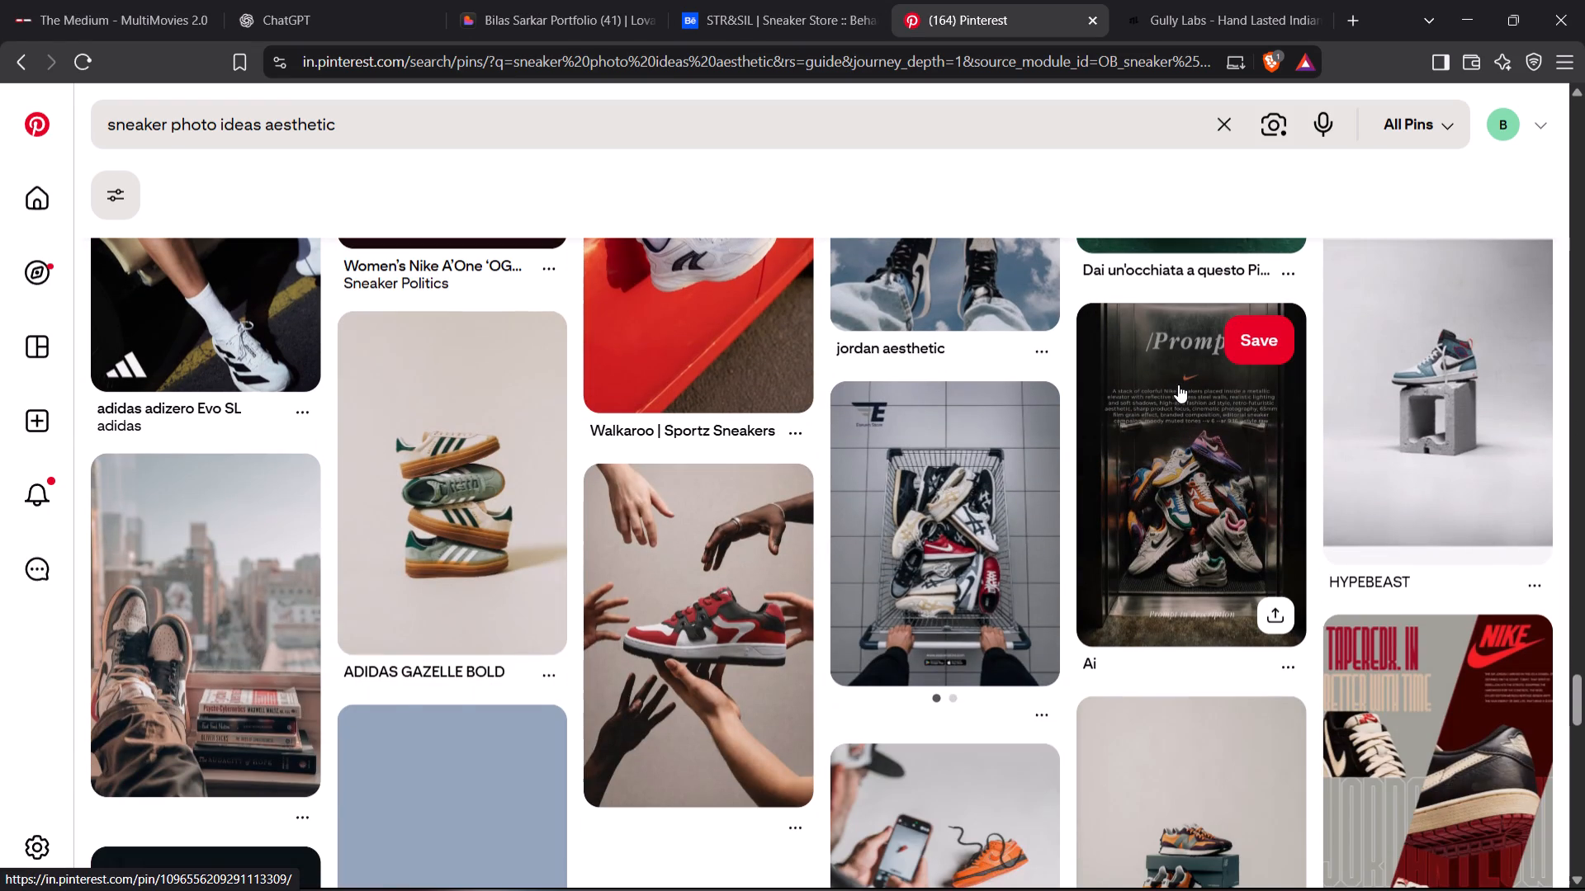
pyautogui.scroll(-4, 1178, 379)
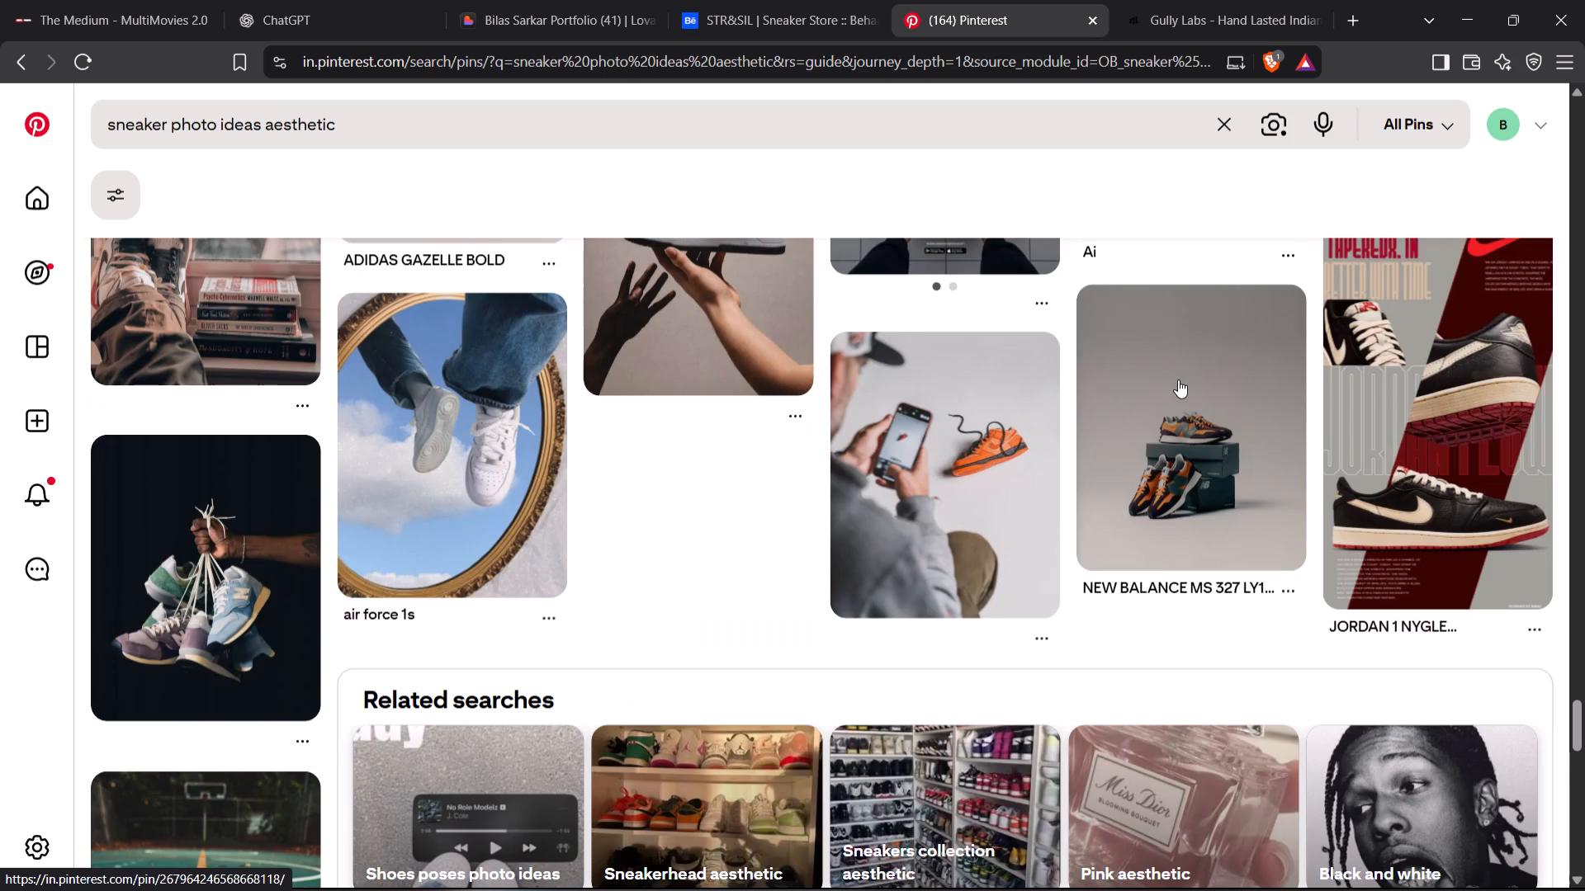
pyautogui.scroll(-6, 1178, 379)
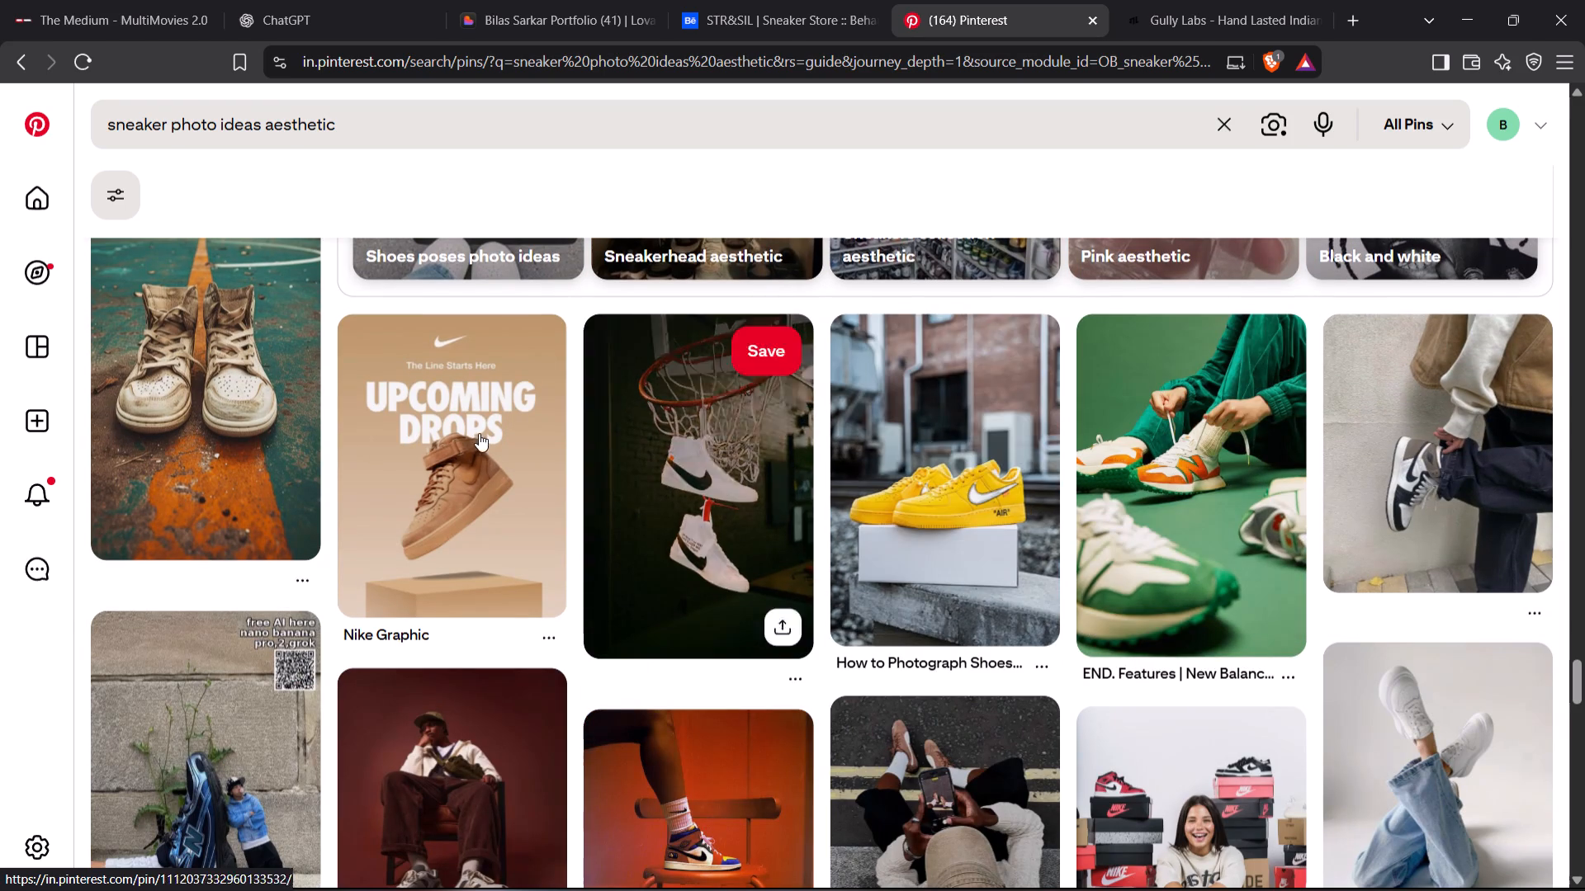
pyautogui.scroll(-6, 778, 462)
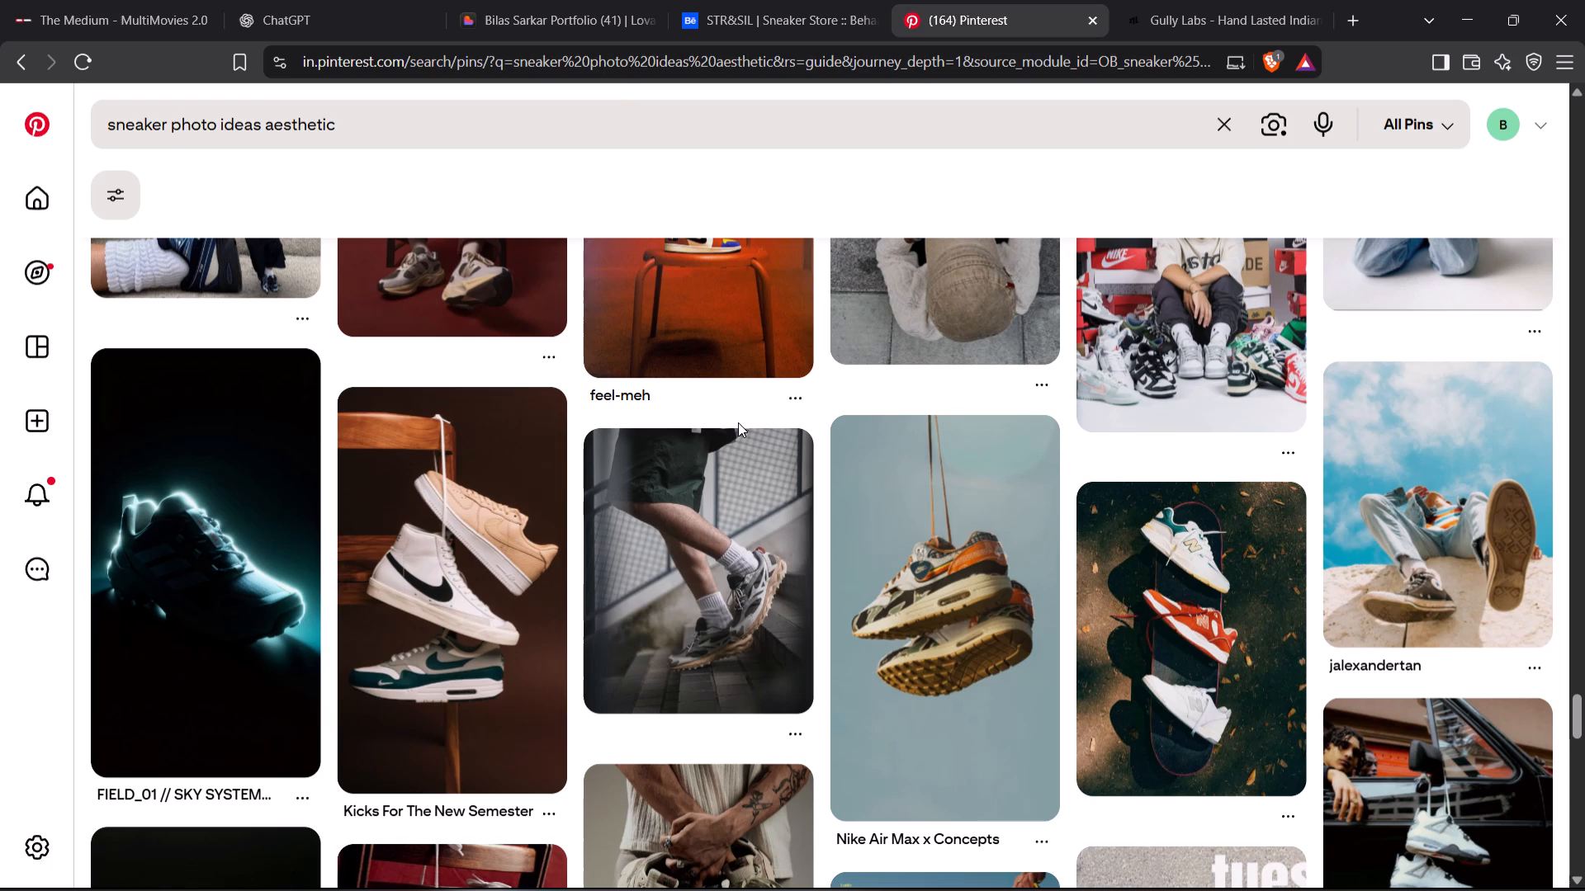
# Open the pin of three sneakers laid on a skateboard and examine its related sneaker photos for composition ideas.
pyautogui.click(1119, 501)
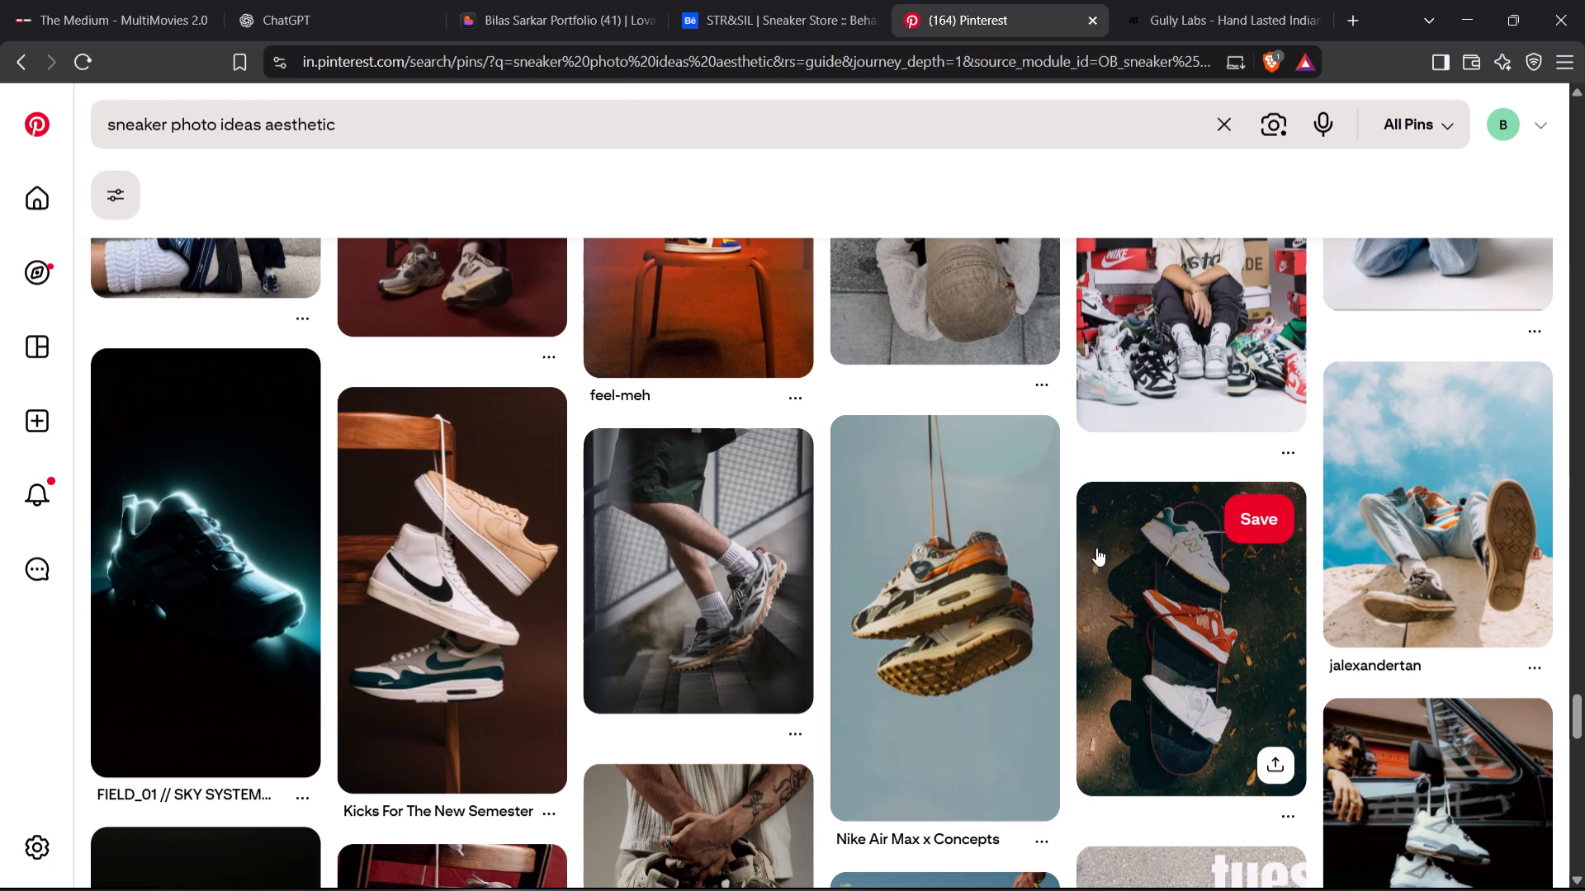
pyautogui.click(1199, 611)
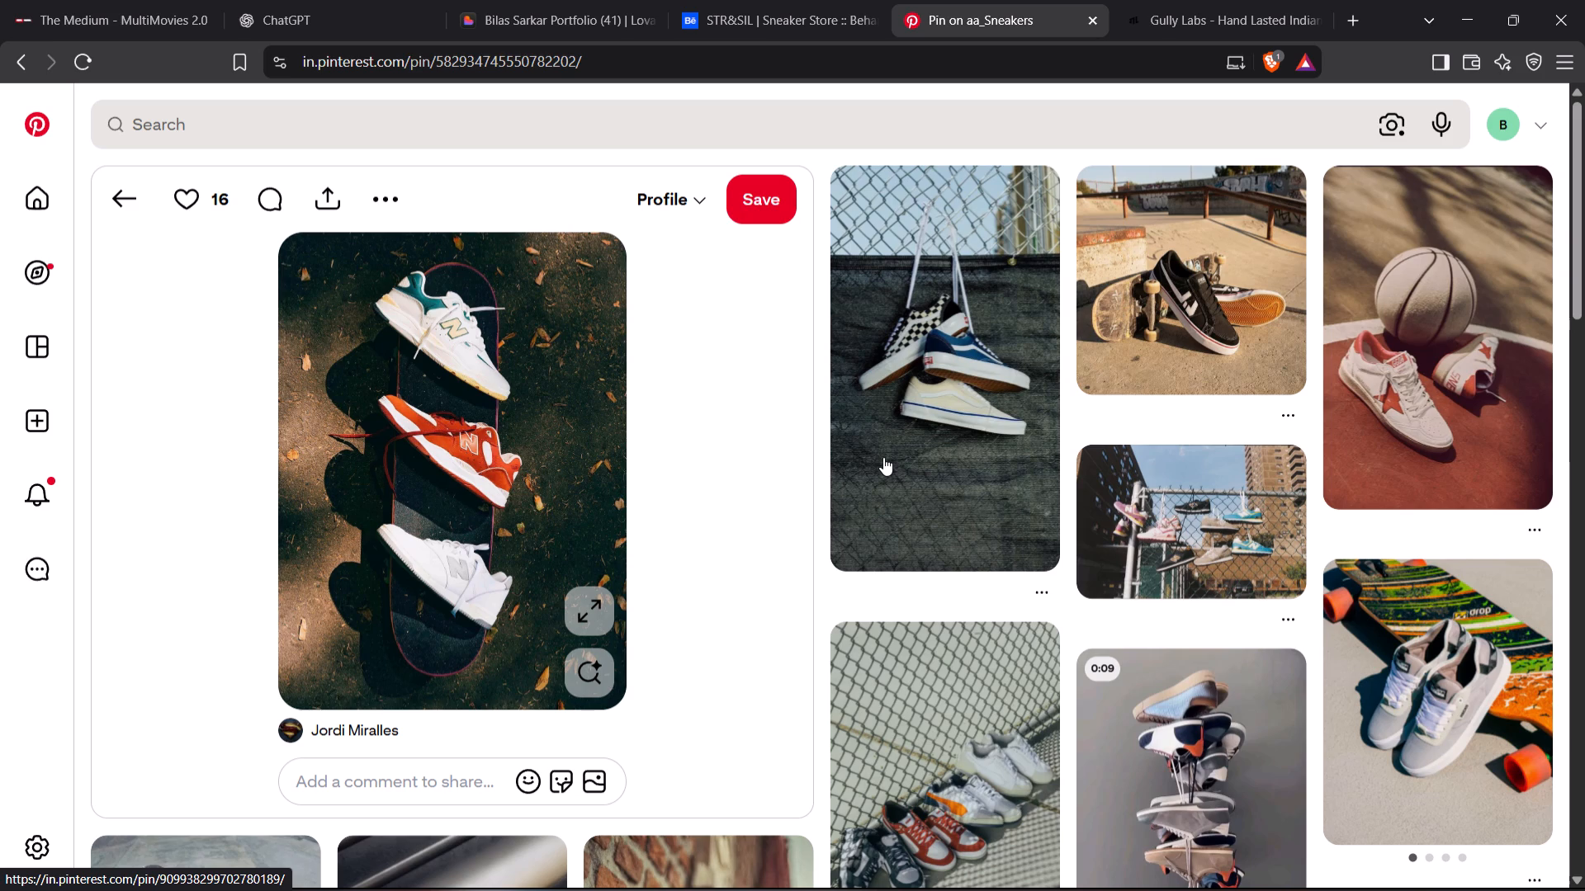
pyautogui.scroll(-6, 925, 697)
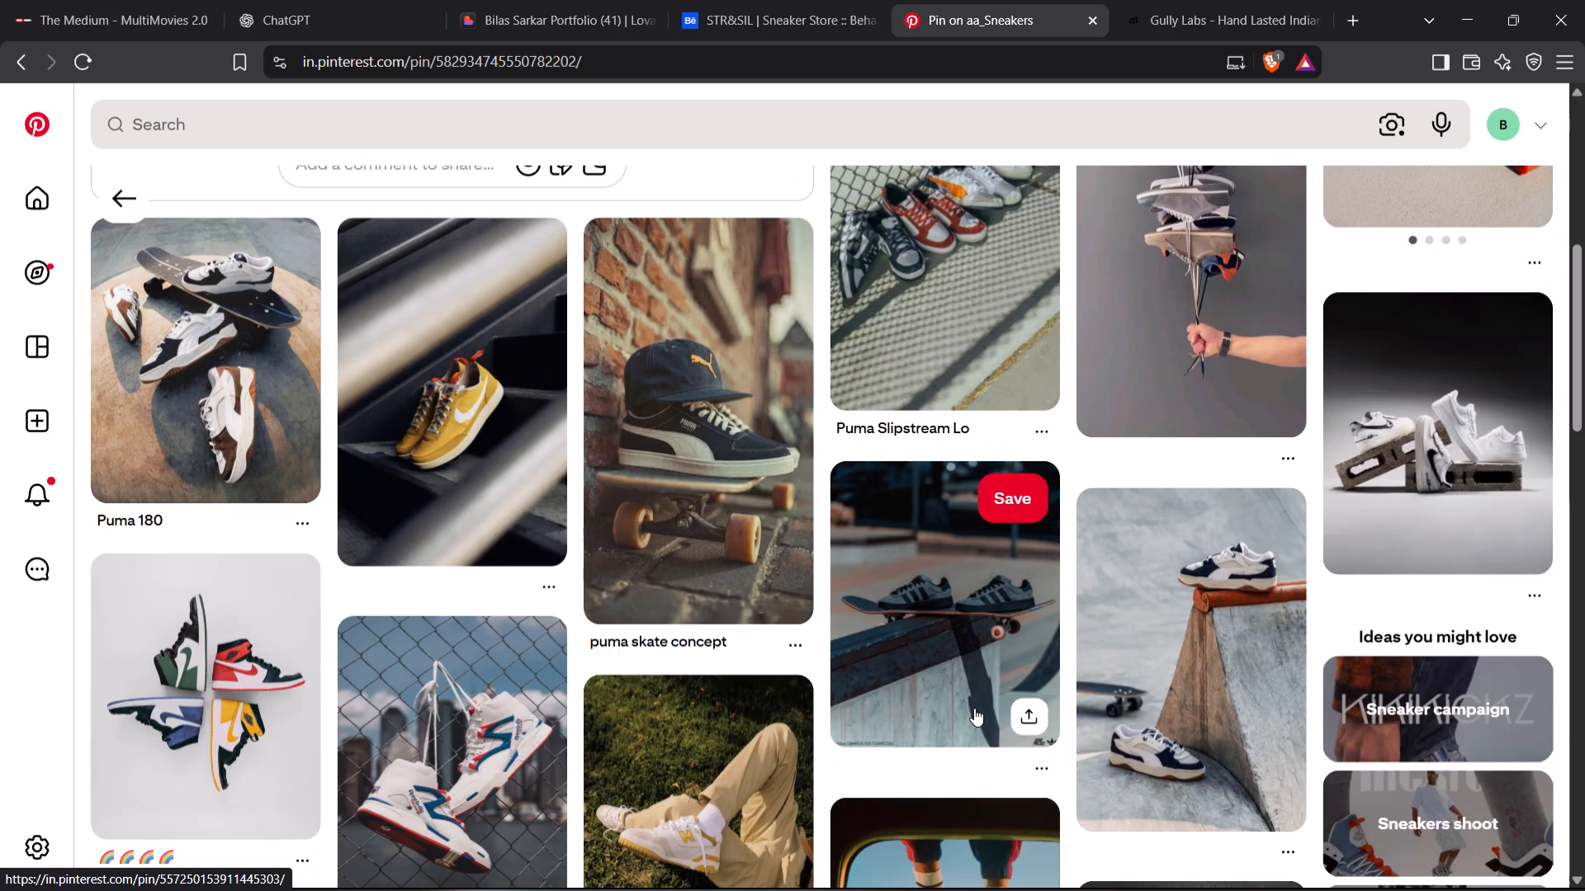
pyautogui.scroll(-5, 985, 715)
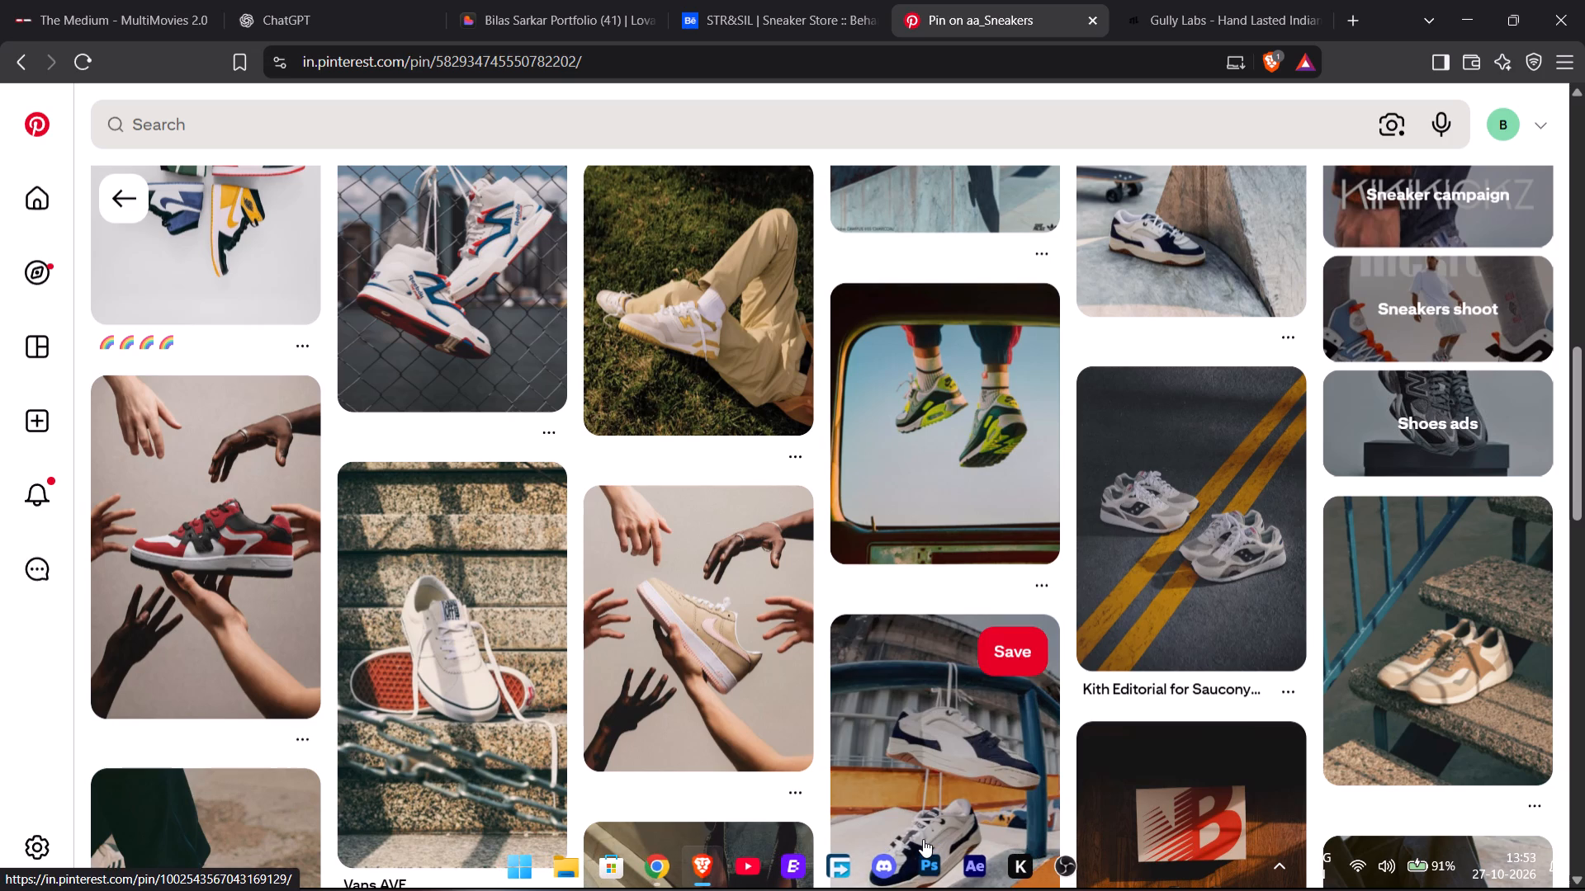
pyautogui.scroll(-6, 946, 757)
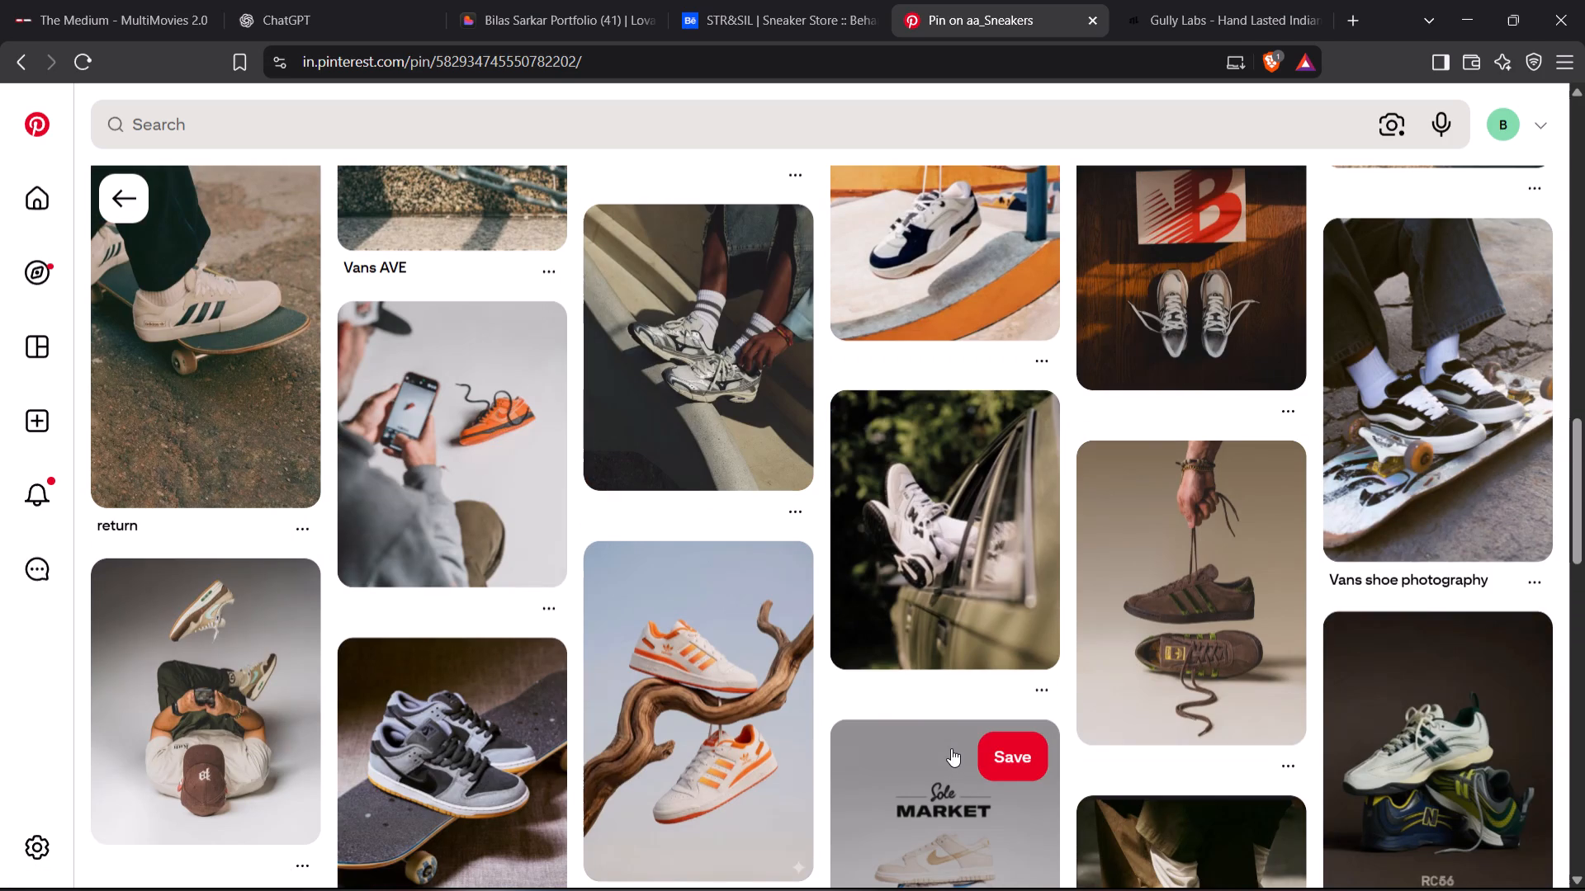
pyautogui.scroll(-9, 951, 765)
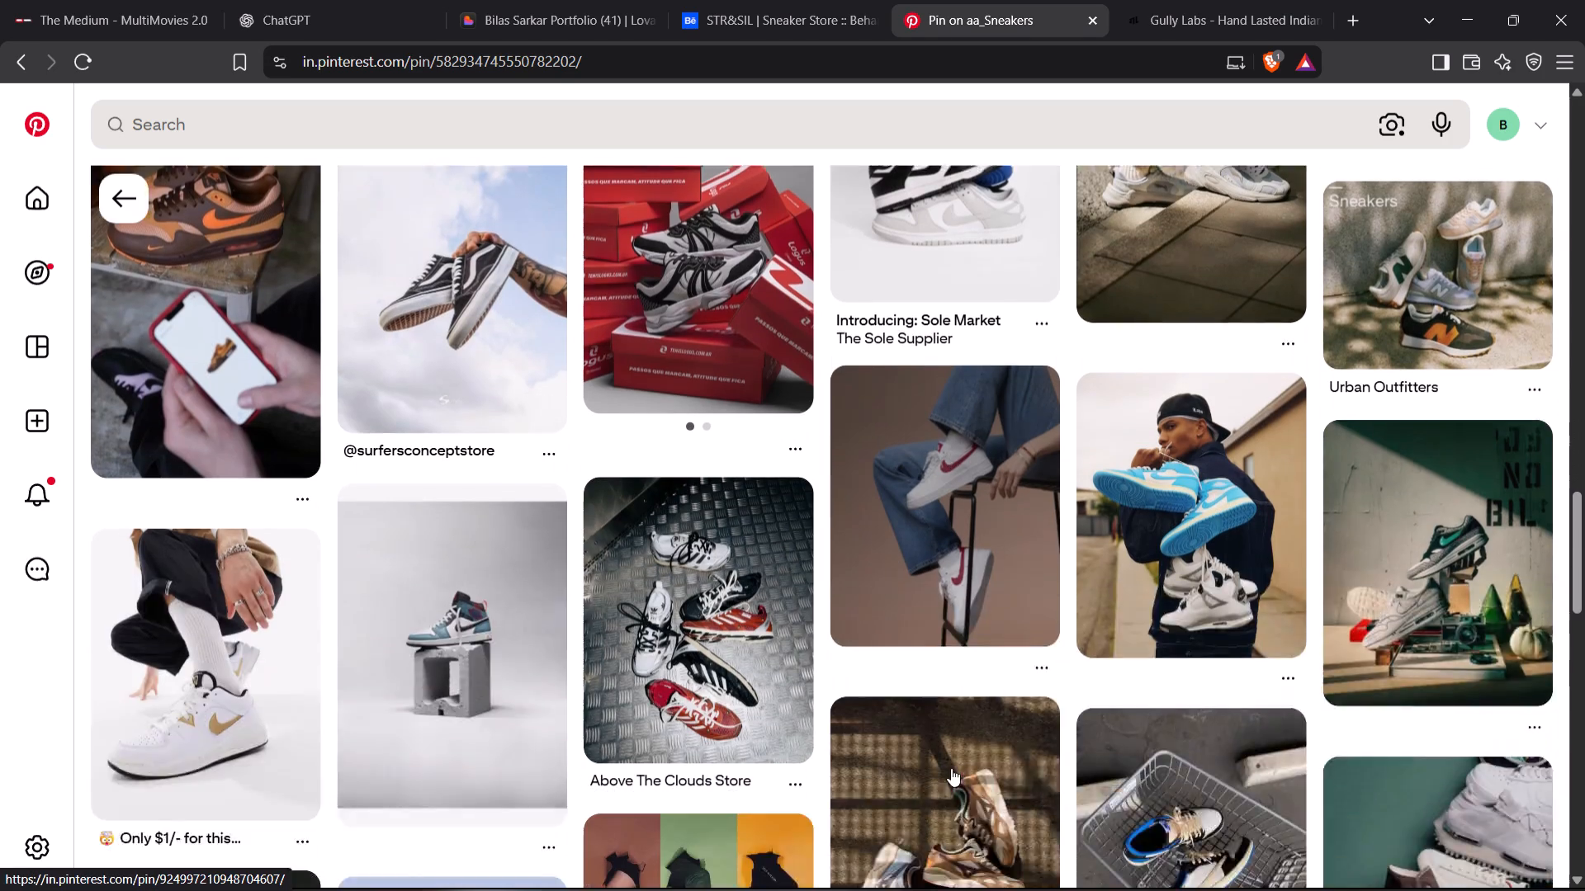
pyautogui.scroll(-1, 951, 768)
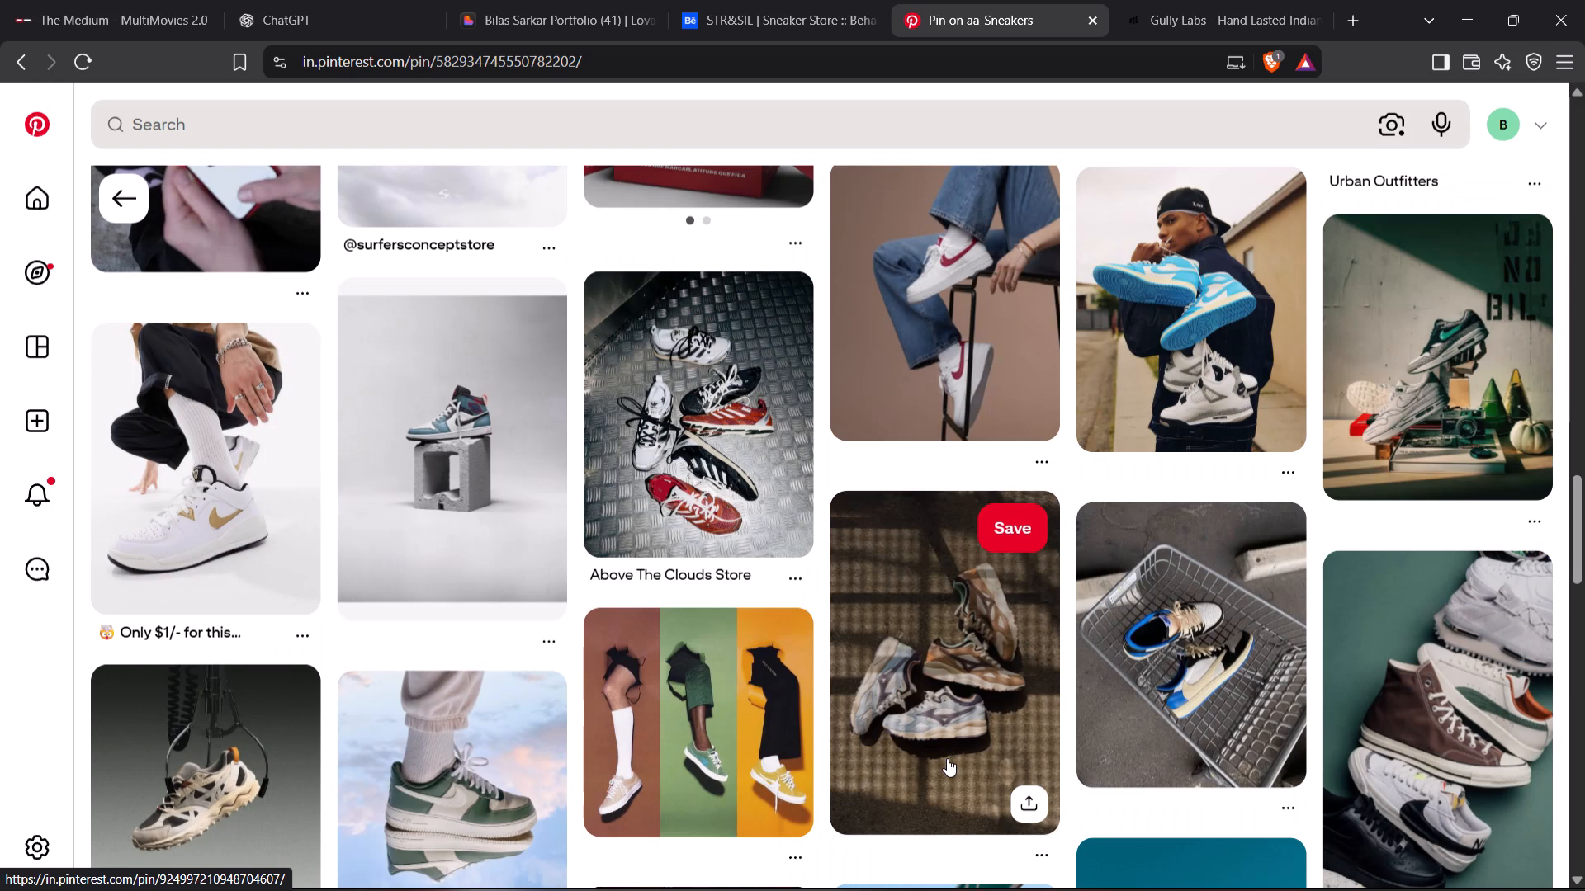
pyautogui.scroll(-5, 896, 739)
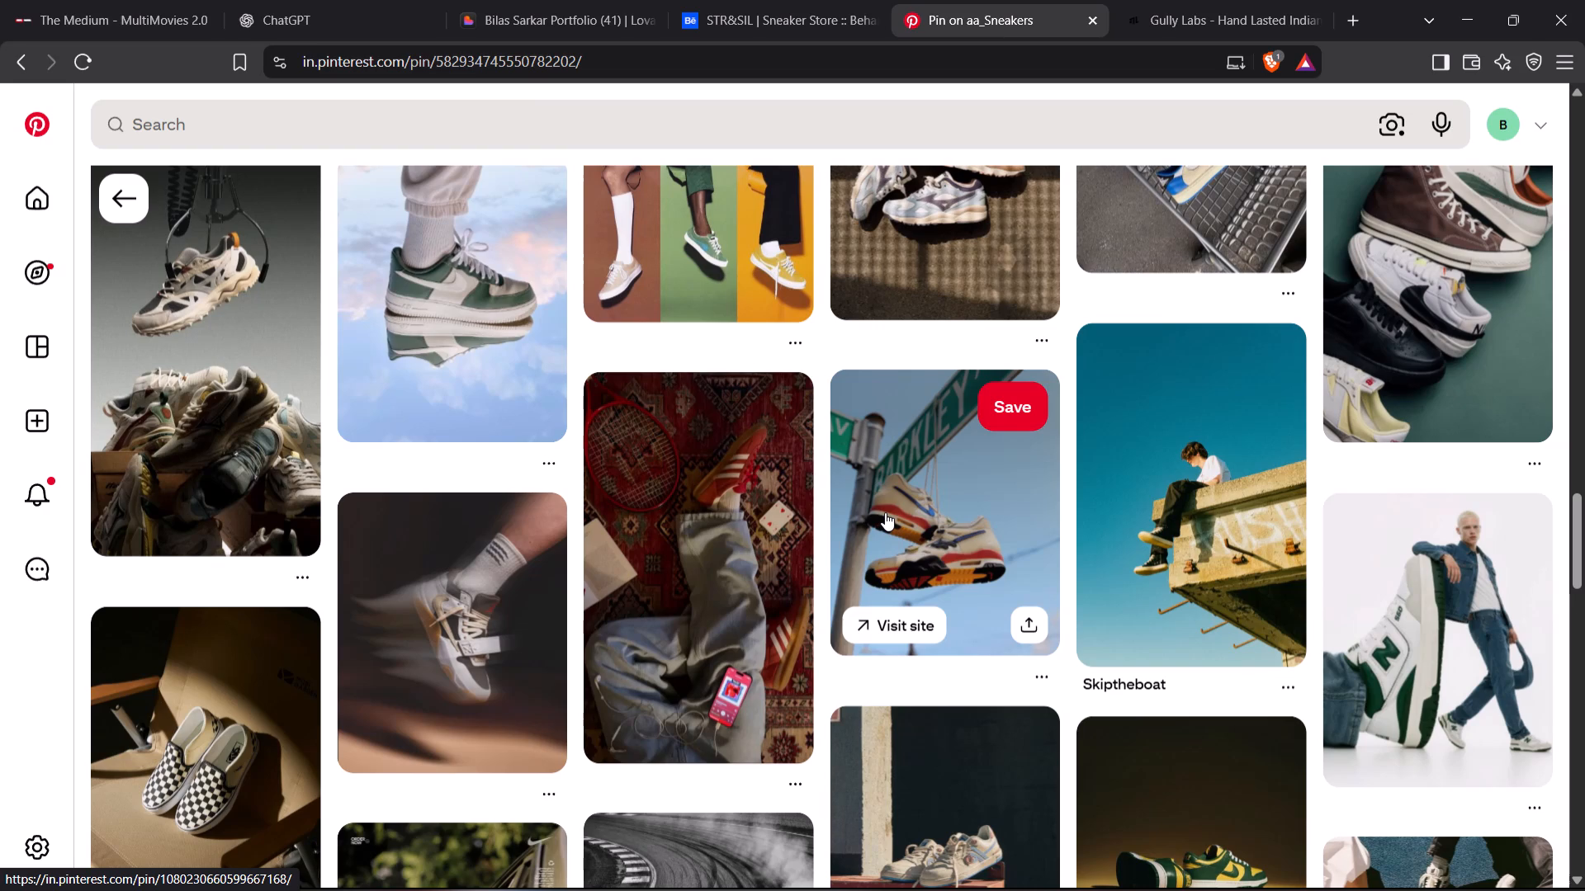
pyautogui.scroll(-4, 885, 512)
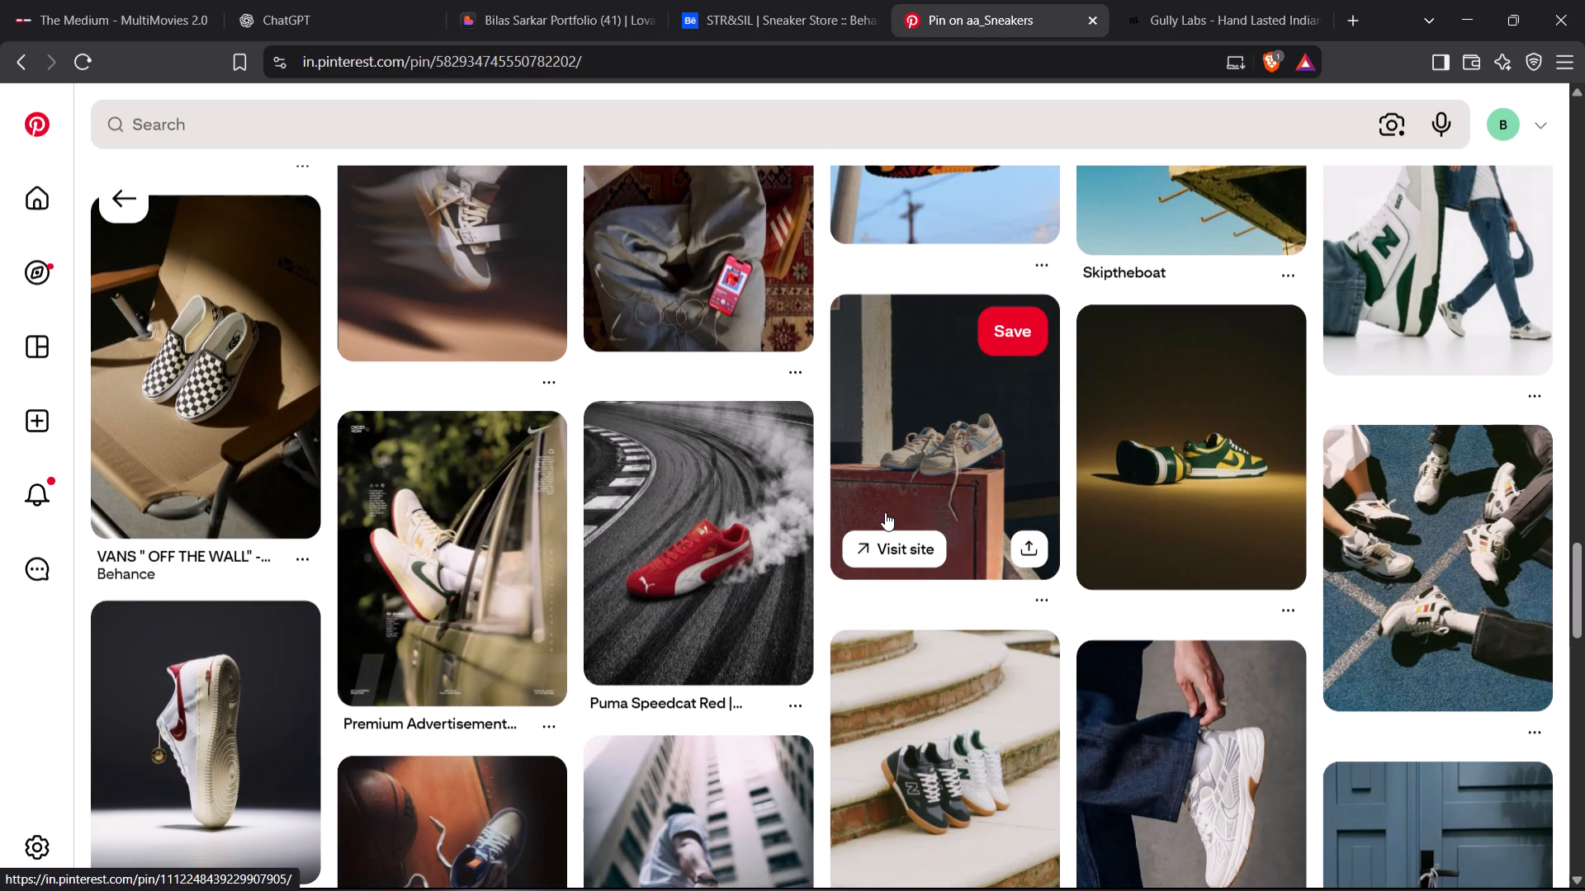
pyautogui.scroll(-4, 885, 512)
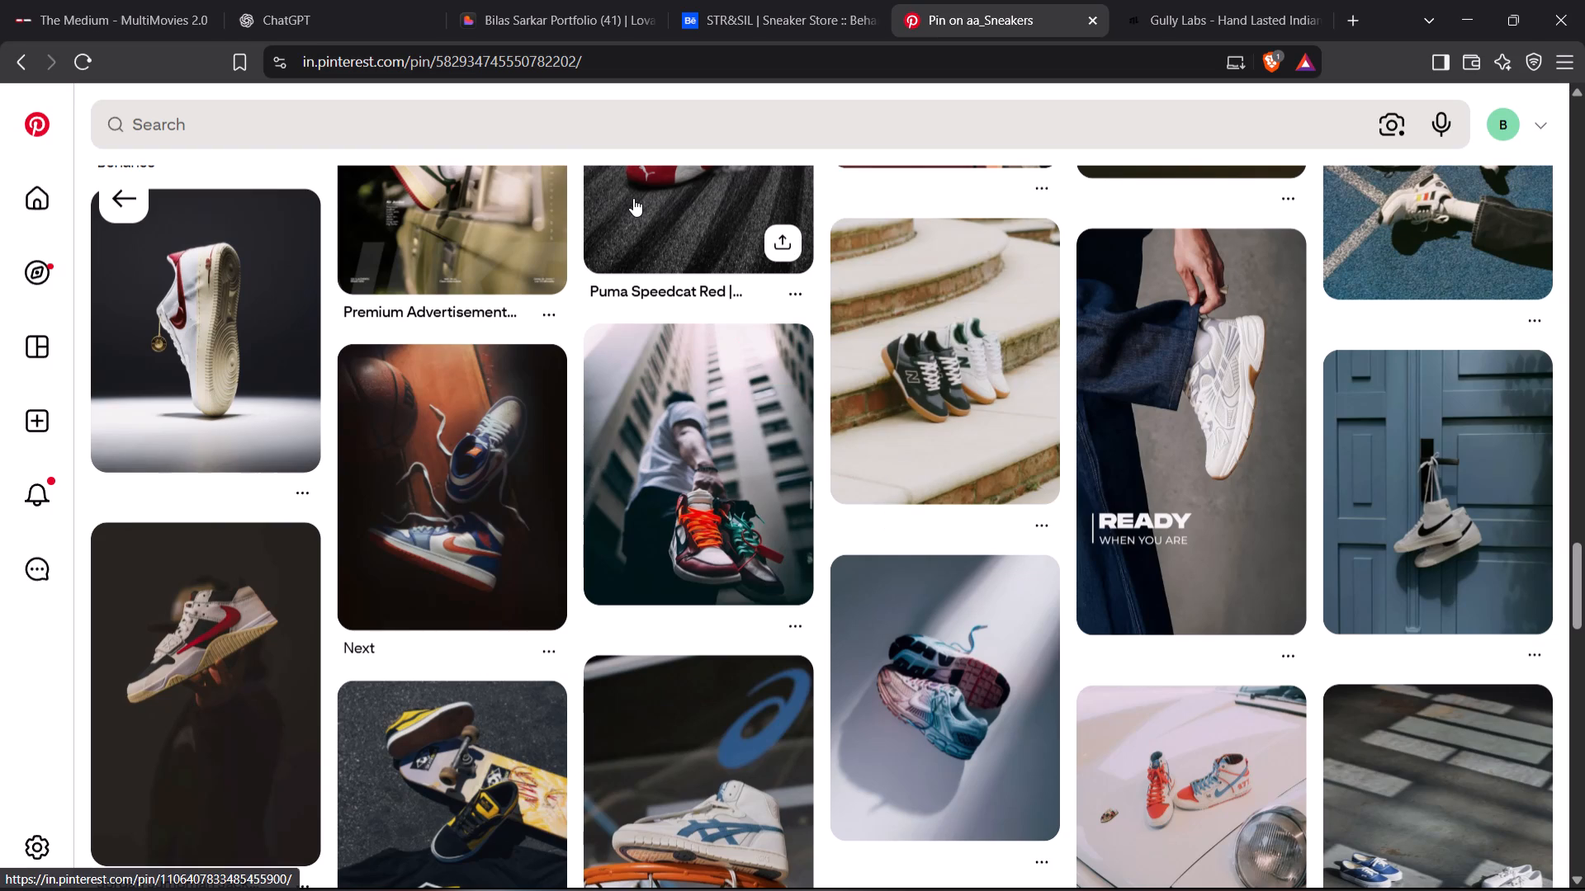
# Leave the pin and rerun the recent Pinterest search "snekers photo for website".
pyautogui.click(30, 59)
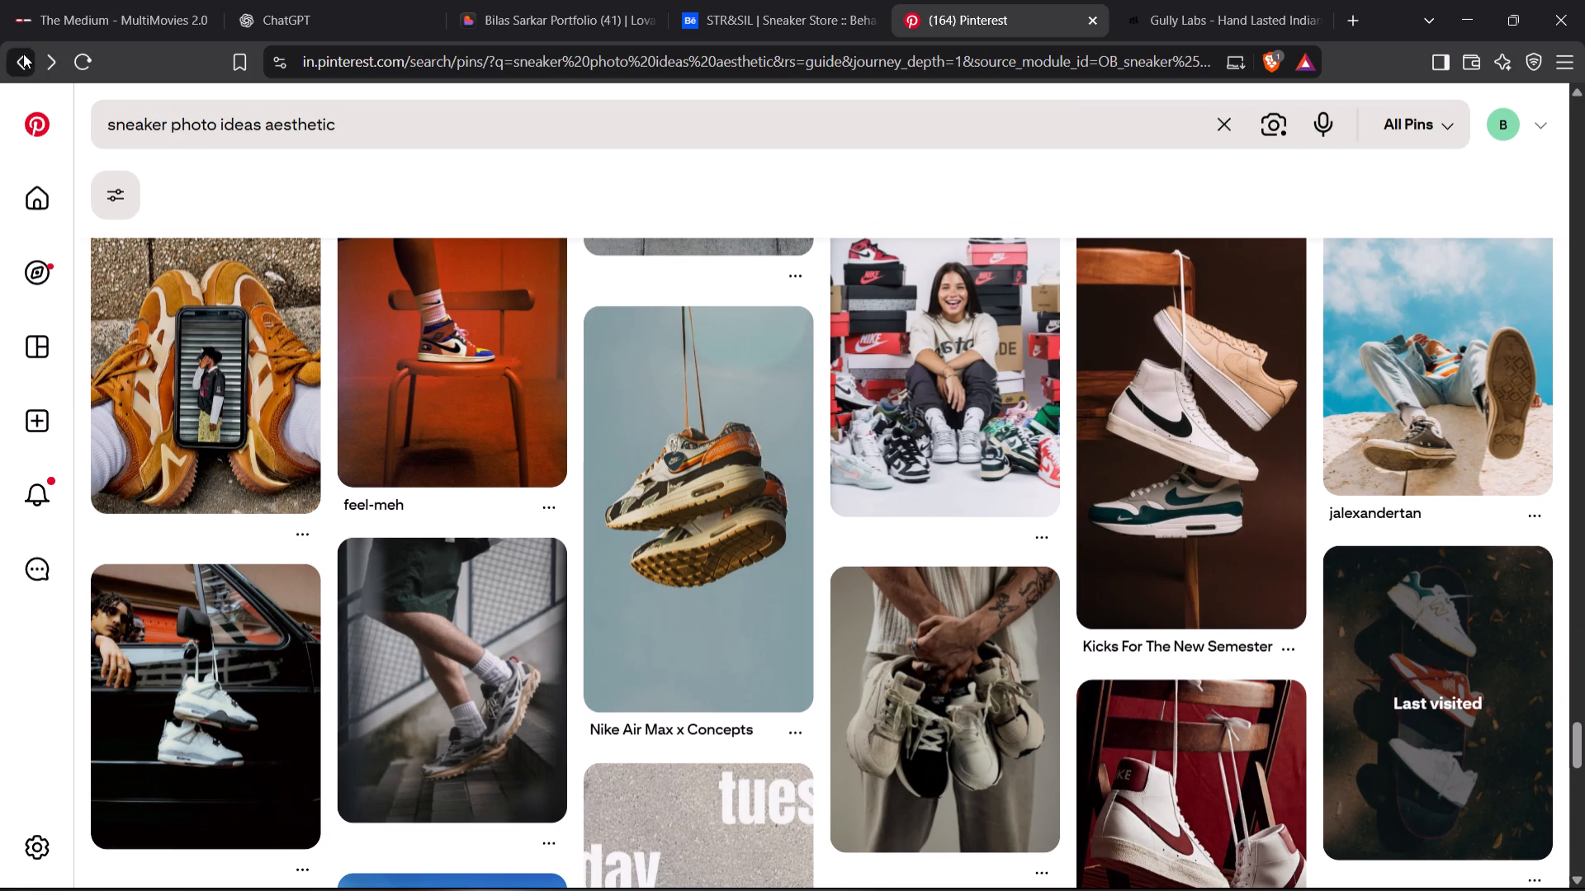
pyautogui.click(23, 54)
pyautogui.click(255, 135)
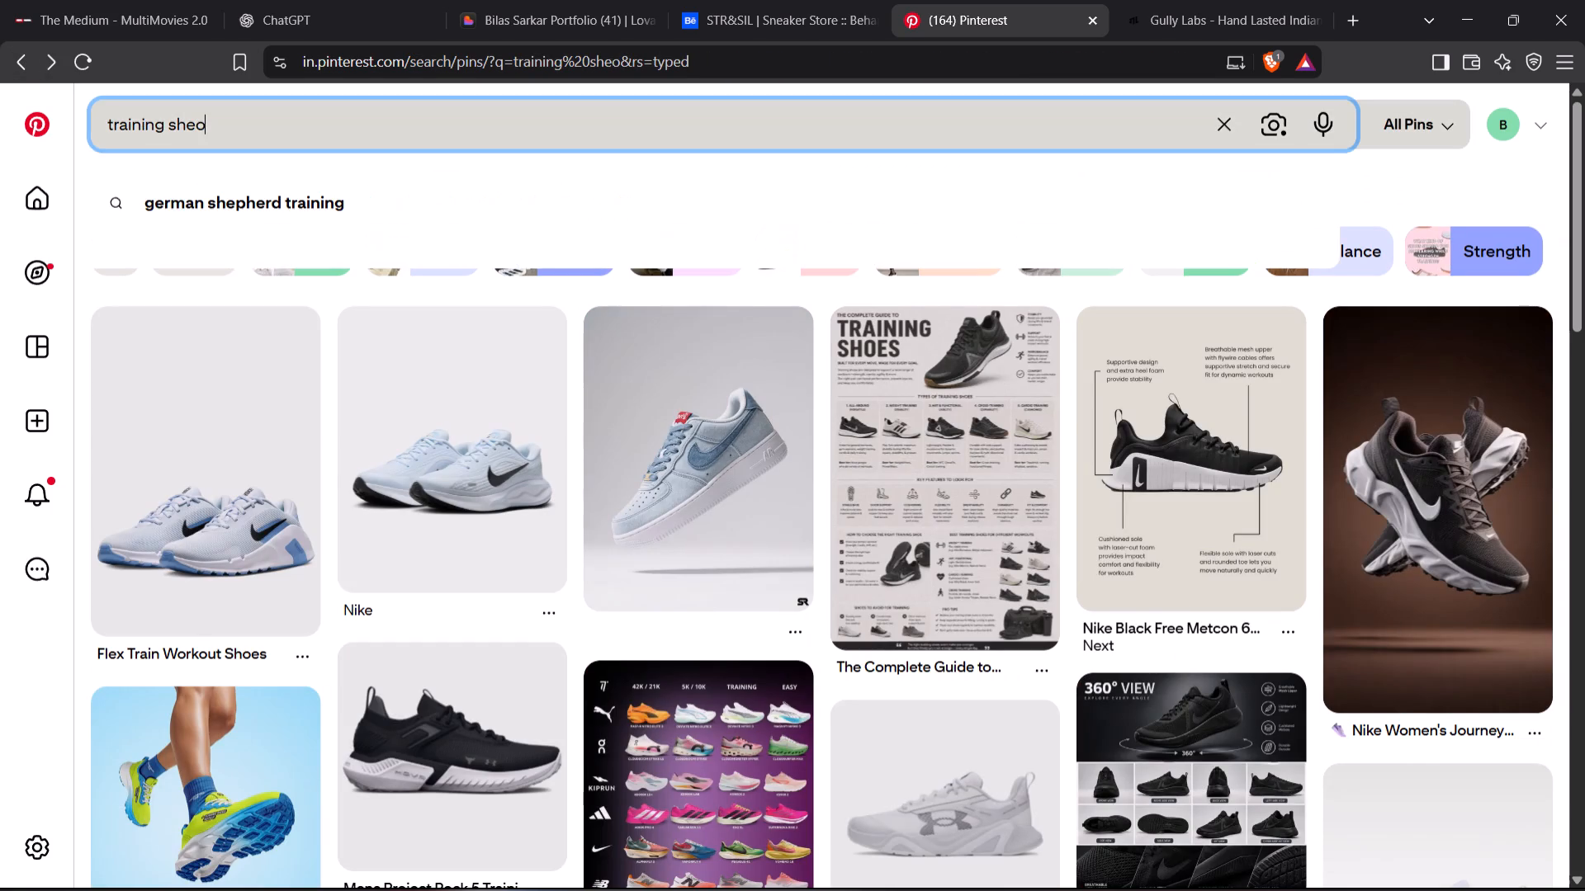
pyautogui.moveTo(212, 124); pyautogui.dragTo(92, 122)
pyautogui.click(1223, 125)
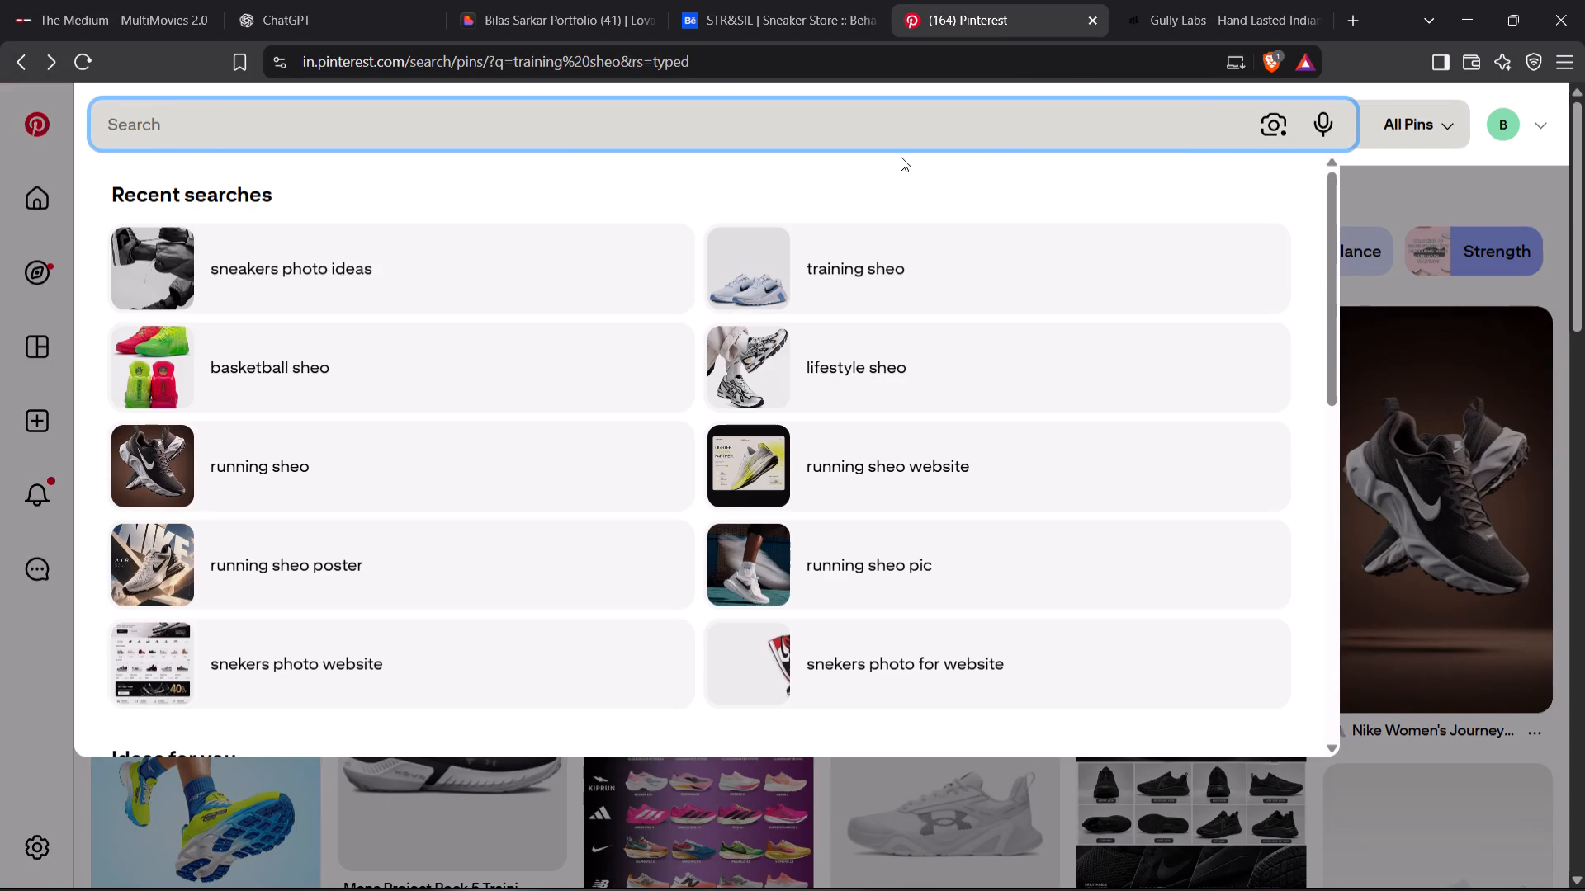
pyautogui.click(1054, 680)
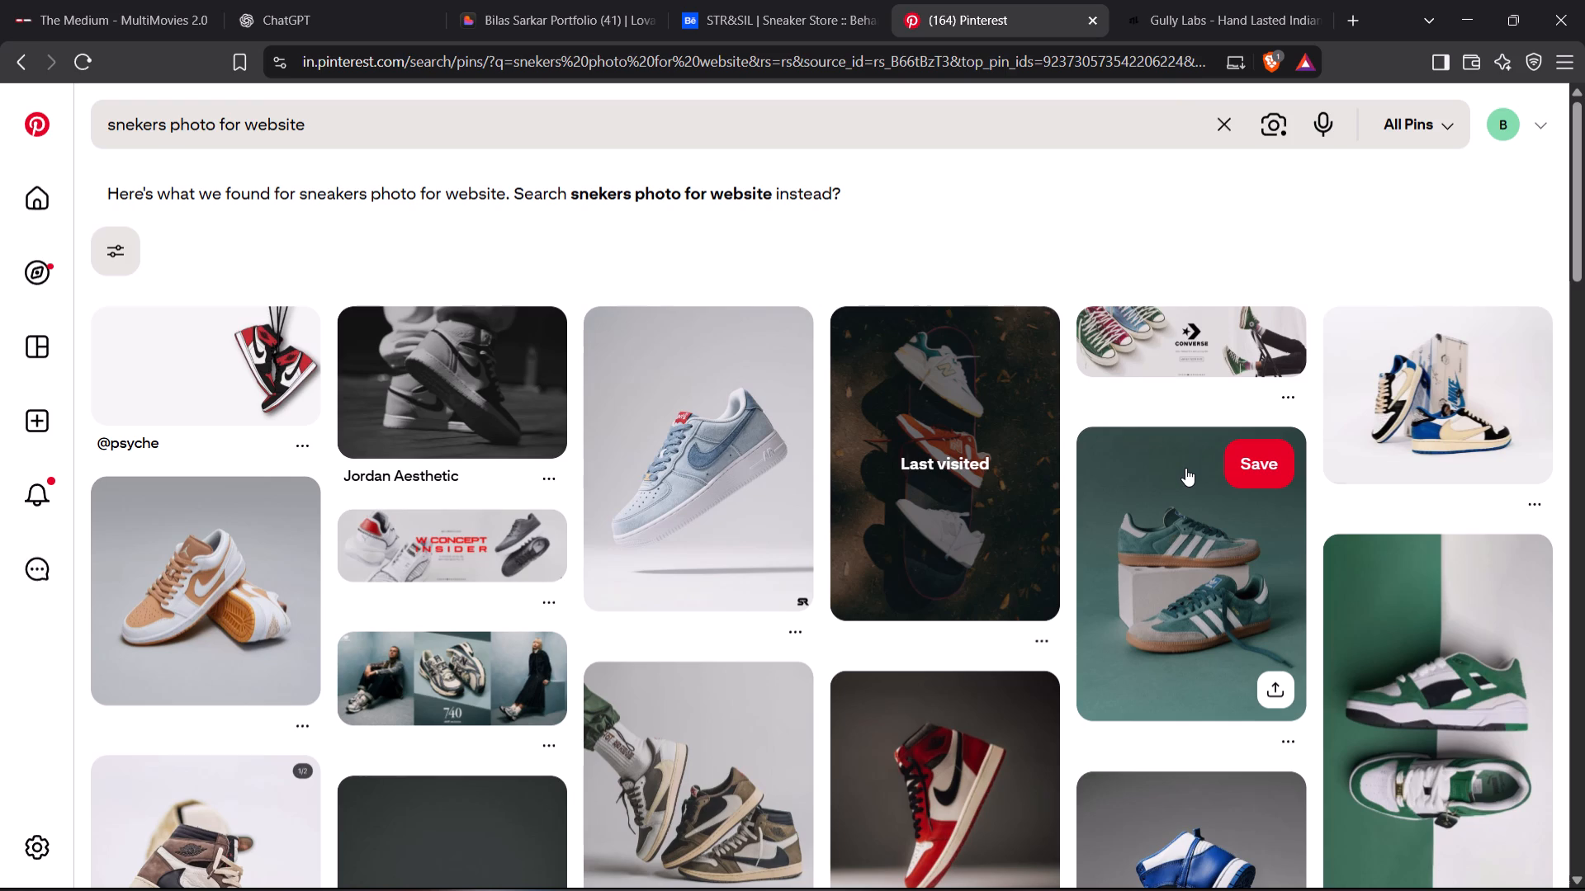
# Examine the website sneaker photo results down to the first group of related searches for usable product shots.
pyautogui.scroll(-4, 1185, 474)
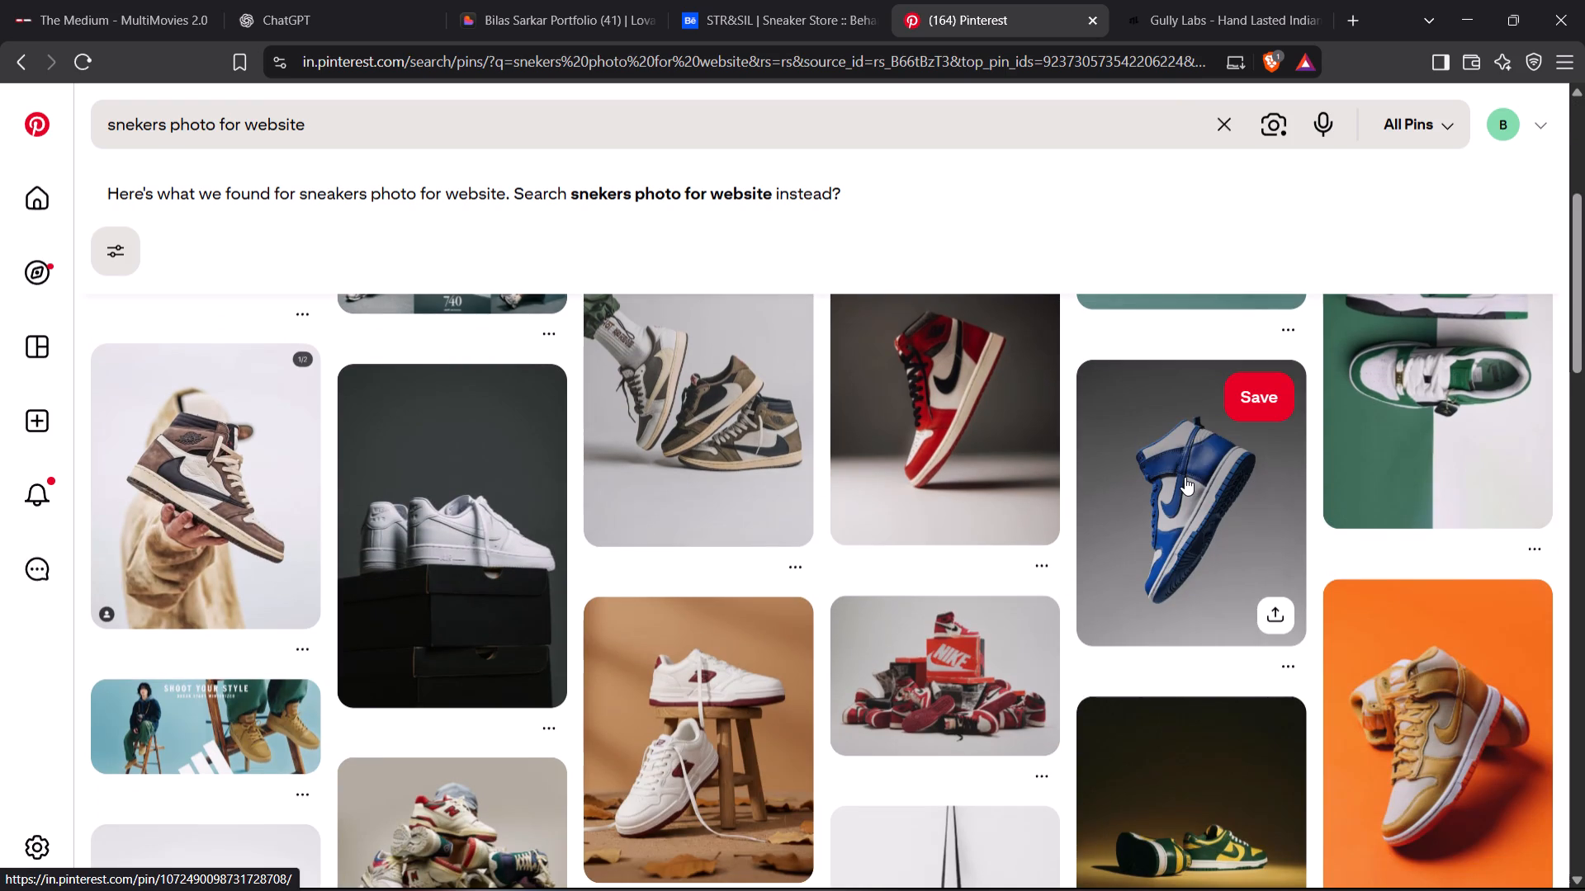
pyautogui.scroll(-4, 1191, 478)
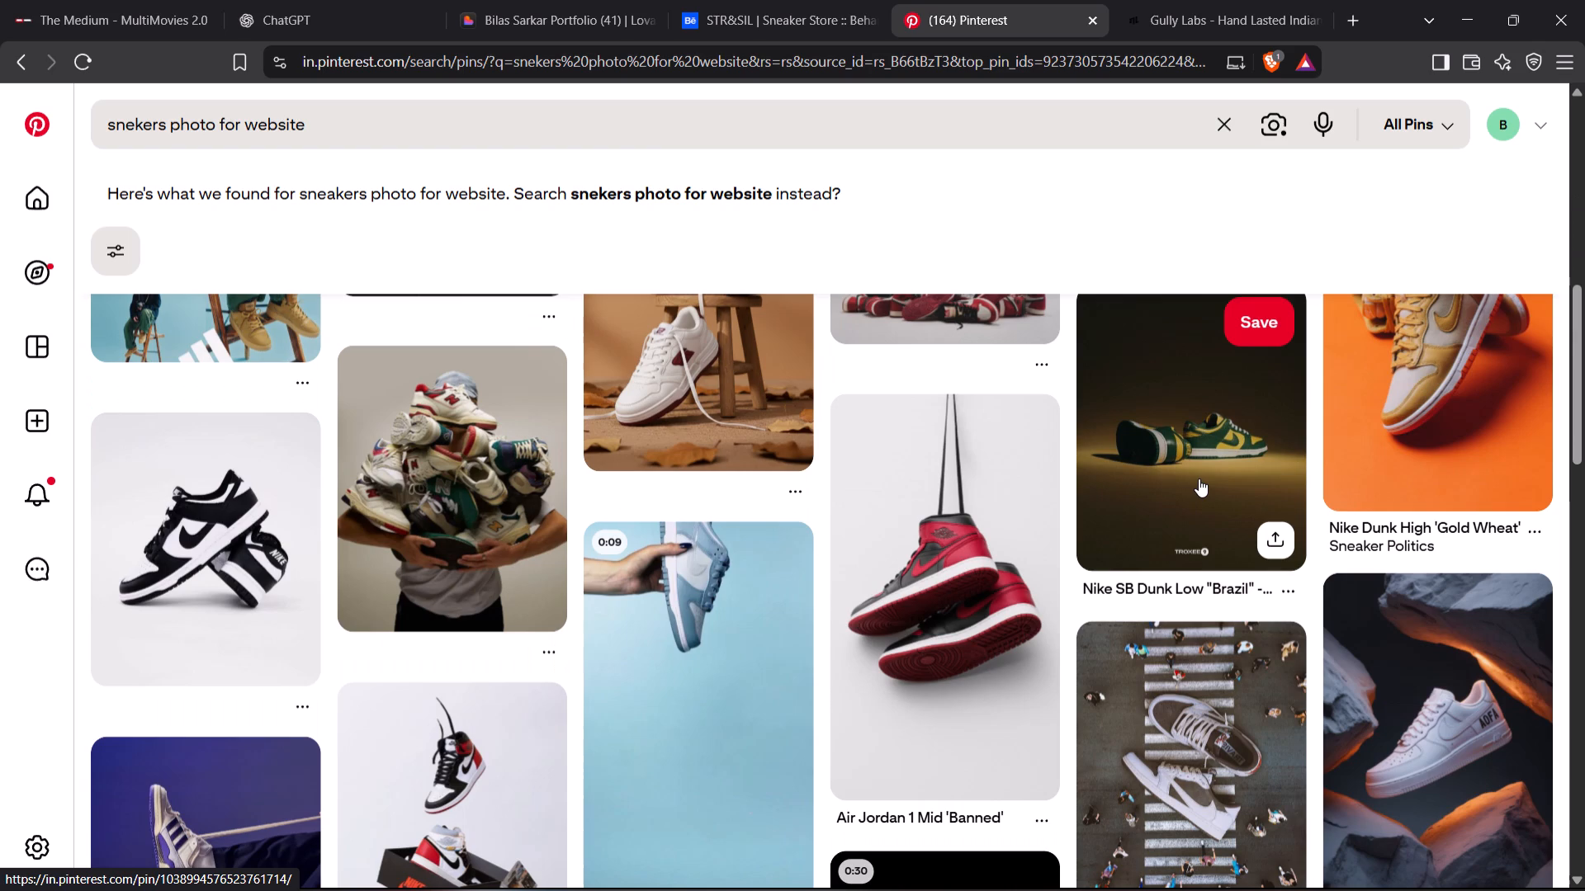
pyautogui.scroll(-4, 1199, 478)
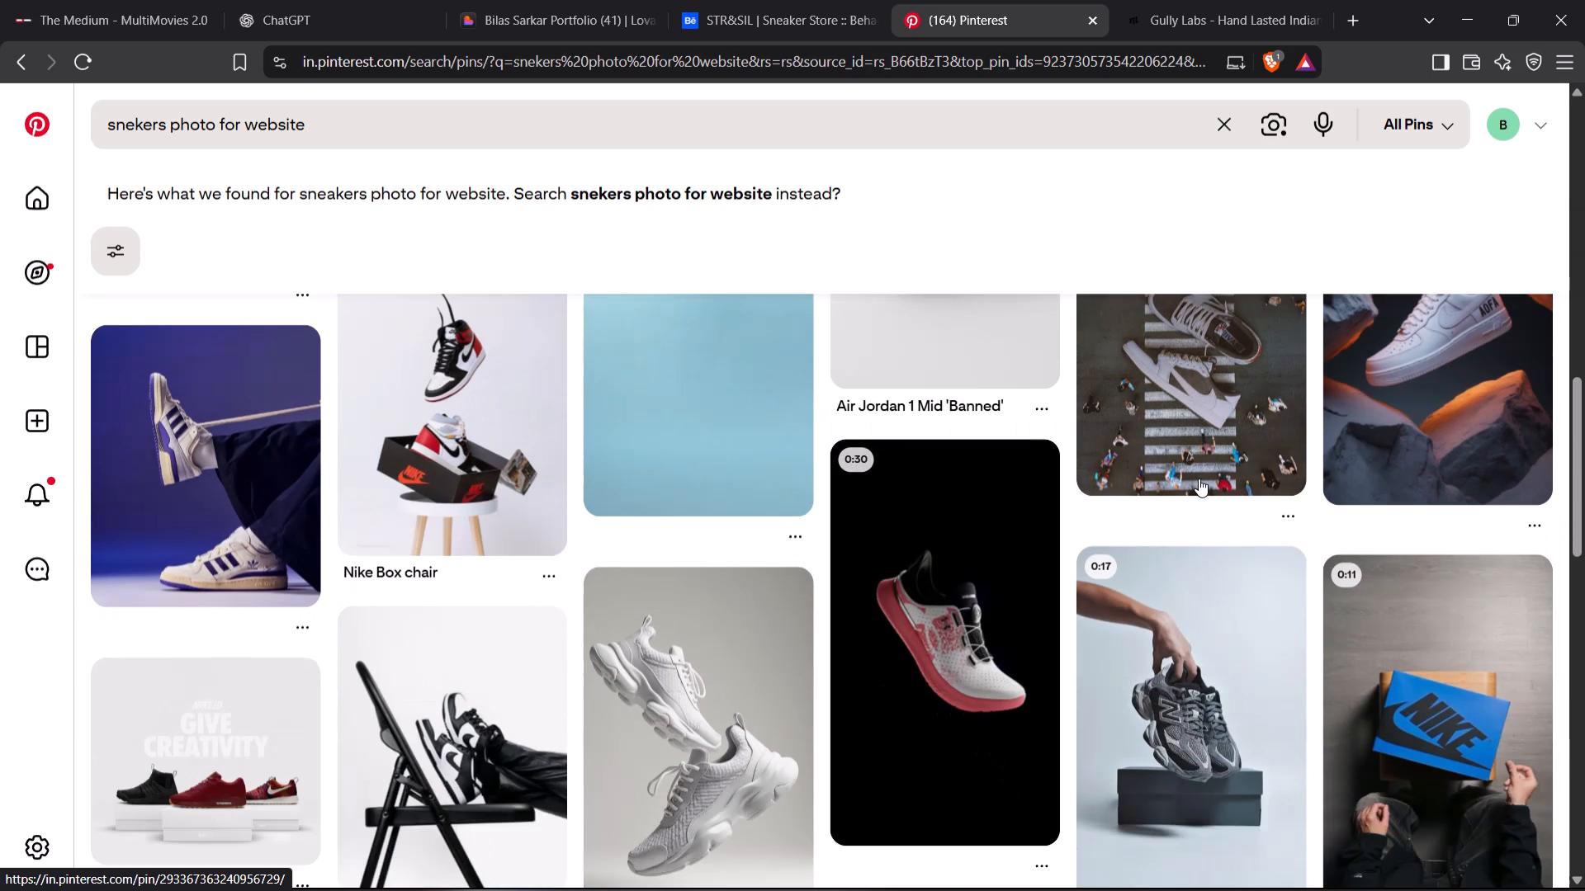
pyautogui.scroll(-2, 1199, 478)
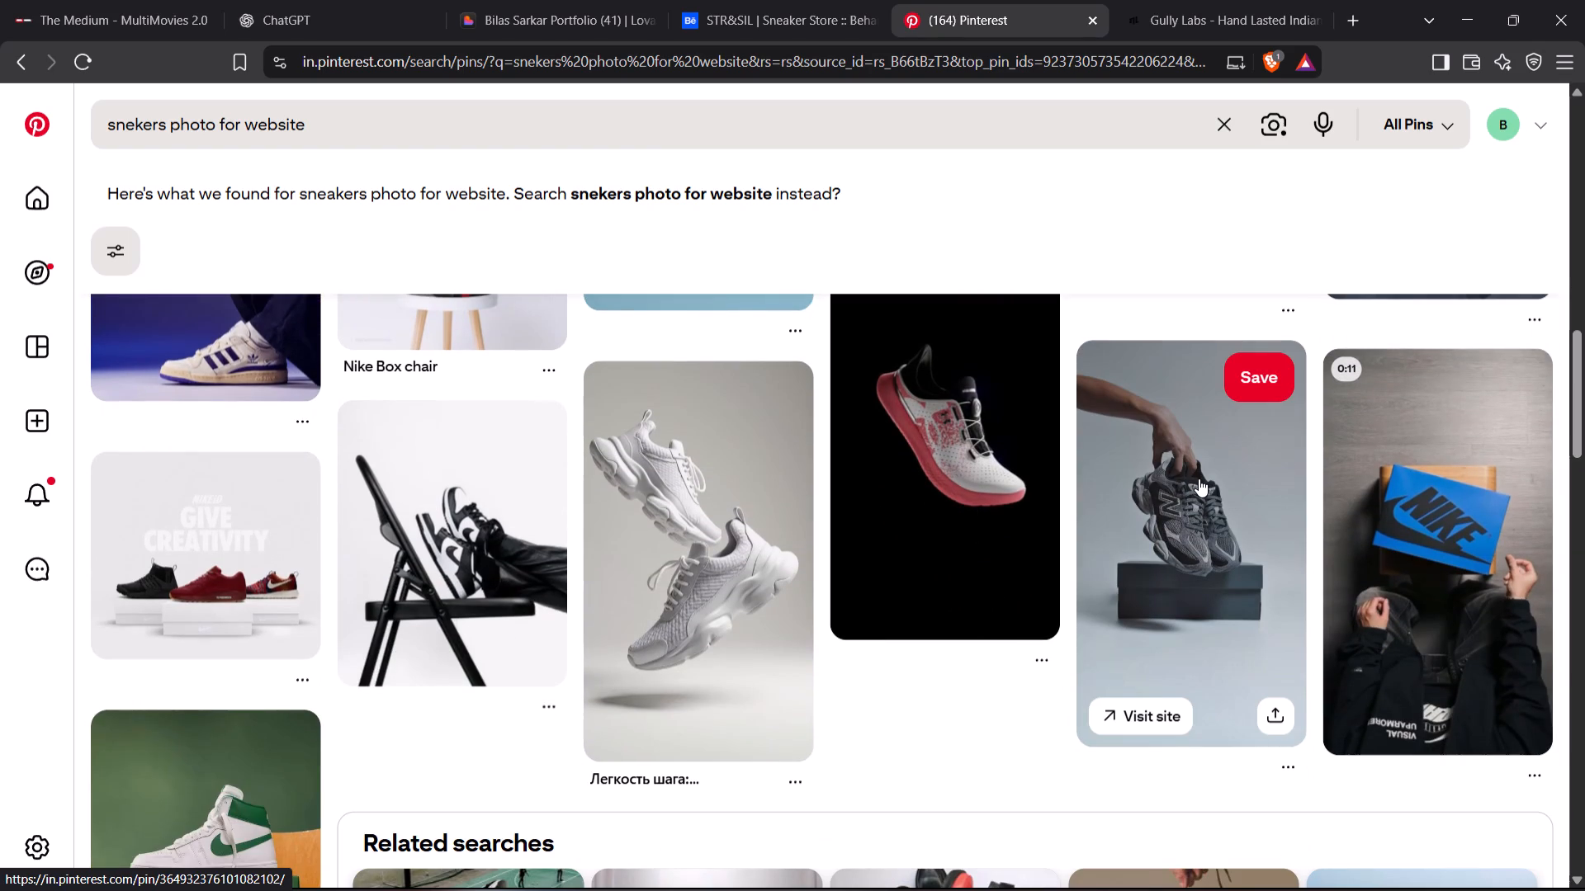
pyautogui.scroll(-1, 1199, 478)
pyautogui.scroll(3, 1199, 478)
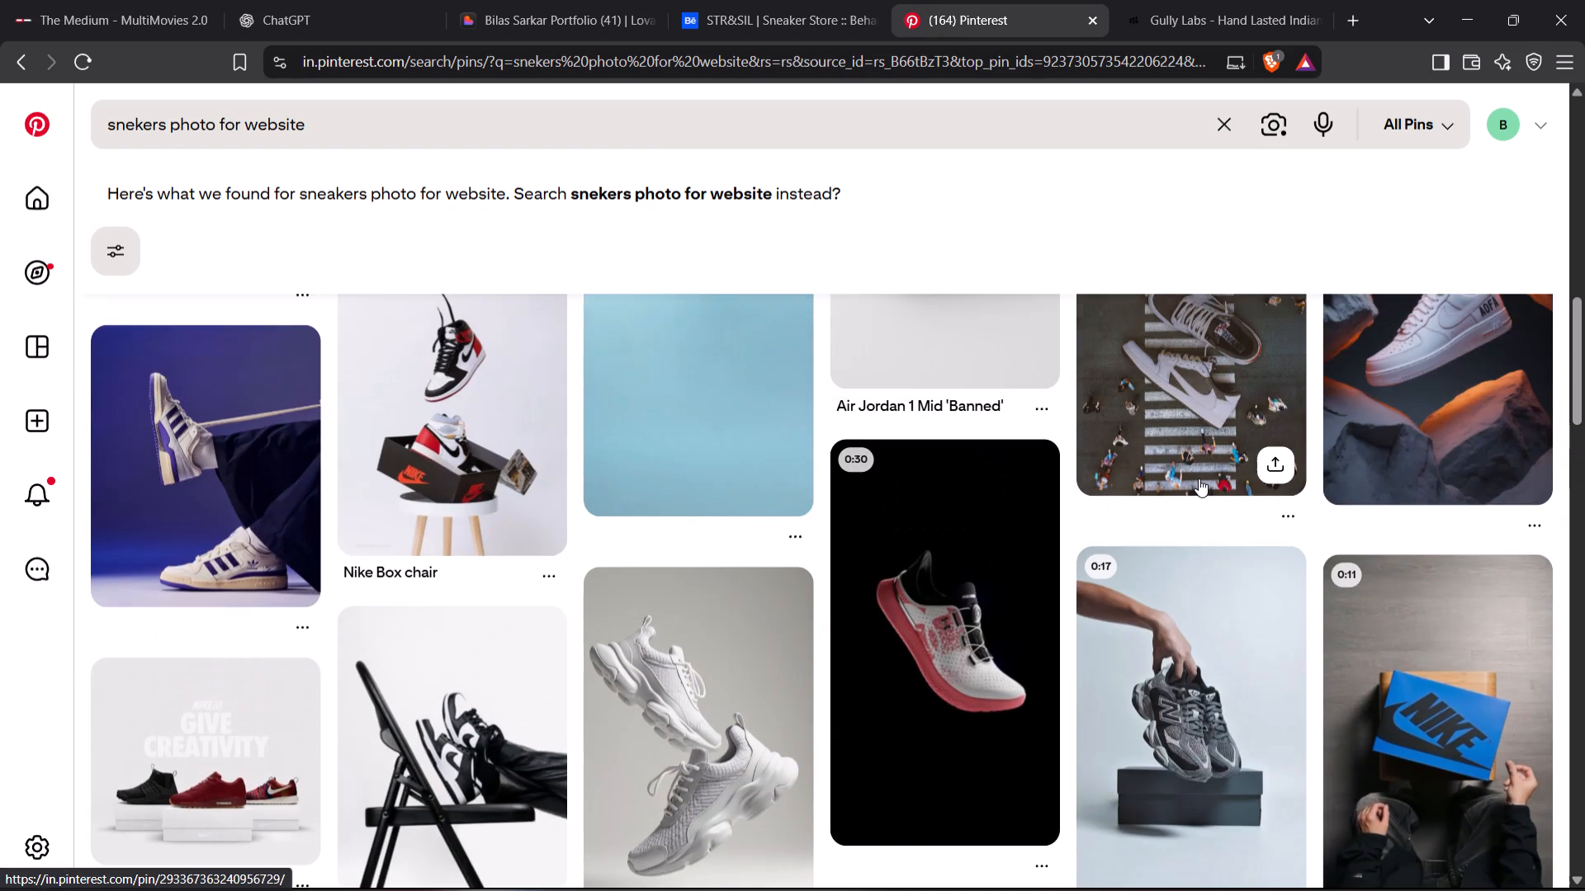
pyautogui.scroll(-6, 1199, 478)
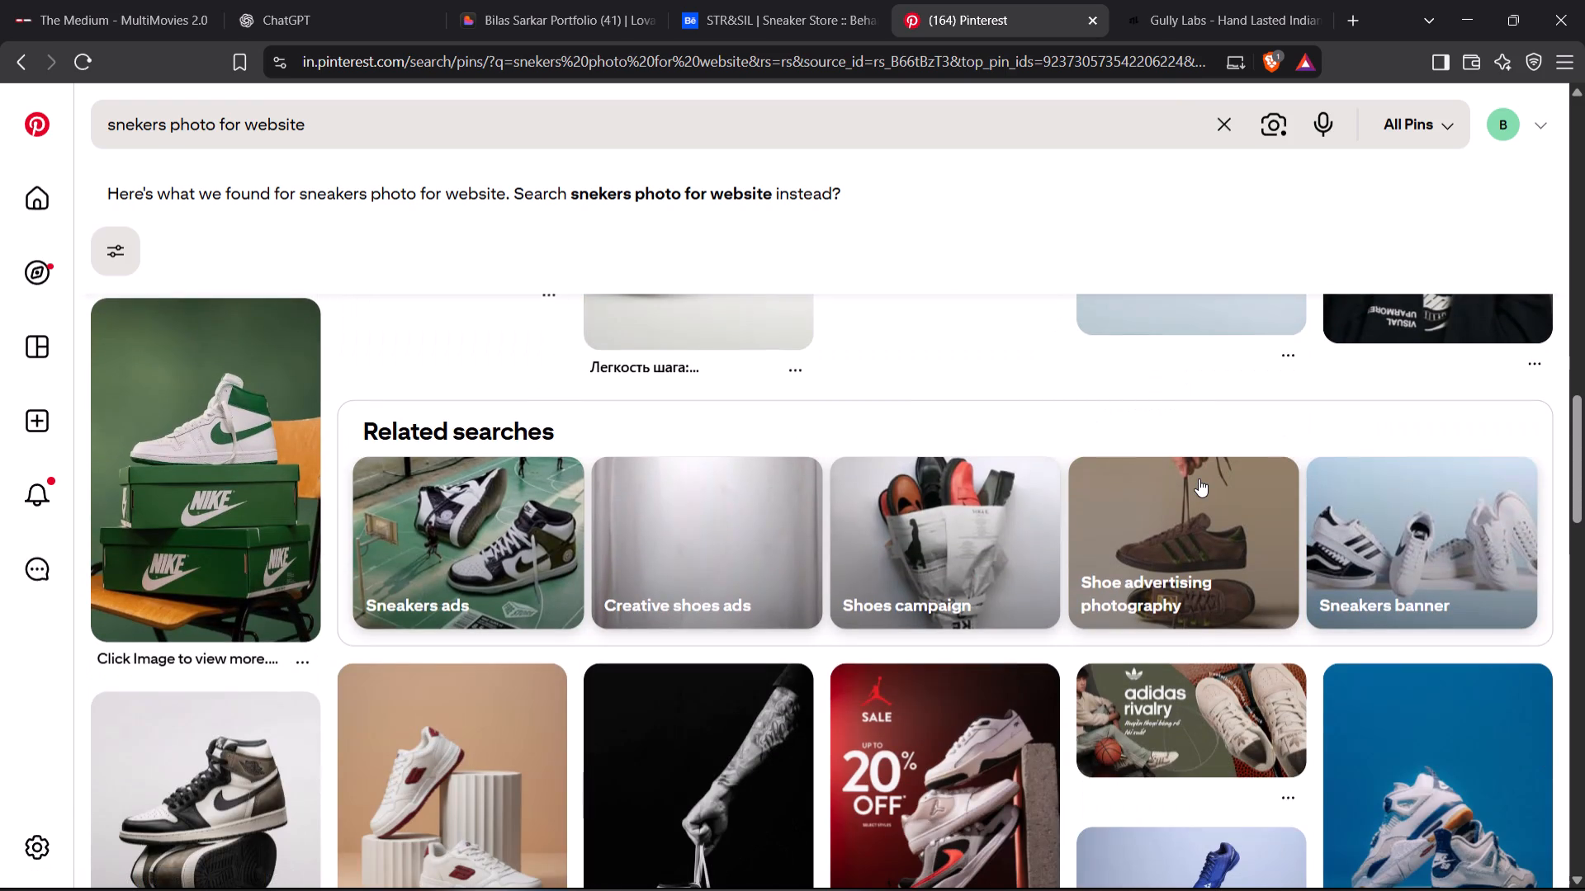
# Open the related search "Sneakers ads", look through its ad designs, and return to the website photo results.
pyautogui.click(547, 517)
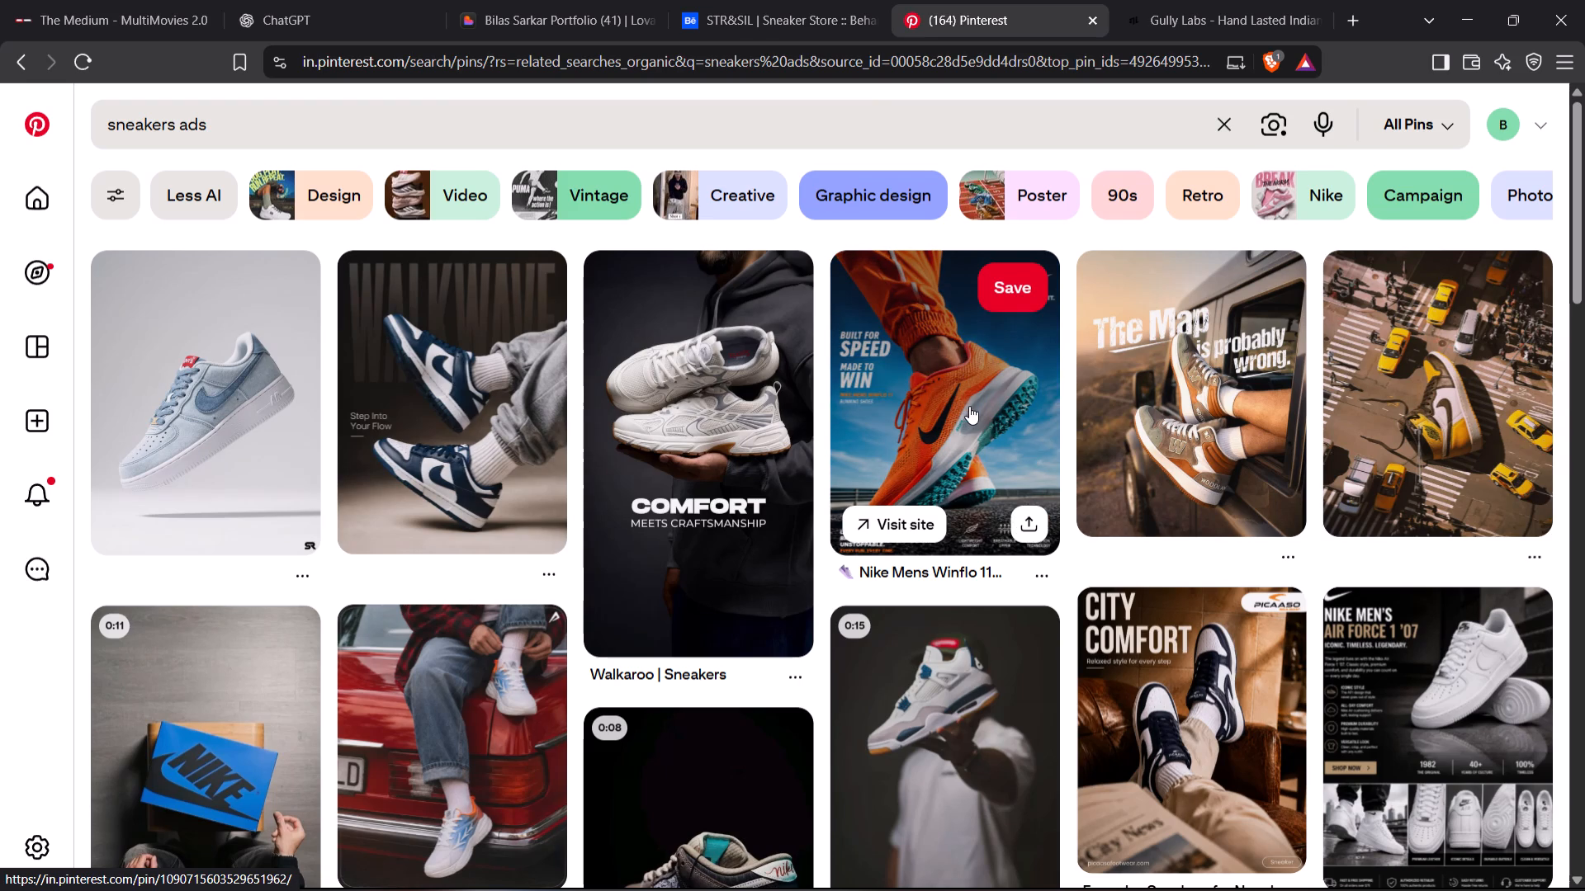
pyautogui.scroll(-5, 949, 395)
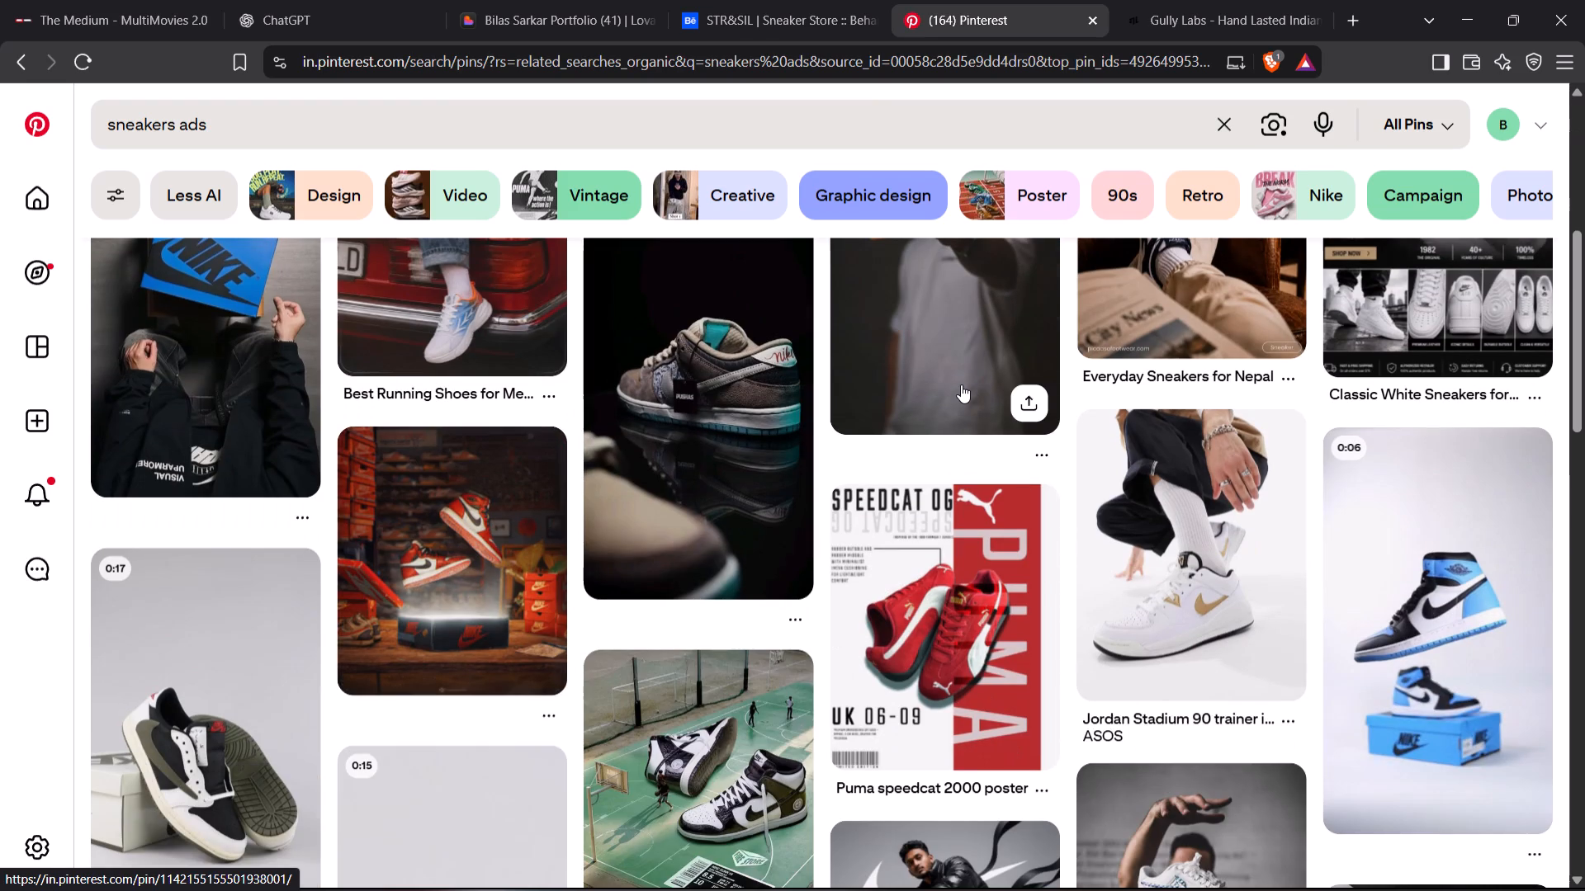
pyautogui.scroll(-5, 961, 386)
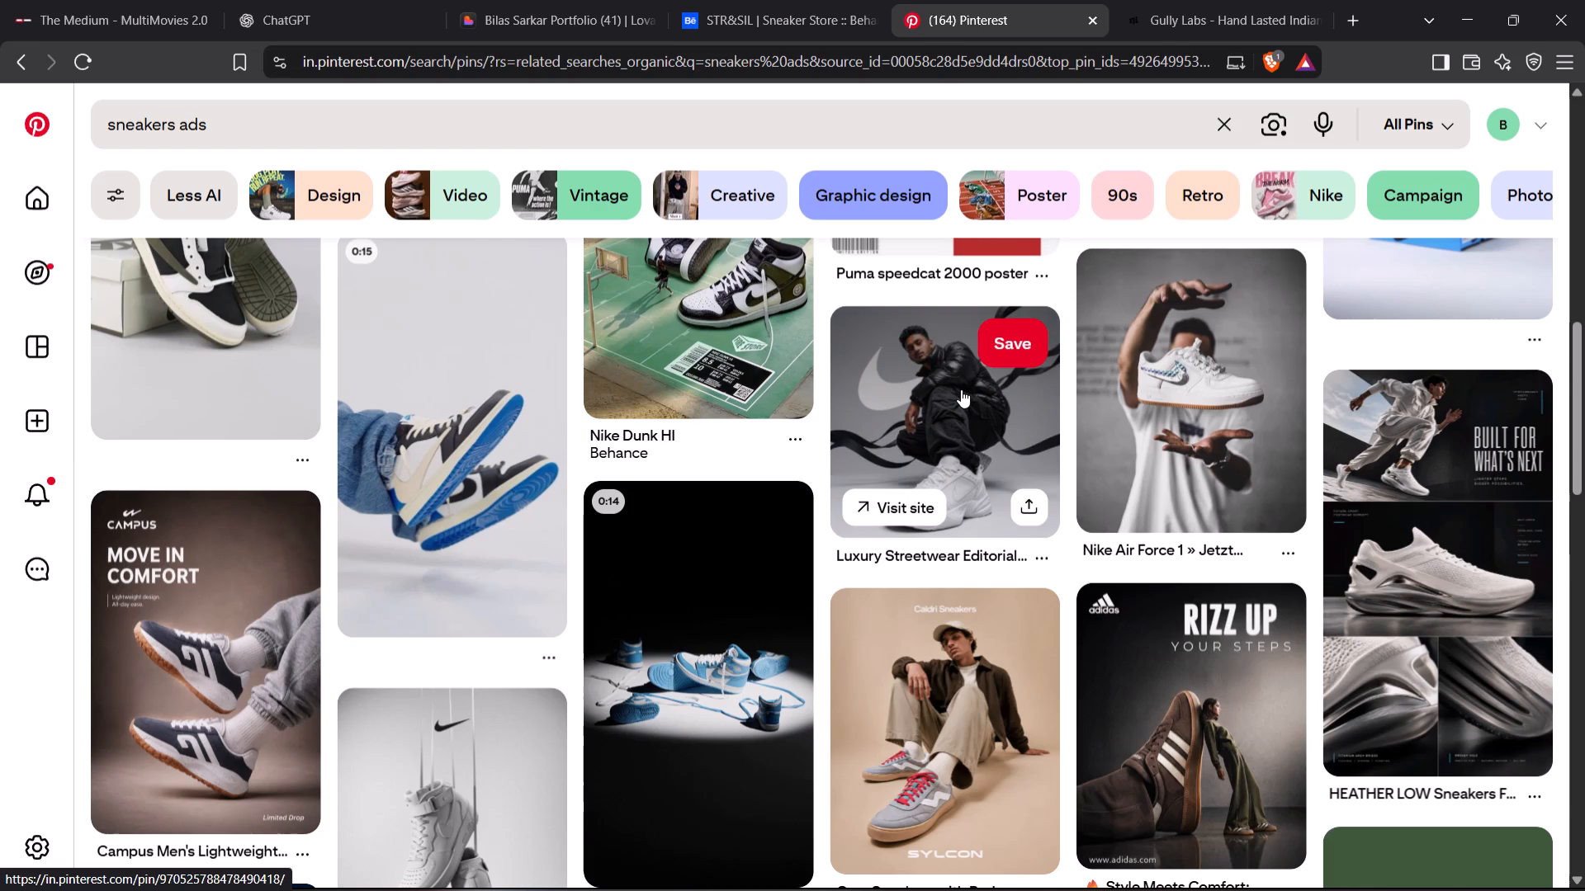
pyautogui.scroll(-8, 961, 389)
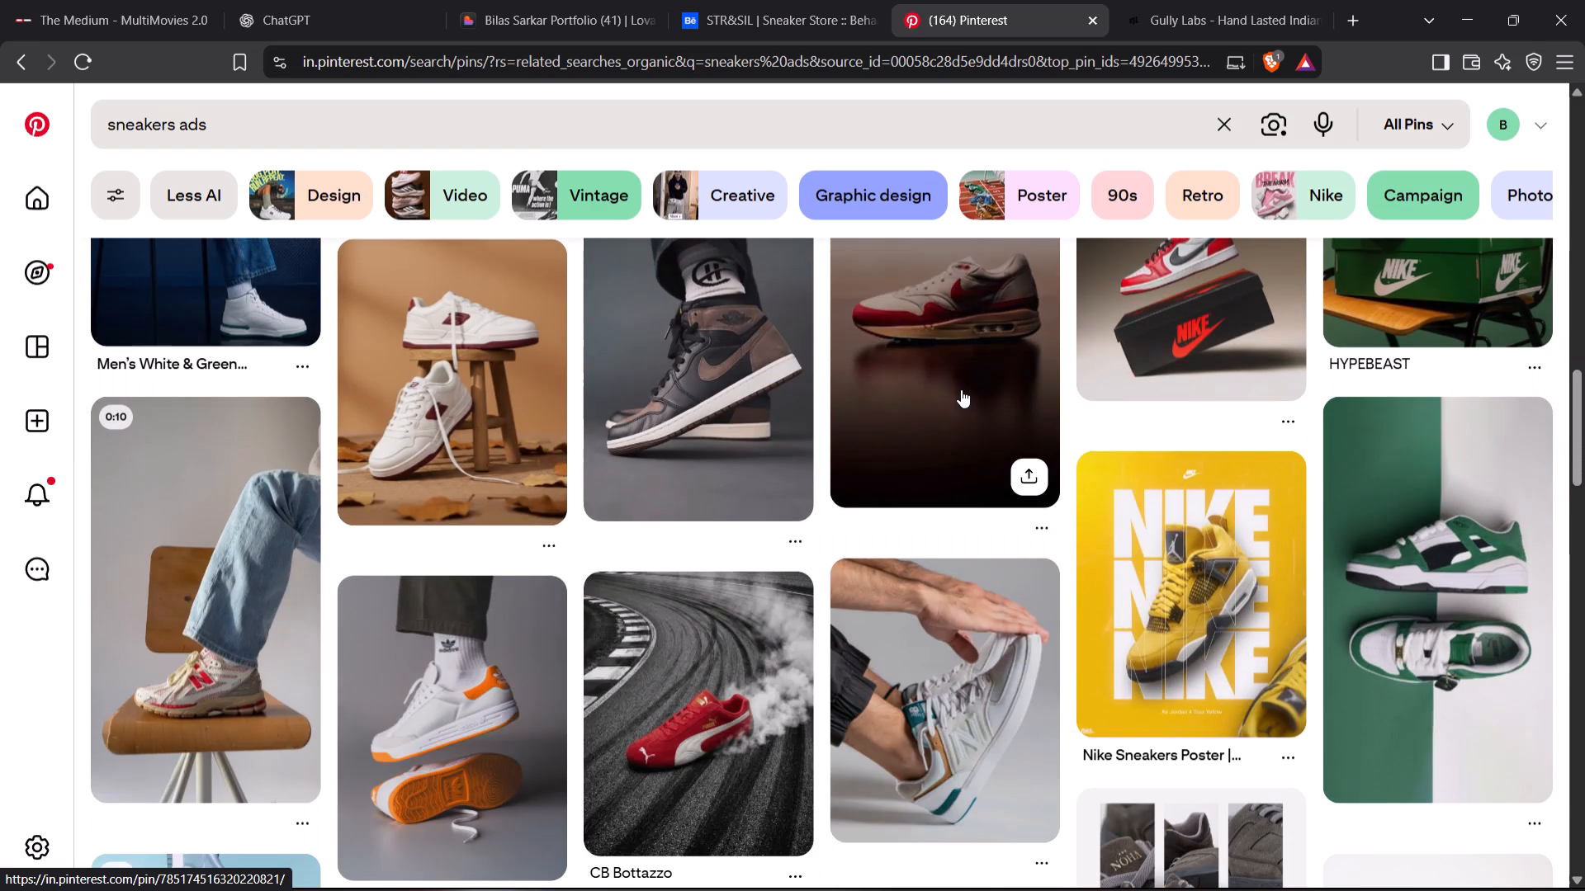
pyautogui.click(30, 68)
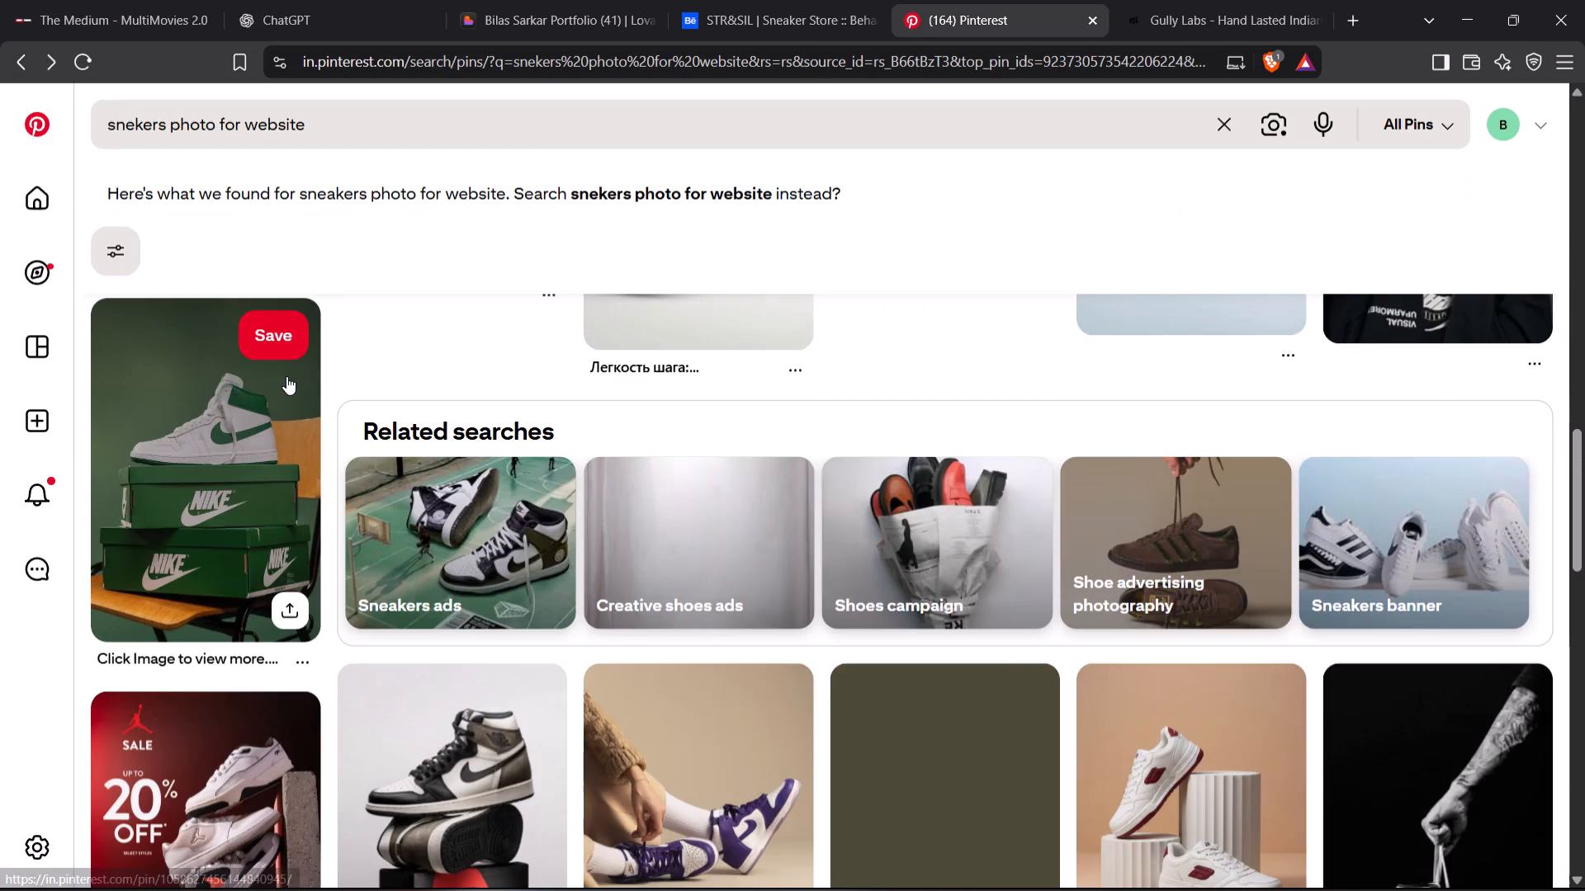
# Examine the remaining website sneaker photo results past the related searches for product shots with striking backgrounds.
pyautogui.scroll(-5, 286, 390)
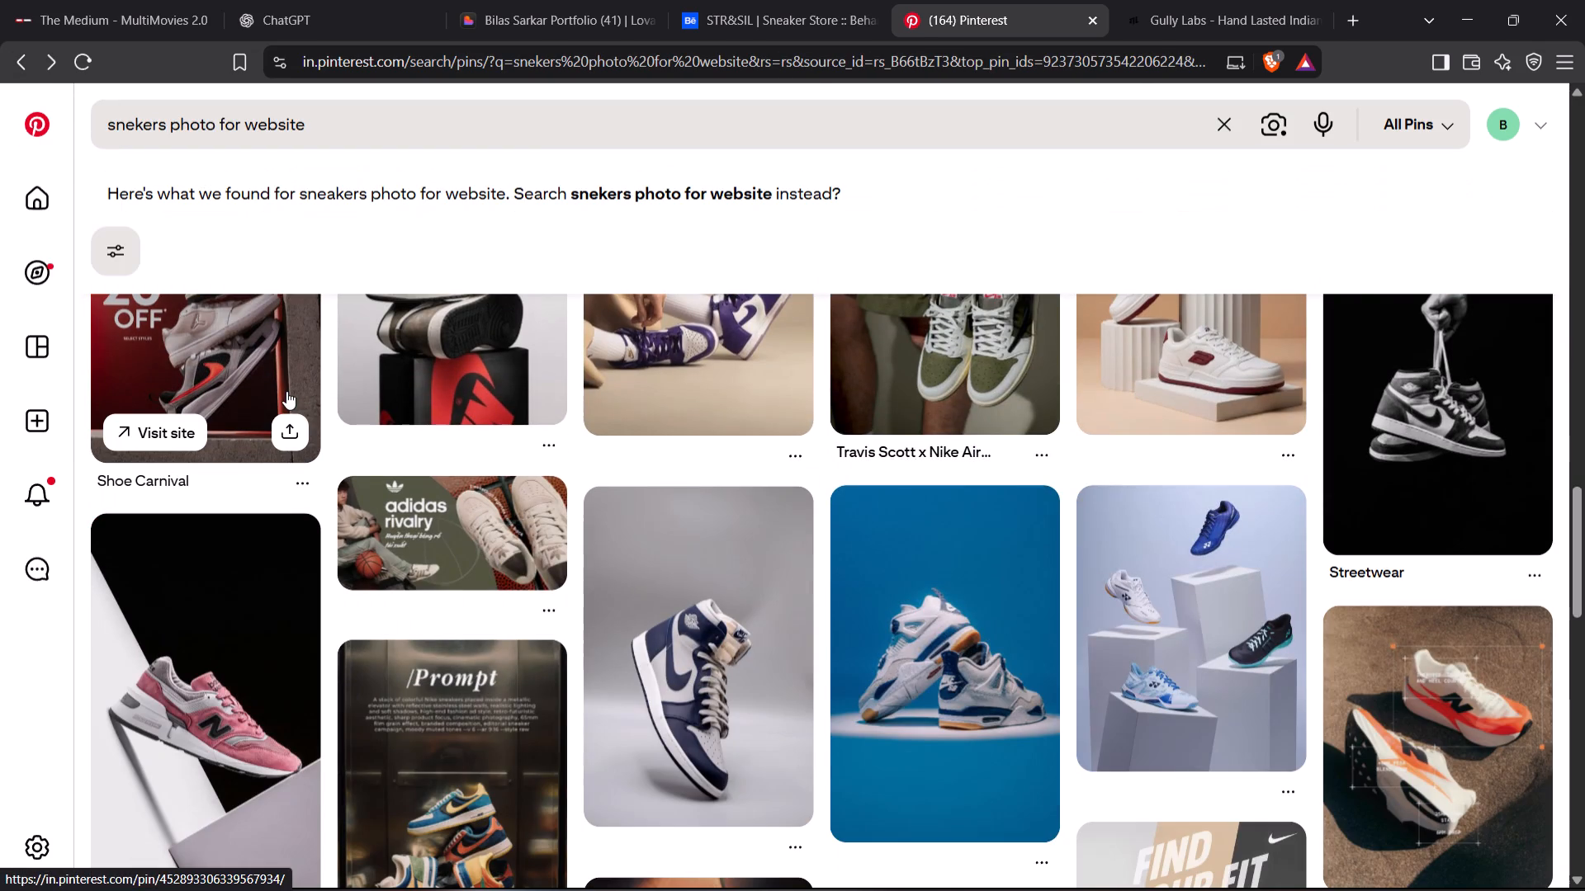
pyautogui.scroll(-3, 286, 391)
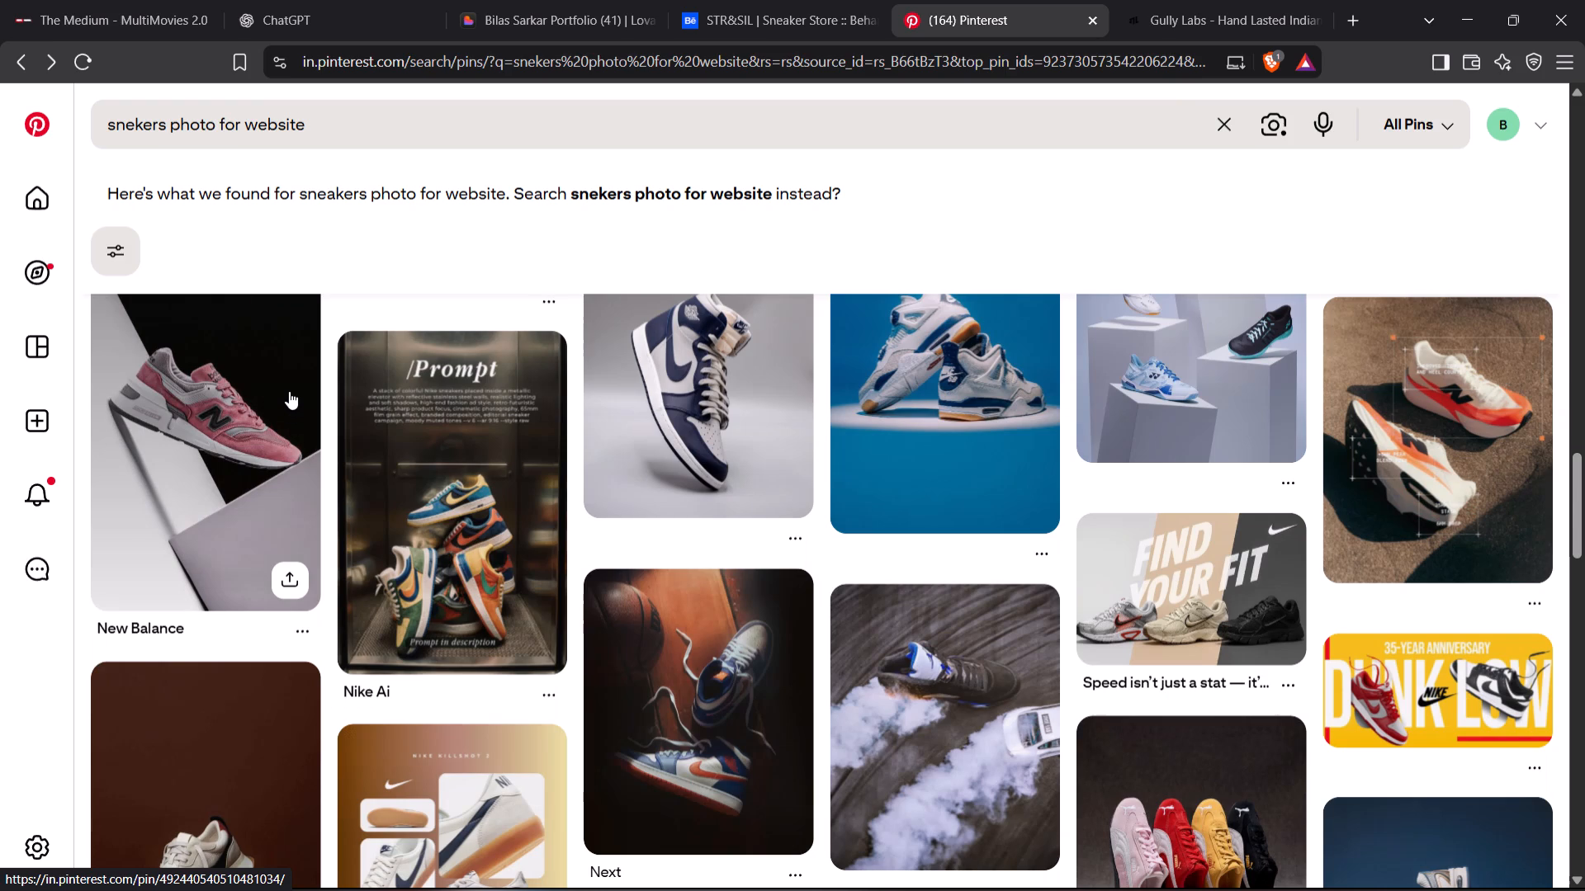
pyautogui.scroll(-4, 289, 395)
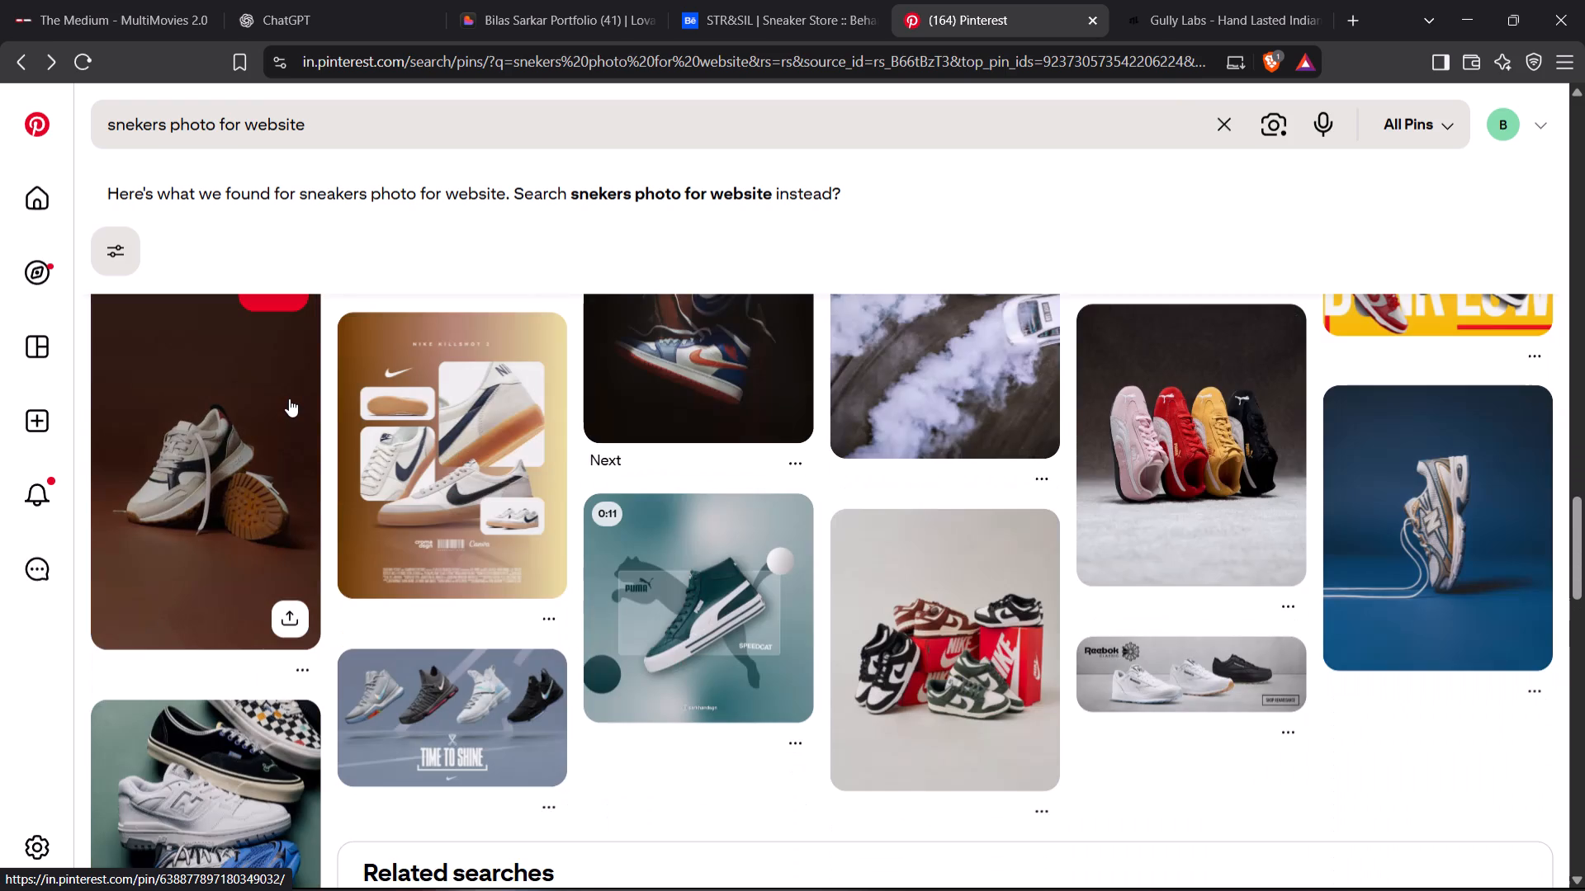
pyautogui.scroll(-10, 288, 406)
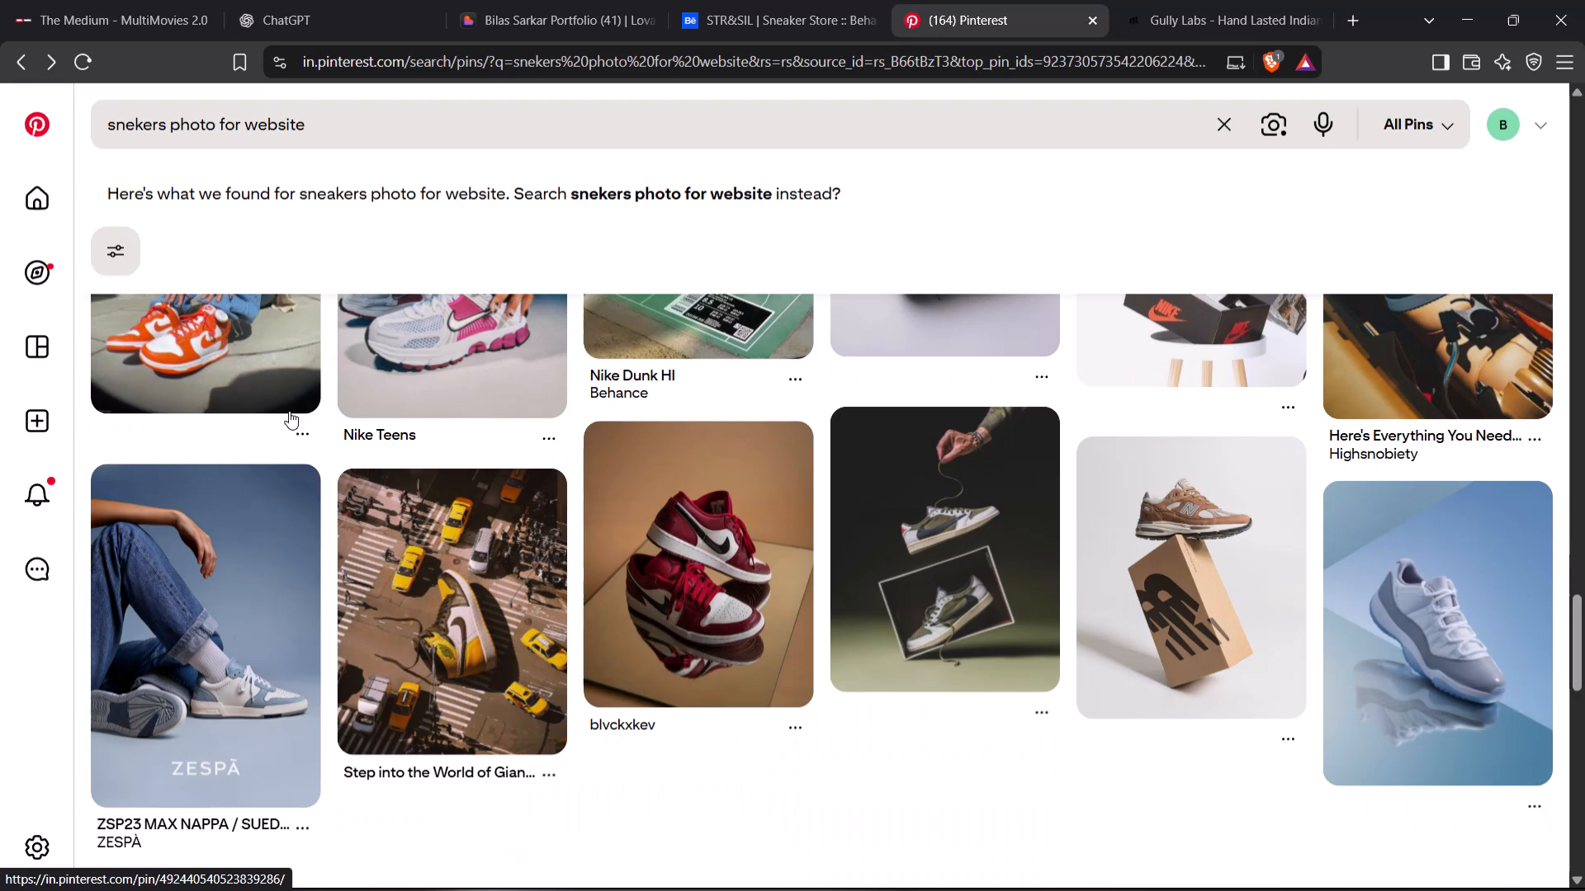
pyautogui.scroll(-5, 295, 402)
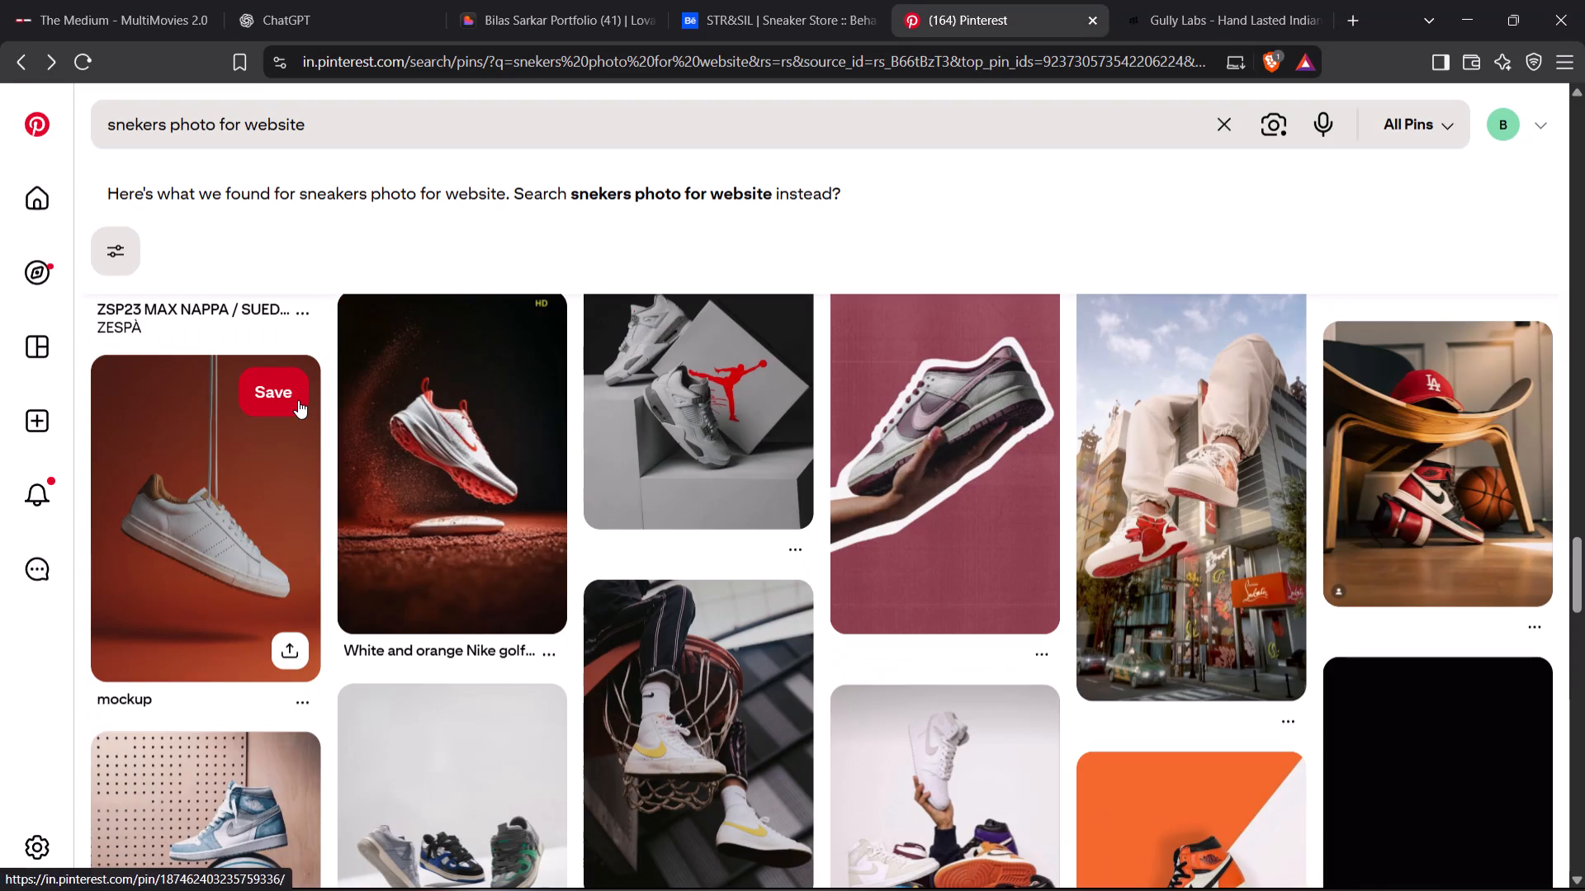
pyautogui.scroll(-5, 298, 400)
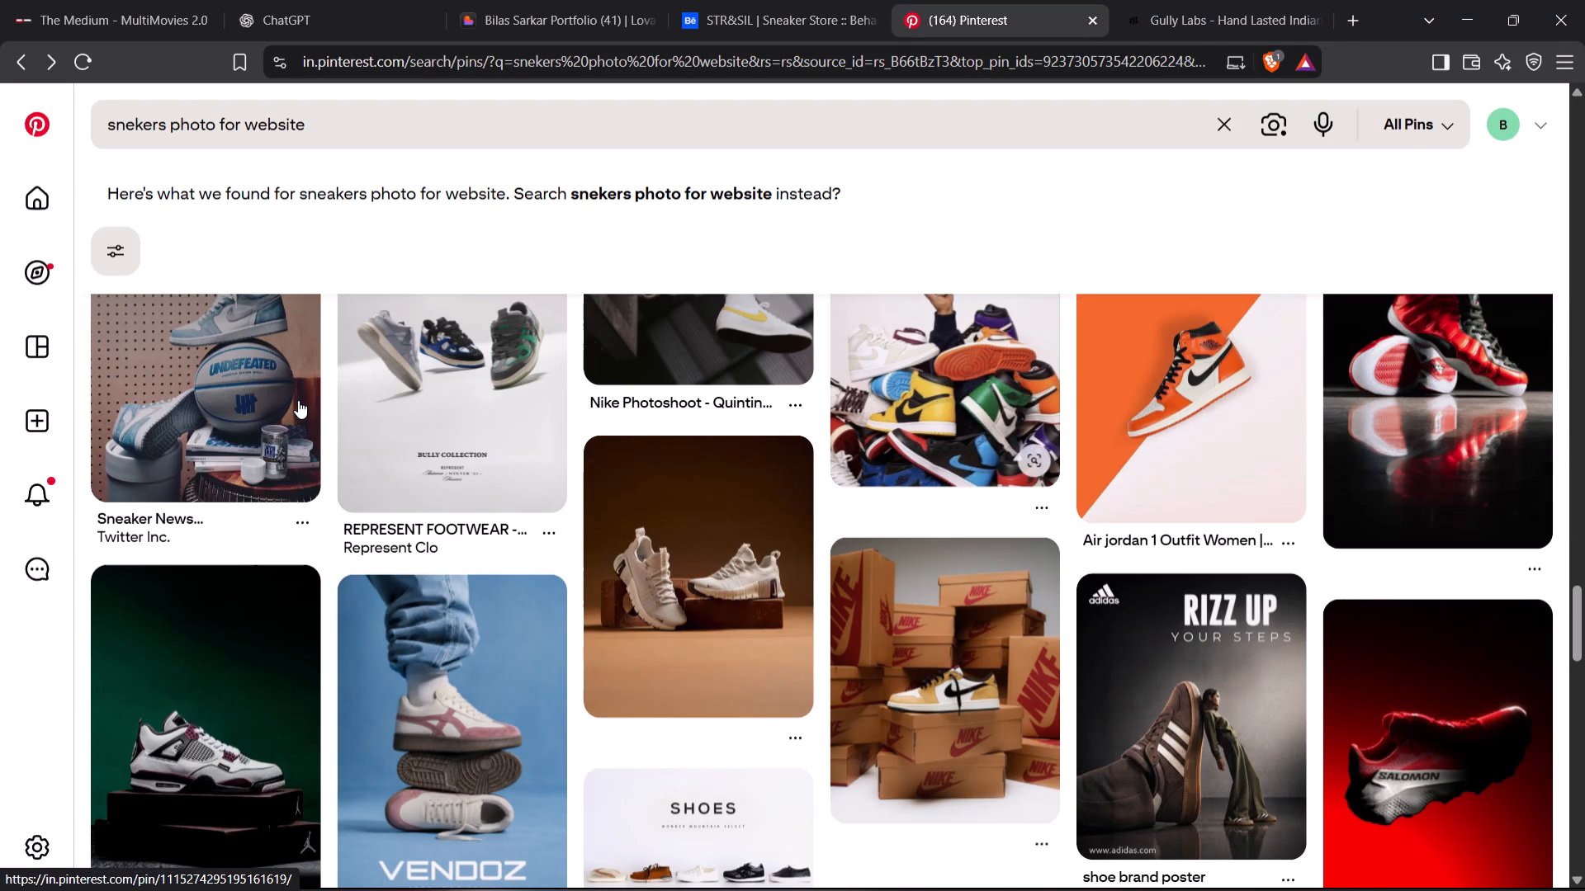
pyautogui.scroll(-5, 298, 395)
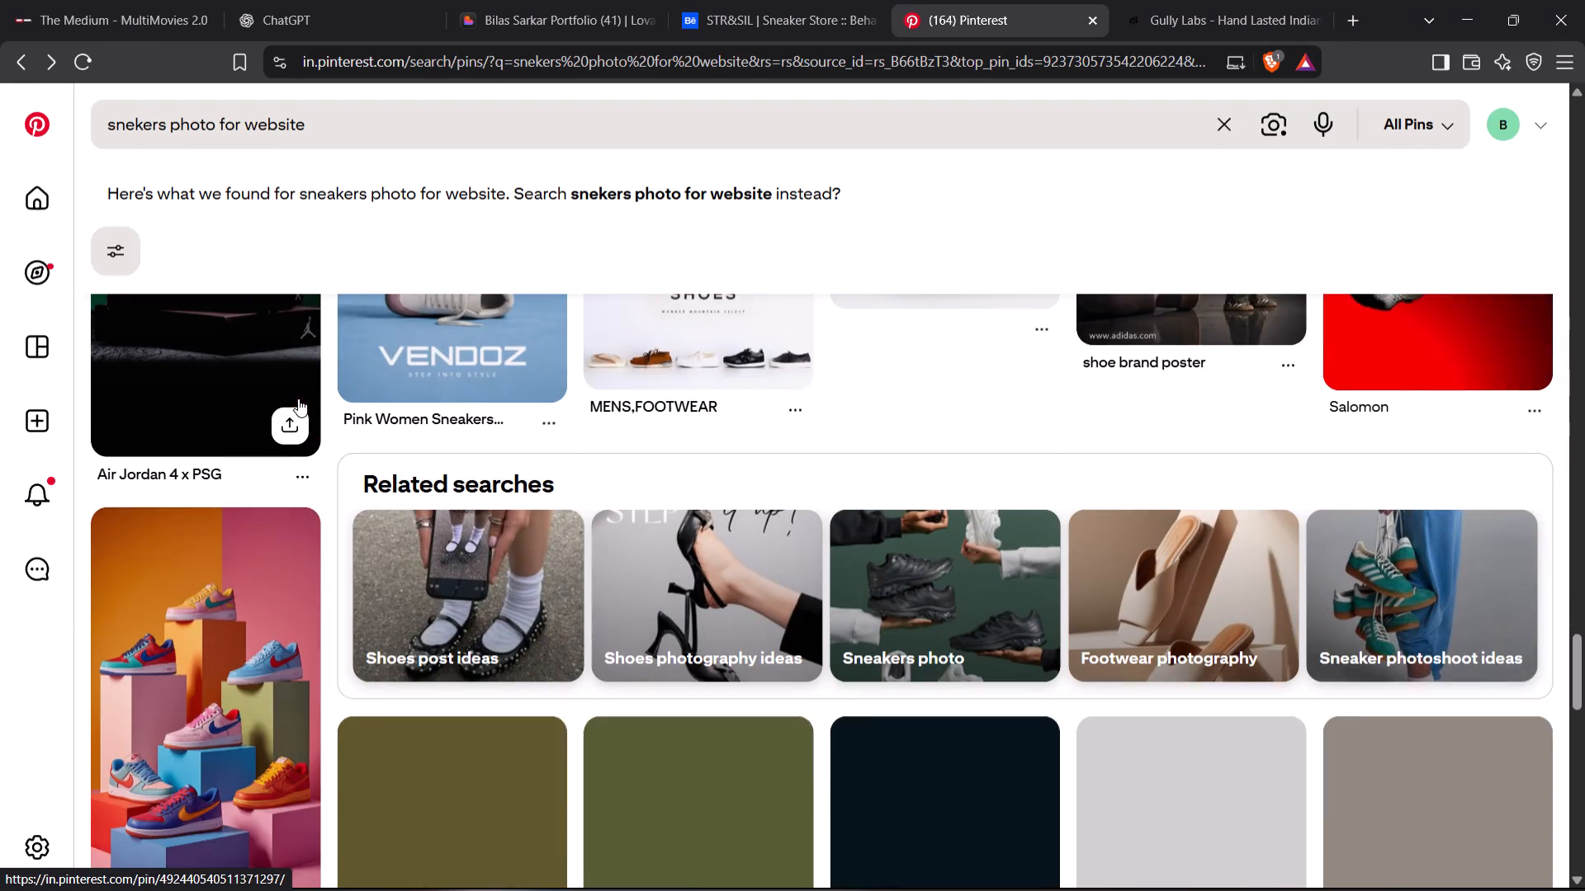
pyautogui.scroll(-4, 298, 398)
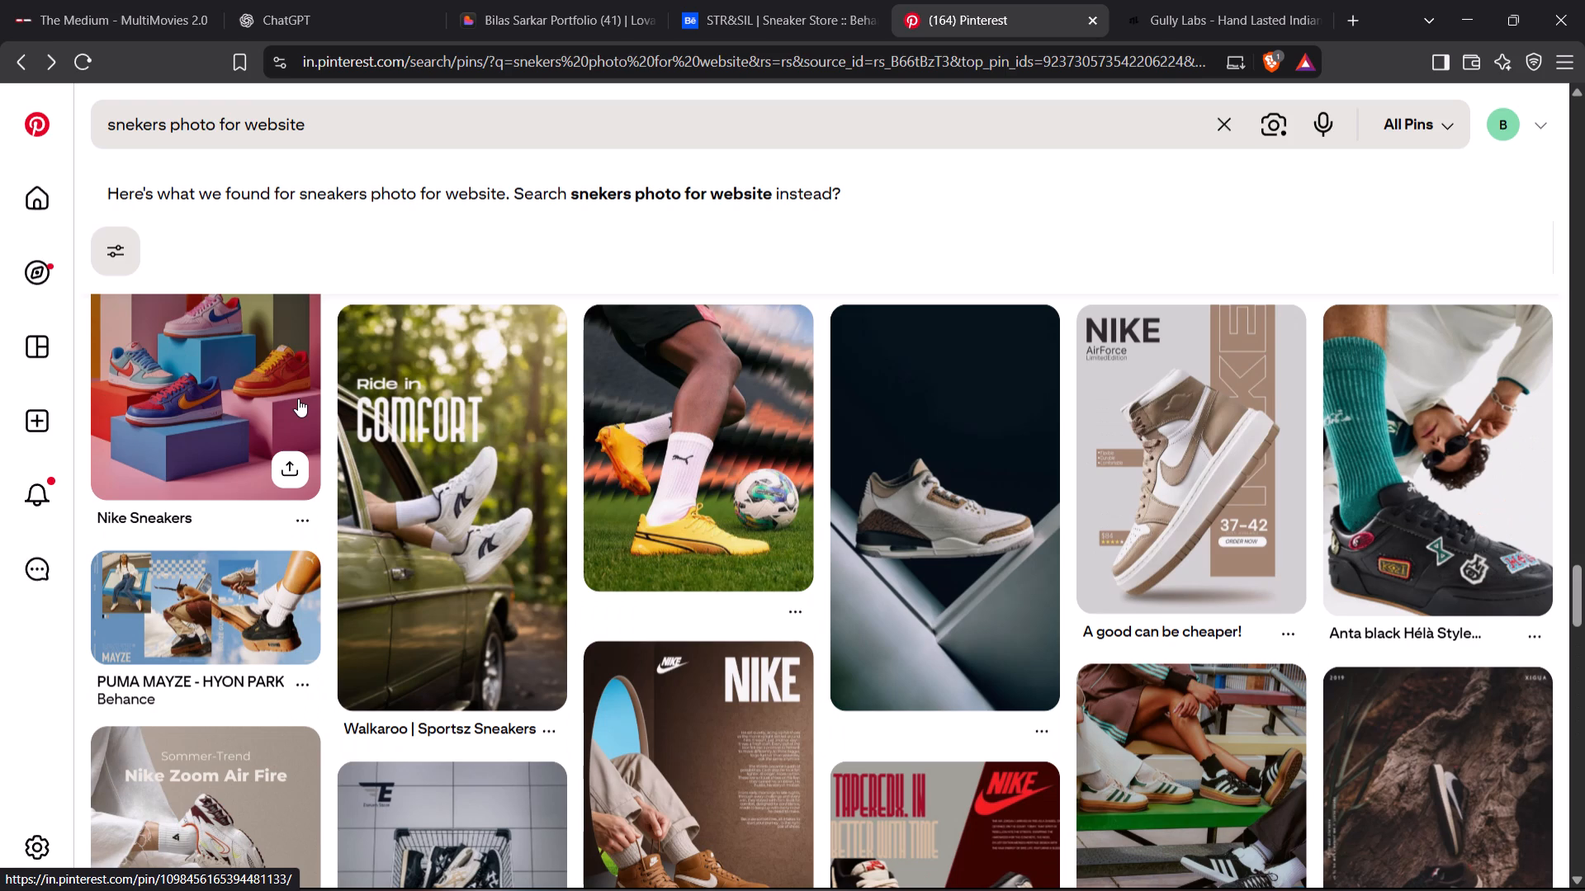
# Open the pin of the white and brown Jordan on angled white blocks and view its image enlarged.
pyautogui.click(898, 401)
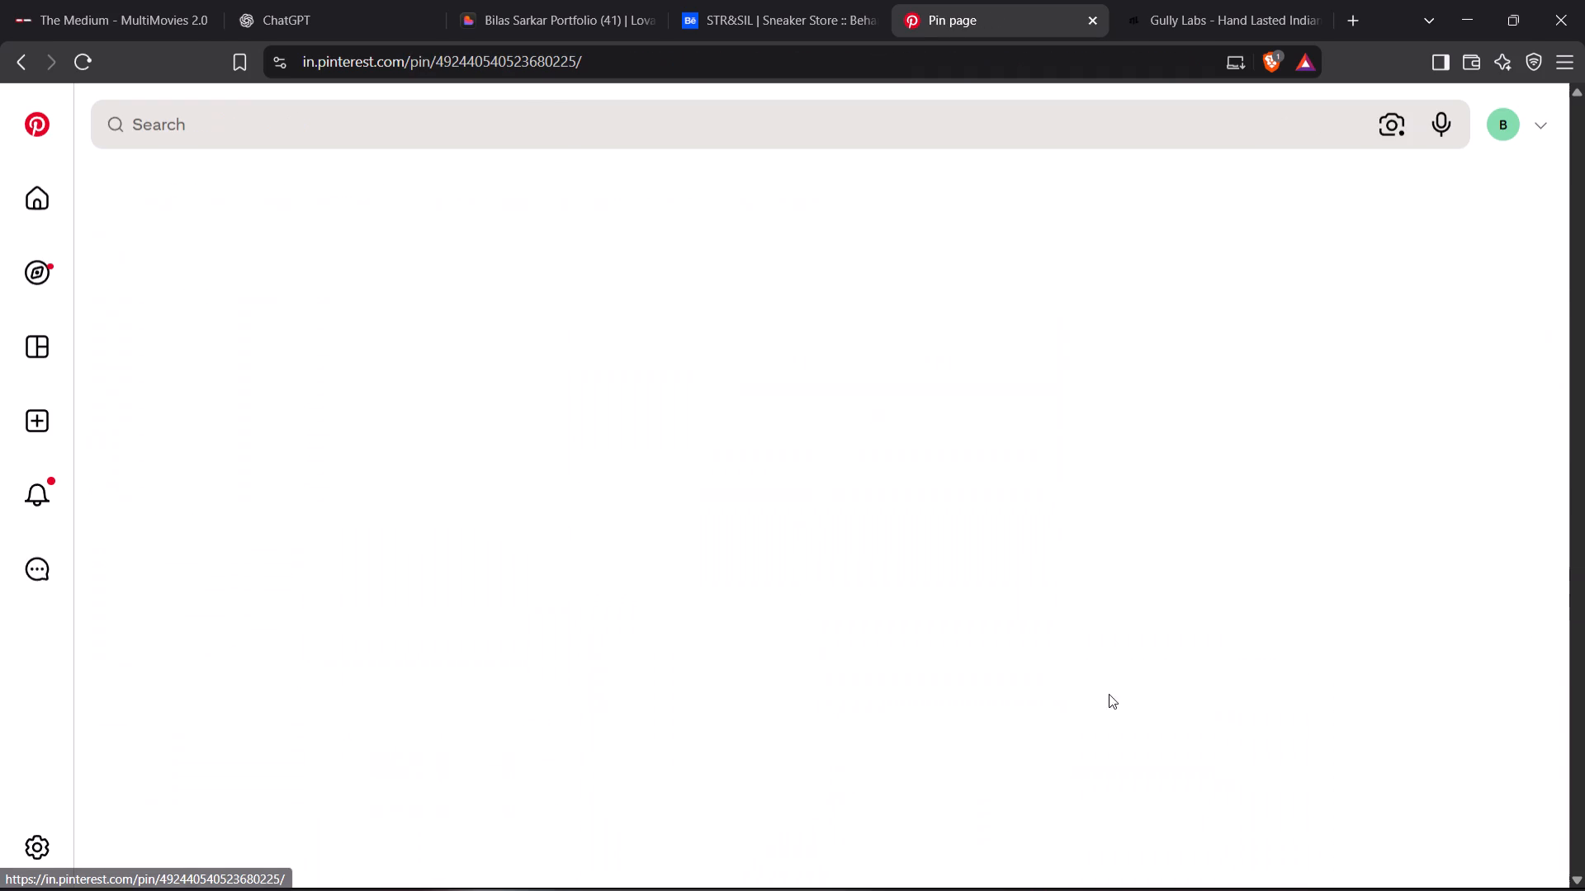
pyautogui.moveTo(461, 719); pyautogui.dragTo(468, 719)
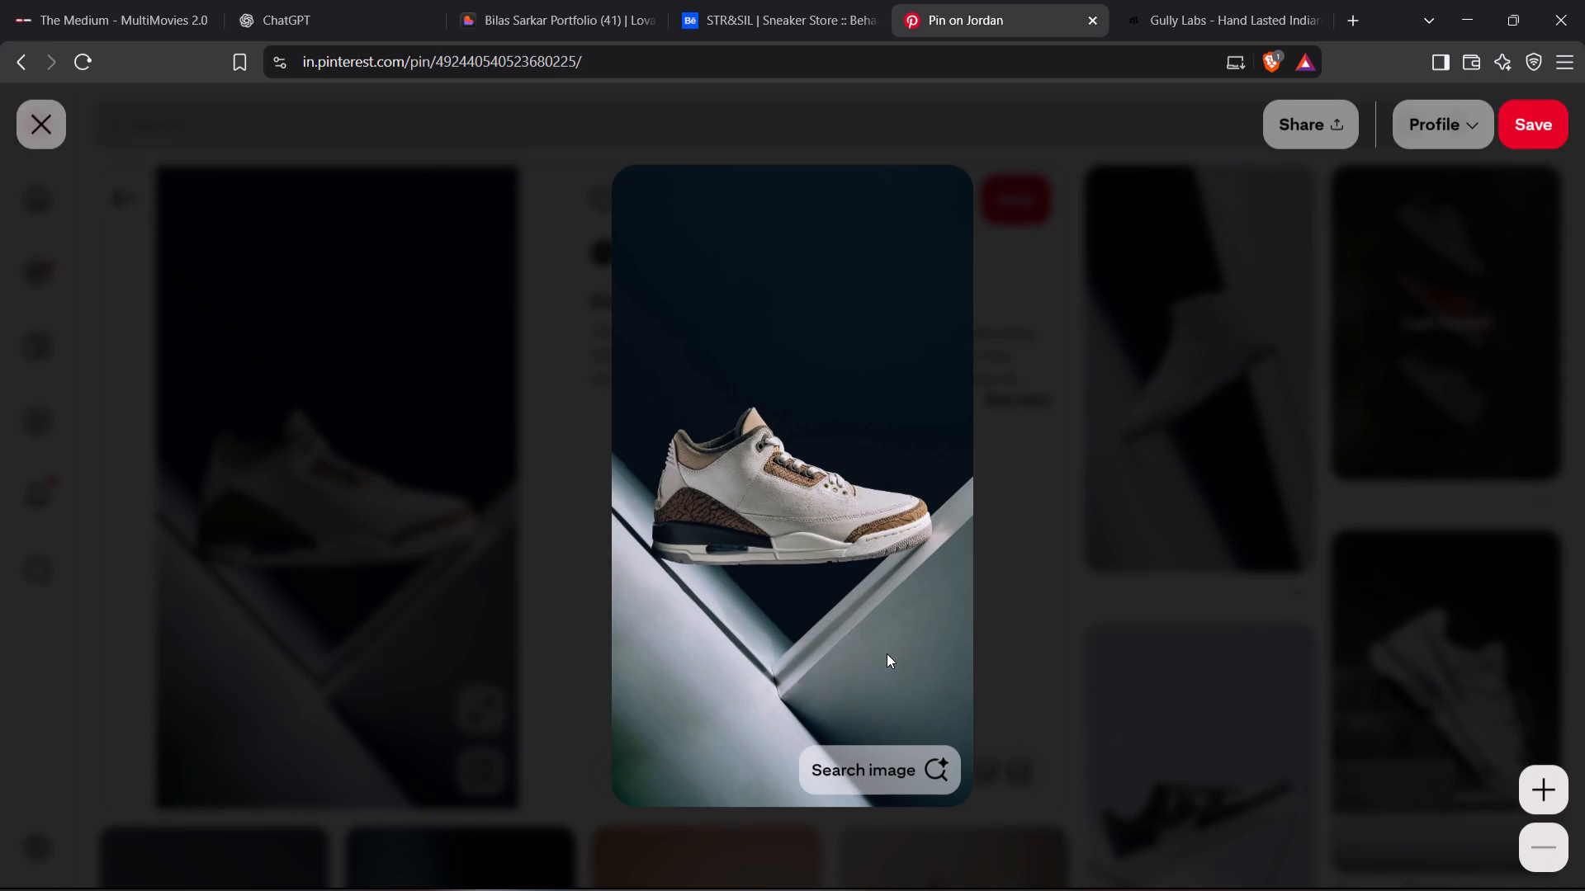
# Close the enlarged view and save the white and brown Jordan image as a JPEG in the Captures folder.
pyautogui.click(1159, 559)
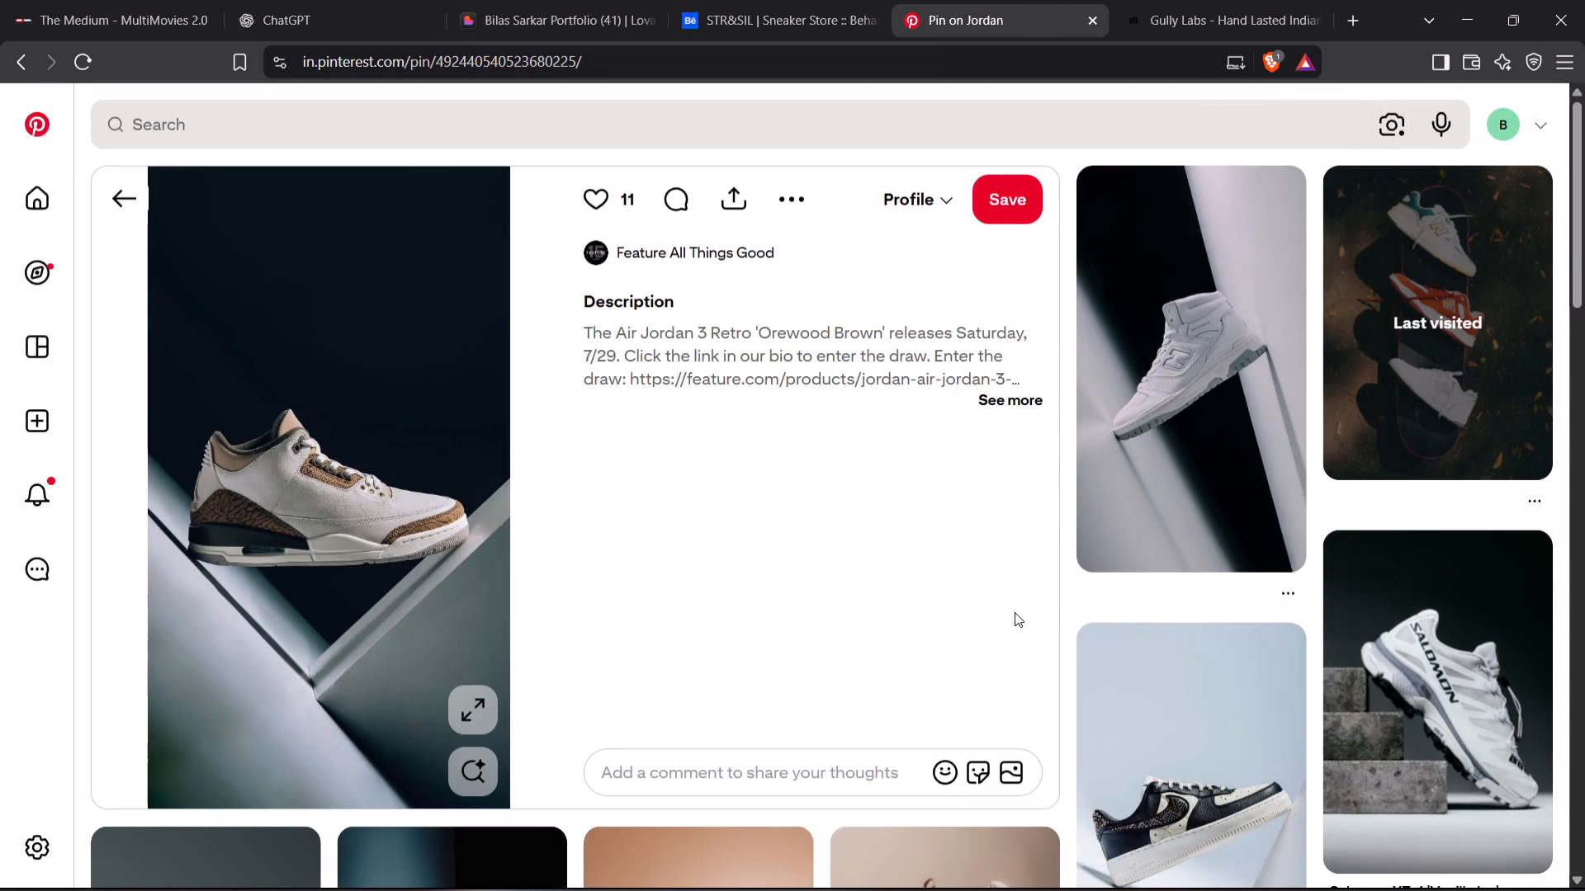
pyautogui.rightClick(226, 529)
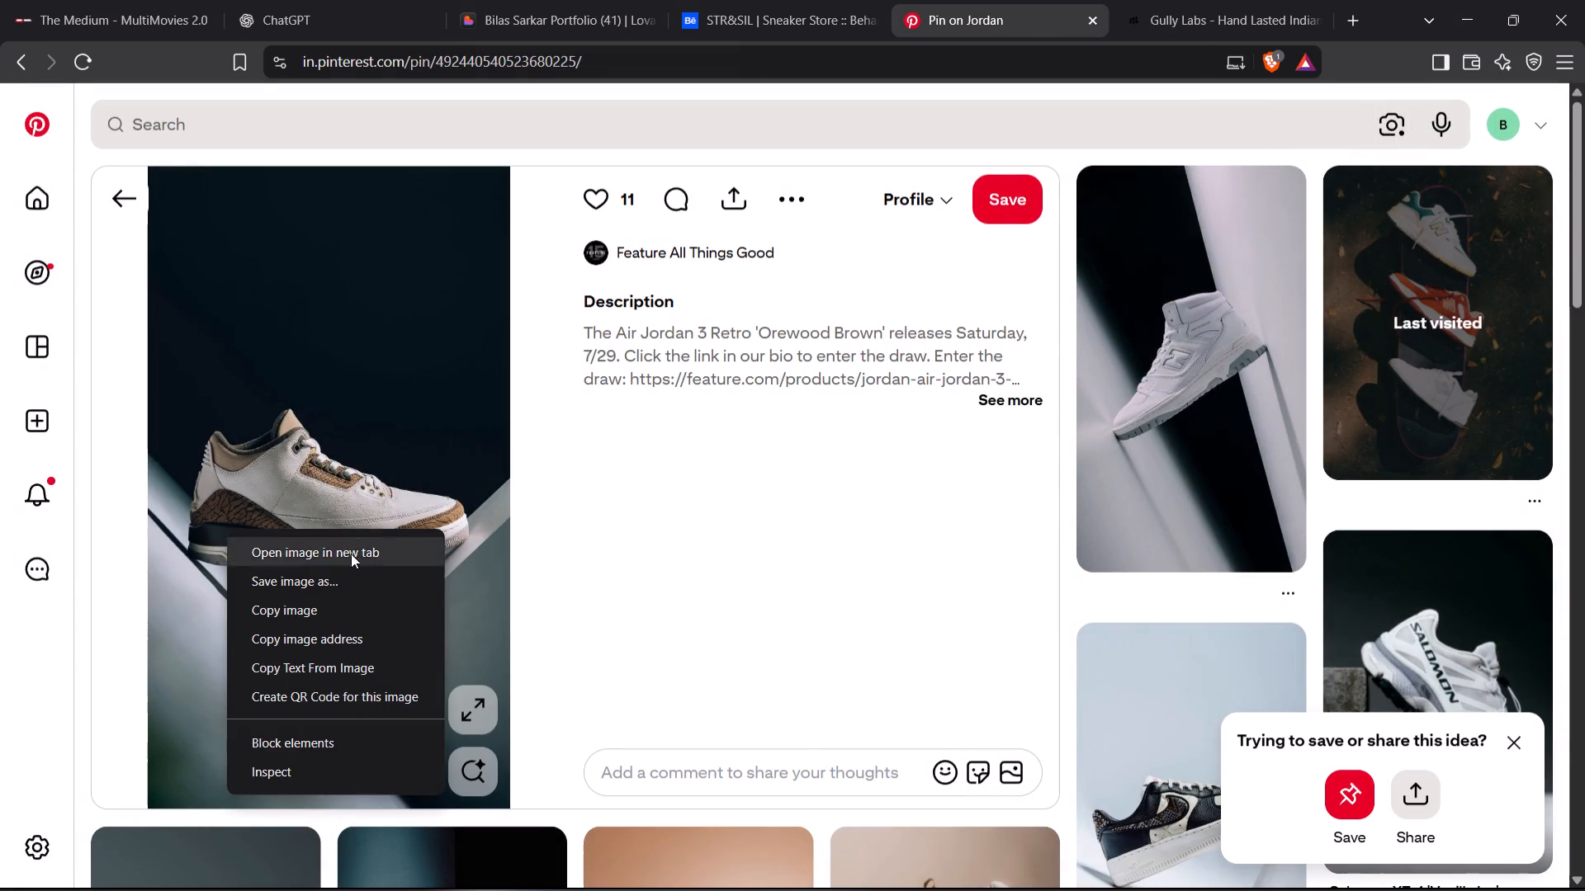
pyautogui.click(343, 577)
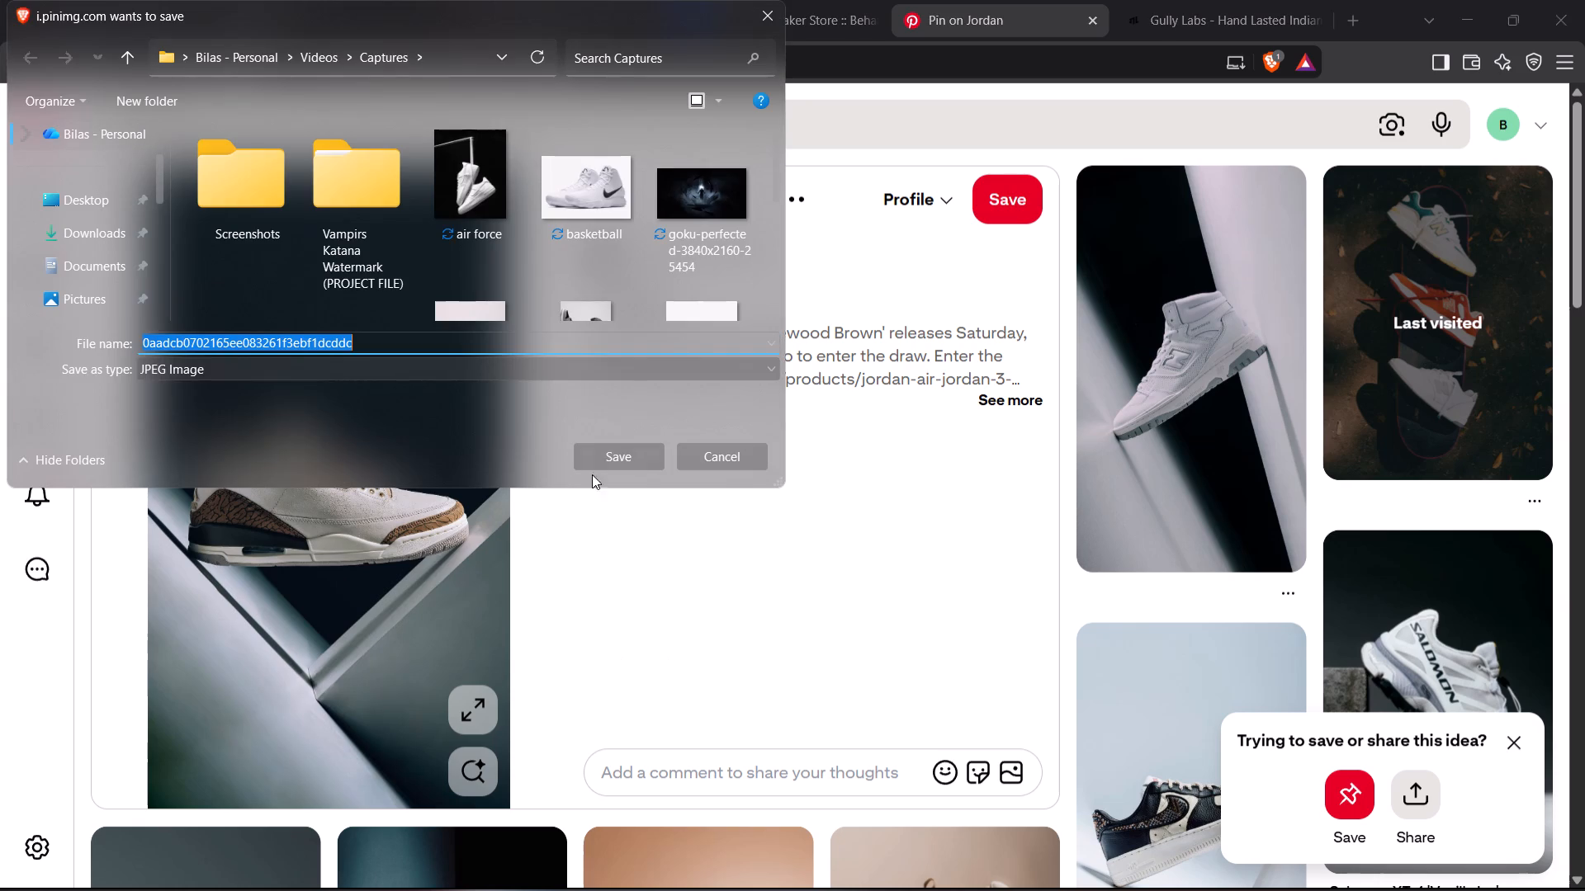
pyautogui.click(641, 455)
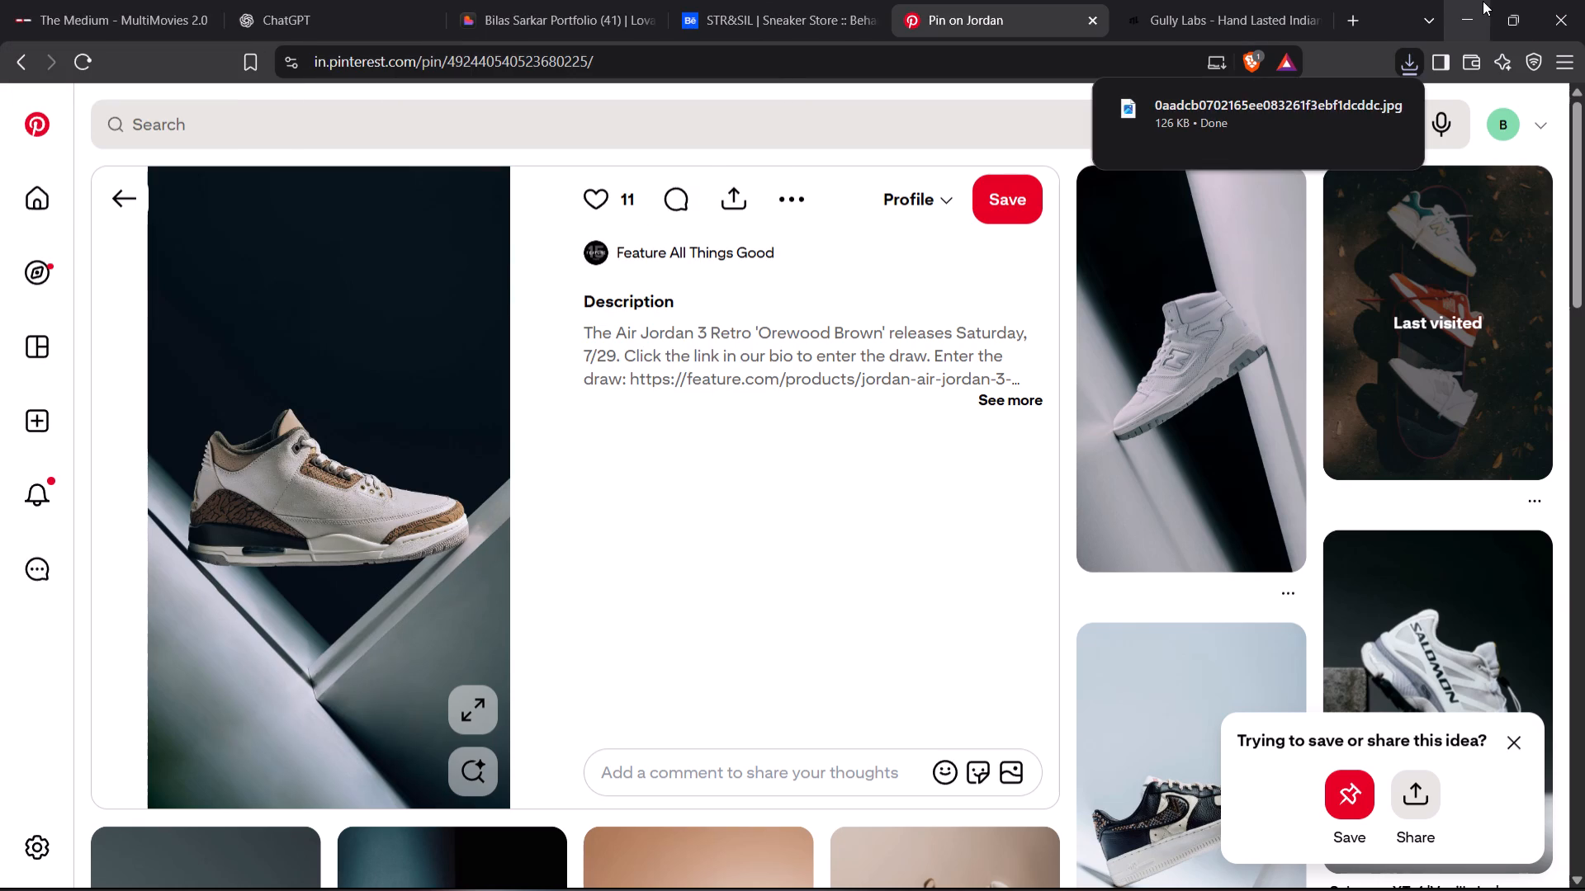
# Switch to the REPRESENT file in Figma and delete the old "Step Into Greatness" hero banner vector.
pyautogui.click(1483, 1)
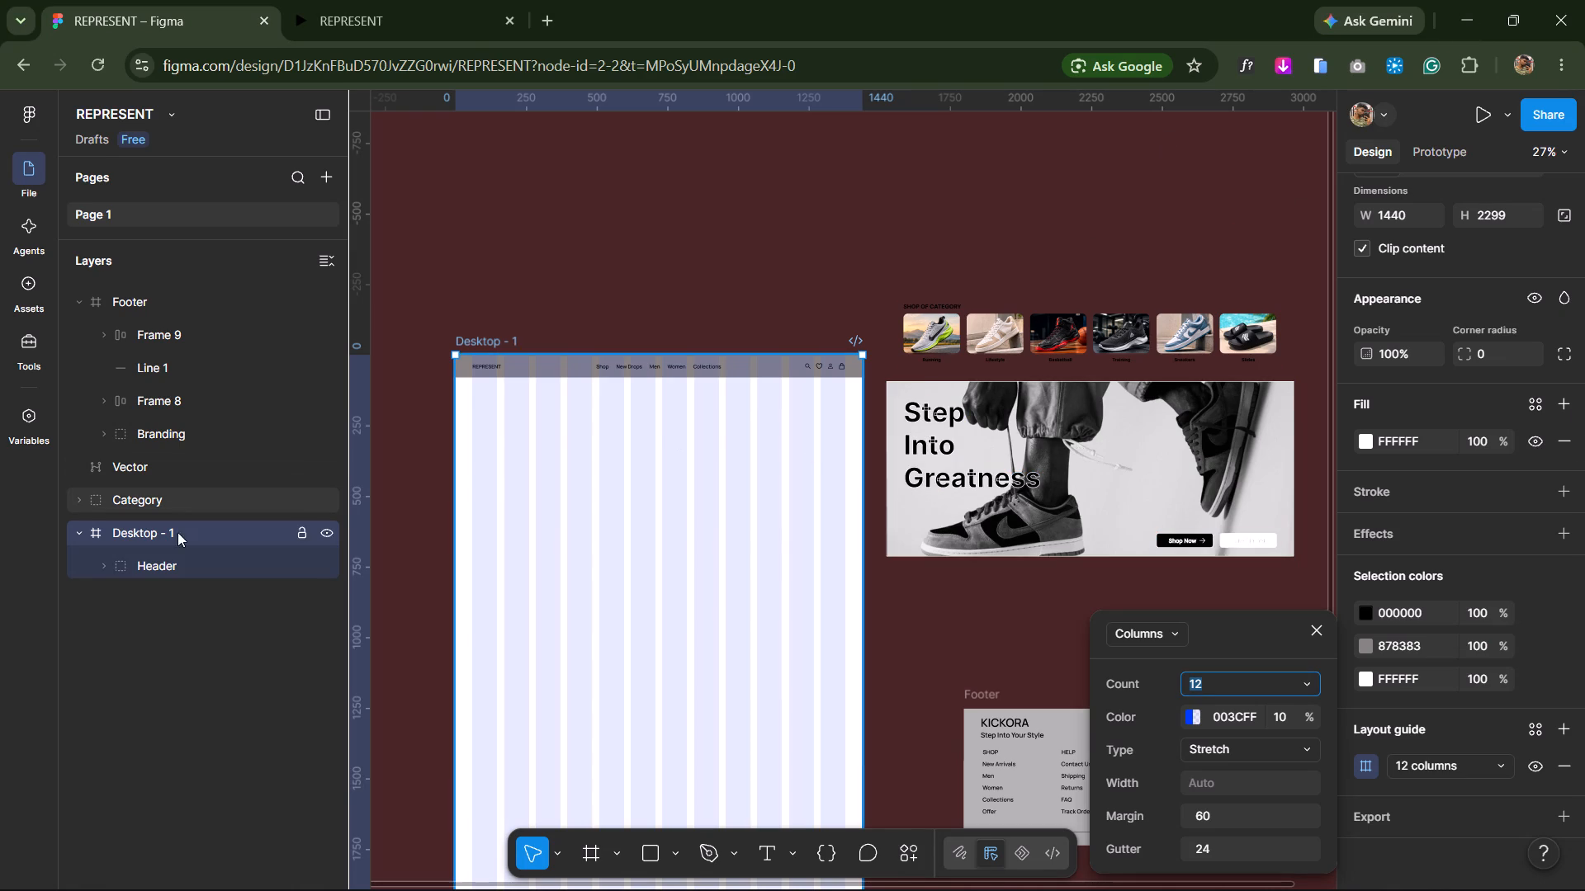
pyautogui.click(1093, 497)
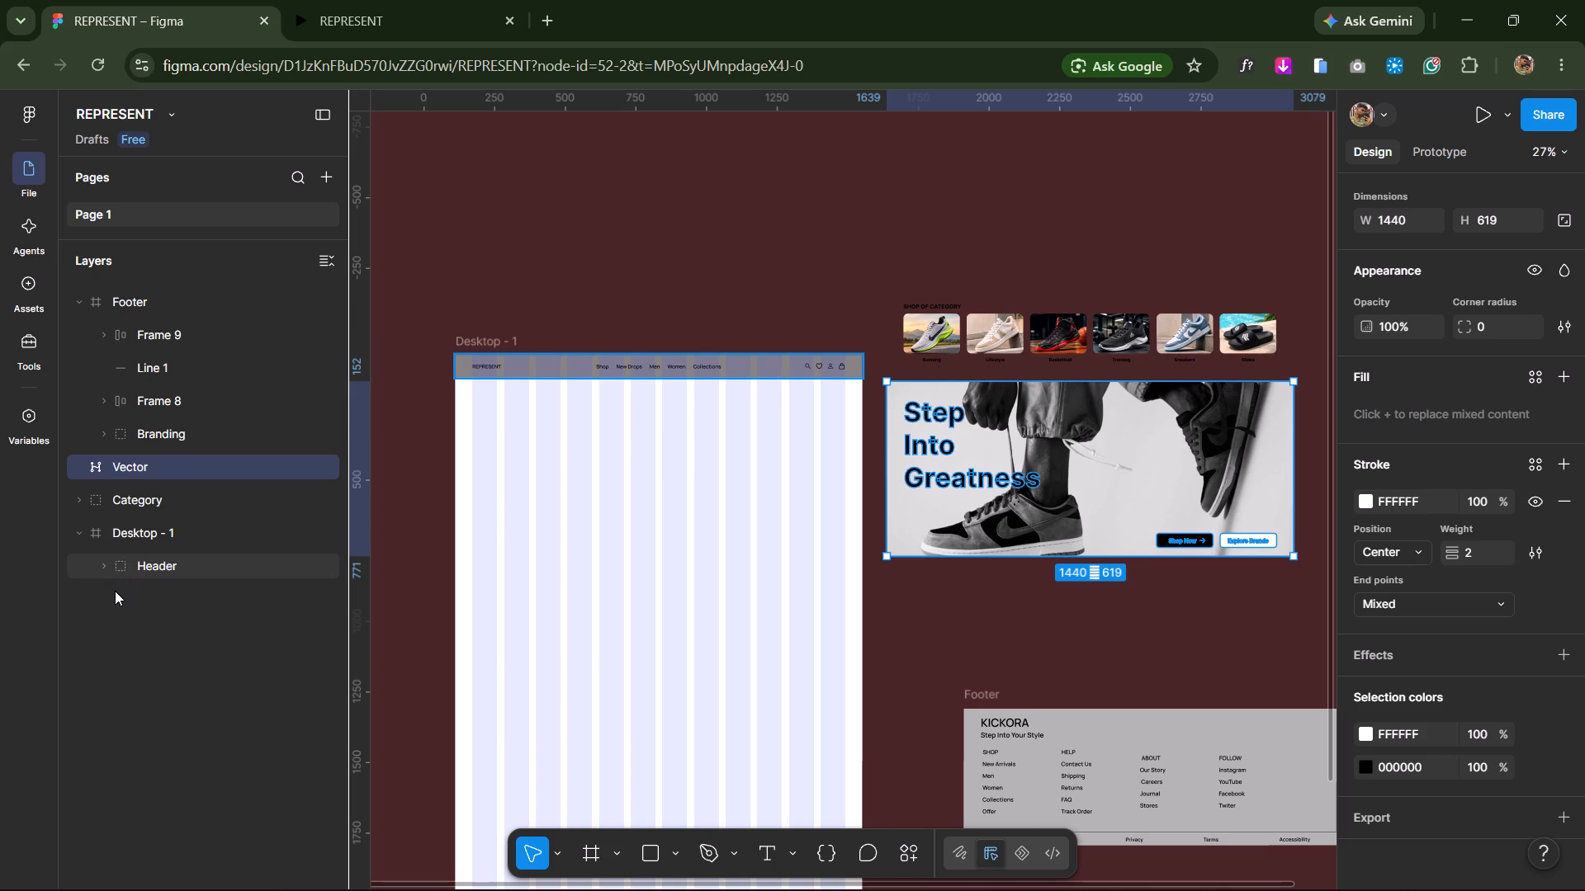
pyautogui.click(211, 294)
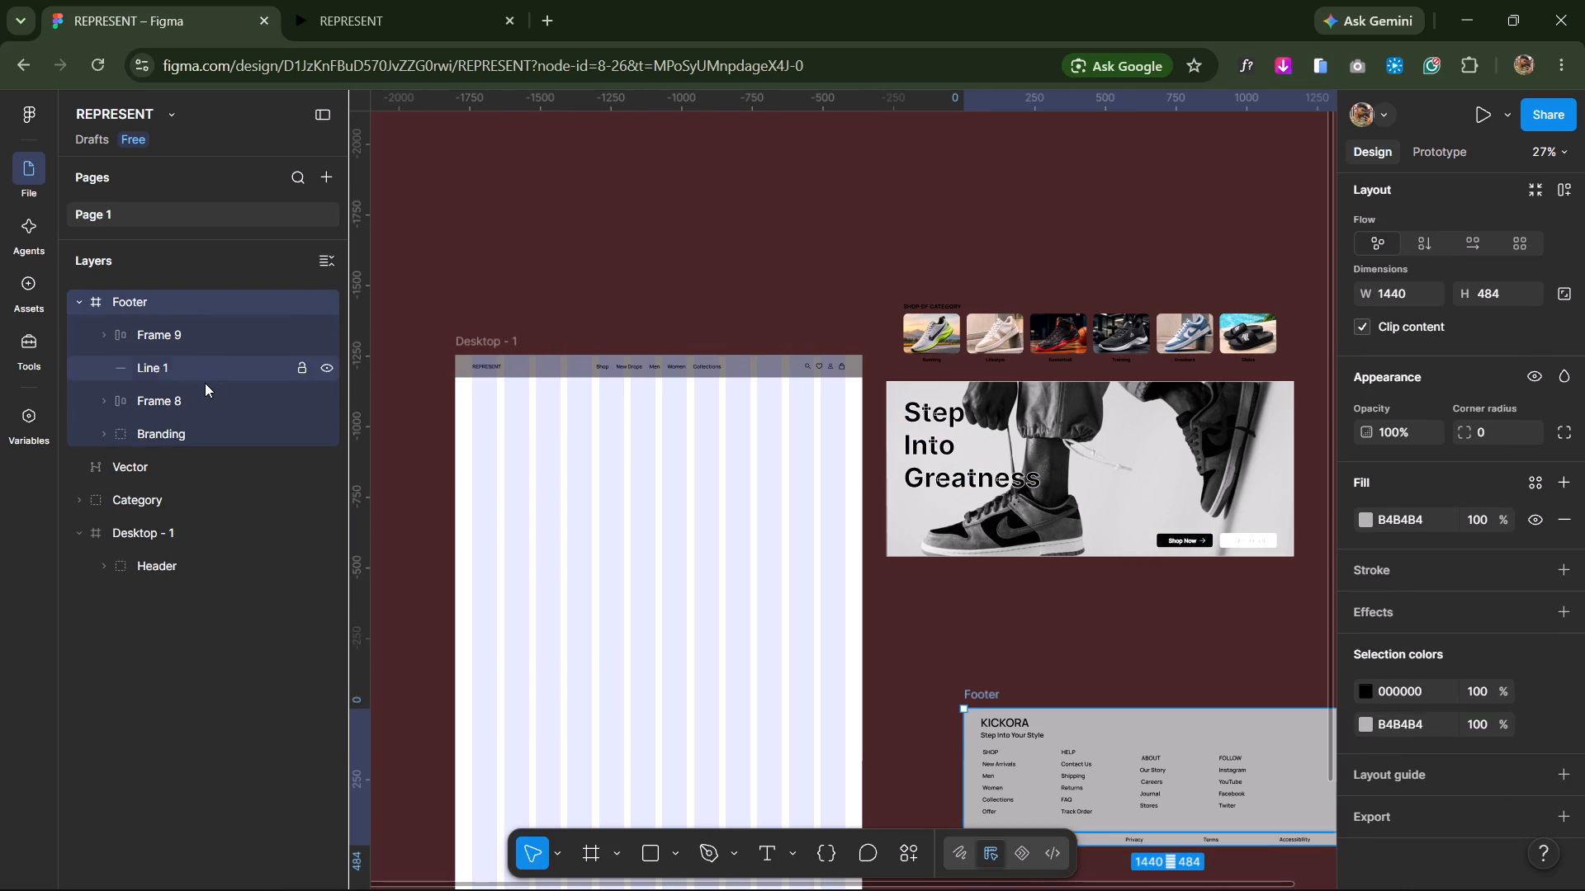
pyautogui.click(157, 434)
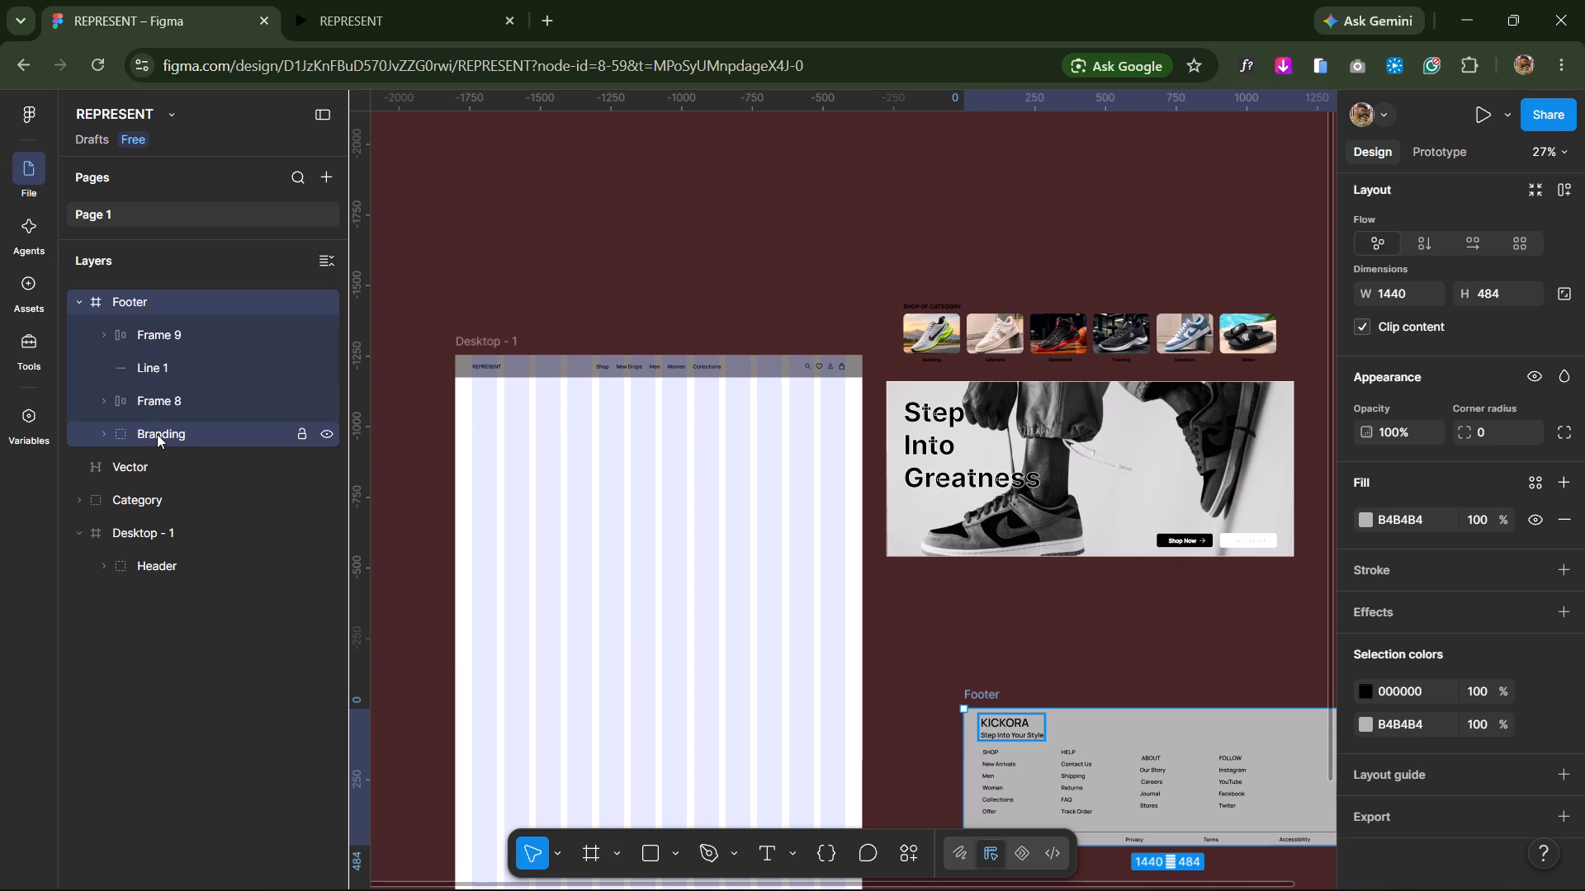
pyautogui.click(143, 452)
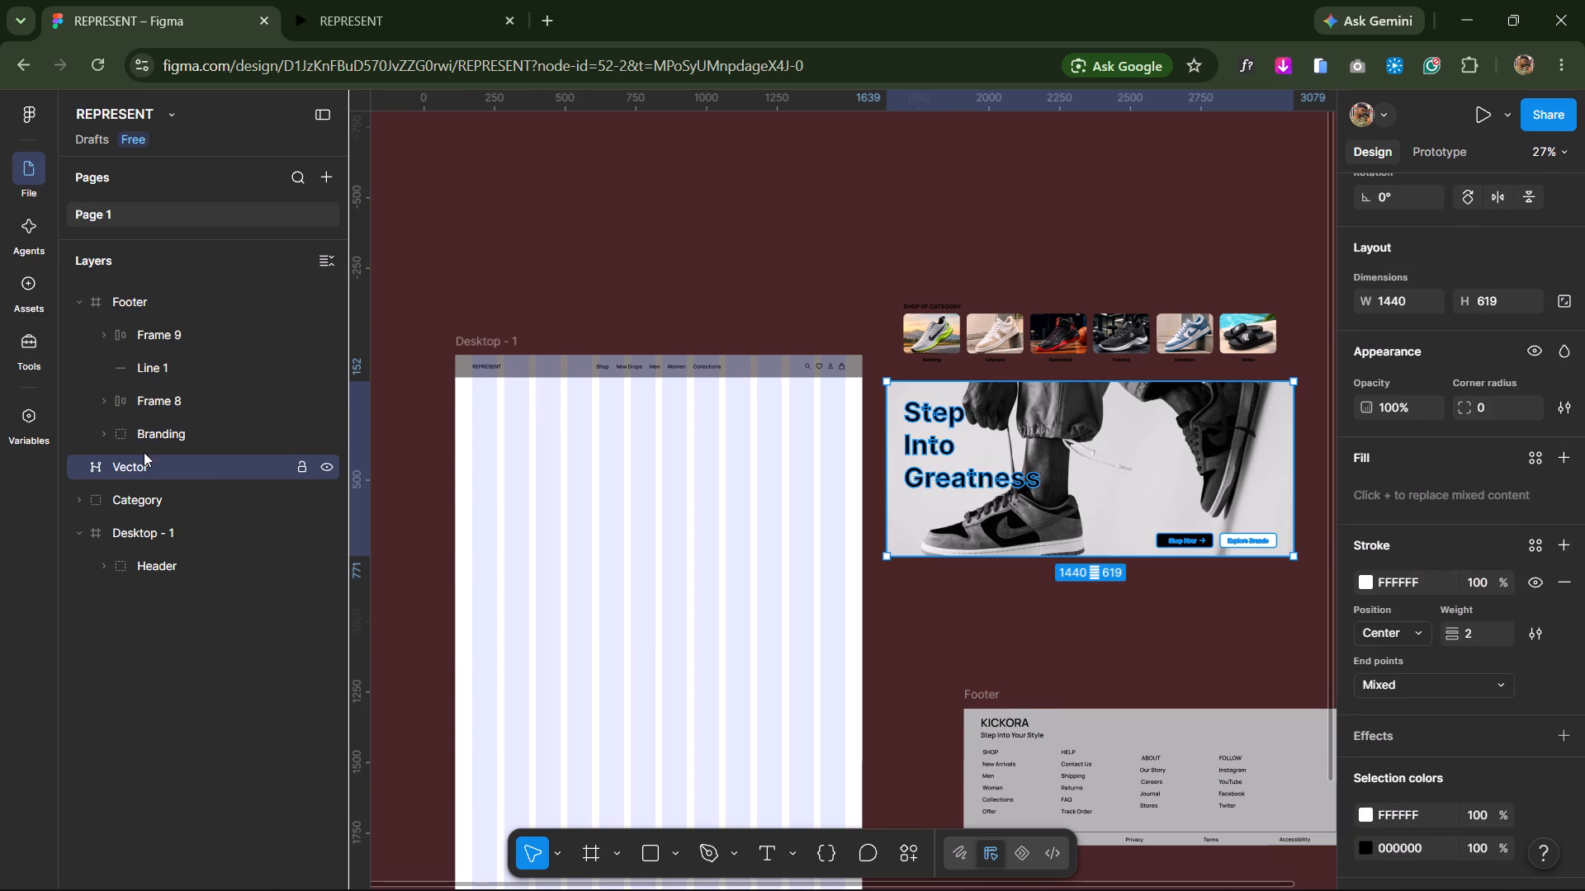
pyautogui.rightClick(282, 455)
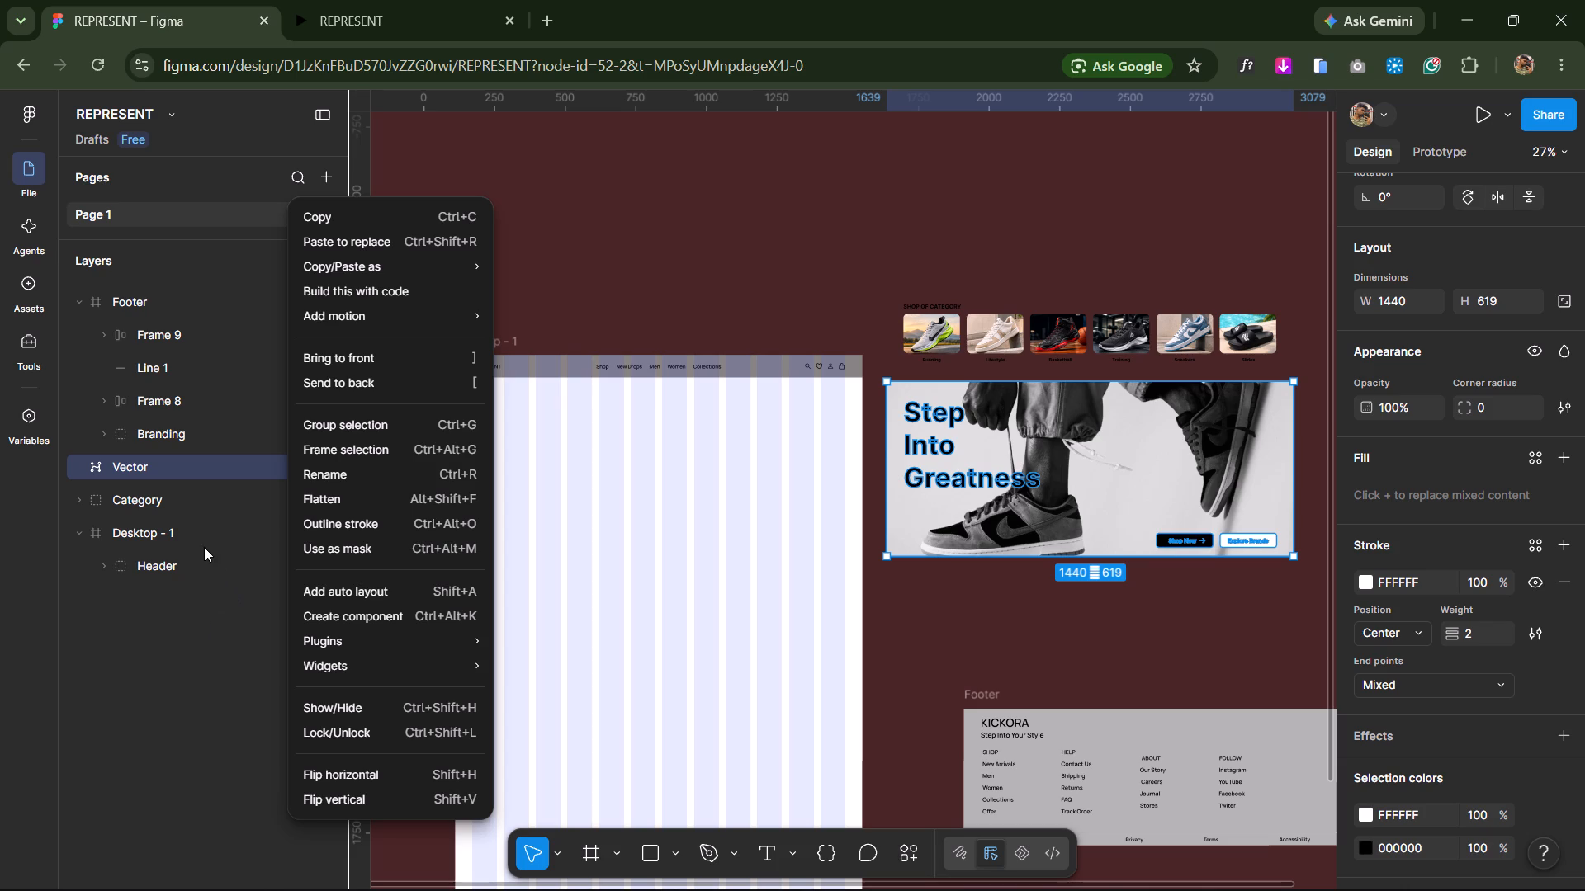
pyautogui.press('BackSpace')
pyautogui.click(665, 216)
pyautogui.press('BackSpace')
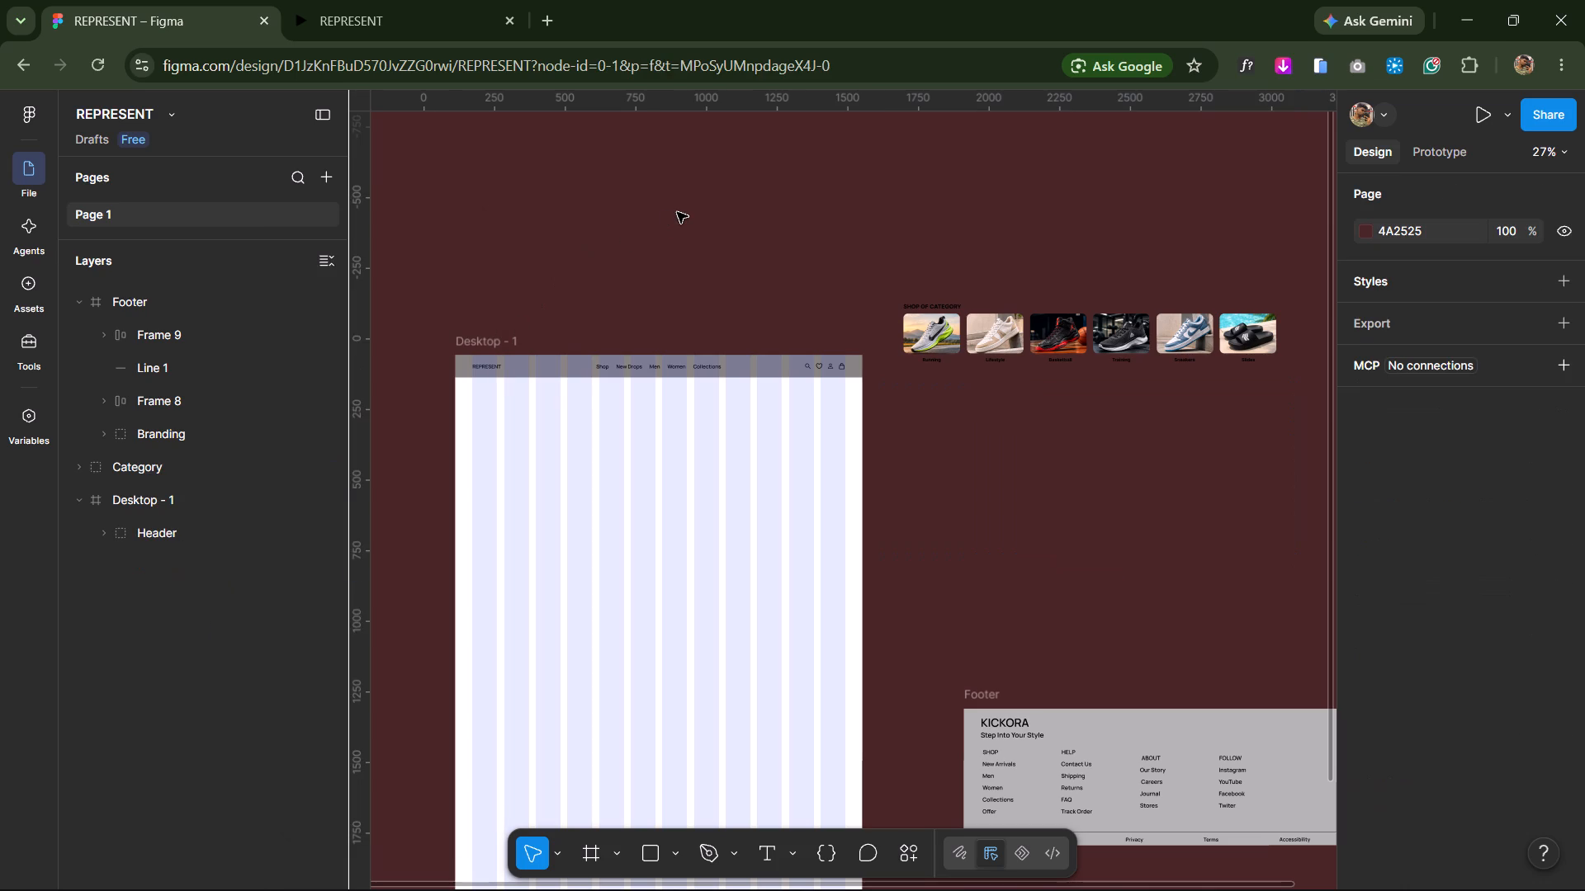
# Draw a full-width hero rectangle of about 1440 × 581 directly below the header in the Desktop - 1 frame.
pyautogui.press('space')
pyautogui.moveTo(753, 718); pyautogui.dragTo(1062, 653)
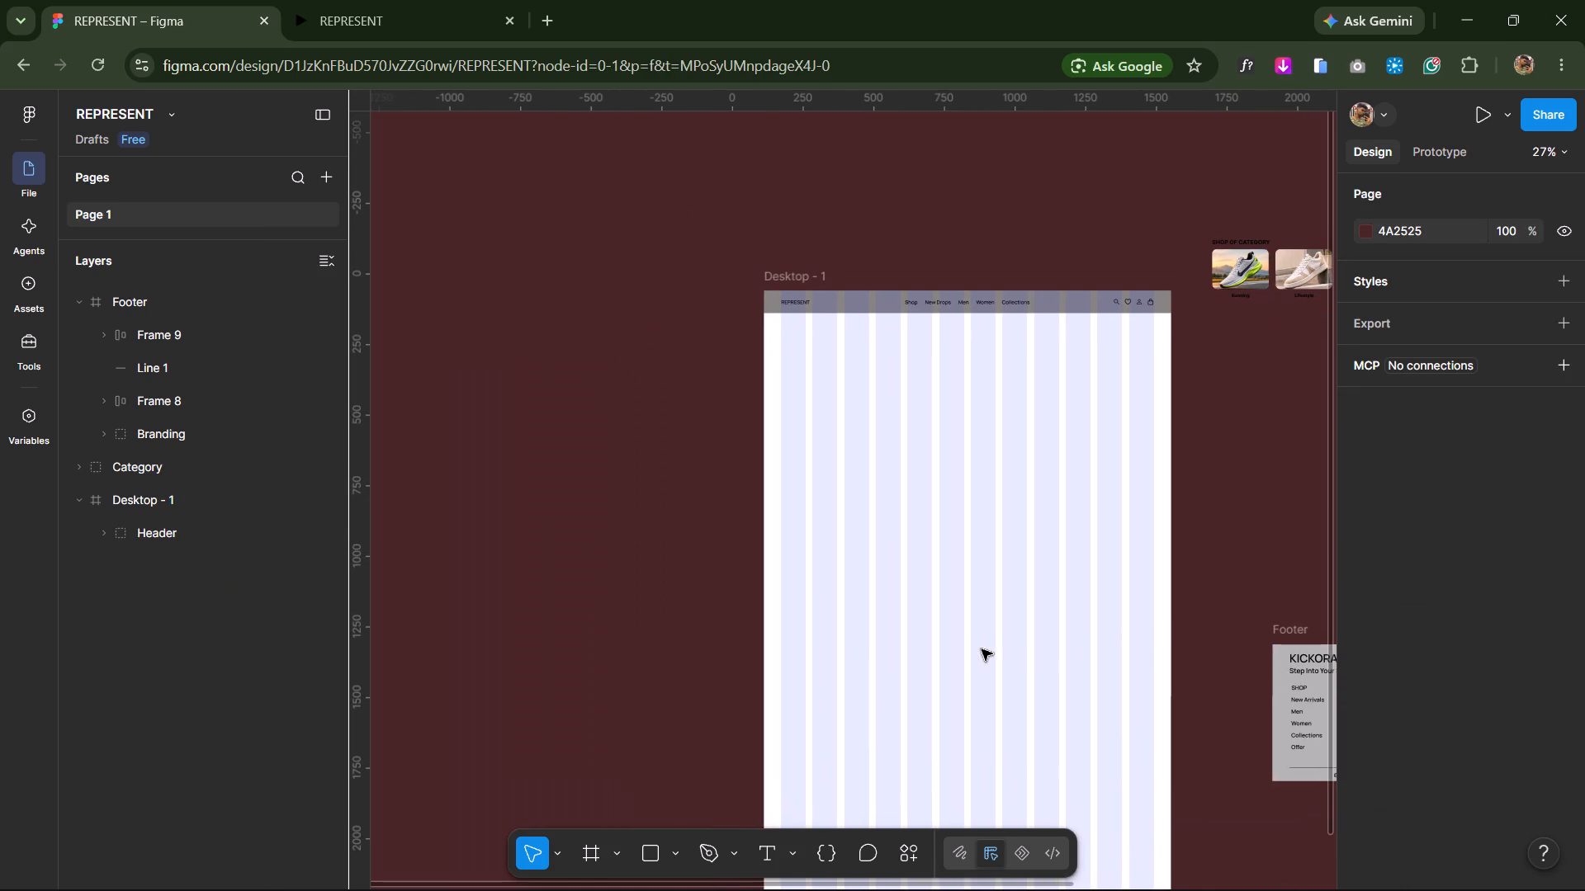
pyautogui.keyDown('ctrl'); pyautogui.scroll(4, 972, 655); pyautogui.keyUp('ctrl')
pyautogui.press('space')
pyautogui.press('space')
pyautogui.press('space')
pyautogui.press('space')
pyautogui.press('space')
pyautogui.press('space')
pyautogui.press('space')
pyautogui.press('space')
pyautogui.press('space')
pyautogui.moveTo(1053, 501); pyautogui.dragTo(967, 743)
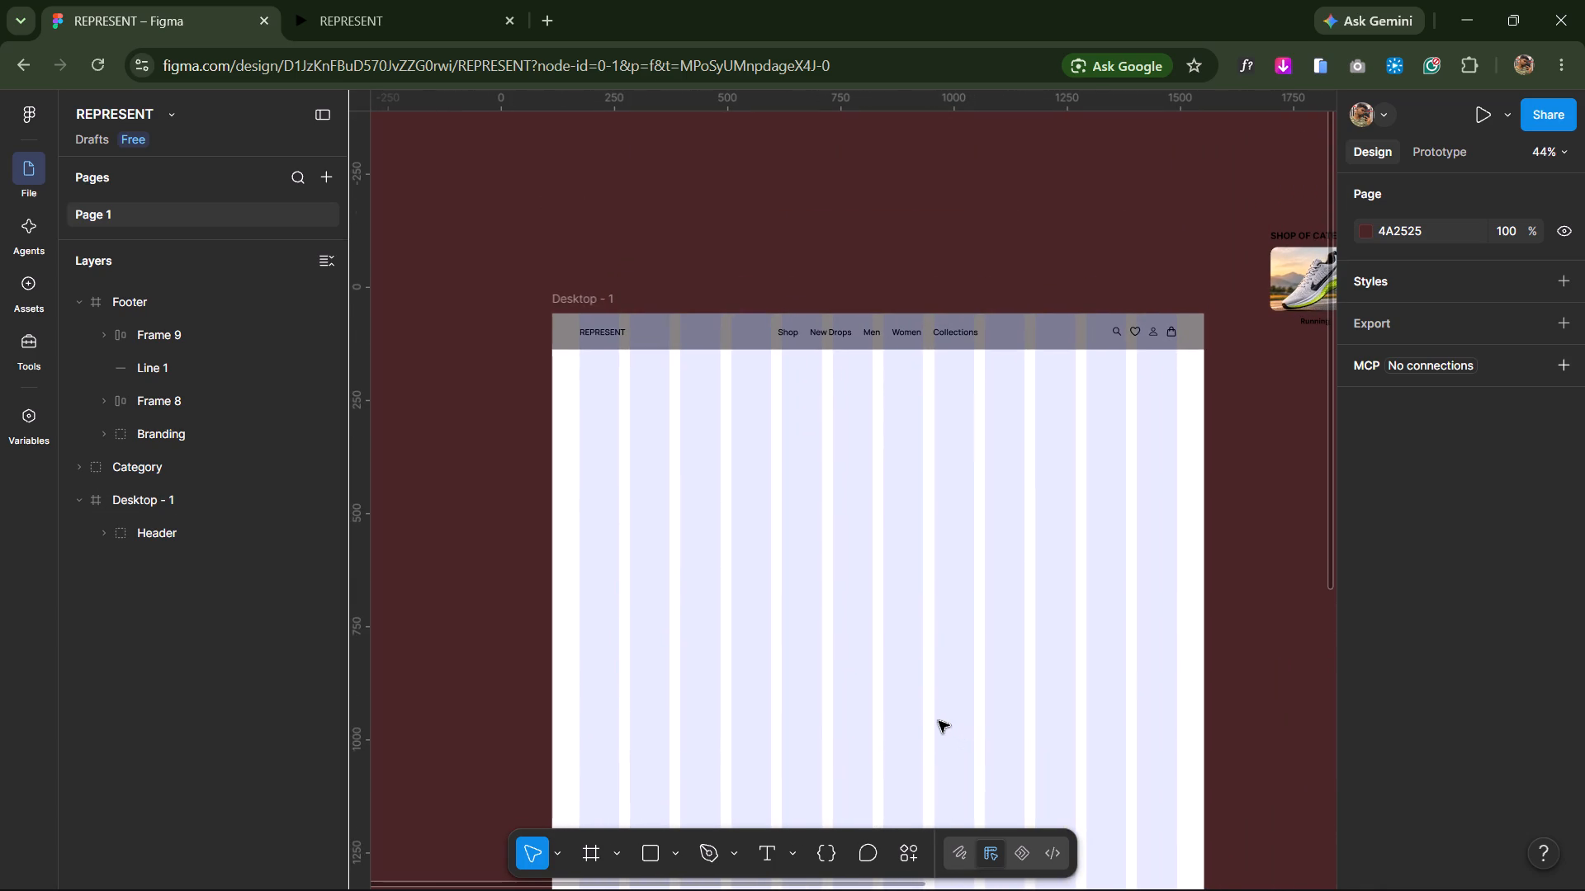
pyautogui.click(635, 846)
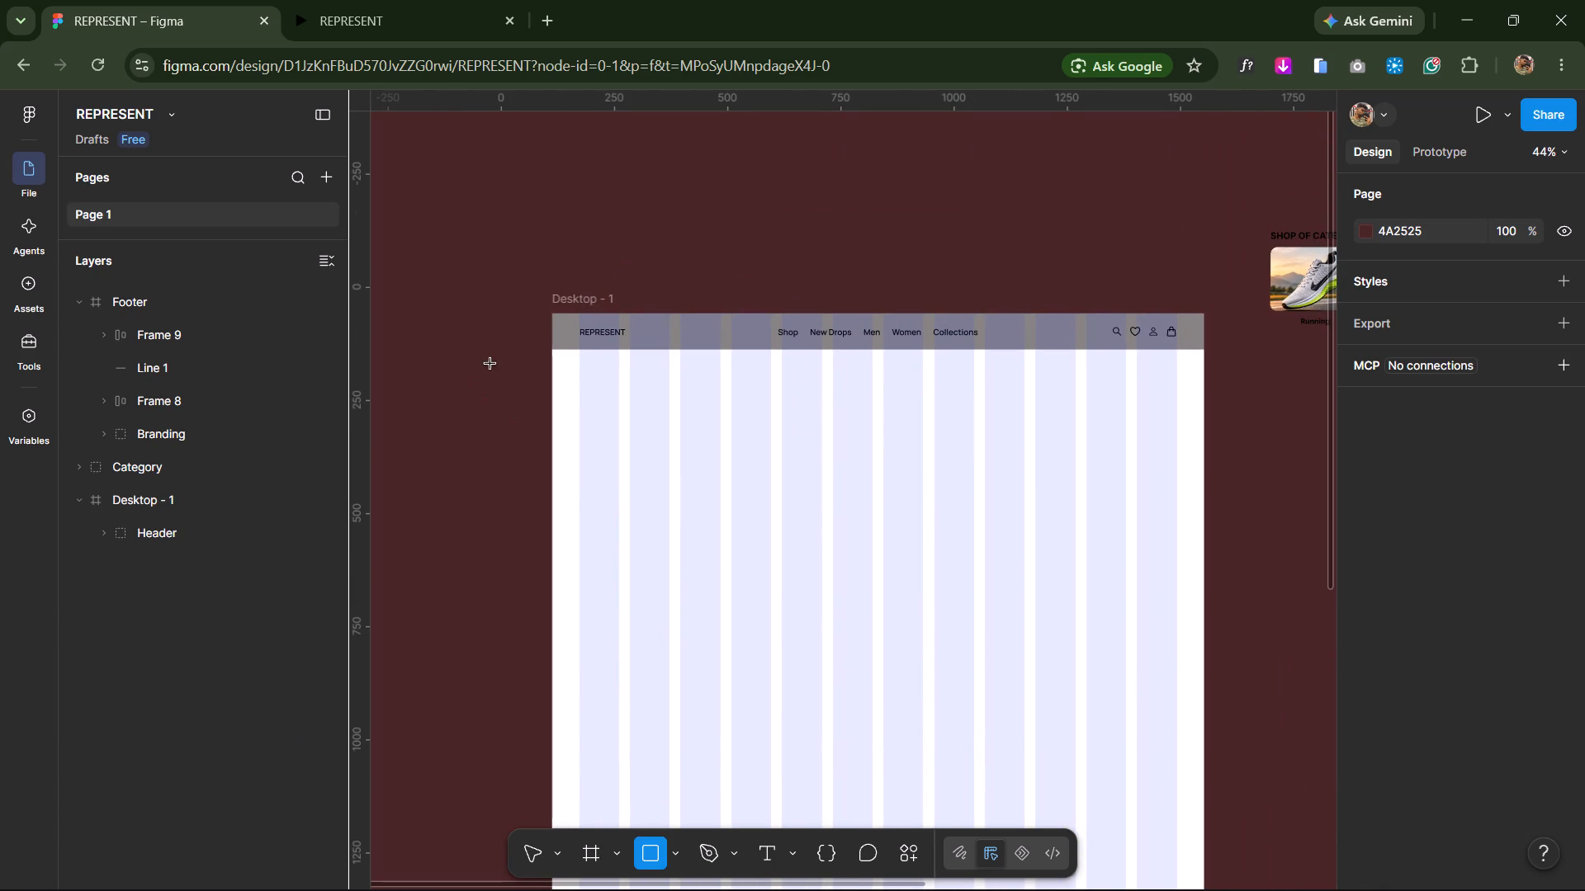
pyautogui.moveTo(551, 349); pyautogui.dragTo(744, 559)
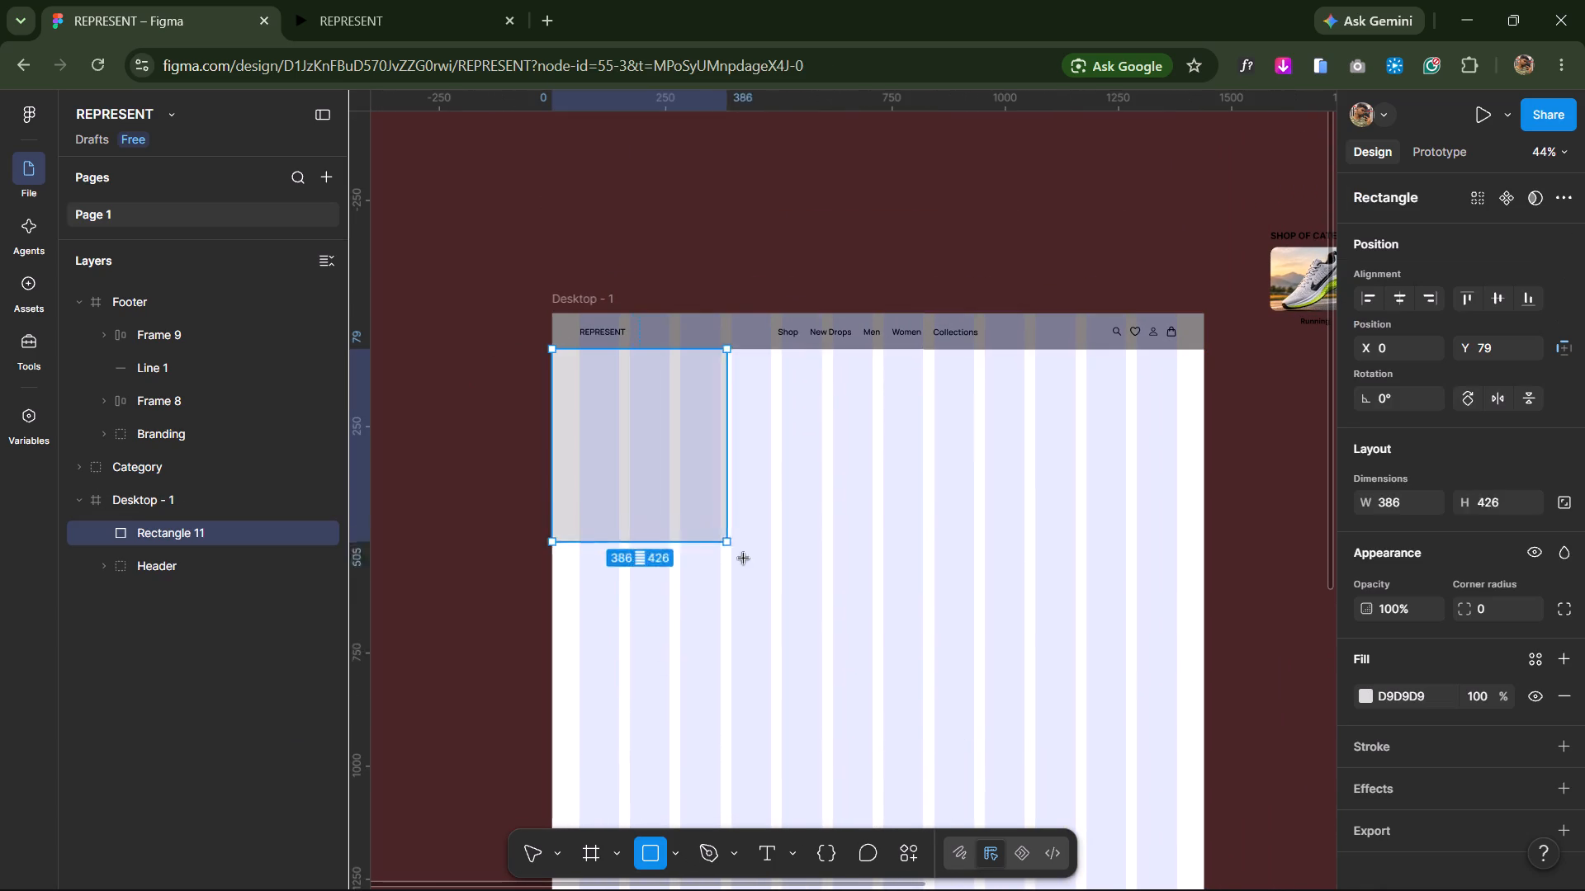
pyautogui.moveTo(744, 559); pyautogui.dragTo(1201, 620)
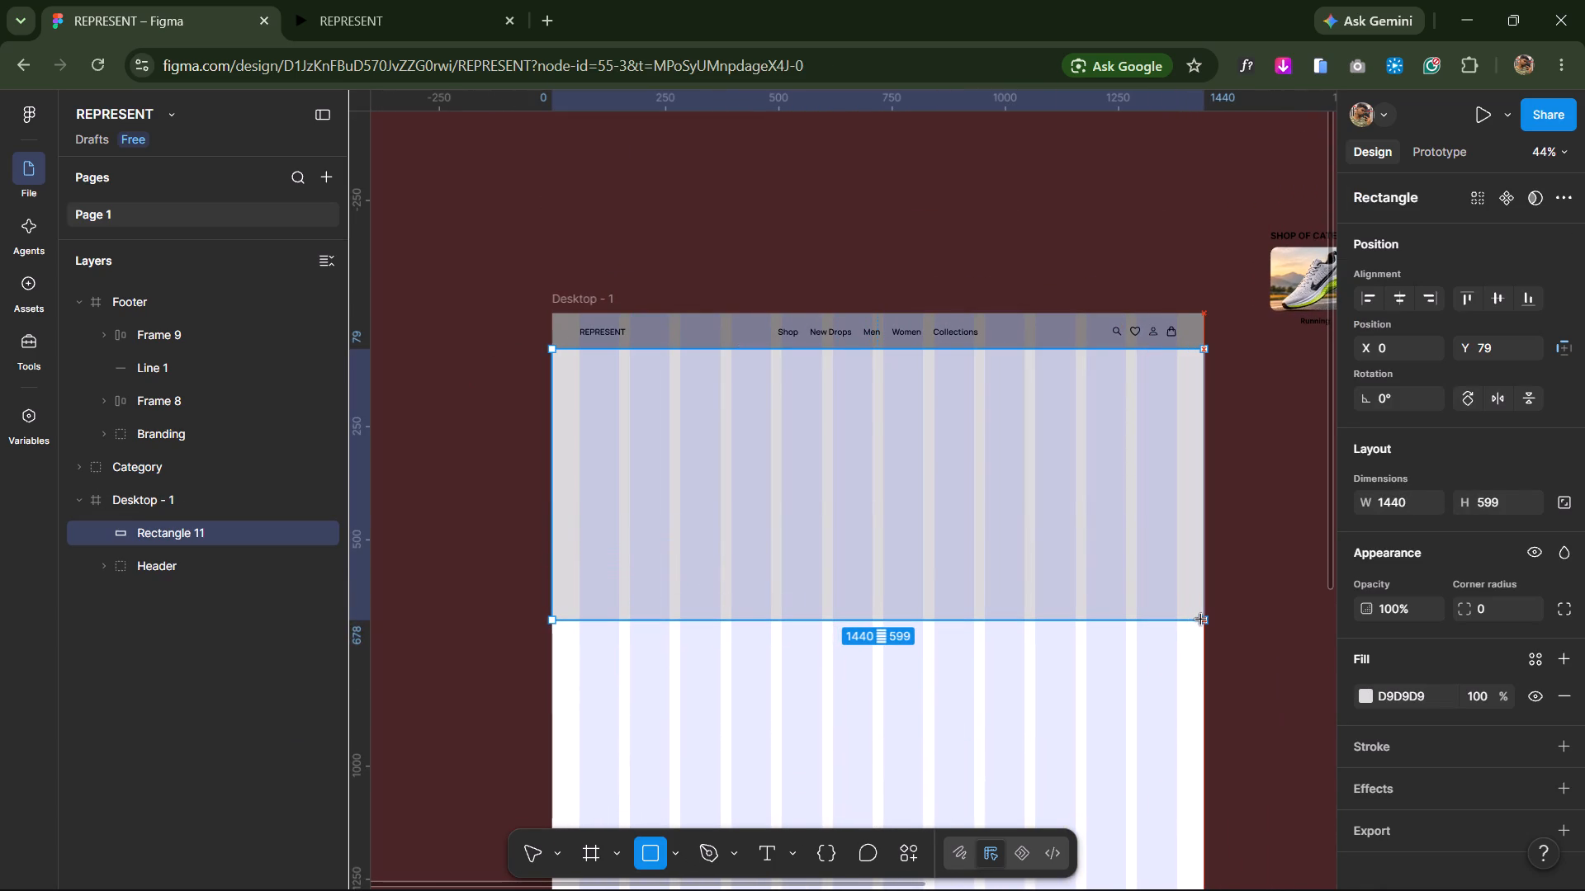
pyautogui.moveTo(1201, 620); pyautogui.dragTo(1202, 611)
pyautogui.click(1303, 551)
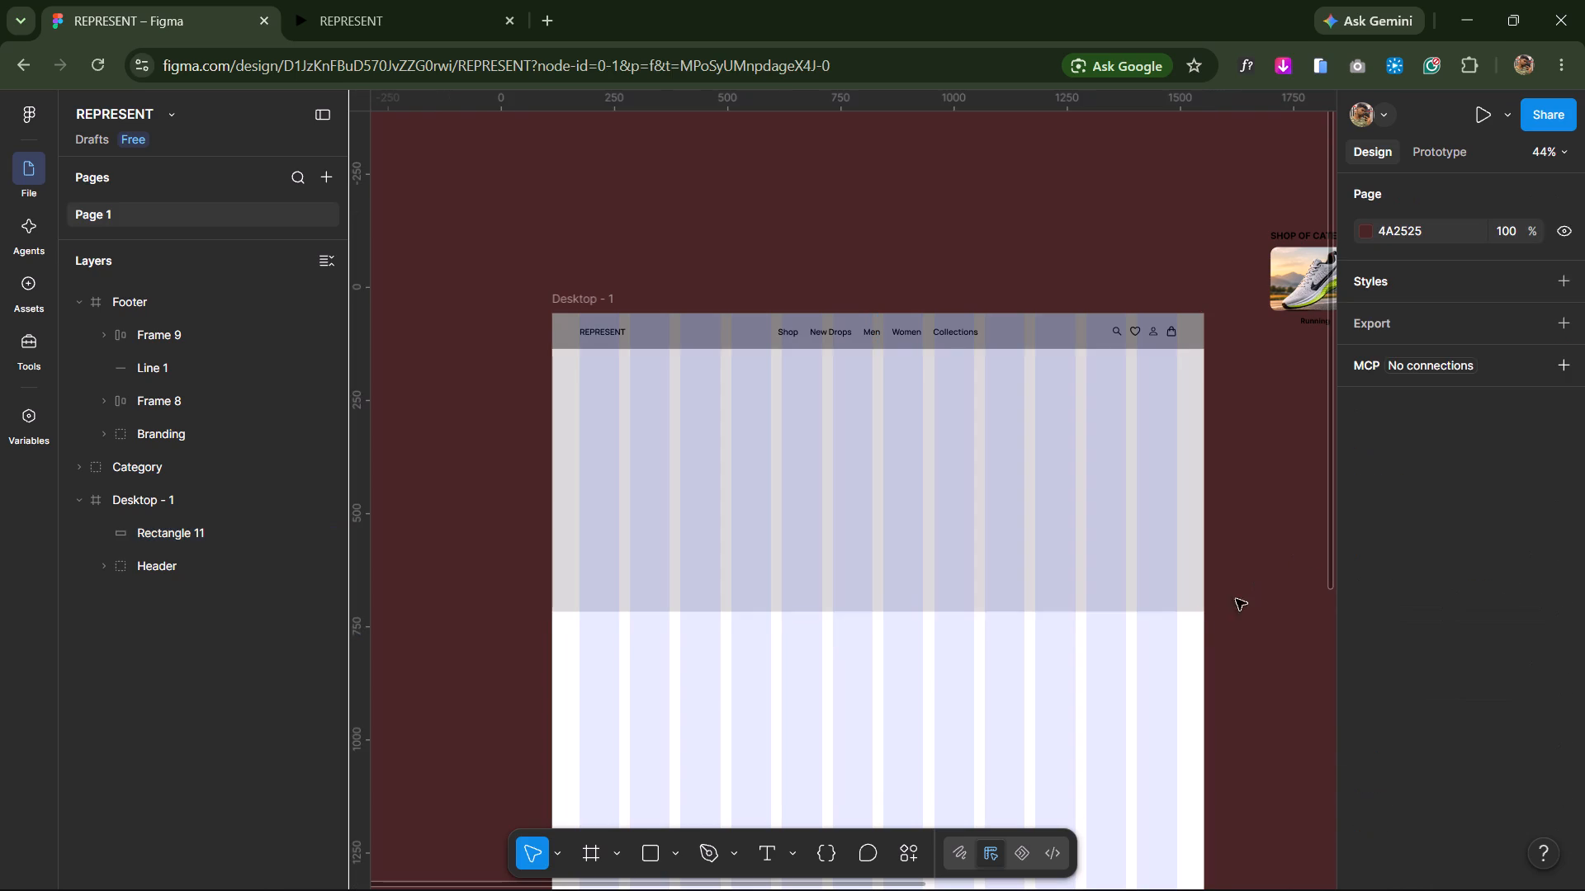
# Fill the hero rectangle with the saved Jordan image from the Captures folder using the image placement tool.
pyautogui.click(982, 596)
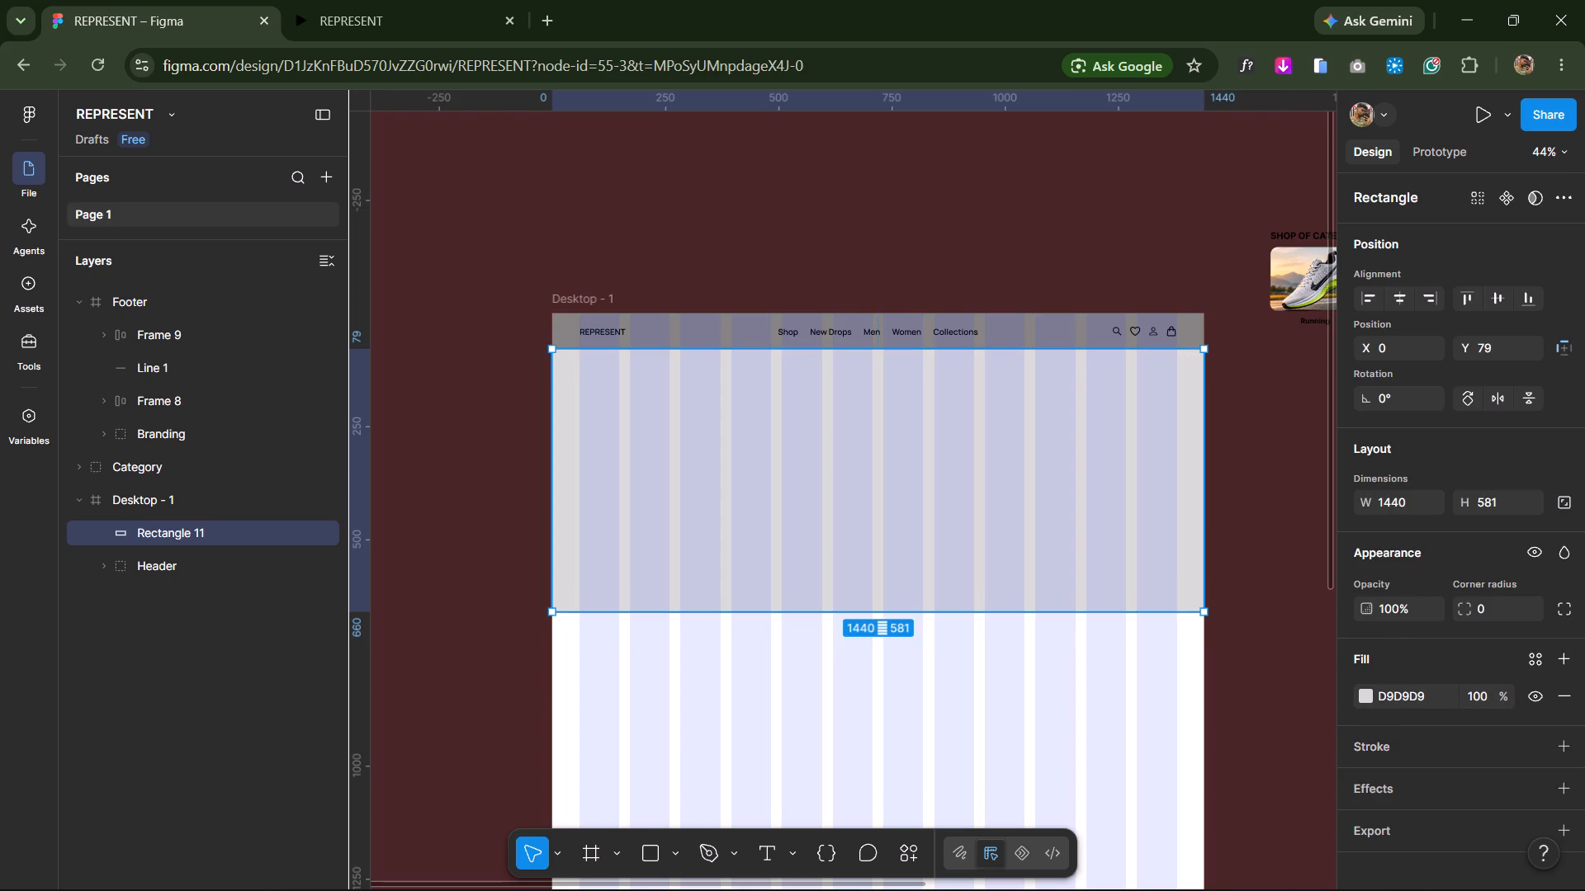
pyautogui.click(679, 841)
pyautogui.click(753, 796)
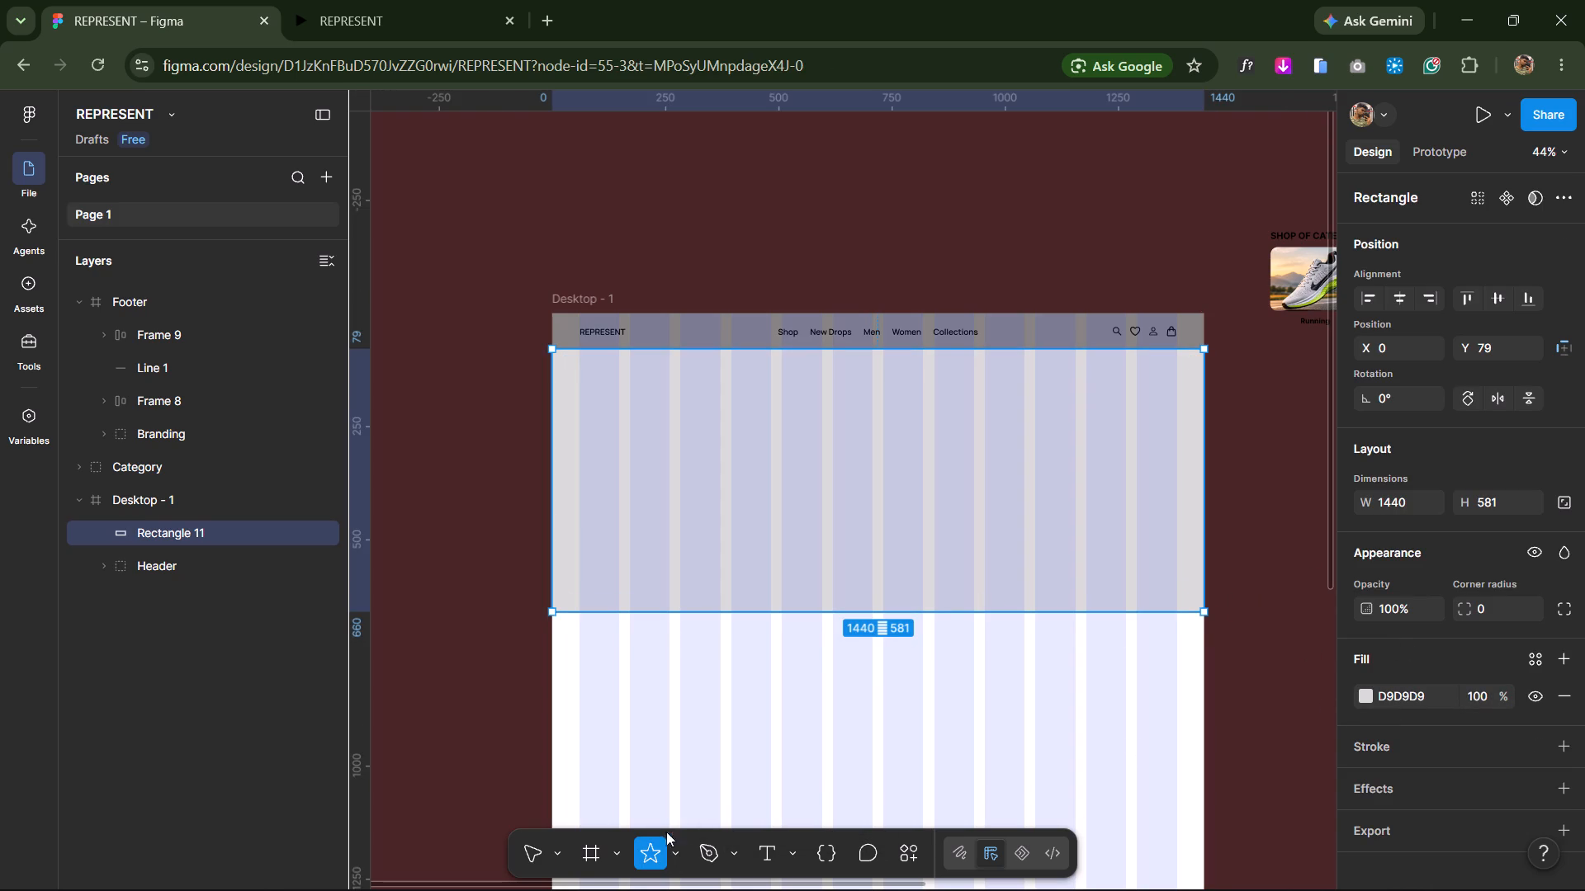
pyautogui.click(673, 846)
pyautogui.click(706, 808)
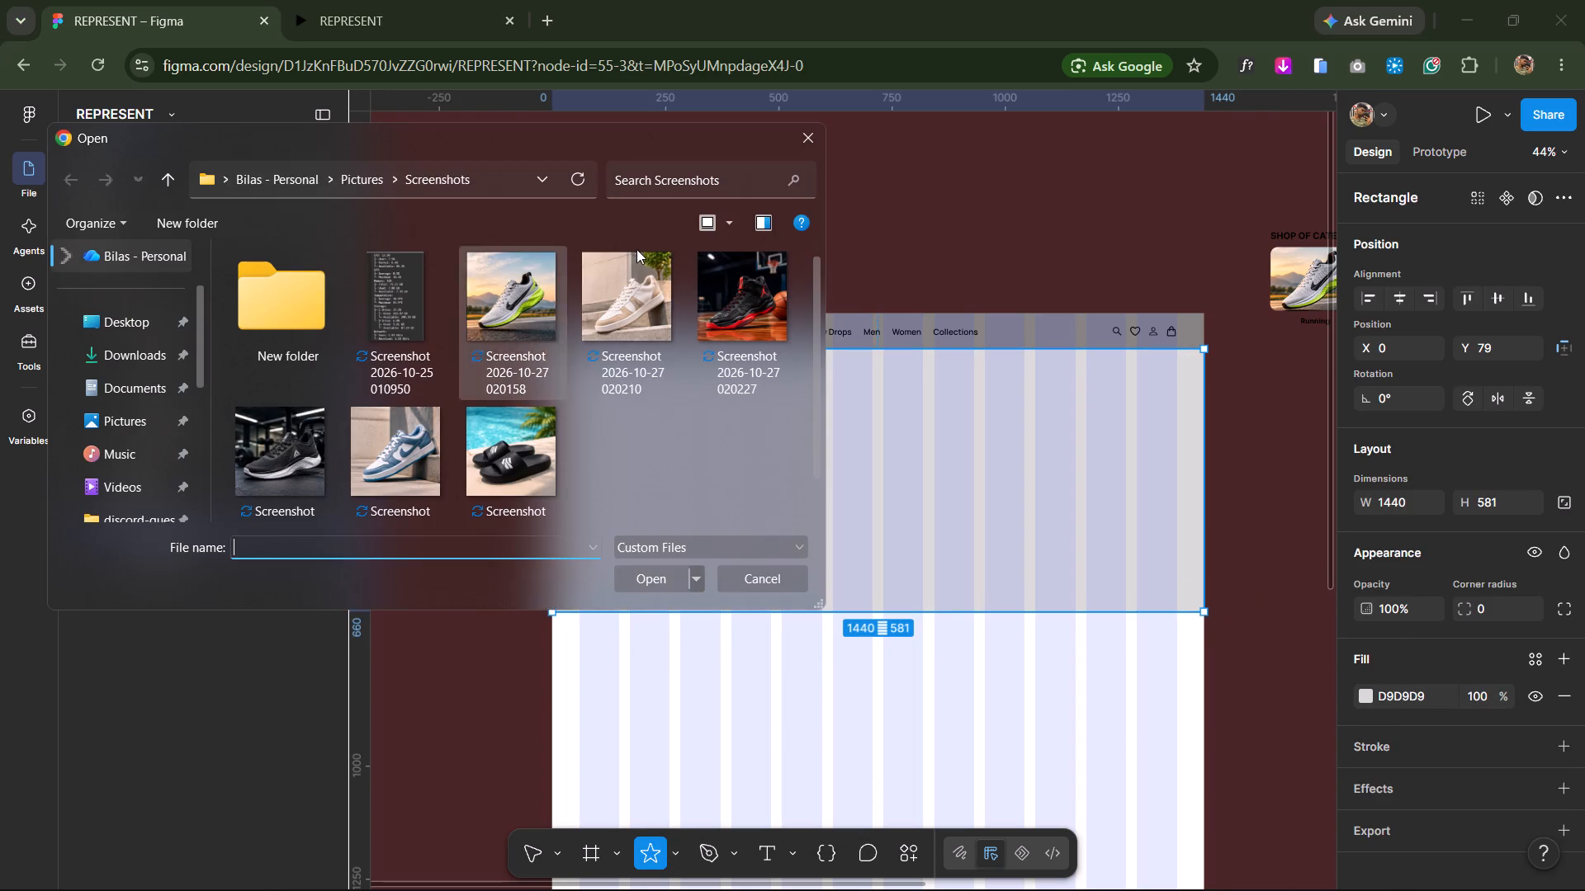
pyautogui.scroll(-2, 538, 371)
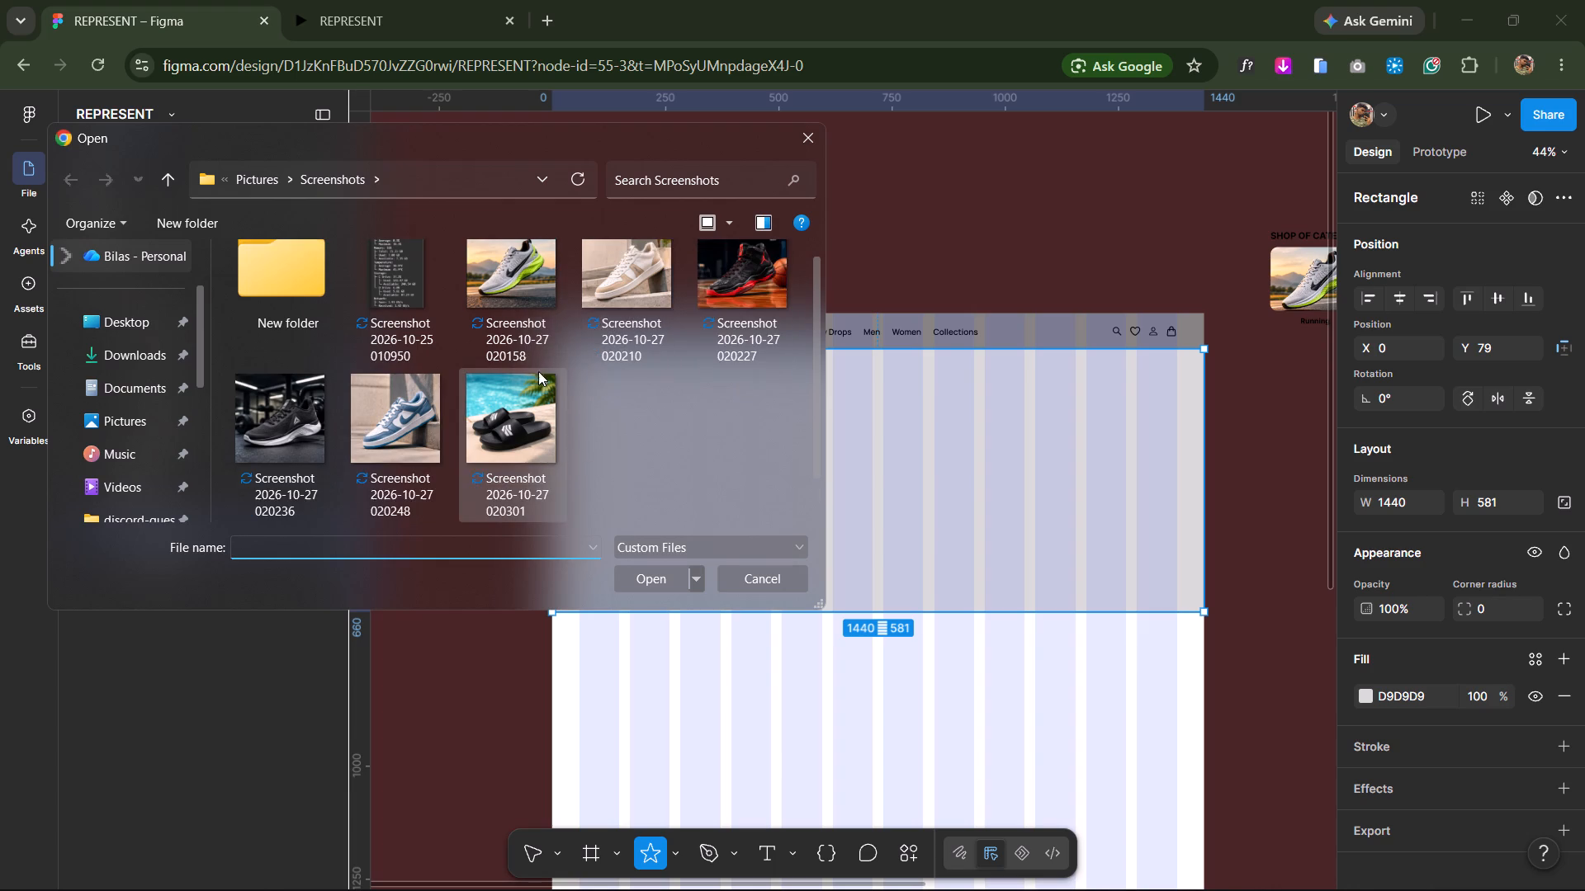
pyautogui.scroll(-3, 538, 371)
pyautogui.scroll(4, 531, 368)
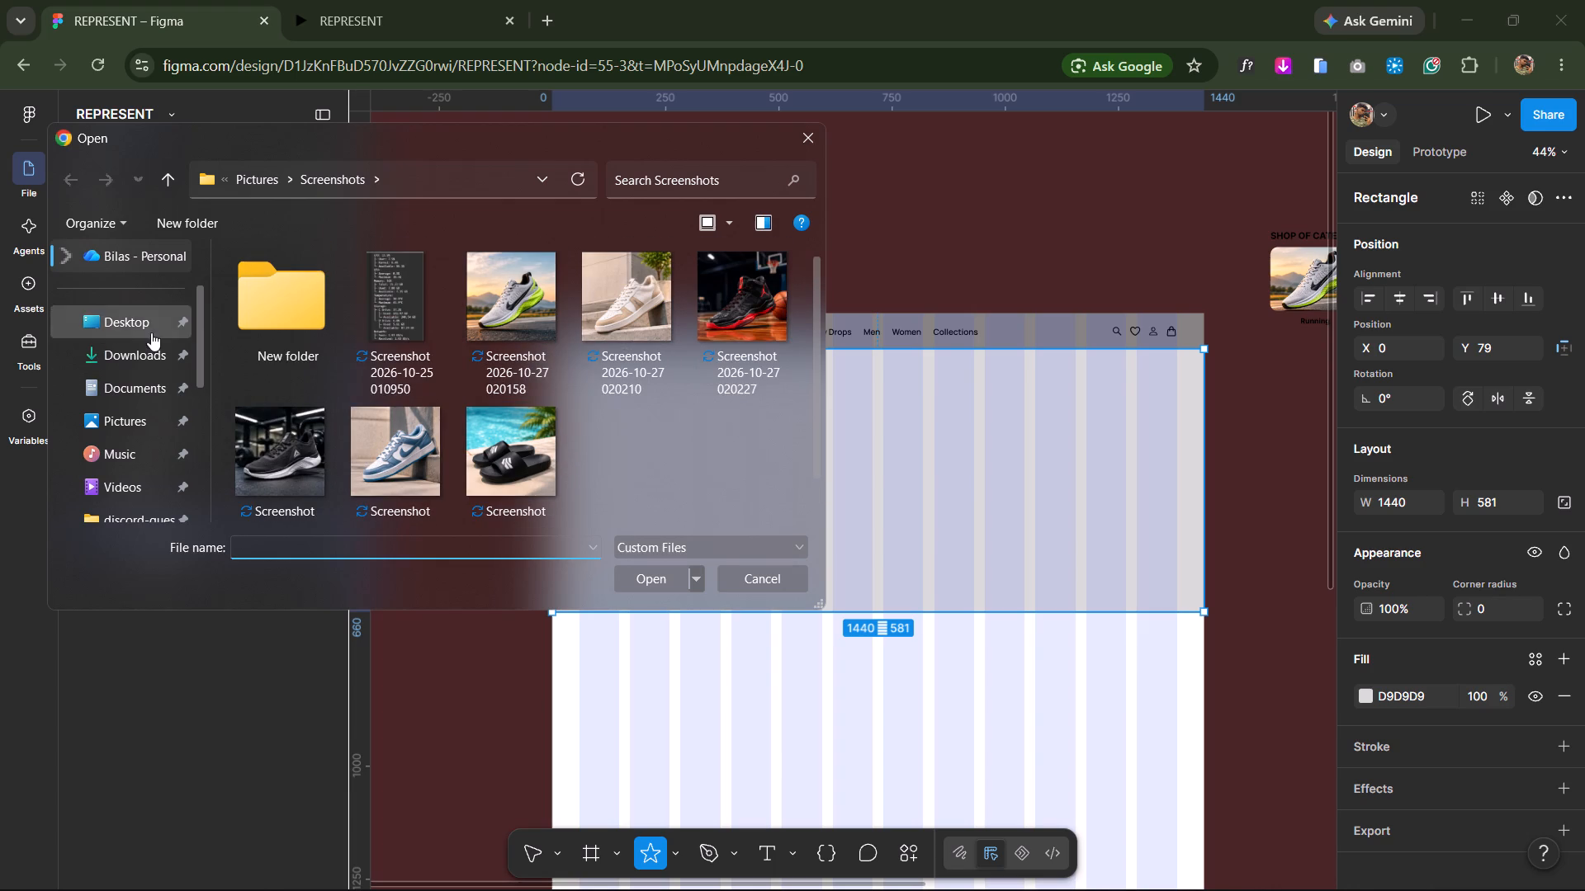
pyautogui.click(144, 350)
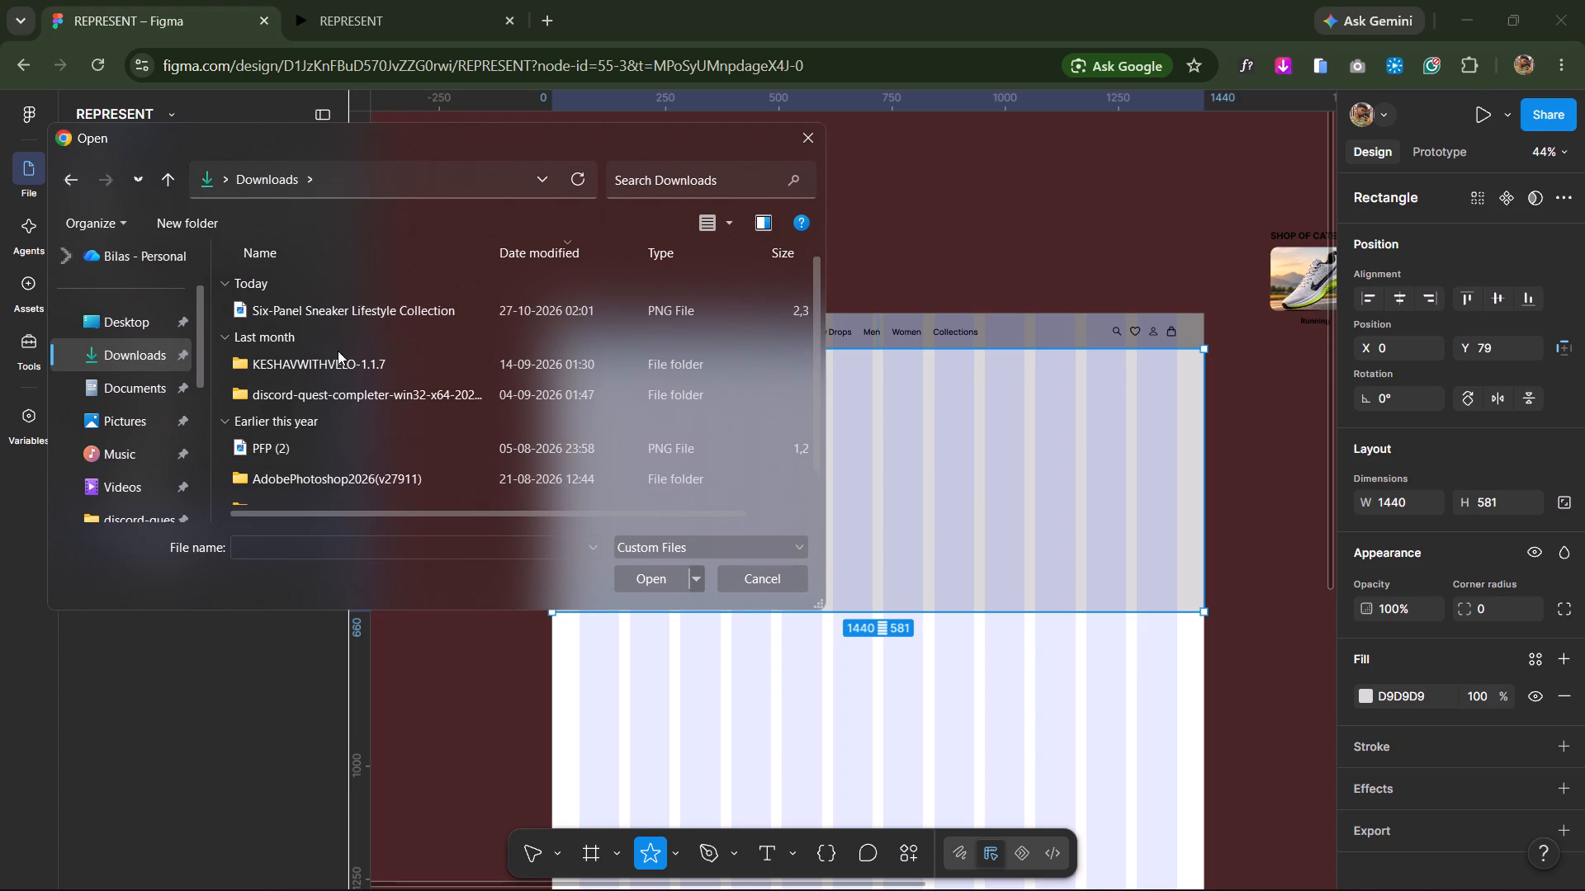
pyautogui.scroll(-3, 376, 412)
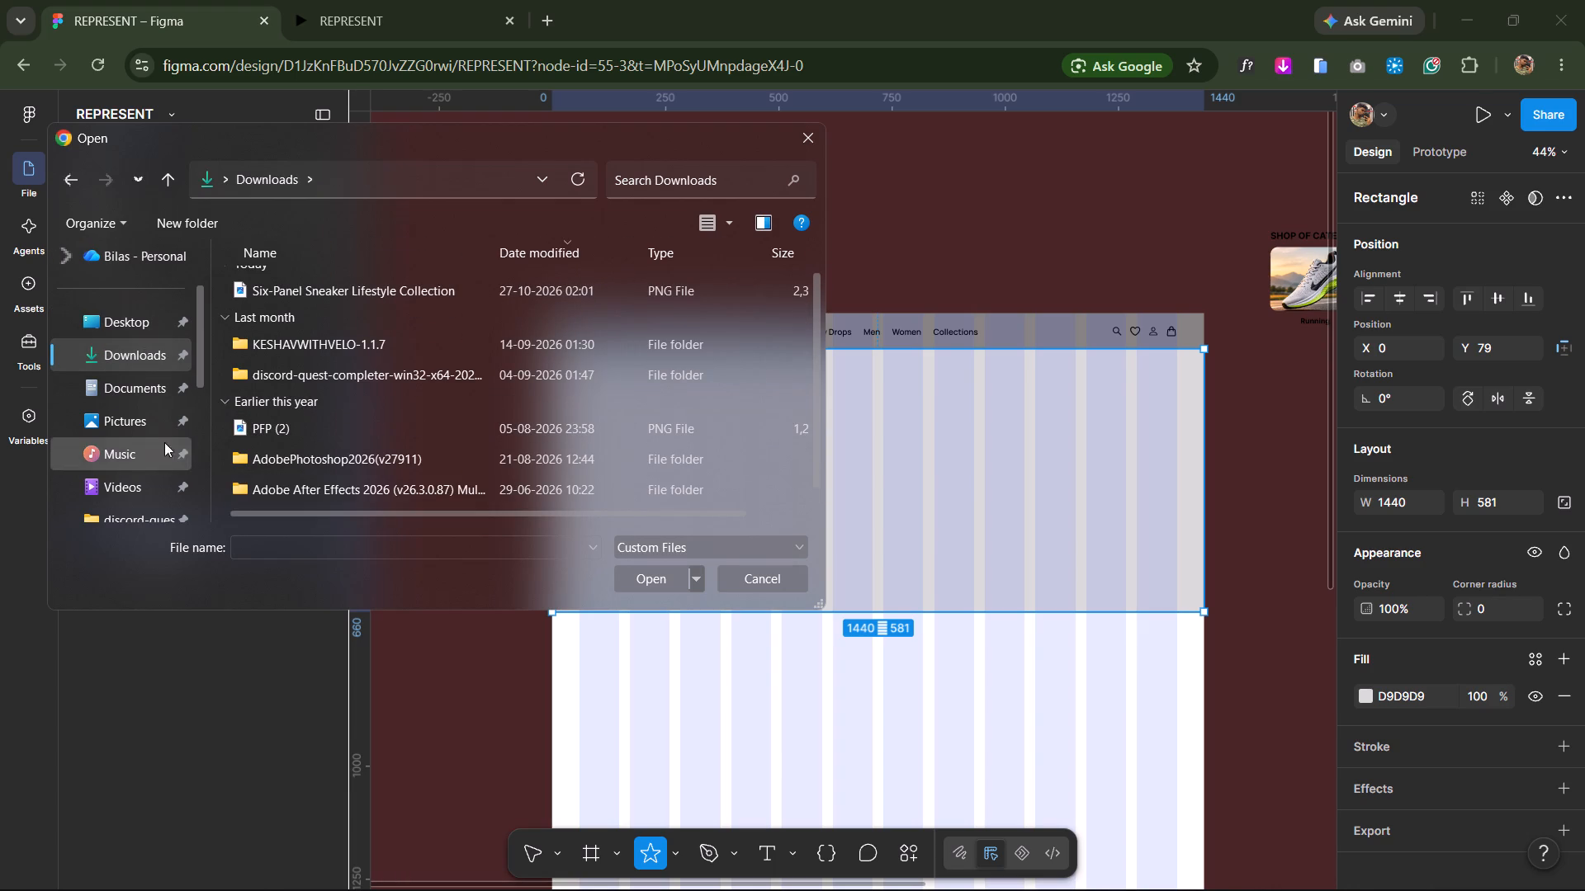
pyautogui.click(135, 479)
pyautogui.scroll(-2, 171, 440)
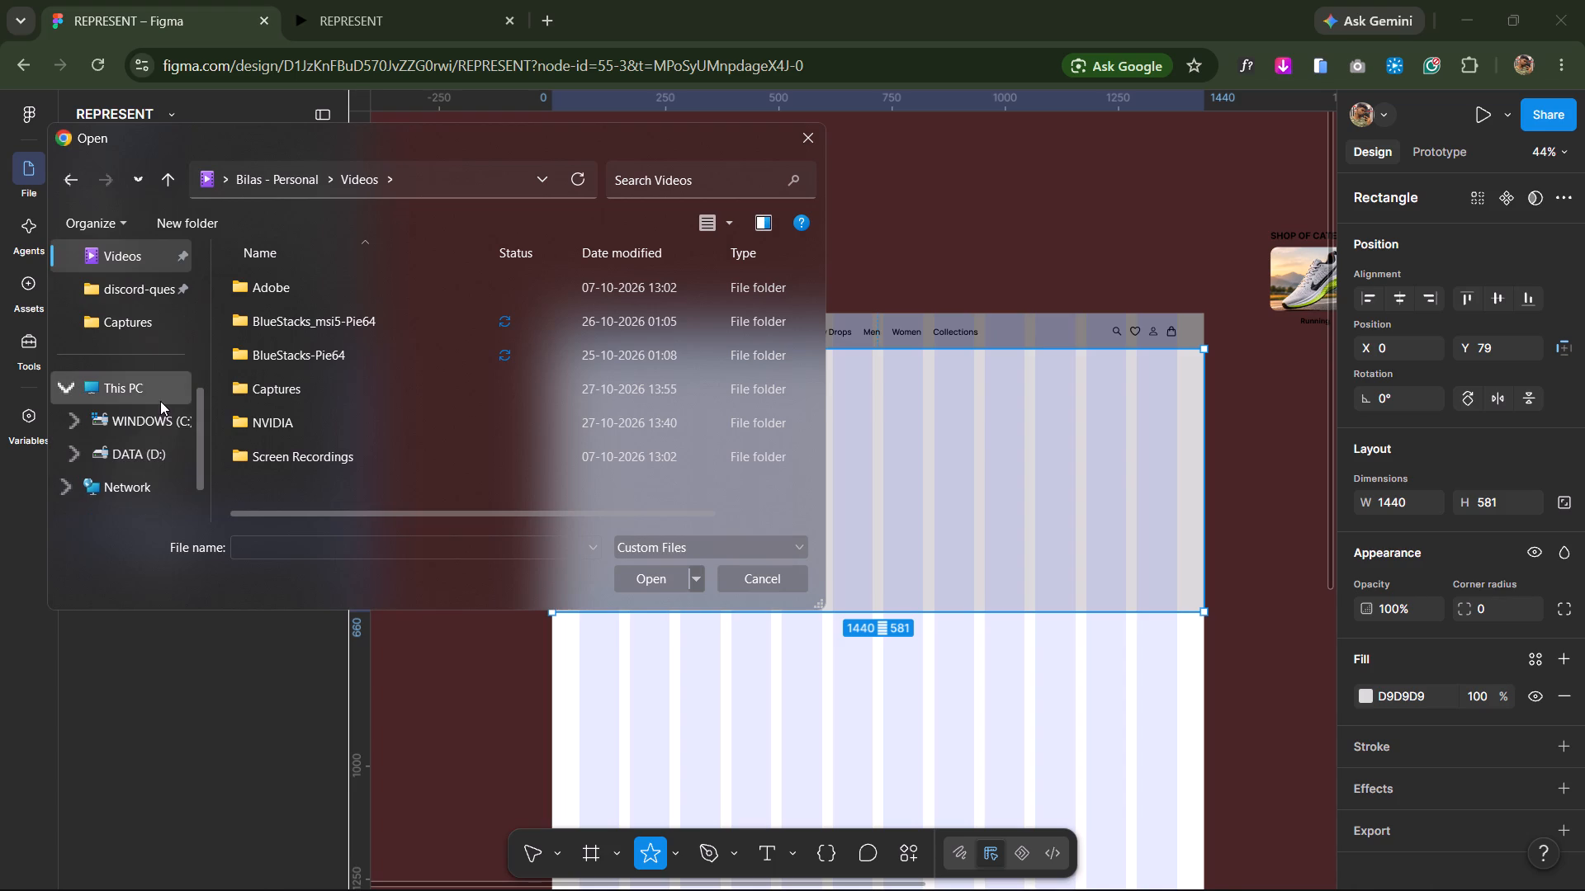
pyautogui.click(153, 427)
pyautogui.click(155, 455)
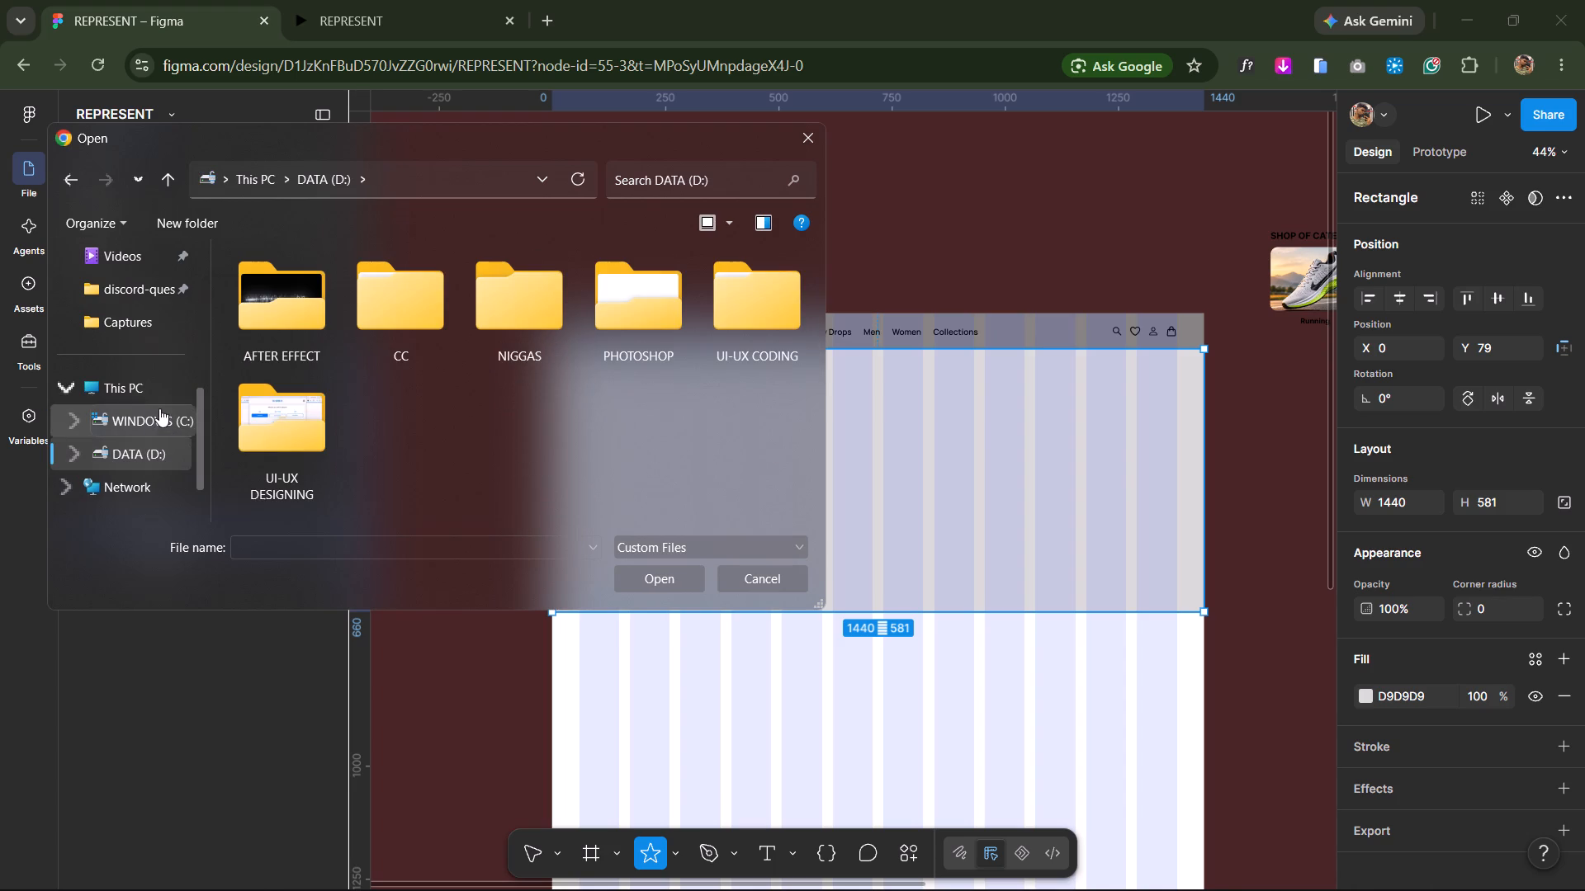
pyautogui.click(160, 396)
pyautogui.scroll(1, 179, 320)
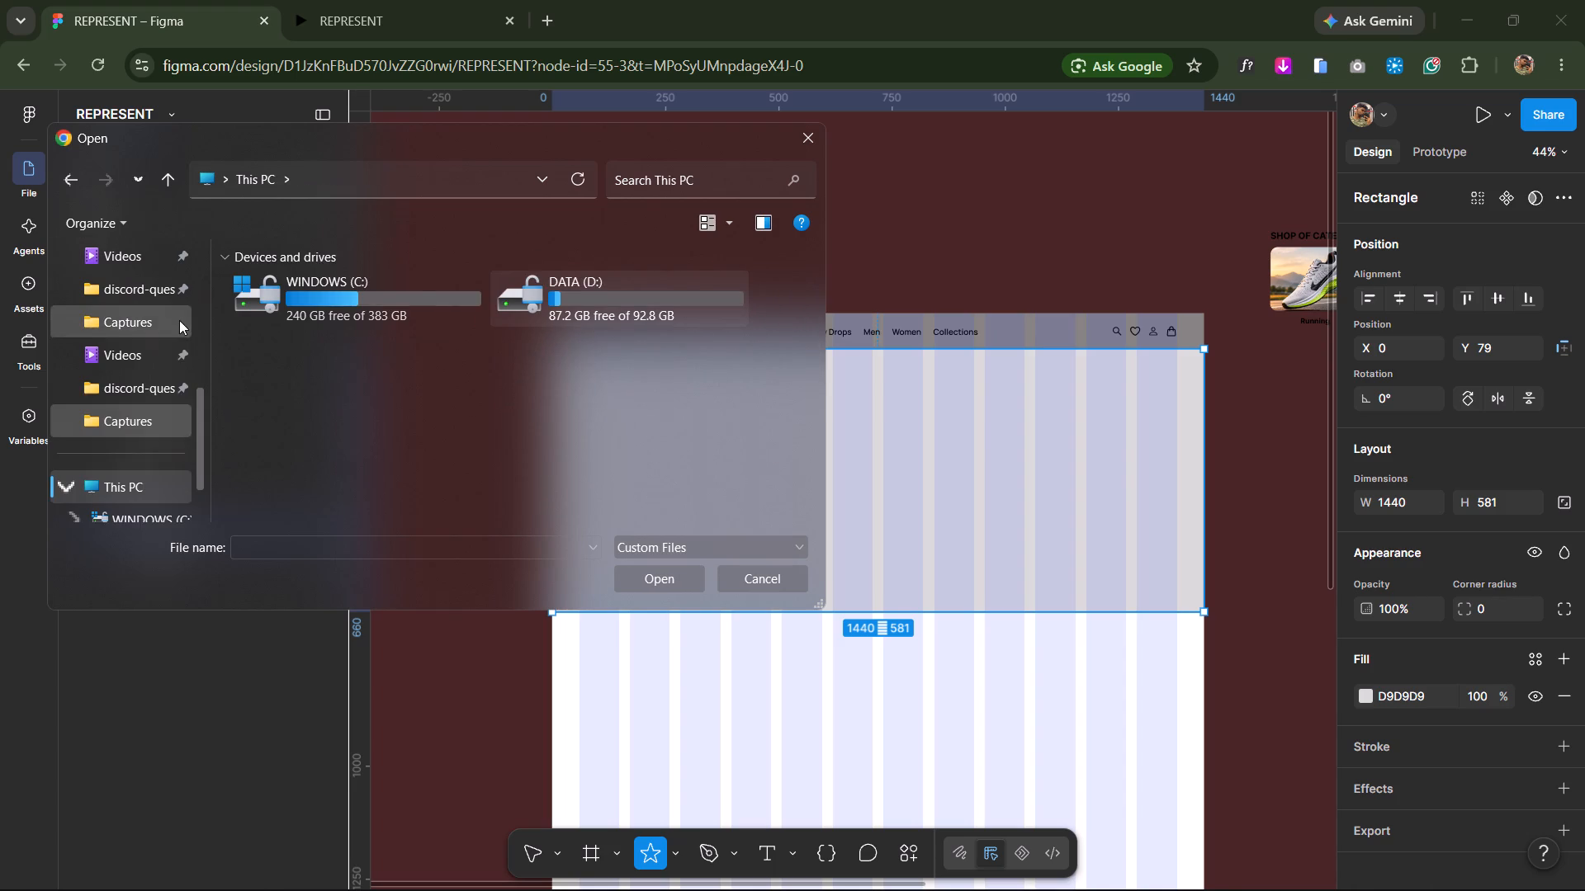
pyautogui.click(130, 415)
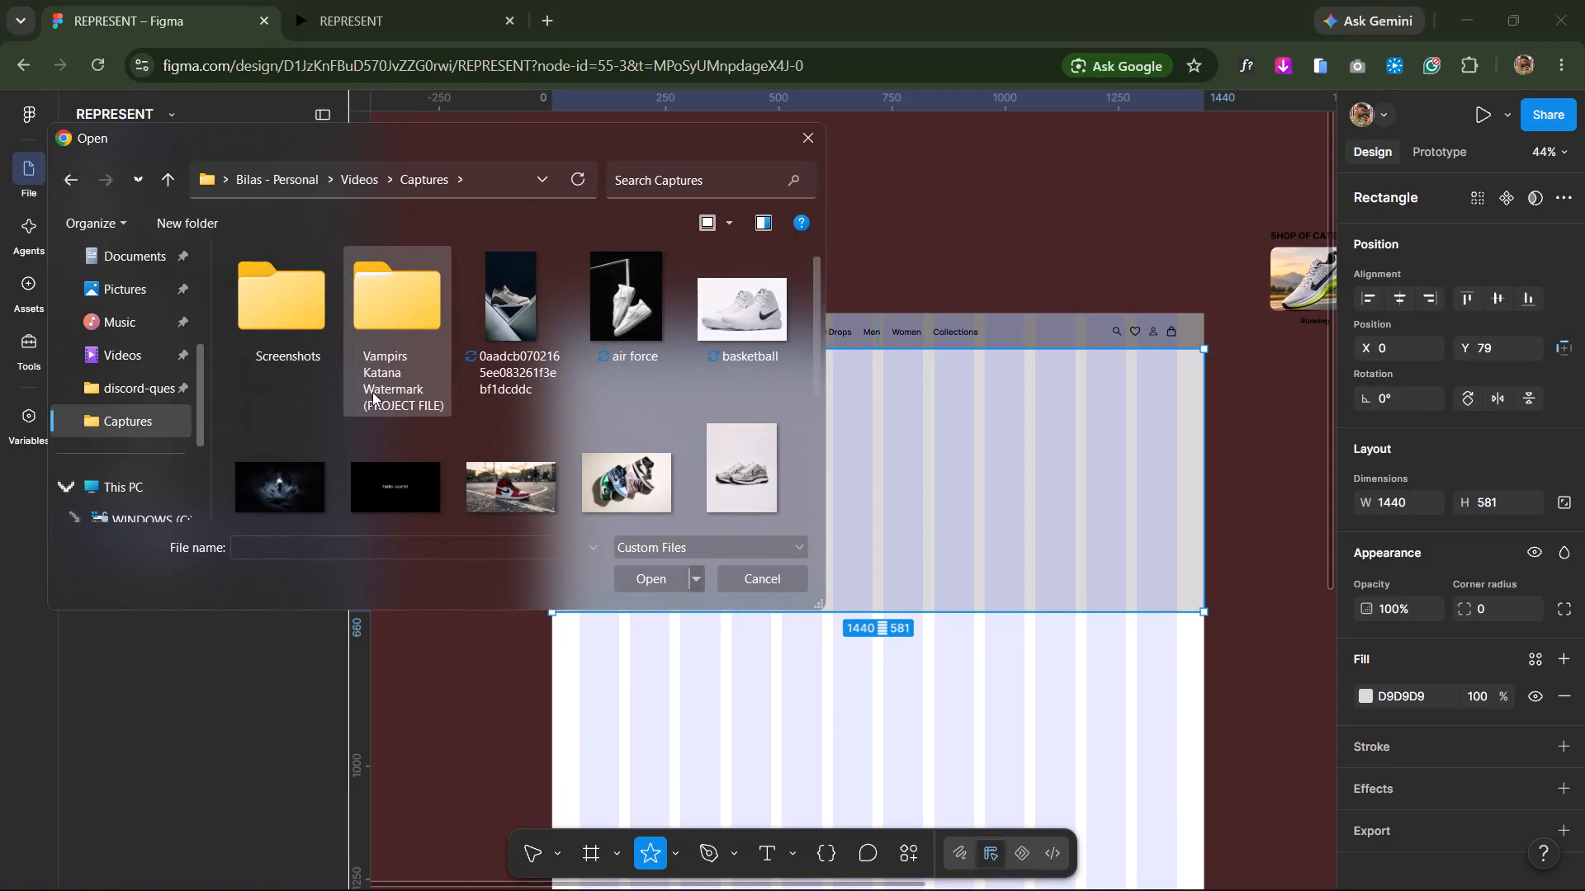
pyautogui.doubleClick(510, 318)
pyautogui.click(679, 437)
pyautogui.click(839, 493)
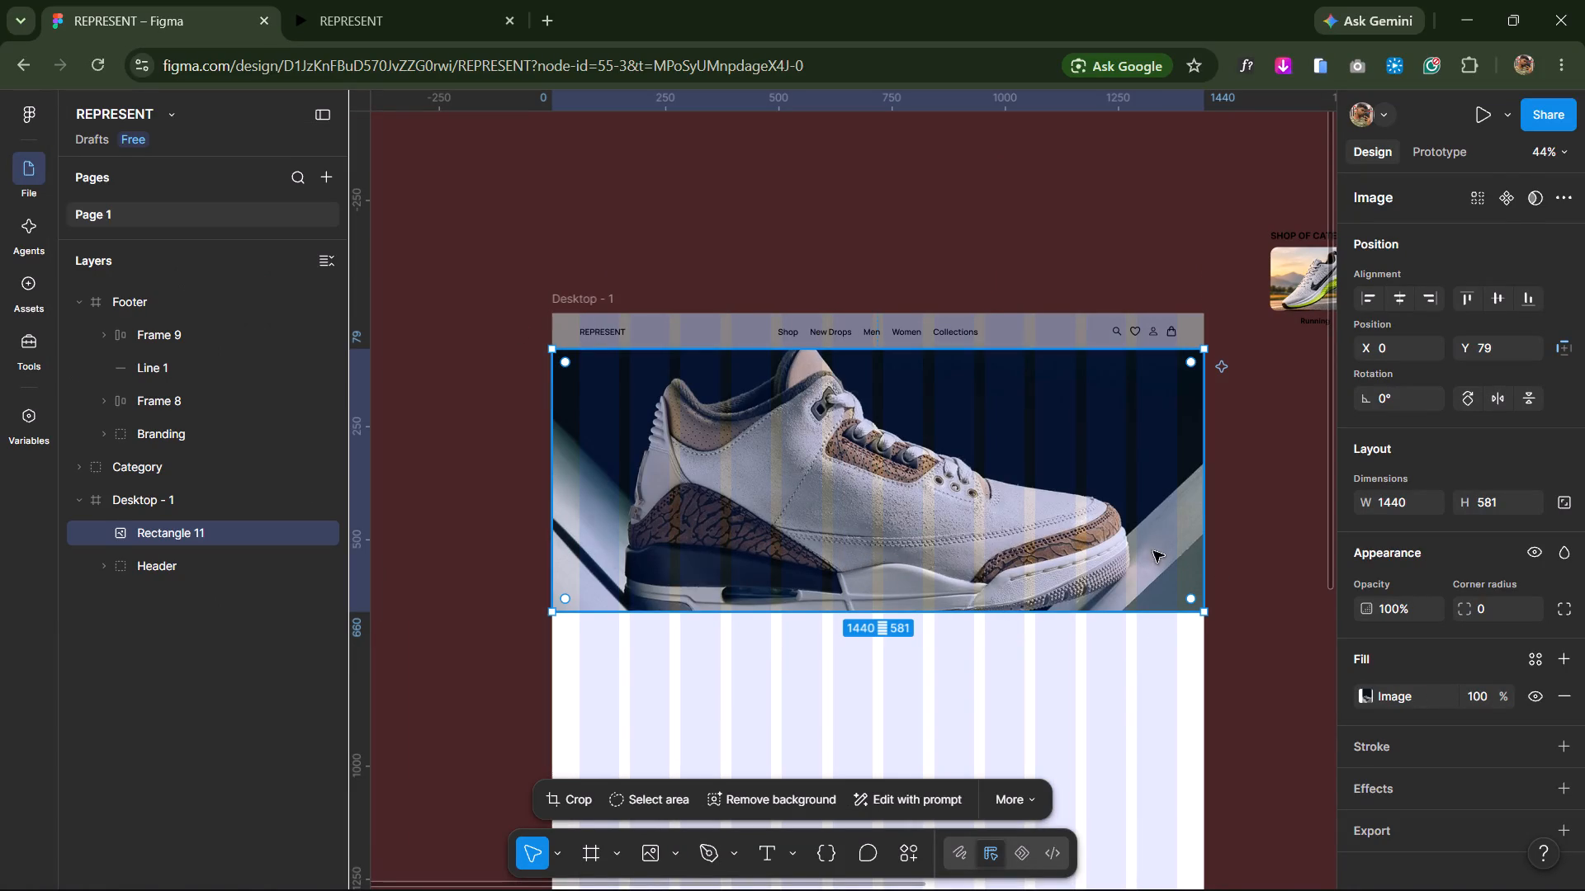
# Open the hero image for cropping and shift the image up so the whole sole shows inside the rectangle.
pyautogui.doubleClick(1069, 524)
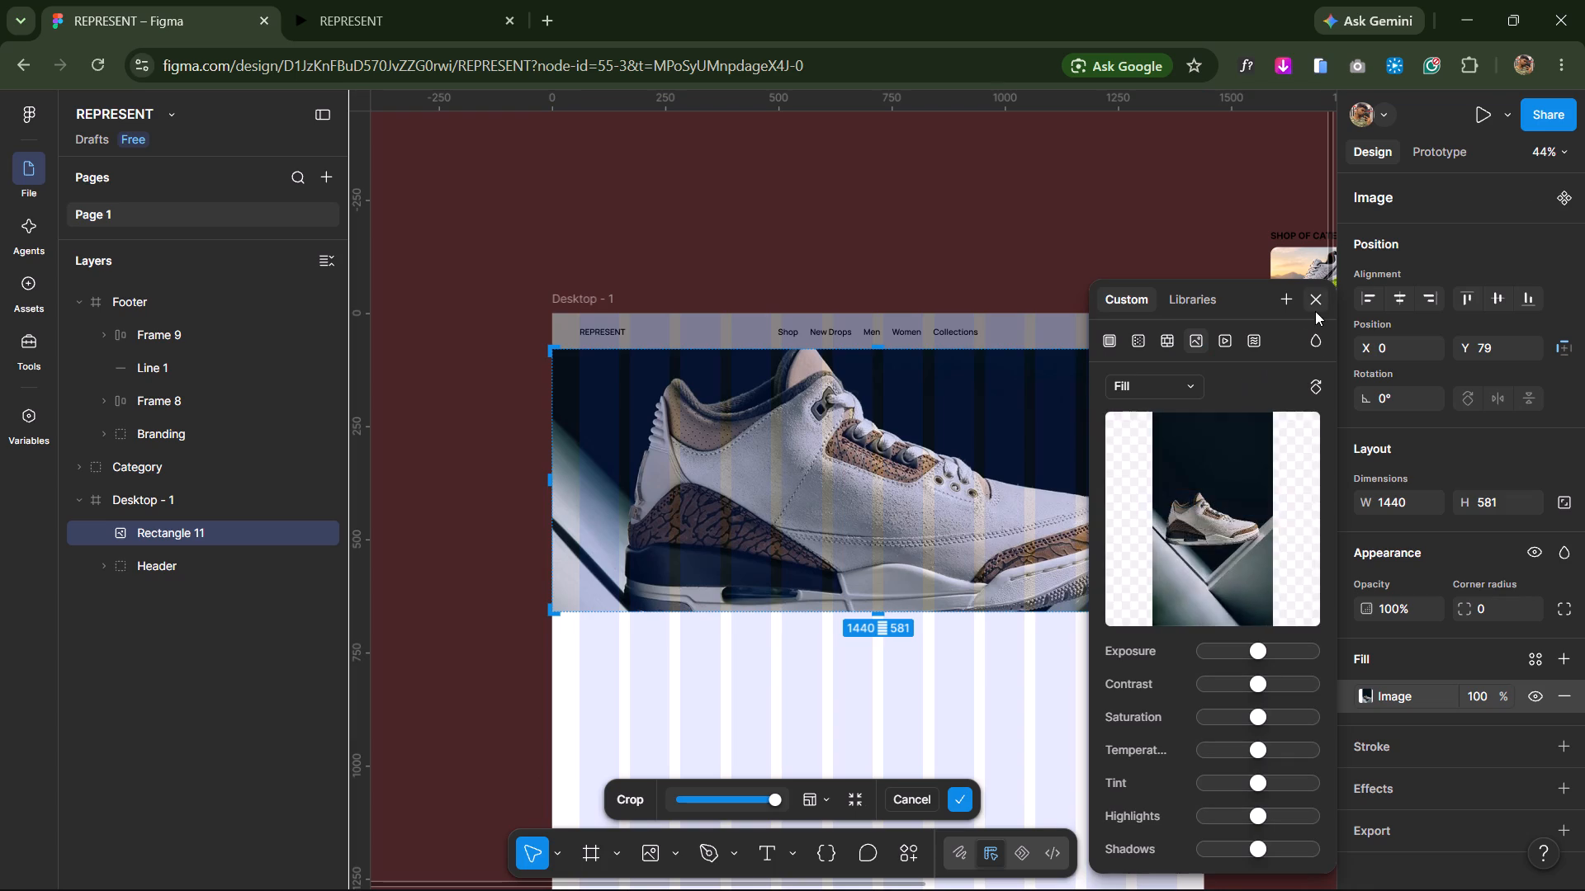
pyautogui.click(1315, 311)
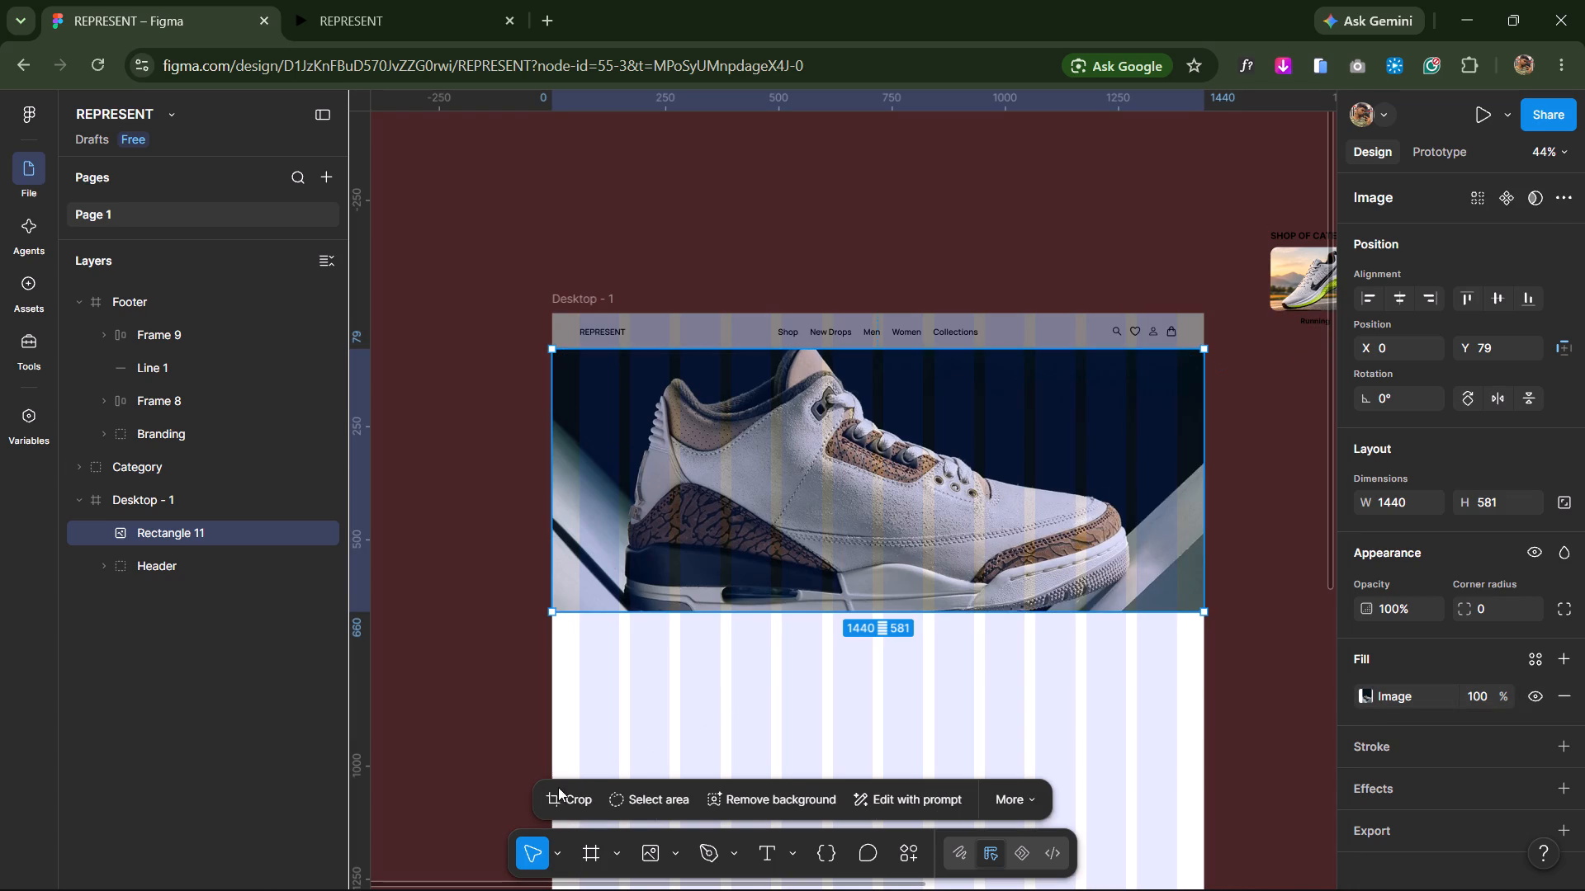
pyautogui.click(550, 799)
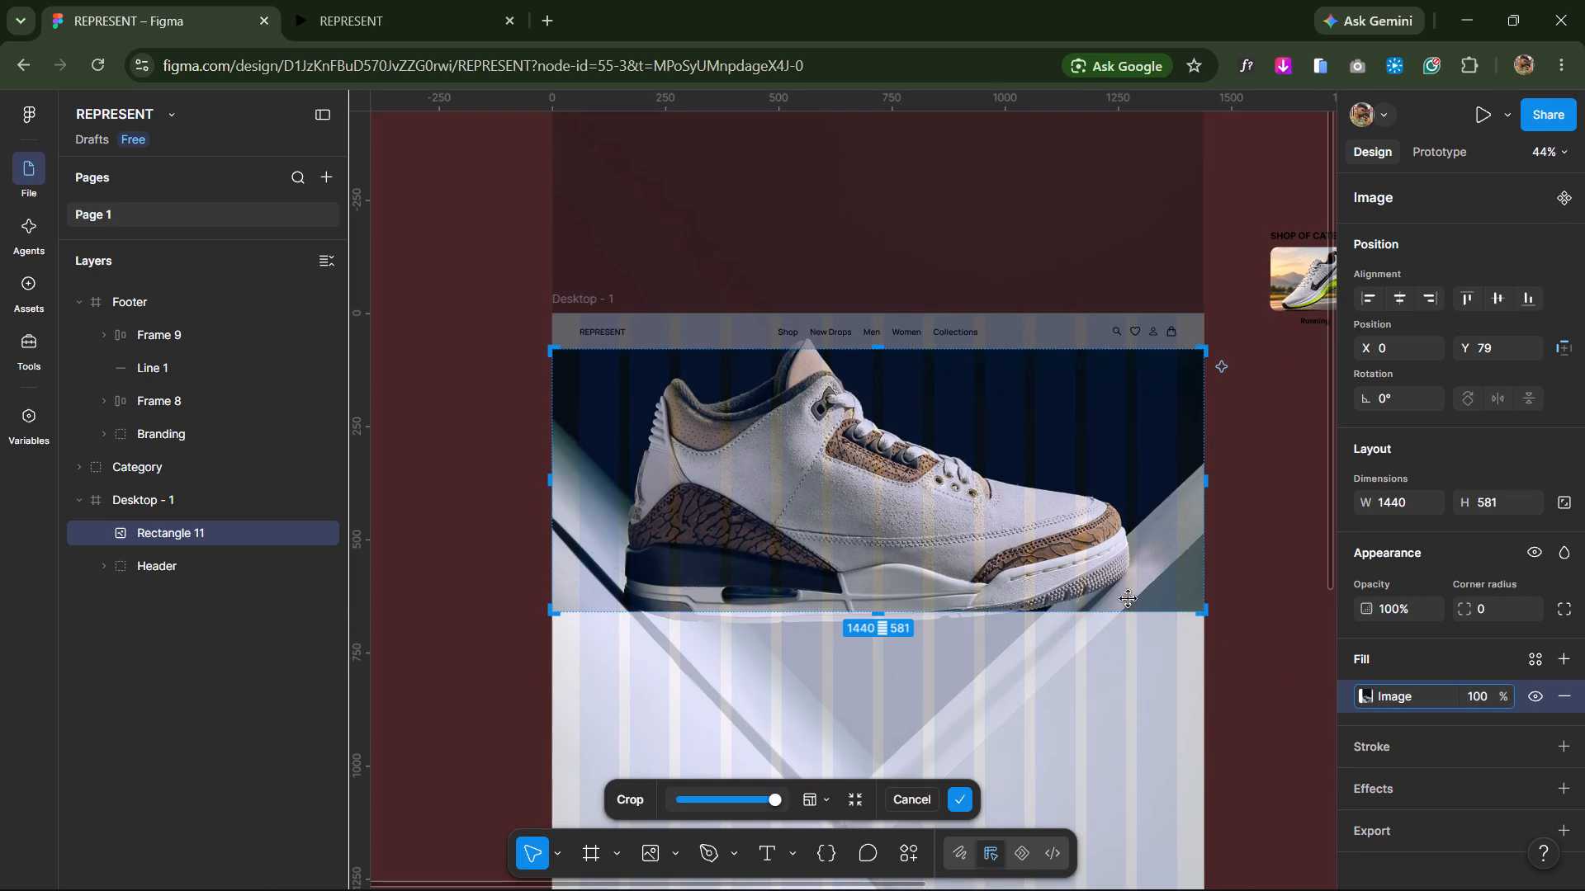
pyautogui.moveTo(899, 498); pyautogui.dragTo(901, 517)
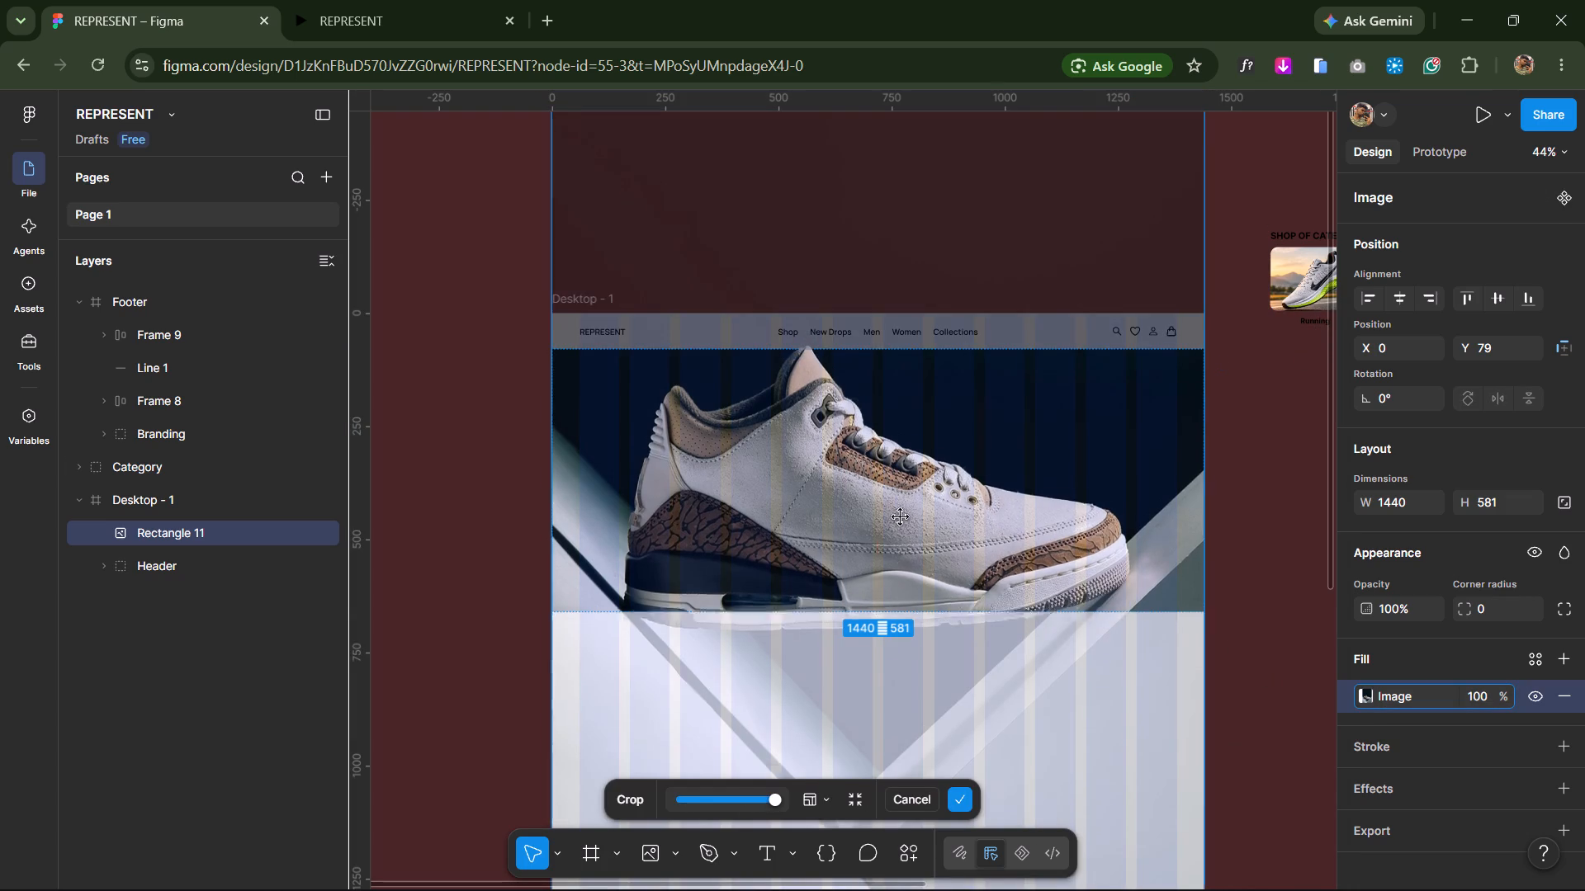
pyautogui.moveTo(901, 517); pyautogui.dragTo(906, 457)
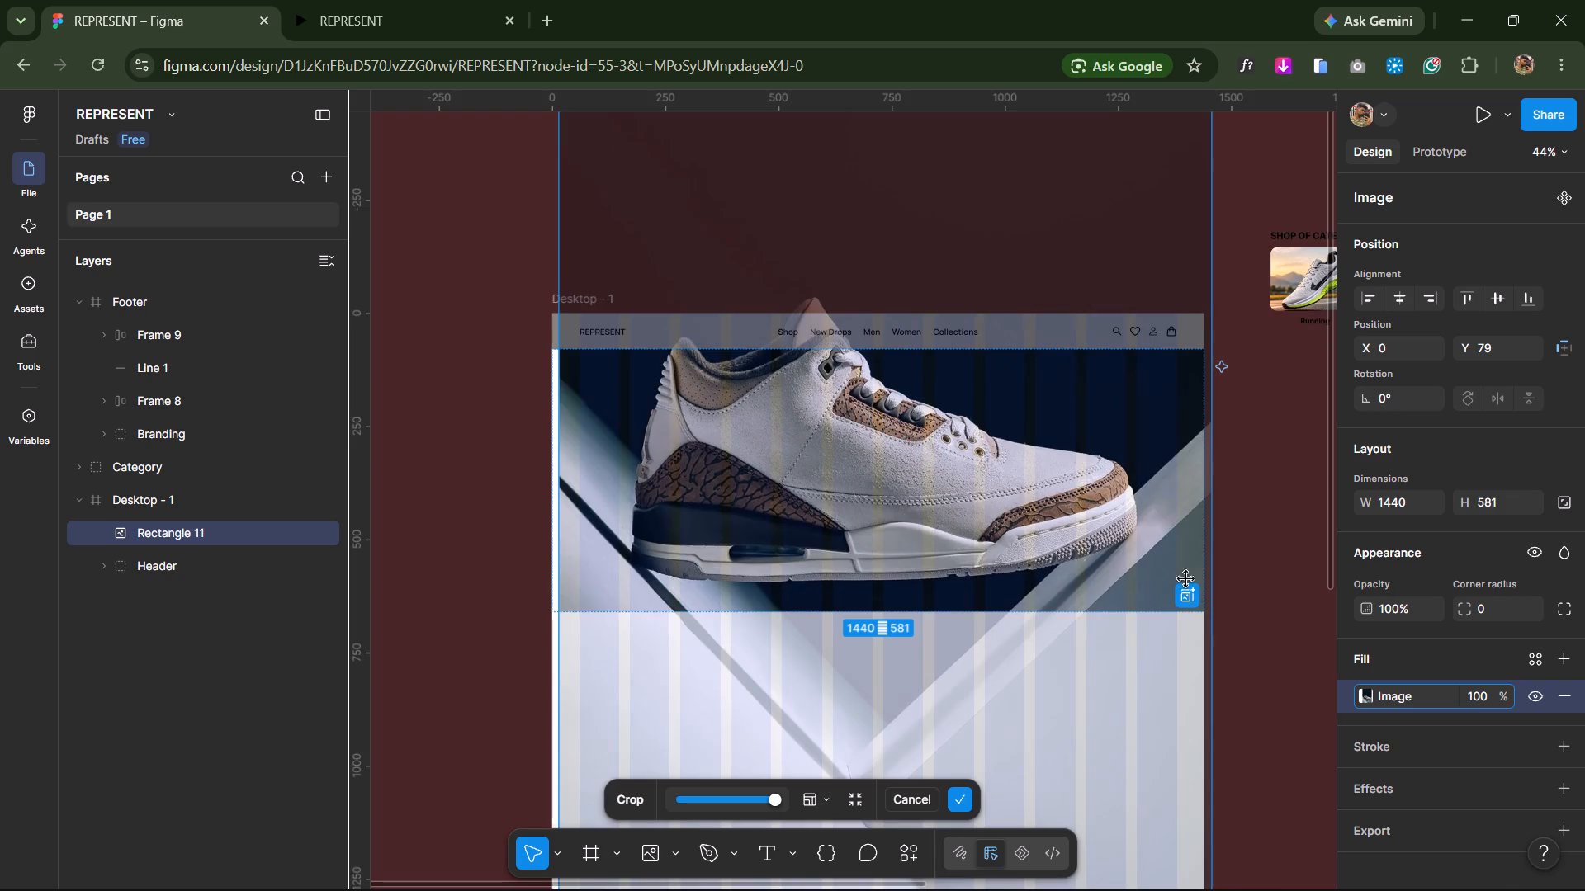
# Scale the image down inside the hero crop and reposition it so the shoe sits near the middle of the rectangle.
pyautogui.keyDown('ctrl'); pyautogui.scroll(-6, 1214, 590); pyautogui.keyUp('ctrl')
pyautogui.press('space')
pyautogui.press('space')
pyautogui.press('space')
pyautogui.press('space')
pyautogui.press('space')
pyautogui.press('space')
pyautogui.press('space')
pyautogui.press('space')
pyautogui.press('space')
pyautogui.press('space')
pyautogui.press('space')
pyautogui.press('space')
pyautogui.press('space')
pyautogui.press('space')
pyautogui.press('space')
pyautogui.moveTo(1070, 521); pyautogui.dragTo(996, 493)
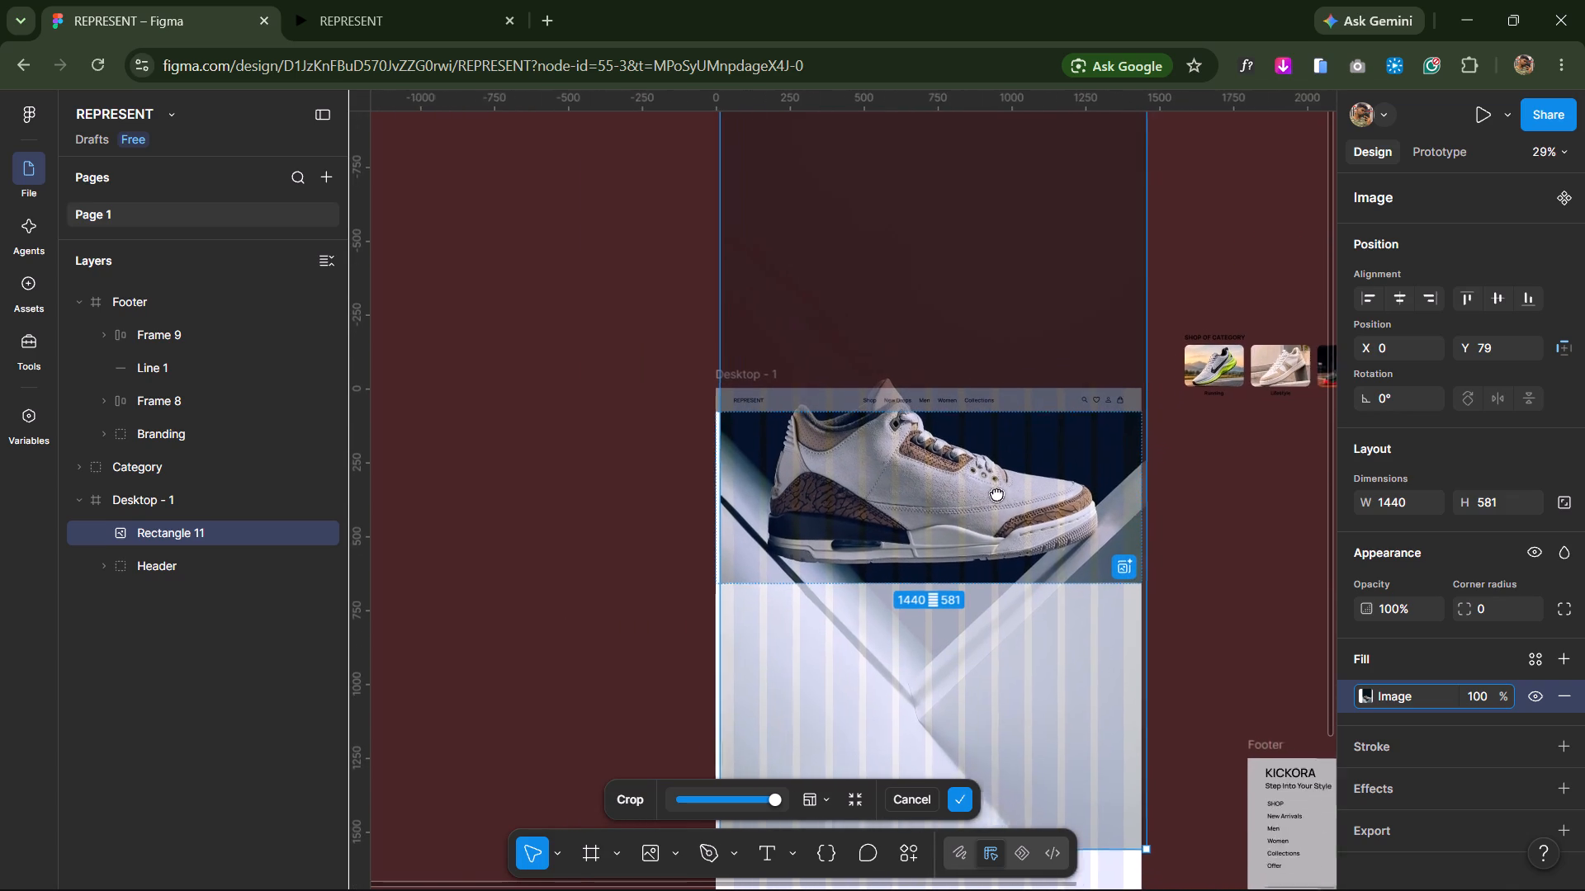
pyautogui.moveTo(996, 493); pyautogui.dragTo(937, 443)
pyautogui.scroll(-2, 927, 451)
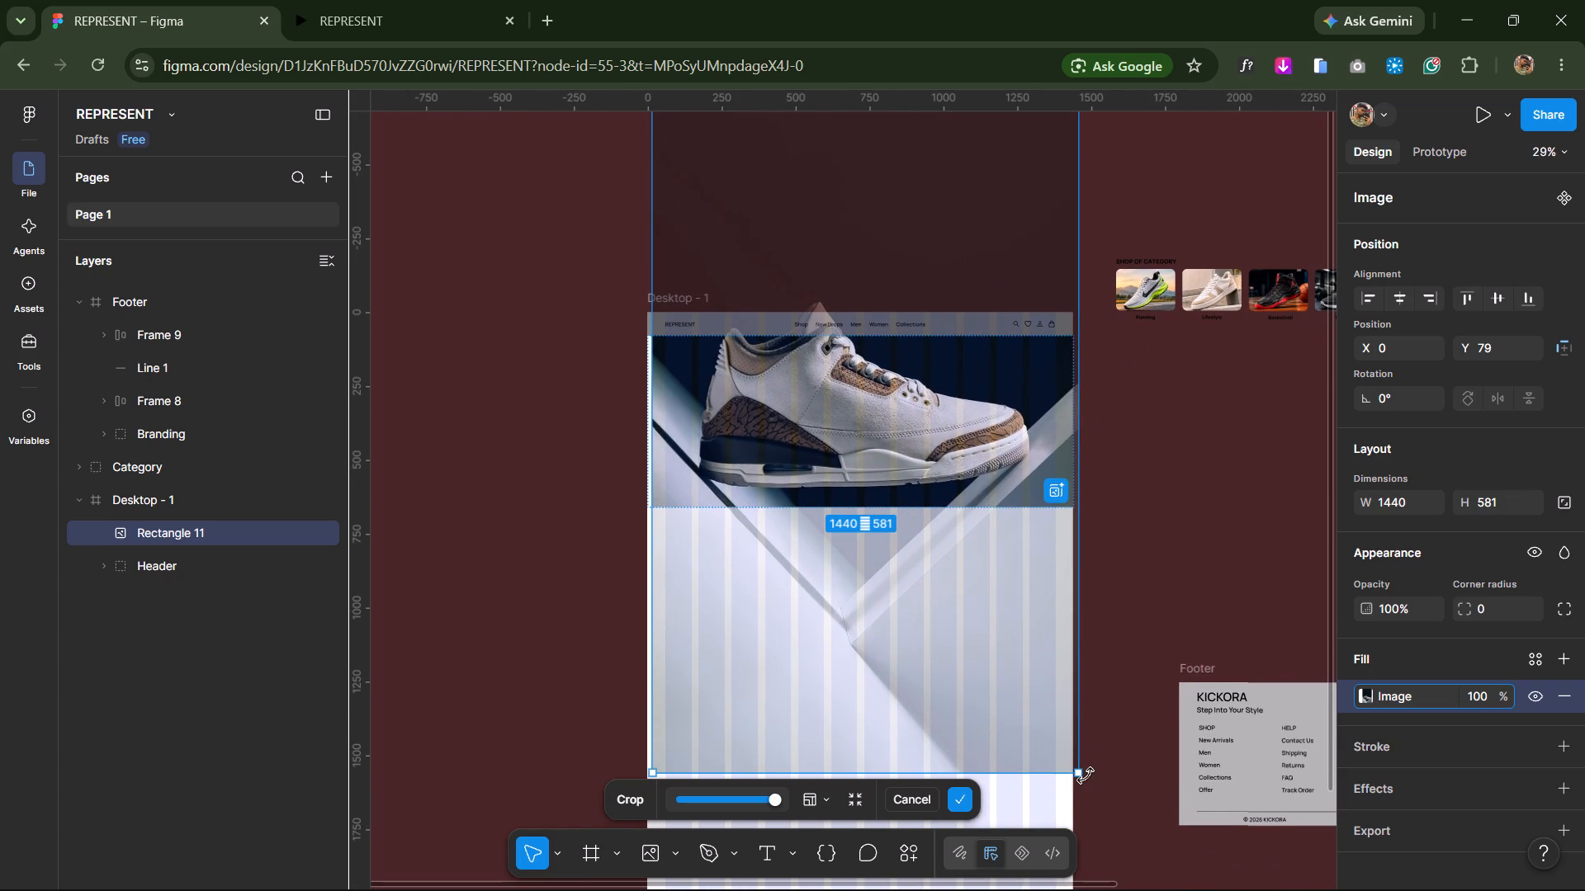
pyautogui.moveTo(1074, 771); pyautogui.dragTo(943, 563)
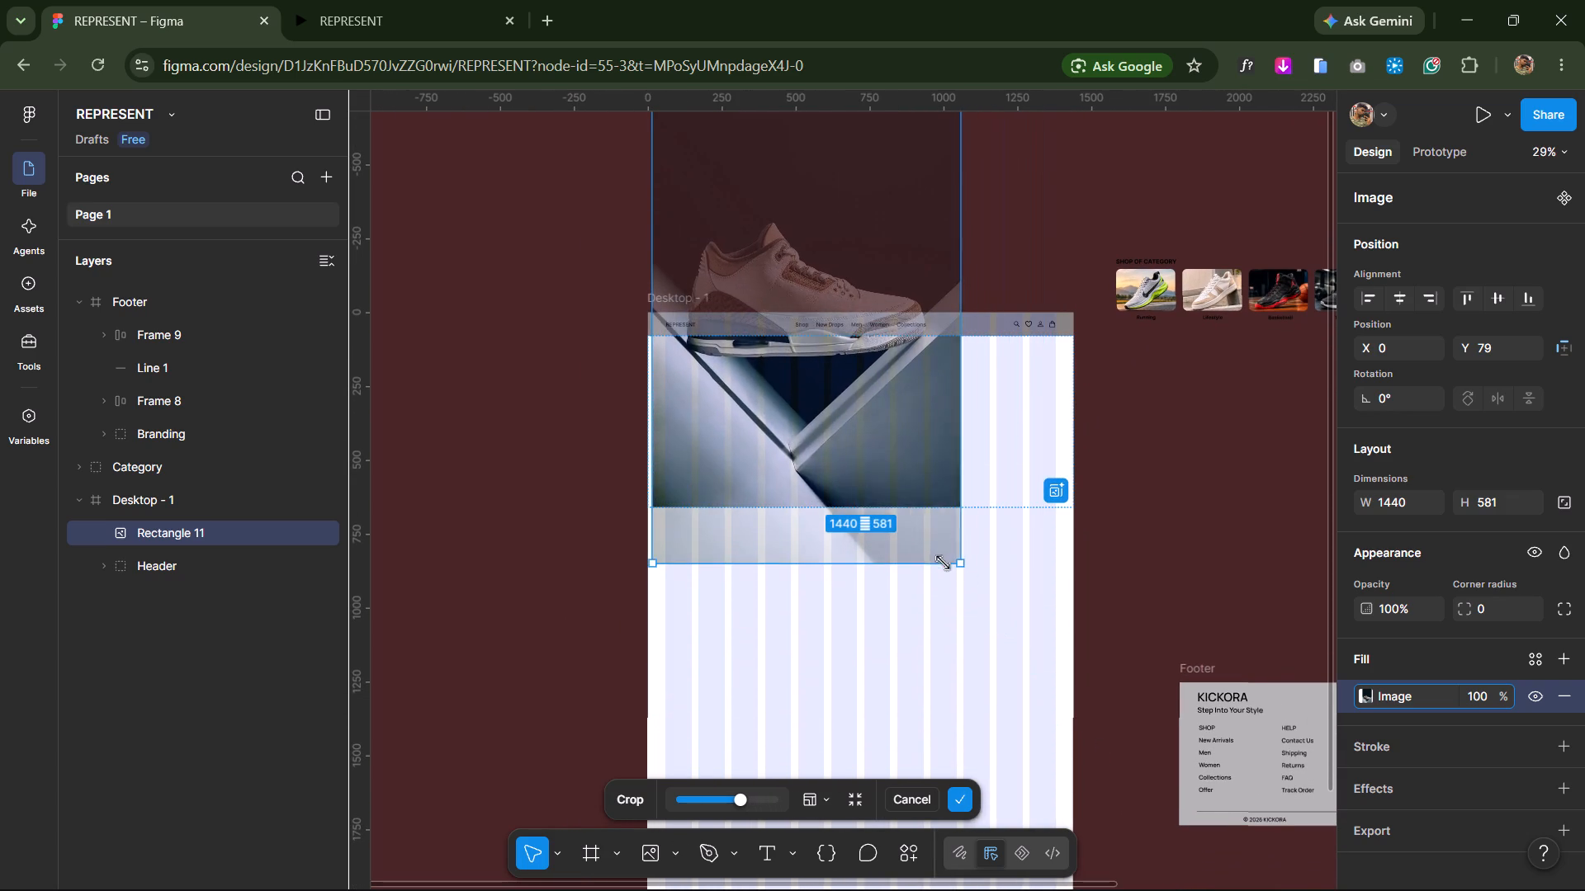
pyautogui.moveTo(943, 563); pyautogui.dragTo(942, 559)
pyautogui.moveTo(913, 447); pyautogui.dragTo(984, 585)
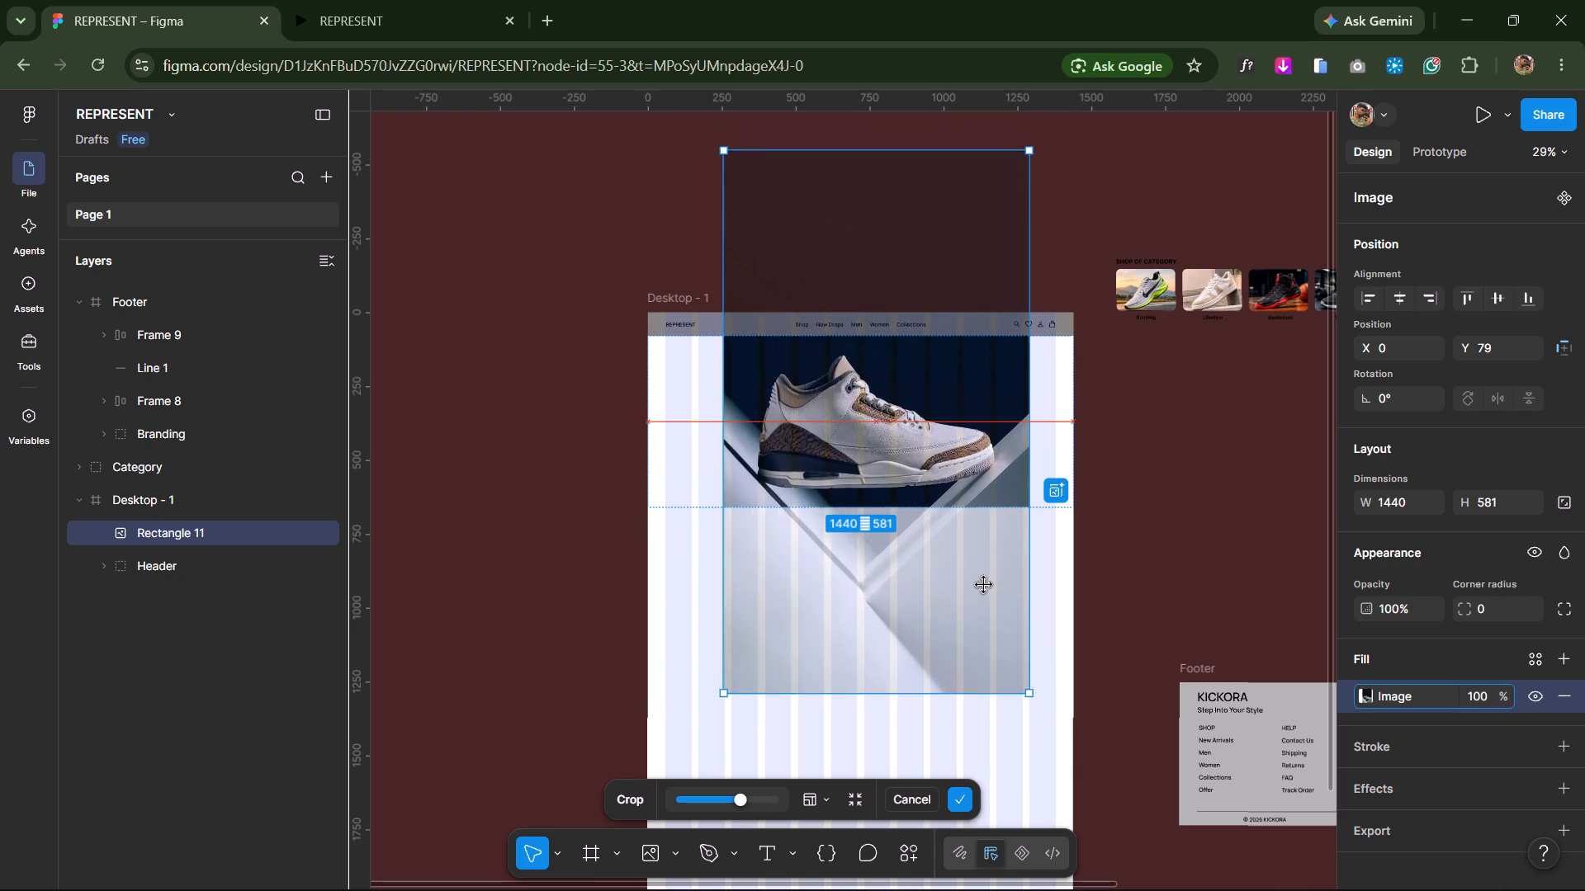
pyautogui.moveTo(984, 585); pyautogui.dragTo(978, 622)
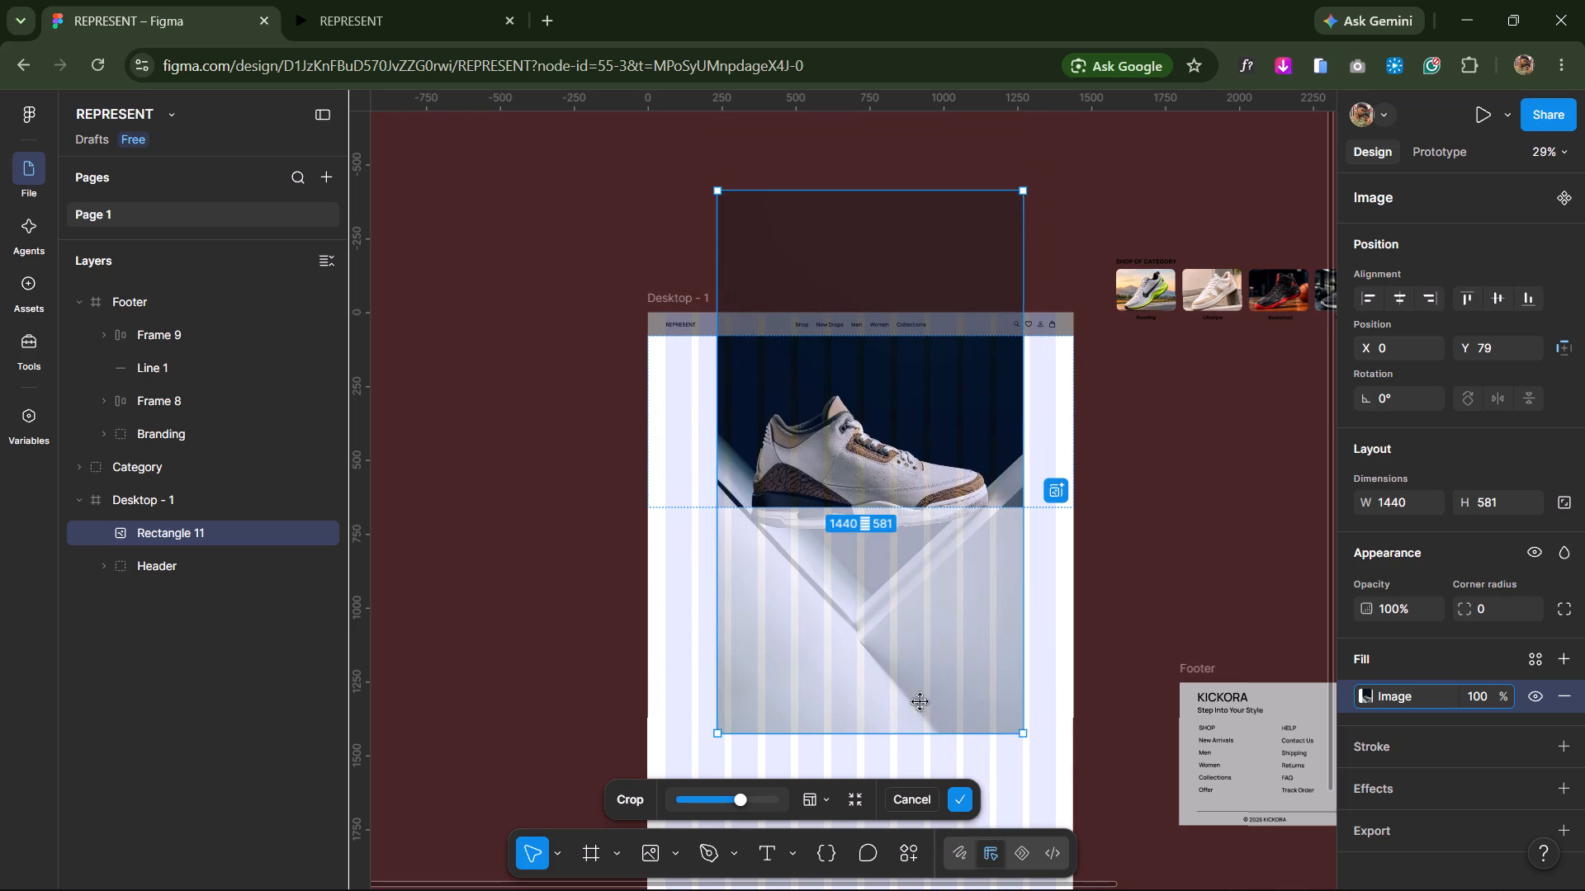
# Rotate the image about 90° counterclockwise, scale it to about 1529 × 860, and align its bottom edge with the hero rectangle.
pyautogui.moveTo(1031, 739); pyautogui.dragTo(1083, 325)
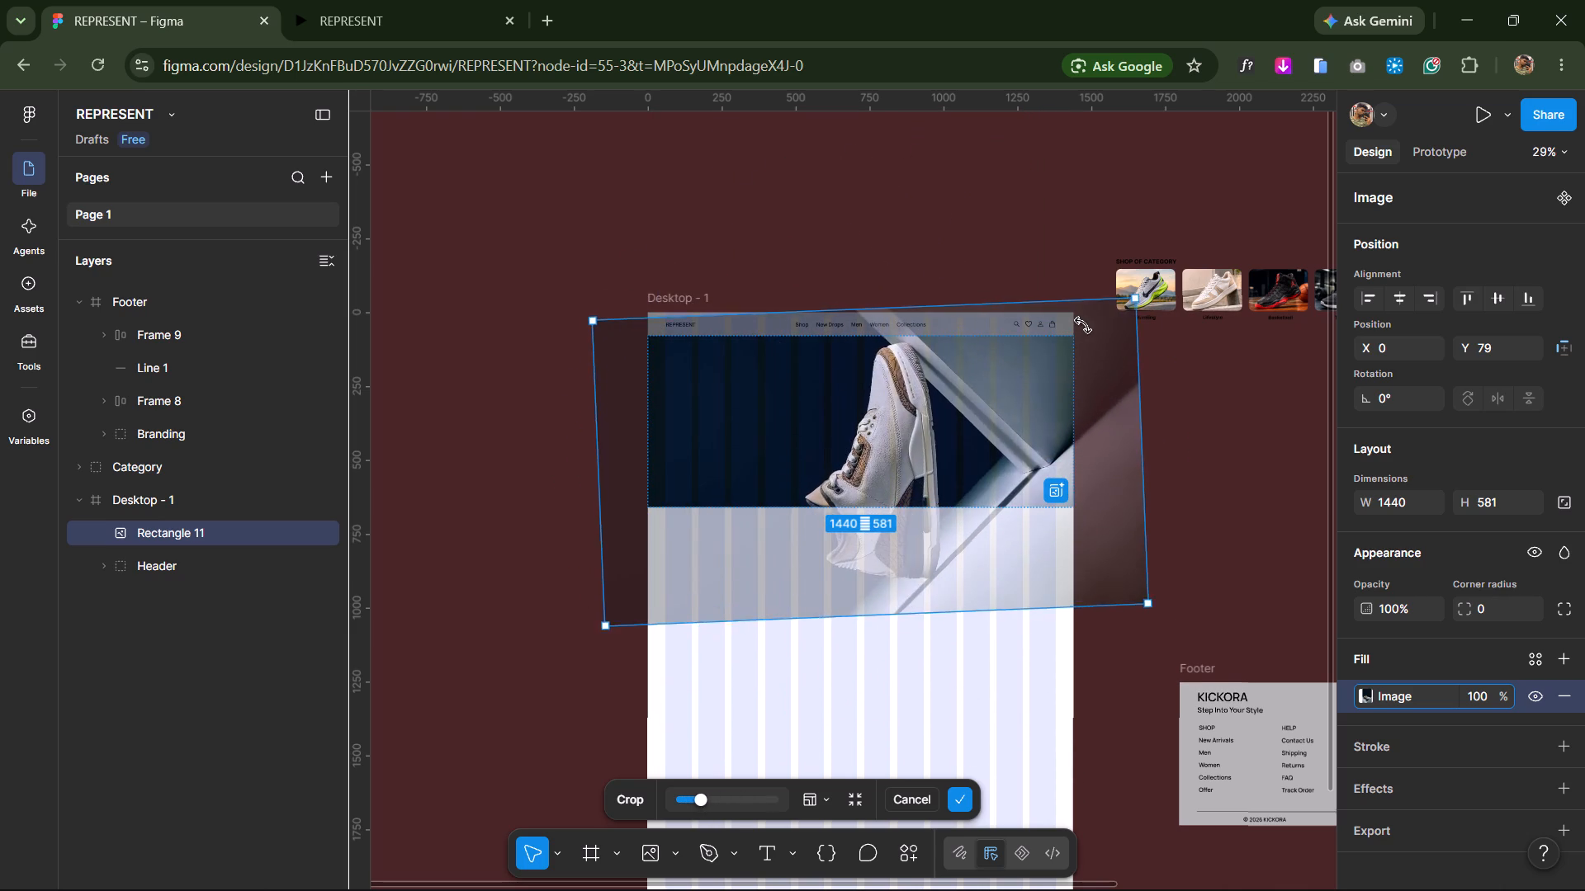
pyautogui.moveTo(1083, 325); pyautogui.dragTo(1085, 337)
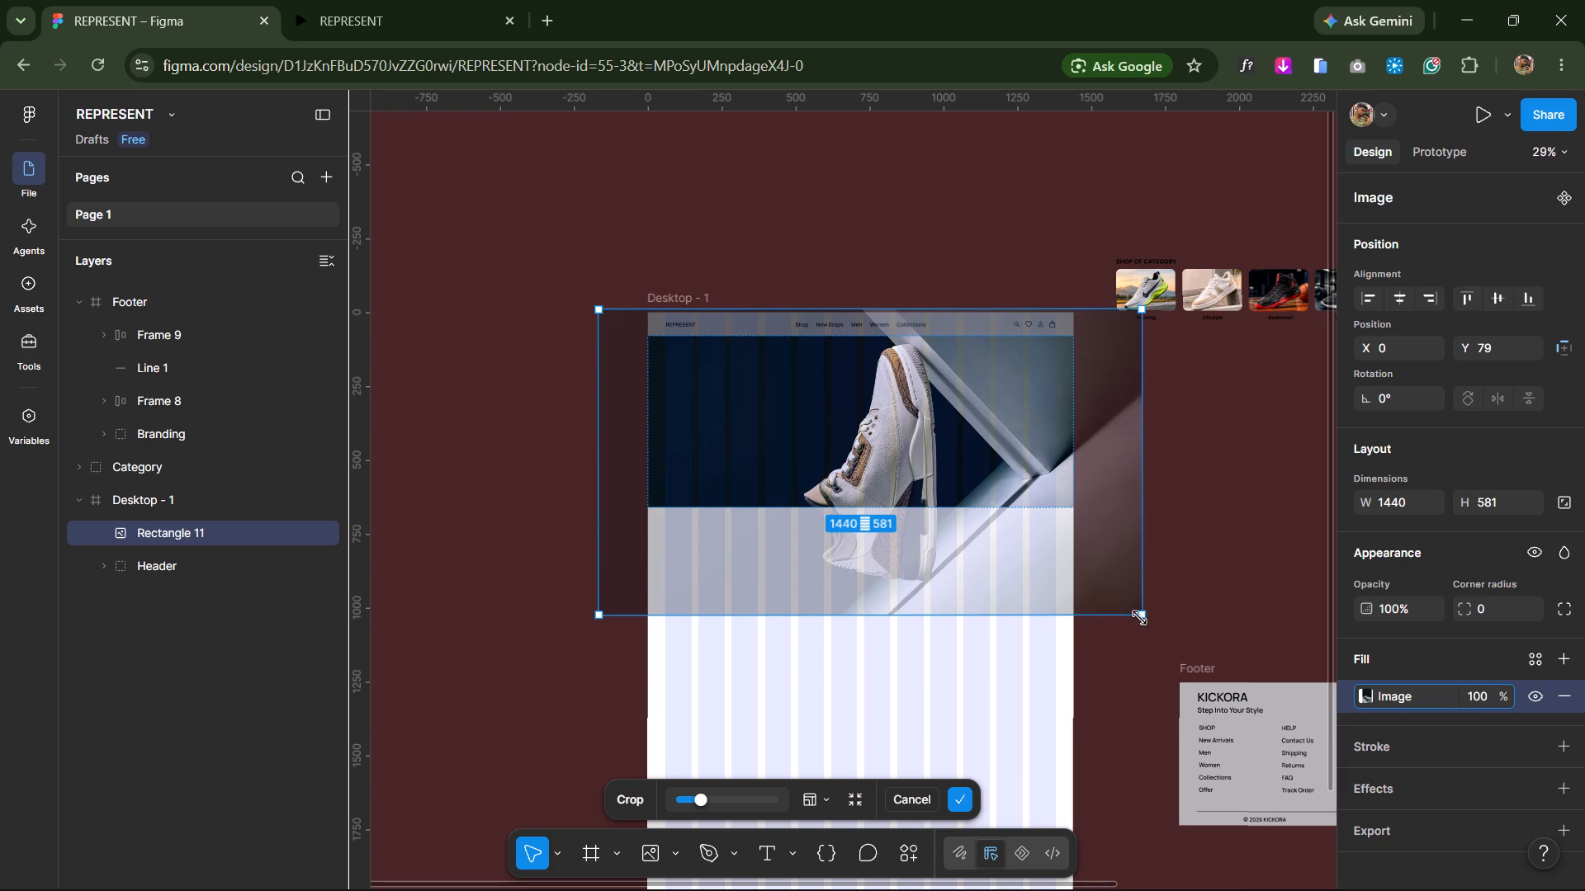
pyautogui.moveTo(1144, 615); pyautogui.dragTo(1051, 506)
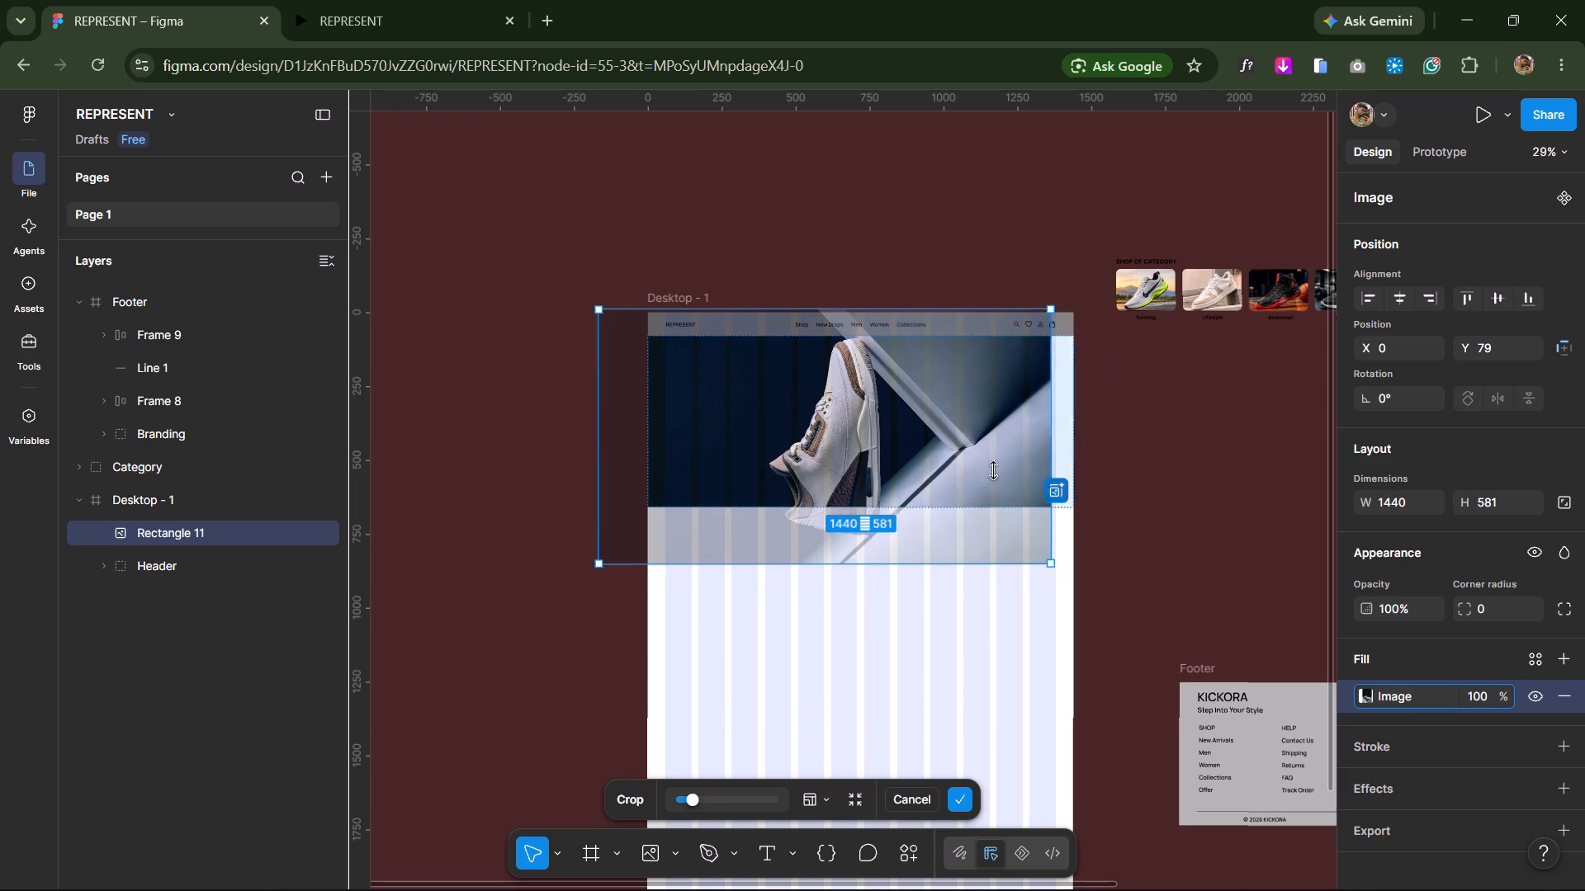
pyautogui.moveTo(931, 445); pyautogui.dragTo(973, 386)
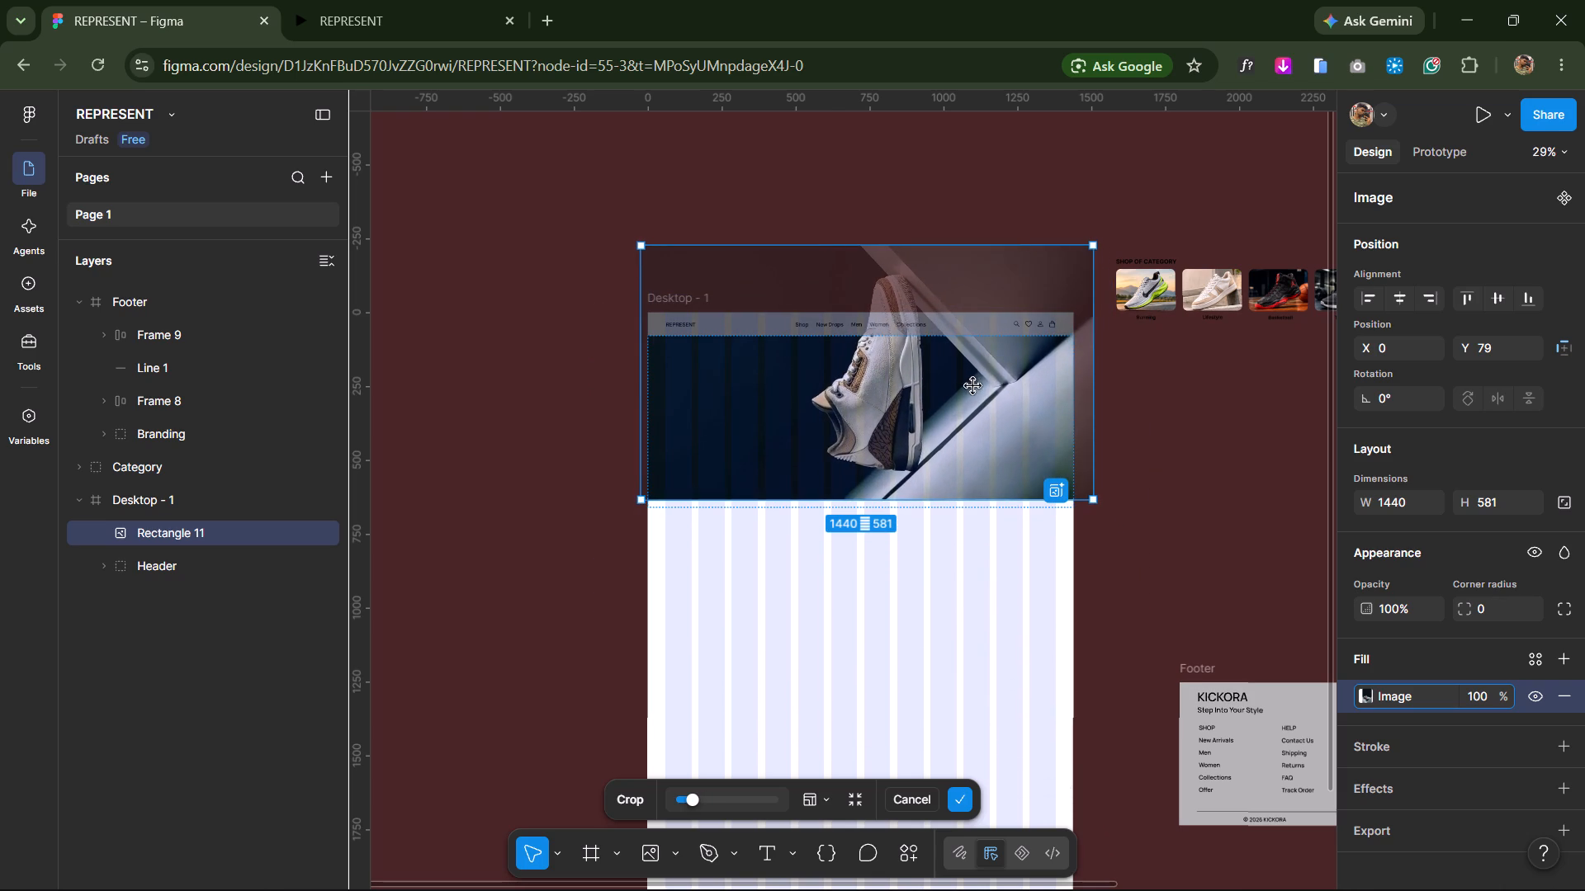
pyautogui.moveTo(973, 386); pyautogui.dragTo(973, 392)
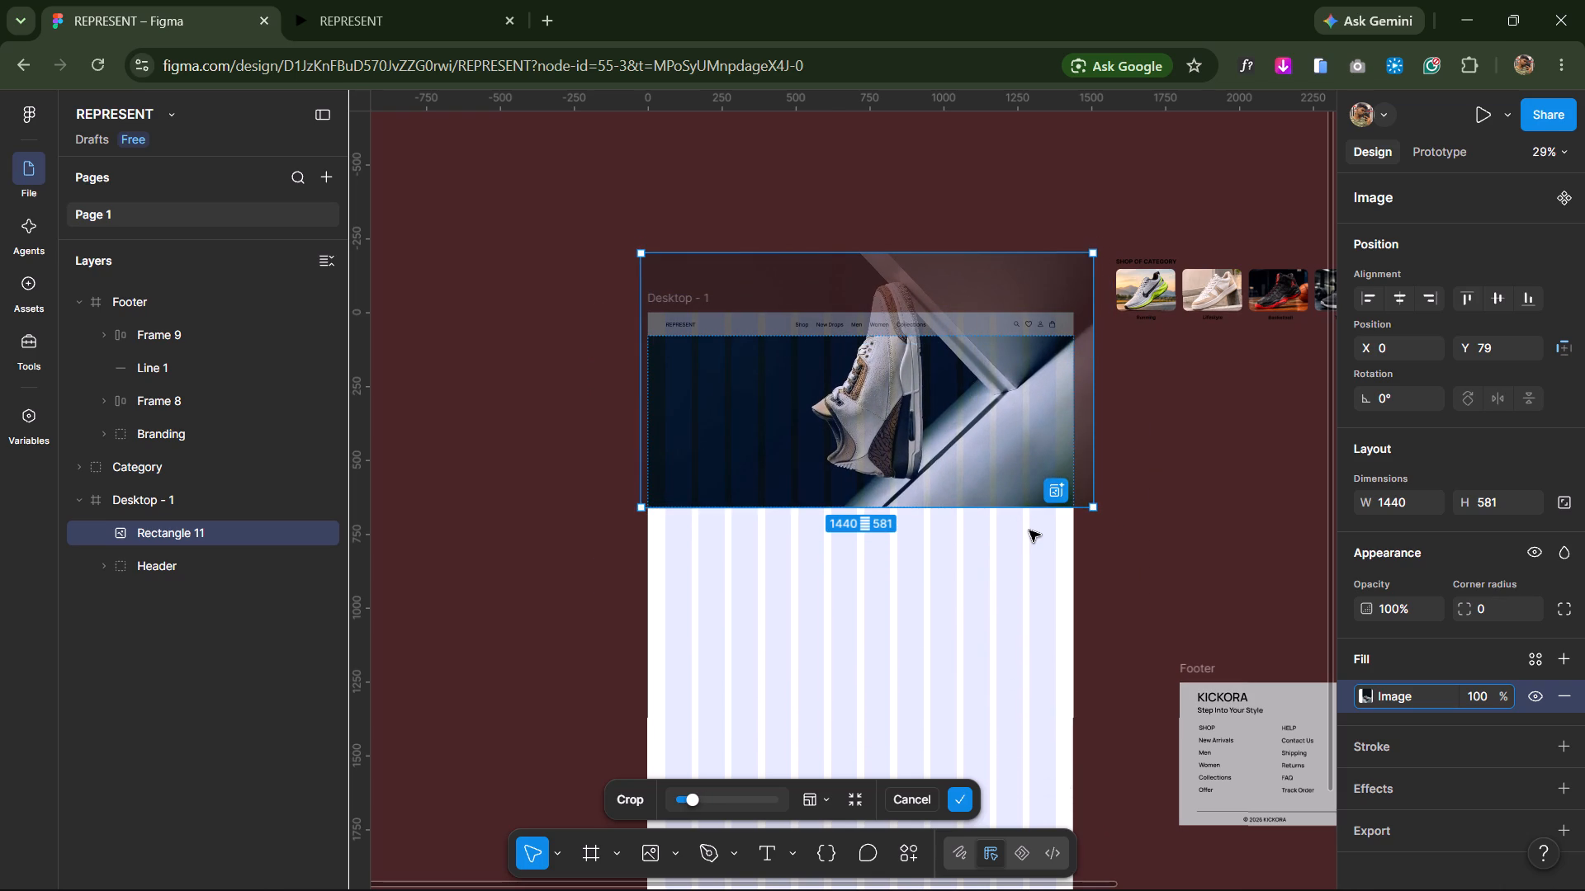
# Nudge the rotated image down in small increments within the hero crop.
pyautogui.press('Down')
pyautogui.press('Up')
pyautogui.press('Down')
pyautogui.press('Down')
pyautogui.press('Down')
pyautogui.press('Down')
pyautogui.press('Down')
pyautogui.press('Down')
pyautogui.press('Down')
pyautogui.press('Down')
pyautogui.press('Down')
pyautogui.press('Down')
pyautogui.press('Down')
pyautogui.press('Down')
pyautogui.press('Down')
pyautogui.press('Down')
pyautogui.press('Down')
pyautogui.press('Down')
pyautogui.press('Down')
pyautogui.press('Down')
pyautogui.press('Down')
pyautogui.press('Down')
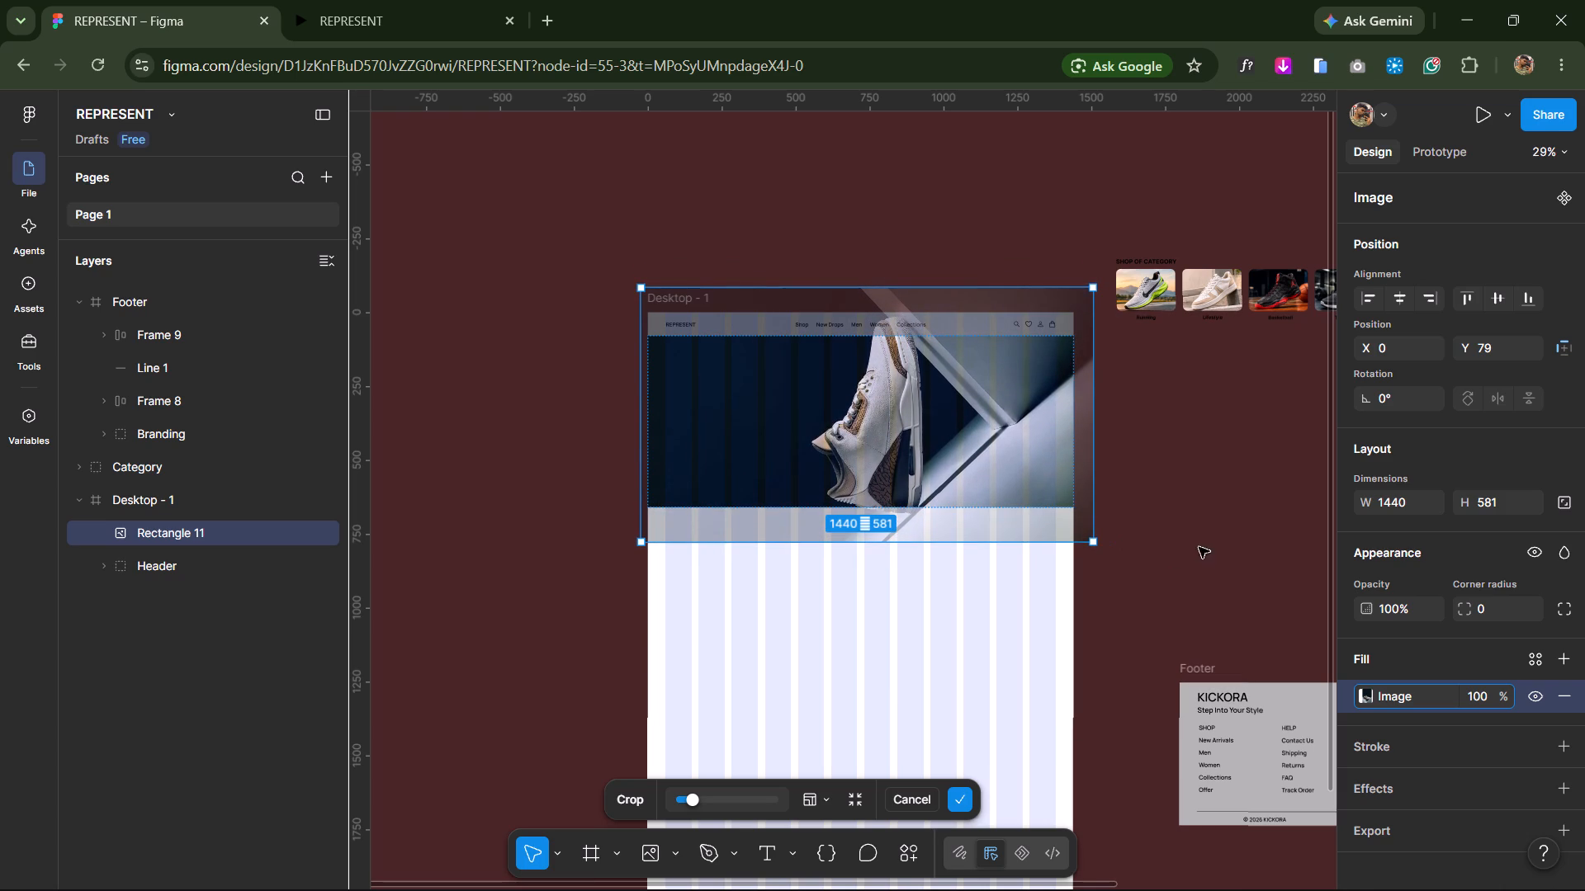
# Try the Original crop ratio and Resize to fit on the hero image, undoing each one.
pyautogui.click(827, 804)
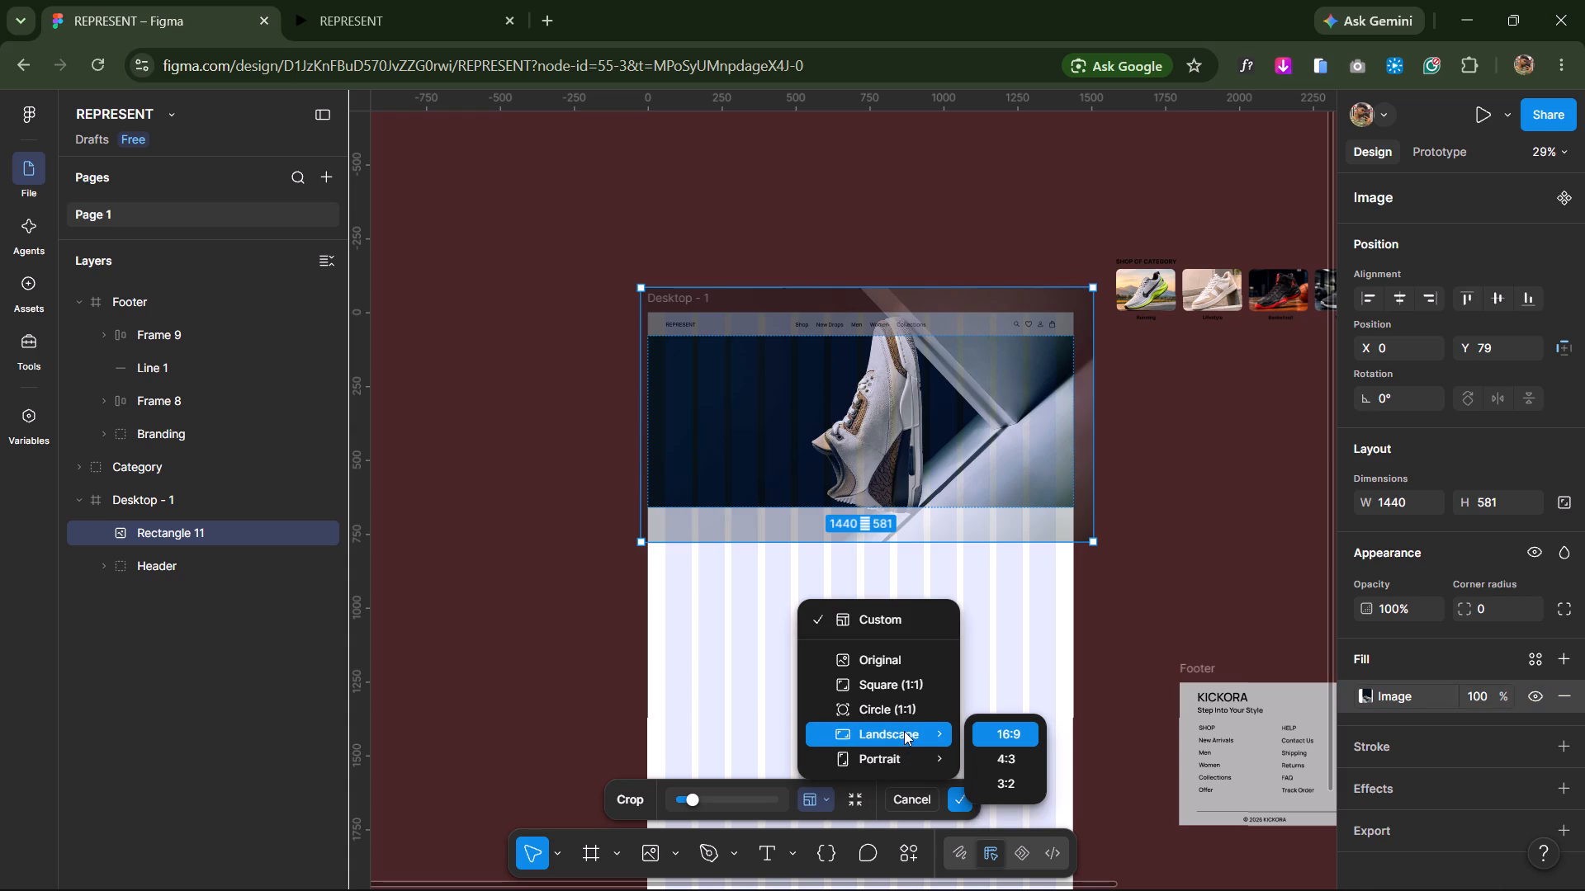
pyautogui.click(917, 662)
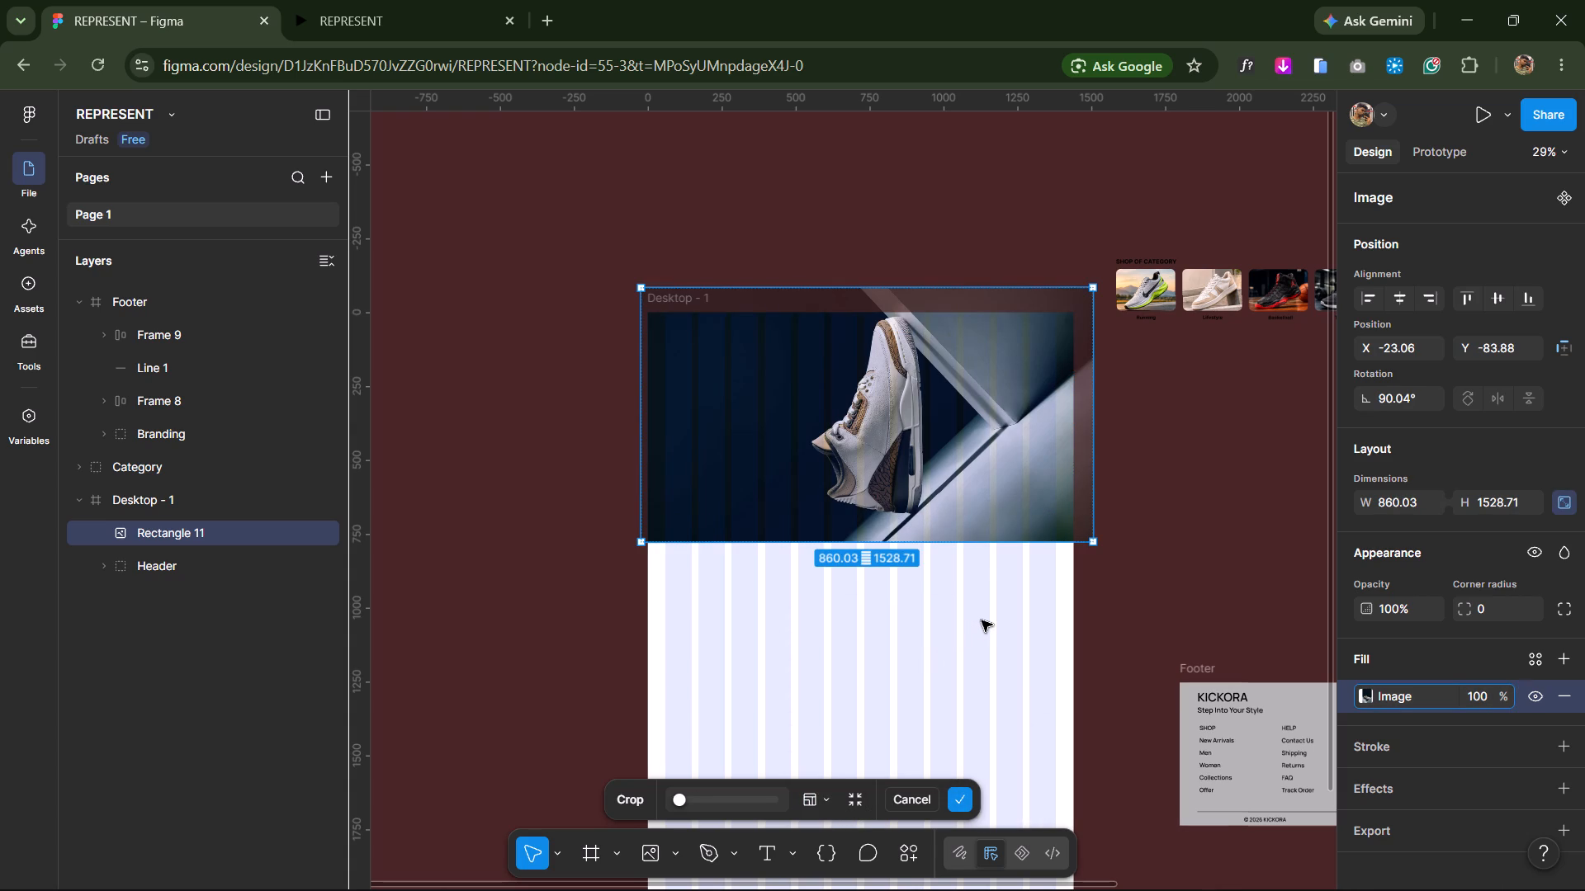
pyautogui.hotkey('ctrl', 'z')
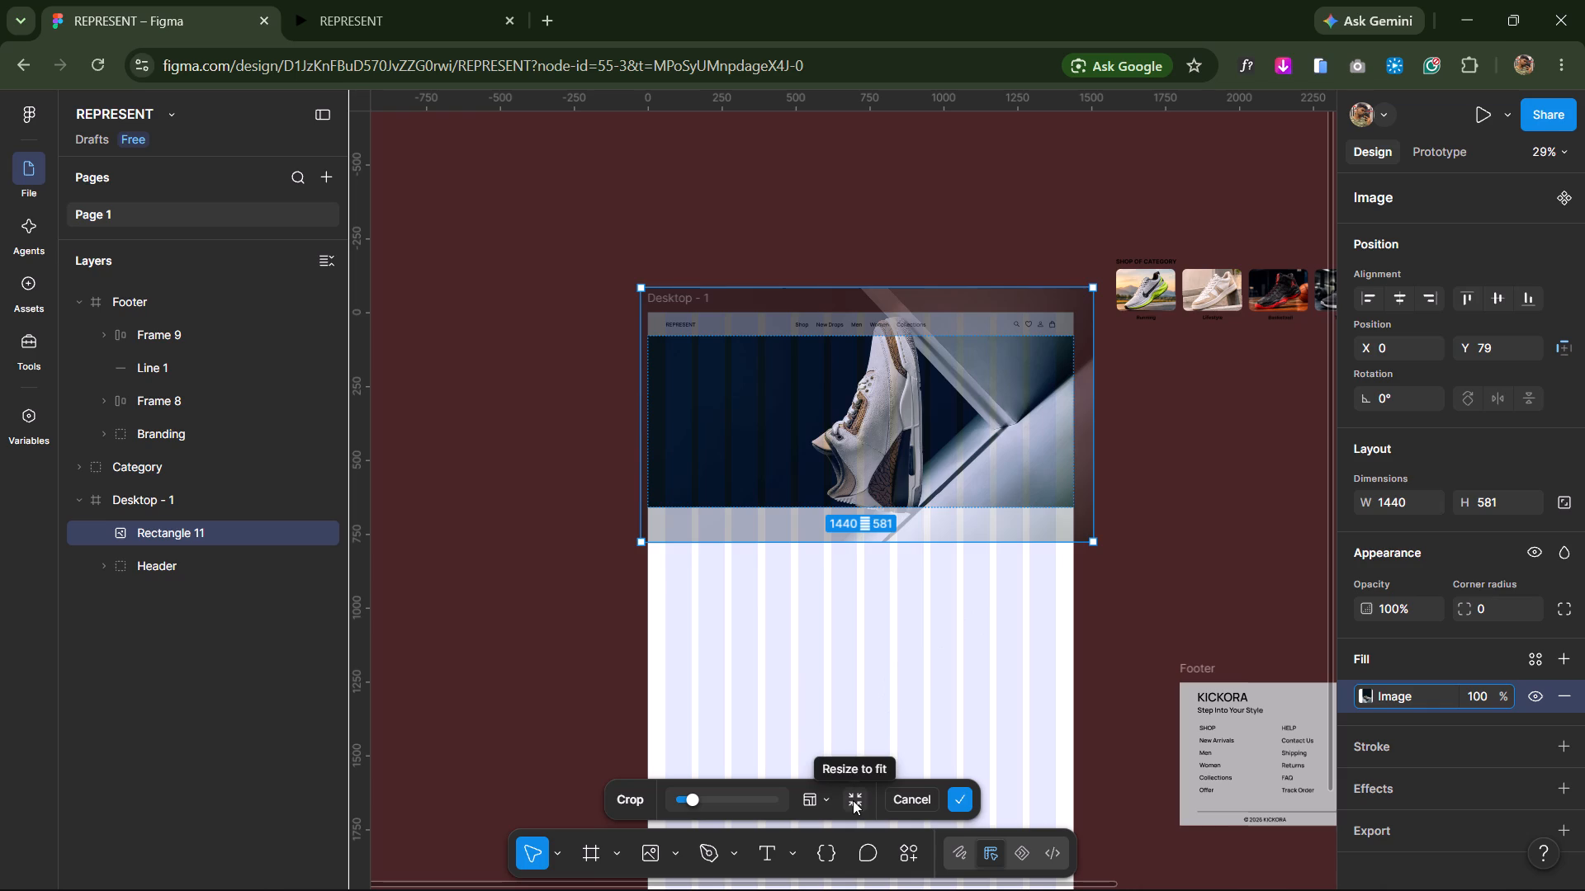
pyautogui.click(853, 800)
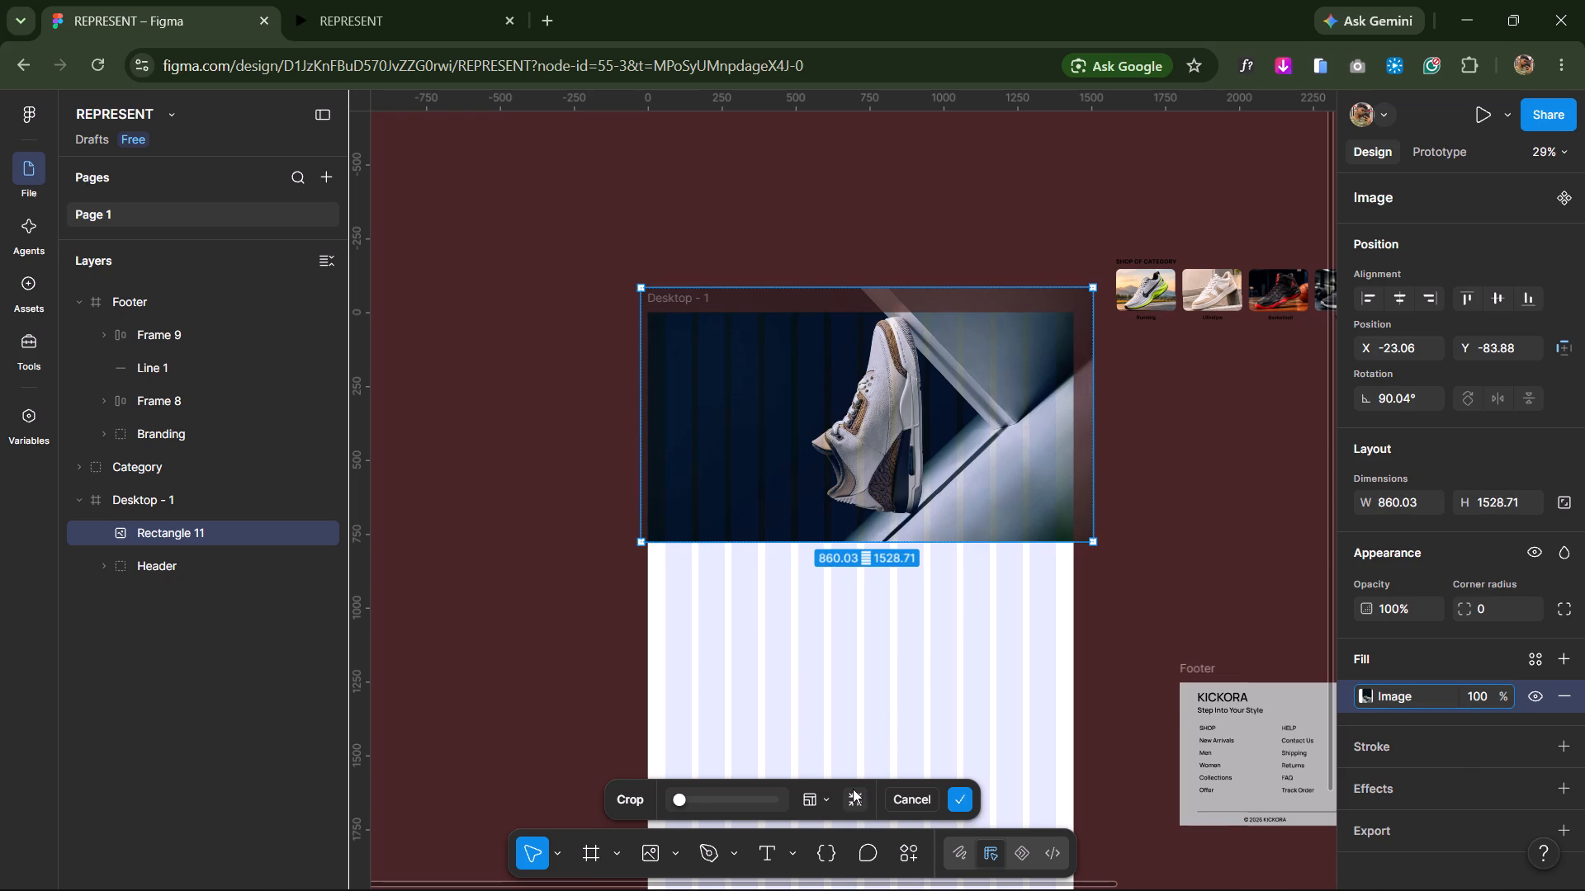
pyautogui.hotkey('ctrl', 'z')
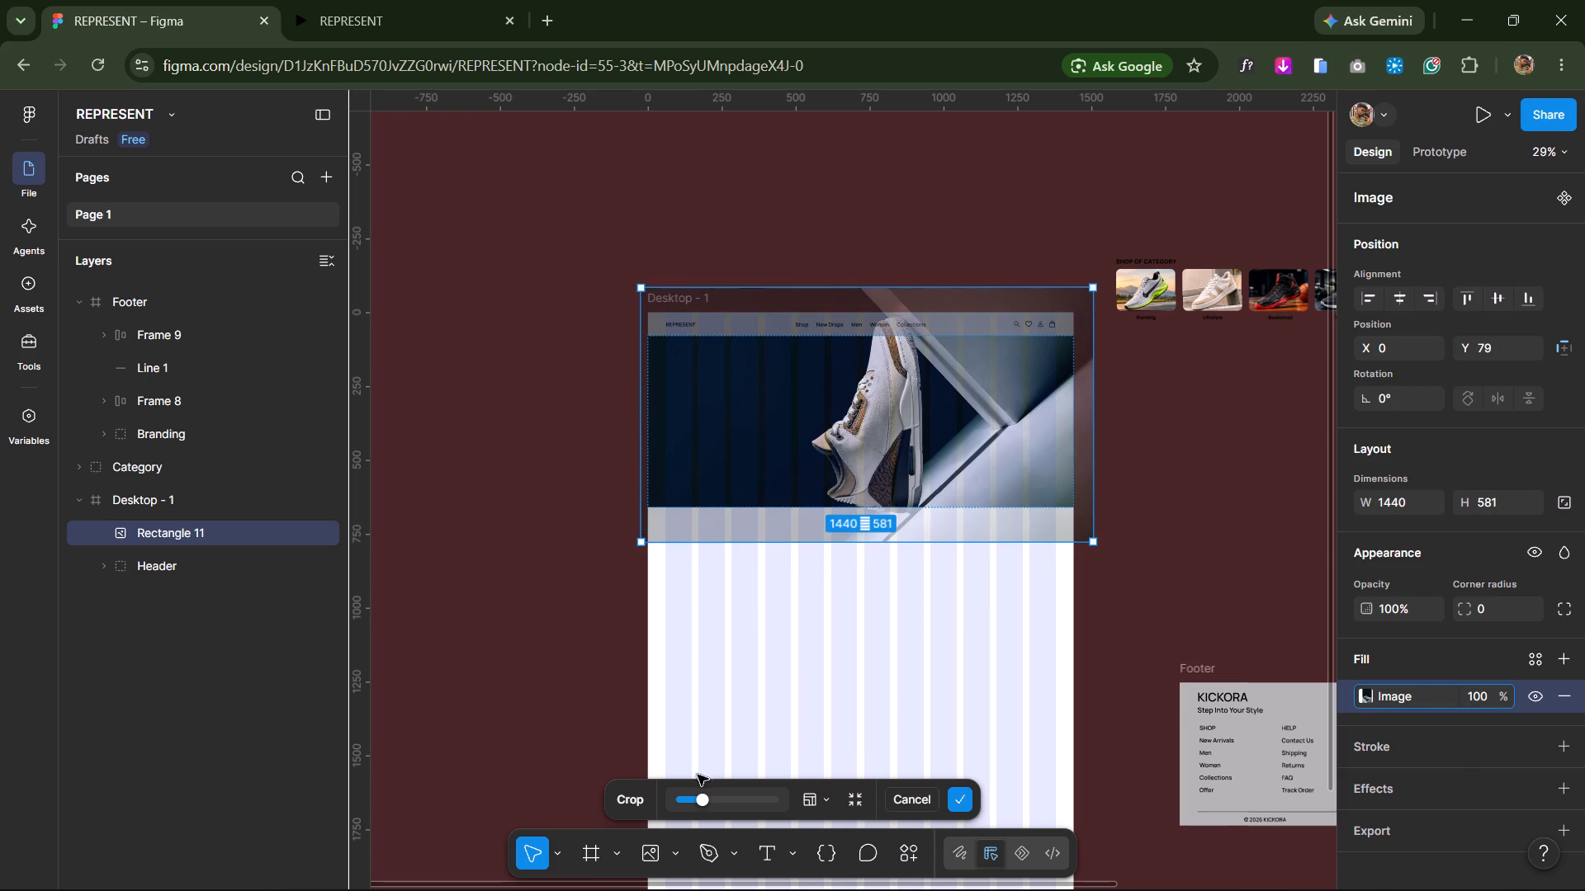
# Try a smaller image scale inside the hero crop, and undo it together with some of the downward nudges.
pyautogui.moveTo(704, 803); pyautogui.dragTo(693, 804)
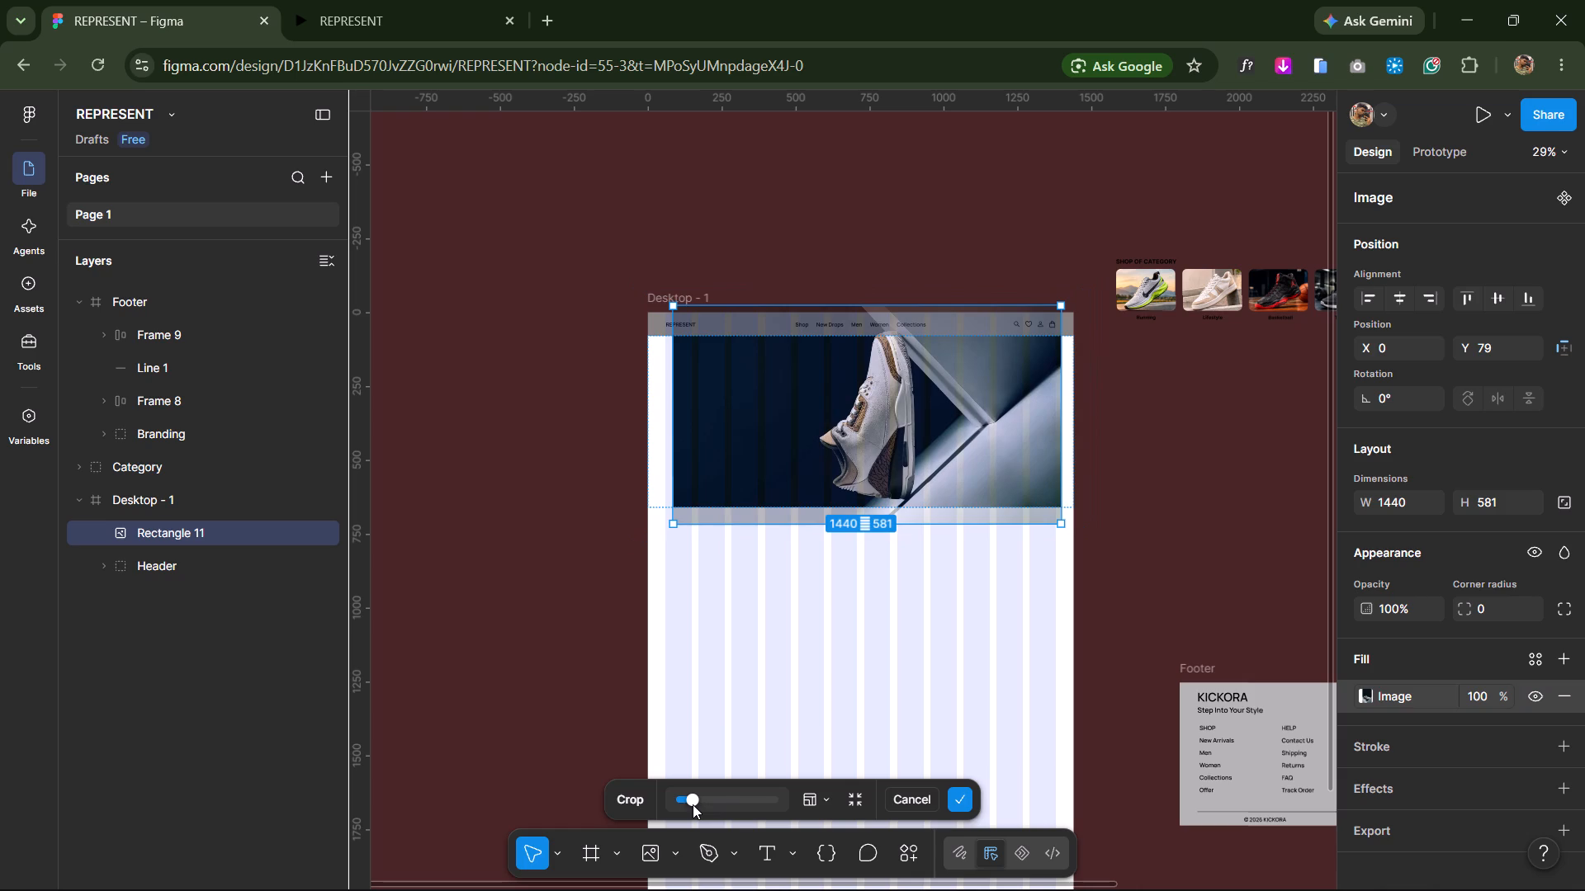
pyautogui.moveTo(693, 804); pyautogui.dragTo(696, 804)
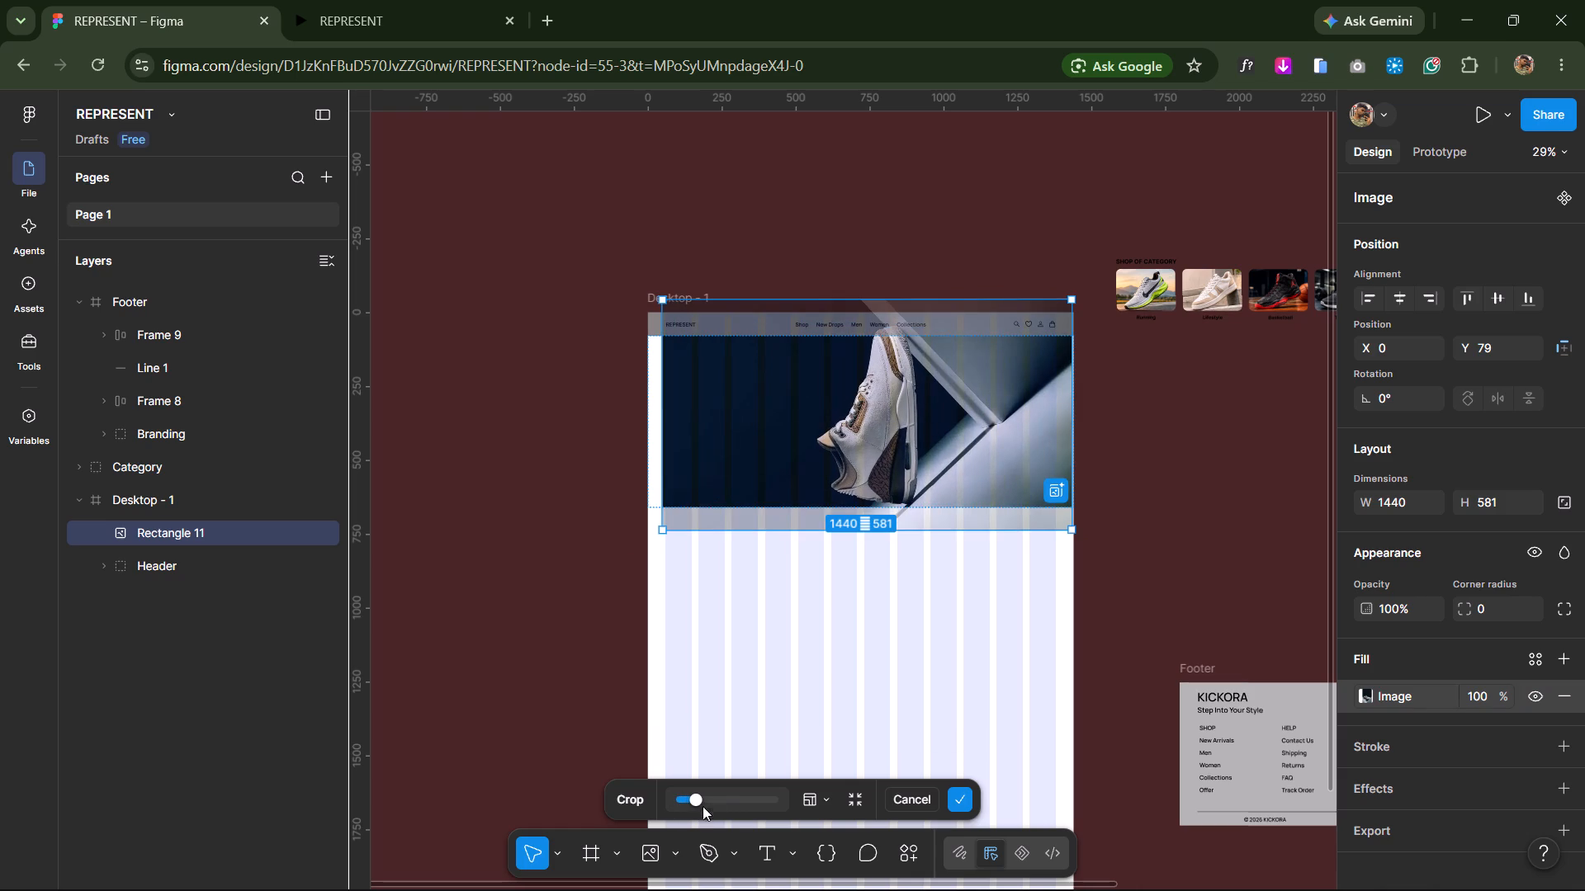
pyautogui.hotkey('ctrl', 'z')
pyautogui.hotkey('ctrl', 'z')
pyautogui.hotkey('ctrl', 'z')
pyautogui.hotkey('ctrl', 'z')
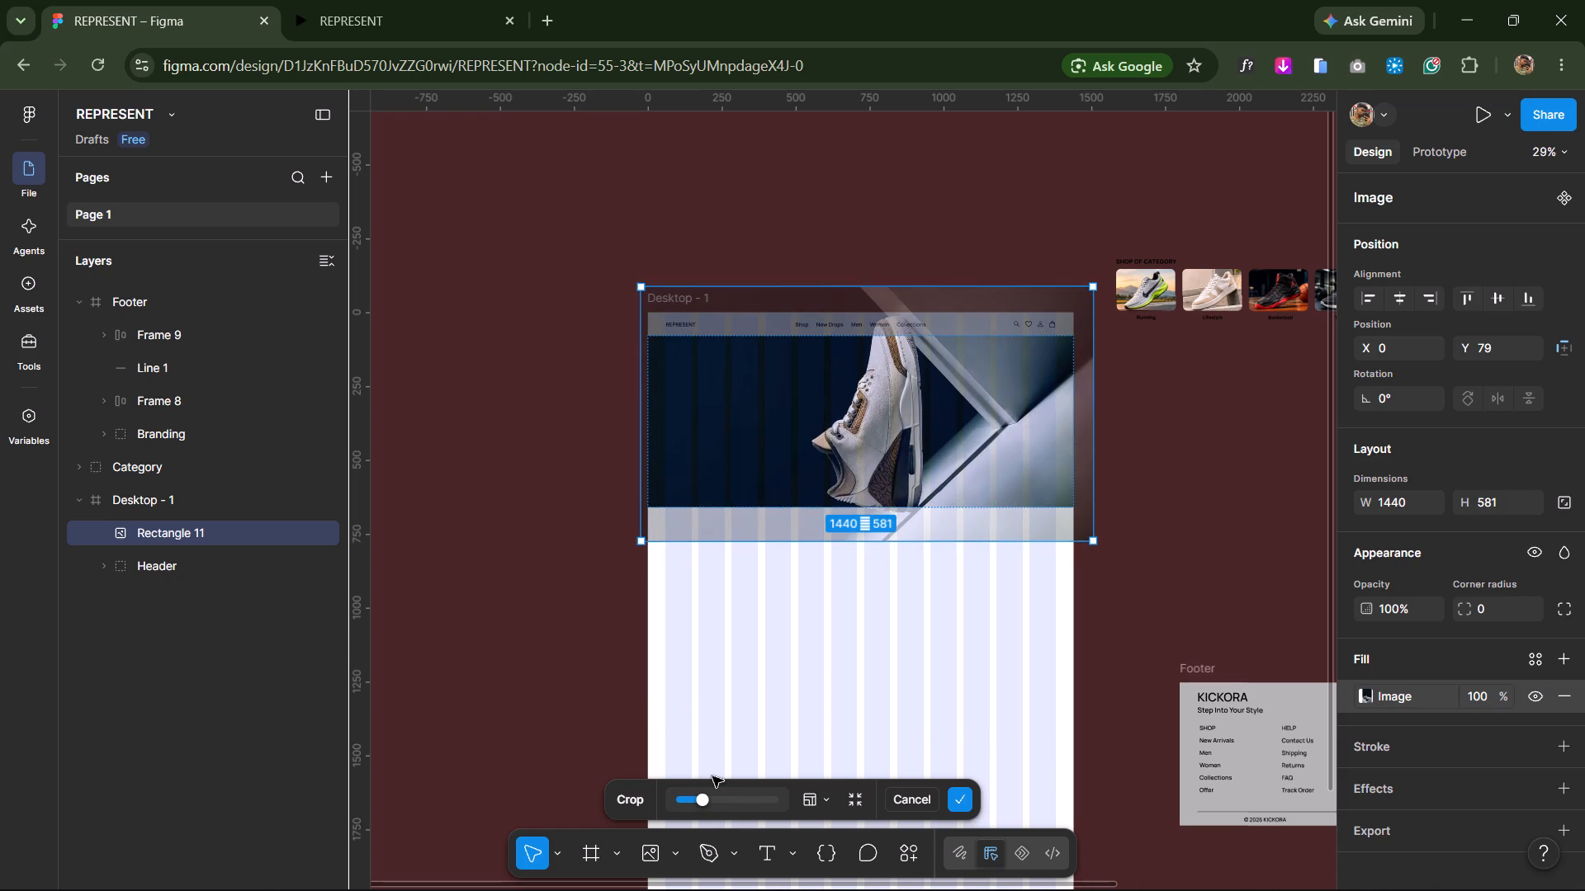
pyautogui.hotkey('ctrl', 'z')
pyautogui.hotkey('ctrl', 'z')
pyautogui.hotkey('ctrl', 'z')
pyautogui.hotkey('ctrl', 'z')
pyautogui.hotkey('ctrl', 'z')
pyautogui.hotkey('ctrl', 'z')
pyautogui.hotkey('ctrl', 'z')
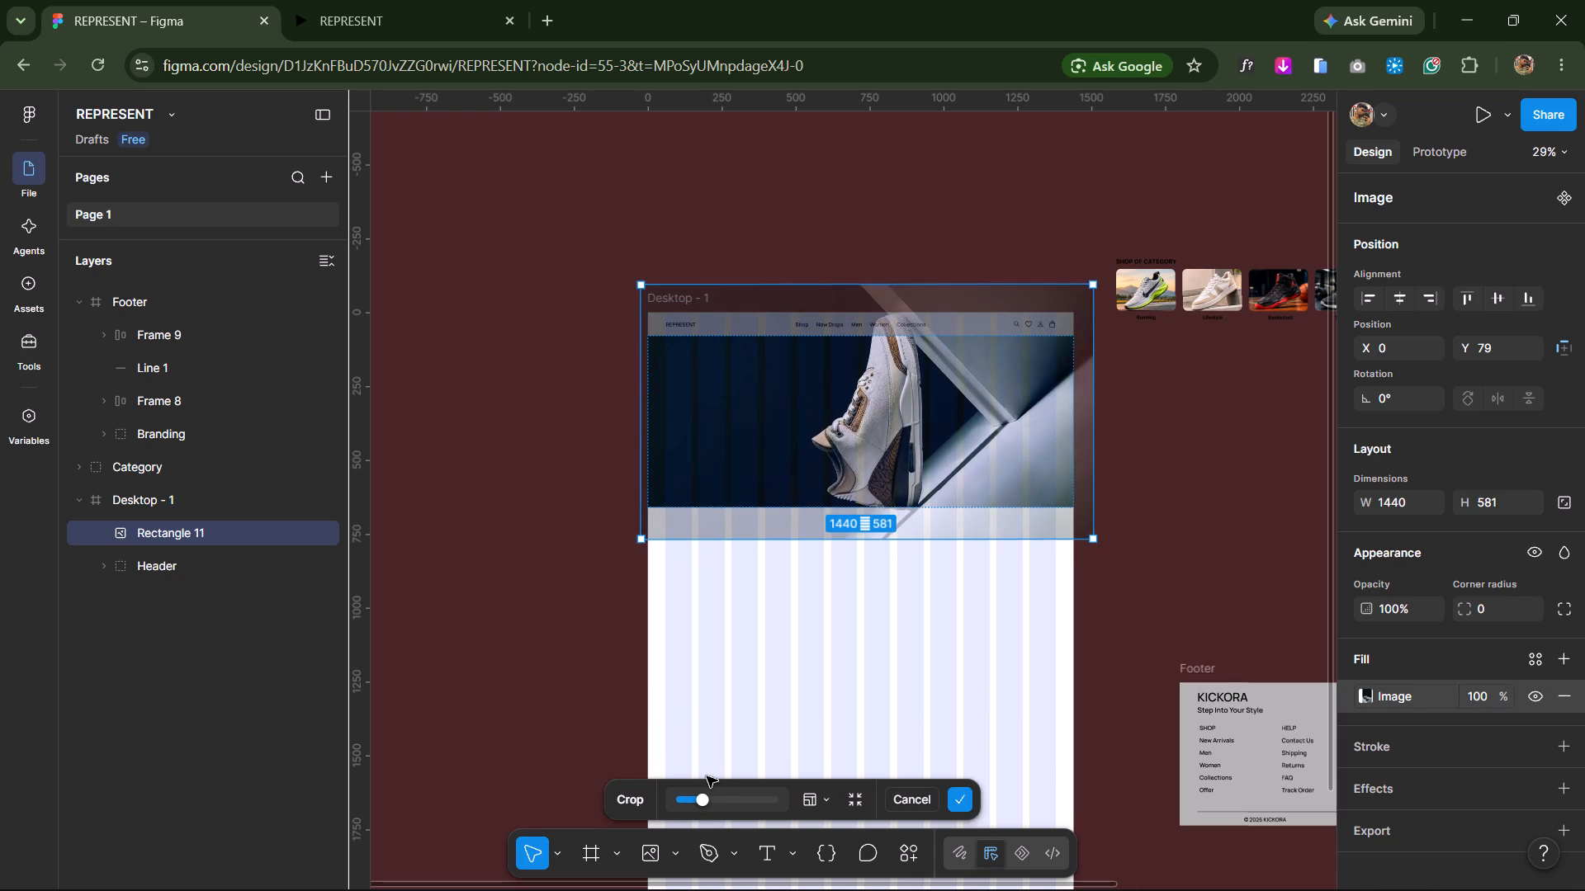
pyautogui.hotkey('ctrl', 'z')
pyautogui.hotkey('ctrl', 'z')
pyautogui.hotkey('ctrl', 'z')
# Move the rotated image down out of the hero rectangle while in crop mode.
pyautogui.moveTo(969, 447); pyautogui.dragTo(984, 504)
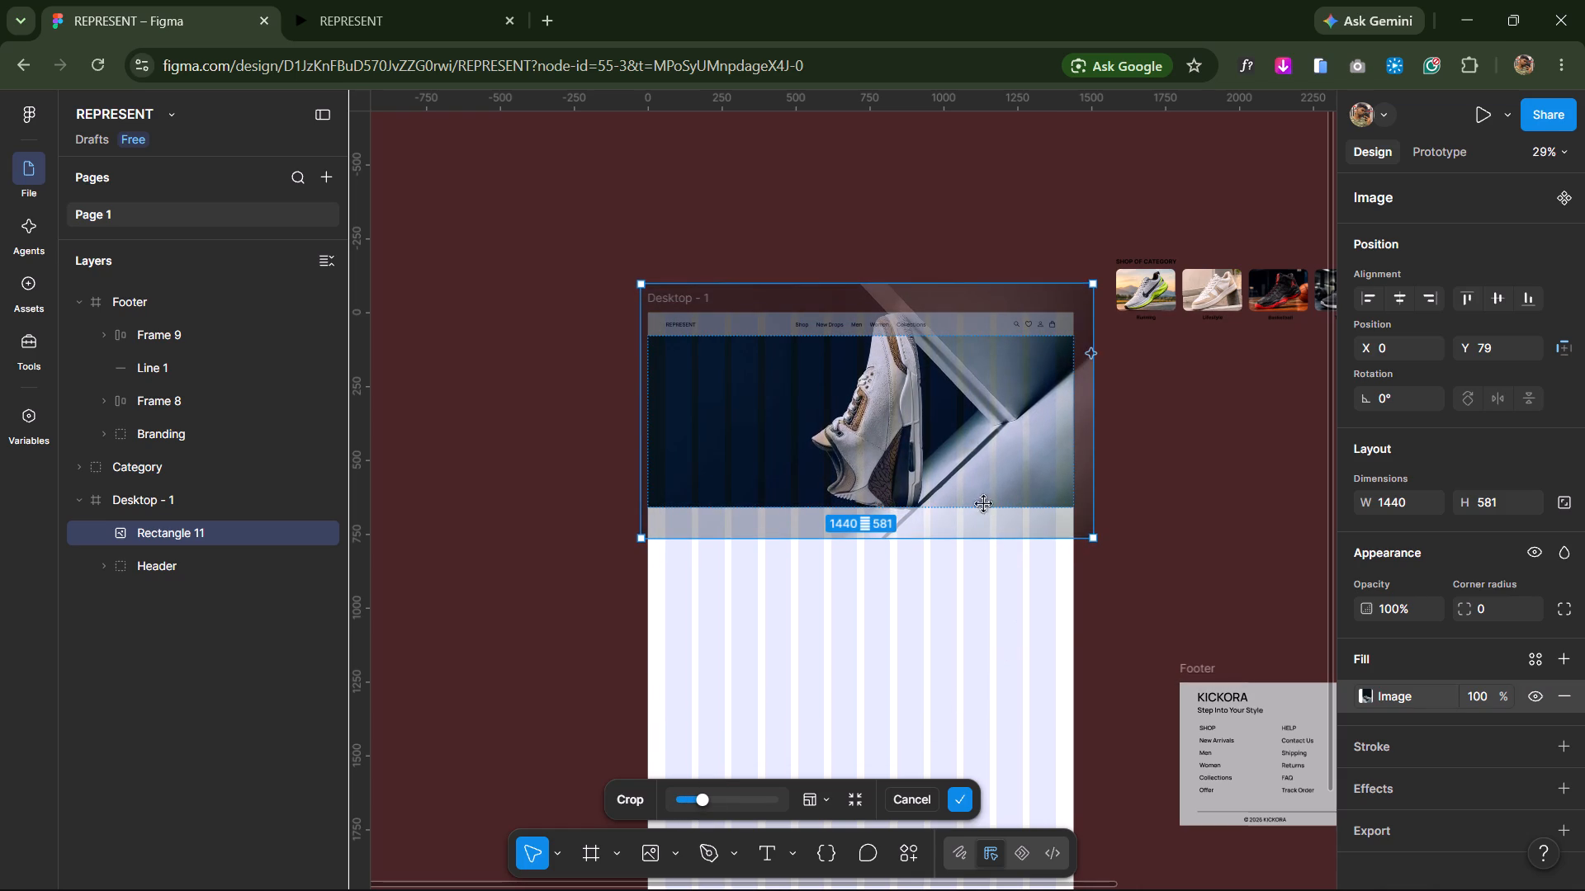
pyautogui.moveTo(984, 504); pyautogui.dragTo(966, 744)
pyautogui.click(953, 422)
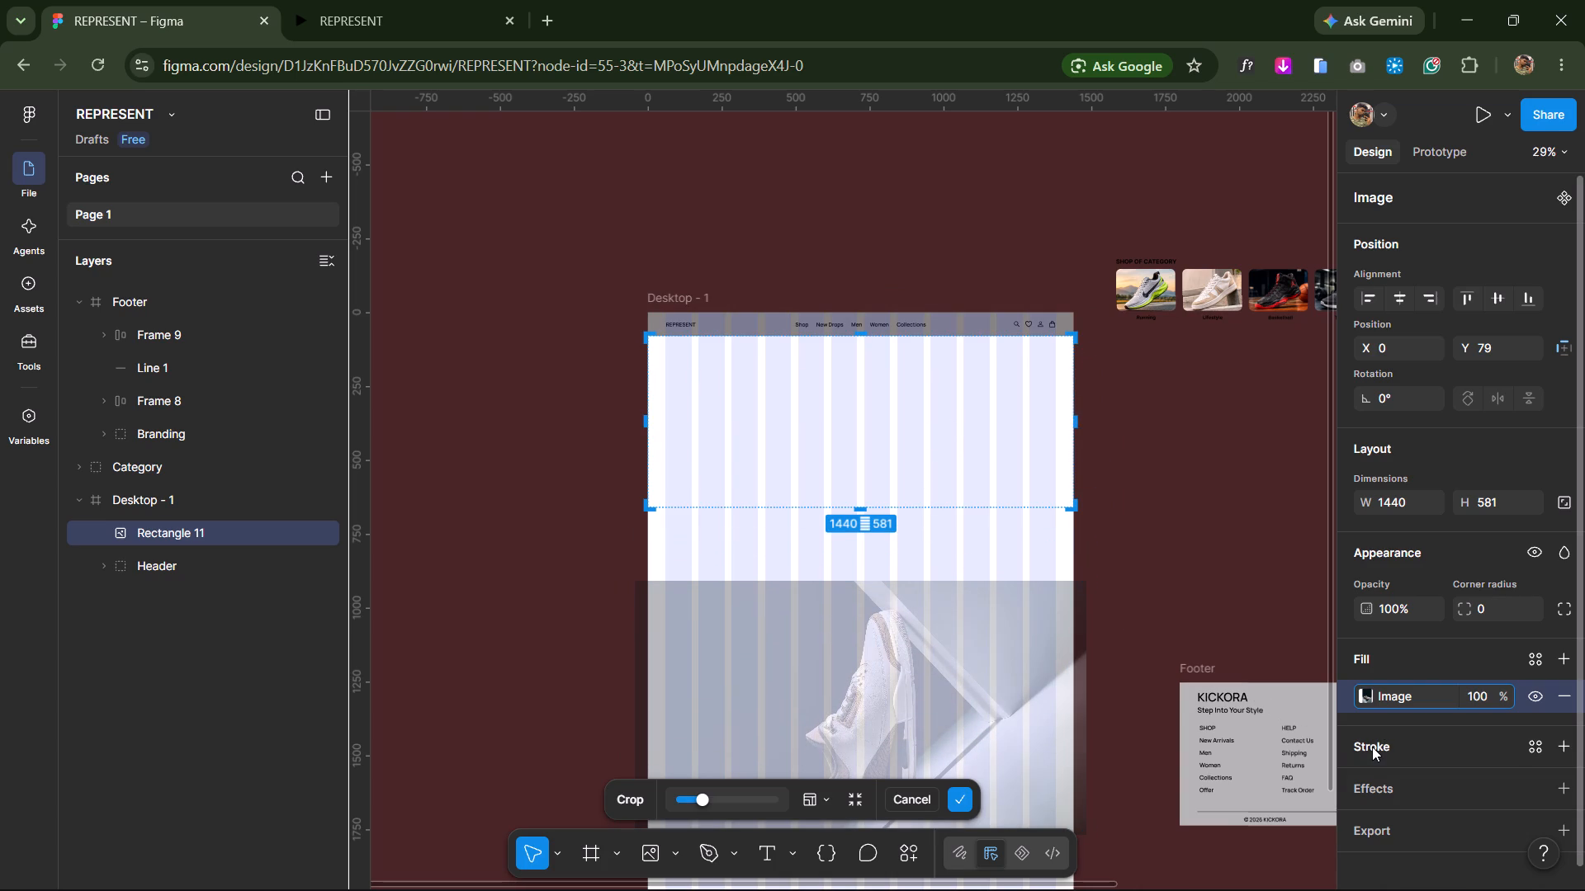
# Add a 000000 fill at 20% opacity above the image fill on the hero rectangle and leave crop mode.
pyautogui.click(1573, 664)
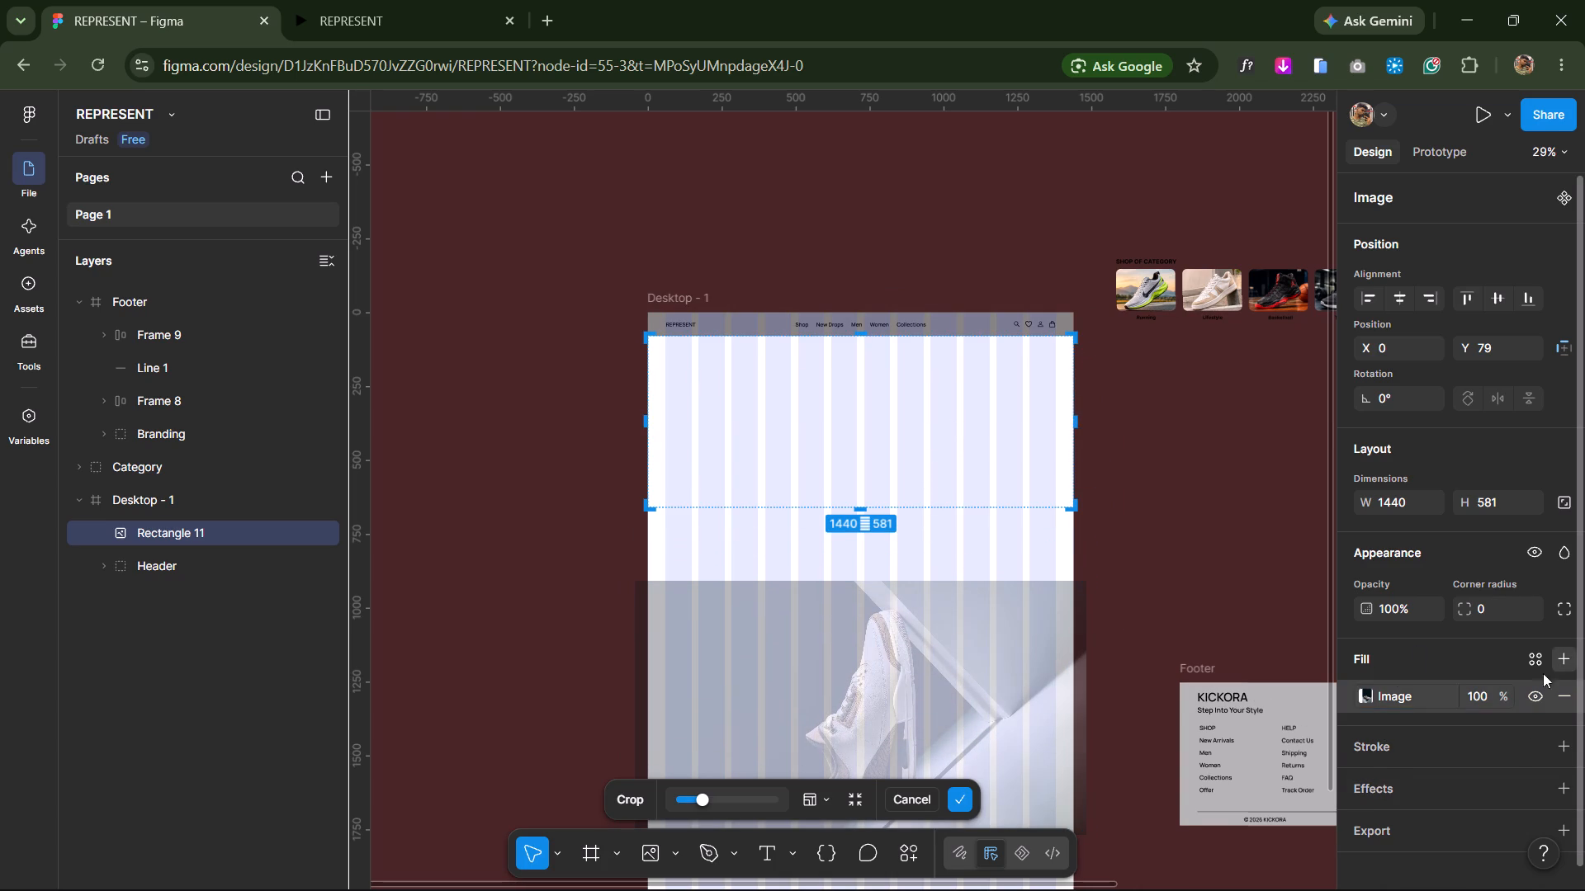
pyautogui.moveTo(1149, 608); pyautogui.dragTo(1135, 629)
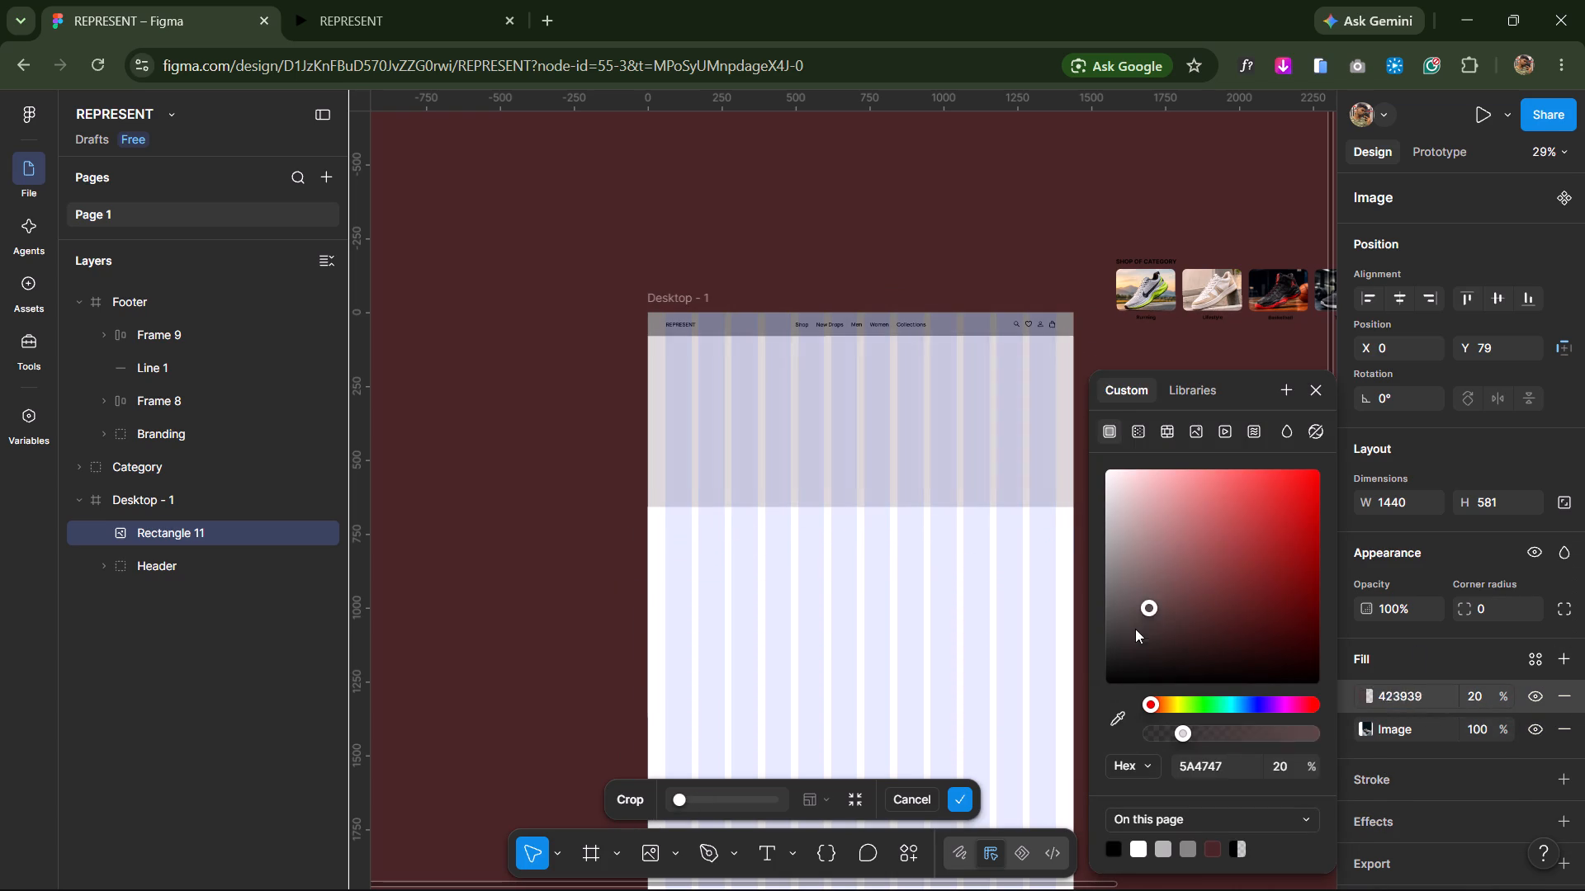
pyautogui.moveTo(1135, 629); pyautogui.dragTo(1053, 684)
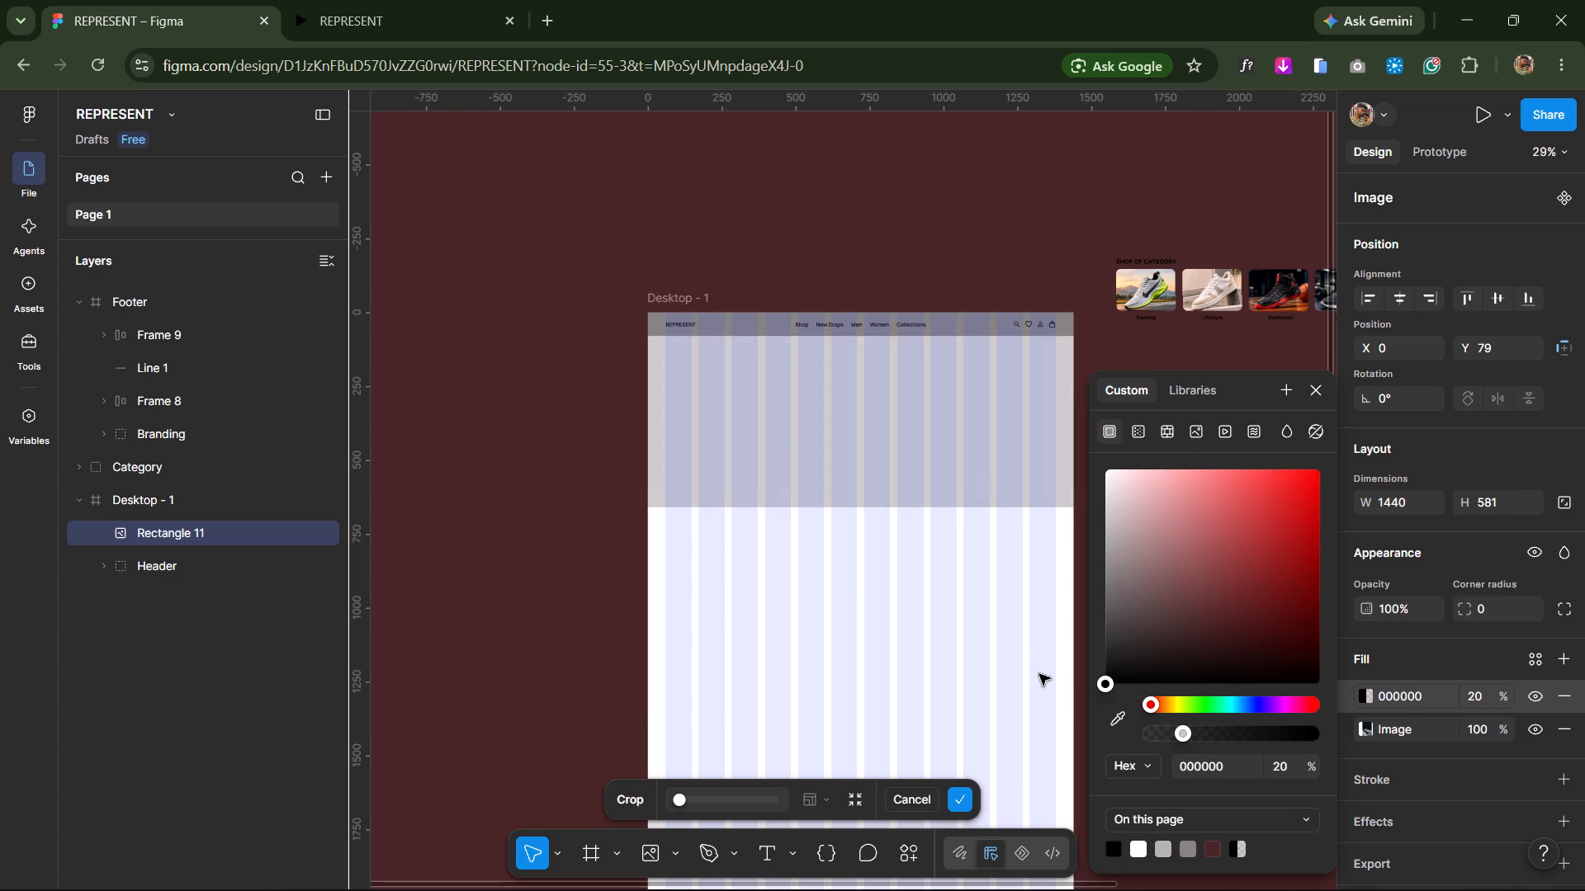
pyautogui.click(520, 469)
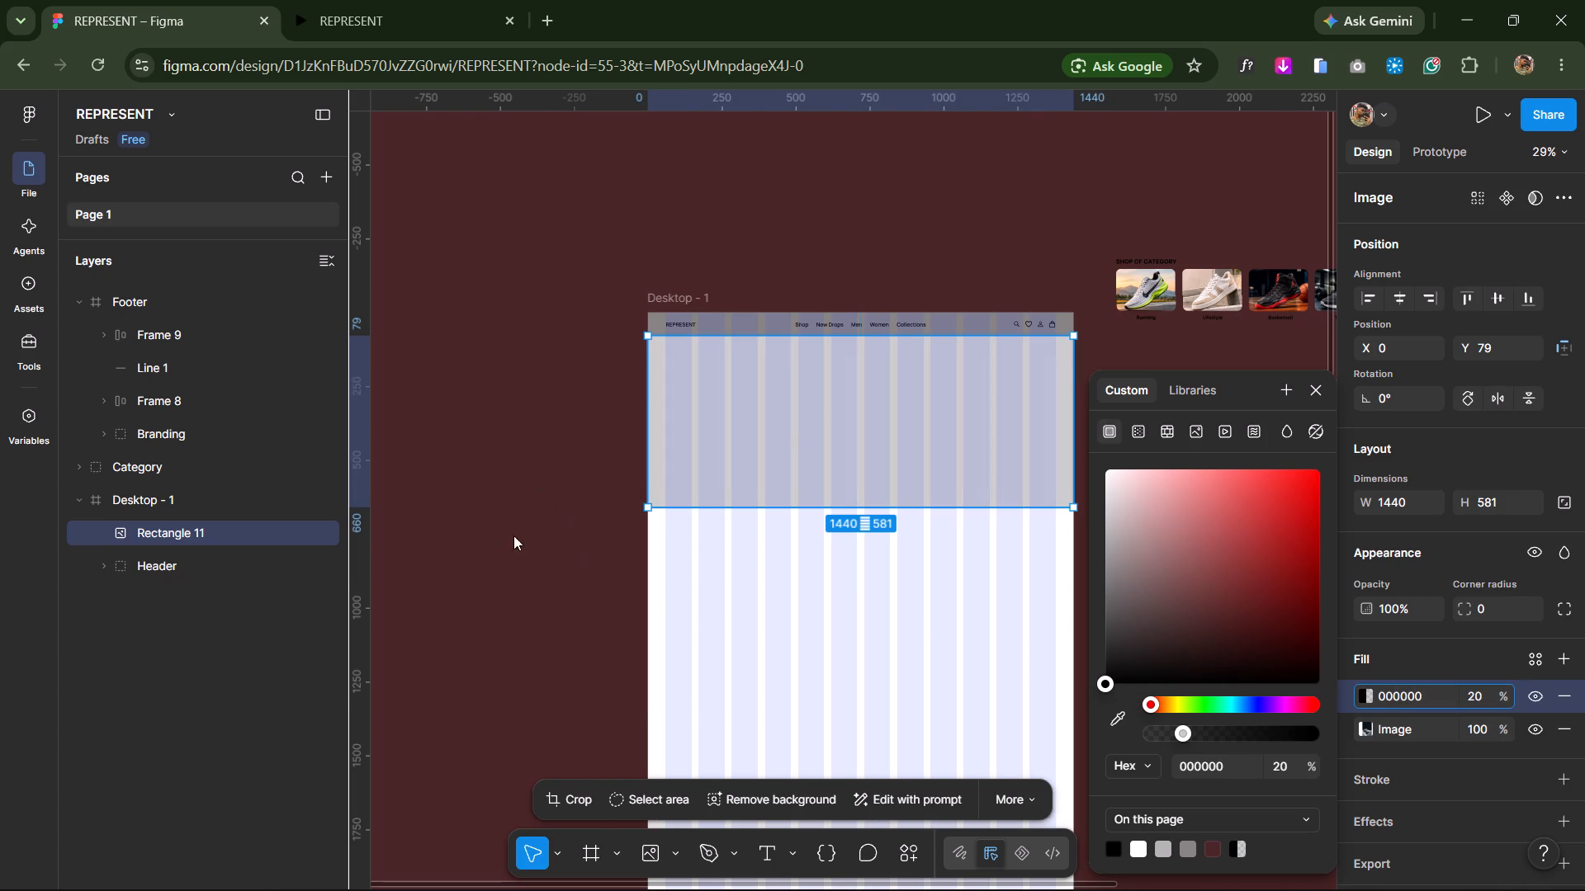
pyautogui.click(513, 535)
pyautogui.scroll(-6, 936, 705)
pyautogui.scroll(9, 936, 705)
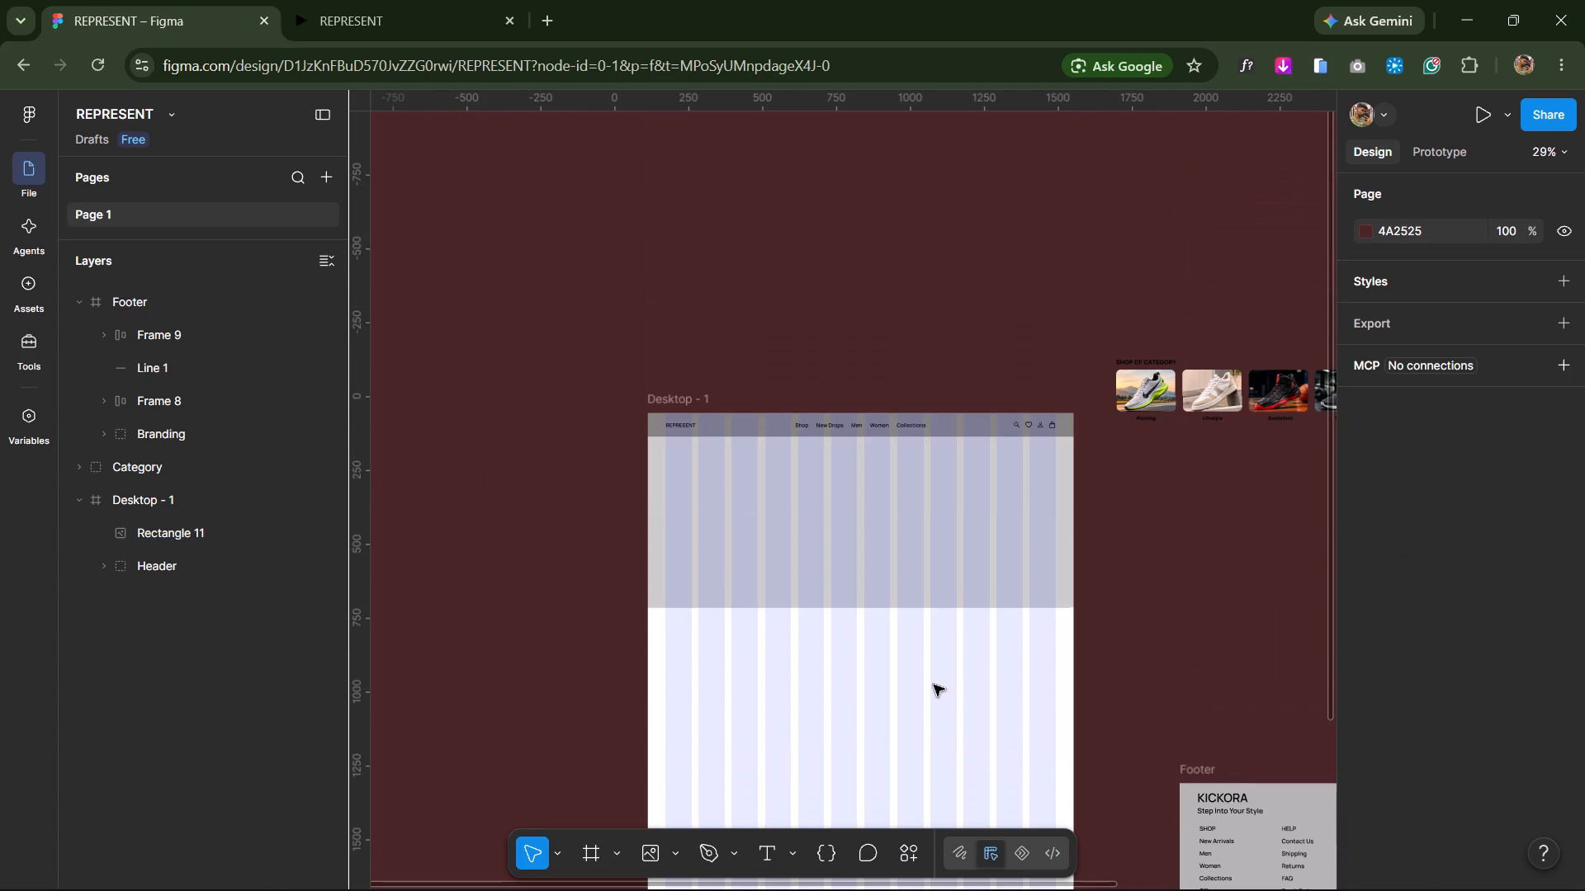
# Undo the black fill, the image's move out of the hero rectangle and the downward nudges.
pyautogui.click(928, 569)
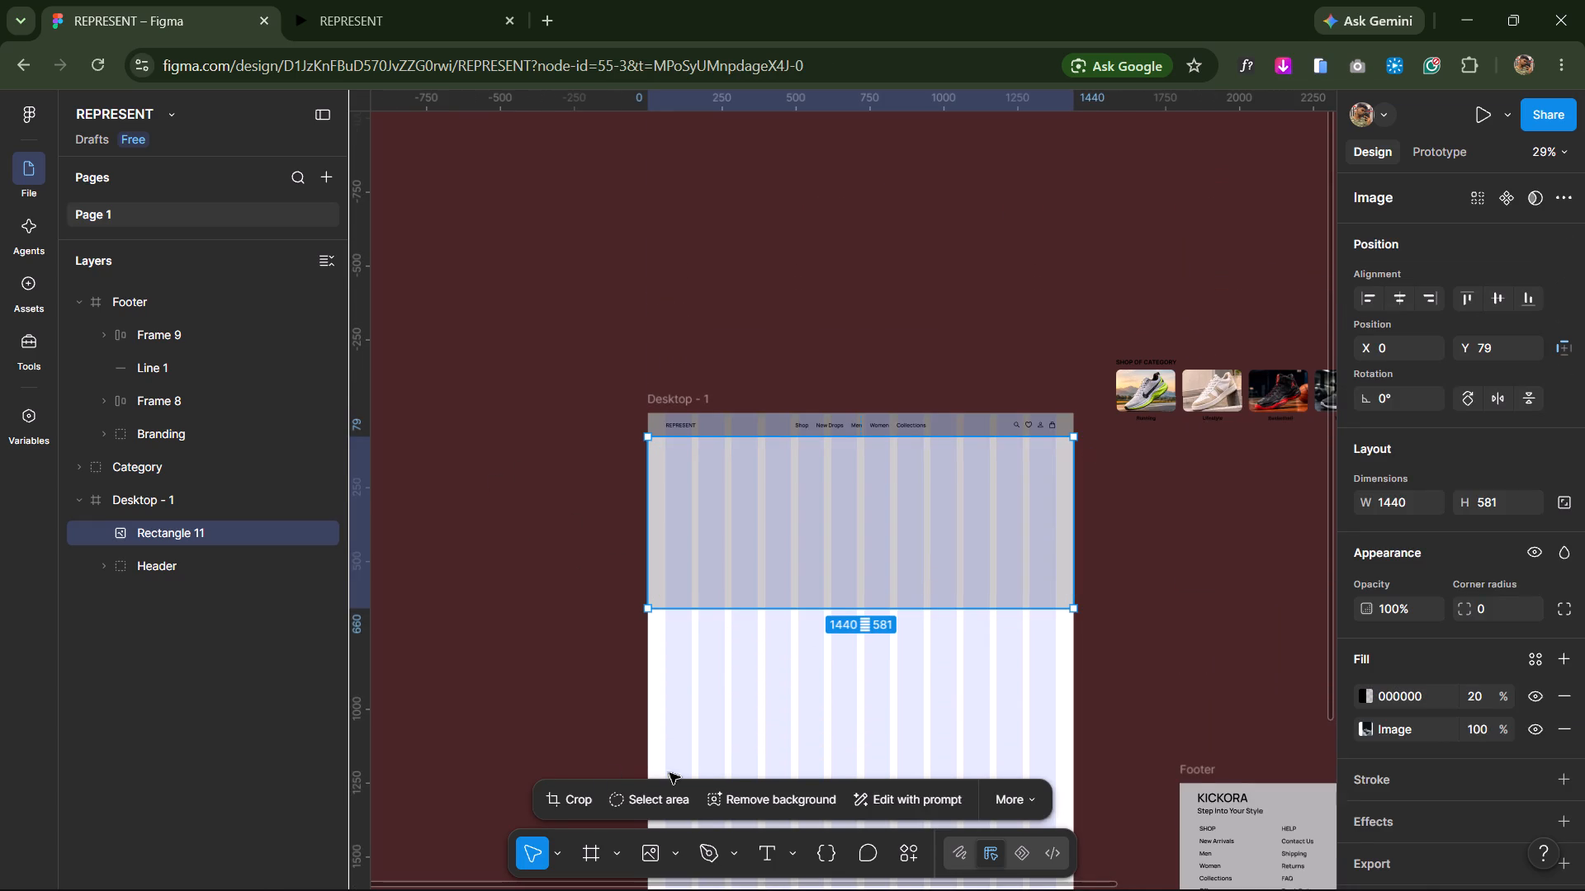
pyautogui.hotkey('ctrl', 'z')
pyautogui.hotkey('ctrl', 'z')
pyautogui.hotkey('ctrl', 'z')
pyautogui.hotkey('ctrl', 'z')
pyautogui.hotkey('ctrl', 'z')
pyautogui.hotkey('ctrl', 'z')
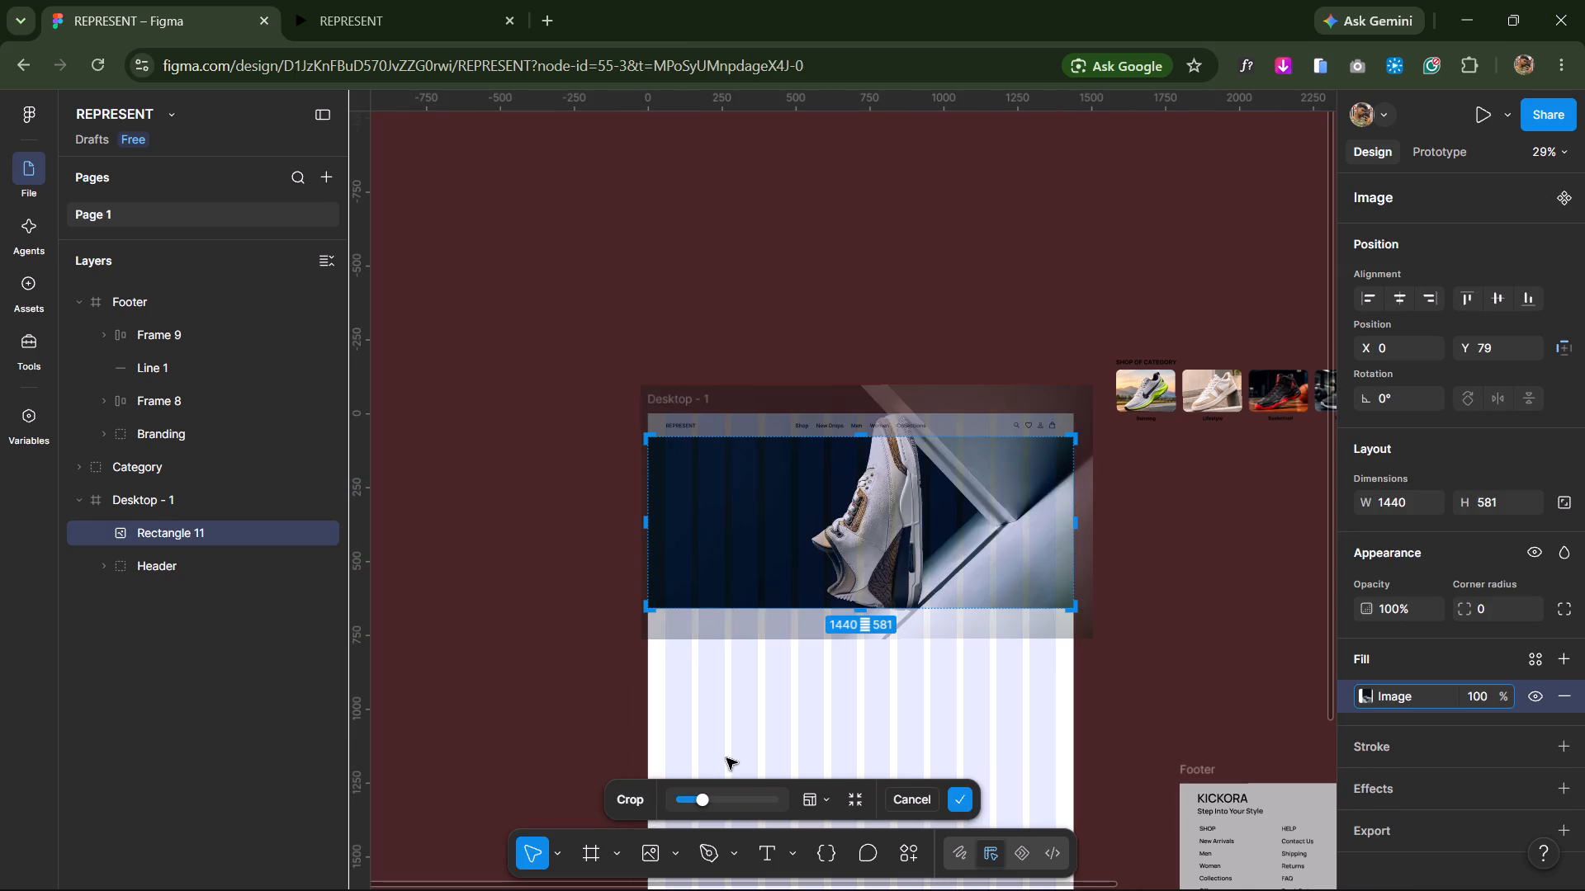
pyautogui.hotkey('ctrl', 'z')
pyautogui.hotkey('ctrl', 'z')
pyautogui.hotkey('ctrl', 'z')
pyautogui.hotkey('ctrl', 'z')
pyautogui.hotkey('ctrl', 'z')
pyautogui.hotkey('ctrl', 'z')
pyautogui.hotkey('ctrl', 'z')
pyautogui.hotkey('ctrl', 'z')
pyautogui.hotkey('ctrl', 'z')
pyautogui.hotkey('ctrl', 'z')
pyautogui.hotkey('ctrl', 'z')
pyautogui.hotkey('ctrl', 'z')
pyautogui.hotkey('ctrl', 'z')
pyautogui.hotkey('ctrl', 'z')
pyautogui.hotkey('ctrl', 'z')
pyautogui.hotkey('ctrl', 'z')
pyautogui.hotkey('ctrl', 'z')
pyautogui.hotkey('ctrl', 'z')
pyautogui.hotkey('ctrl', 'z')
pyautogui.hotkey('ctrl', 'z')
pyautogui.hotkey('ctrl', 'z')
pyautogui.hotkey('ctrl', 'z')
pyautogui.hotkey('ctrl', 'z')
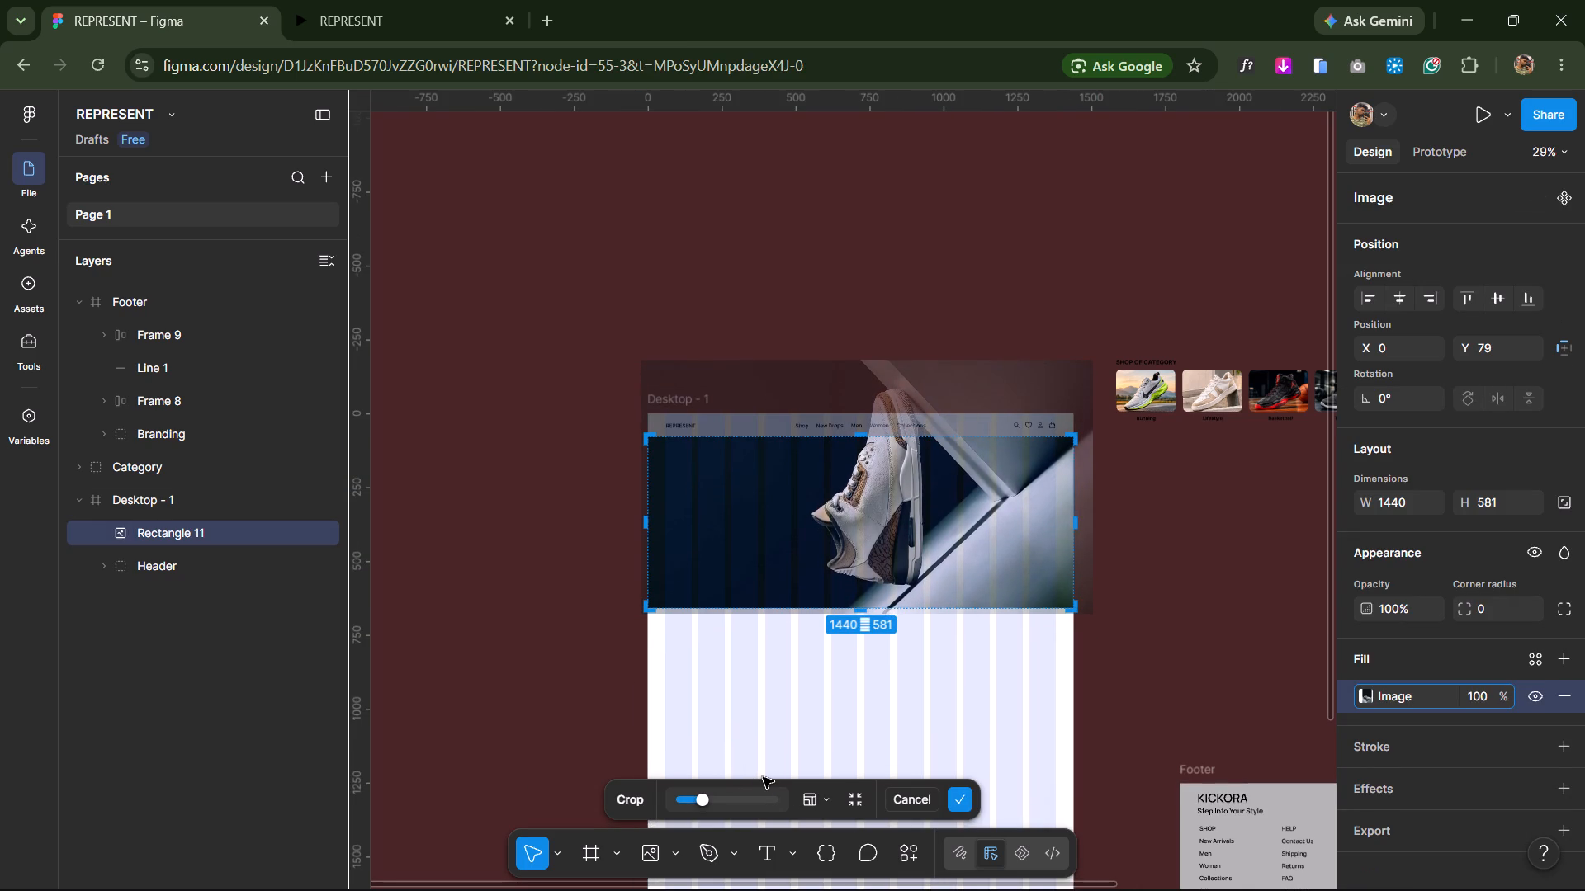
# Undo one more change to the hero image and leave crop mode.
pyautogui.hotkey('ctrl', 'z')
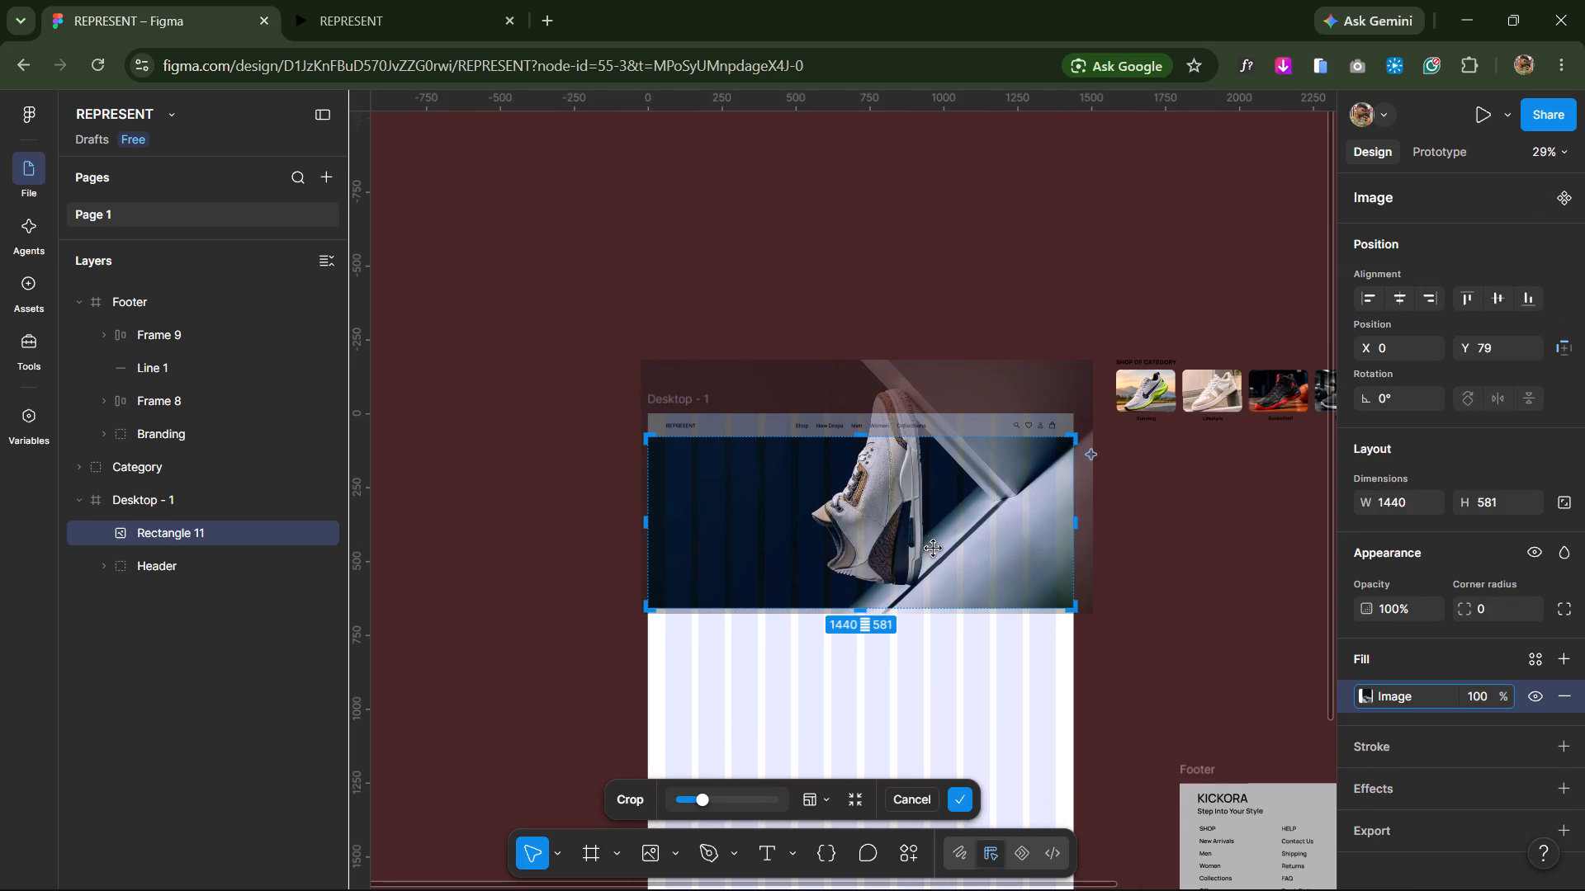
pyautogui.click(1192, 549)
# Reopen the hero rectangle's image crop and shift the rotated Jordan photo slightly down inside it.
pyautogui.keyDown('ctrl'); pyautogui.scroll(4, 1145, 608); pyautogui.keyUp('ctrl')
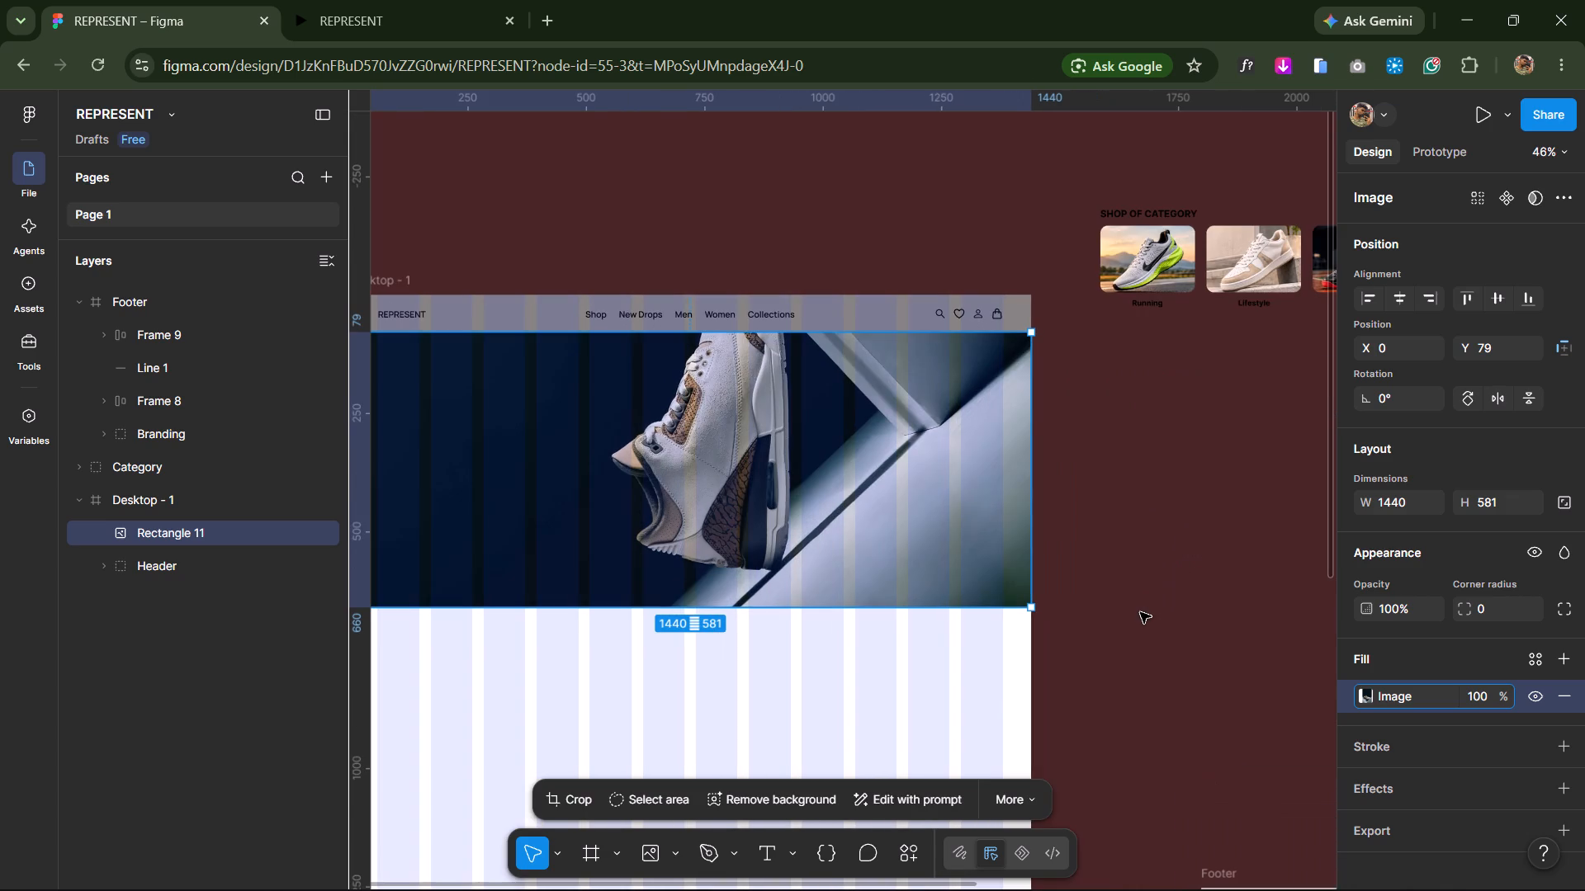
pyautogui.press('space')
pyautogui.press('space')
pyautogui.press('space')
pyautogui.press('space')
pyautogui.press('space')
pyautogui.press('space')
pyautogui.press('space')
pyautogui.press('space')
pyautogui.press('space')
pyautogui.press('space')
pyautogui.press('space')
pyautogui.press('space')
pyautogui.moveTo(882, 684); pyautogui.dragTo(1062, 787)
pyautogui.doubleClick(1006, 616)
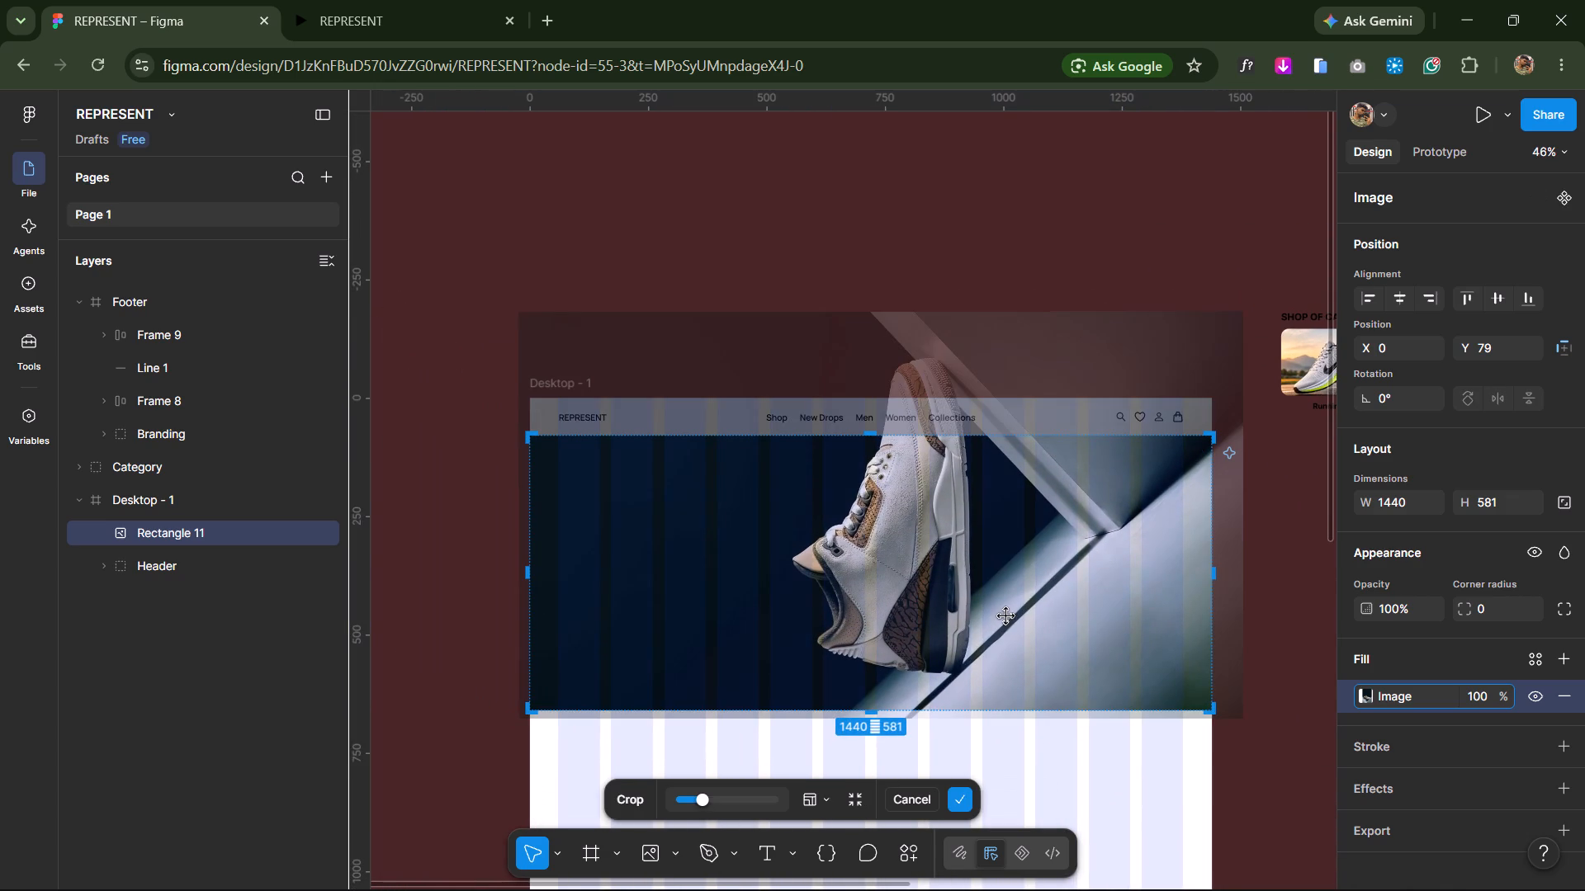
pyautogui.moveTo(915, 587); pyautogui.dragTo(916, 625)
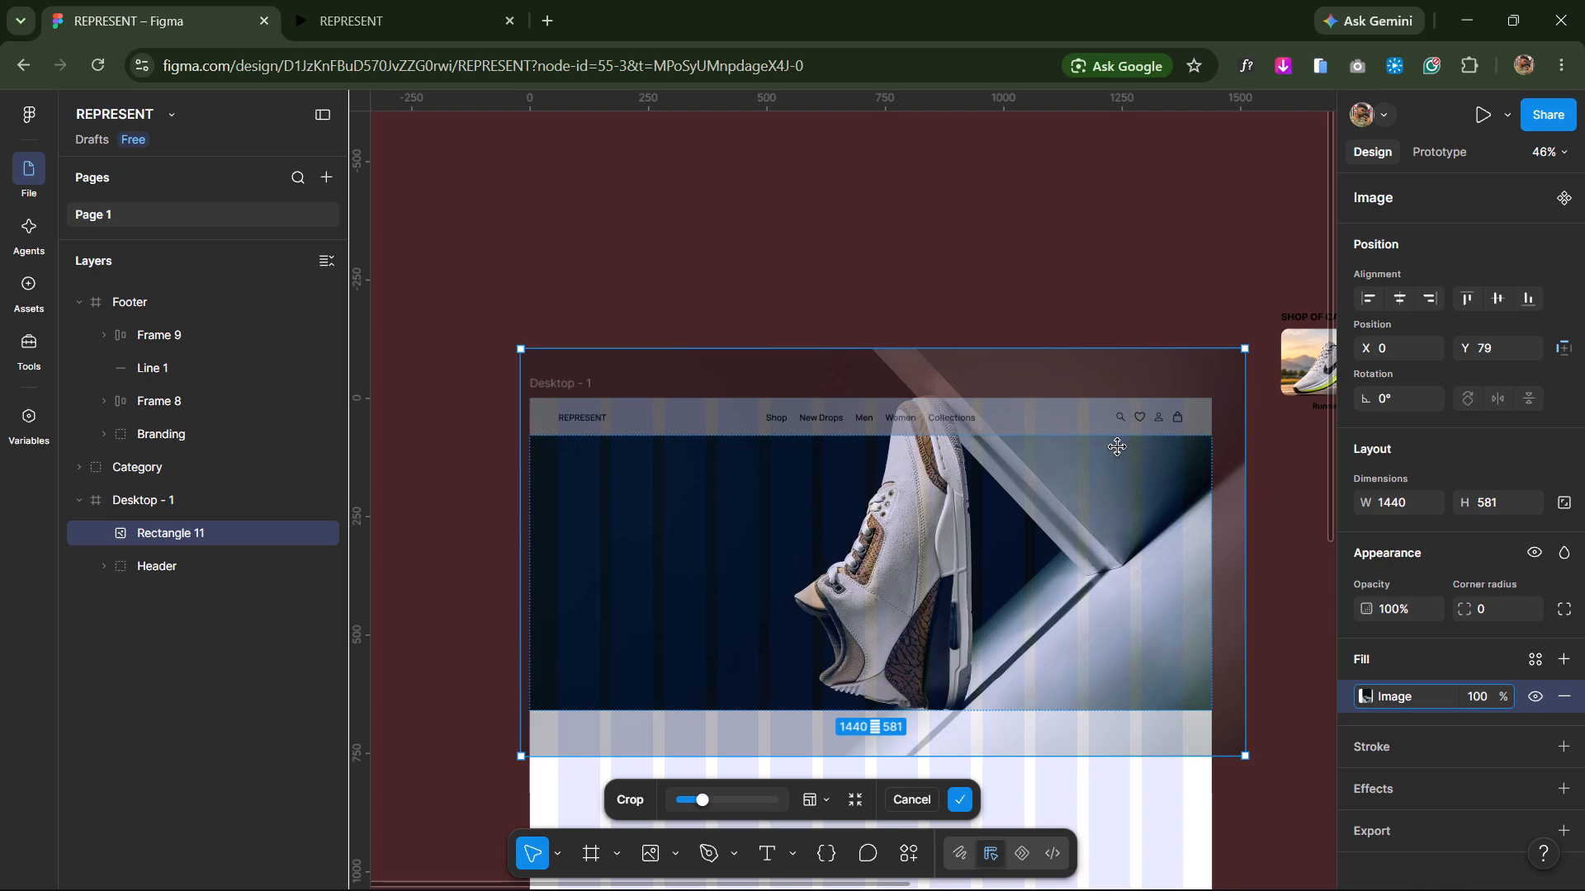
# Switch to Pinterest in Brave and browse the sneaker pins related to the Jordan pin for an alternative hero photo.
pyautogui.hotkey('alt', 'Tab')
pyautogui.scroll(-6, 941, 599)
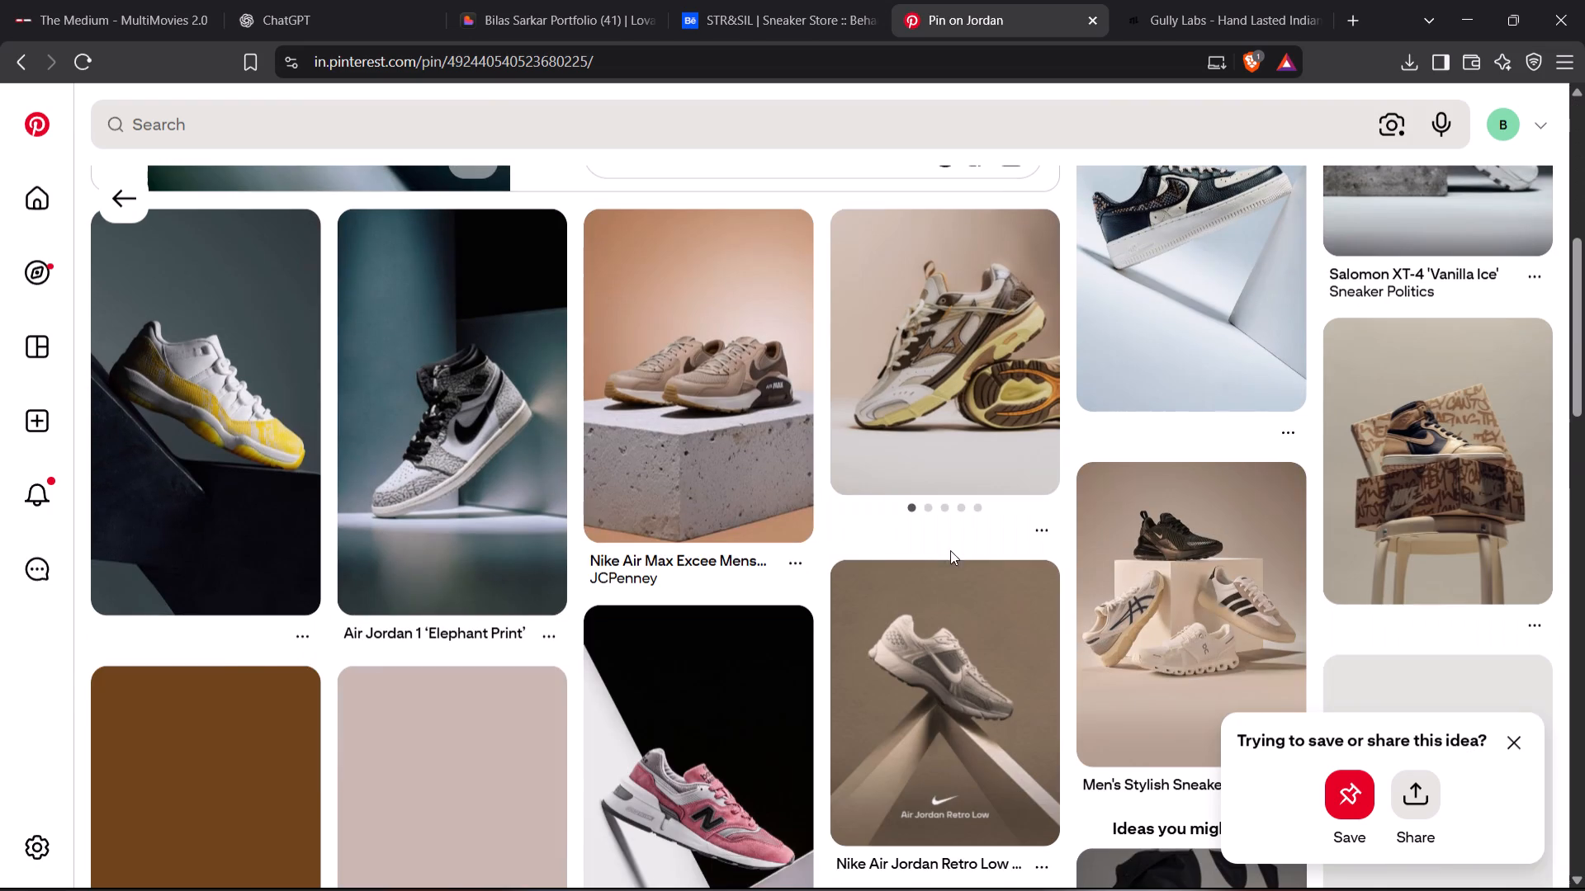
pyautogui.click(1507, 735)
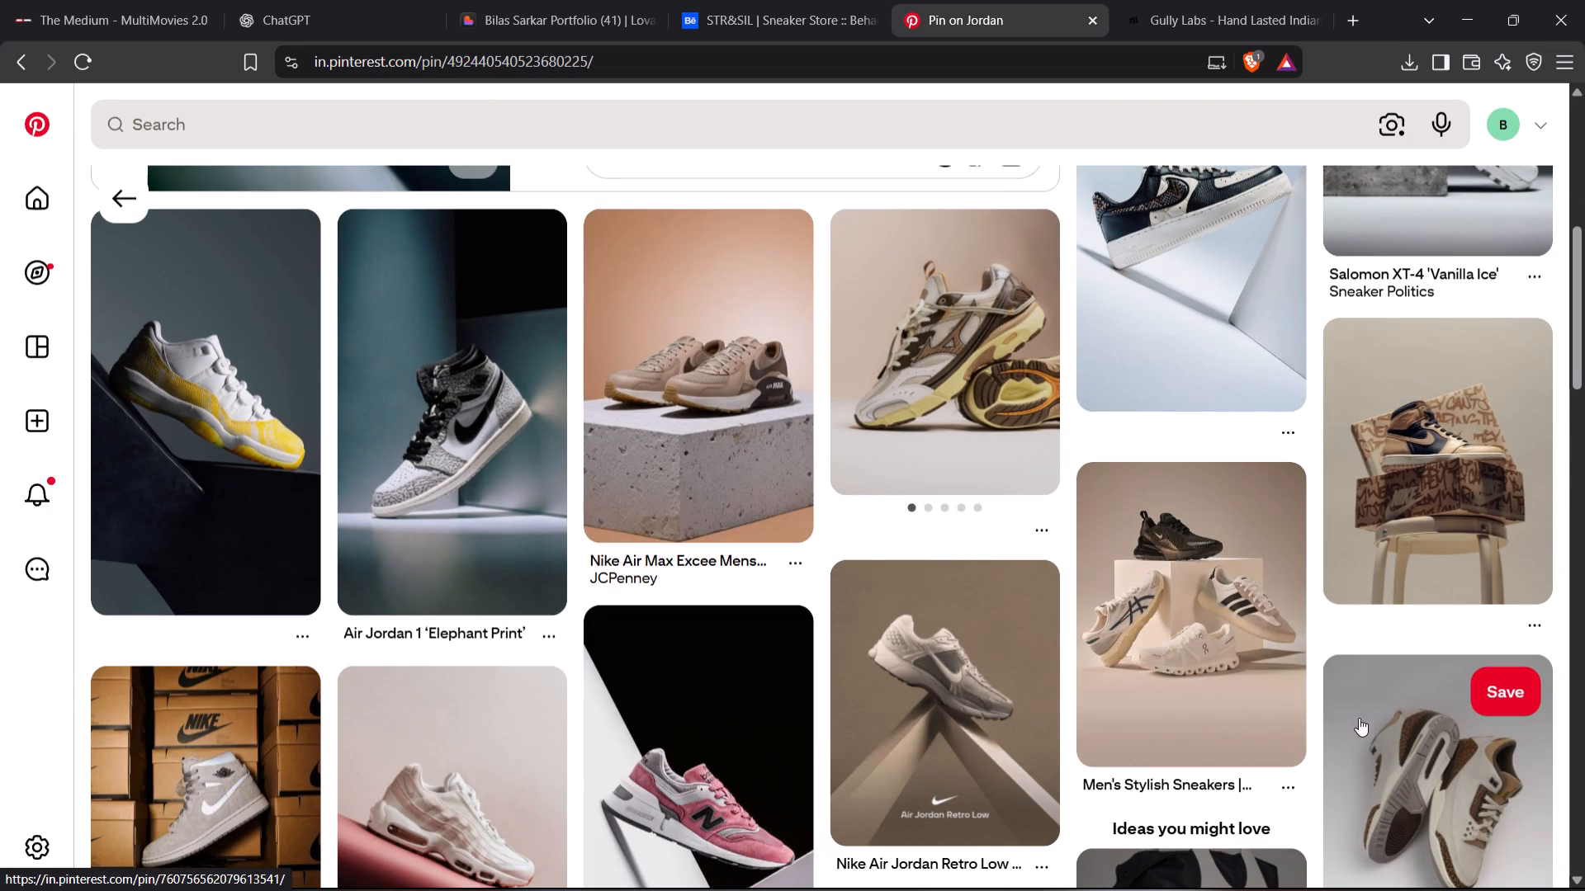
pyautogui.scroll(-4, 1256, 701)
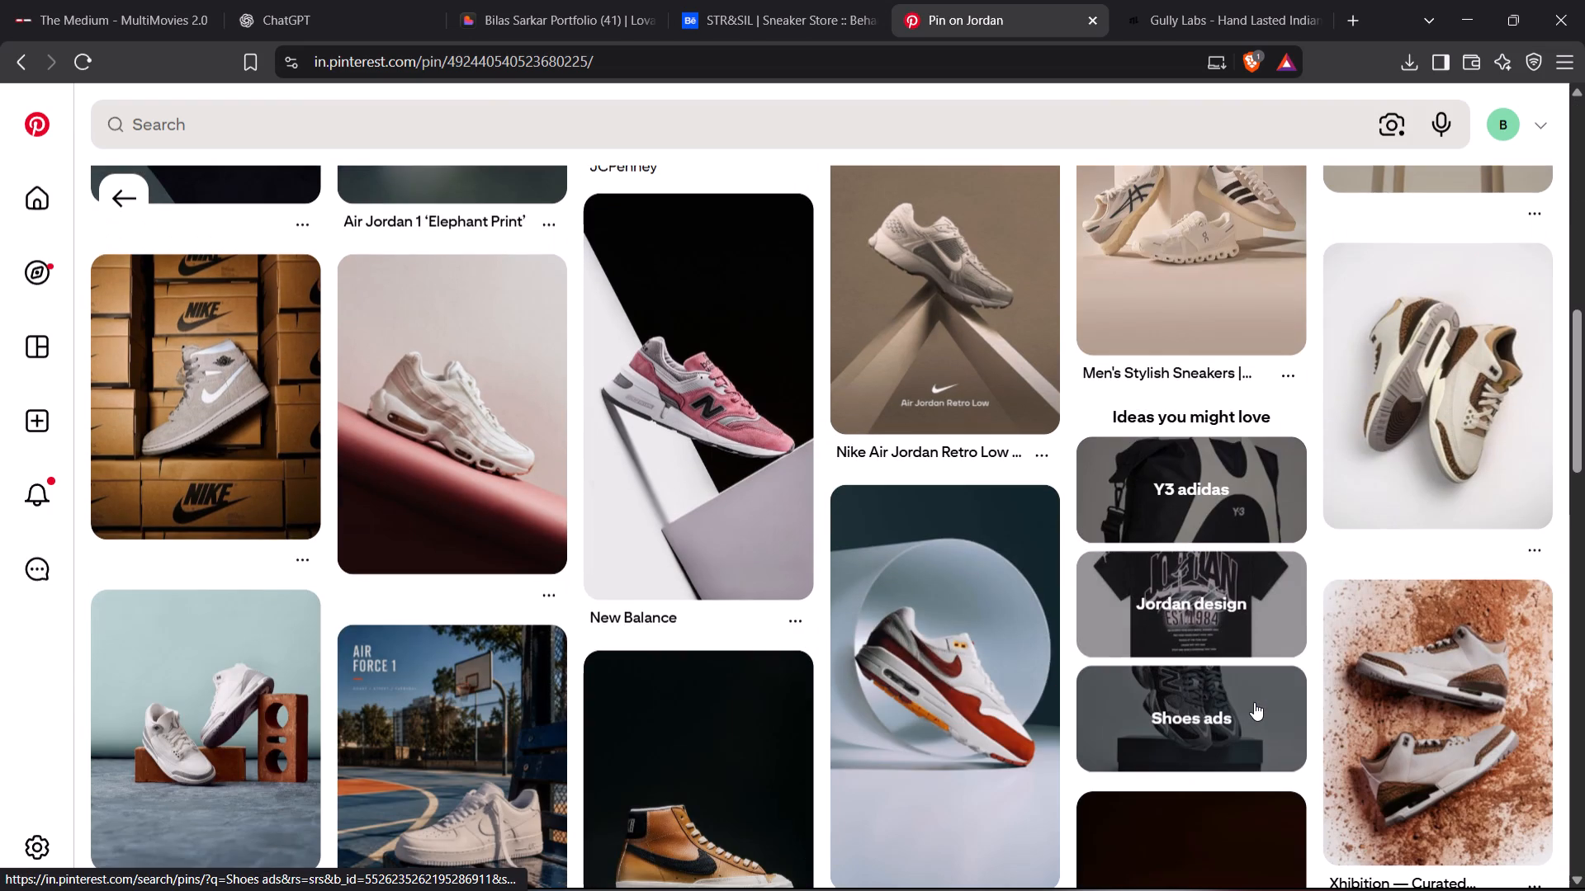
pyautogui.scroll(-3, 1254, 702)
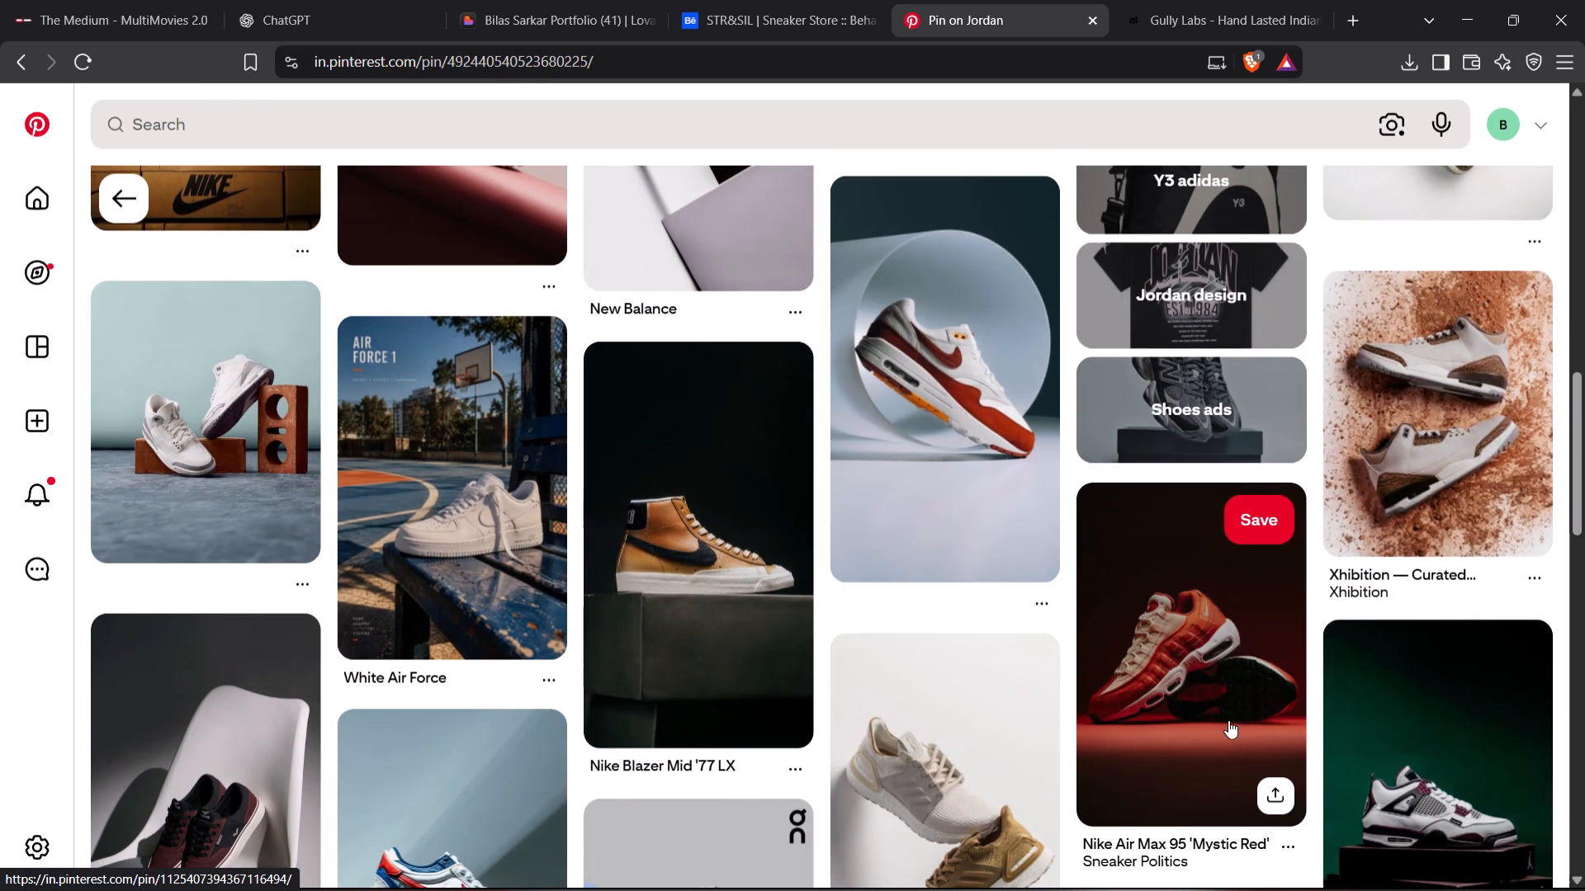
pyautogui.scroll(-2, 1215, 739)
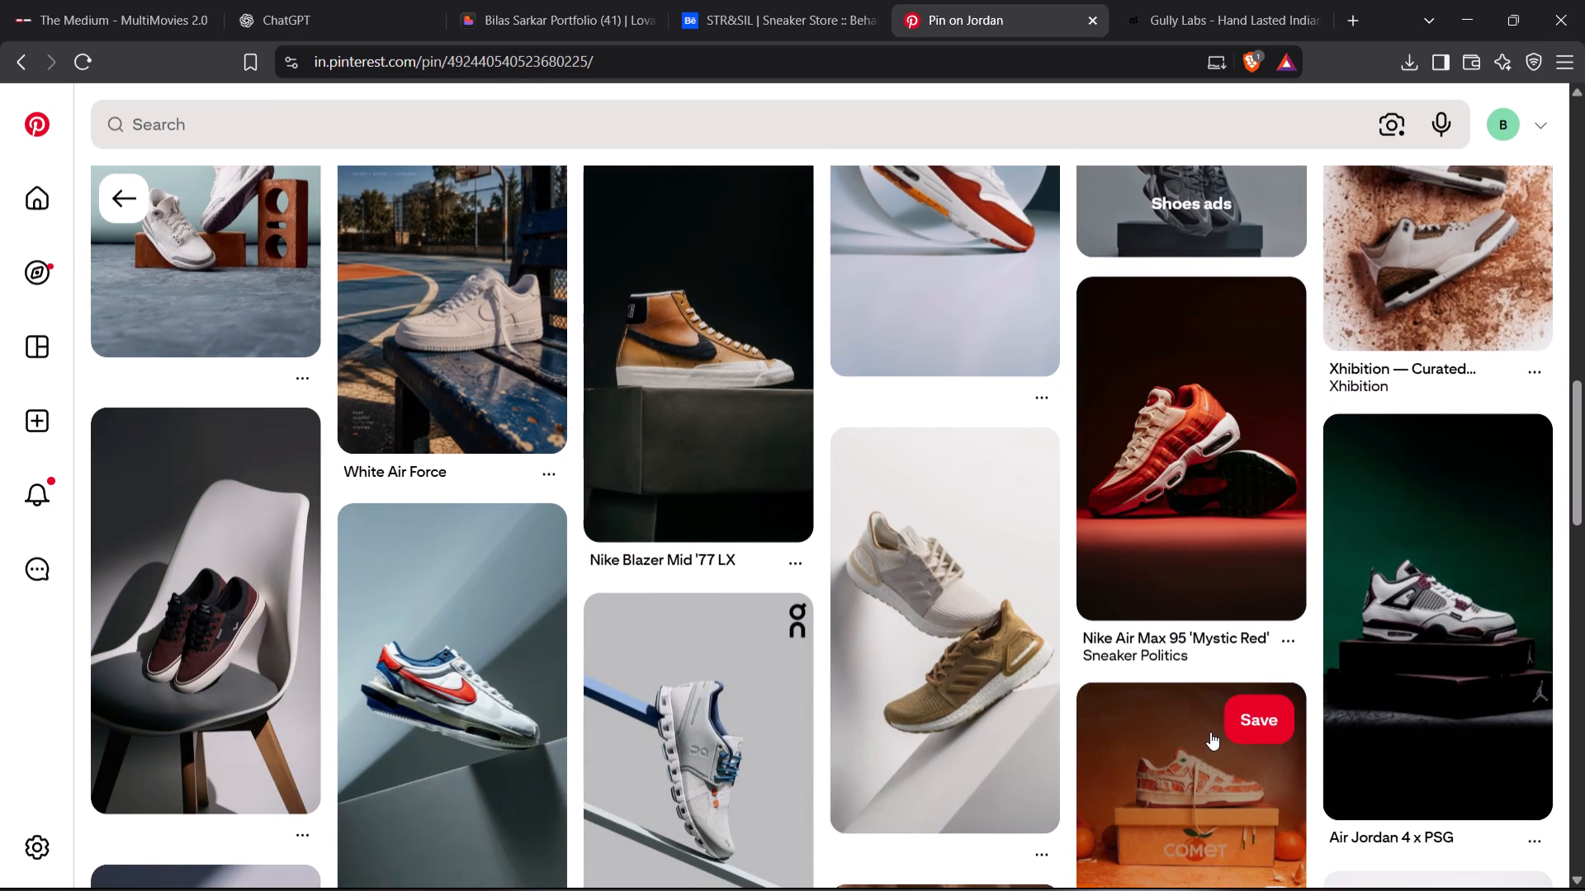
pyautogui.scroll(-4, 1210, 732)
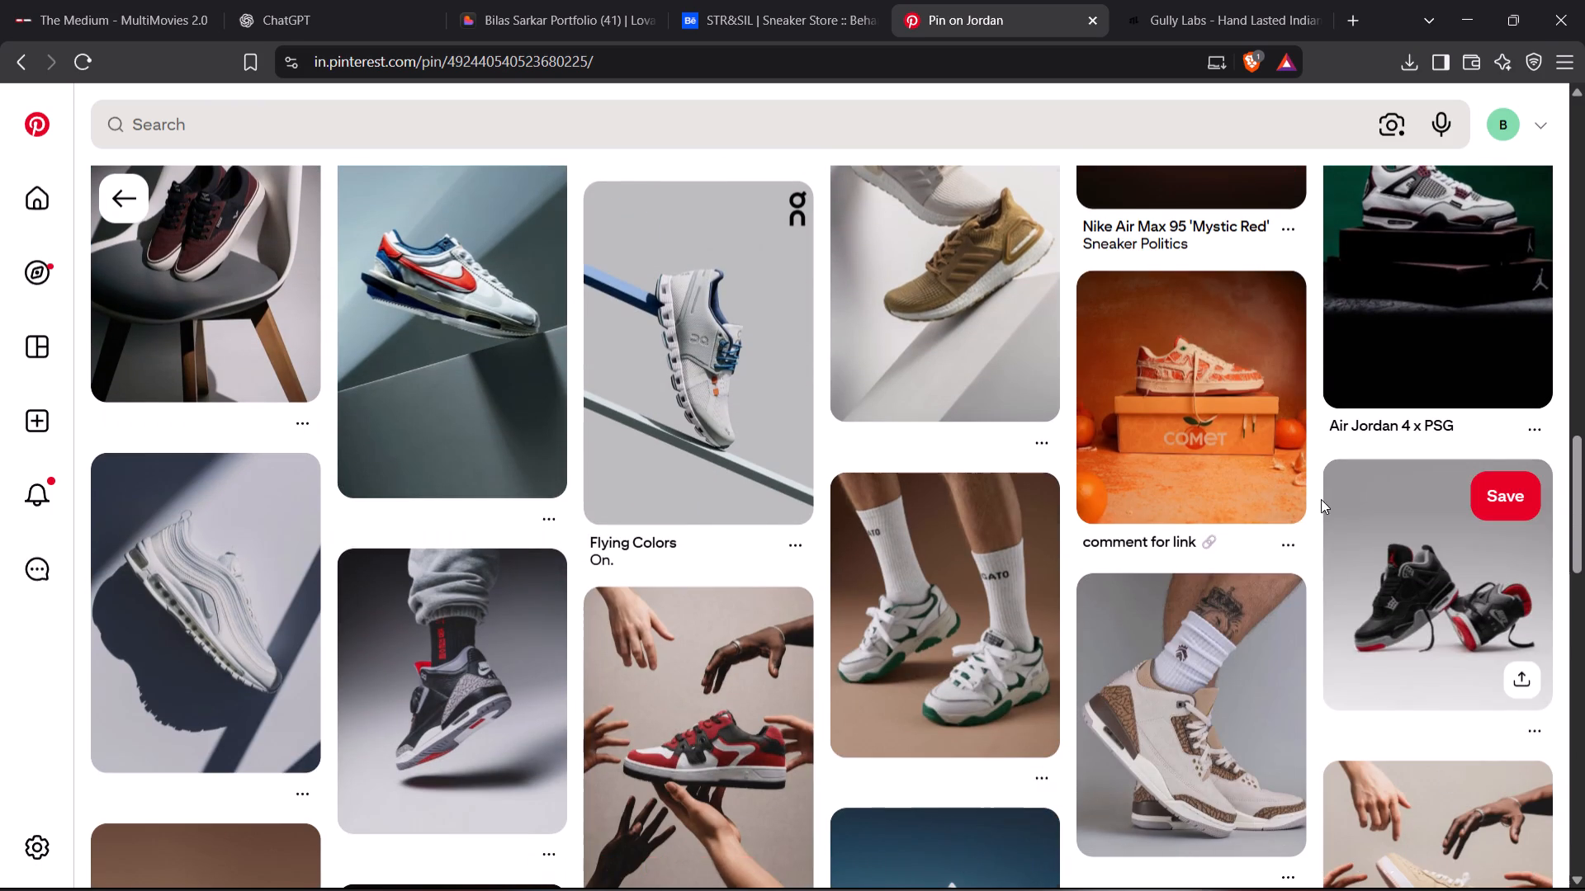
pyautogui.scroll(-4, 1317, 500)
pyautogui.scroll(-5, 585, 460)
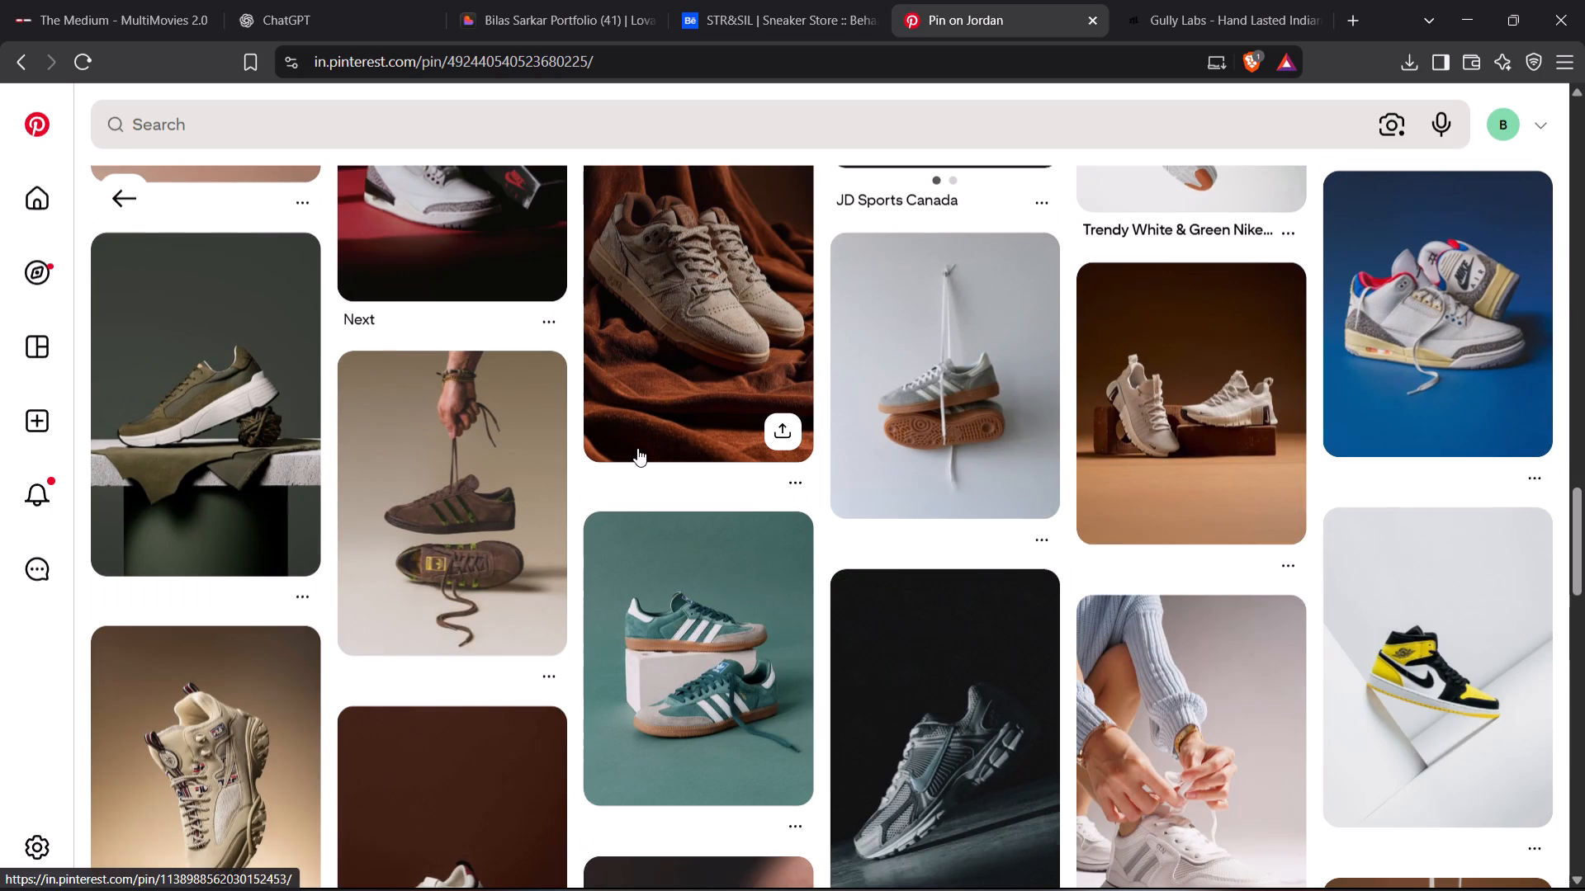
pyautogui.scroll(-5, 646, 440)
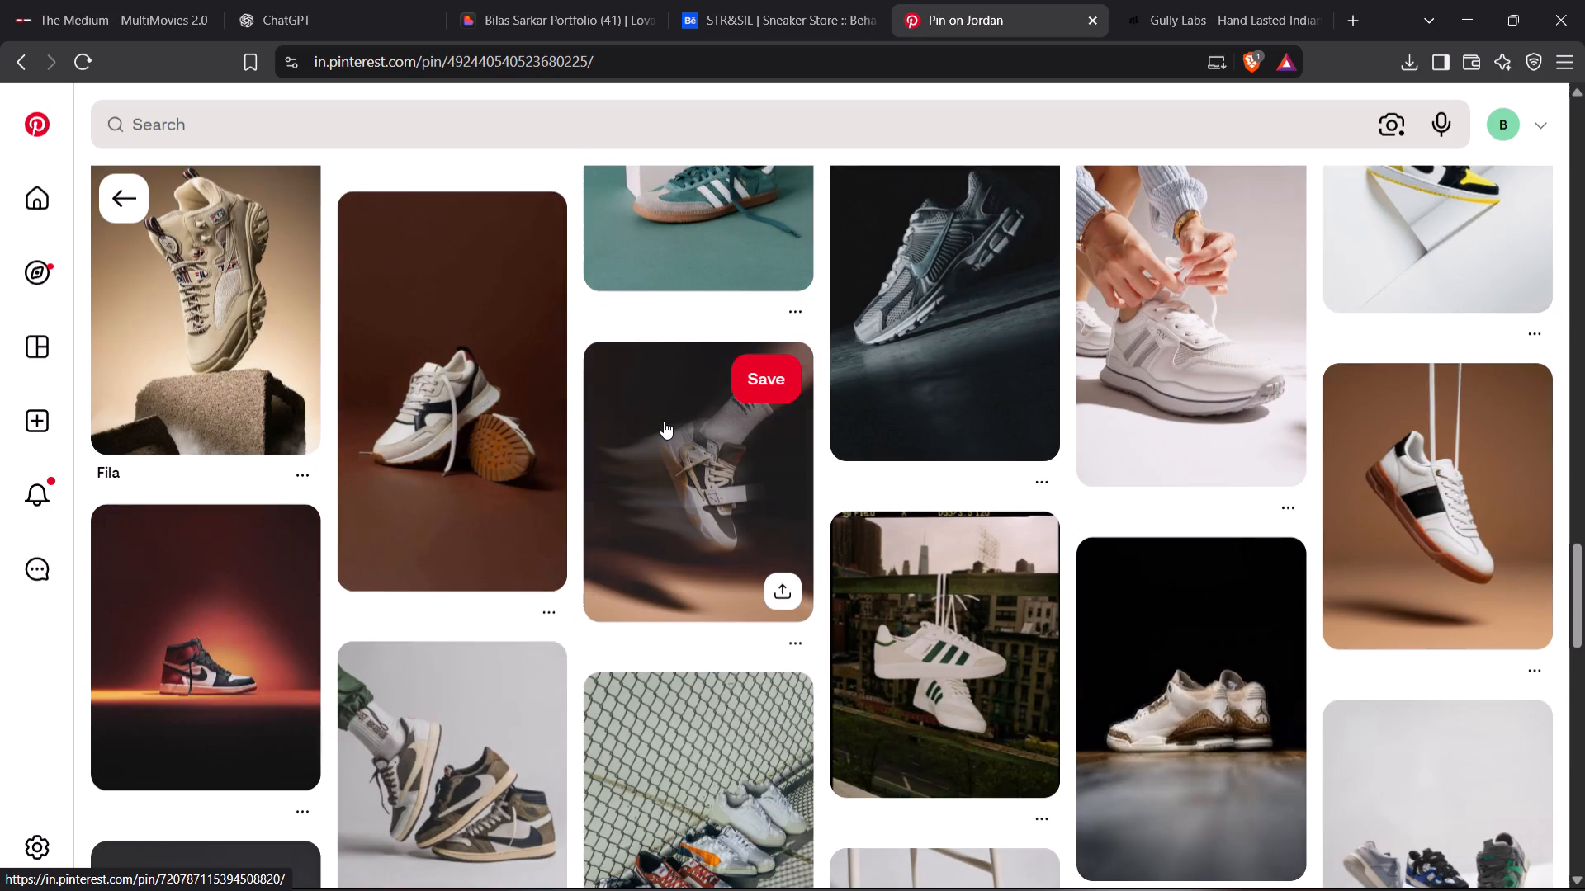
pyautogui.scroll(-10, 664, 421)
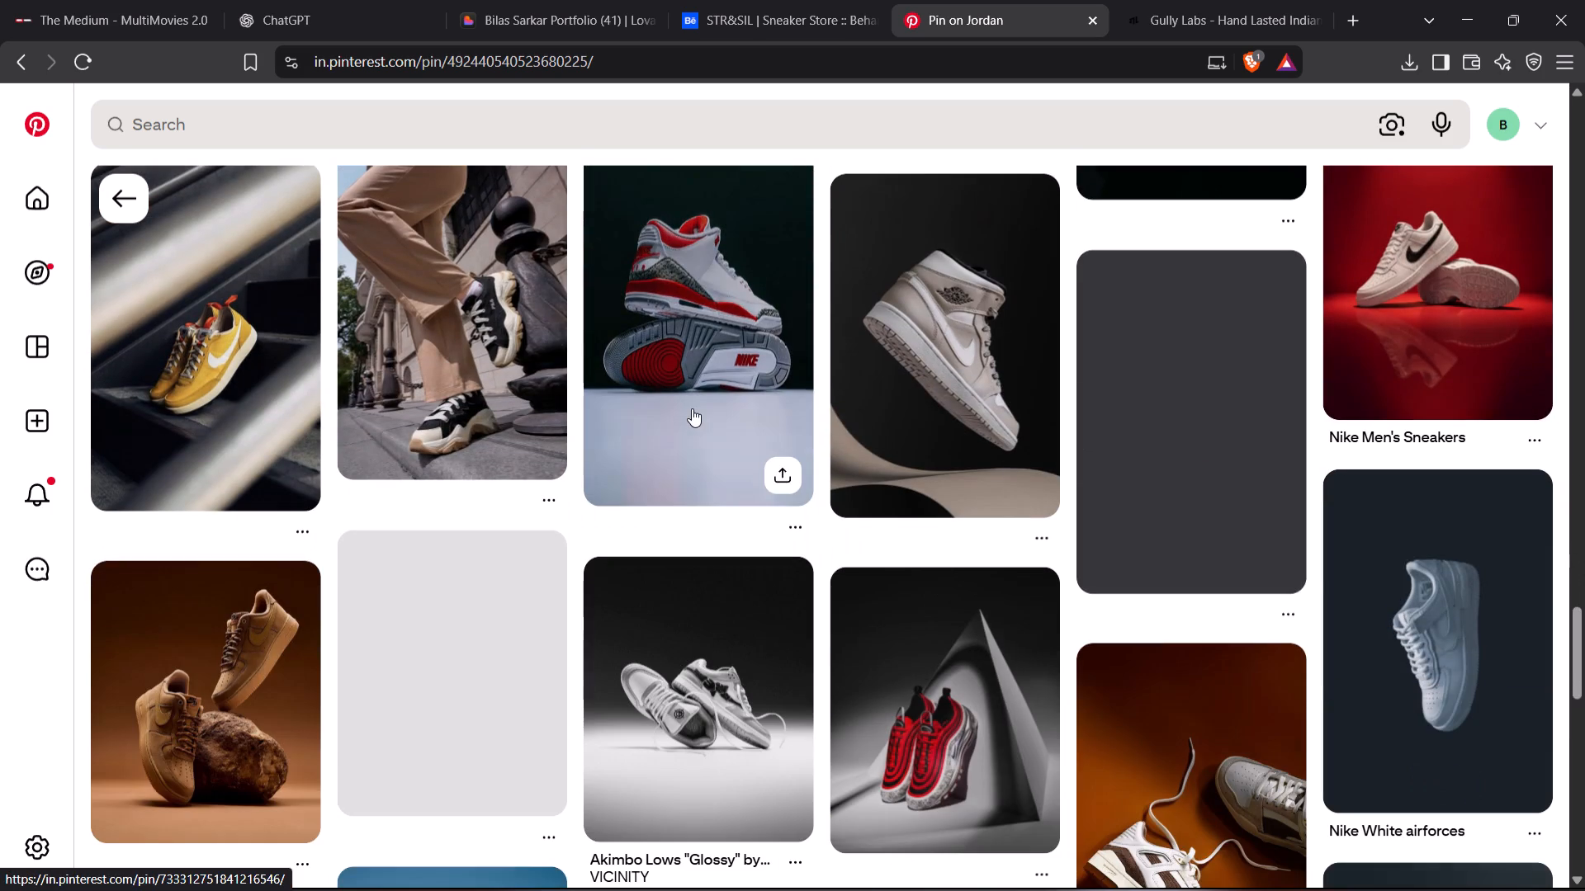
pyautogui.scroll(-5, 696, 400)
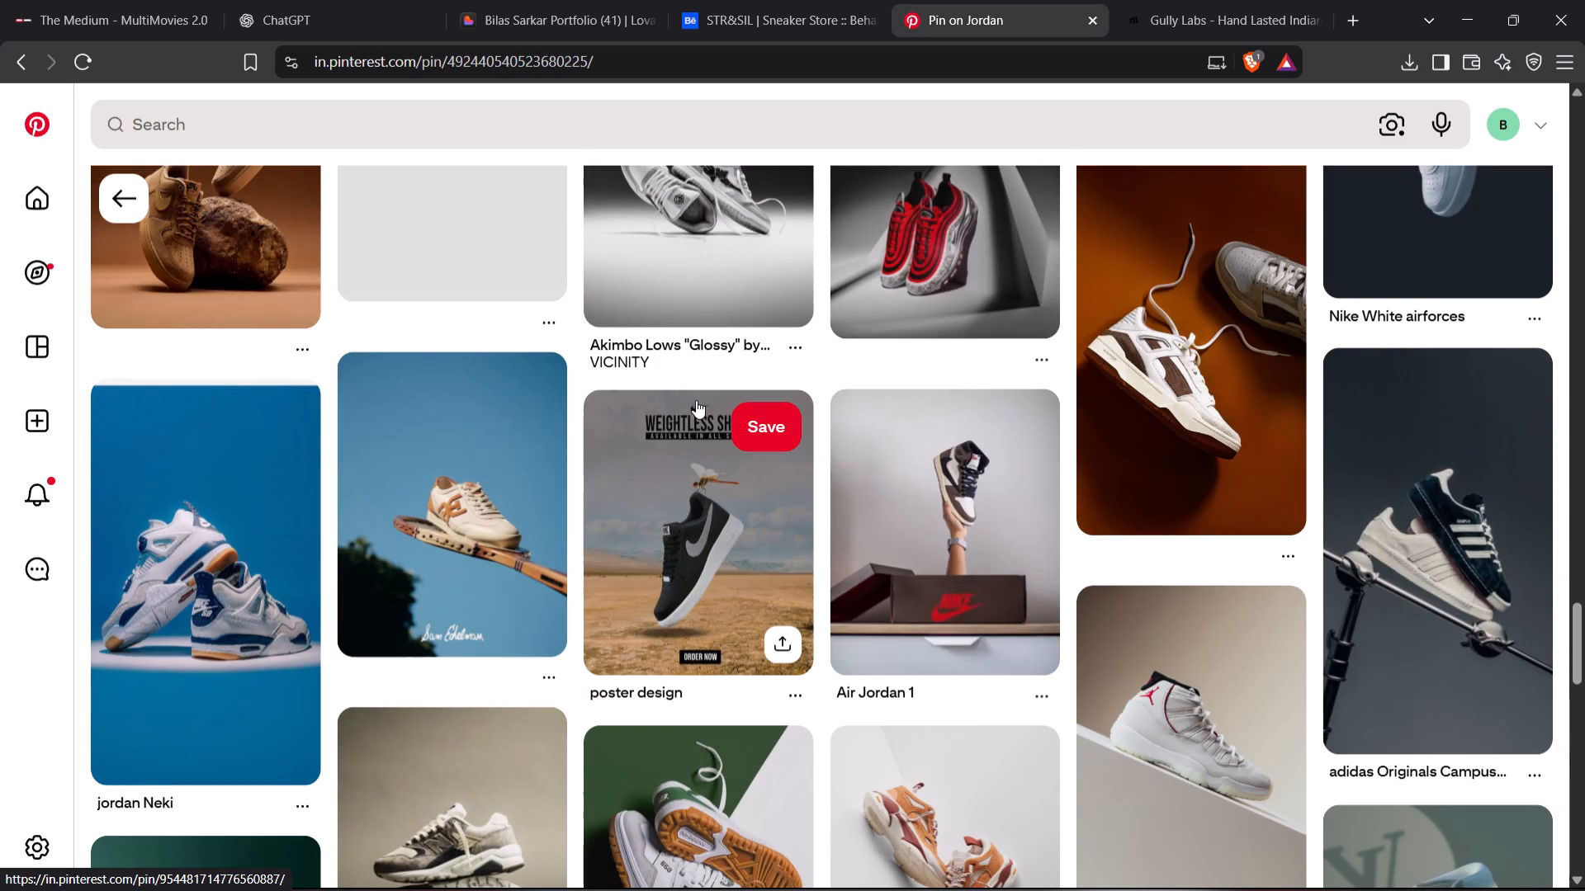
pyautogui.scroll(-4, 696, 400)
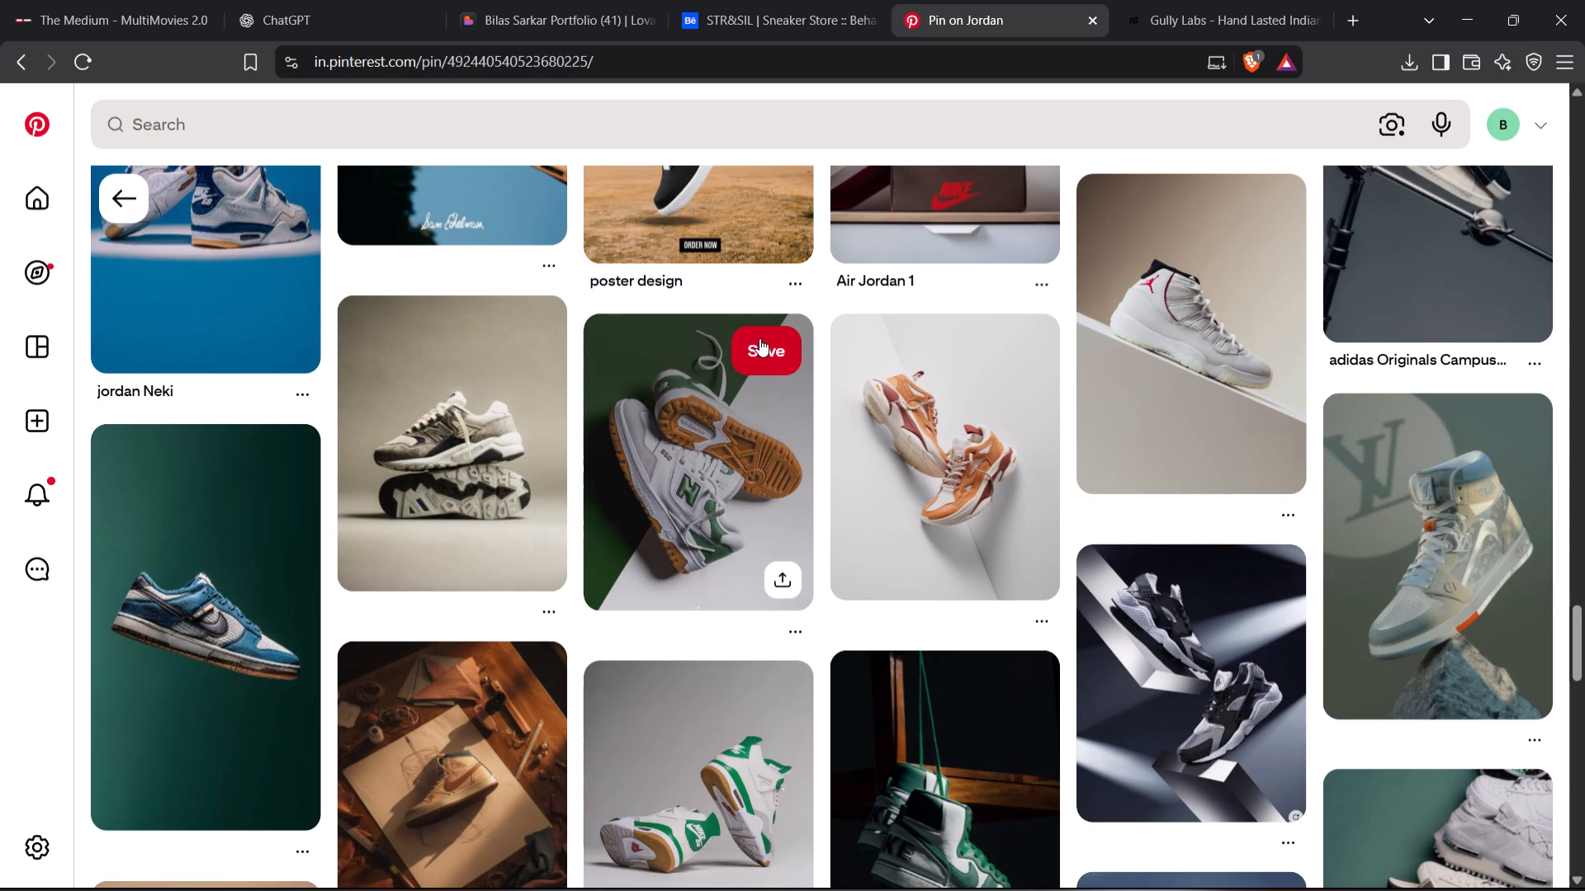
pyautogui.scroll(-5, 764, 353)
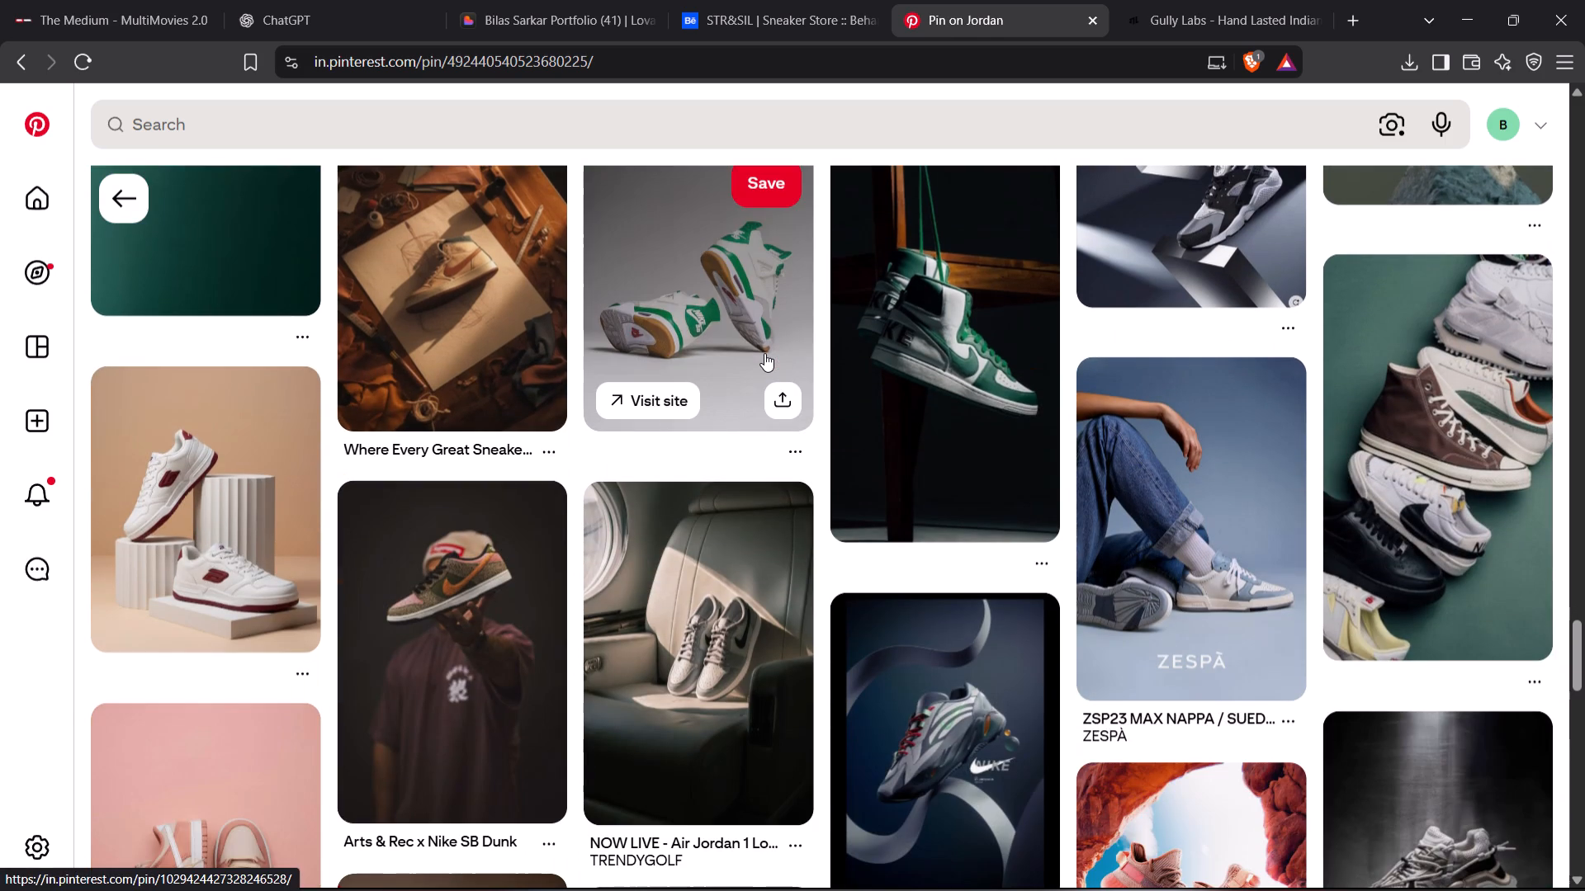
pyautogui.scroll(-4, 764, 365)
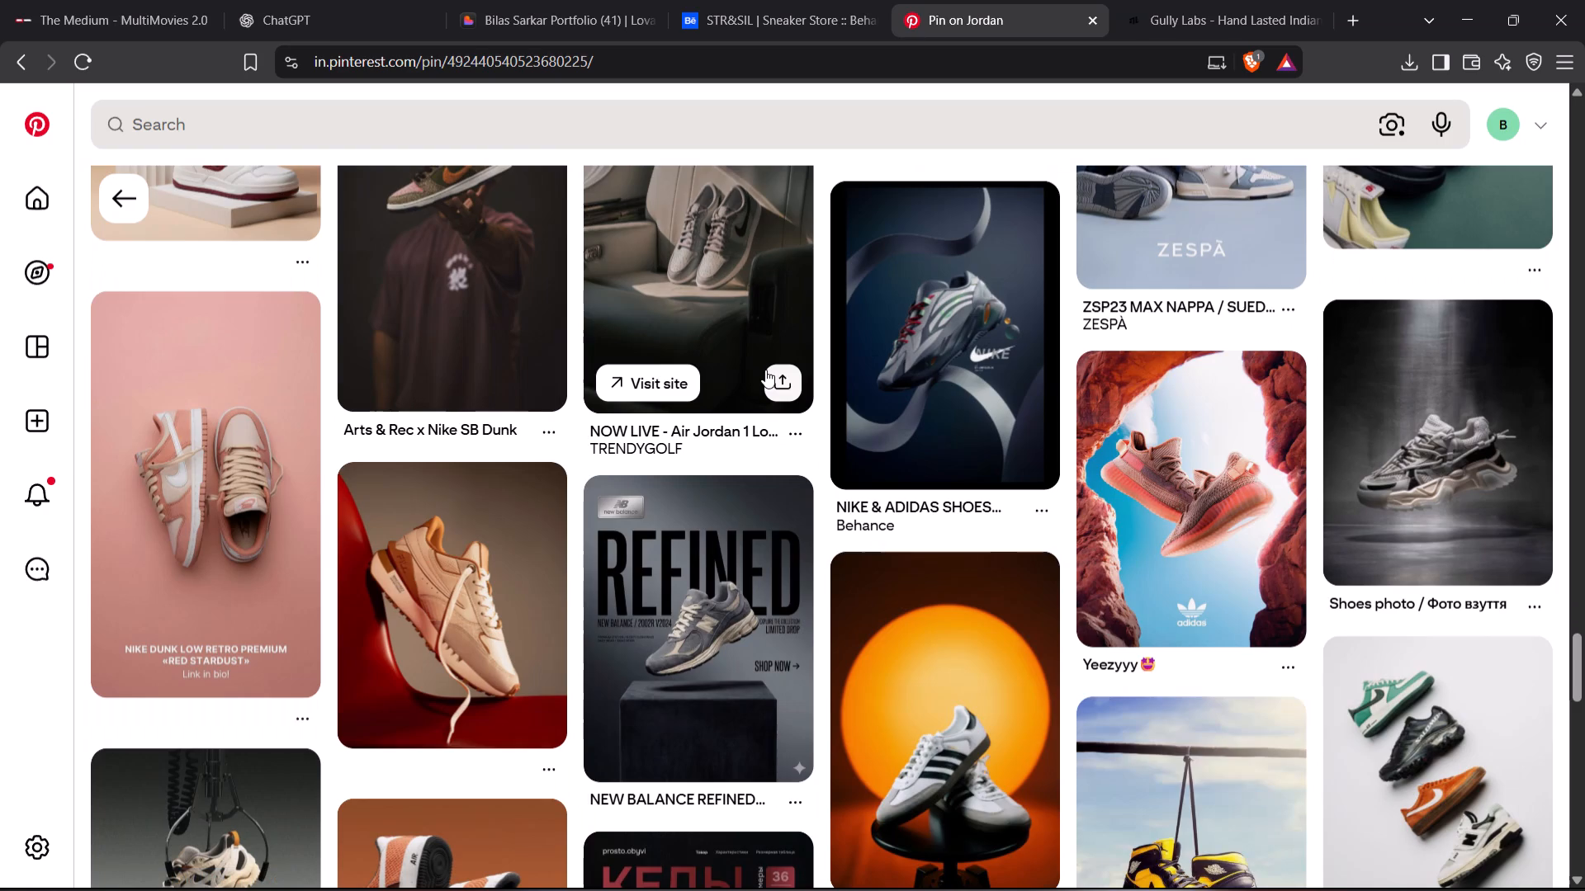
pyautogui.scroll(-4, 765, 370)
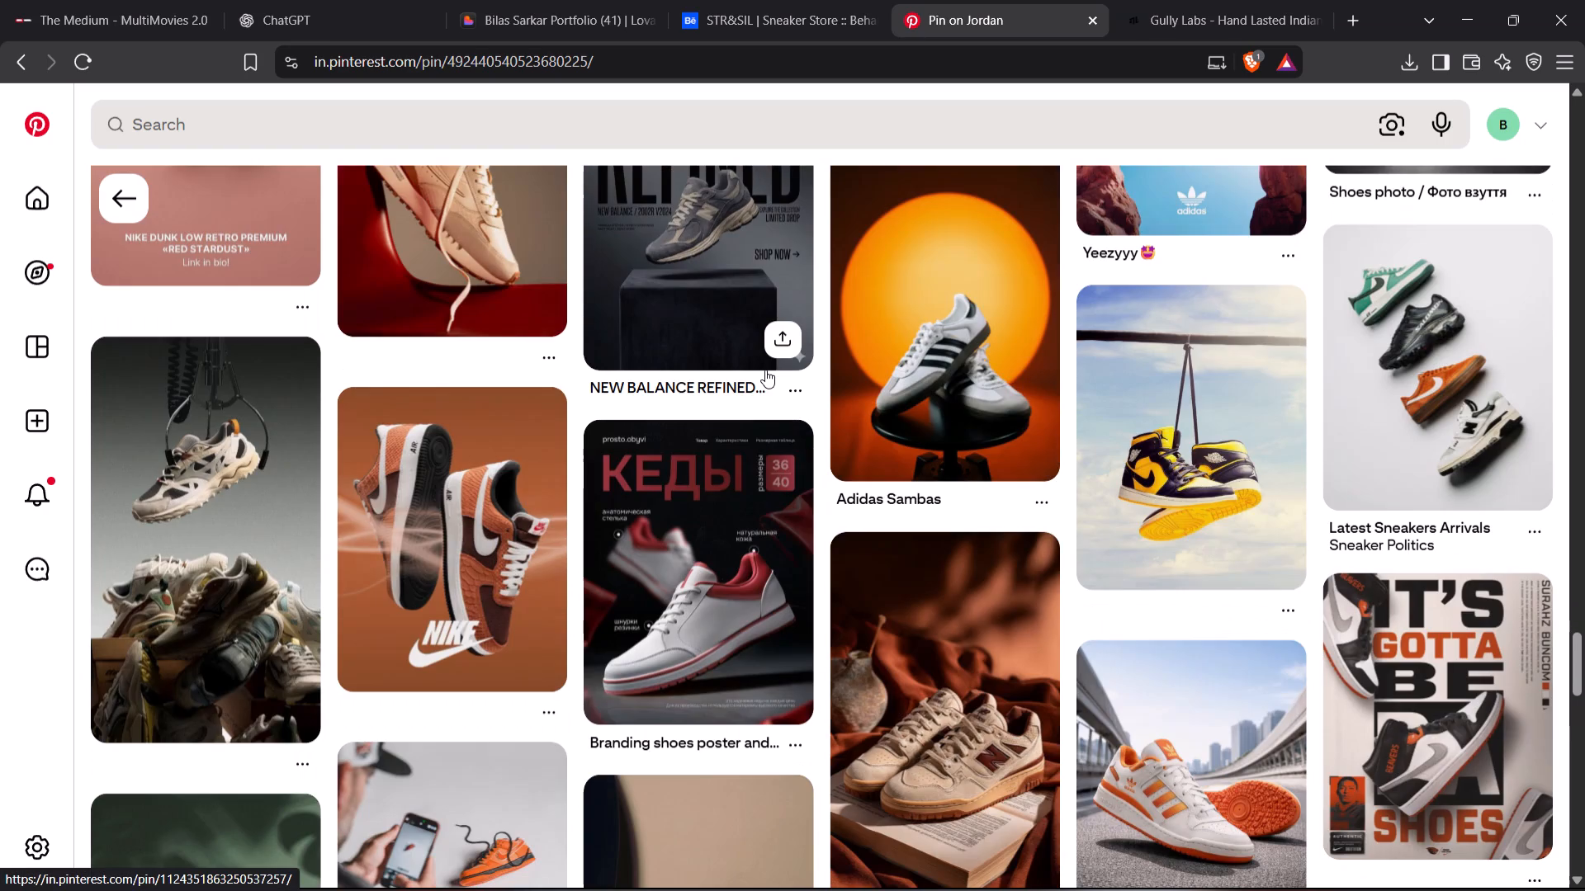
pyautogui.scroll(-5, 765, 370)
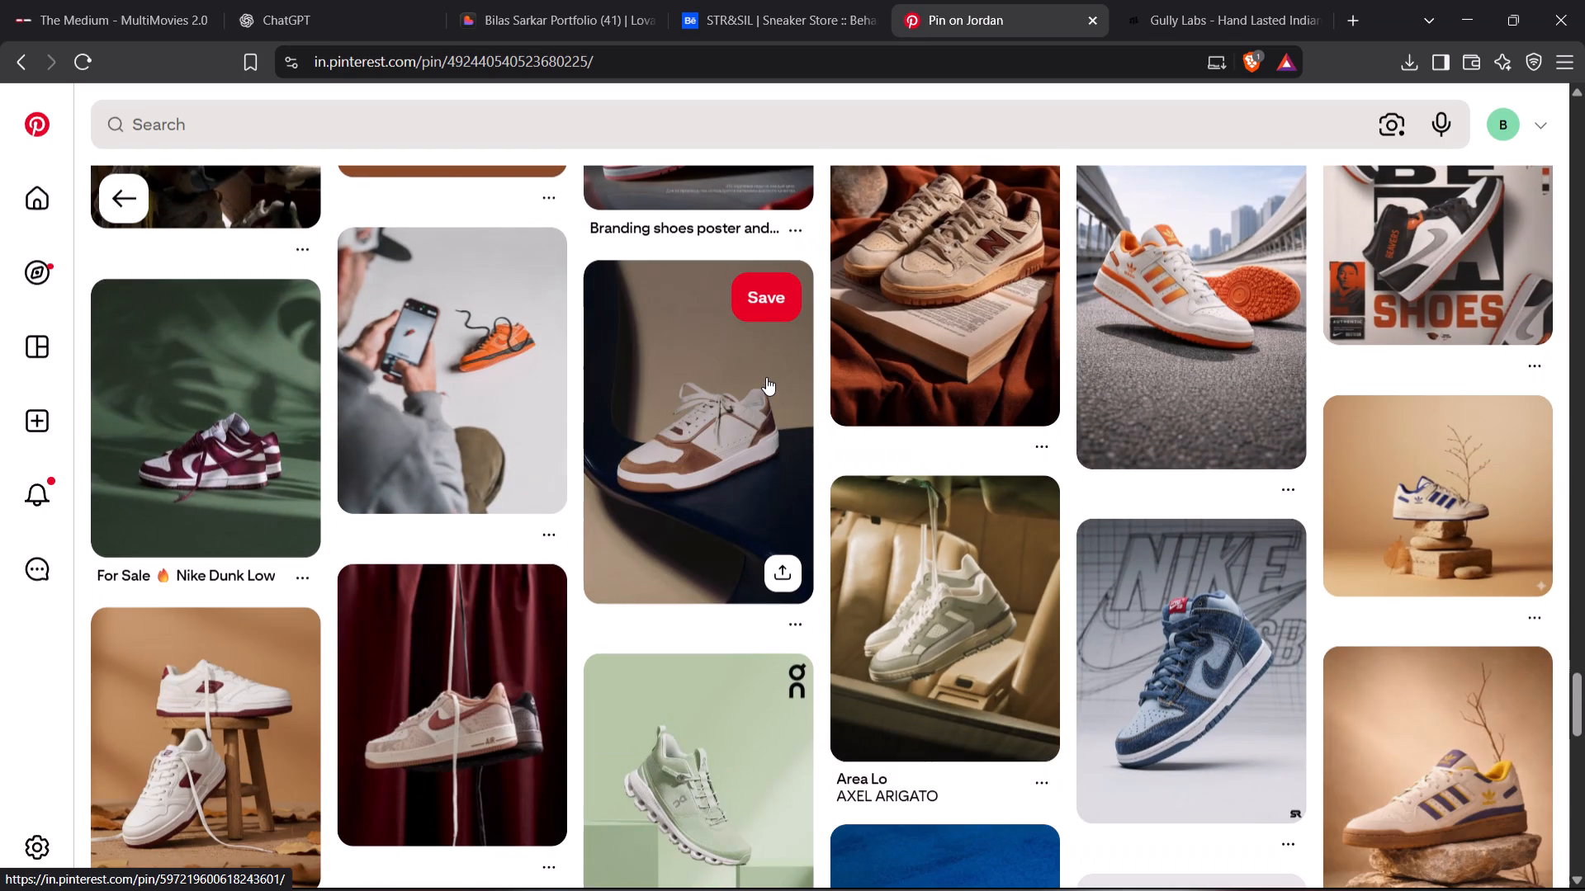
pyautogui.scroll(-5, 766, 377)
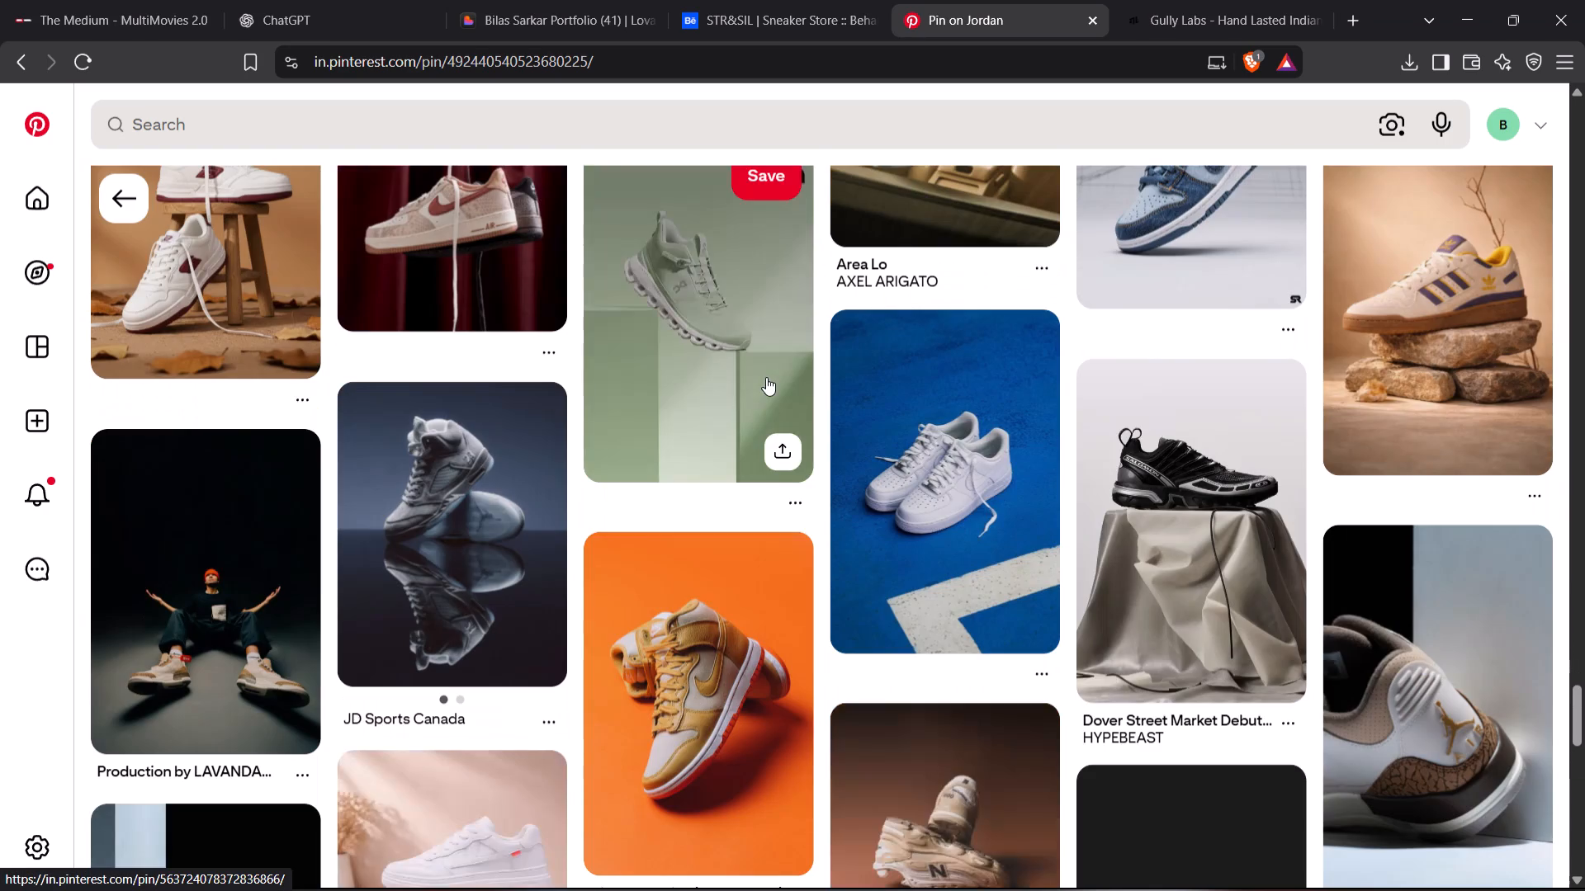
pyautogui.scroll(-5, 768, 386)
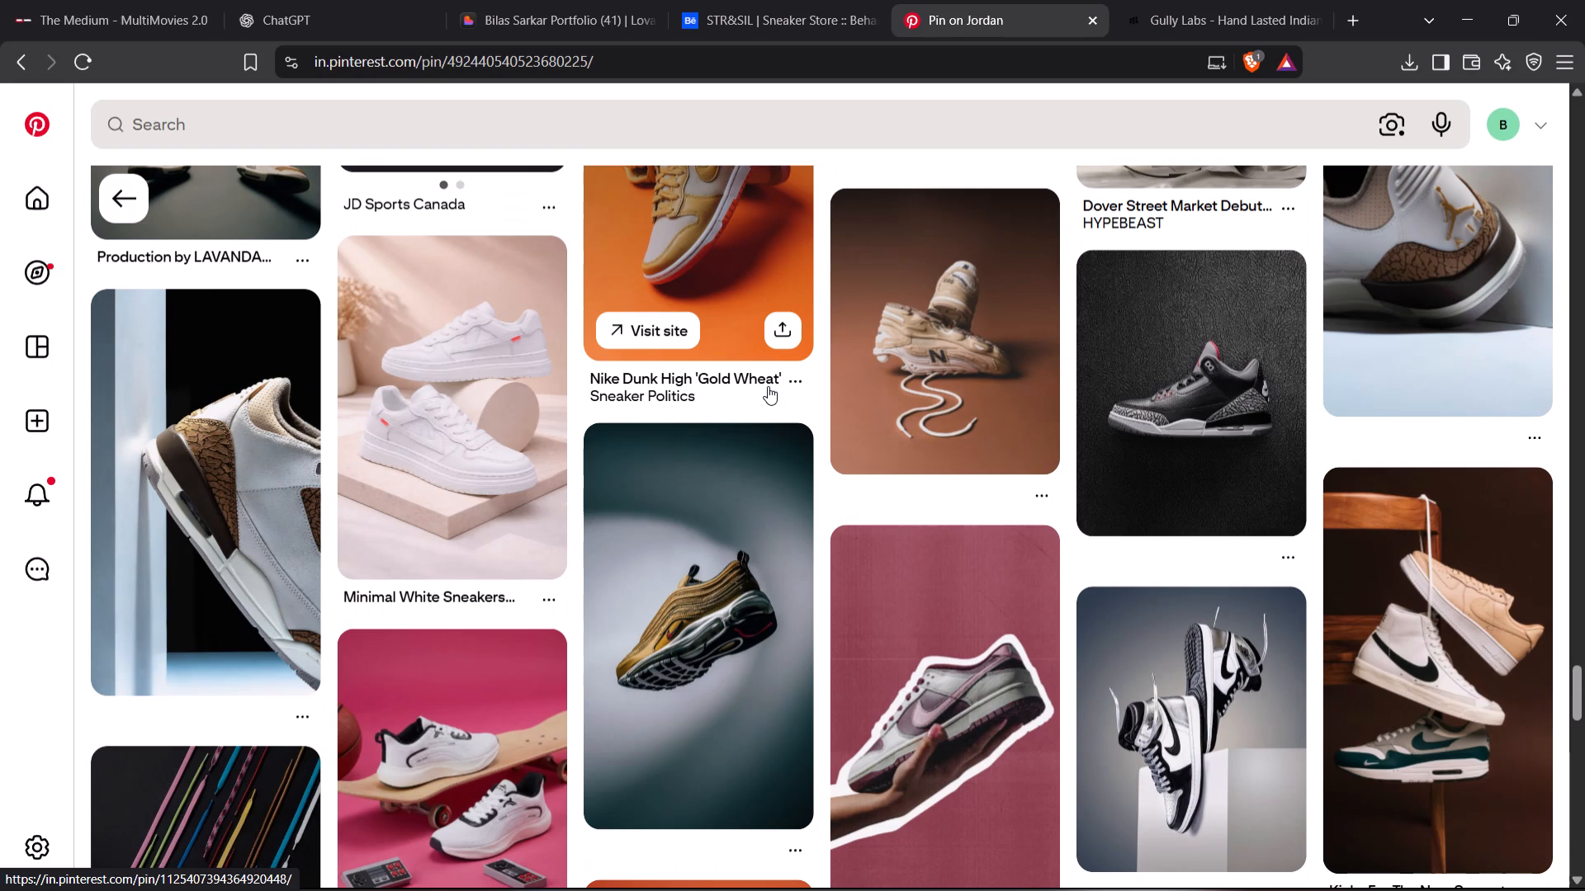
# Open the metallic gold Nike Air Max 97 pin and save its photo as a JPEG in the Captures folder.
pyautogui.click(724, 516)
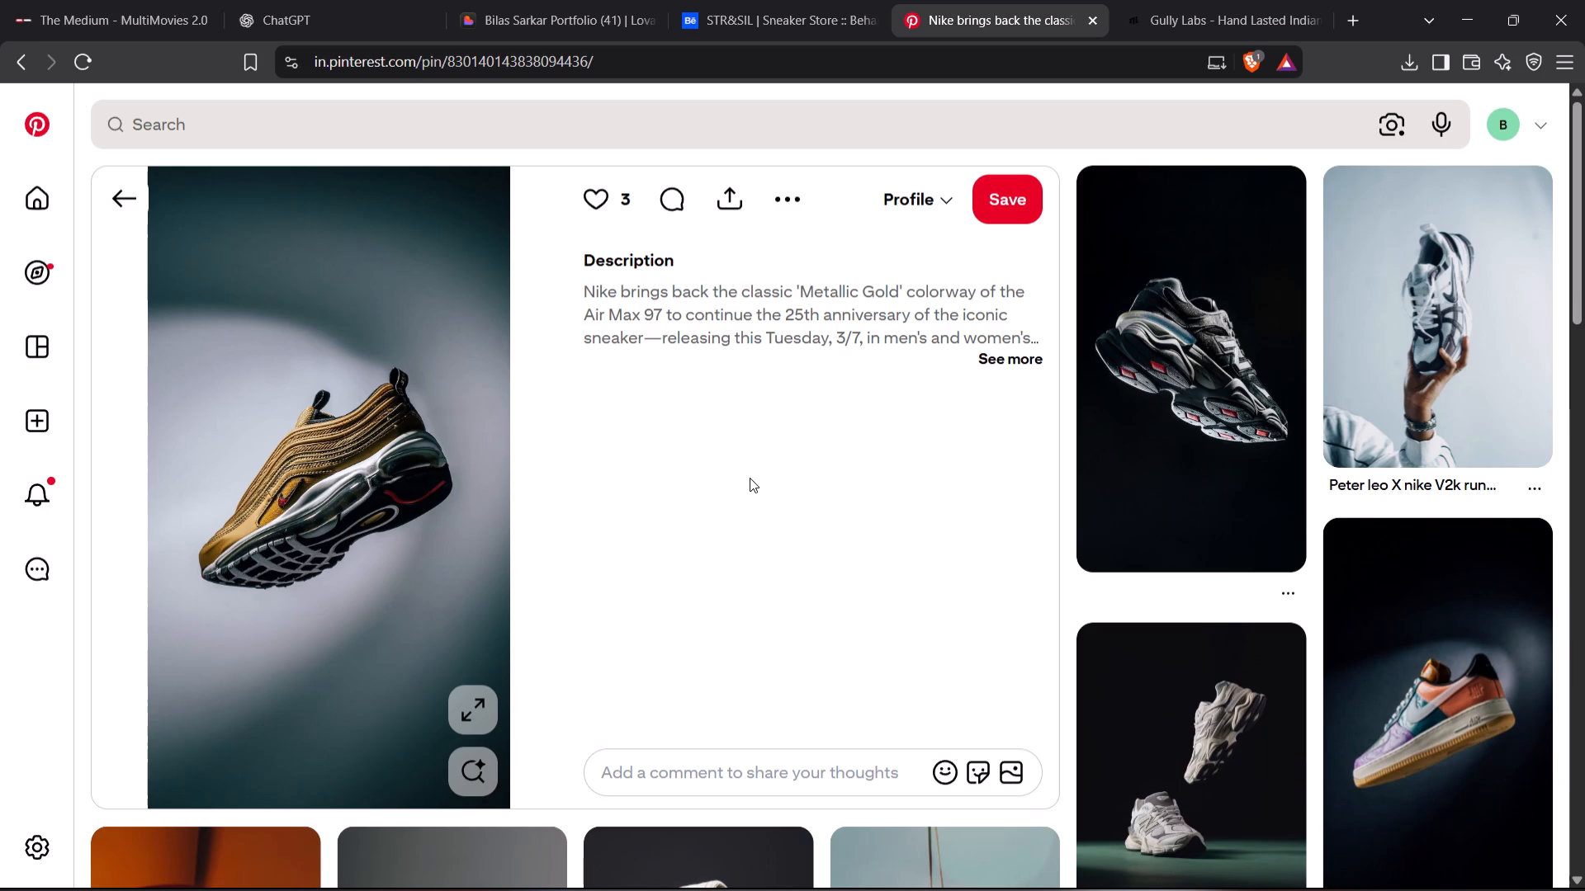
pyautogui.scroll(-4, 750, 478)
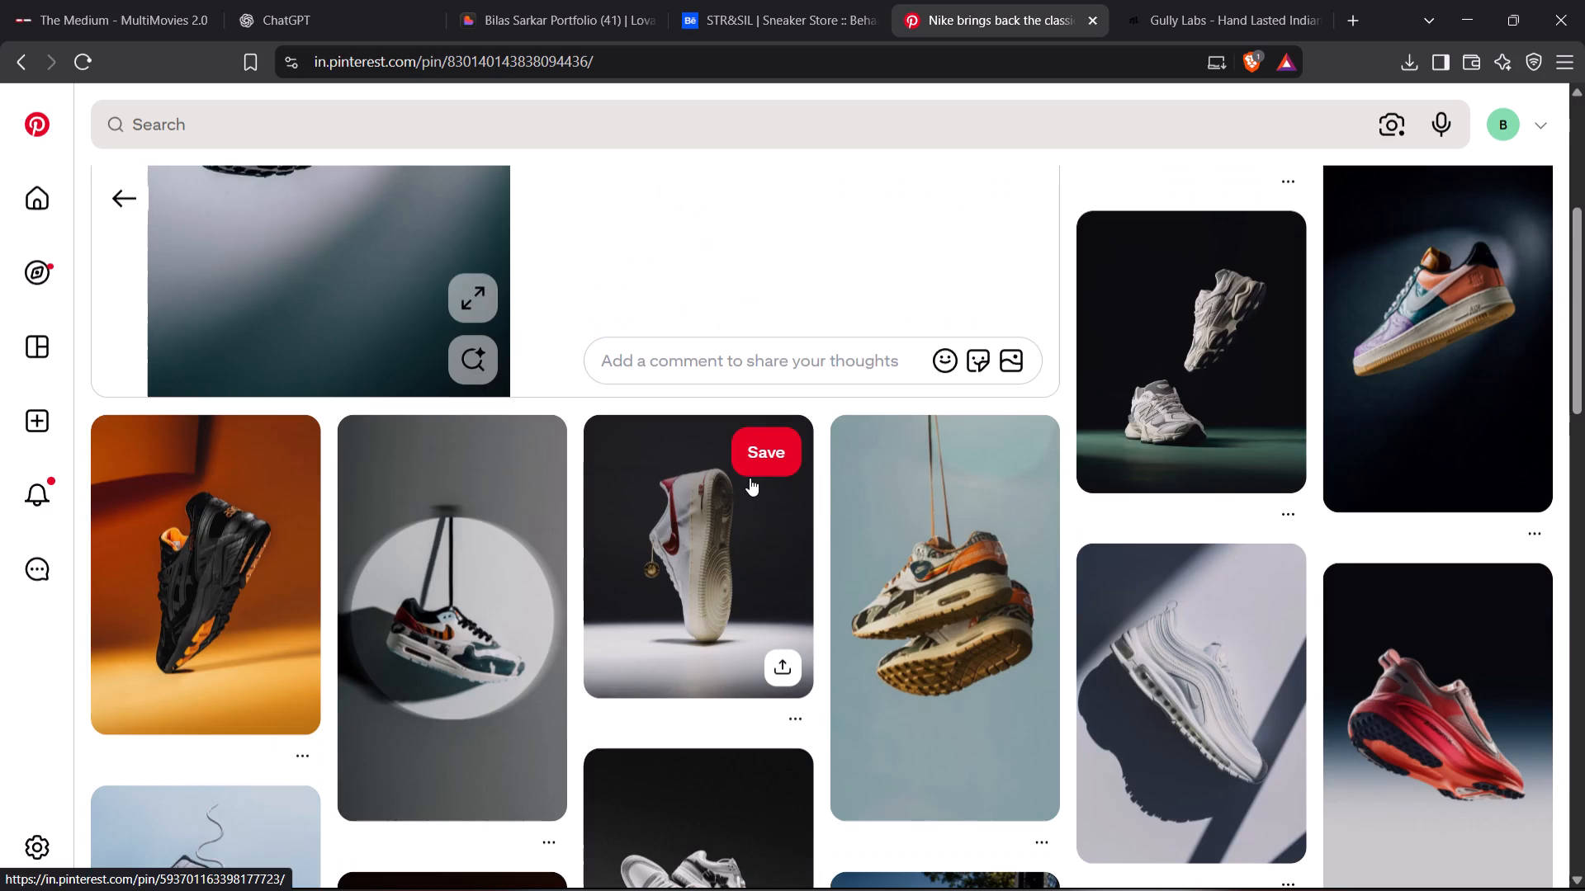
pyautogui.scroll(4, 750, 478)
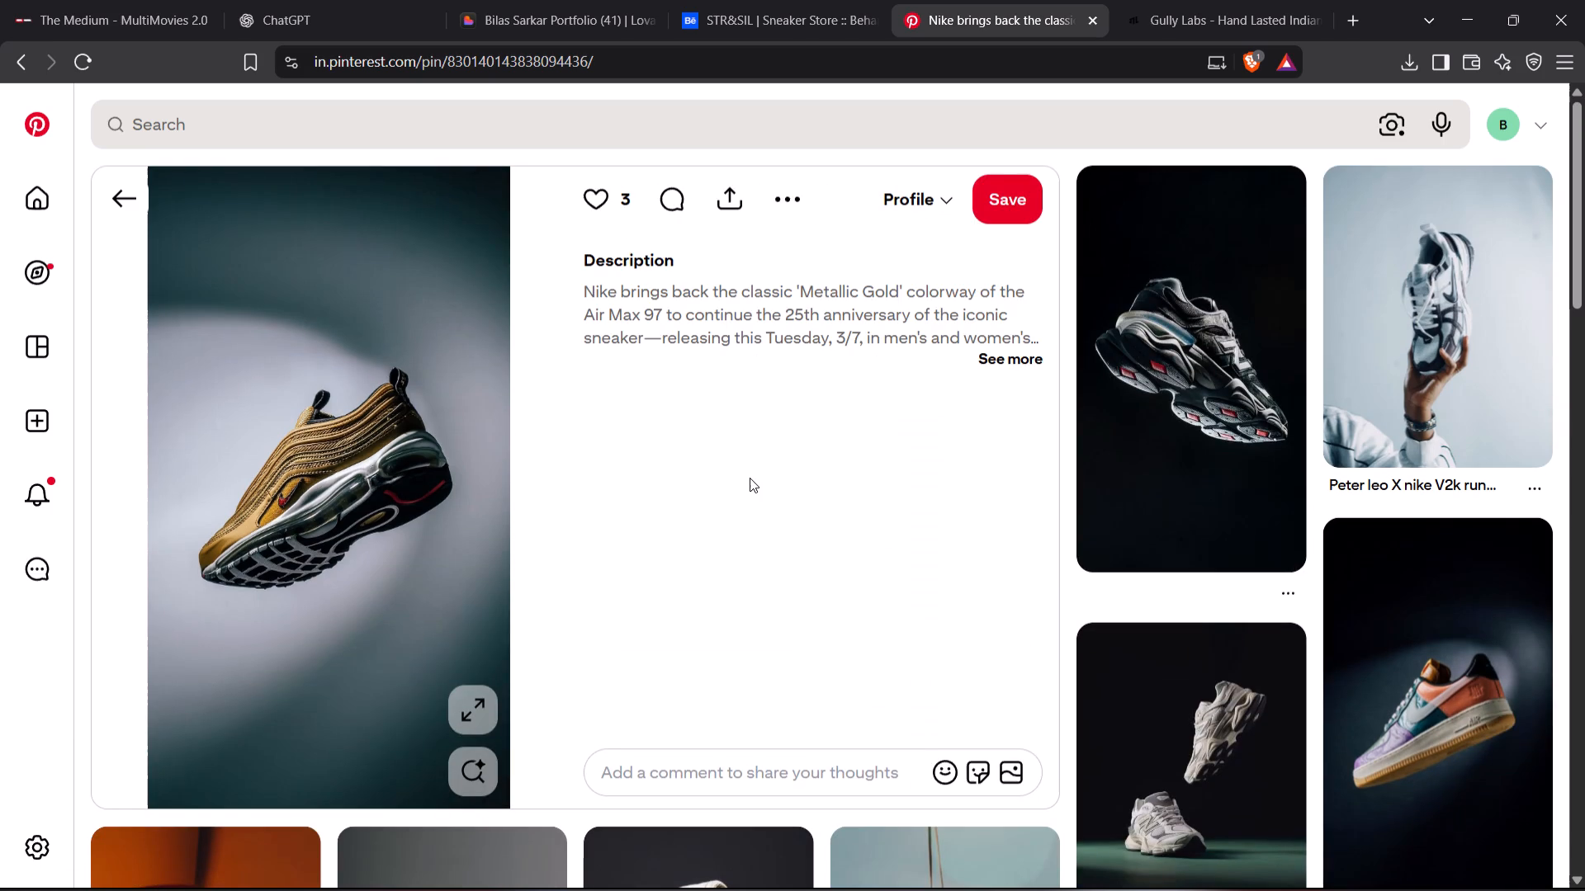
pyautogui.rightClick(395, 478)
pyautogui.click(494, 526)
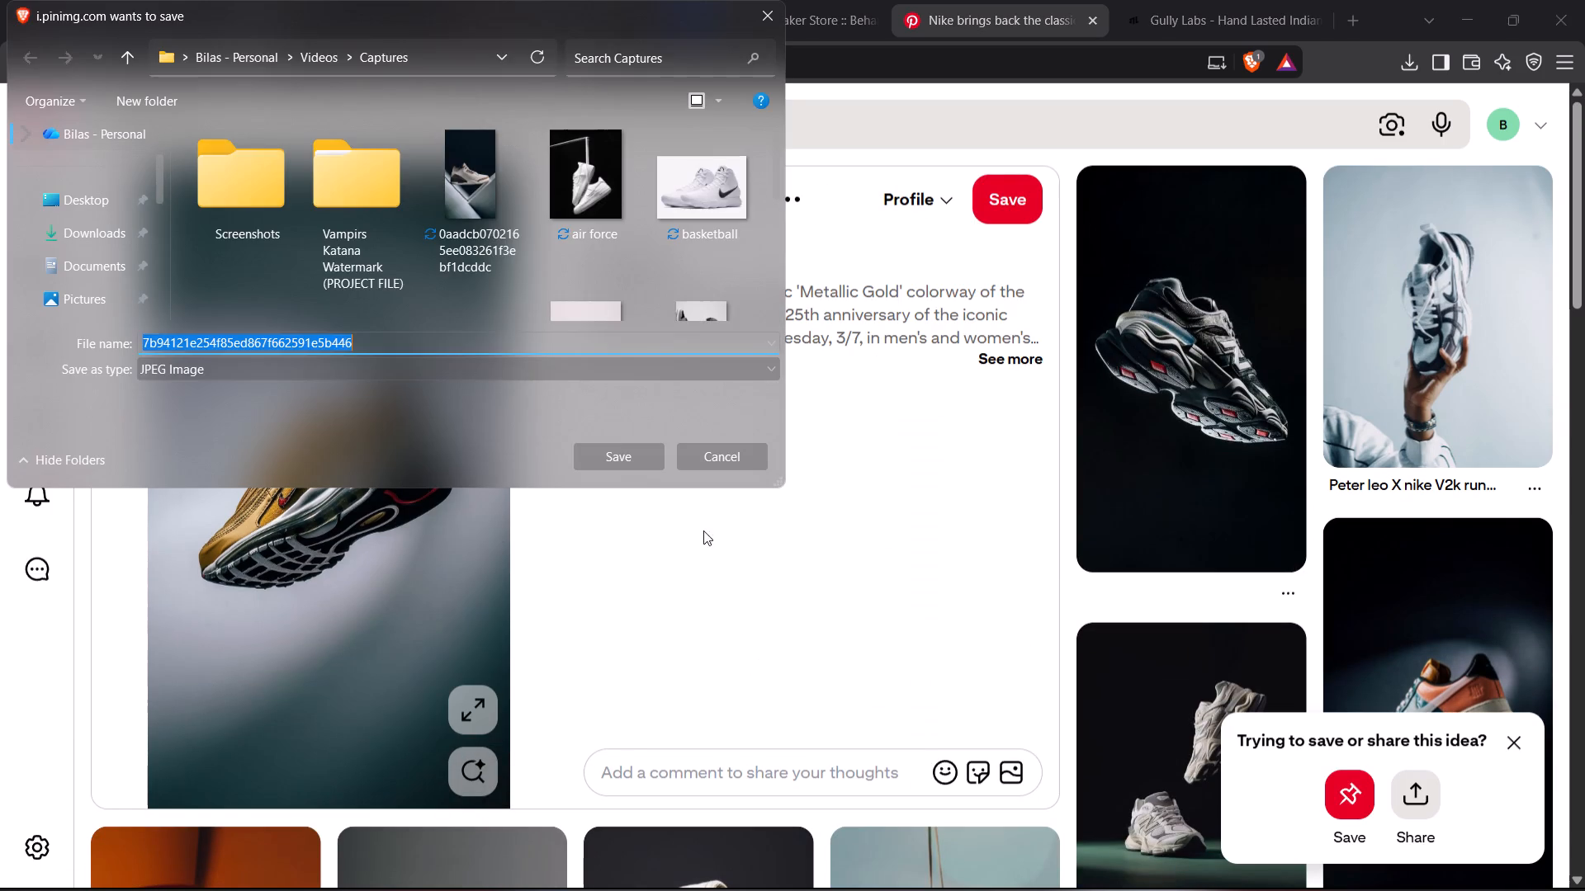
pyautogui.click(626, 469)
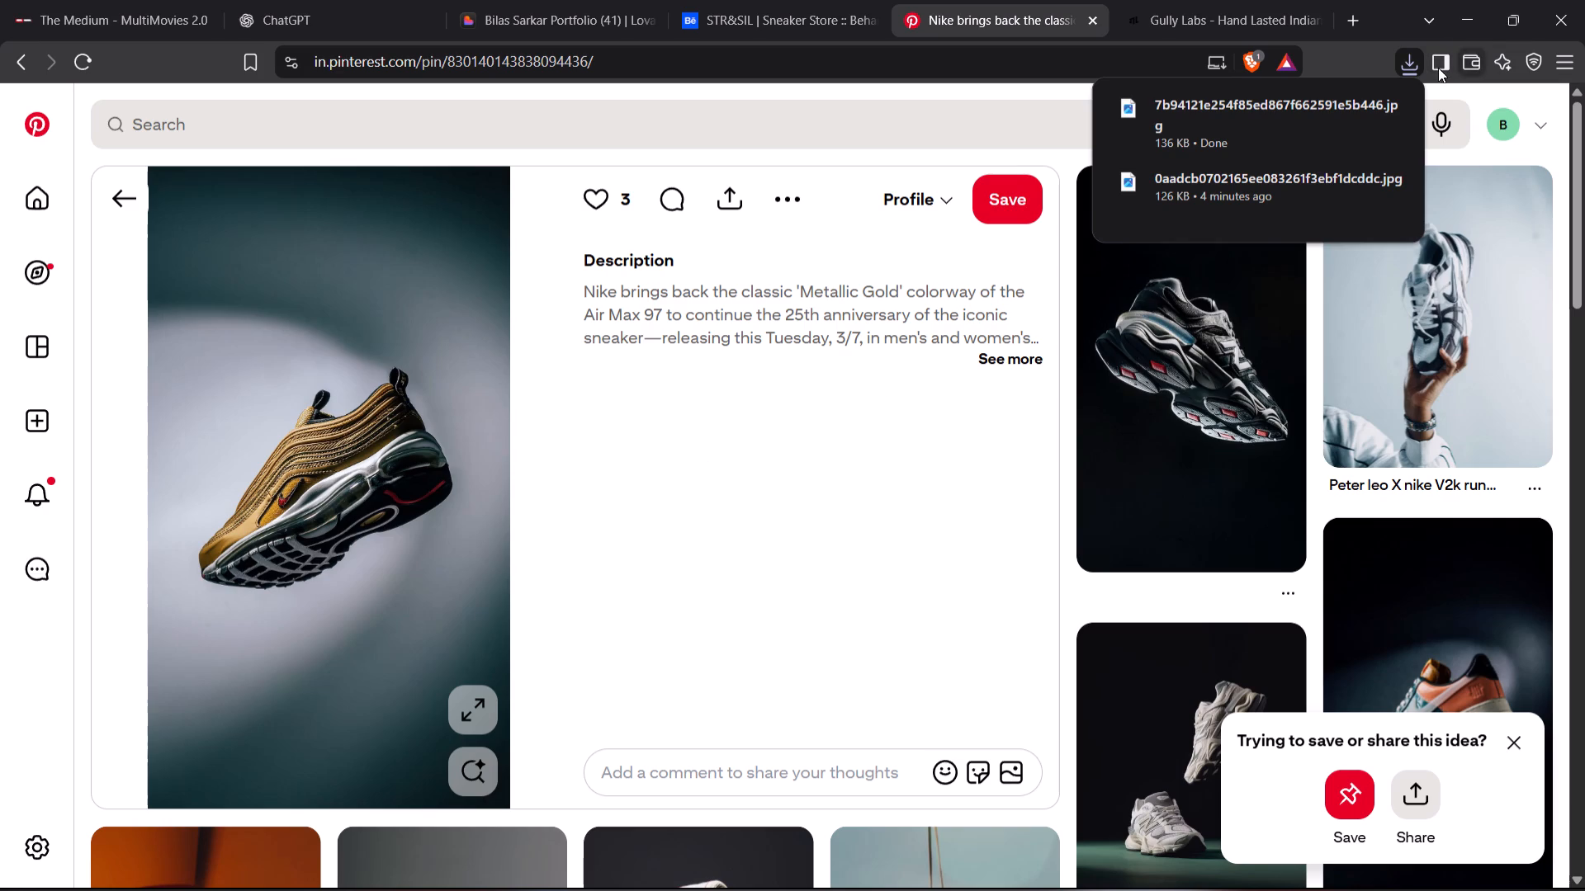
# Return to Figma, remove the Jordan image fill from the hero rectangle and leave crop mode.
pyautogui.hotkey('alt', 'Tab')
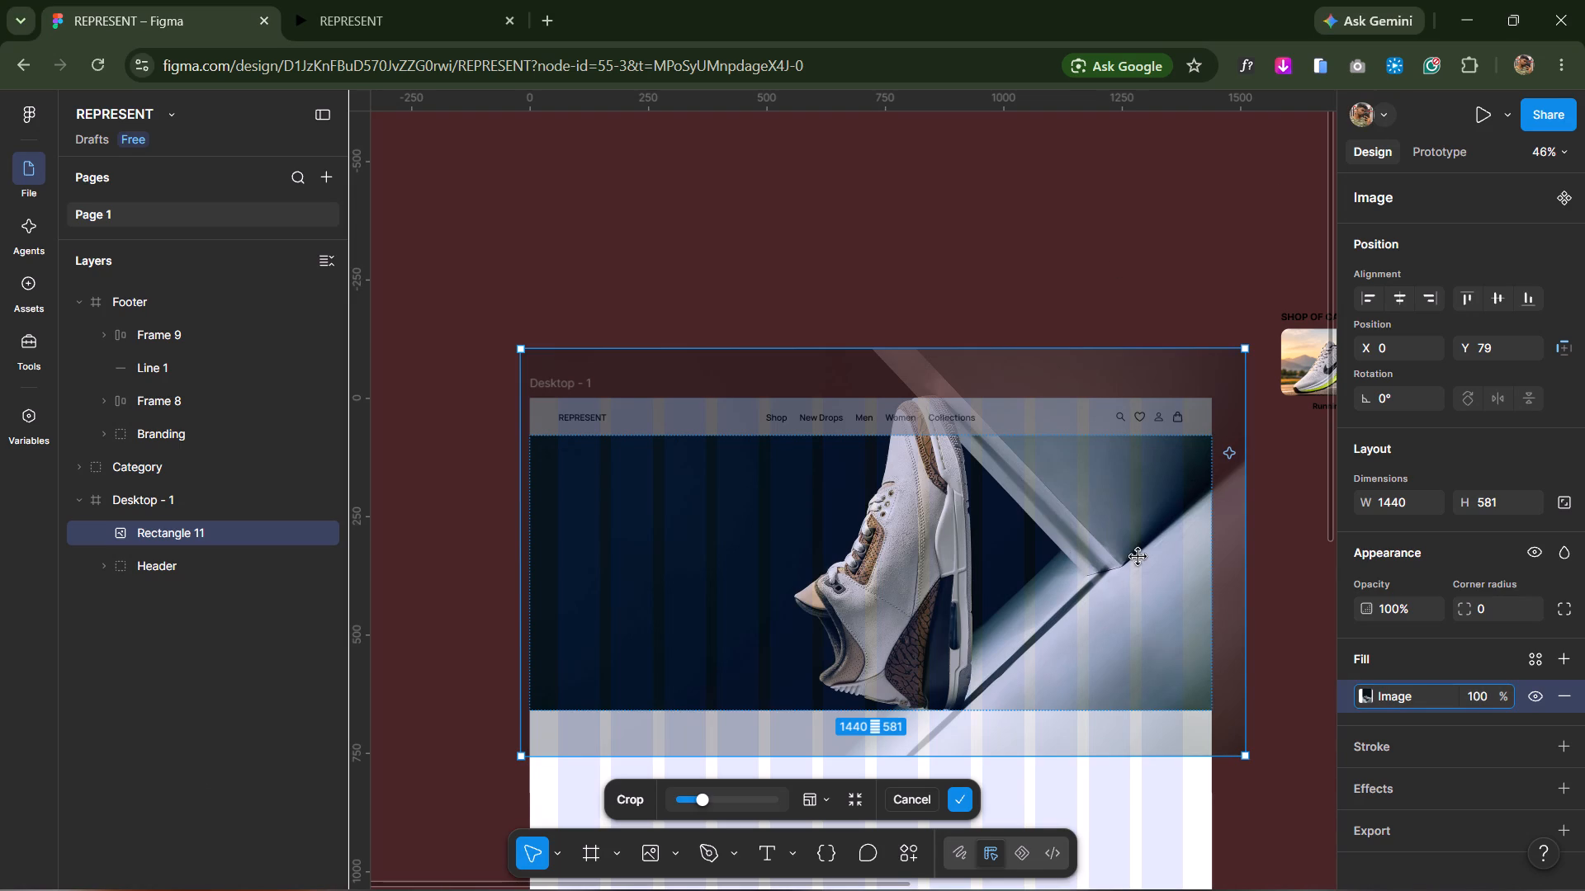
pyautogui.press('BackSpace')
pyautogui.click(1006, 636)
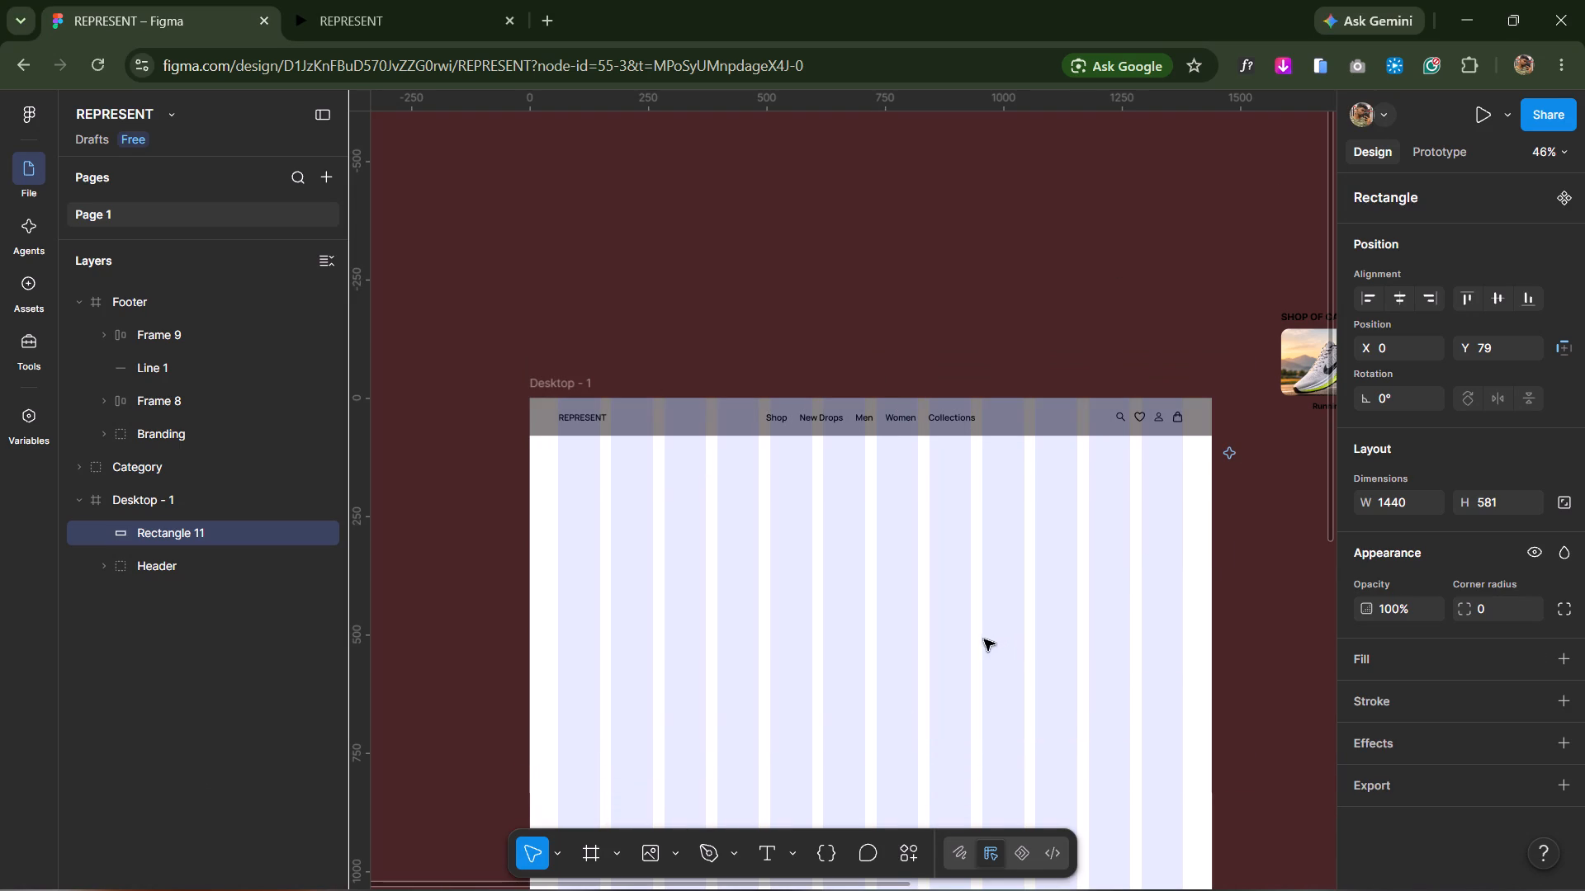
pyautogui.click(1256, 679)
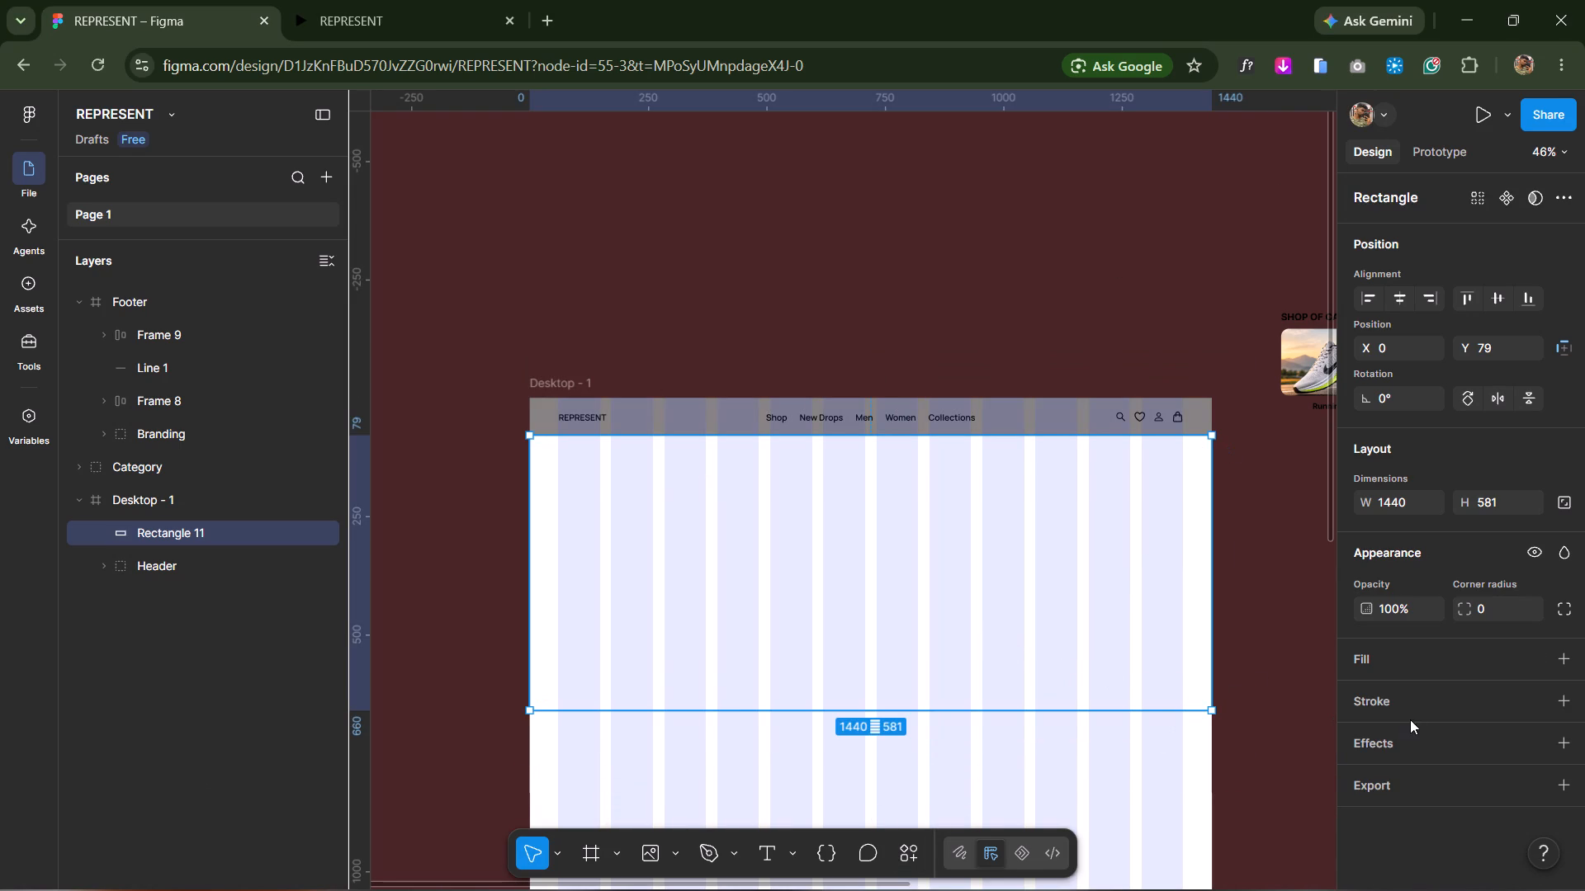
# Add a solid medium grey fill to the empty hero rectangle and deselect it.
pyautogui.click(1408, 648)
pyautogui.moveTo(1204, 653); pyautogui.dragTo(1058, 630)
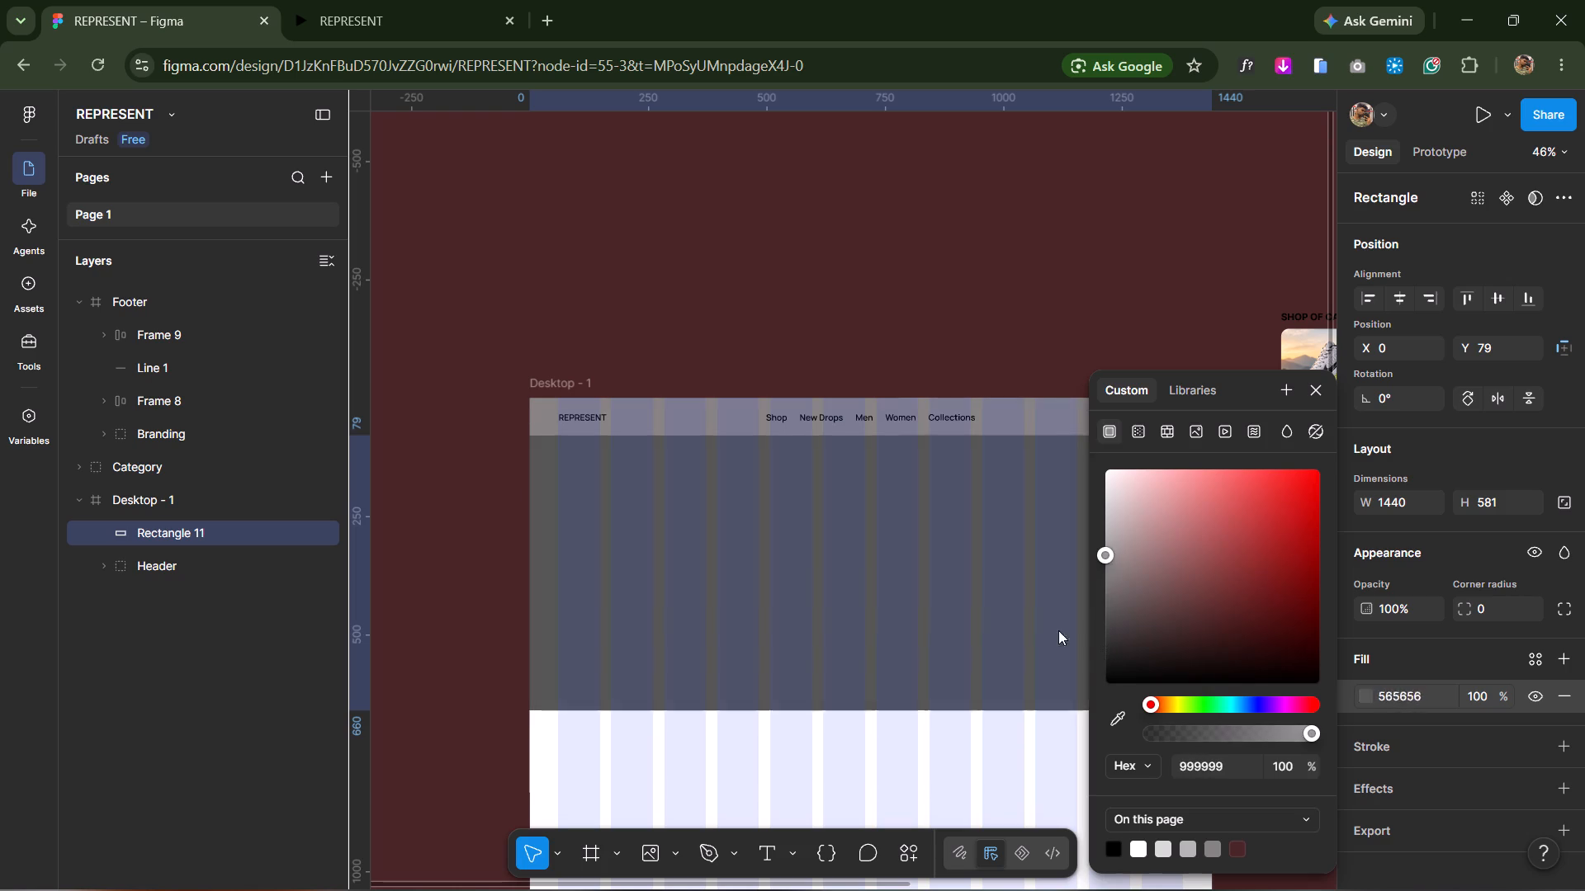
pyautogui.moveTo(1058, 630); pyautogui.dragTo(1068, 585)
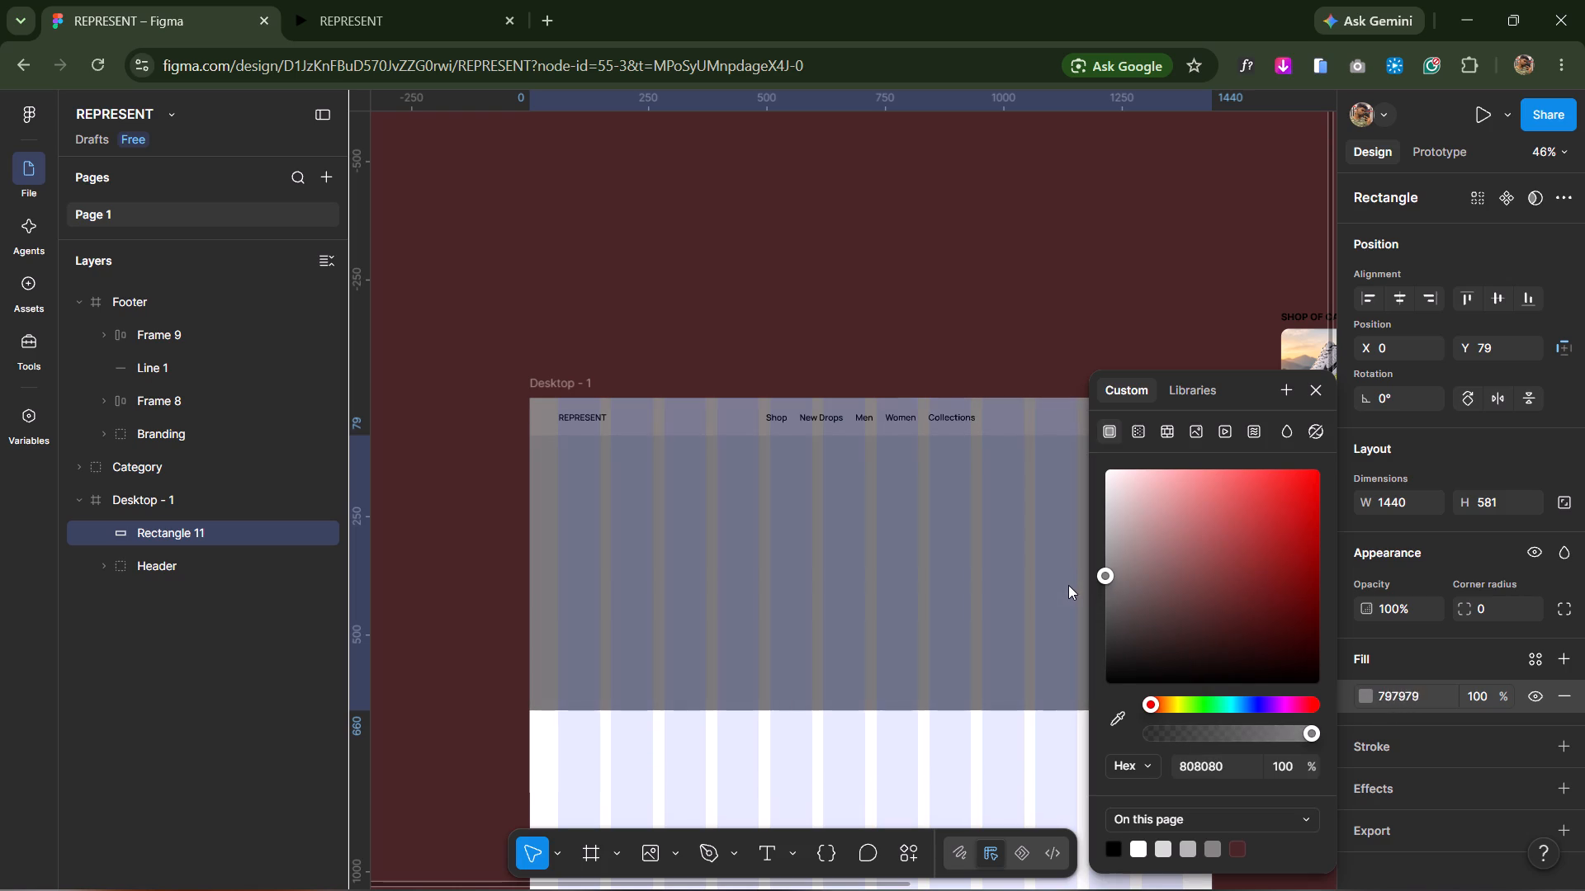
pyautogui.moveTo(1068, 585); pyautogui.dragTo(1067, 588)
pyautogui.click(1078, 293)
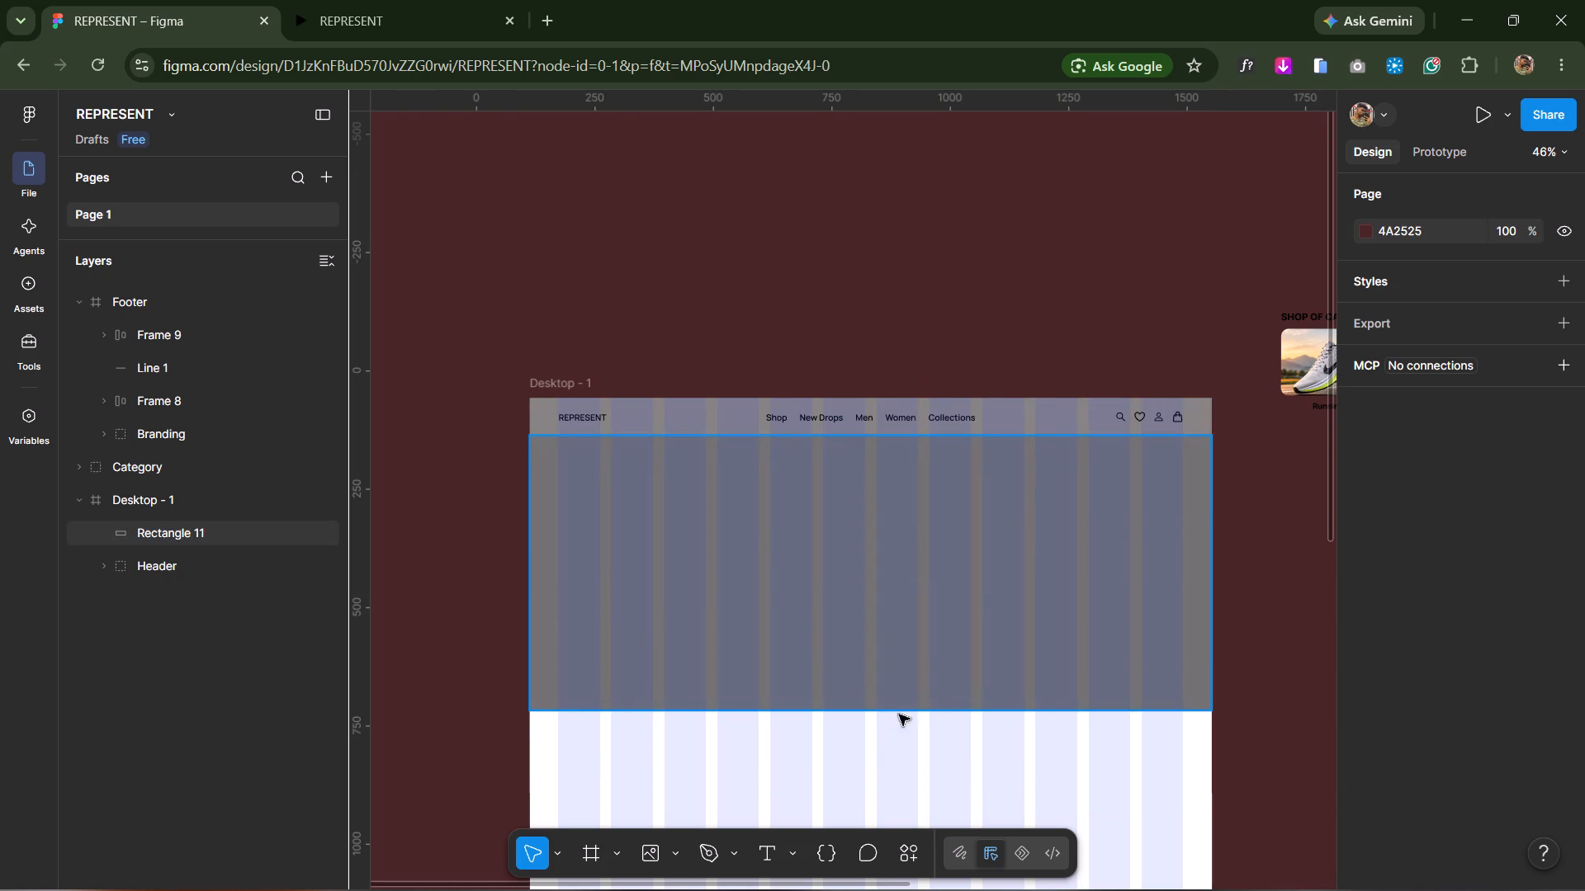
# Place the saved gold Air Max 97 photo from the Captures folder into the grey hero rectangle as its image fill.
pyautogui.click(663, 859)
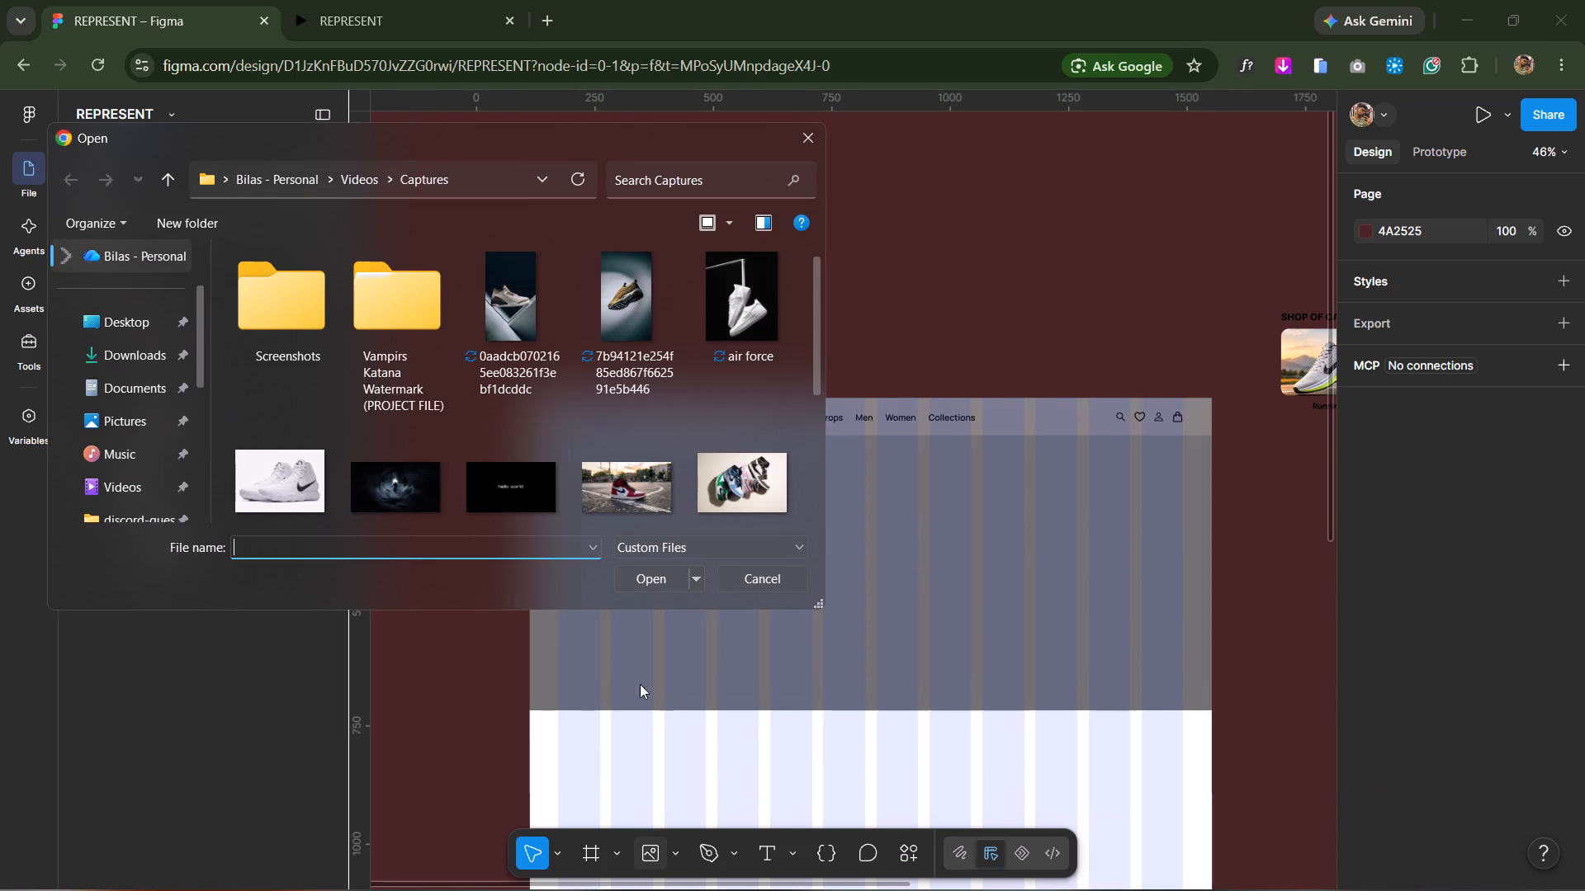
pyautogui.doubleClick(633, 327)
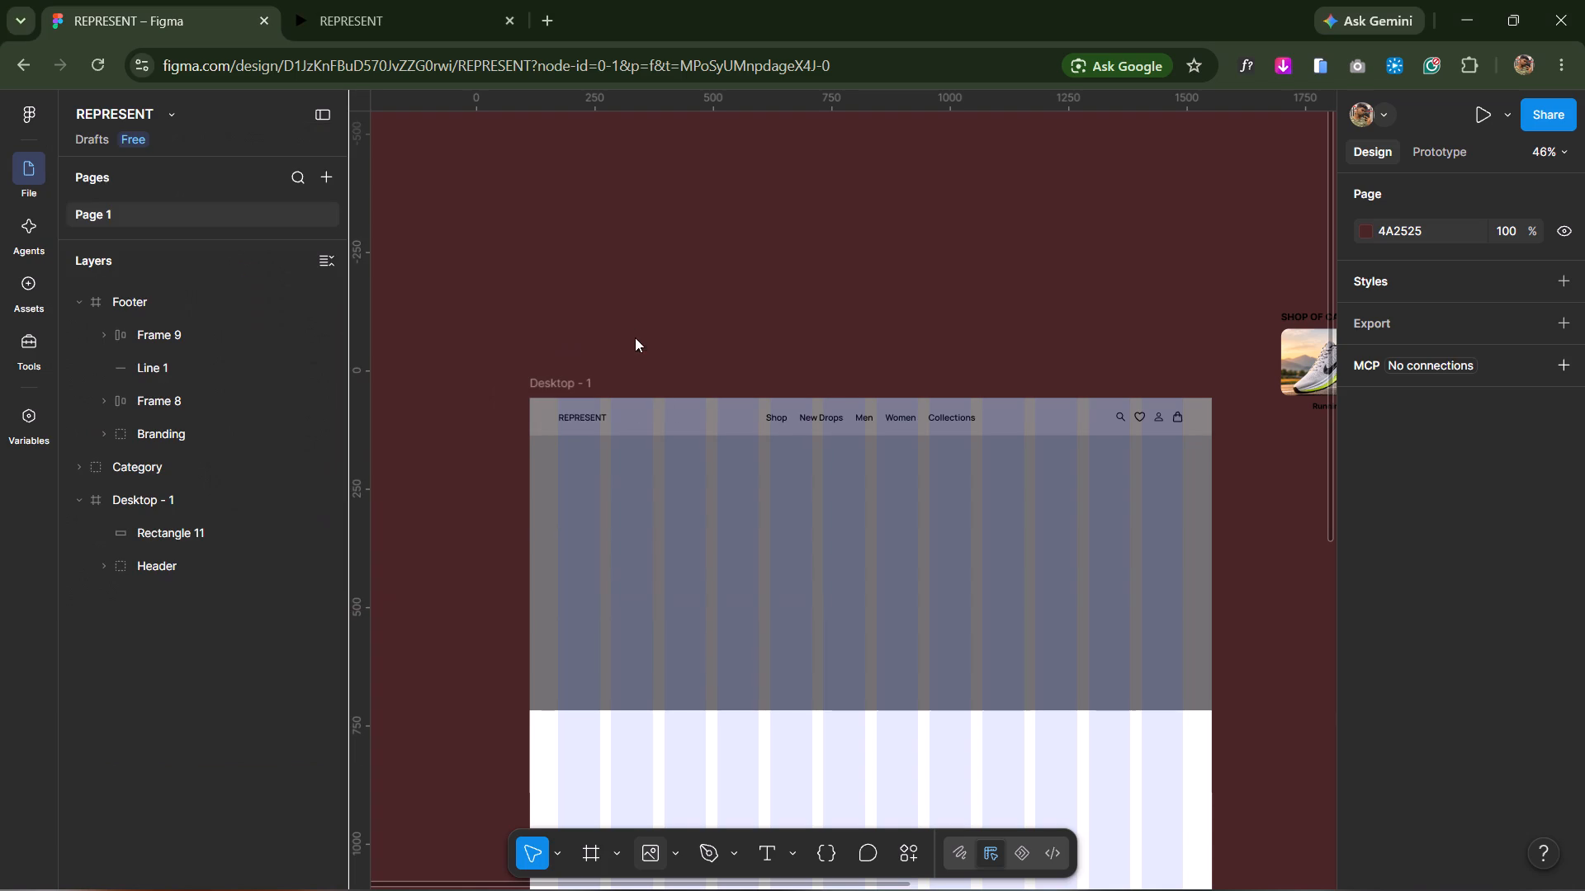
pyautogui.click(743, 561)
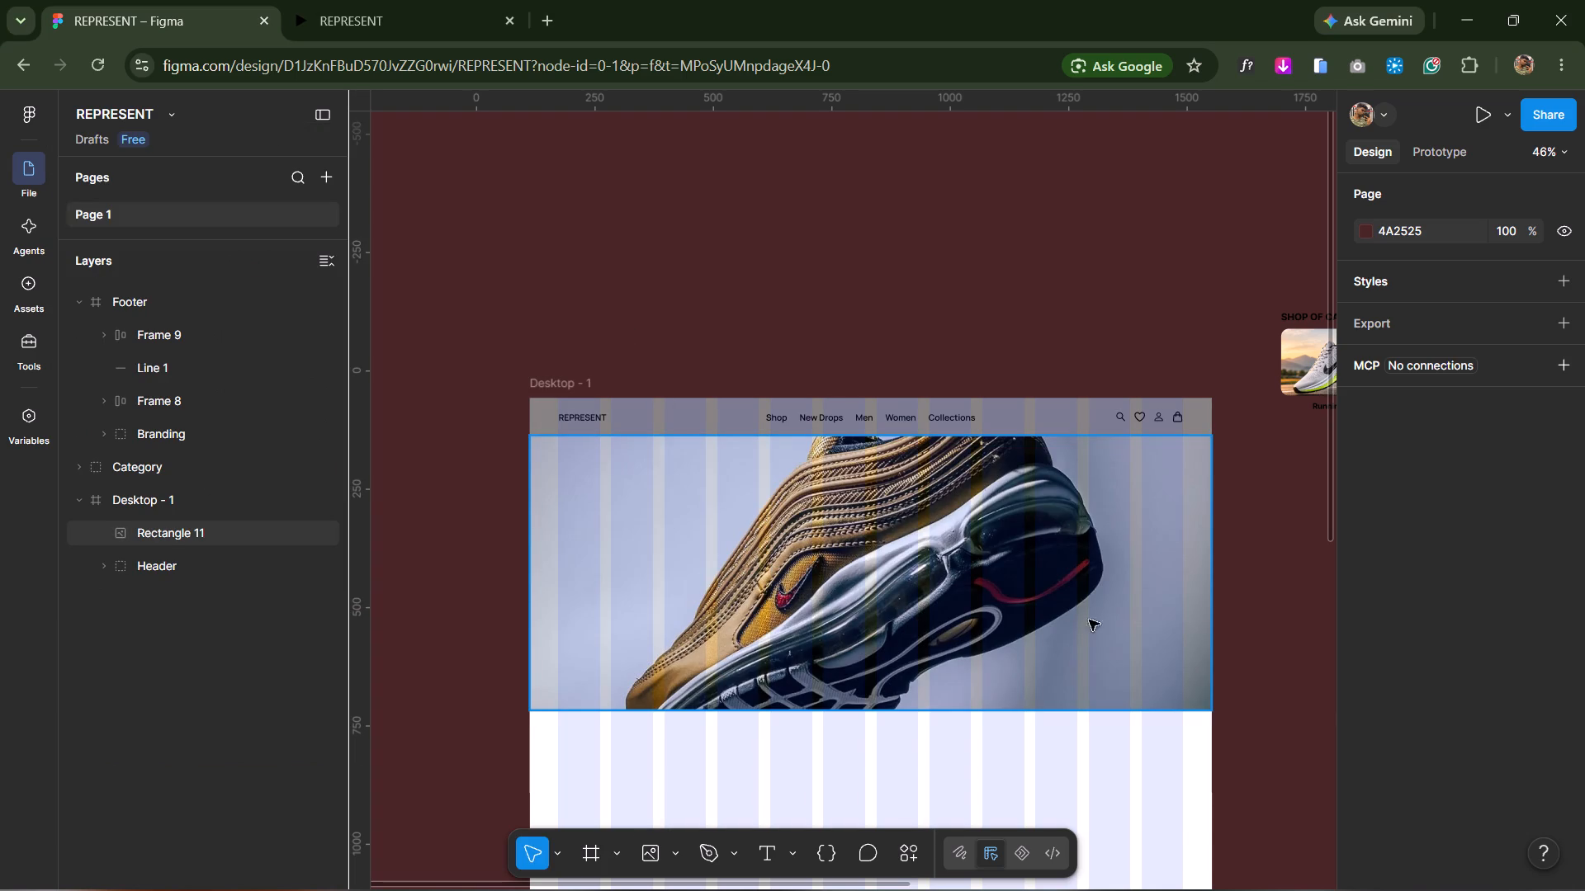
# Open the hero image for cropping, reposition the gold Air Max 97 photo and scale it slightly narrower than the 1440 px rectangle.
pyautogui.doubleClick(1136, 596)
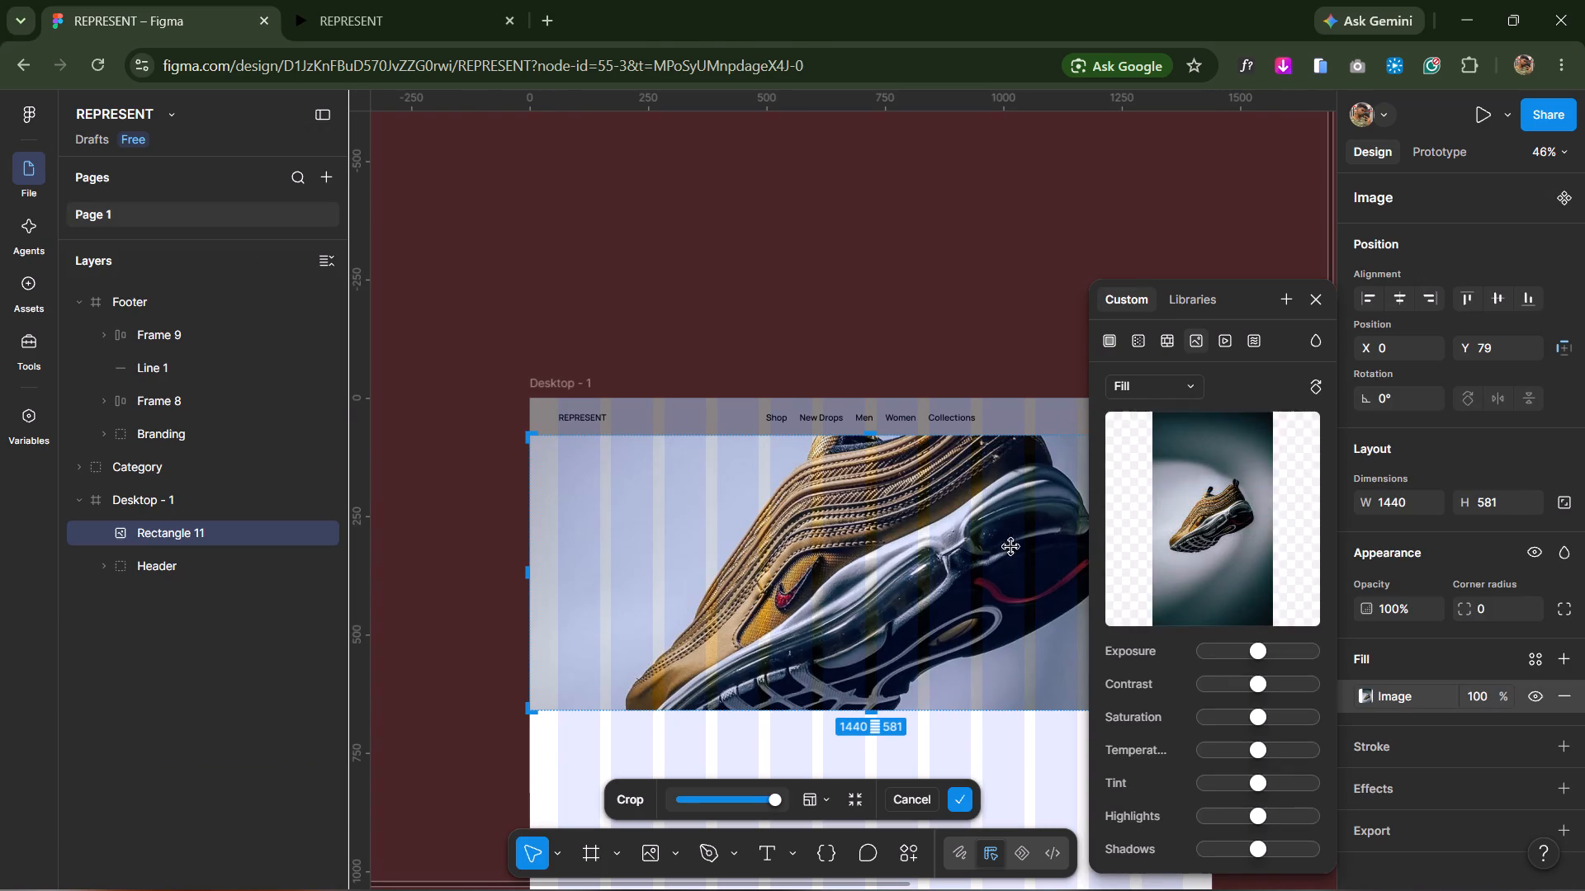
pyautogui.click(1318, 308)
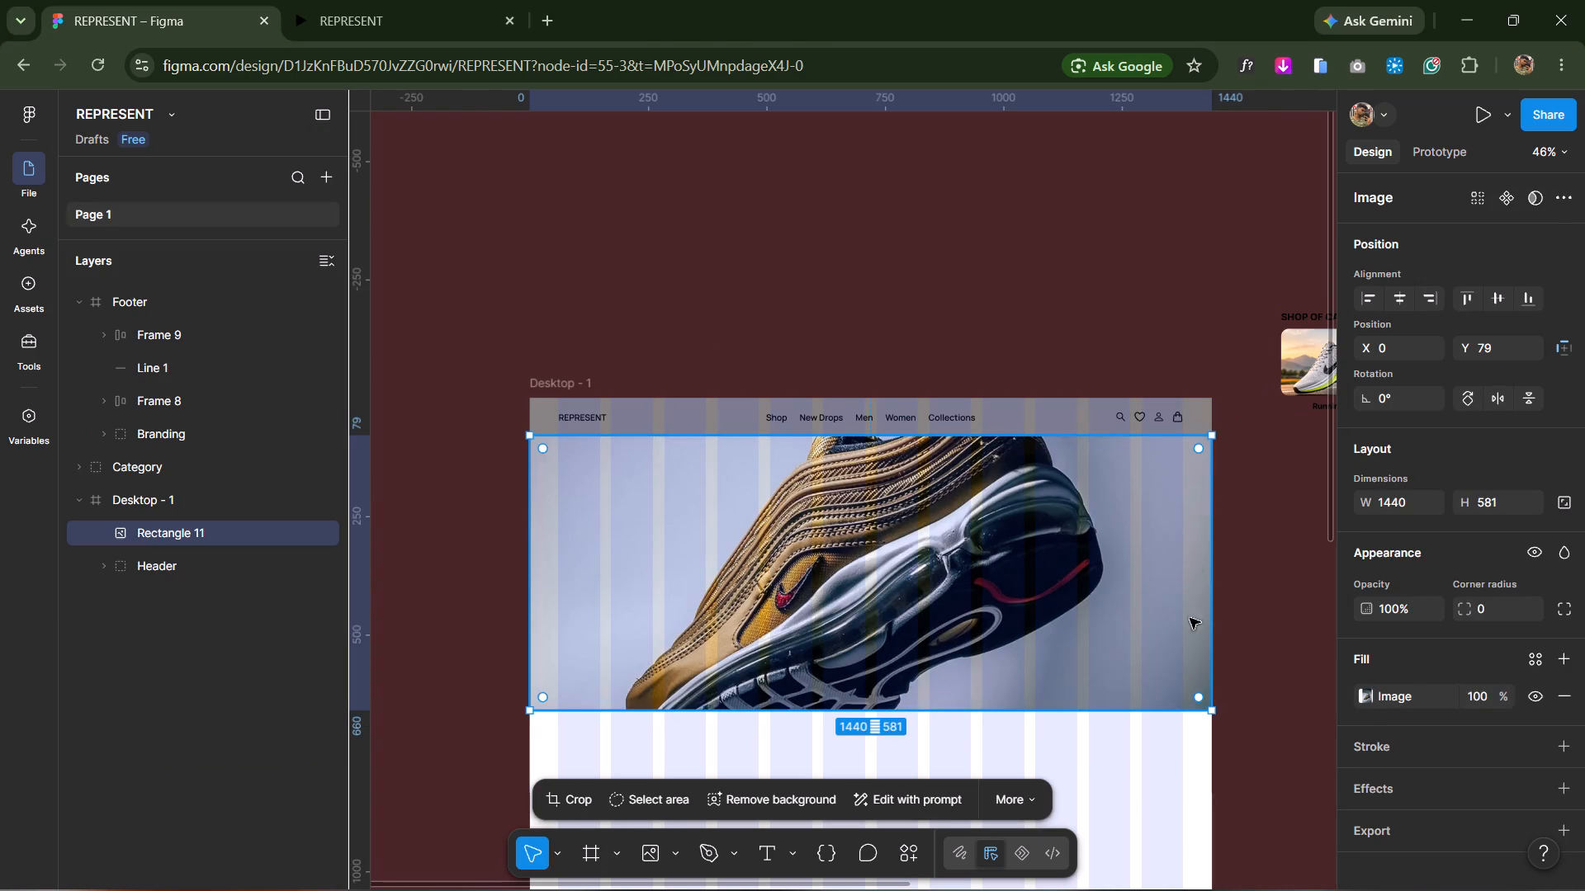
pyautogui.click(552, 794)
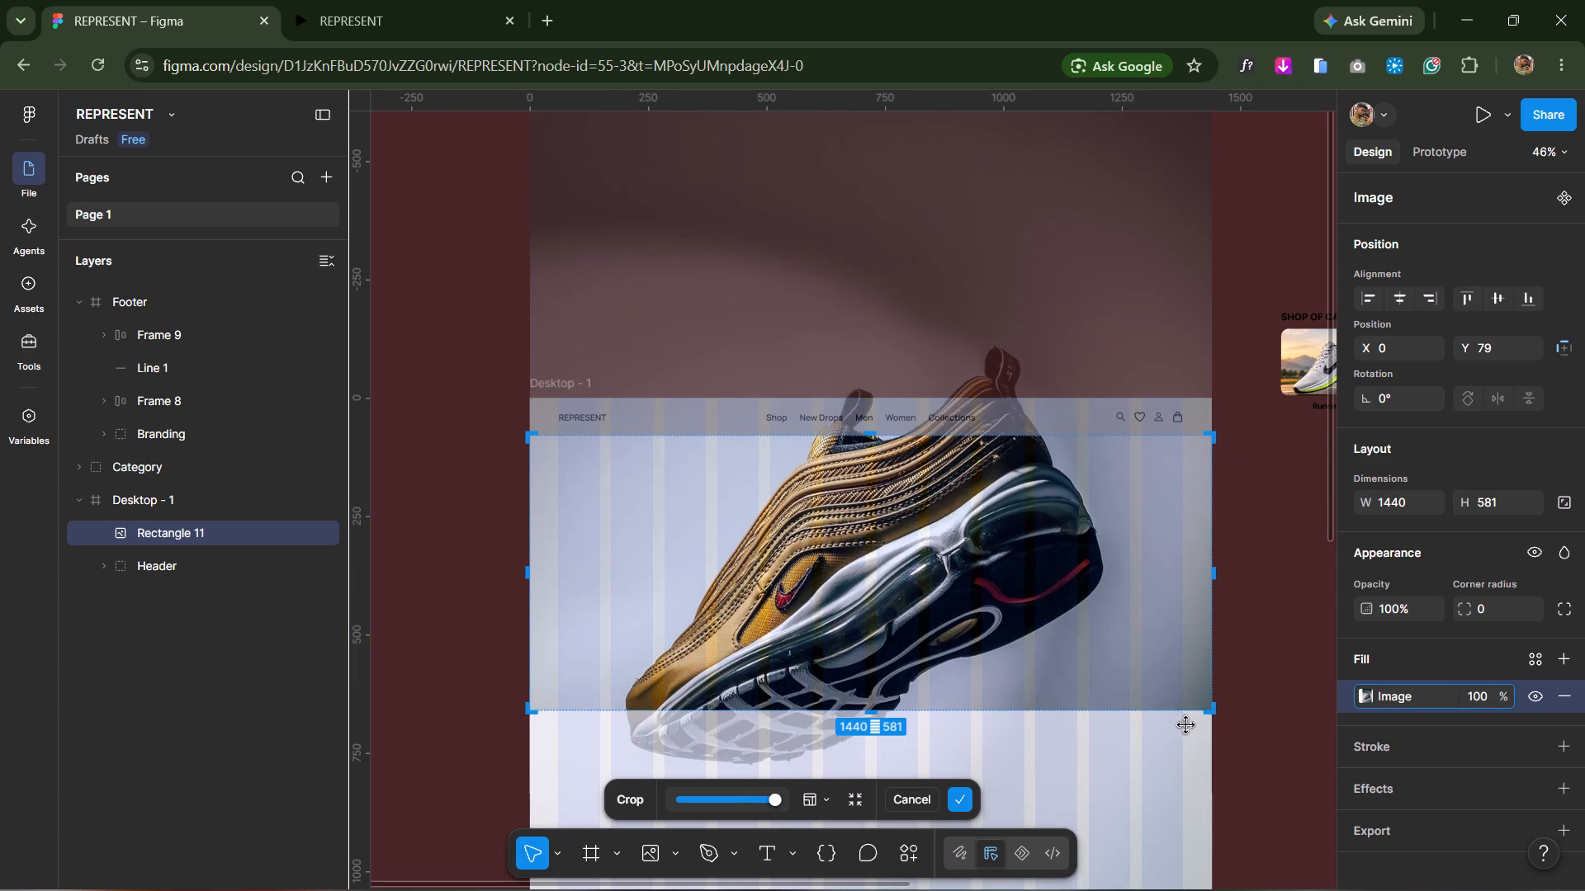
pyautogui.moveTo(1039, 616); pyautogui.dragTo(1057, 631)
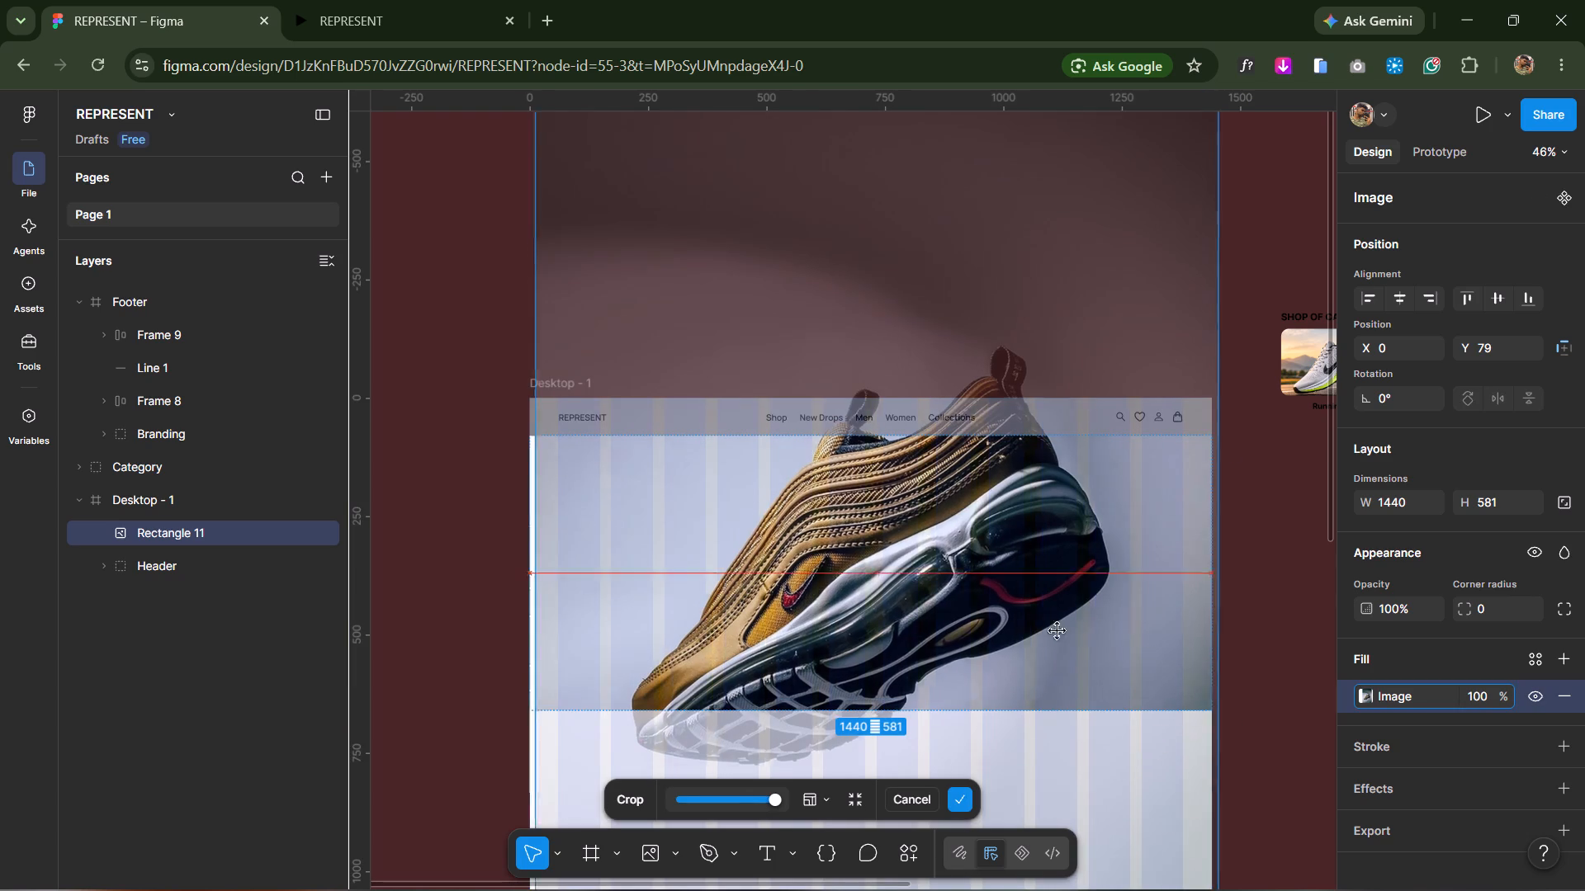
pyautogui.moveTo(1057, 631); pyautogui.dragTo(1064, 398)
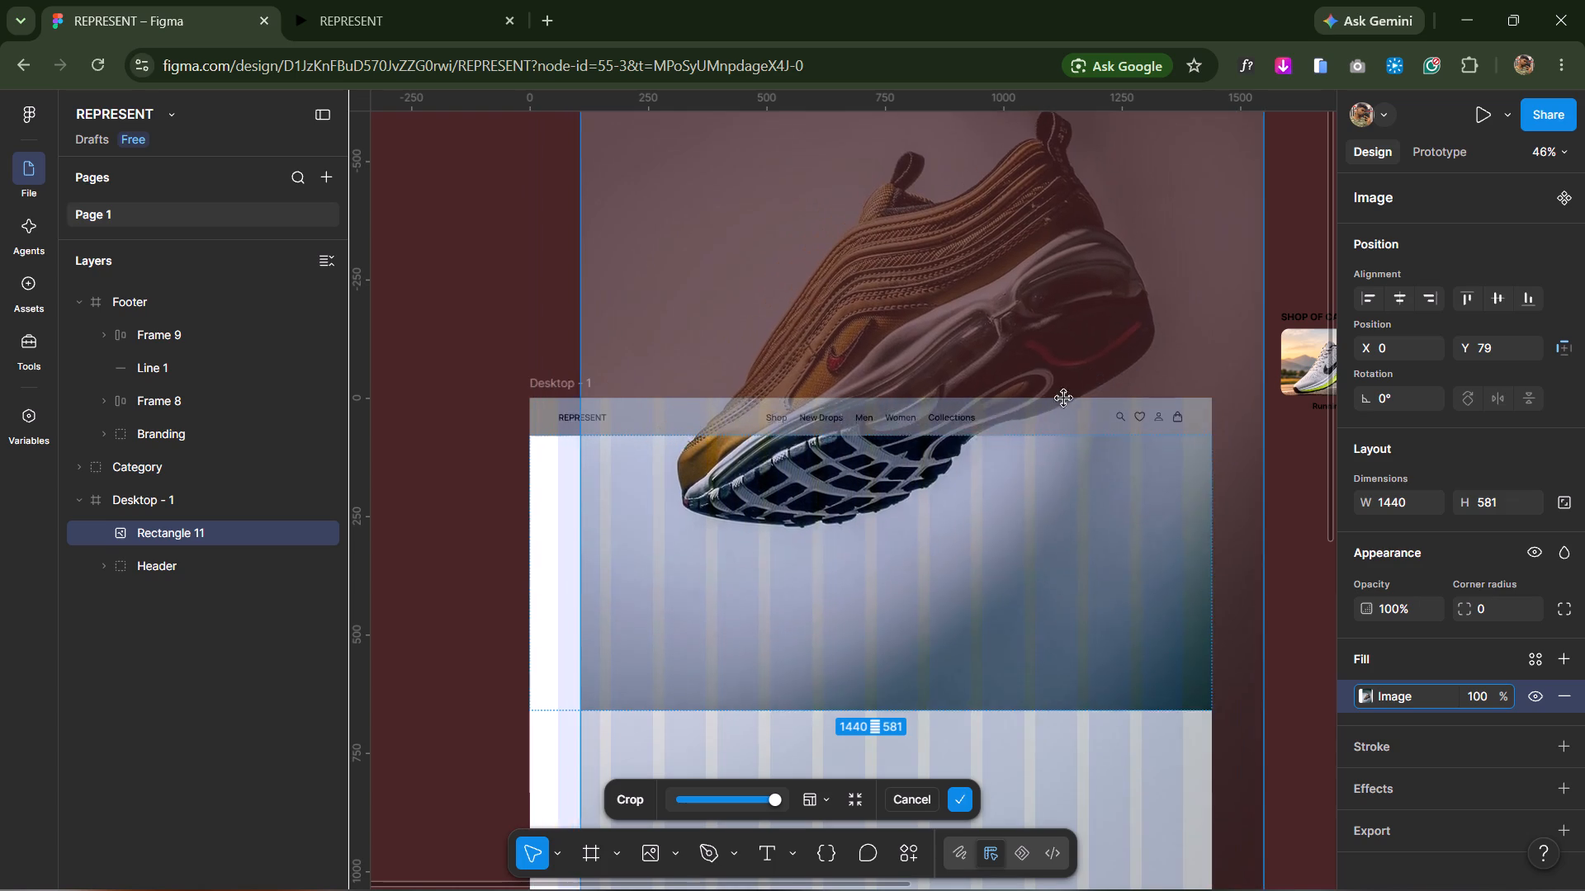
pyautogui.moveTo(1064, 398); pyautogui.dragTo(1035, 516)
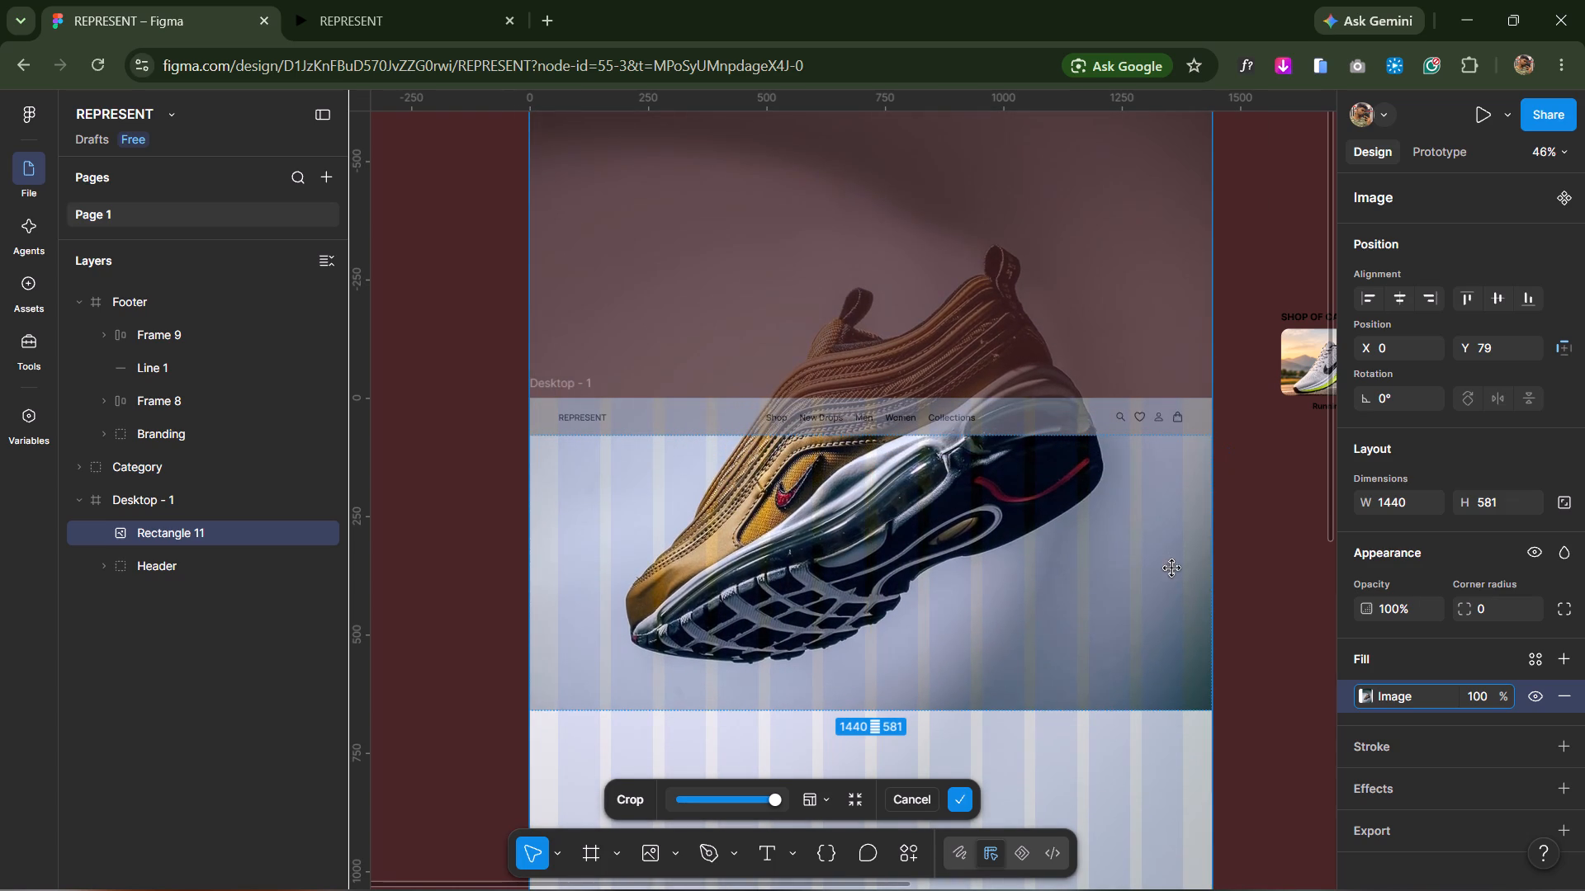
pyautogui.keyDown('ctrl'); pyautogui.scroll(-11, 1172, 577); pyautogui.keyUp('ctrl')
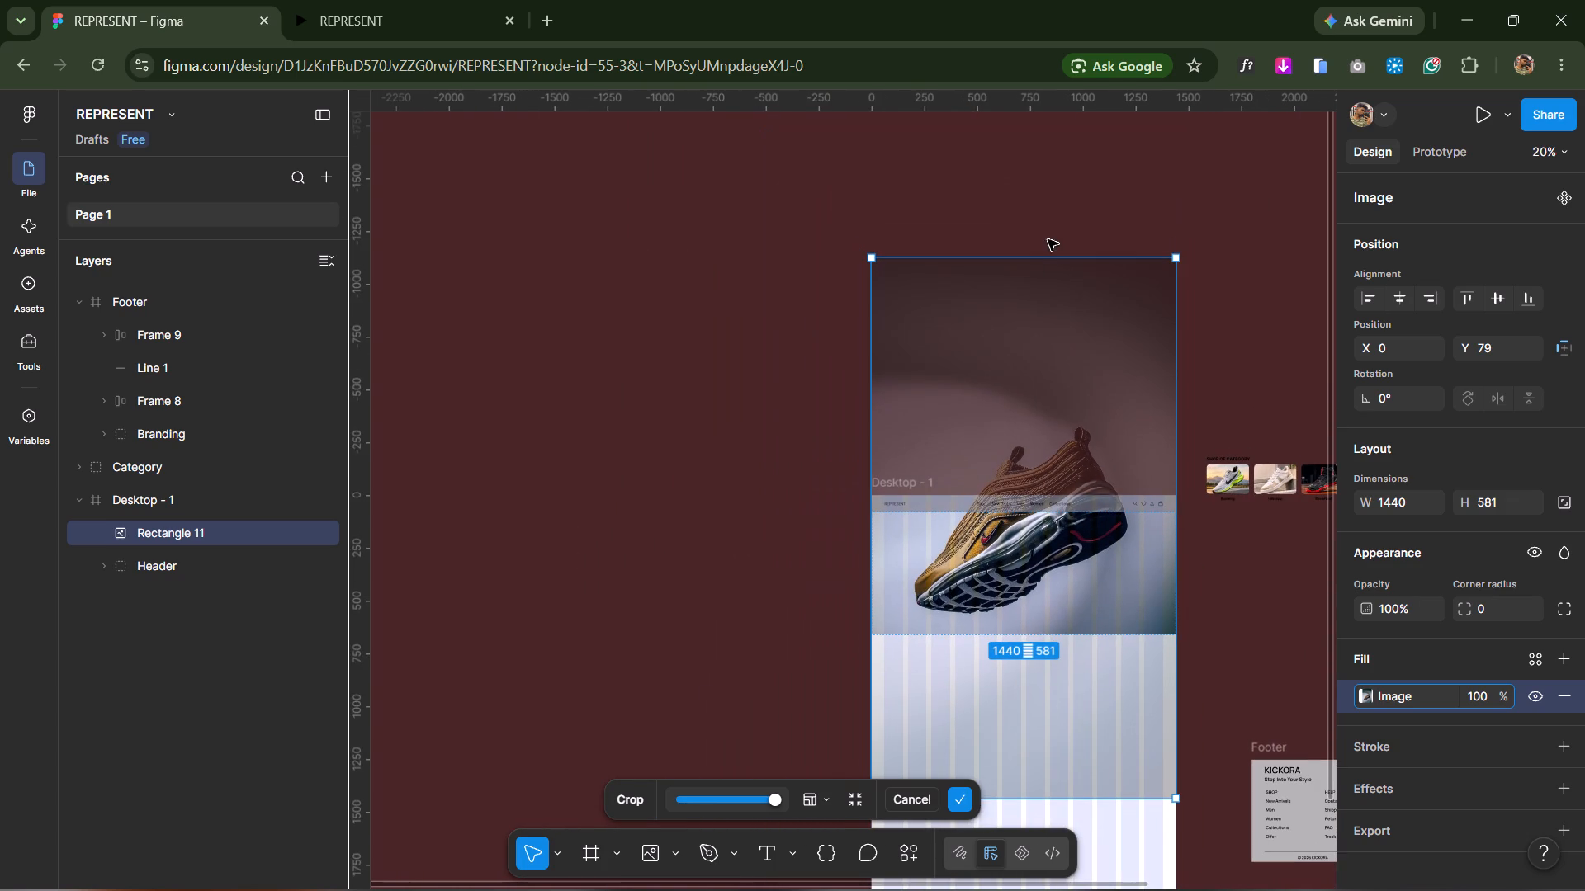
pyautogui.moveTo(1045, 257); pyautogui.dragTo(1062, 444)
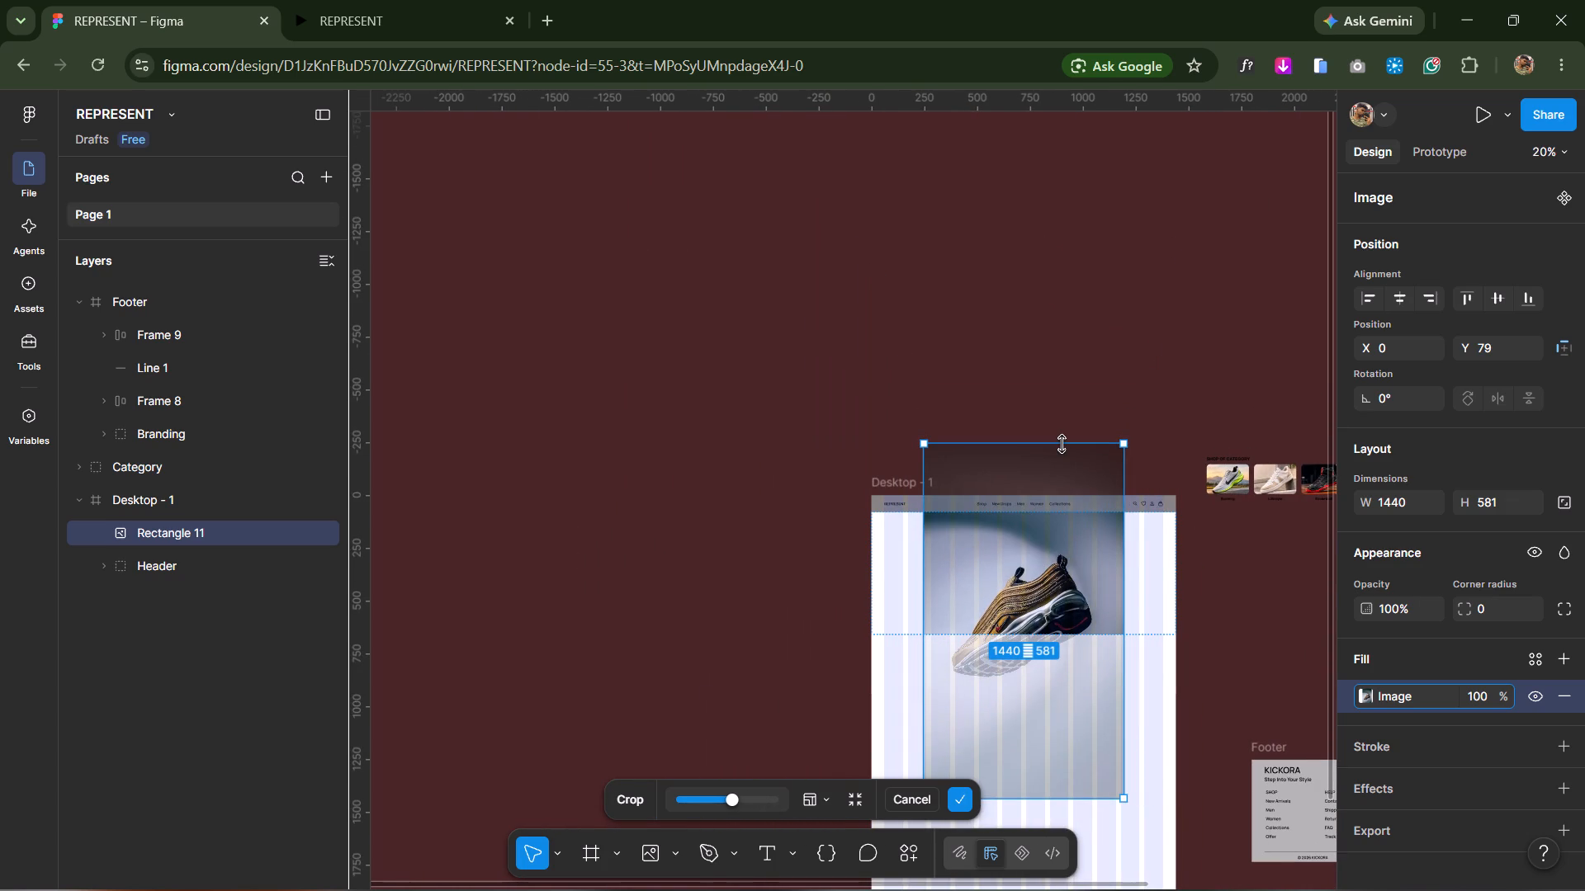
pyautogui.moveTo(1062, 444); pyautogui.dragTo(1063, 330)
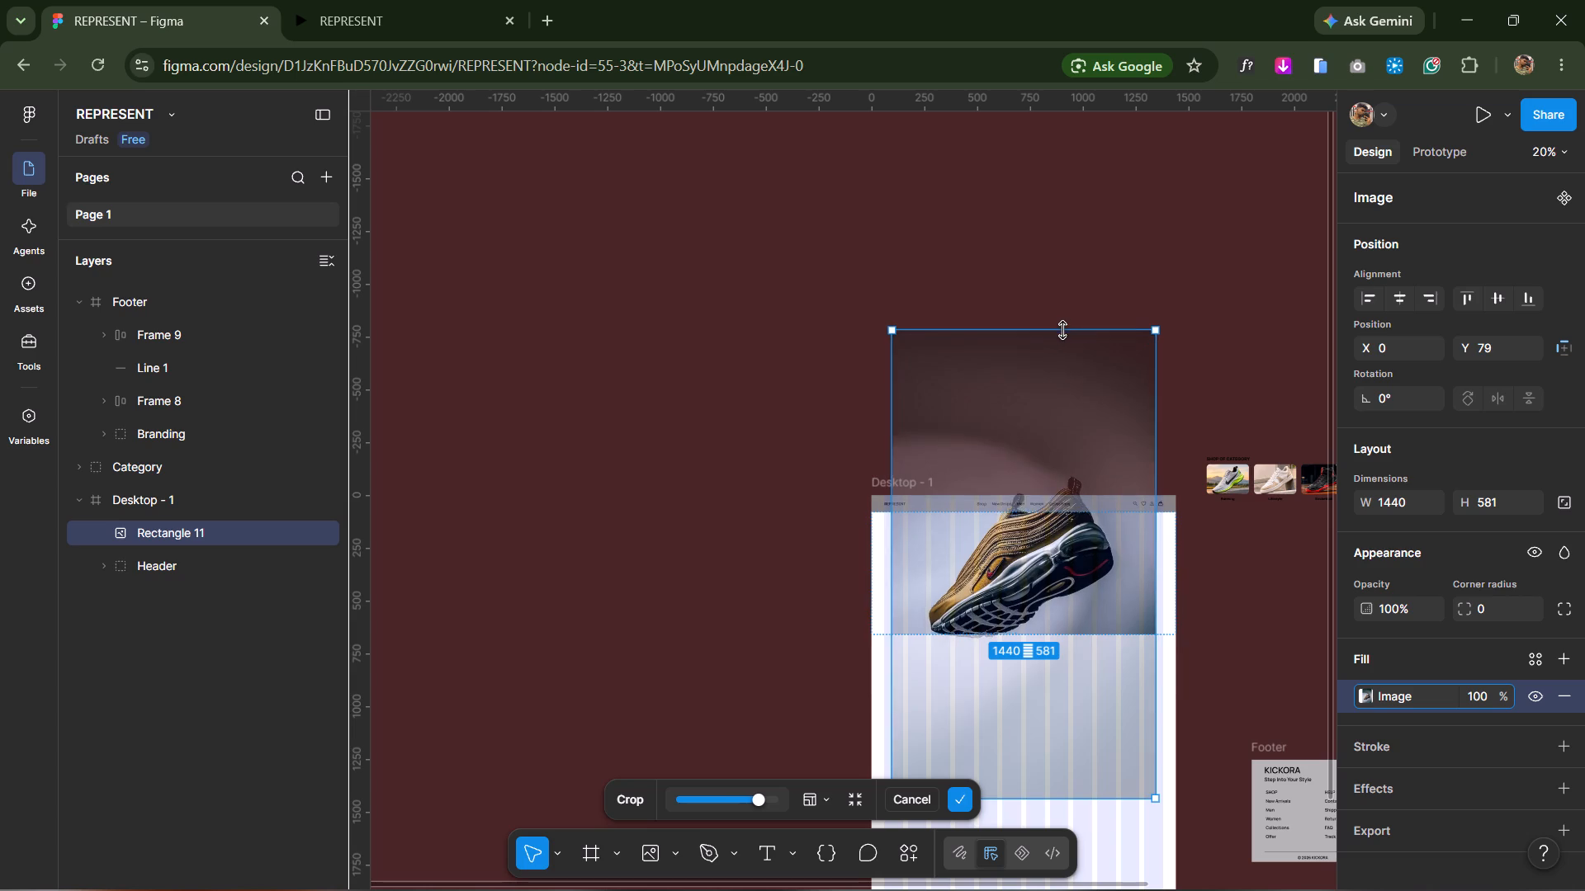
pyautogui.moveTo(1063, 330); pyautogui.dragTo(1059, 273)
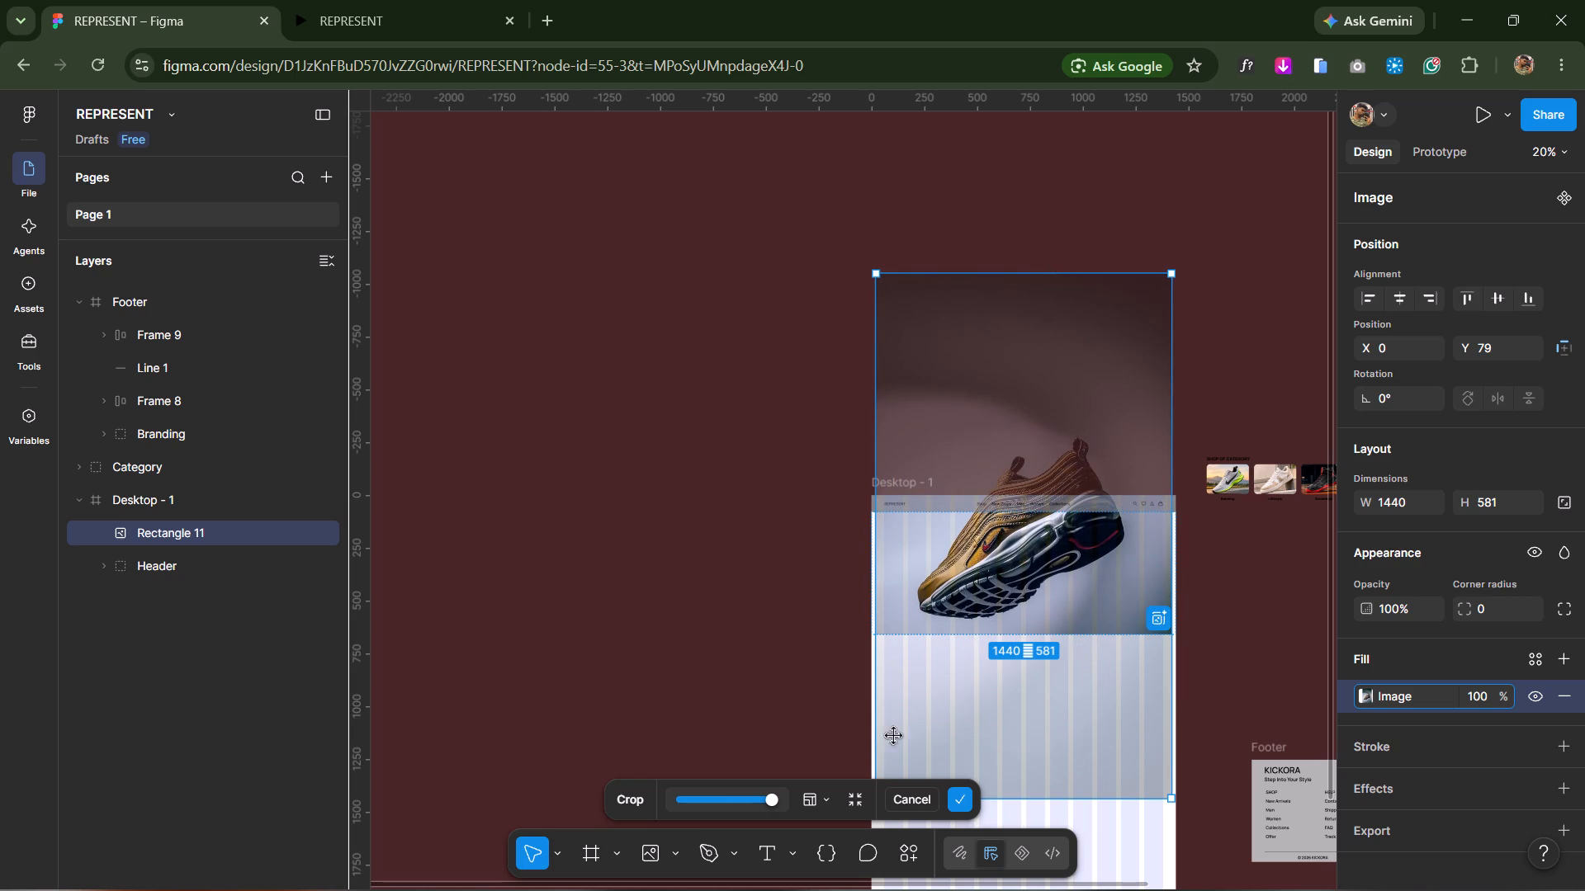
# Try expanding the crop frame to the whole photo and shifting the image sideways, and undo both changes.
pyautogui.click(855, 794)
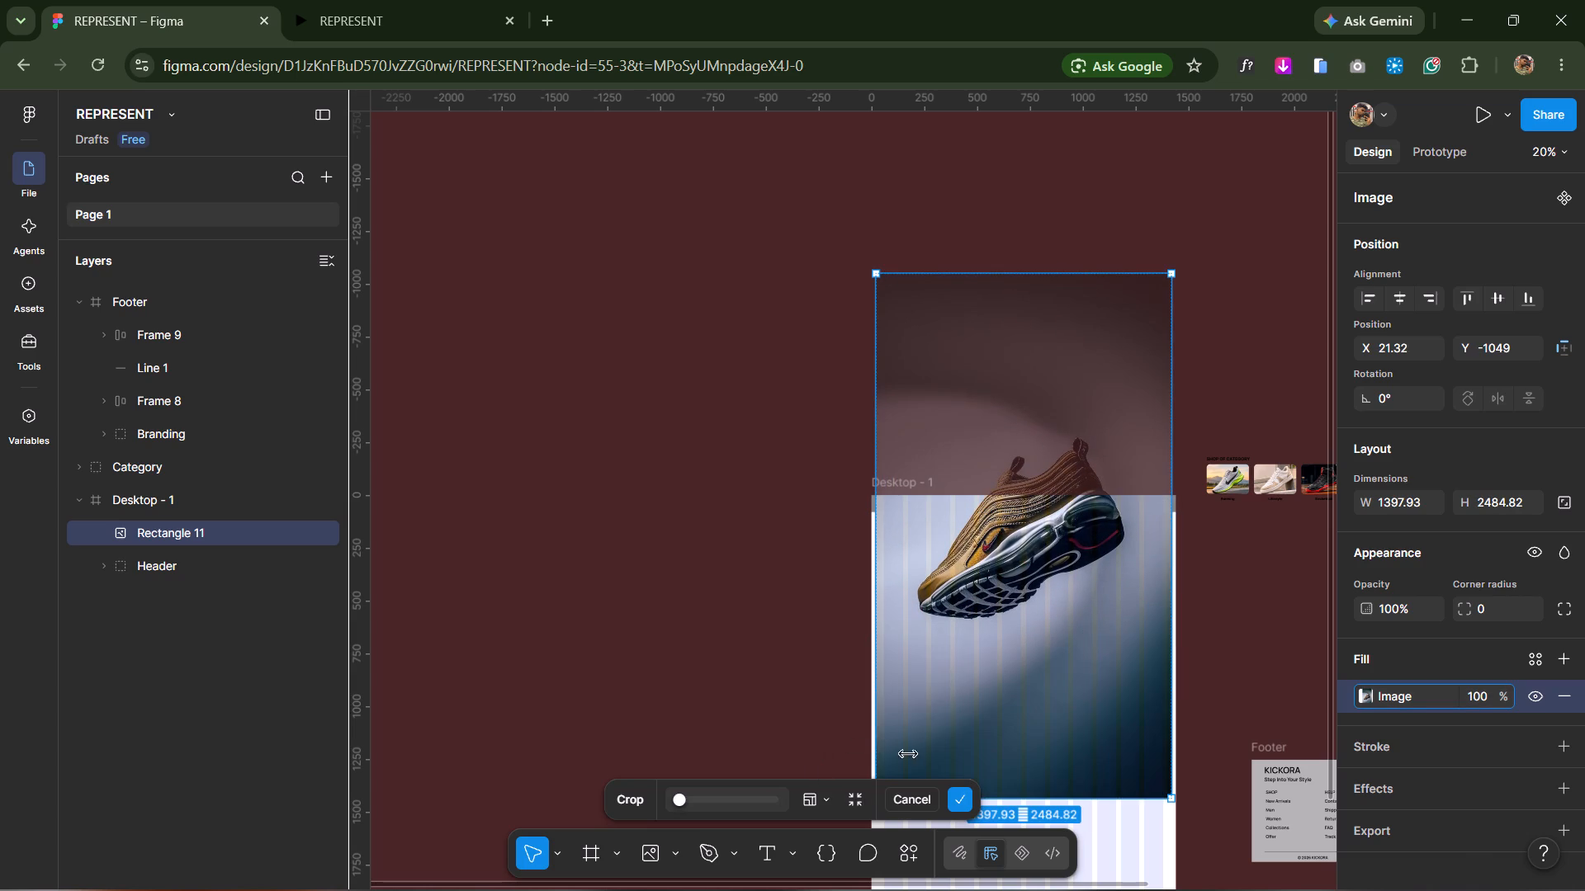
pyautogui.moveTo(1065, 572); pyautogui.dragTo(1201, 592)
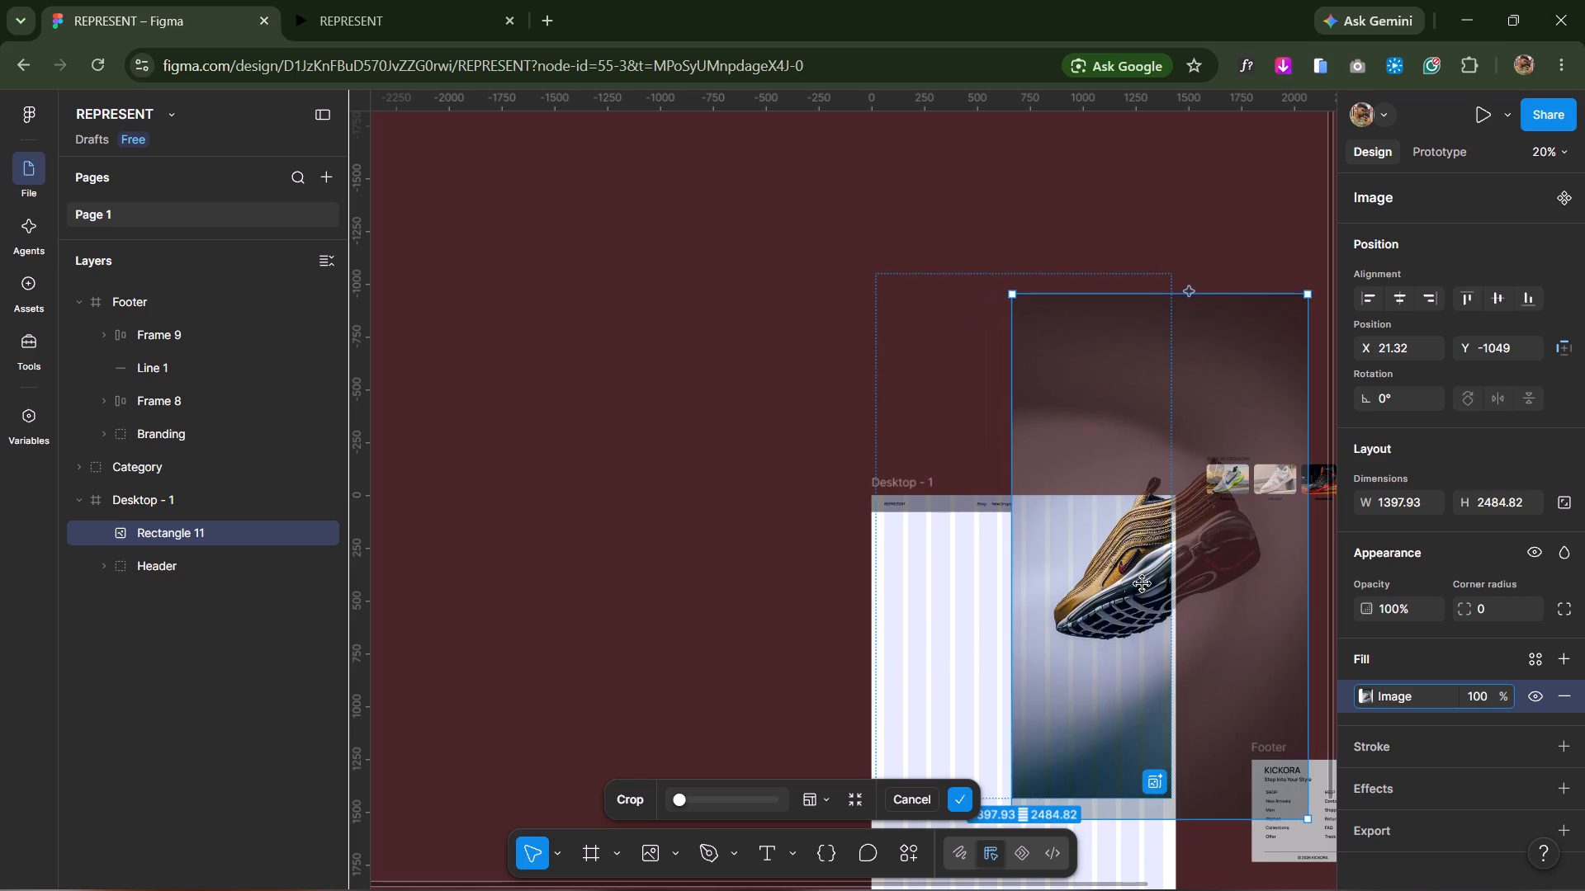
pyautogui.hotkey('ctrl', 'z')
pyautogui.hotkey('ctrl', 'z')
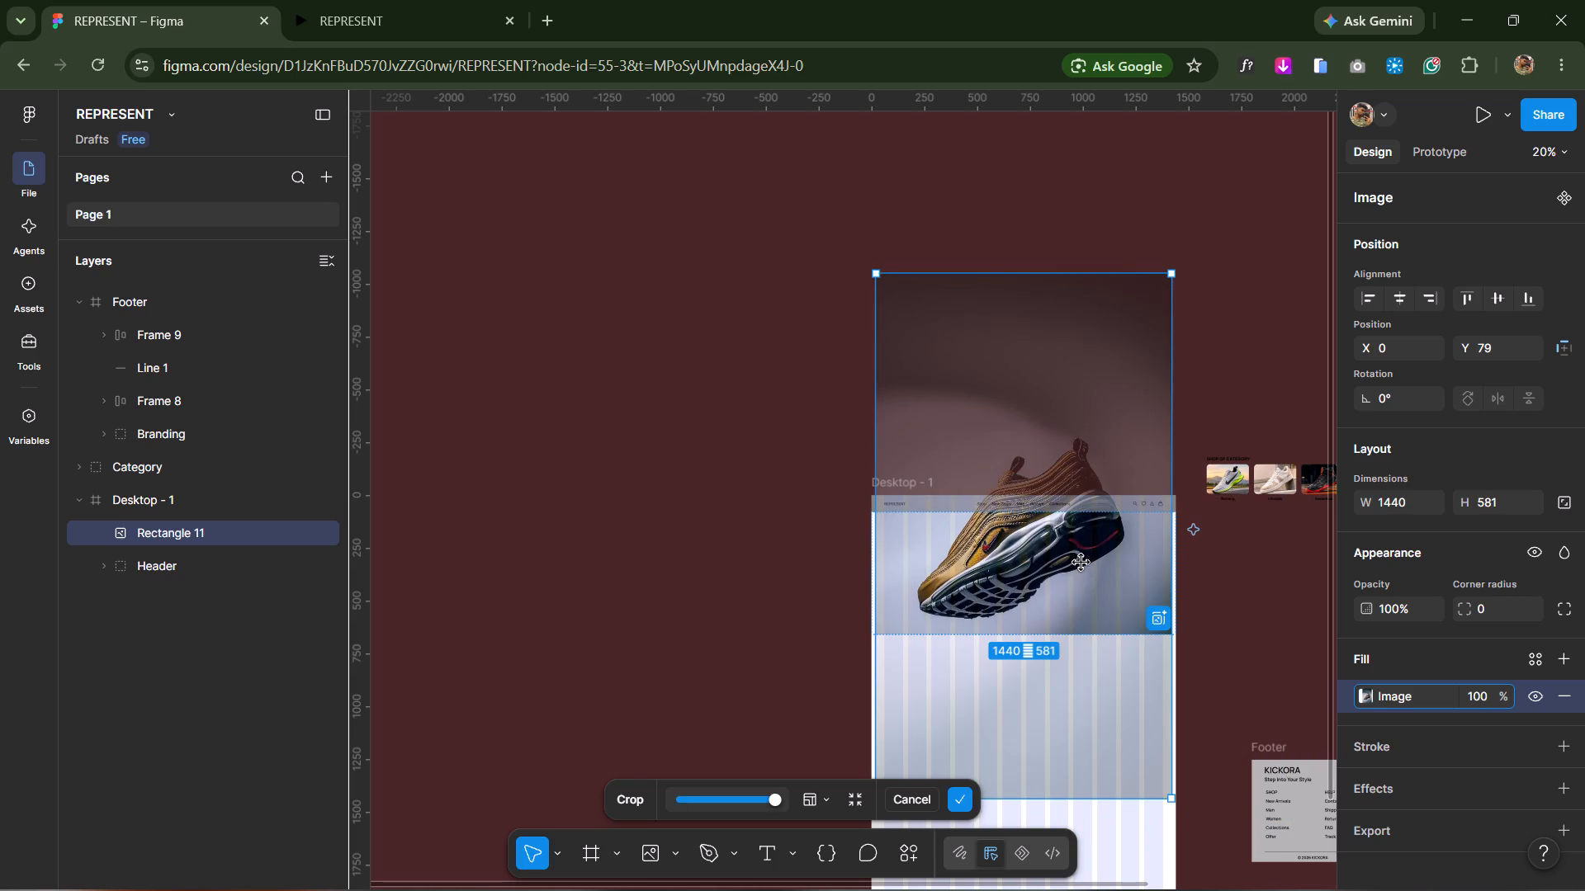
# Lower the photo inside the crop, scale it to both side edges of the hero rectangle, apply the crop and deselect.
pyautogui.moveTo(1081, 563); pyautogui.dragTo(1082, 616)
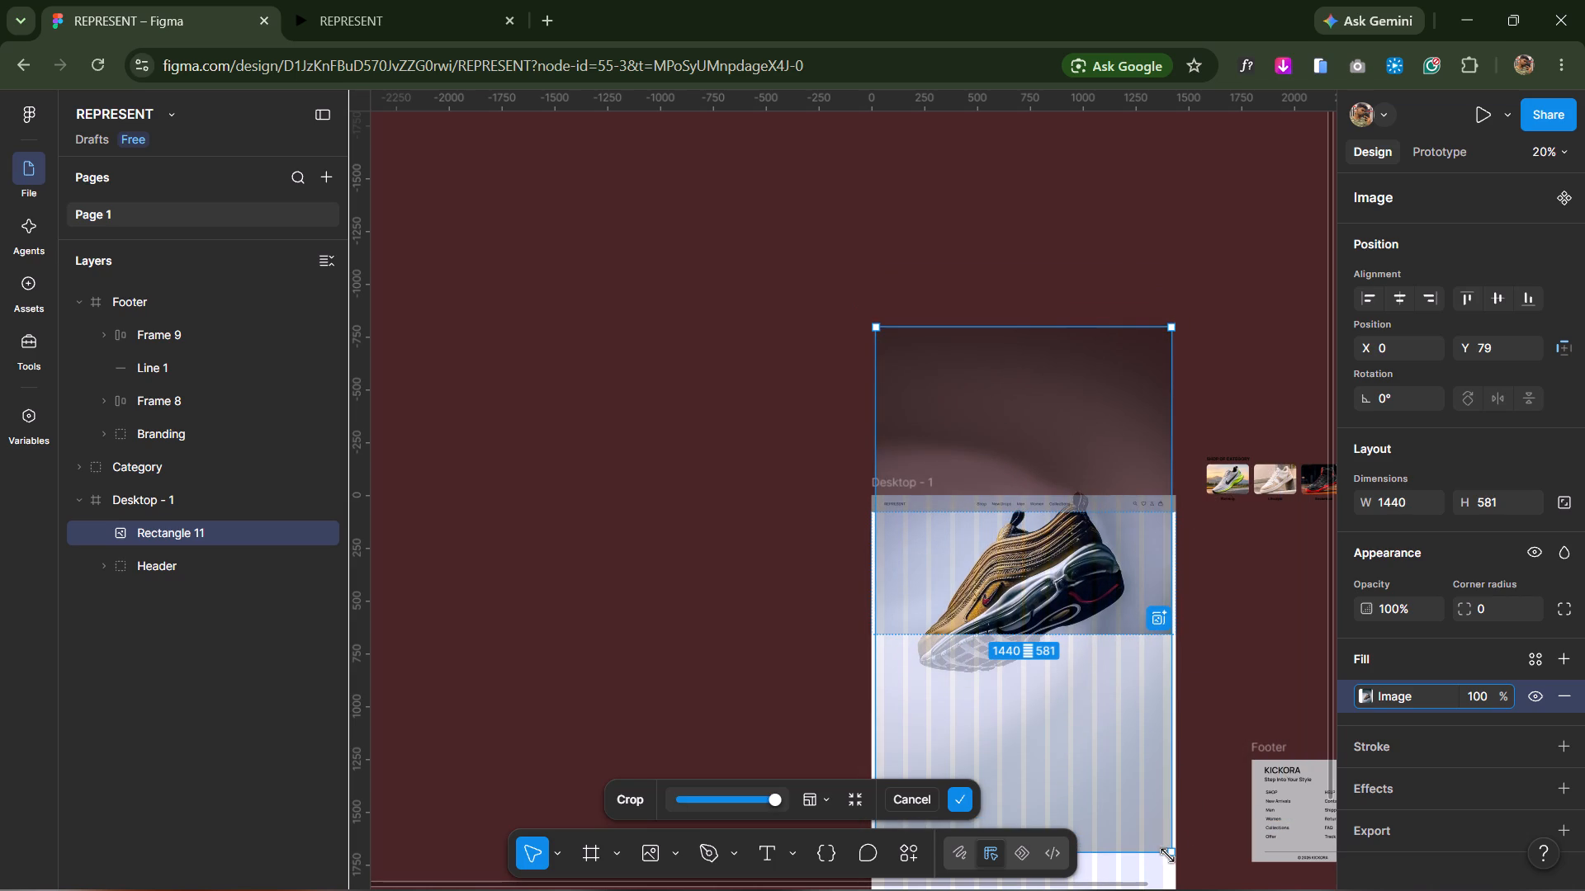
pyautogui.click(1167, 851)
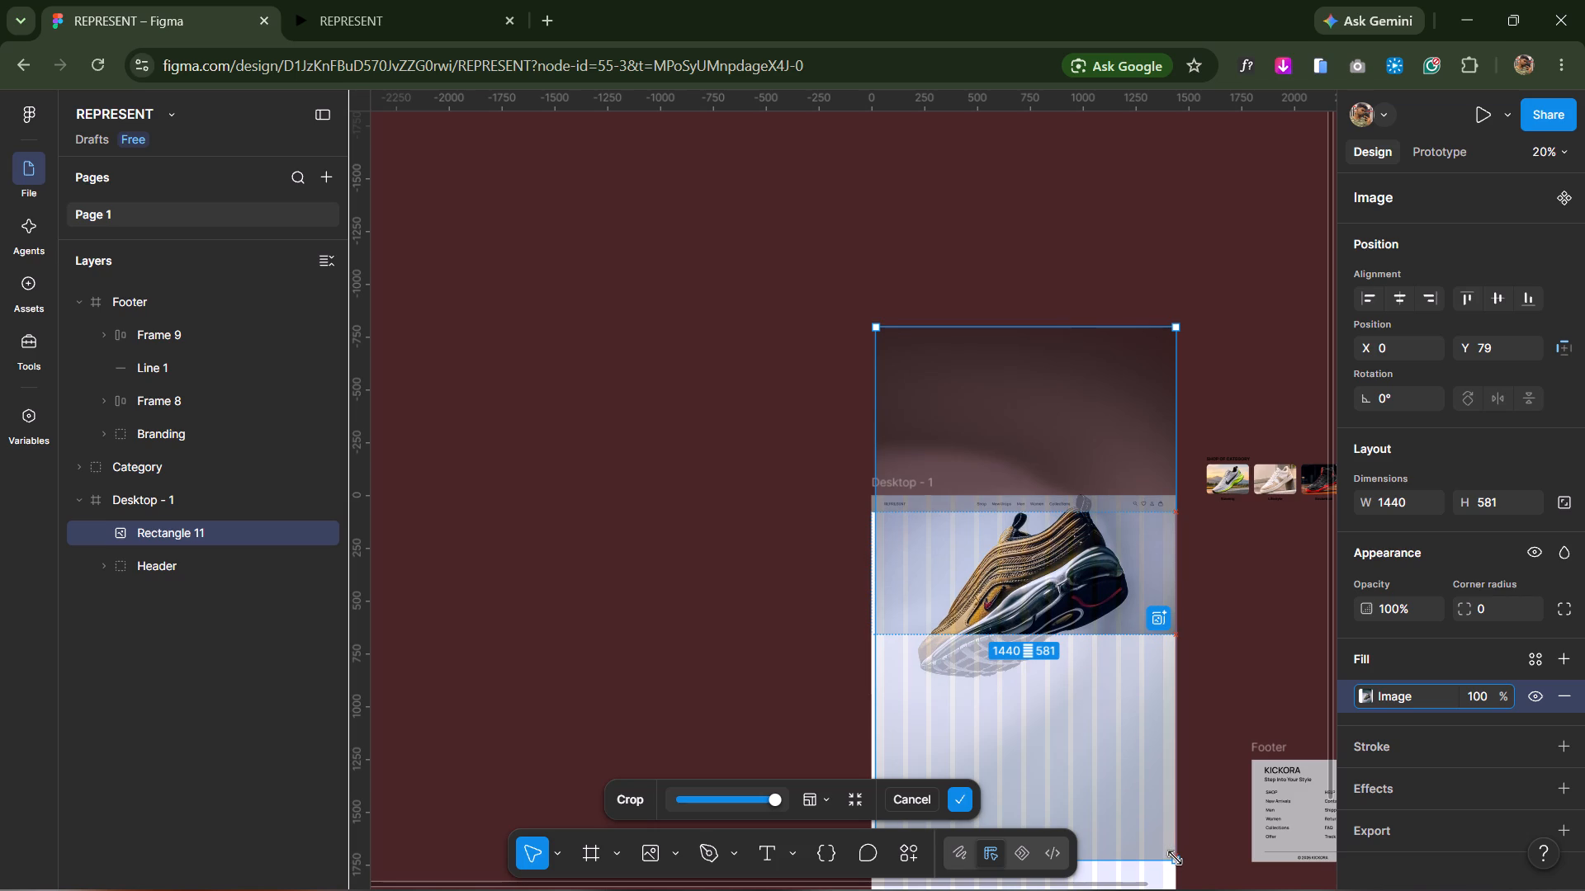
pyautogui.scroll(-4, 943, 695)
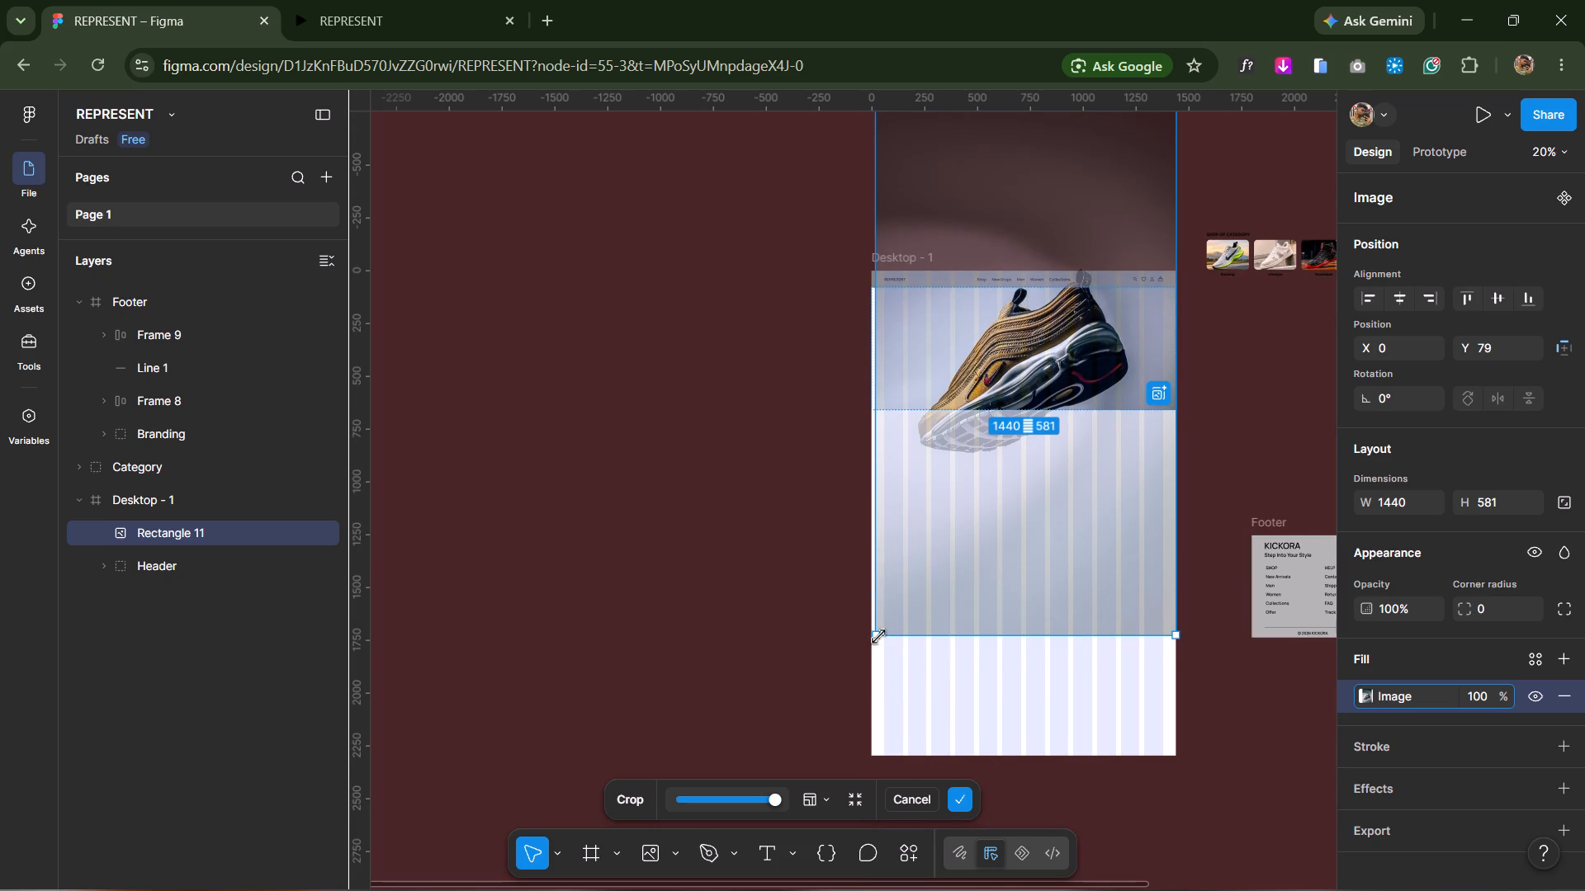
pyautogui.moveTo(878, 636); pyautogui.dragTo(879, 644)
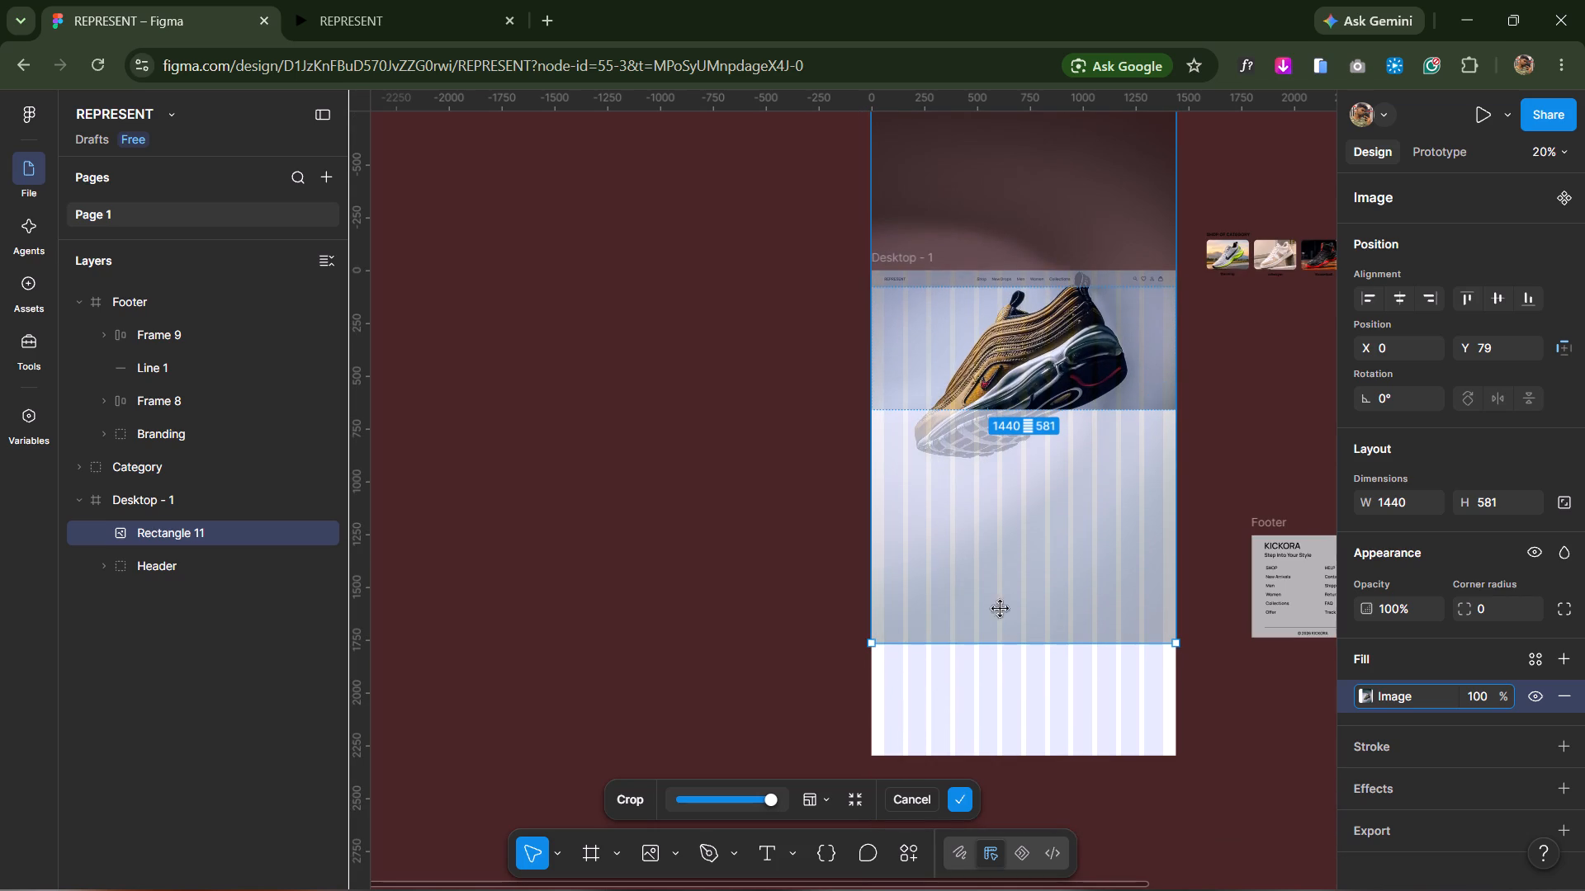
pyautogui.keyDown('ctrl'); pyautogui.scroll(5, 1074, 567); pyautogui.keyUp('ctrl')
pyautogui.press('space')
pyautogui.press('space')
pyautogui.press('space')
pyautogui.press('space')
pyautogui.press('space')
pyautogui.press('space')
pyautogui.press('space')
pyautogui.press('space')
pyautogui.press('space')
pyautogui.press('space')
pyautogui.press('space')
pyautogui.press('space')
pyautogui.press('space')
pyautogui.press('space')
pyautogui.press('space')
pyautogui.press('space')
pyautogui.press('space')
pyautogui.press('space')
pyautogui.press('space')
pyautogui.press('space')
pyautogui.moveTo(984, 456); pyautogui.dragTo(980, 824)
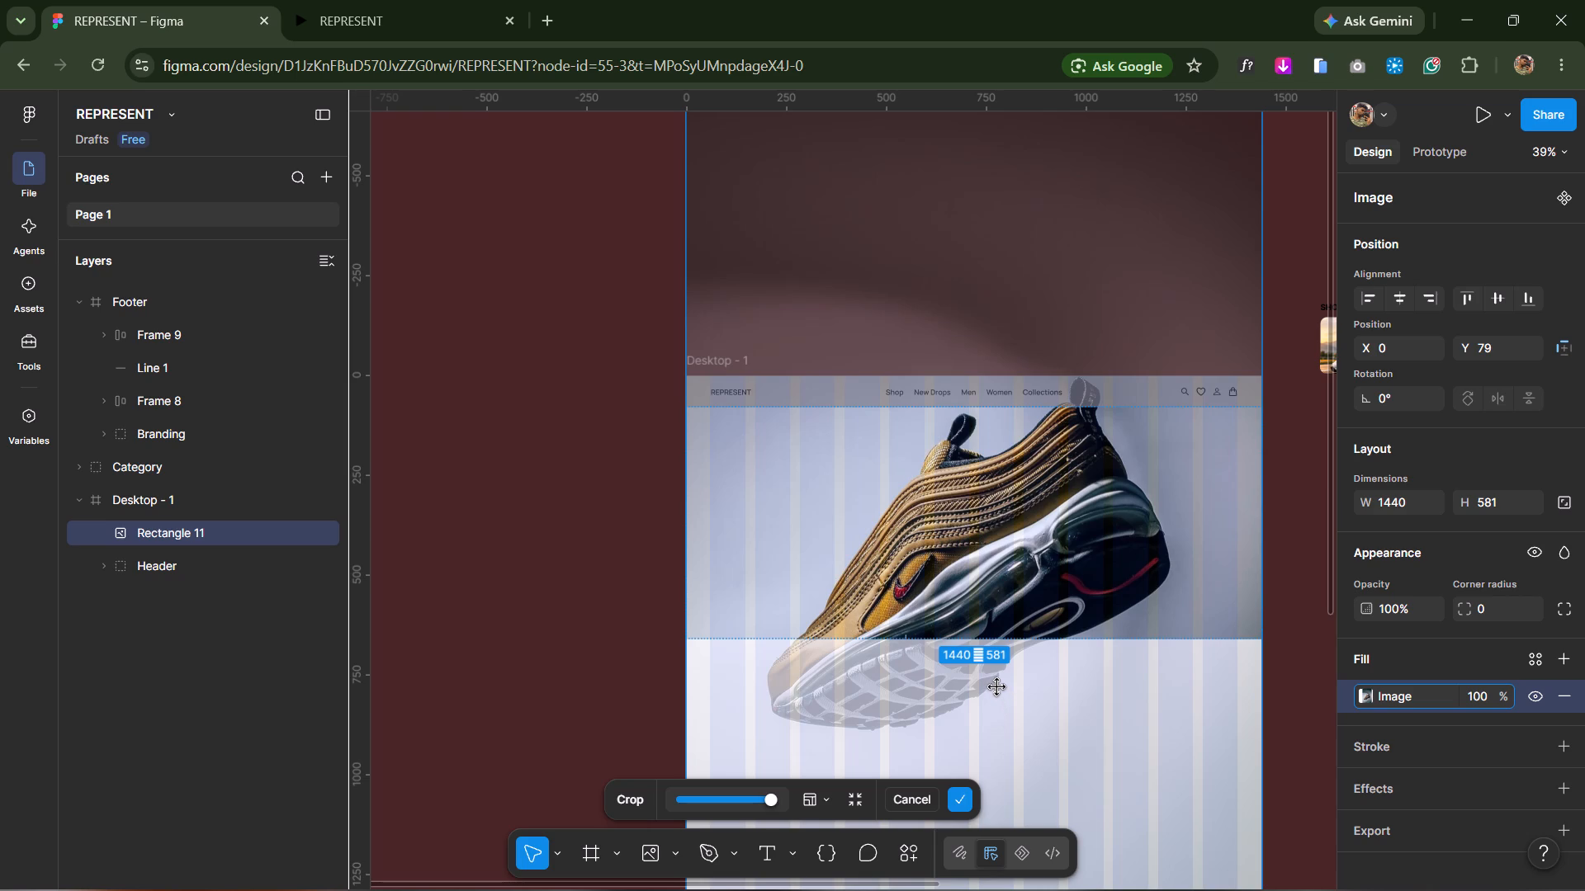
pyautogui.press('Return')
pyautogui.click(641, 657)
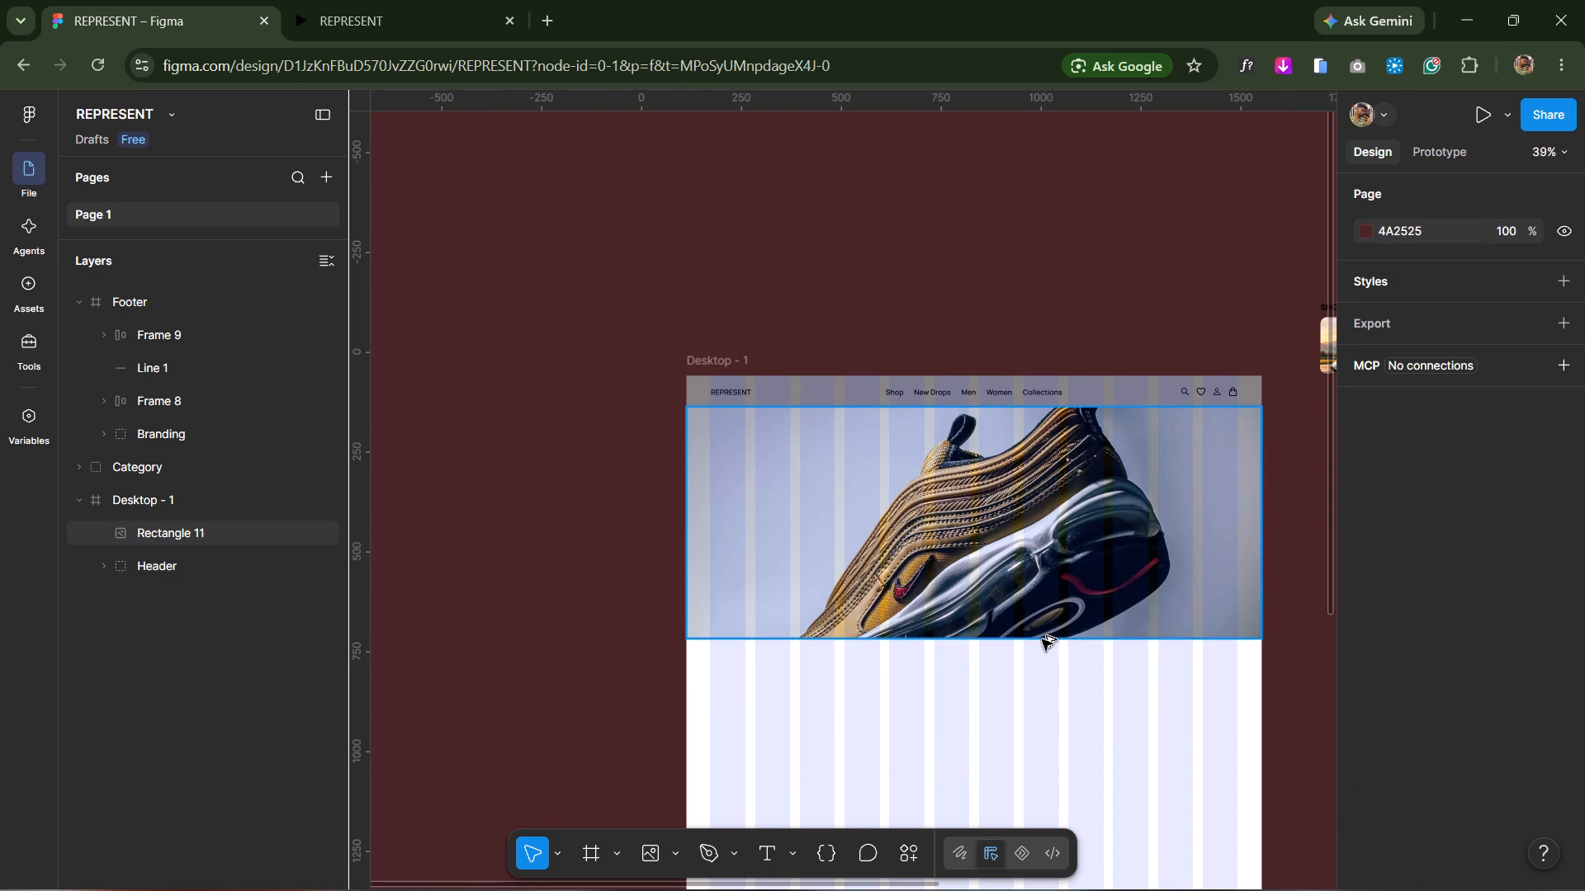
# Switch to Pinterest in Brave and browse the pins related to the gold Air Max 97 for another hero photo.
pyautogui.hotkey('alt', 'Tab')
pyautogui.scroll(-4, 979, 596)
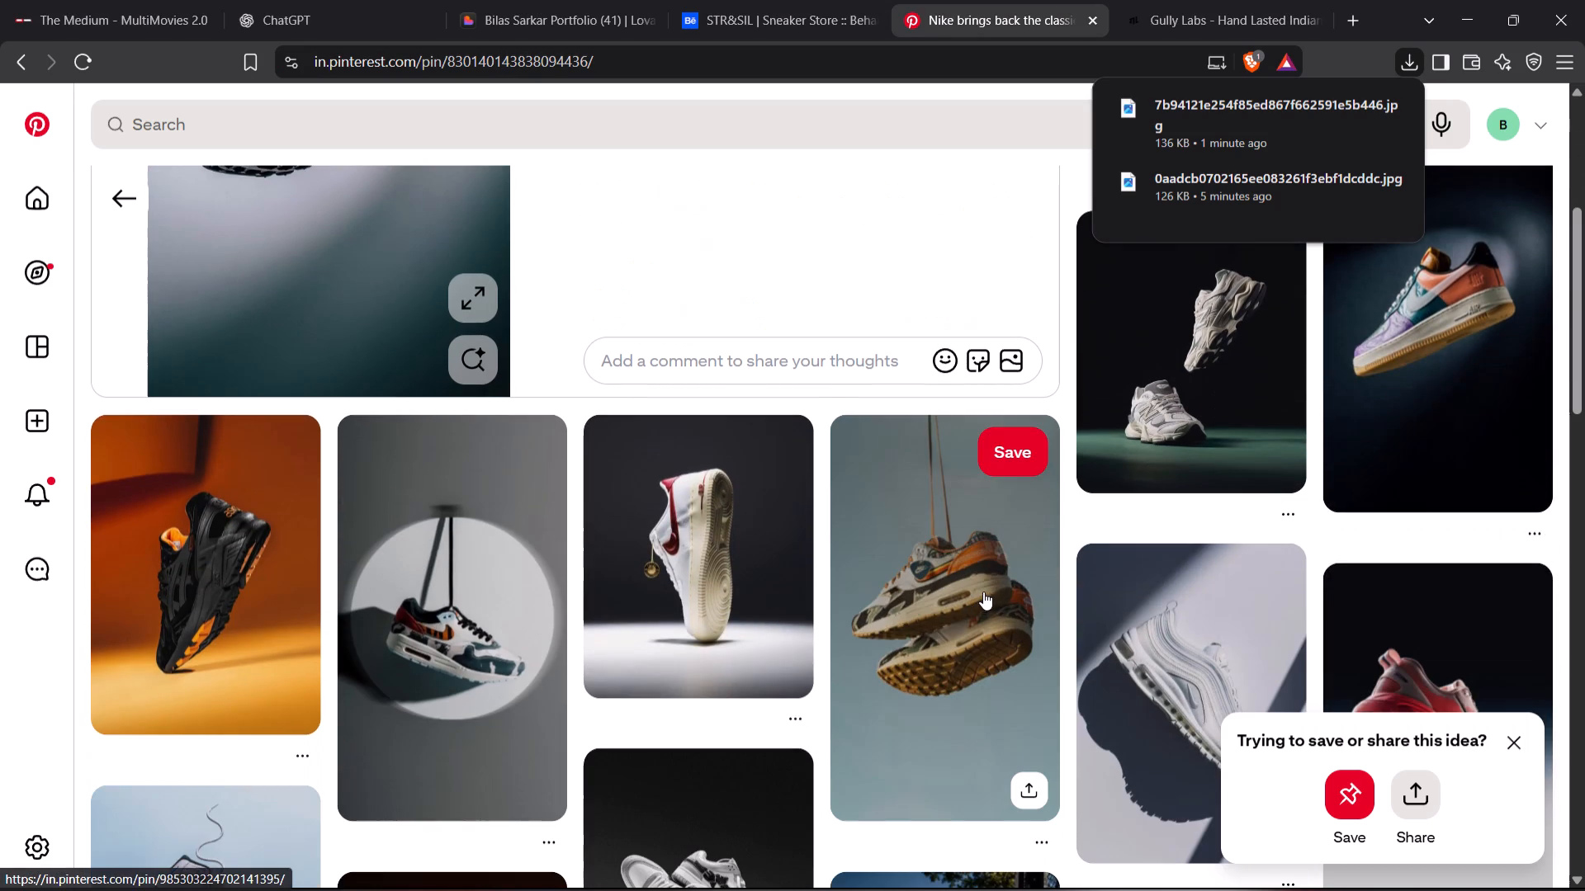
pyautogui.scroll(-7, 990, 574)
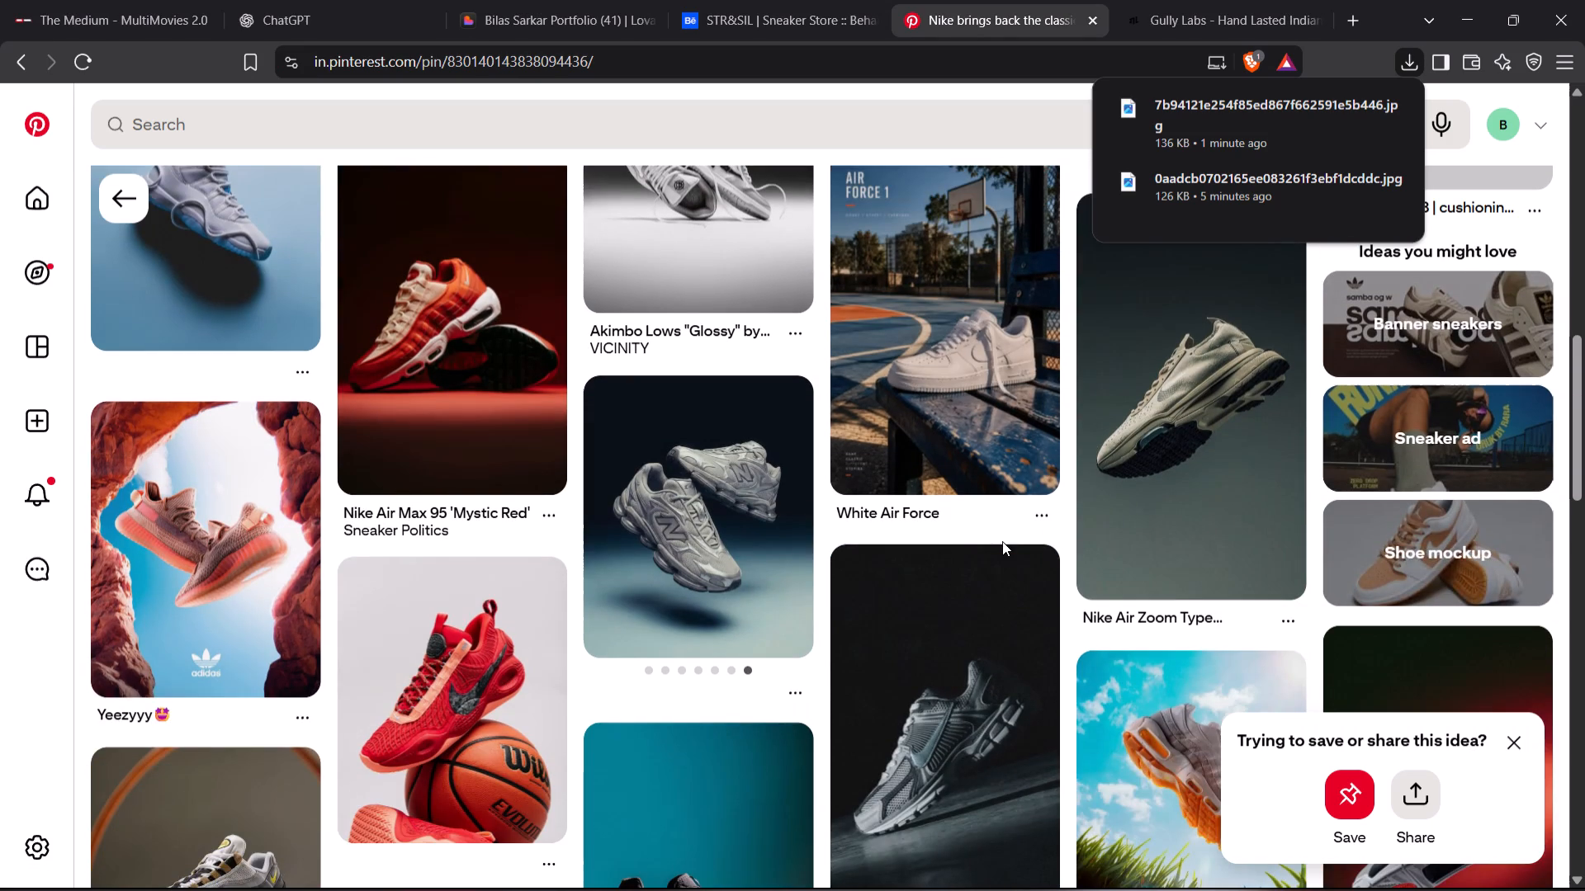
pyautogui.scroll(-8, 1002, 541)
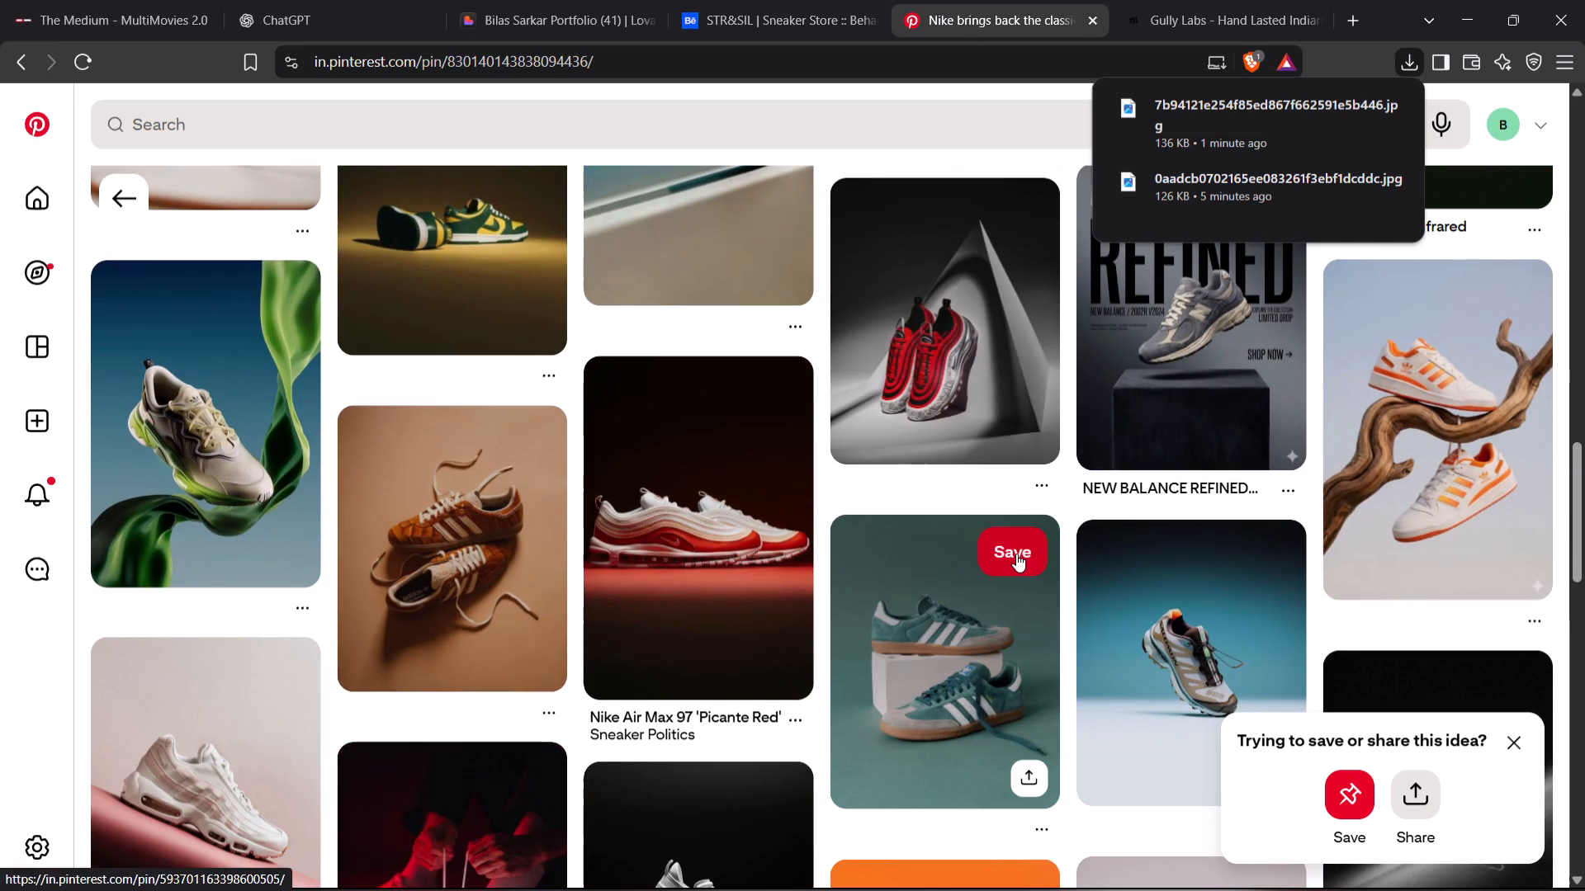
# Return to the "snekers photo for website" search results and look through the pins for a suitable hero photo.
pyautogui.click(17, 59)
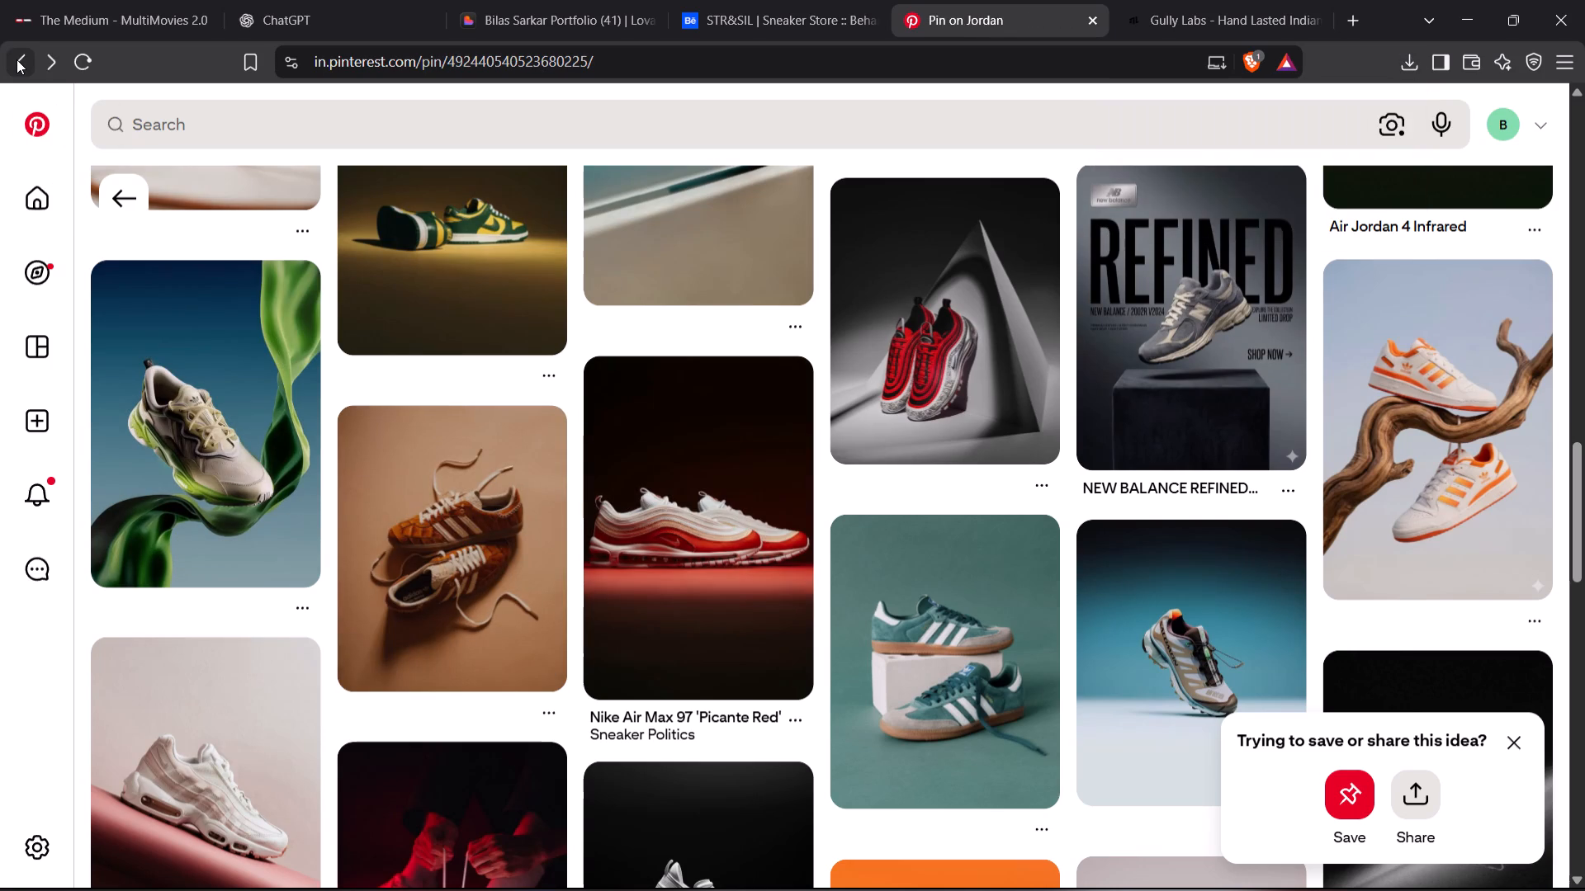
pyautogui.click(17, 59)
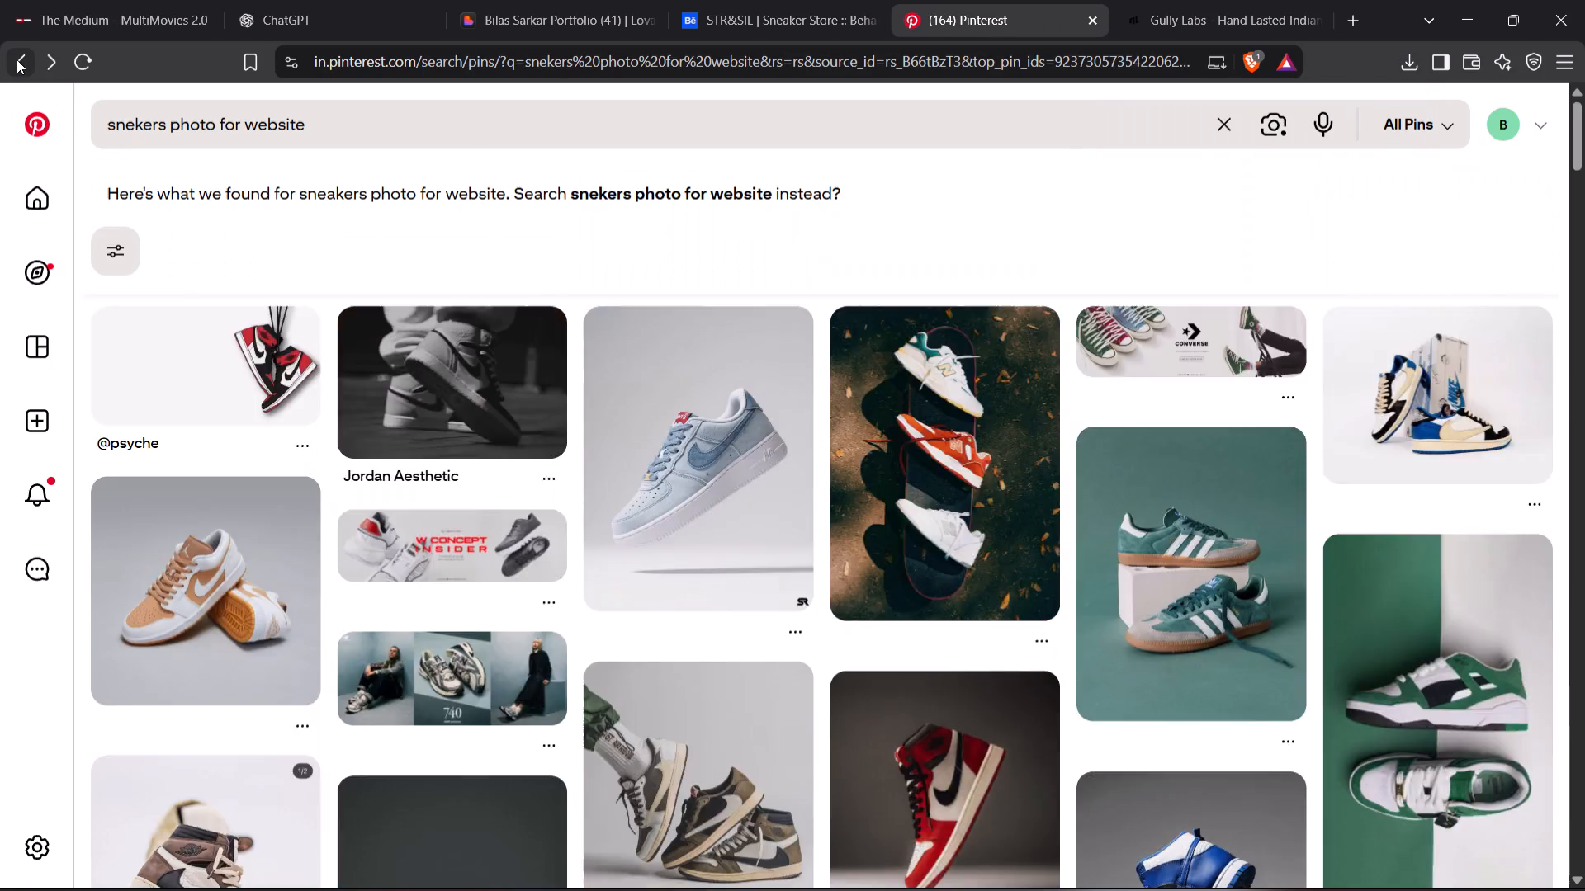
pyautogui.scroll(10, 500, 593)
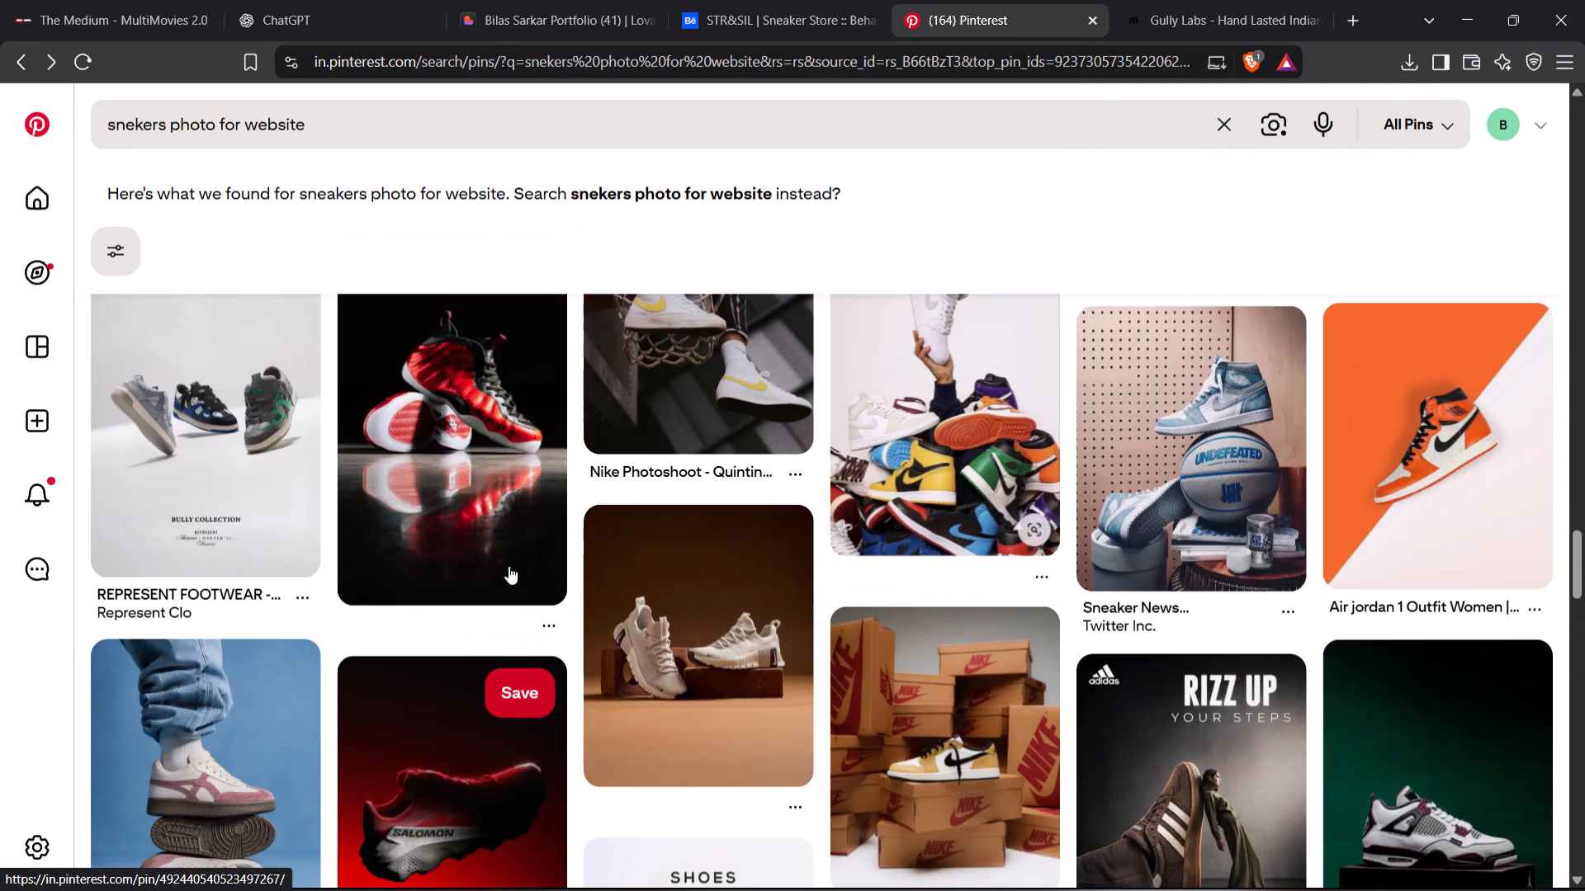
pyautogui.scroll(4, 509, 566)
pyautogui.scroll(-6, 498, 592)
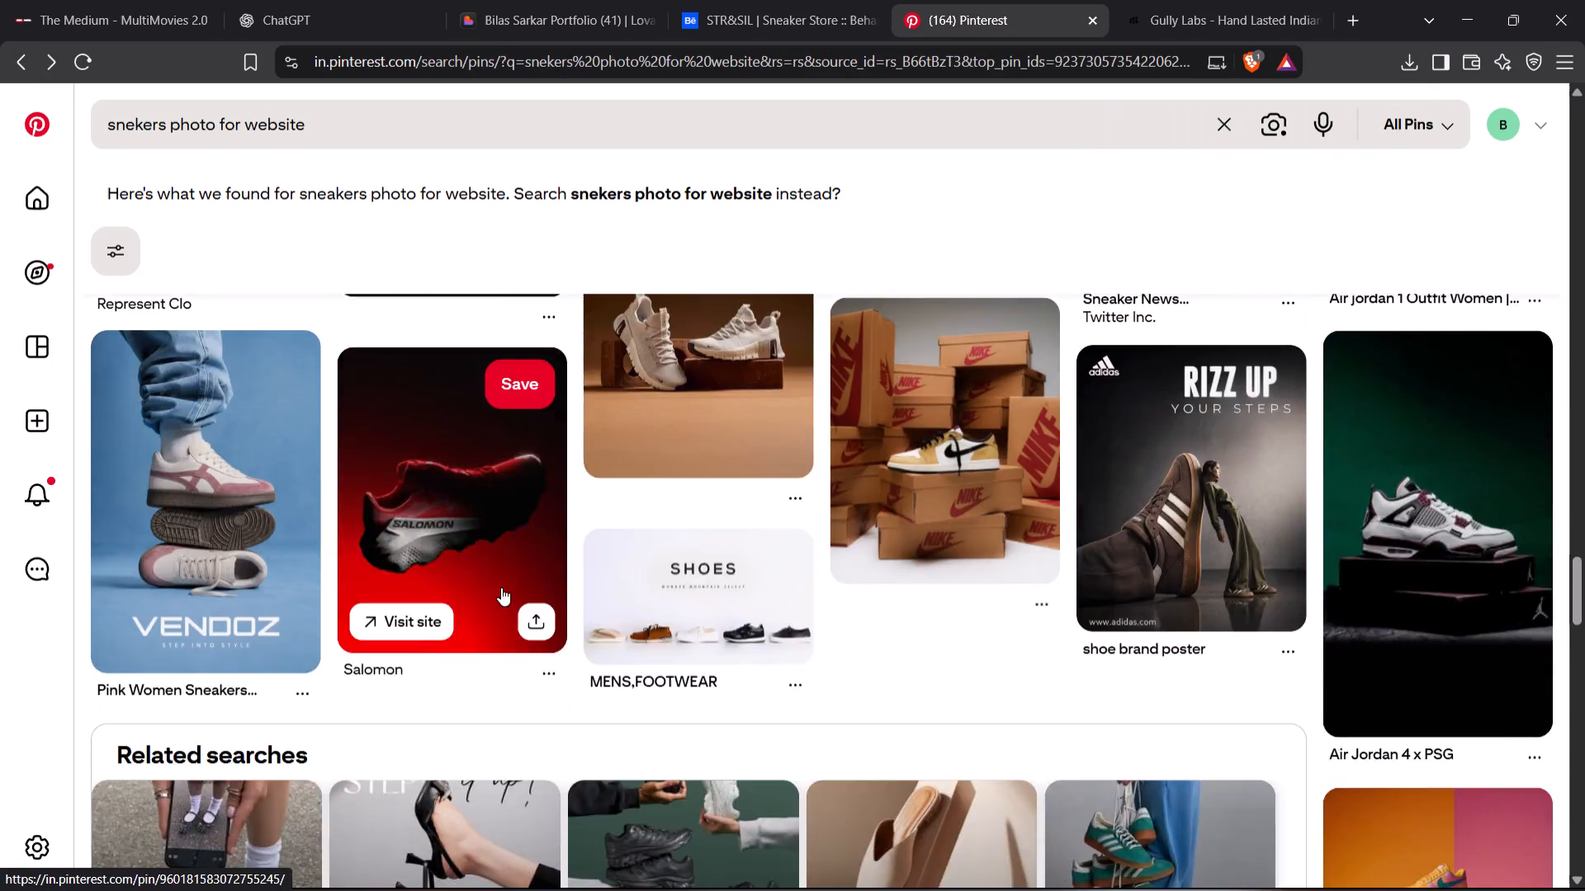
pyautogui.scroll(-17, 501, 587)
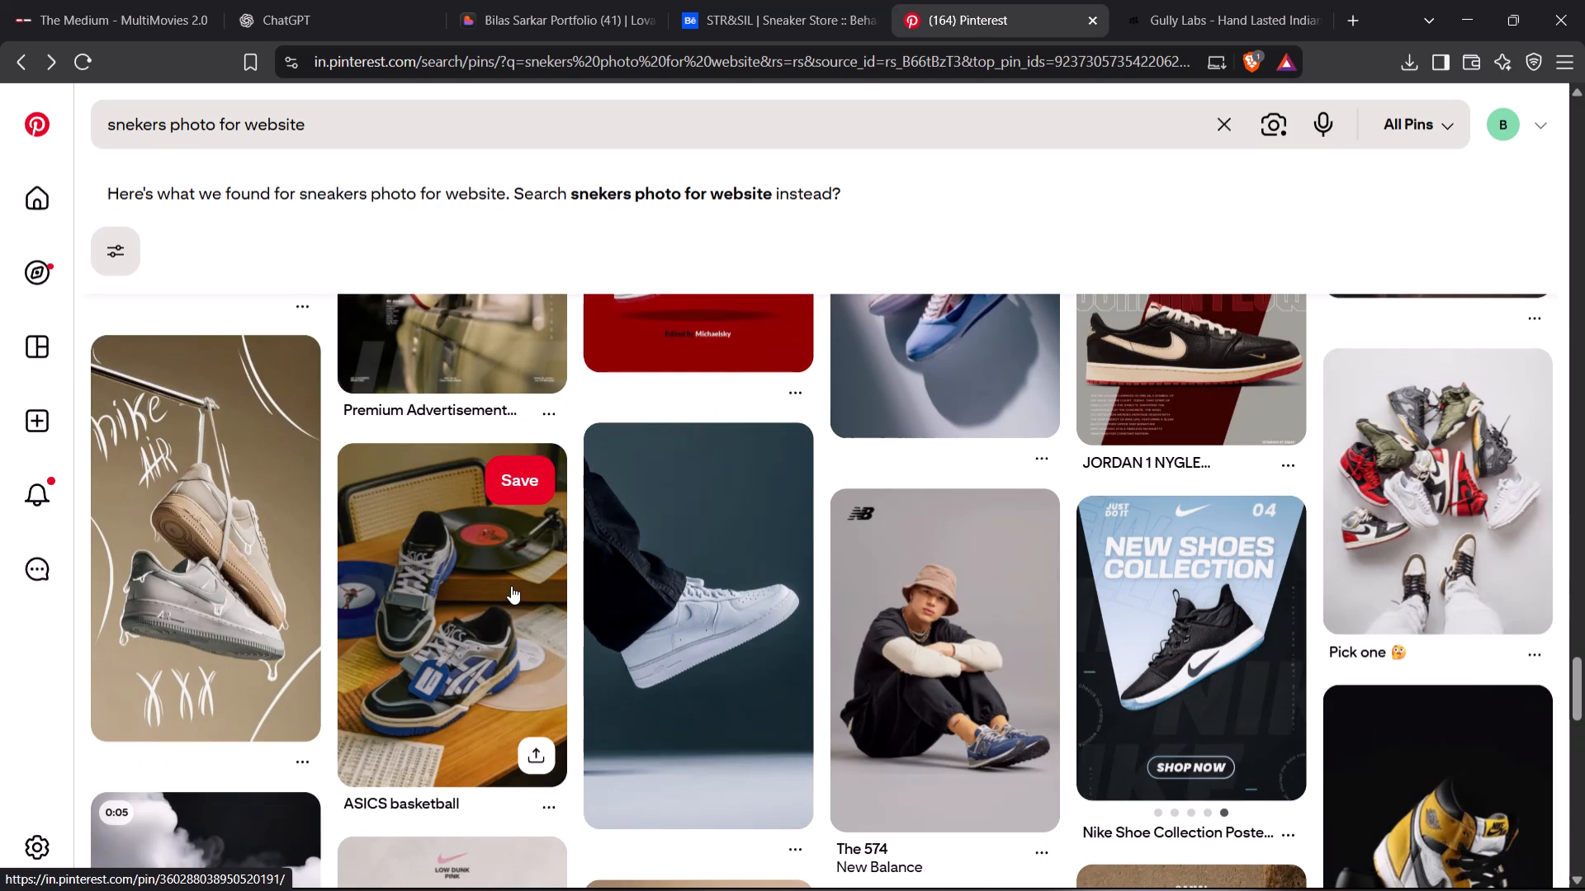
pyautogui.scroll(4, 511, 586)
pyautogui.scroll(-11, 513, 593)
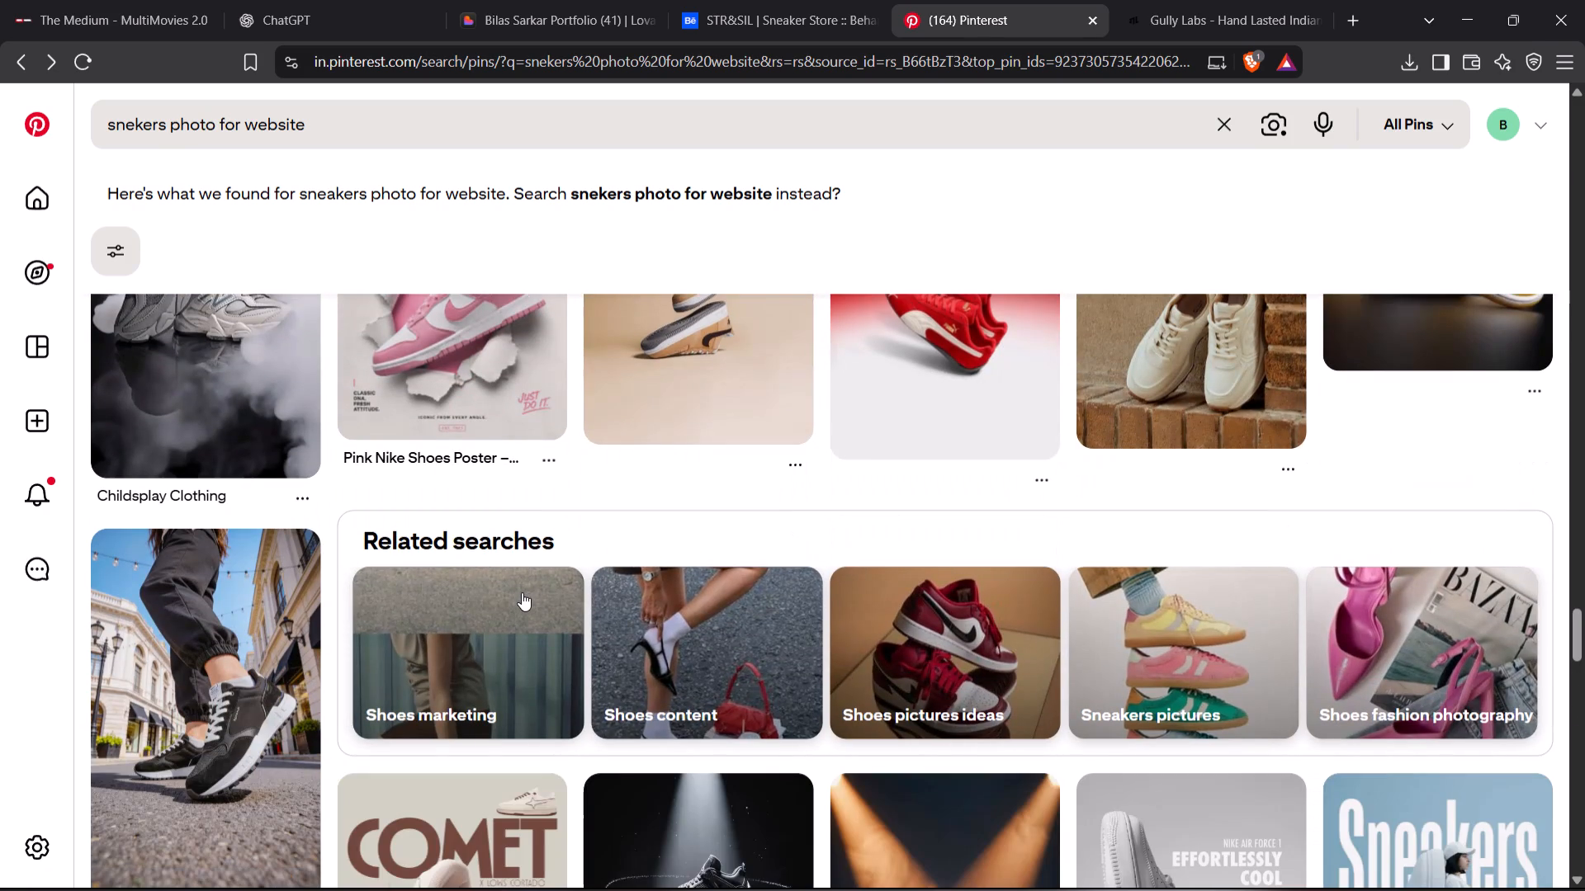
pyautogui.scroll(-6, 523, 602)
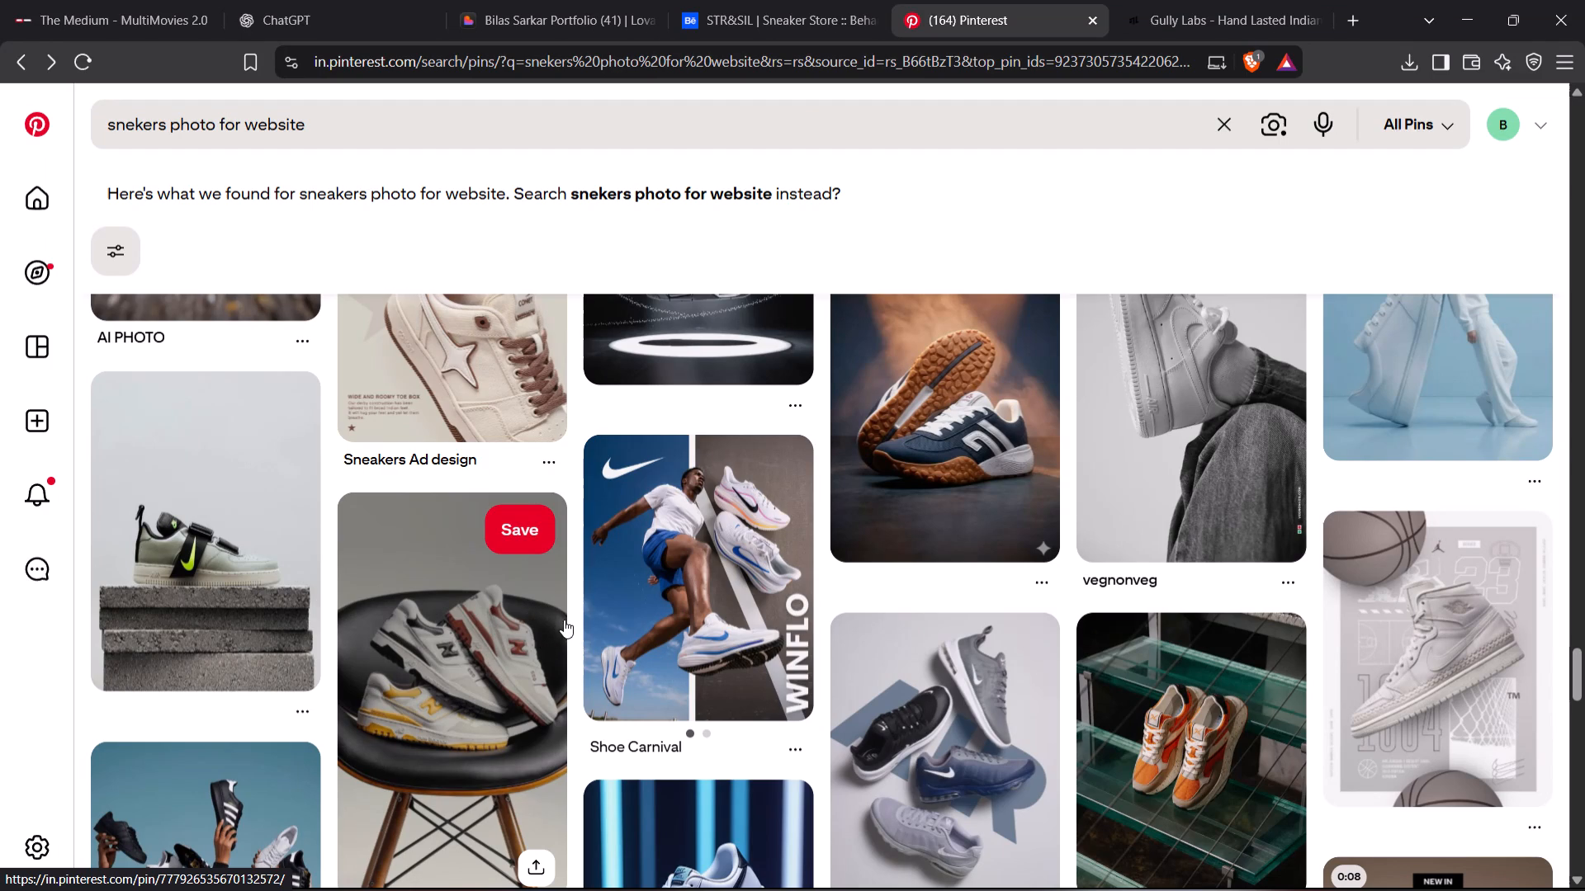
pyautogui.scroll(-6, 564, 620)
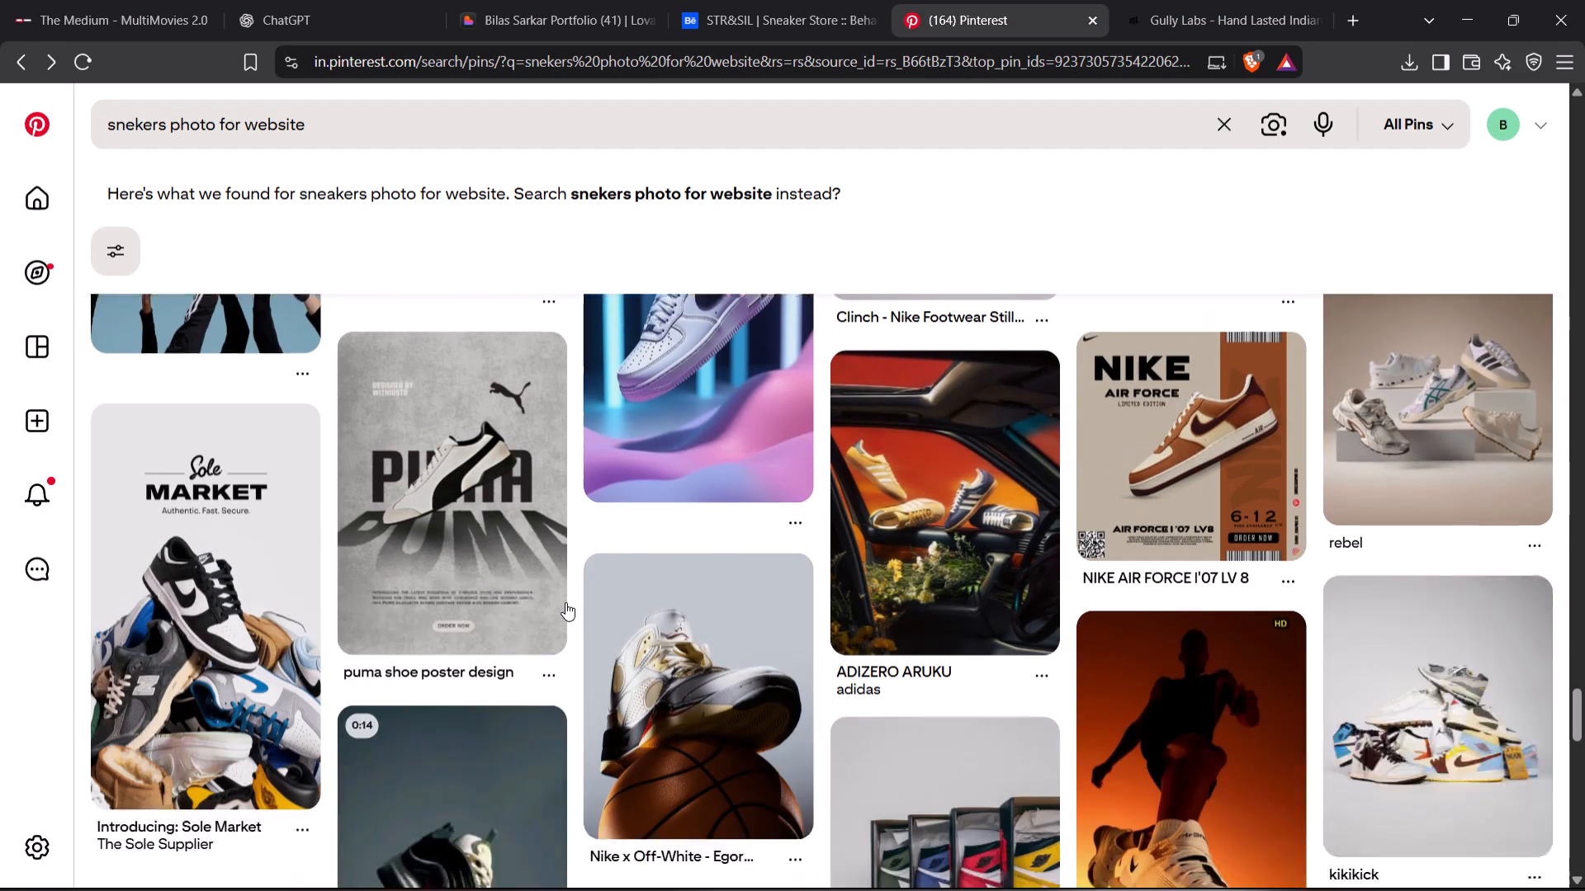
pyautogui.scroll(-2, 565, 602)
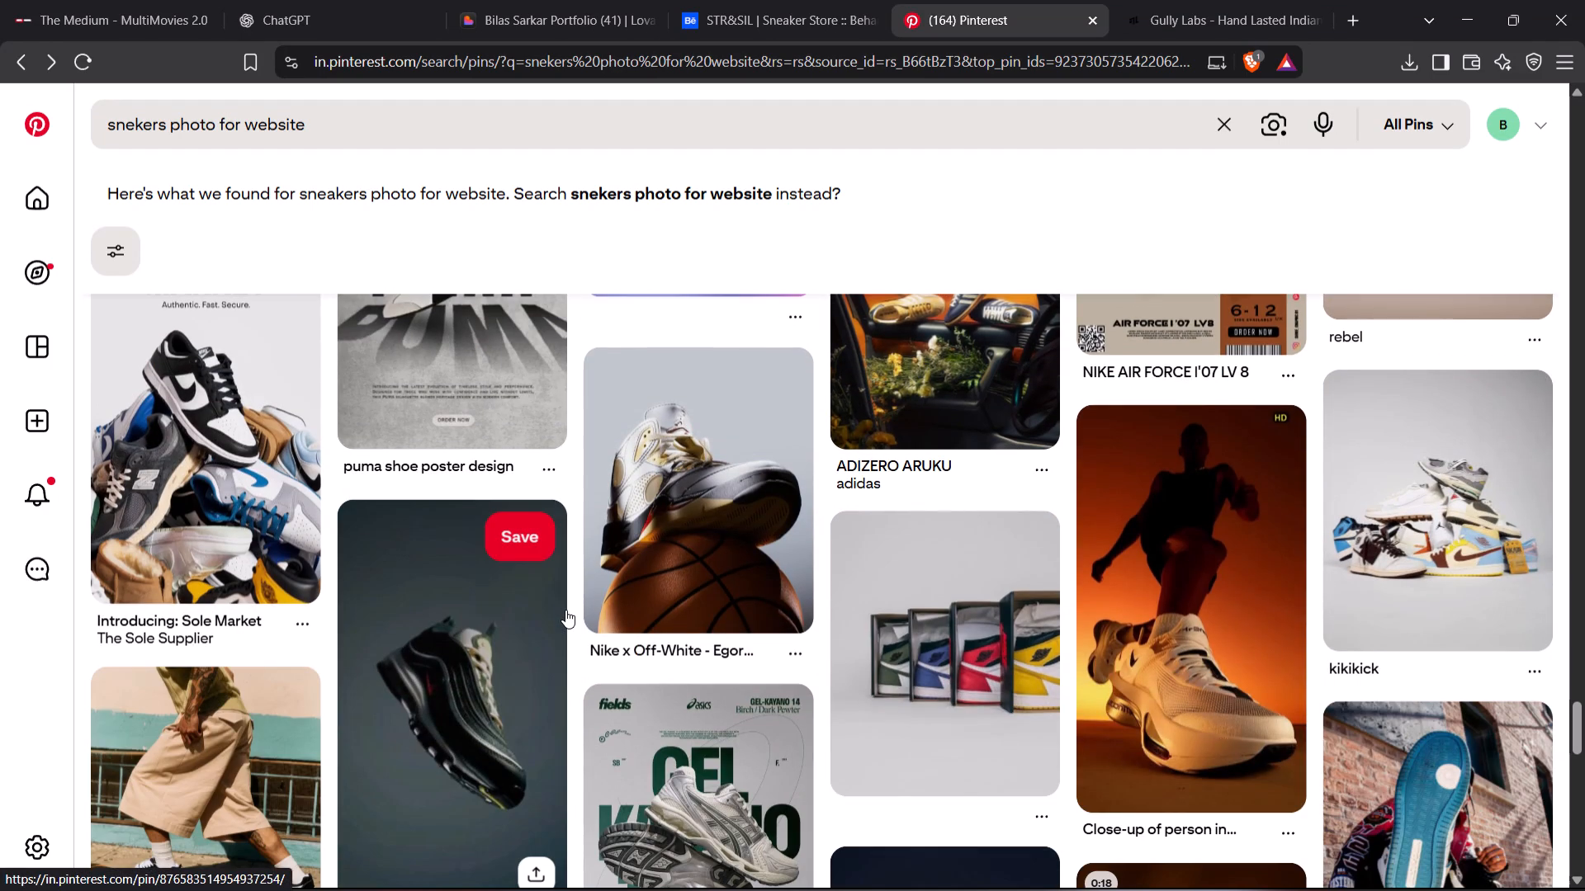
pyautogui.scroll(-4, 565, 610)
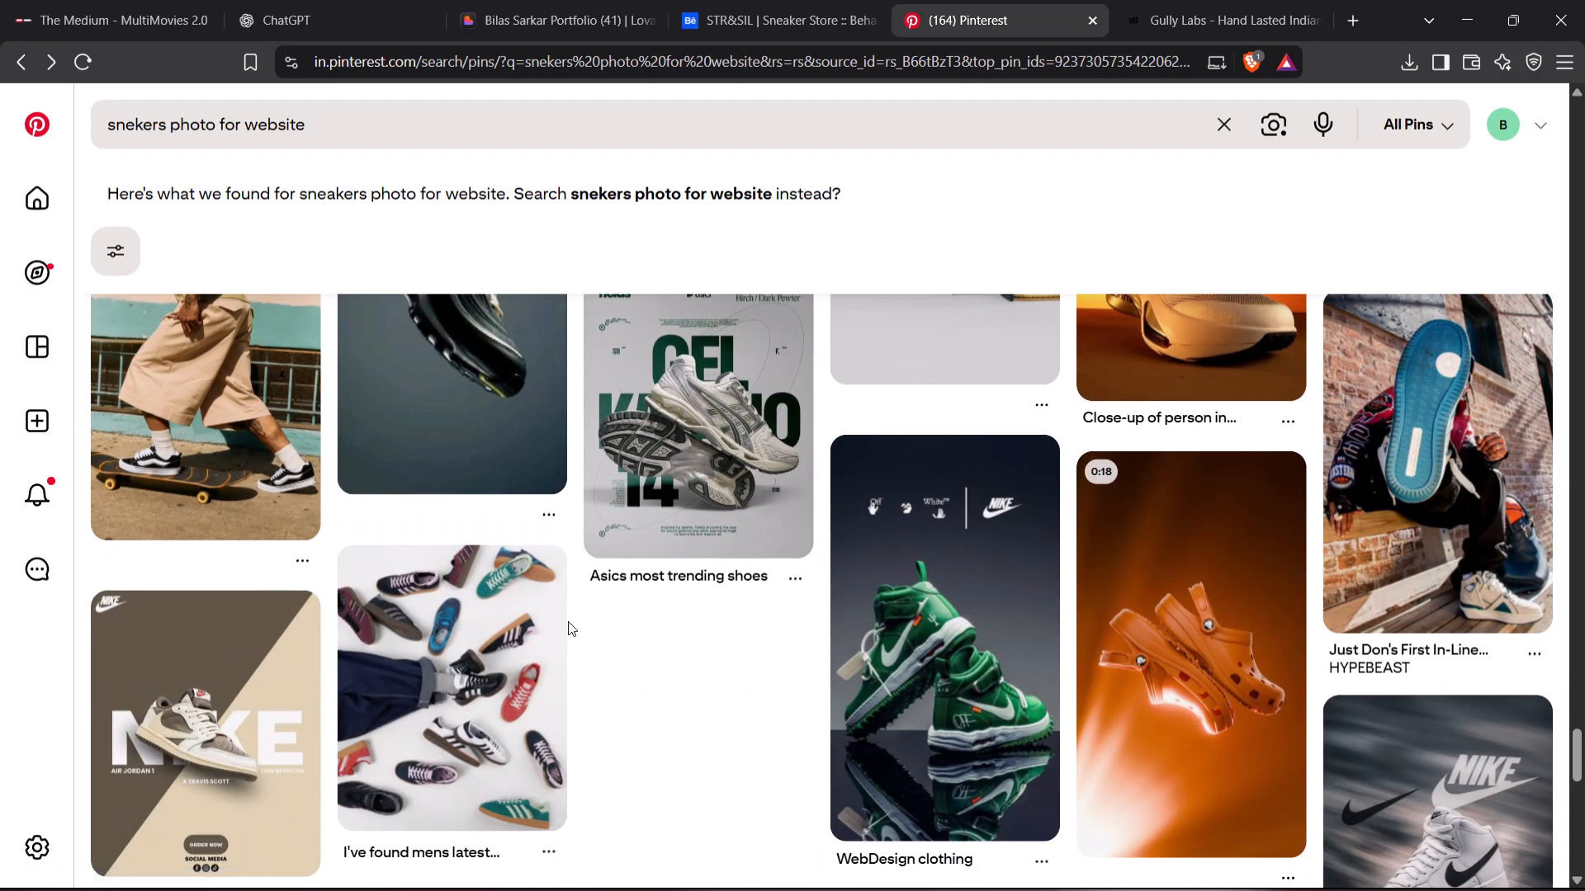
pyautogui.scroll(-5, 573, 642)
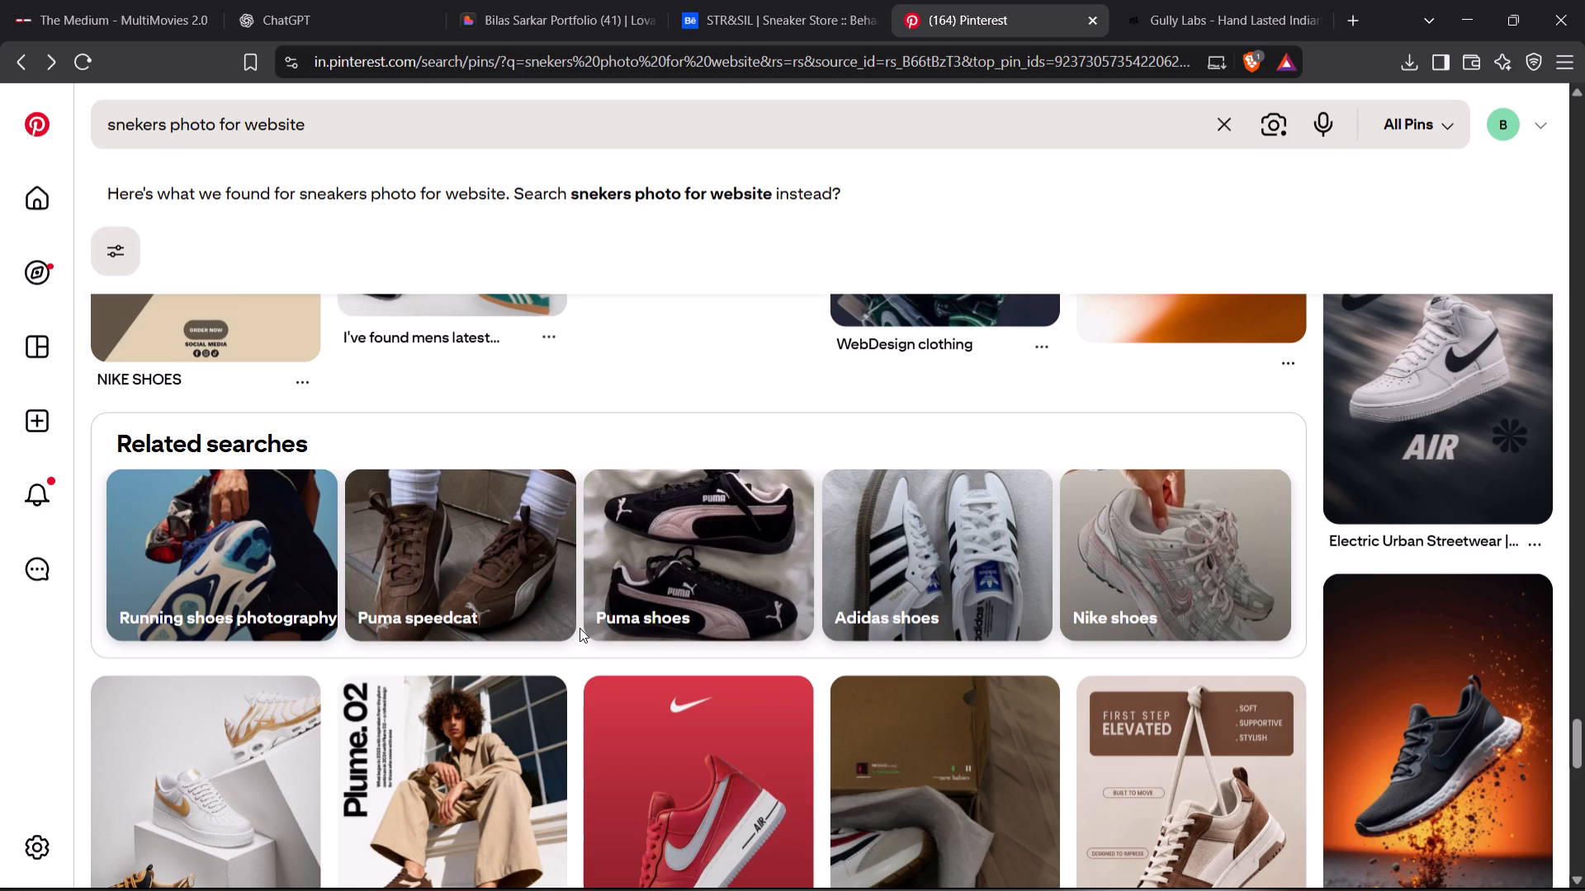
pyautogui.scroll(-4, 581, 637)
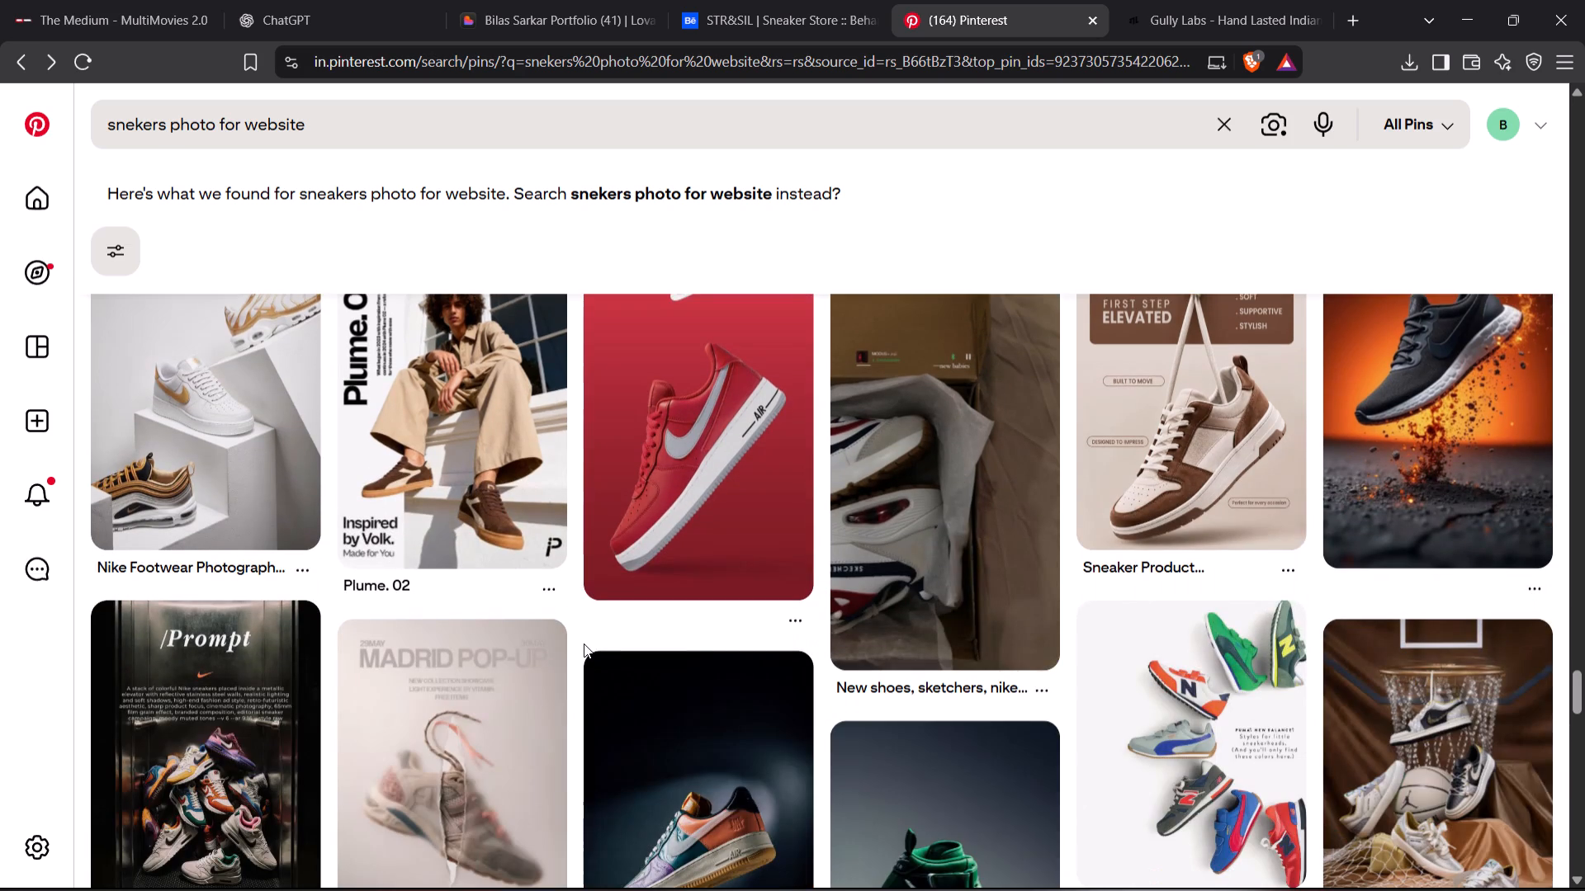
pyautogui.scroll(-4, 584, 646)
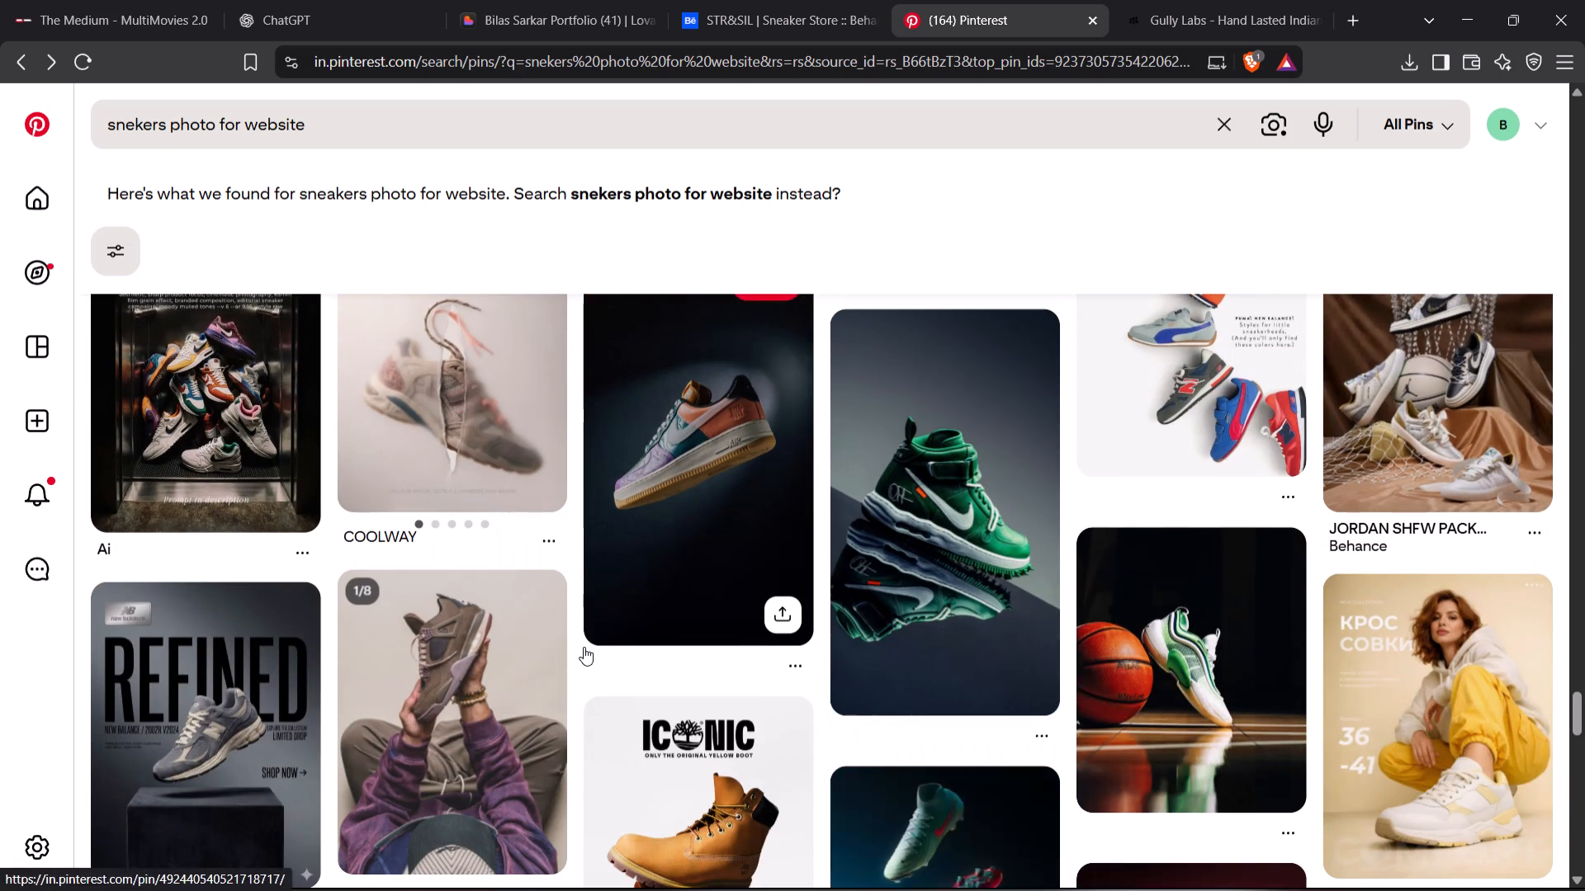
pyautogui.scroll(-4, 584, 647)
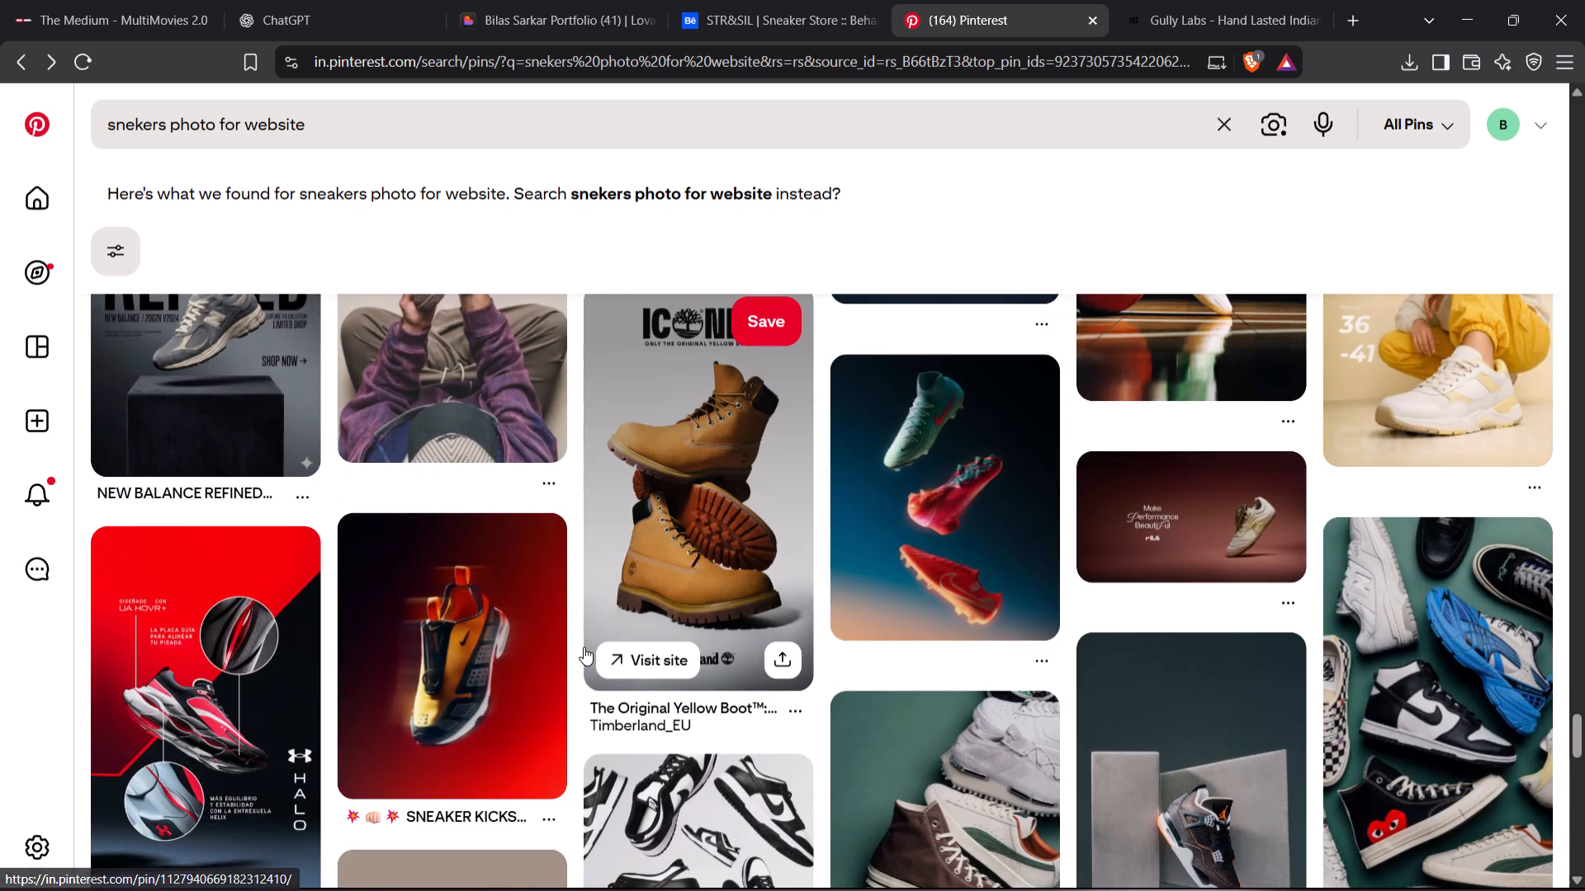
pyautogui.scroll(-4, 584, 652)
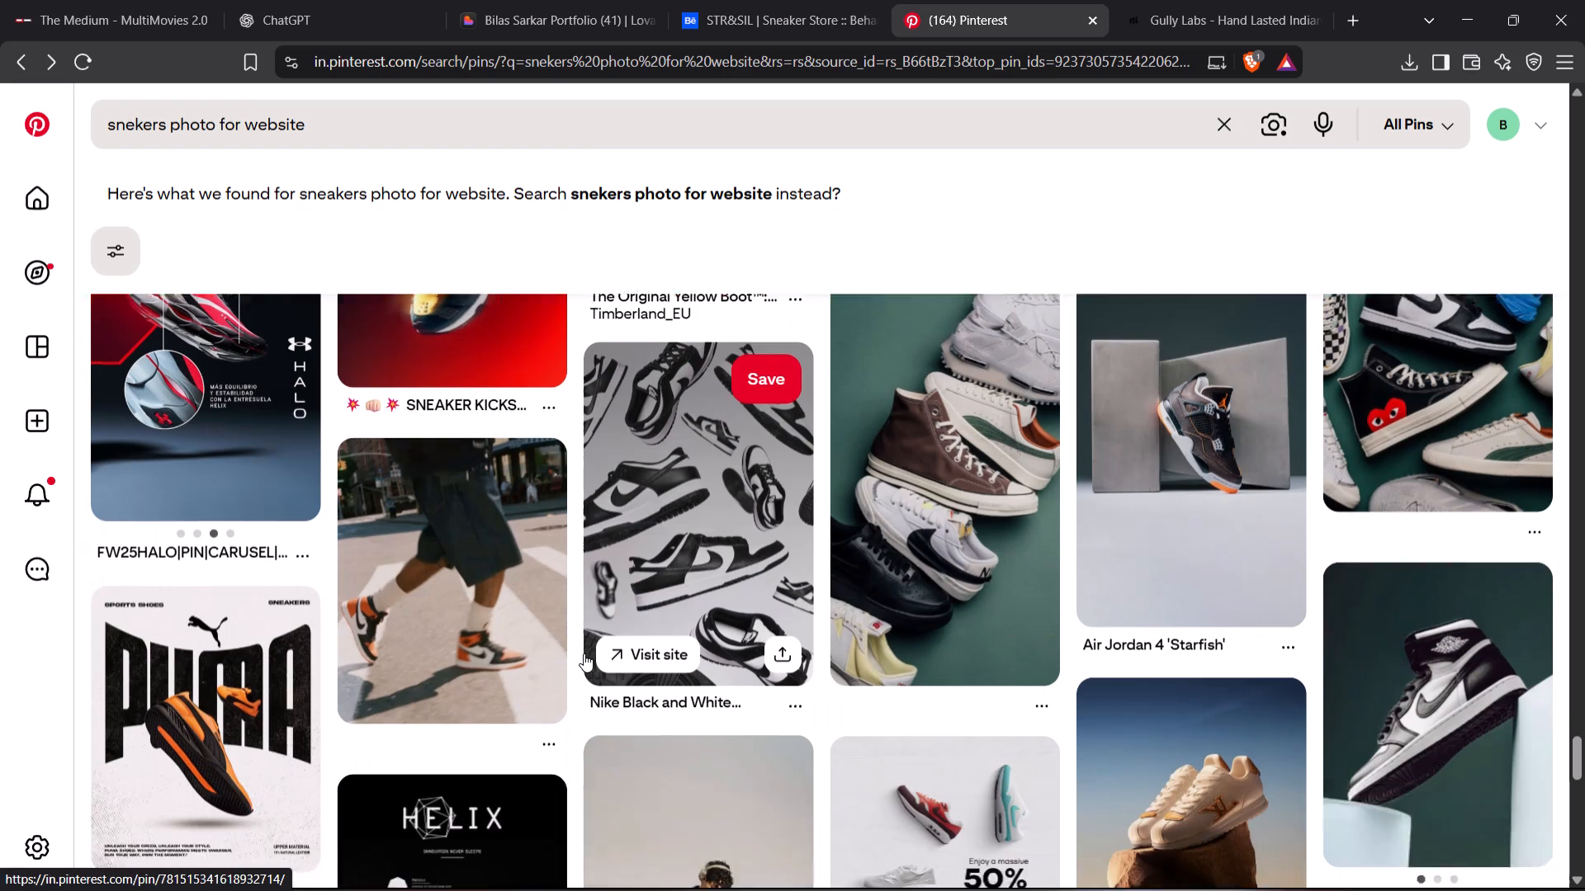
pyautogui.scroll(-3, 584, 653)
pyautogui.scroll(4, 584, 653)
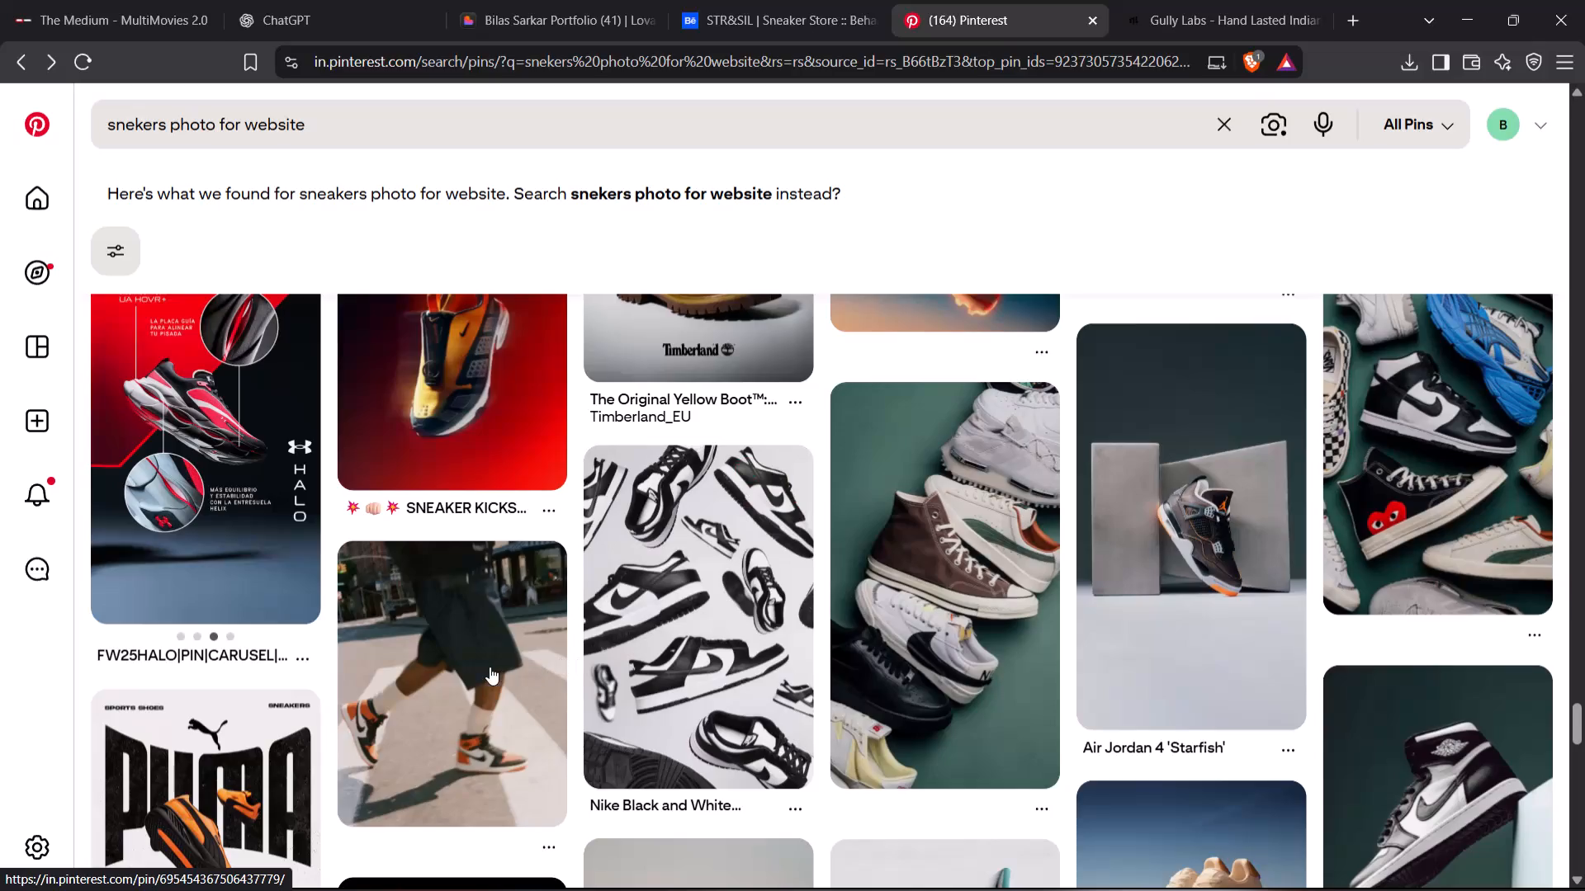
# Go back through the earlier shoe searches and rerun the recent search "sneakers photo ideas".
pyautogui.click(4, 66)
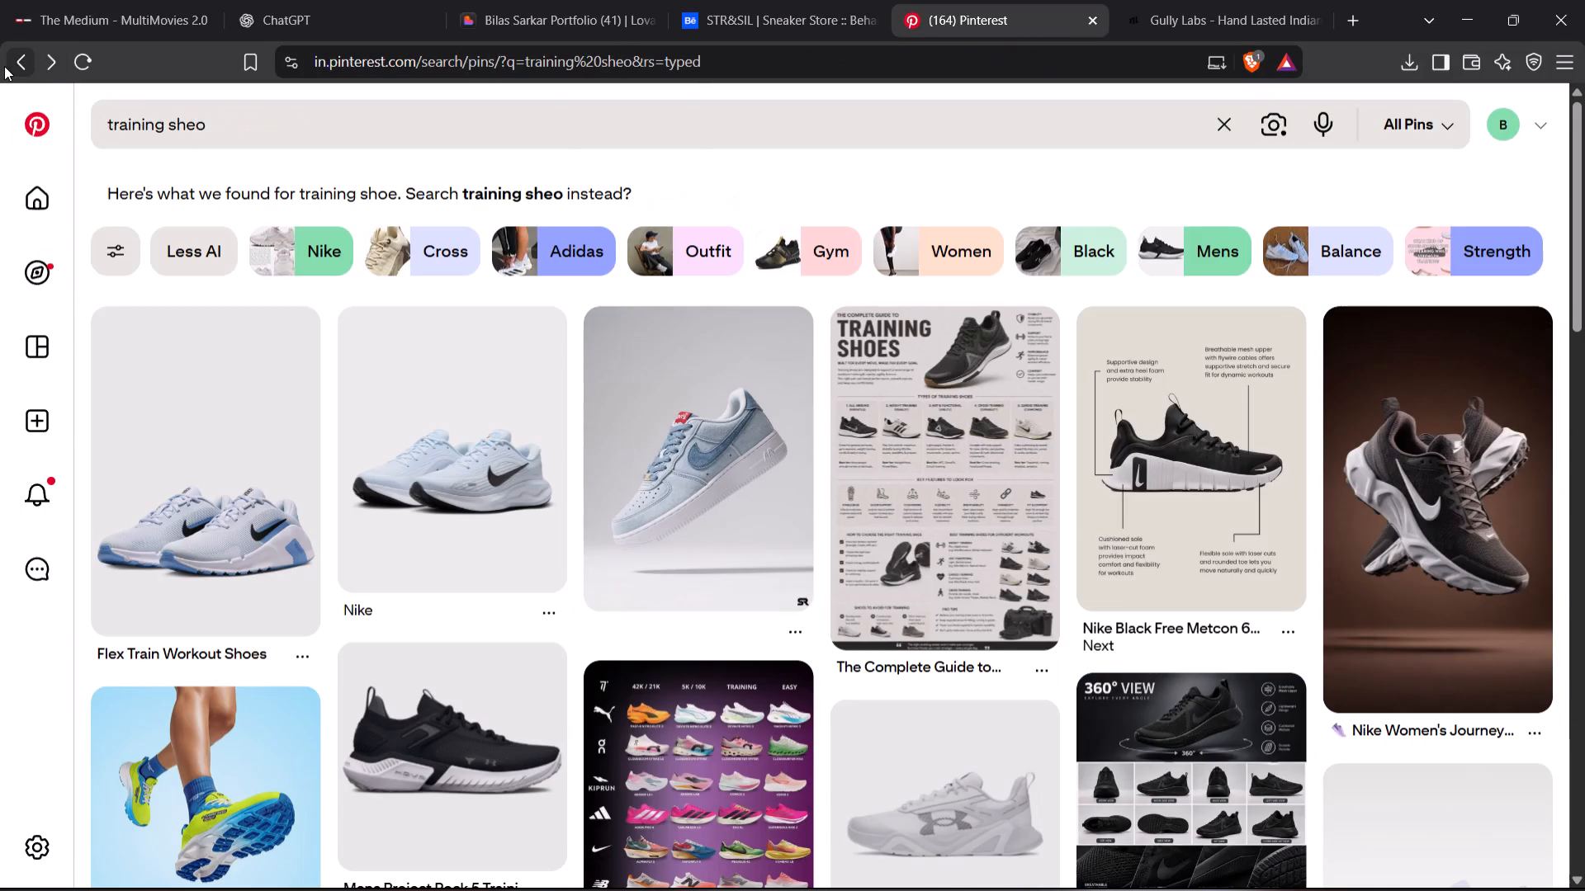
pyautogui.click(4, 66)
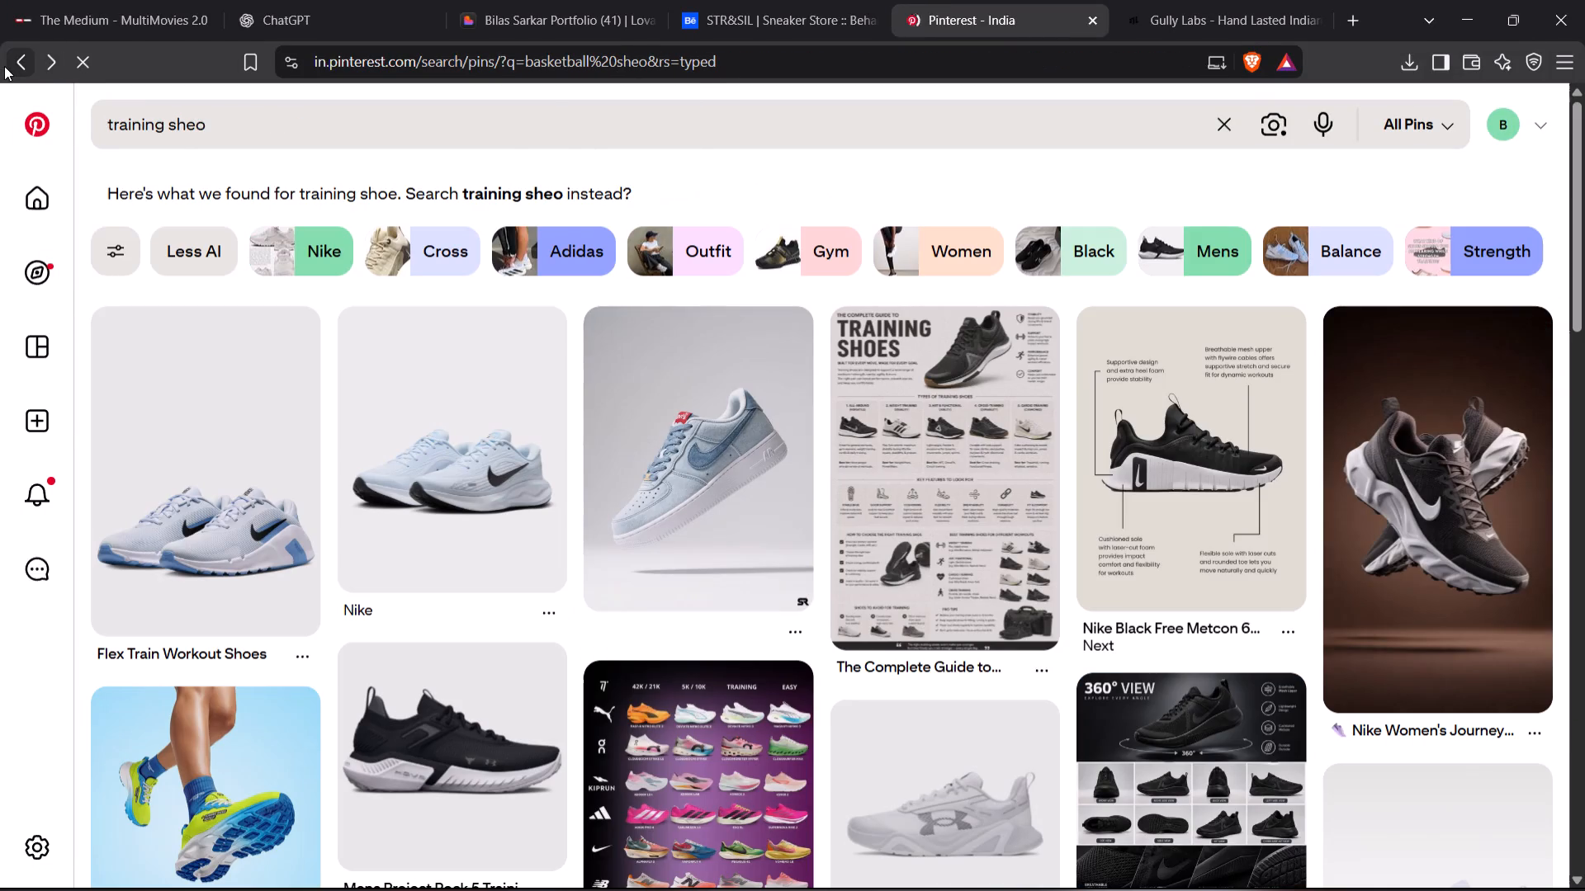
pyautogui.doubleClick(4, 66)
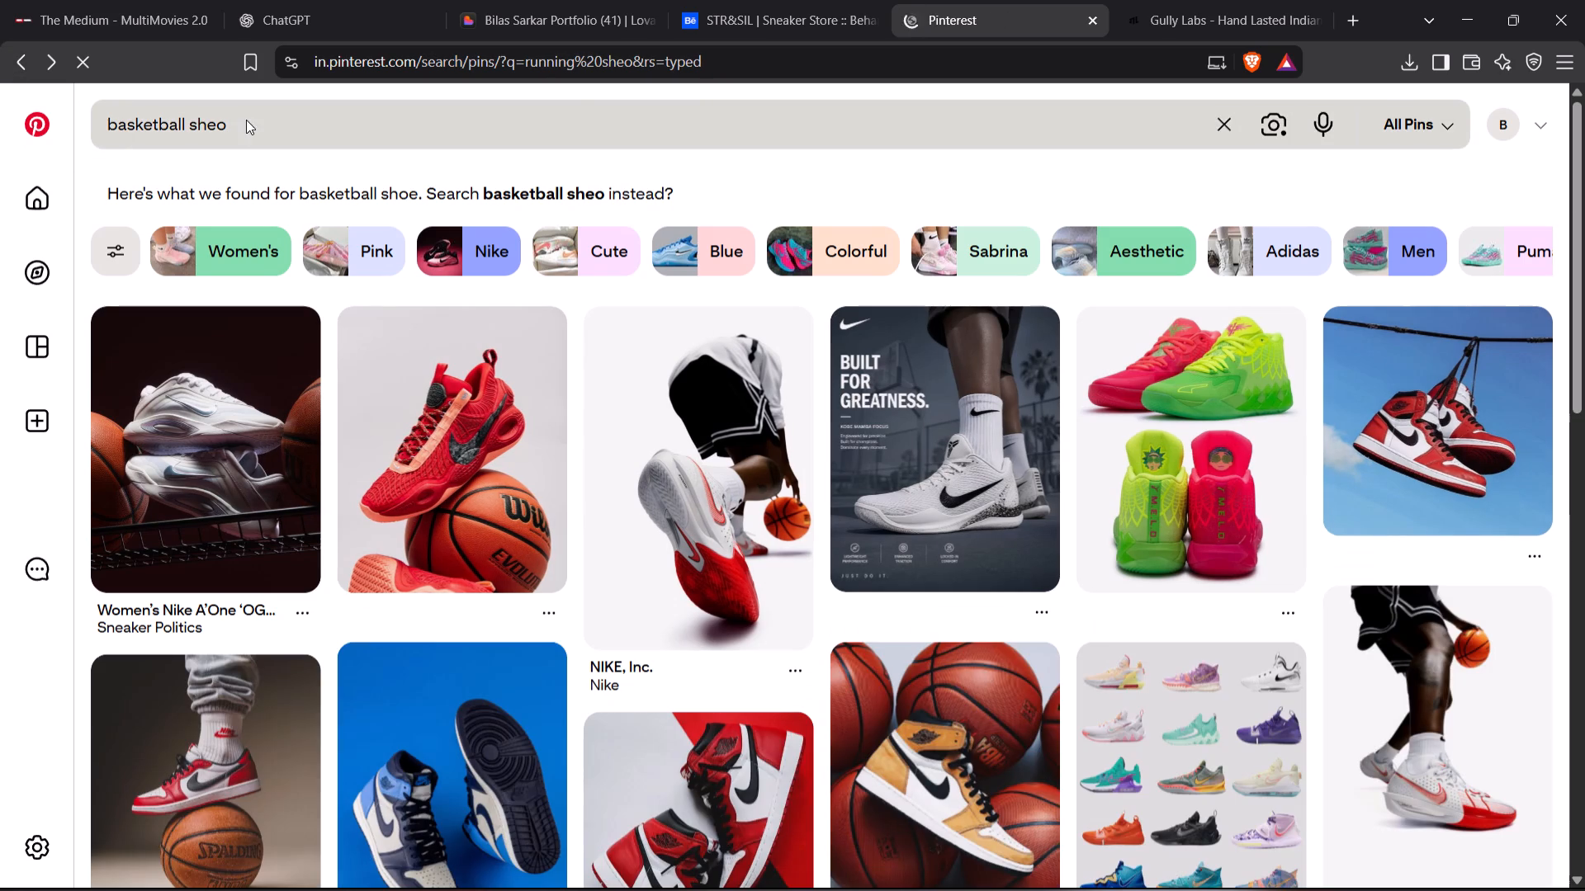
pyautogui.moveTo(246, 120); pyautogui.dragTo(70, 124)
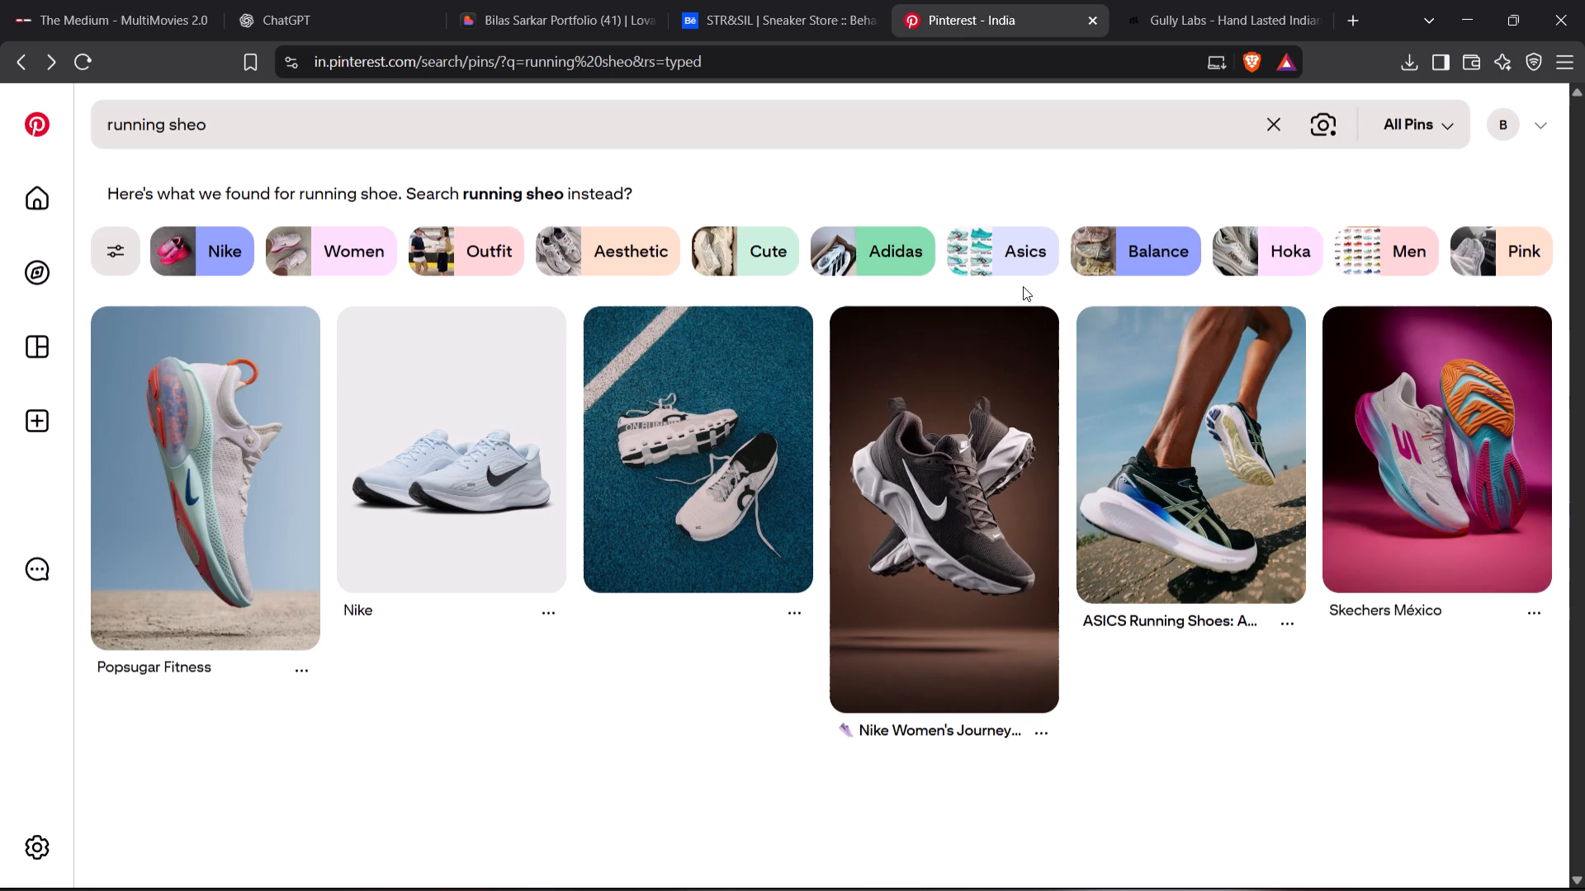
pyautogui.click(1218, 114)
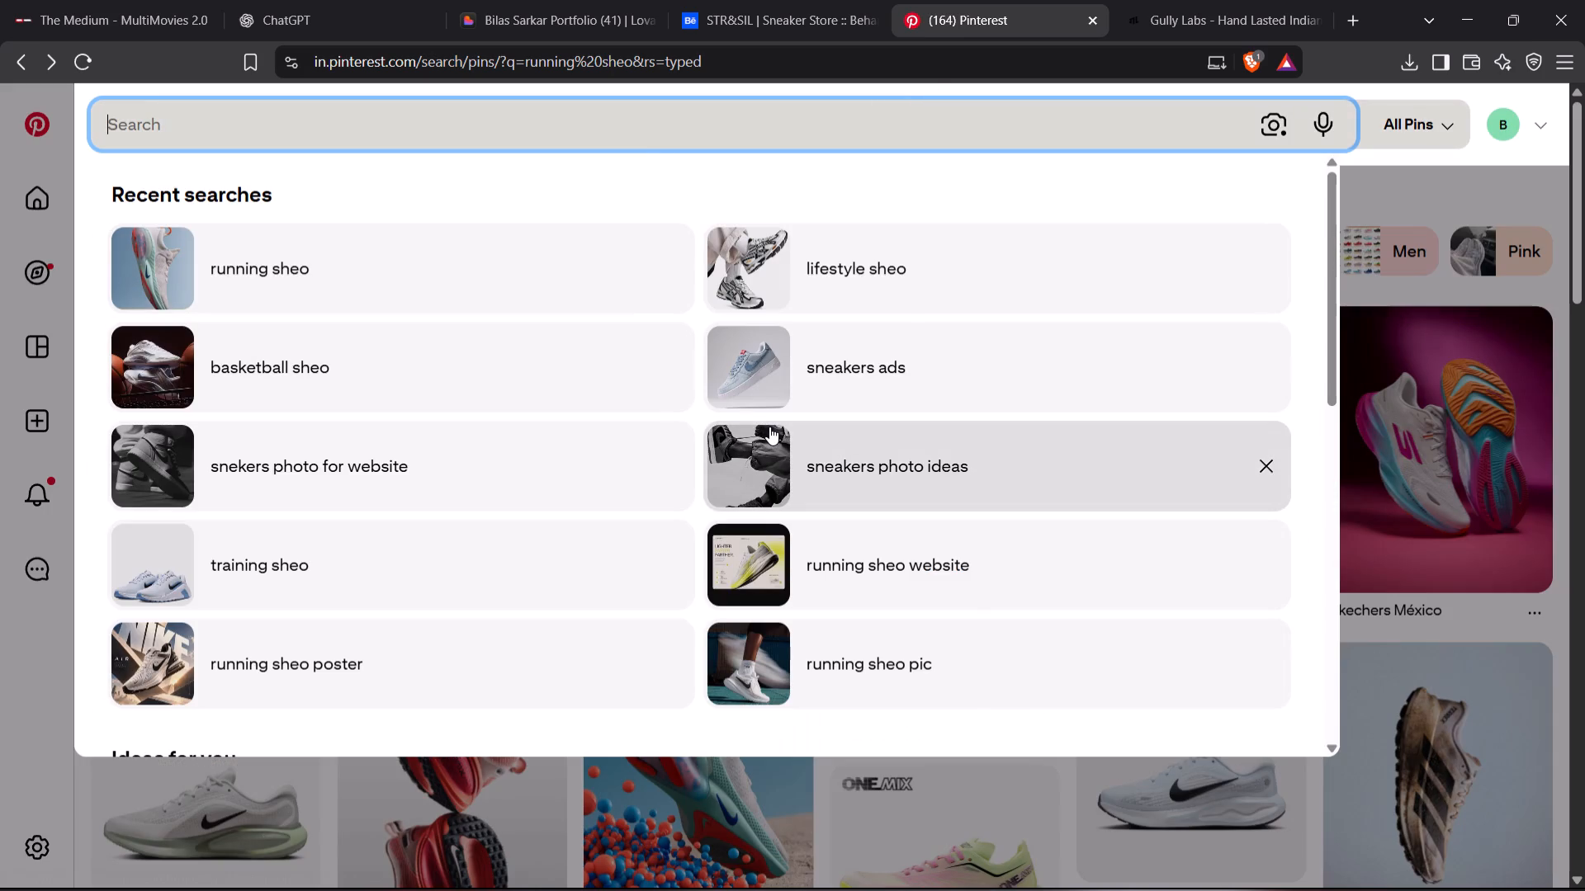
pyautogui.click(724, 450)
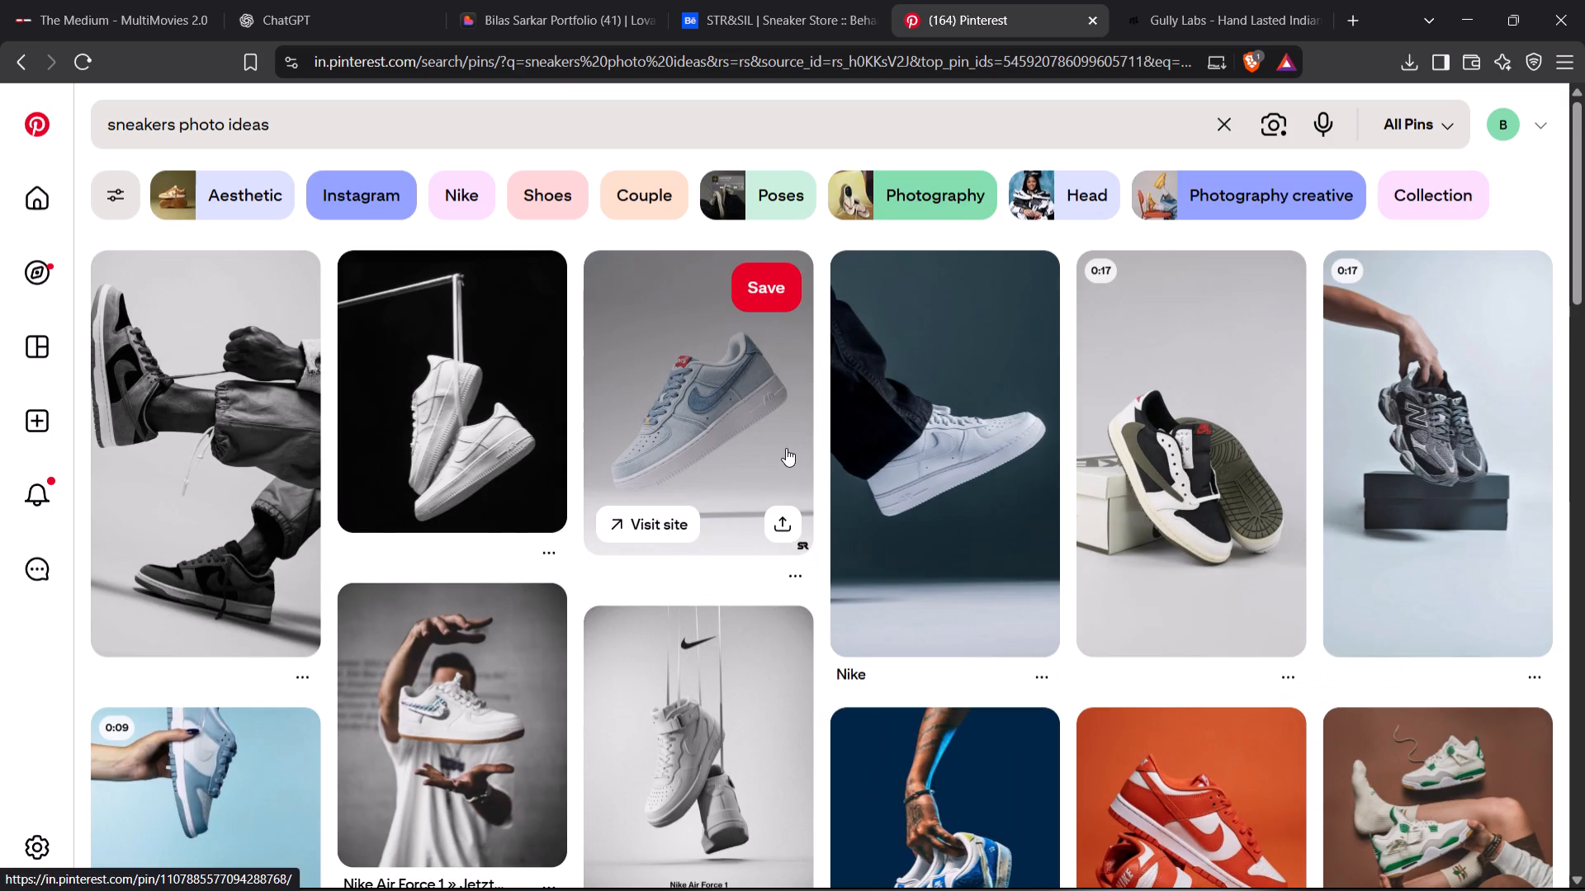
# Open the black-and-white pin of a person tying sneaker laces and look through its related pins.
pyautogui.click(240, 487)
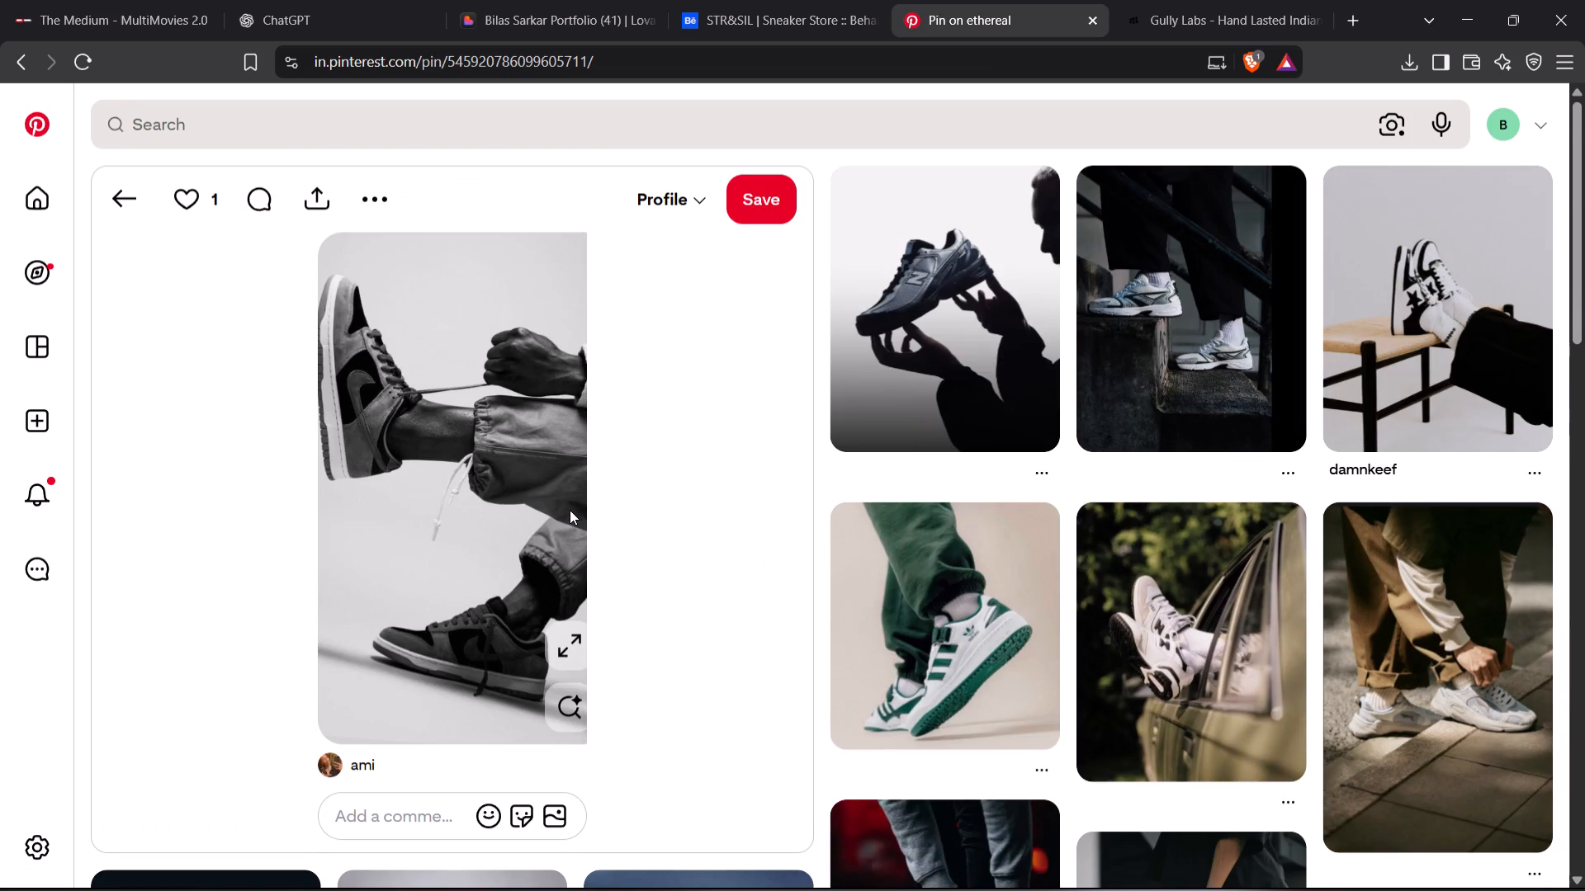
pyautogui.scroll(-5, 570, 510)
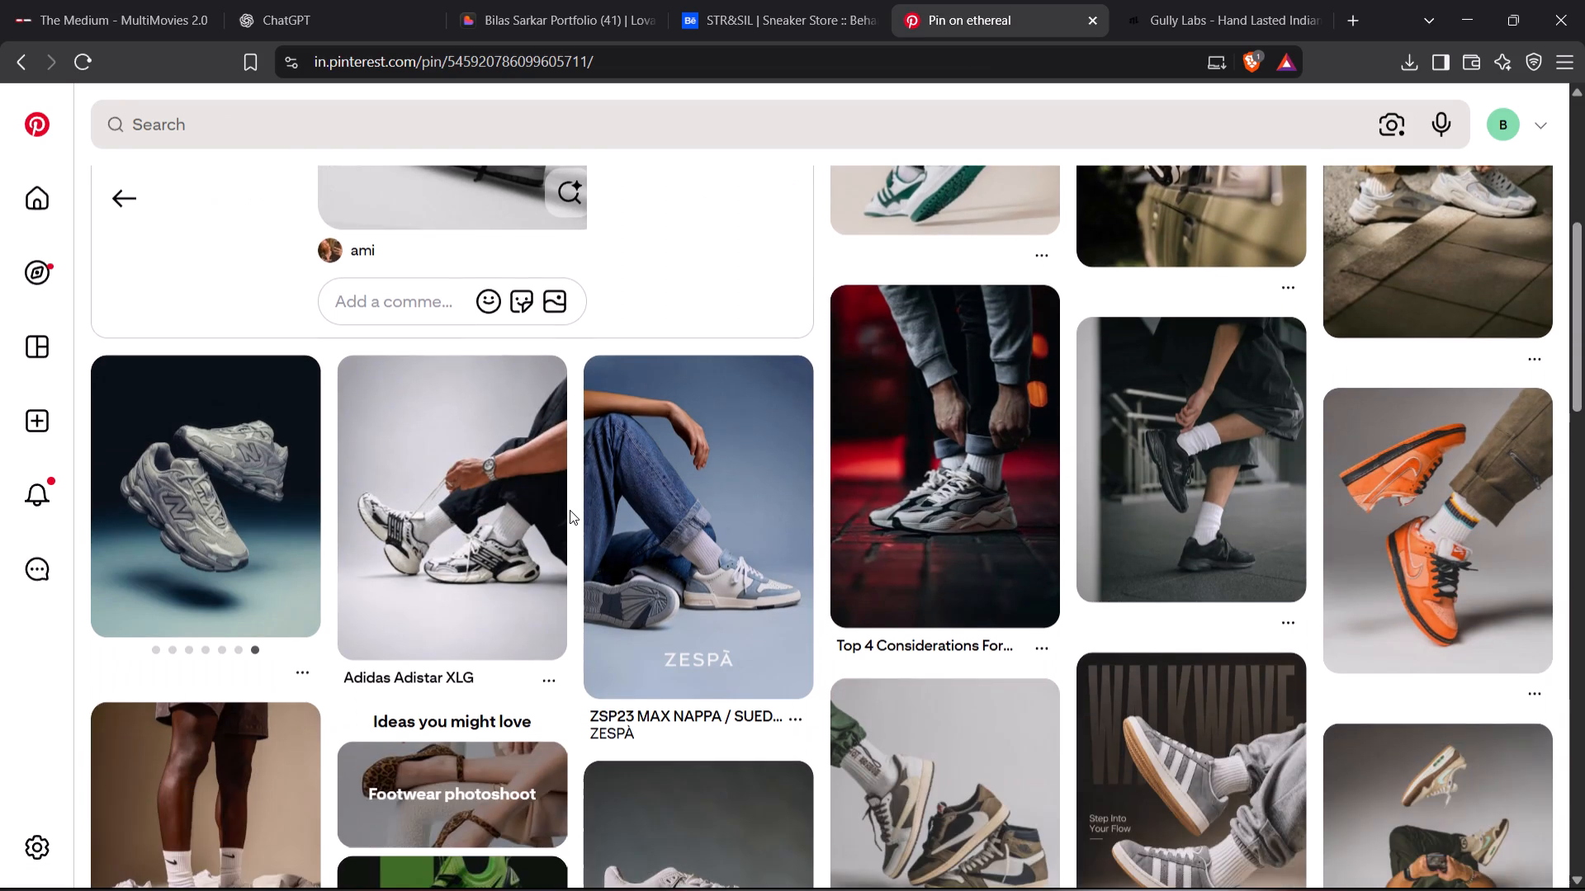
pyautogui.scroll(-3, 570, 510)
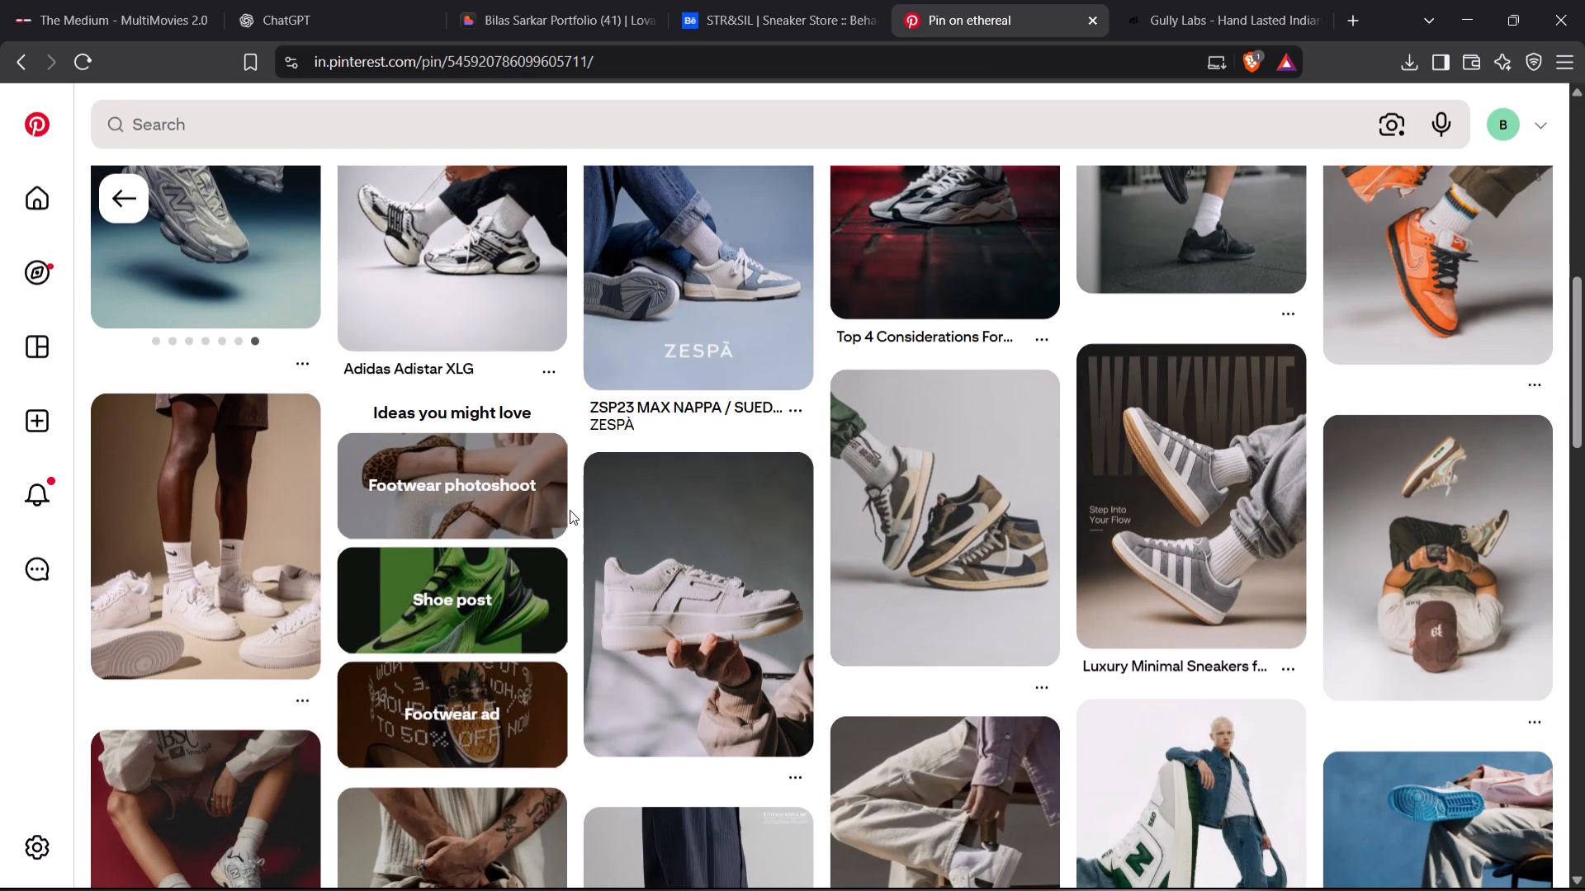
pyautogui.scroll(-4, 570, 510)
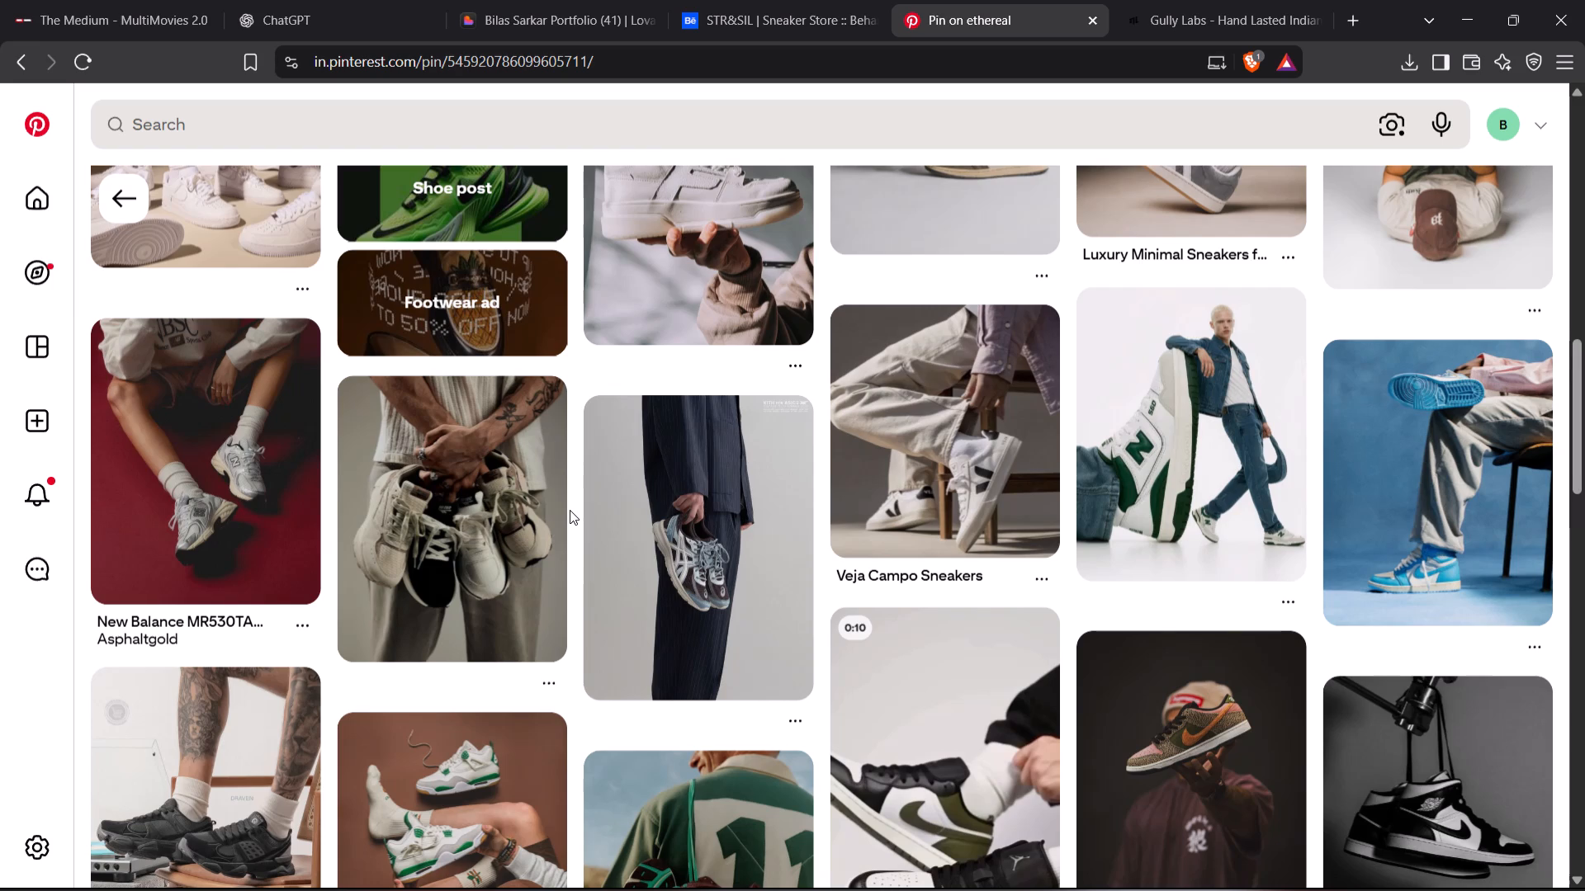
pyautogui.scroll(-5, 570, 510)
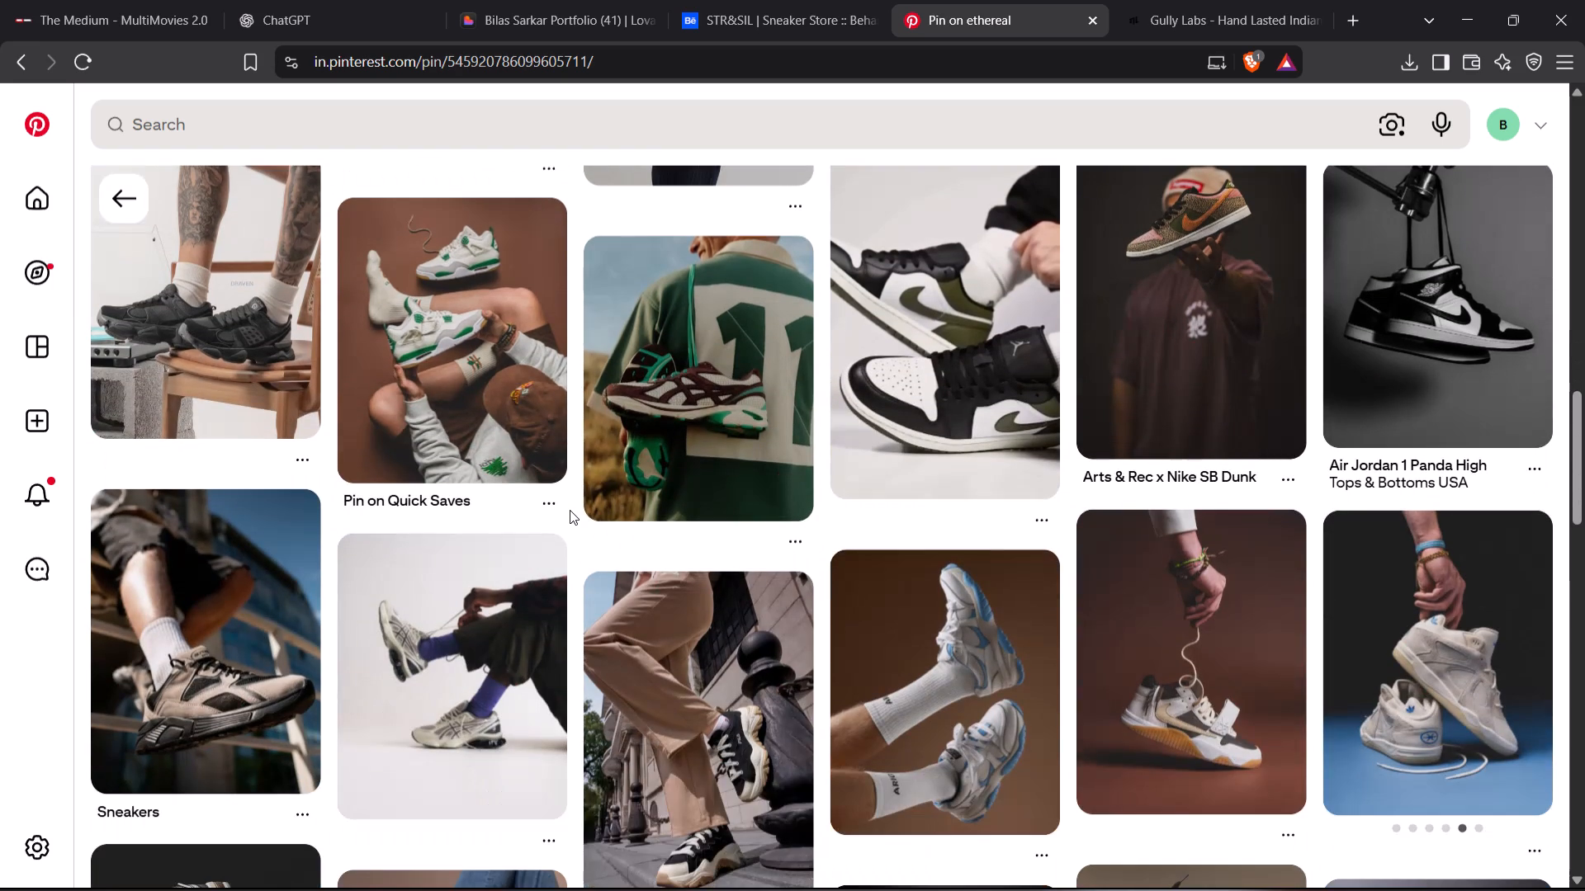
pyautogui.scroll(-3, 570, 510)
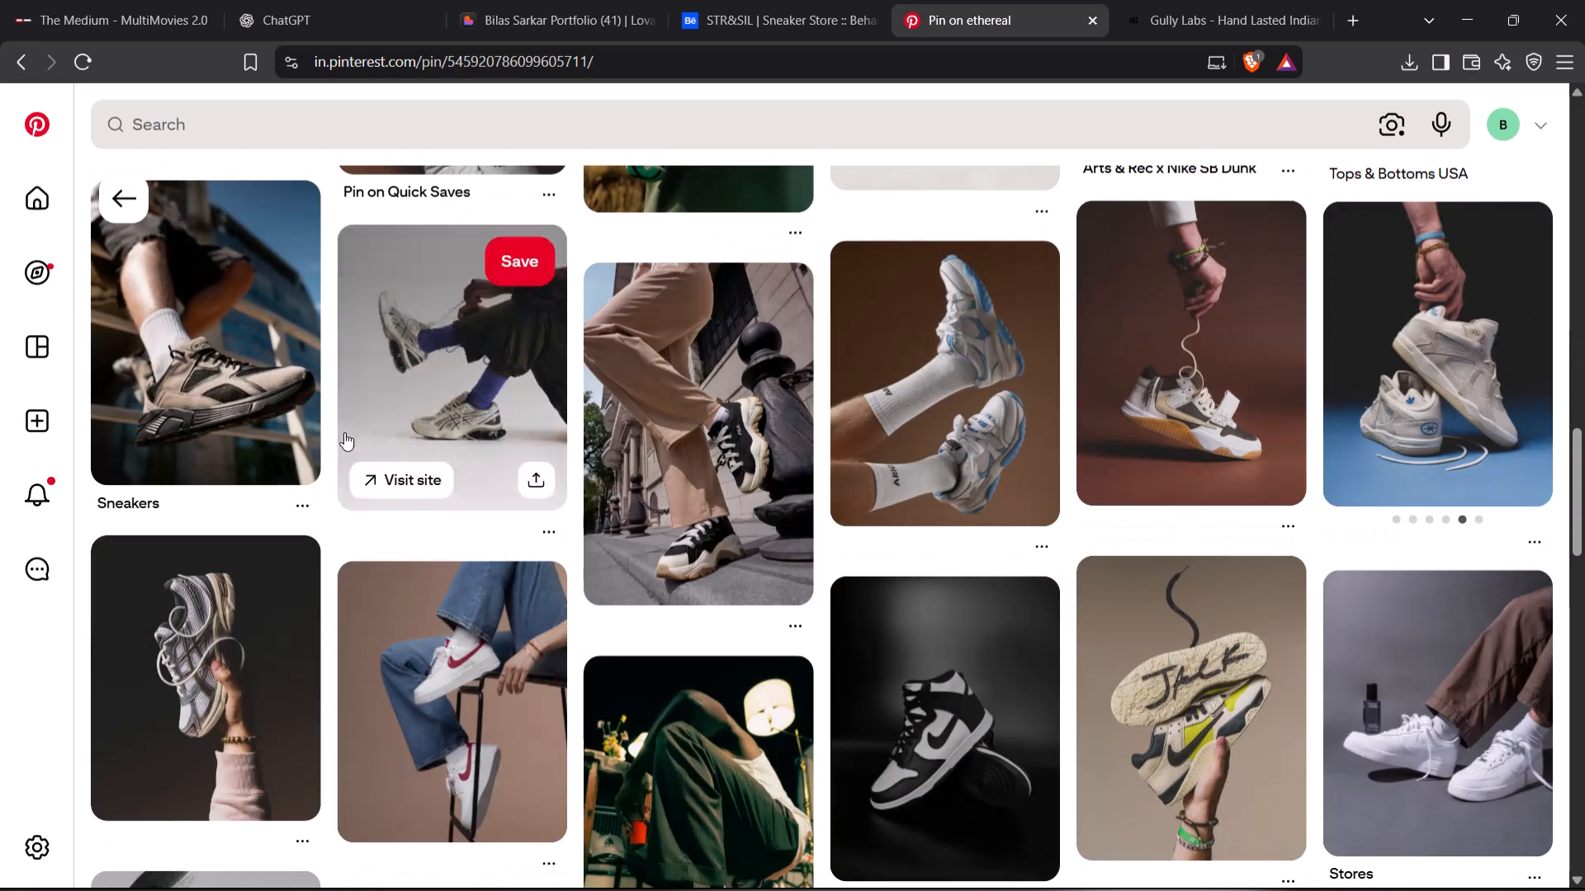
# Return to the "sneakers photo ideas" results and look through the pins for a photo wide enough for the hero.
pyautogui.click(22, 61)
pyautogui.scroll(-3, 494, 425)
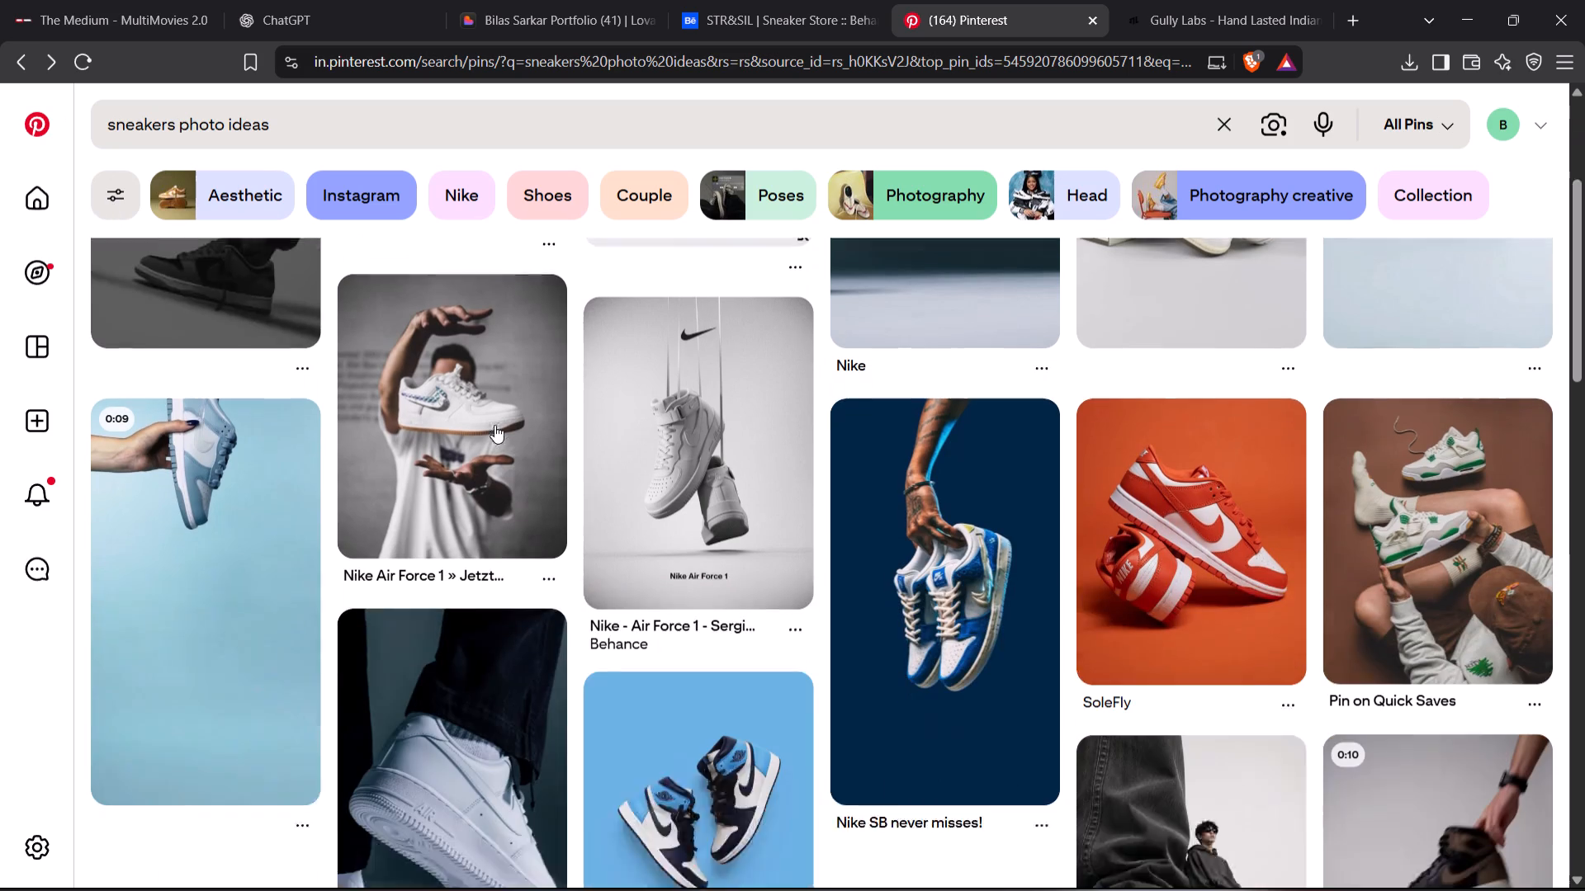
pyautogui.scroll(-1, 494, 425)
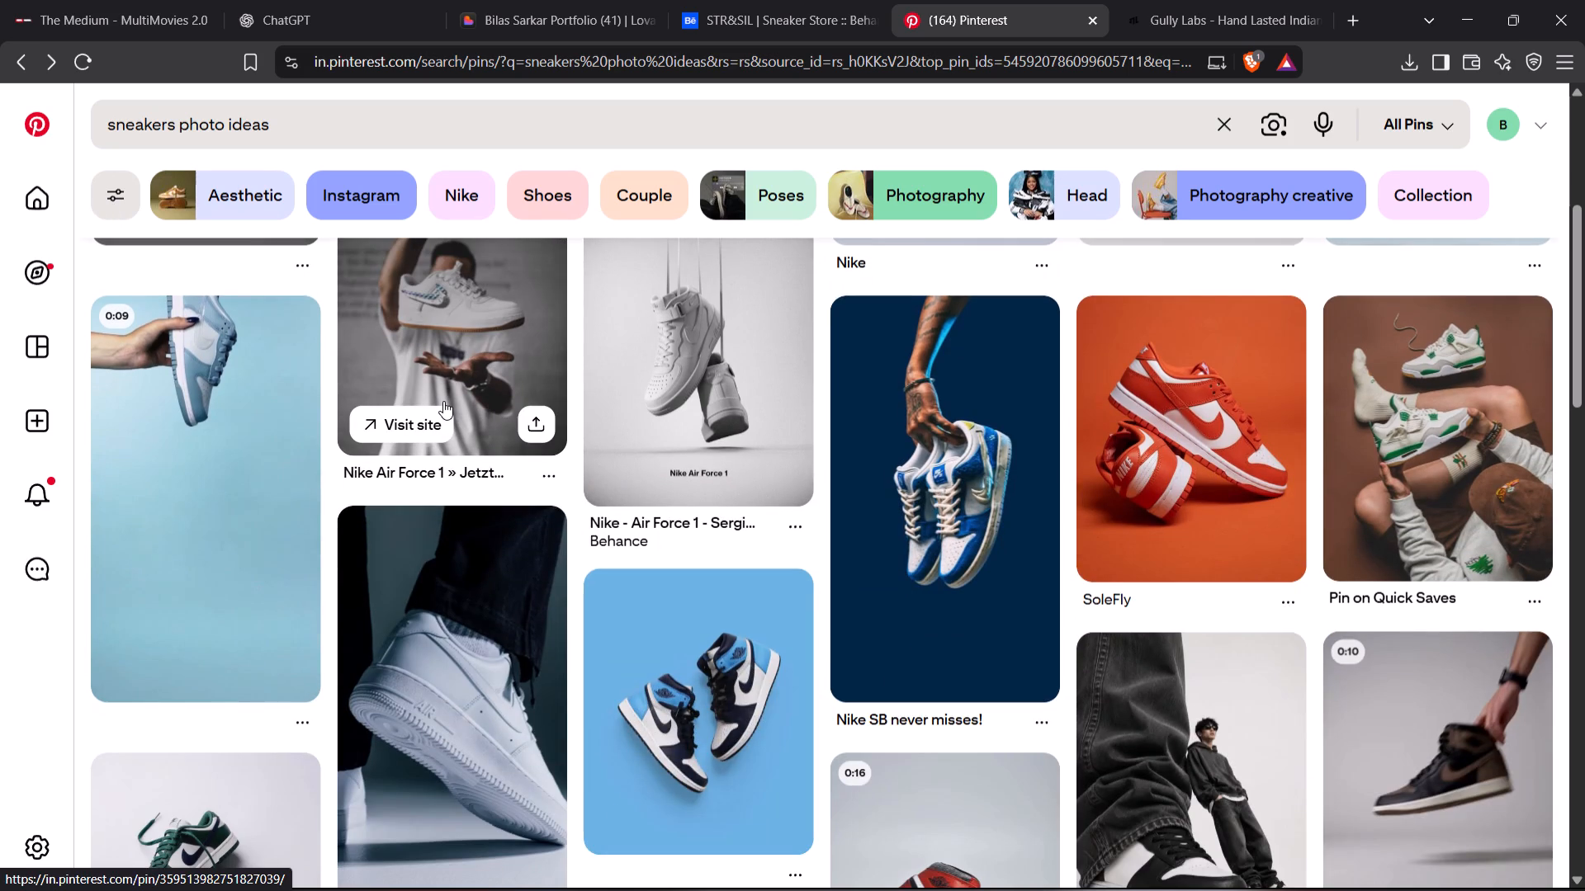
pyautogui.scroll(-3, 443, 397)
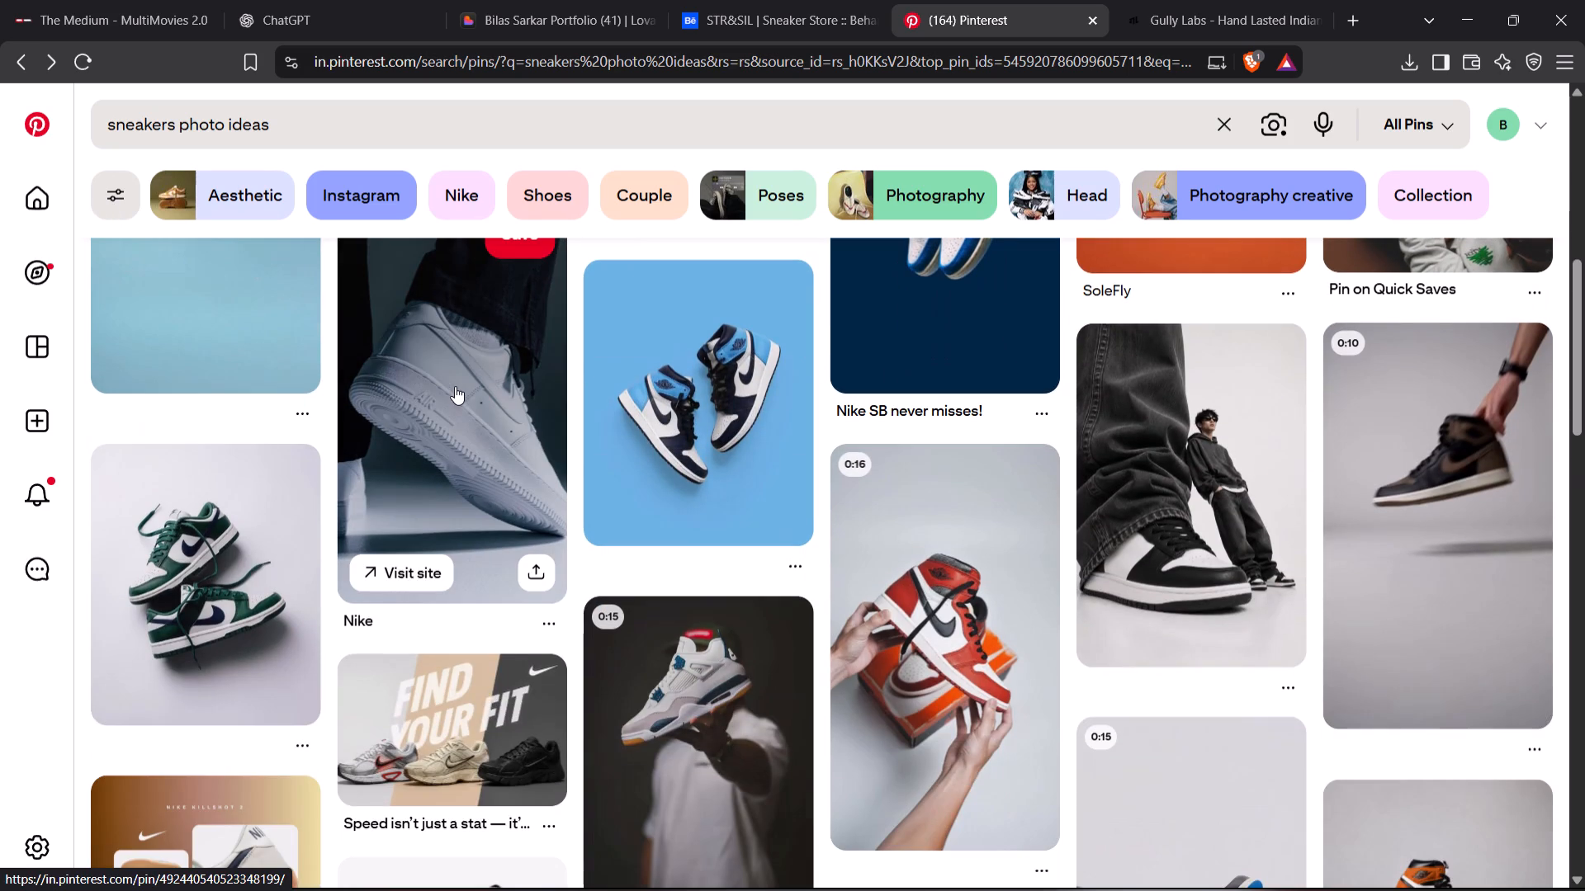
pyautogui.scroll(-5, 455, 386)
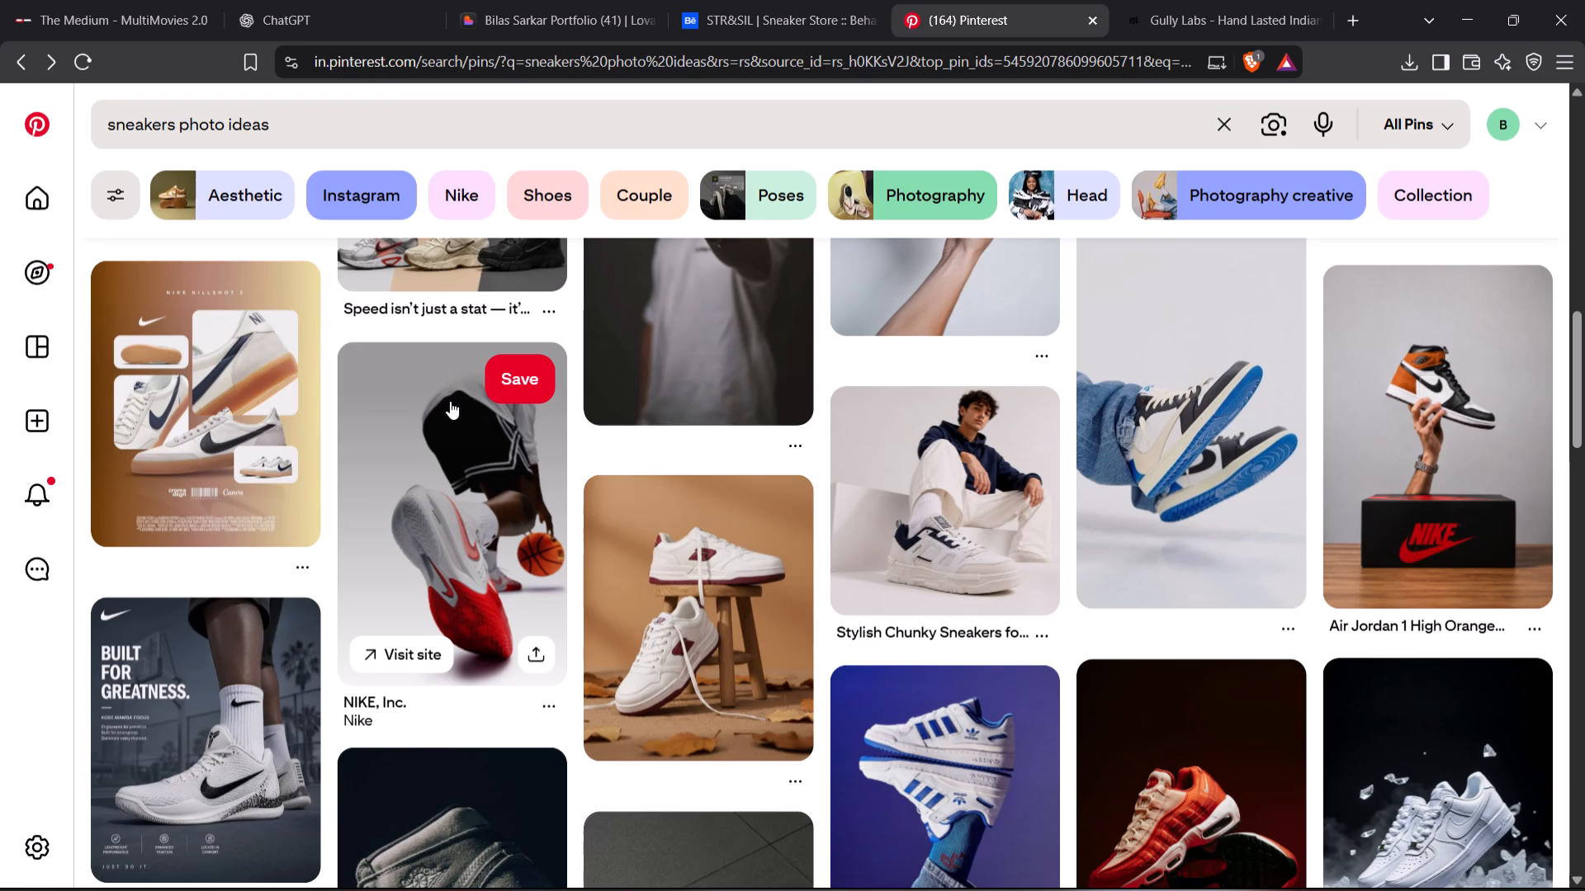
pyautogui.scroll(-4, 450, 423)
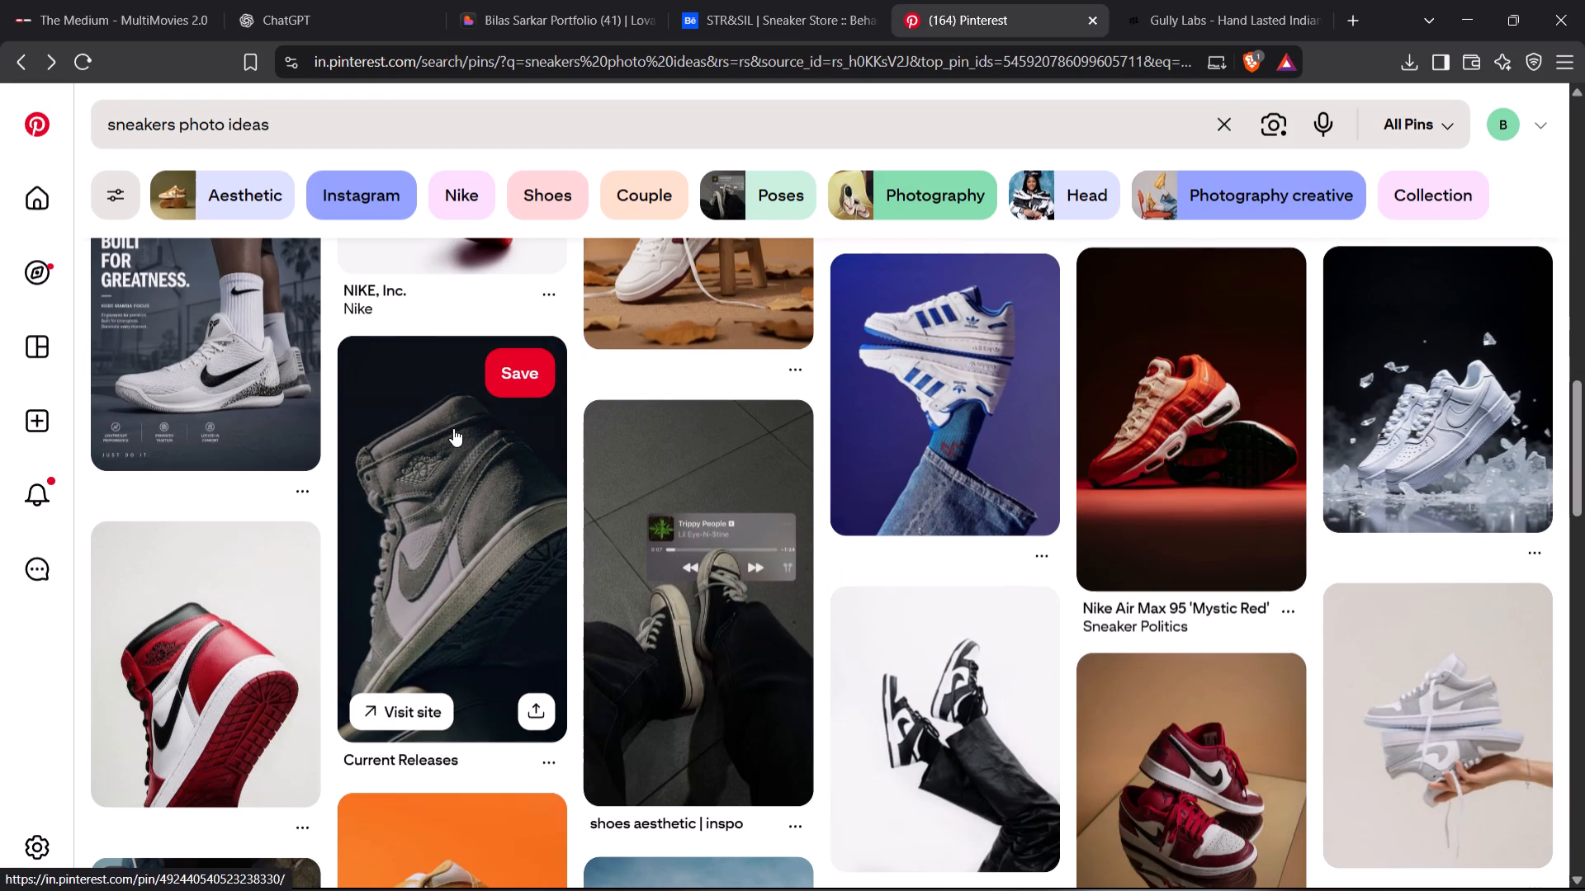
pyautogui.scroll(-1, 453, 428)
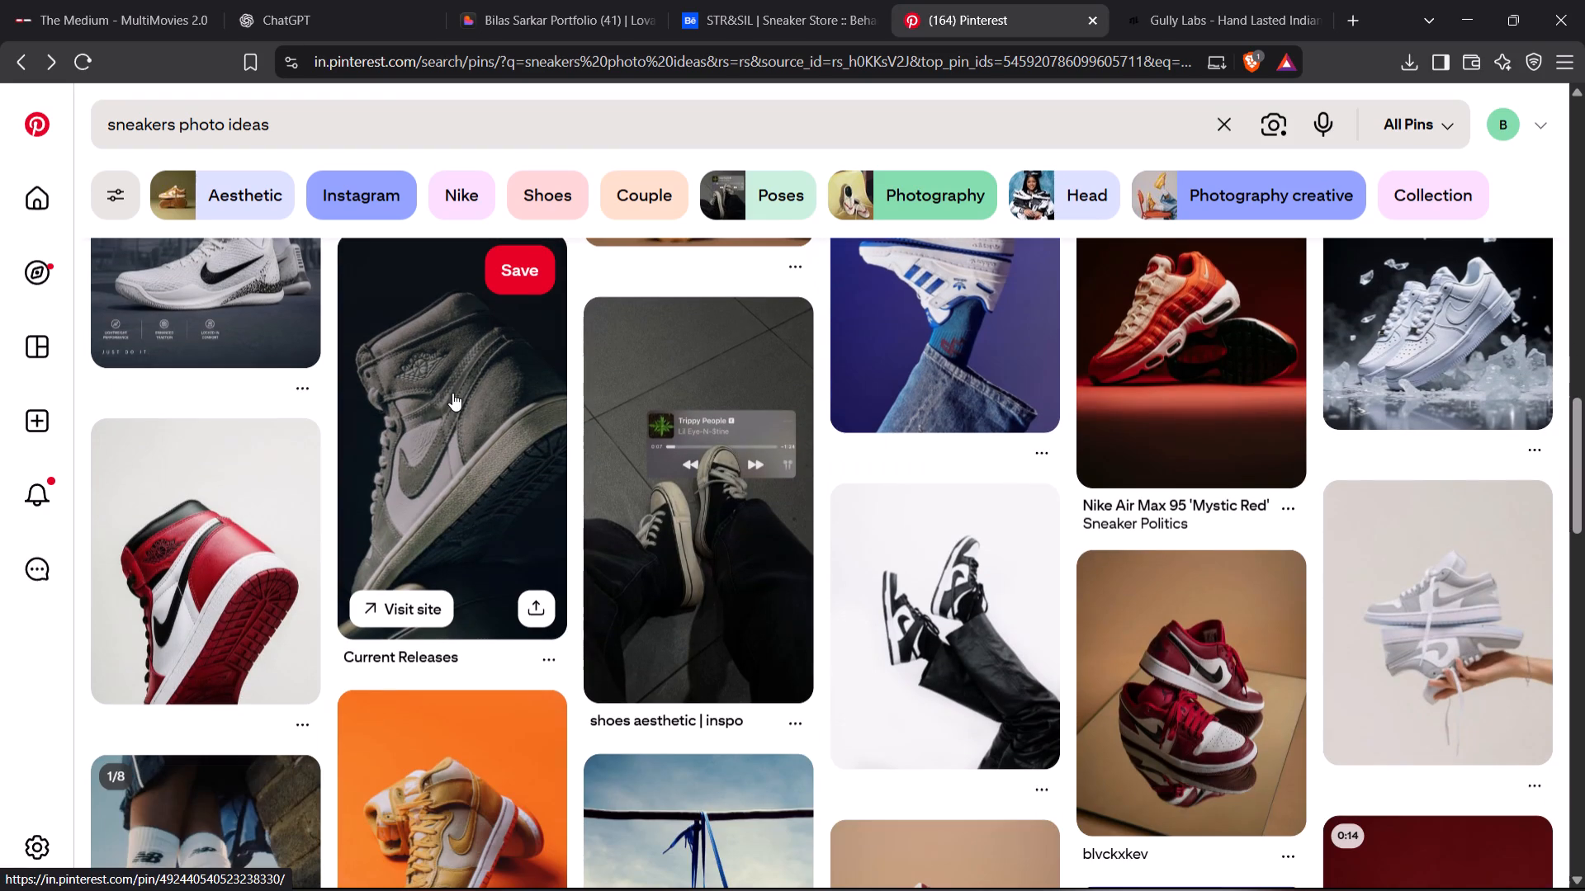
pyautogui.scroll(-4, 475, 407)
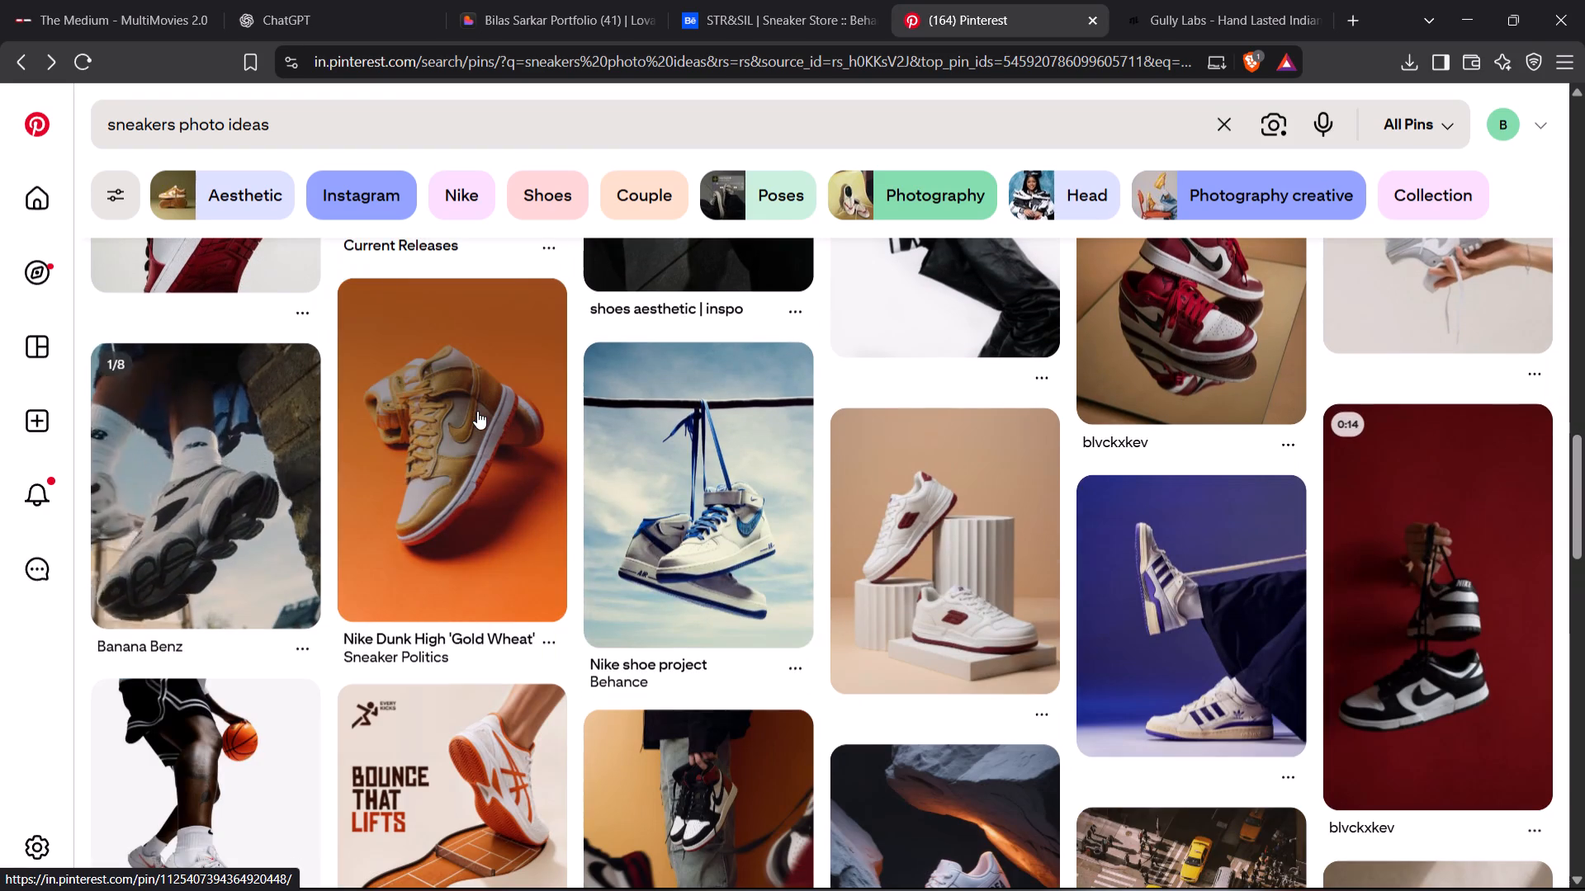
# Extend the Pinterest search to "sneakers photo ideas horizontal frame".
pyautogui.click(509, 121)
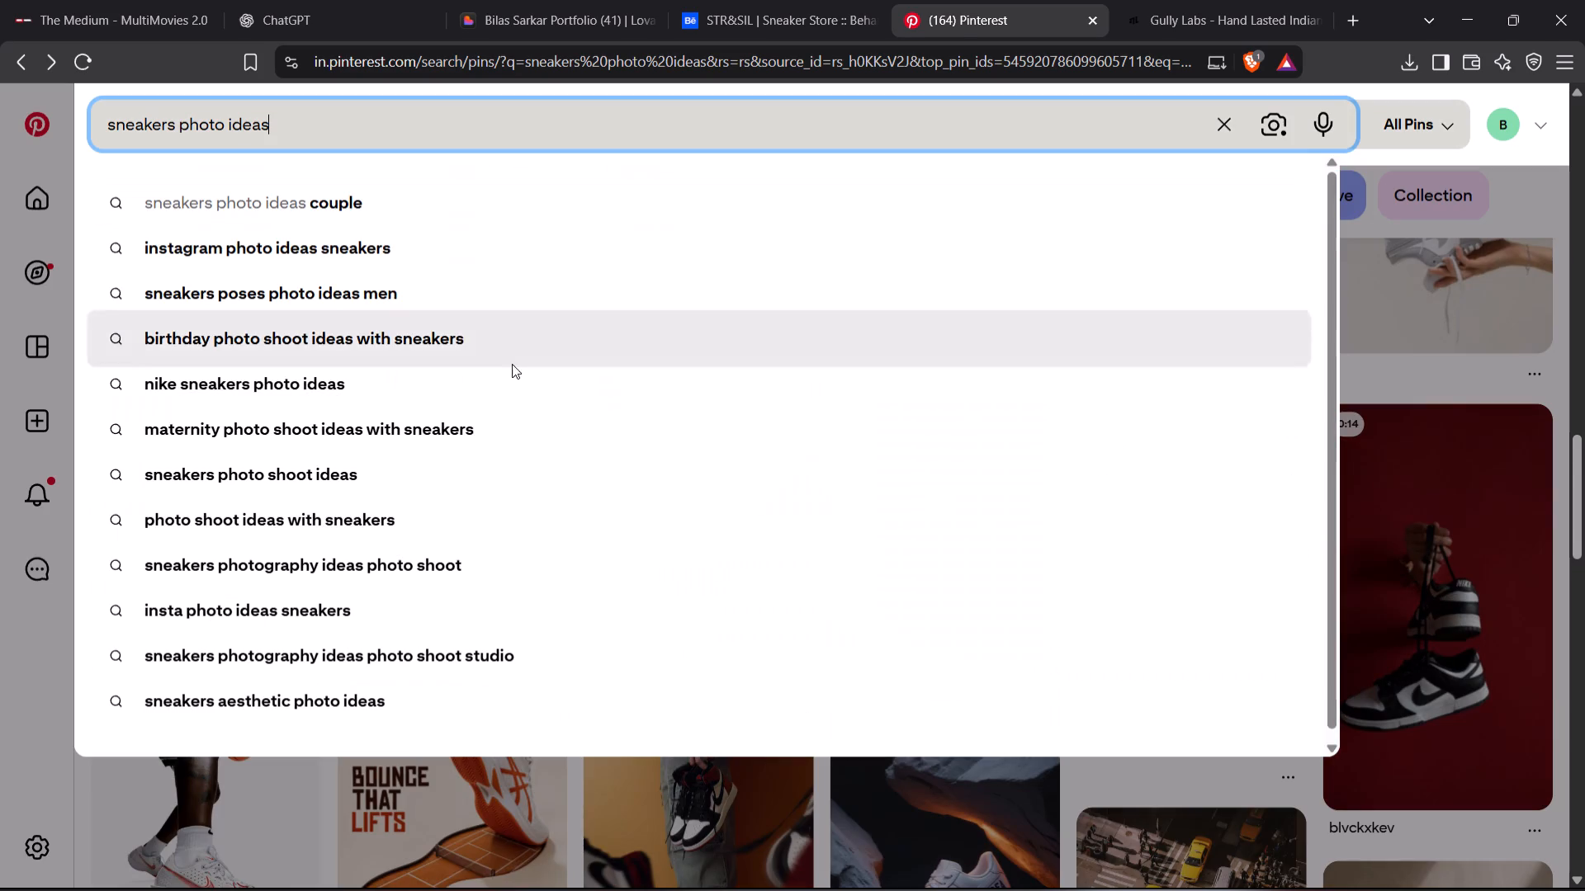
pyautogui.press('space')
pyautogui.write('horizontal frame')
pyautogui.press('Return')
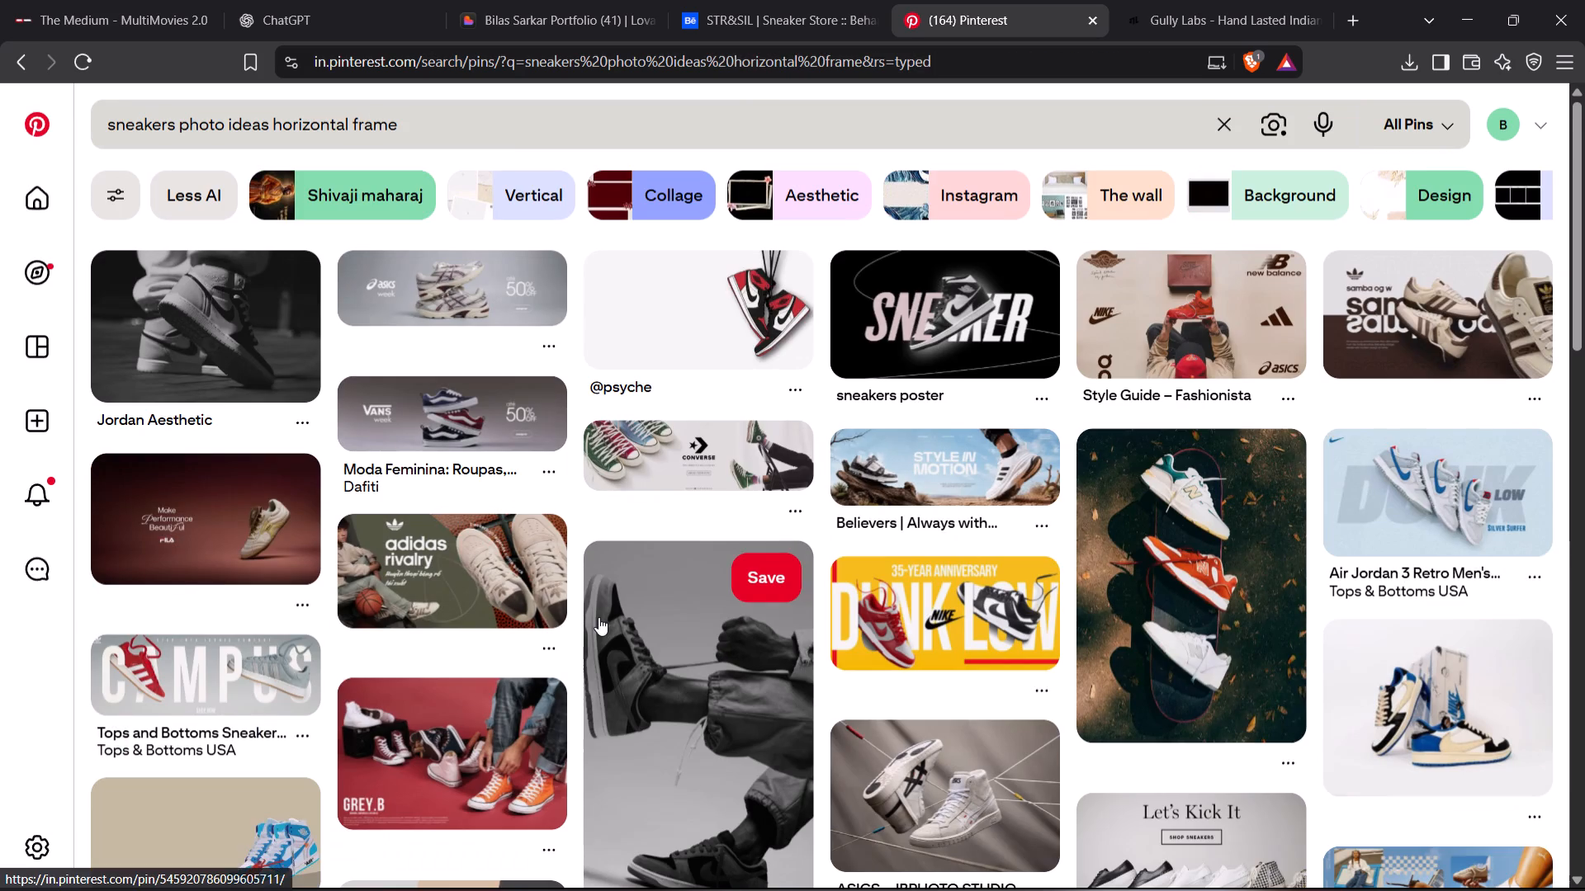
# Open the black "sneakers poster" pin and save its image as a JPEG in the Captures folder.
pyautogui.click(913, 355)
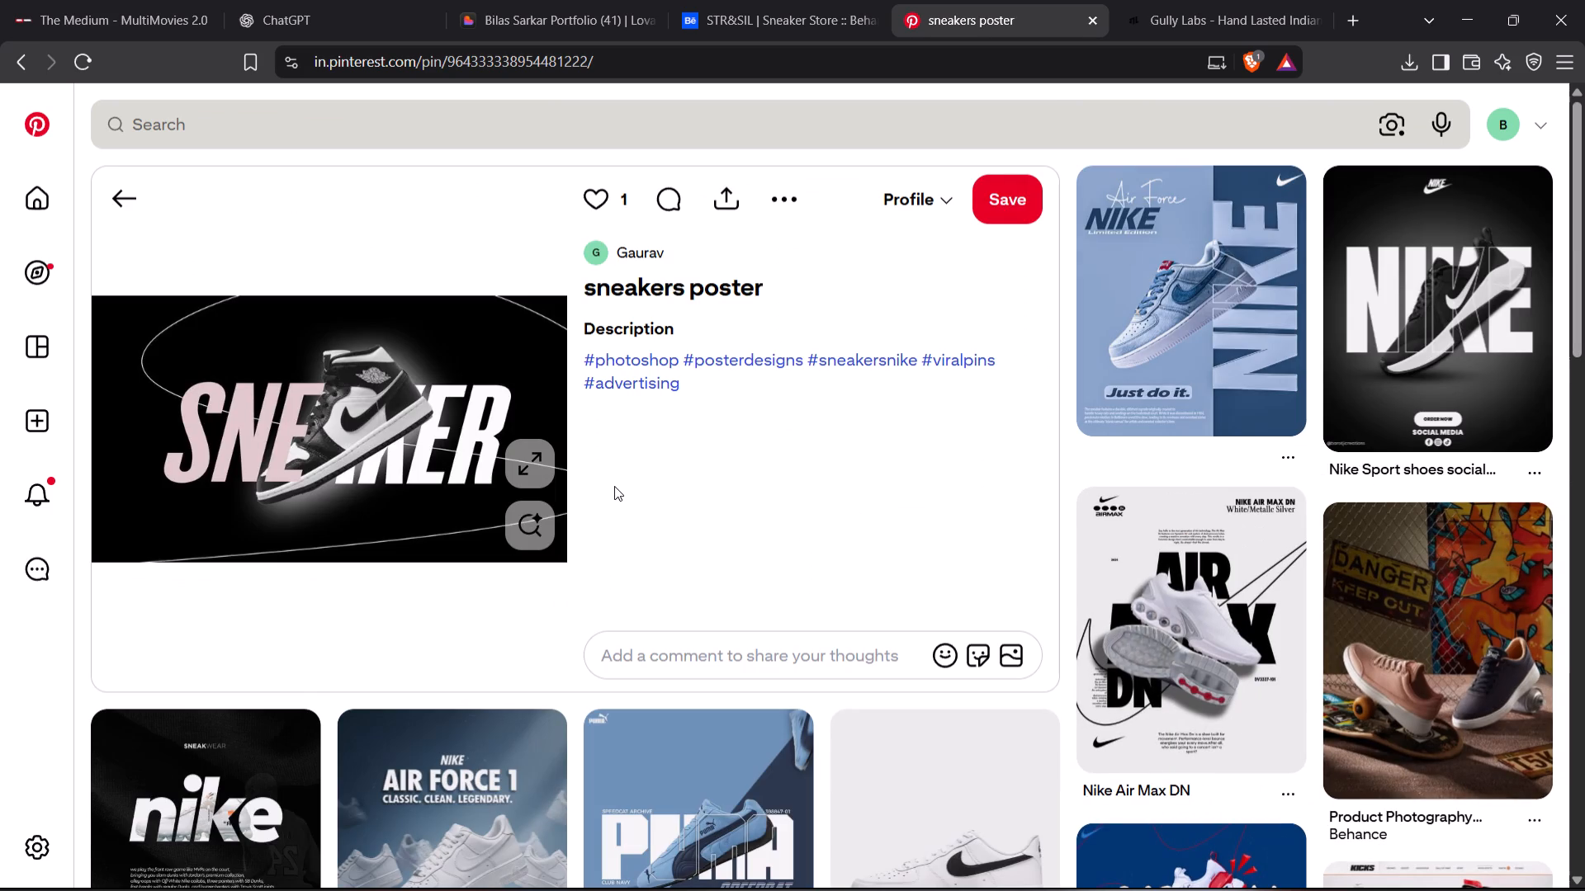
pyautogui.rightClick(351, 458)
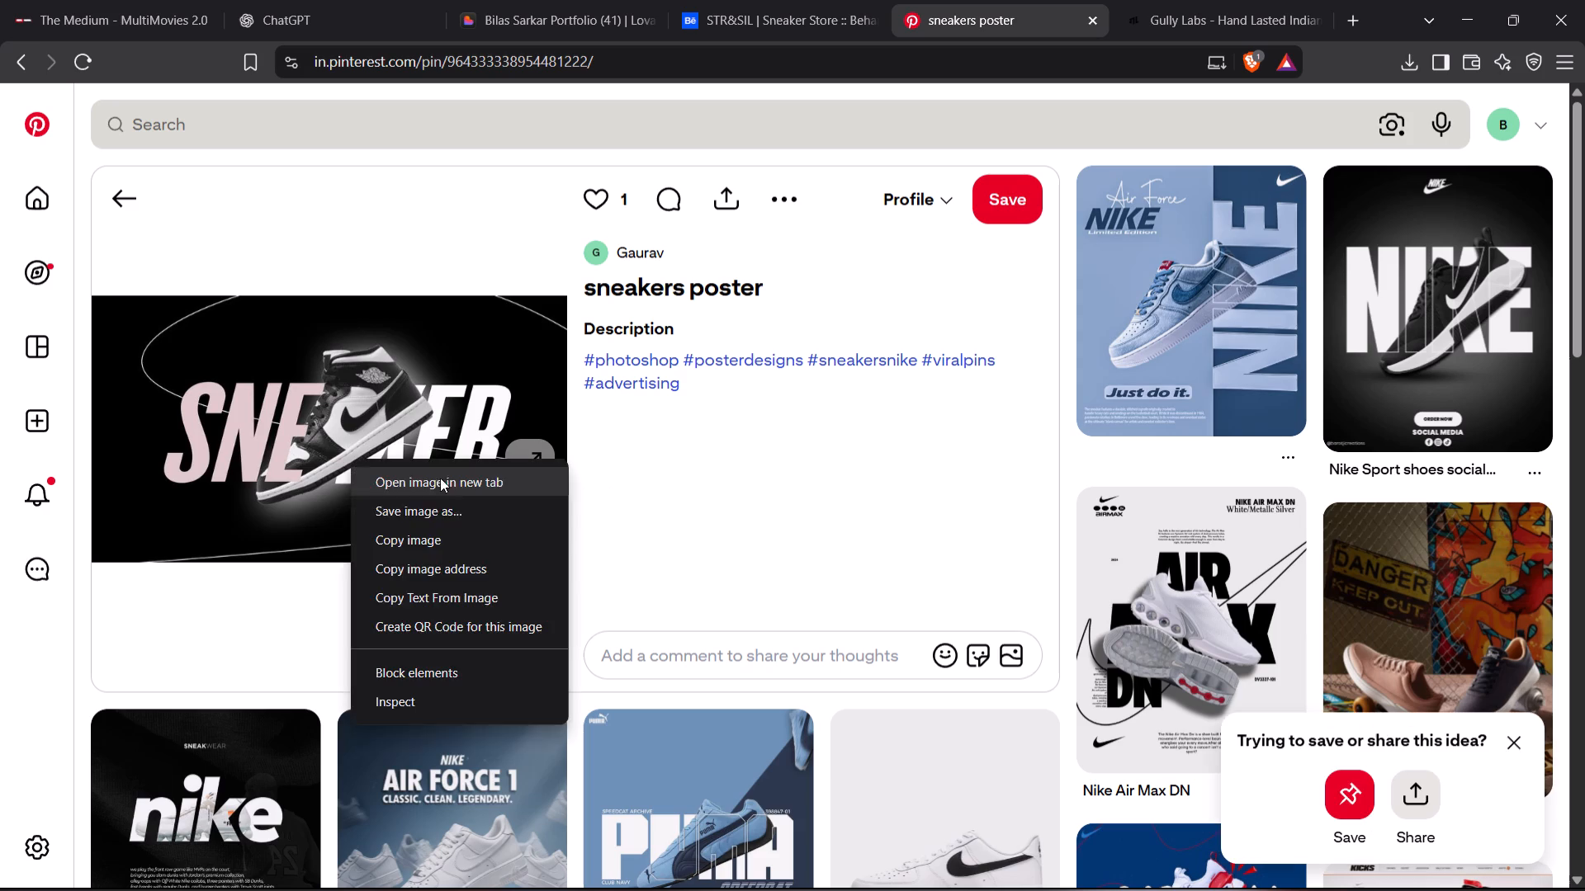
pyautogui.click(449, 511)
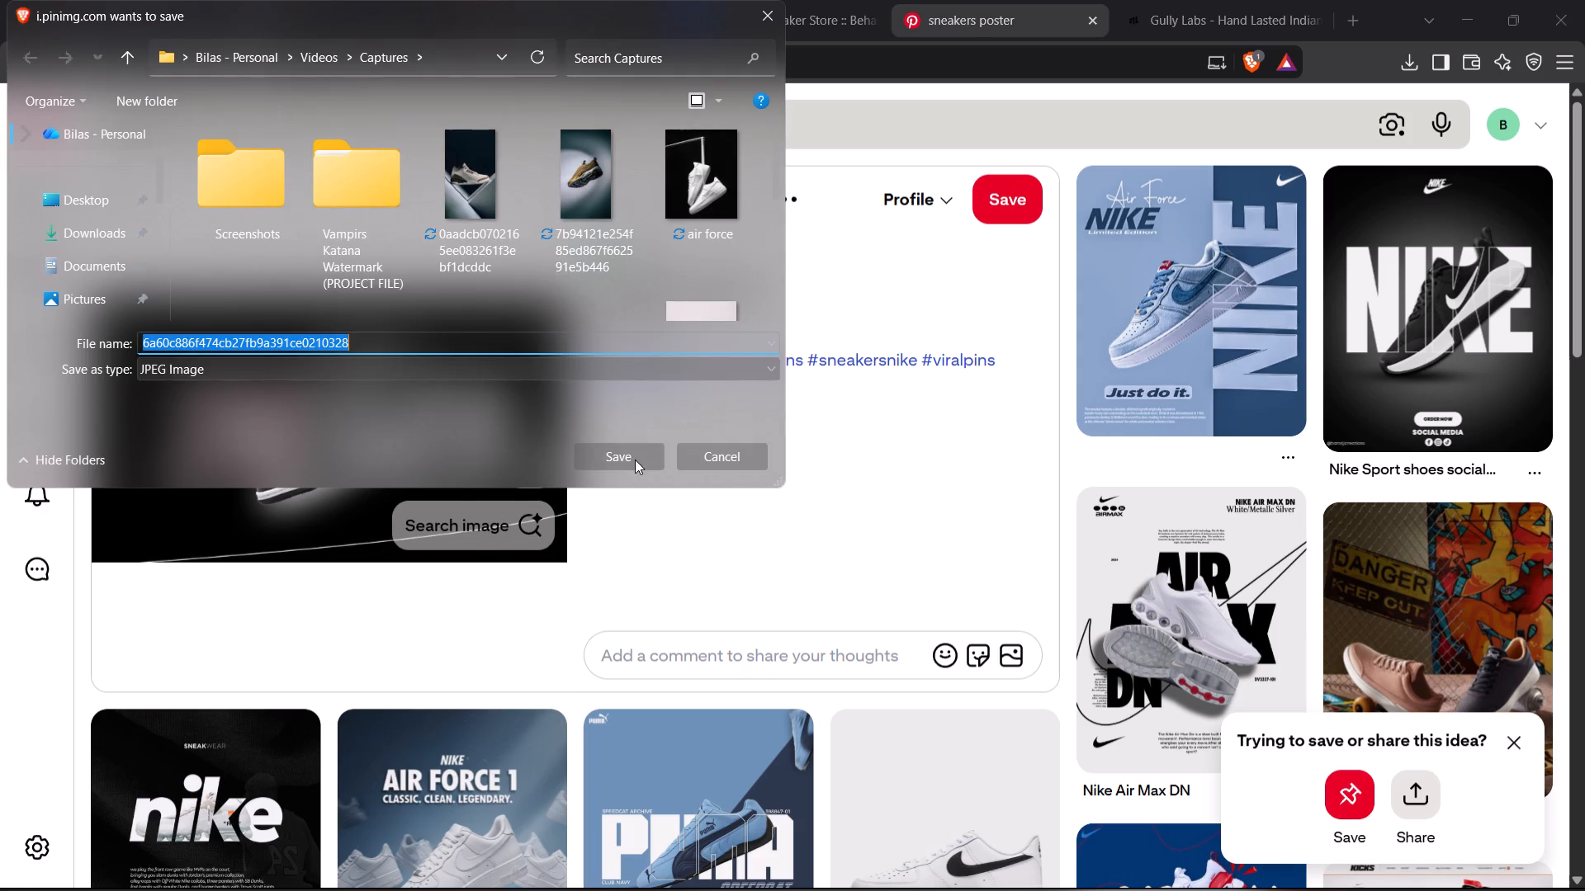
pyautogui.click(635, 457)
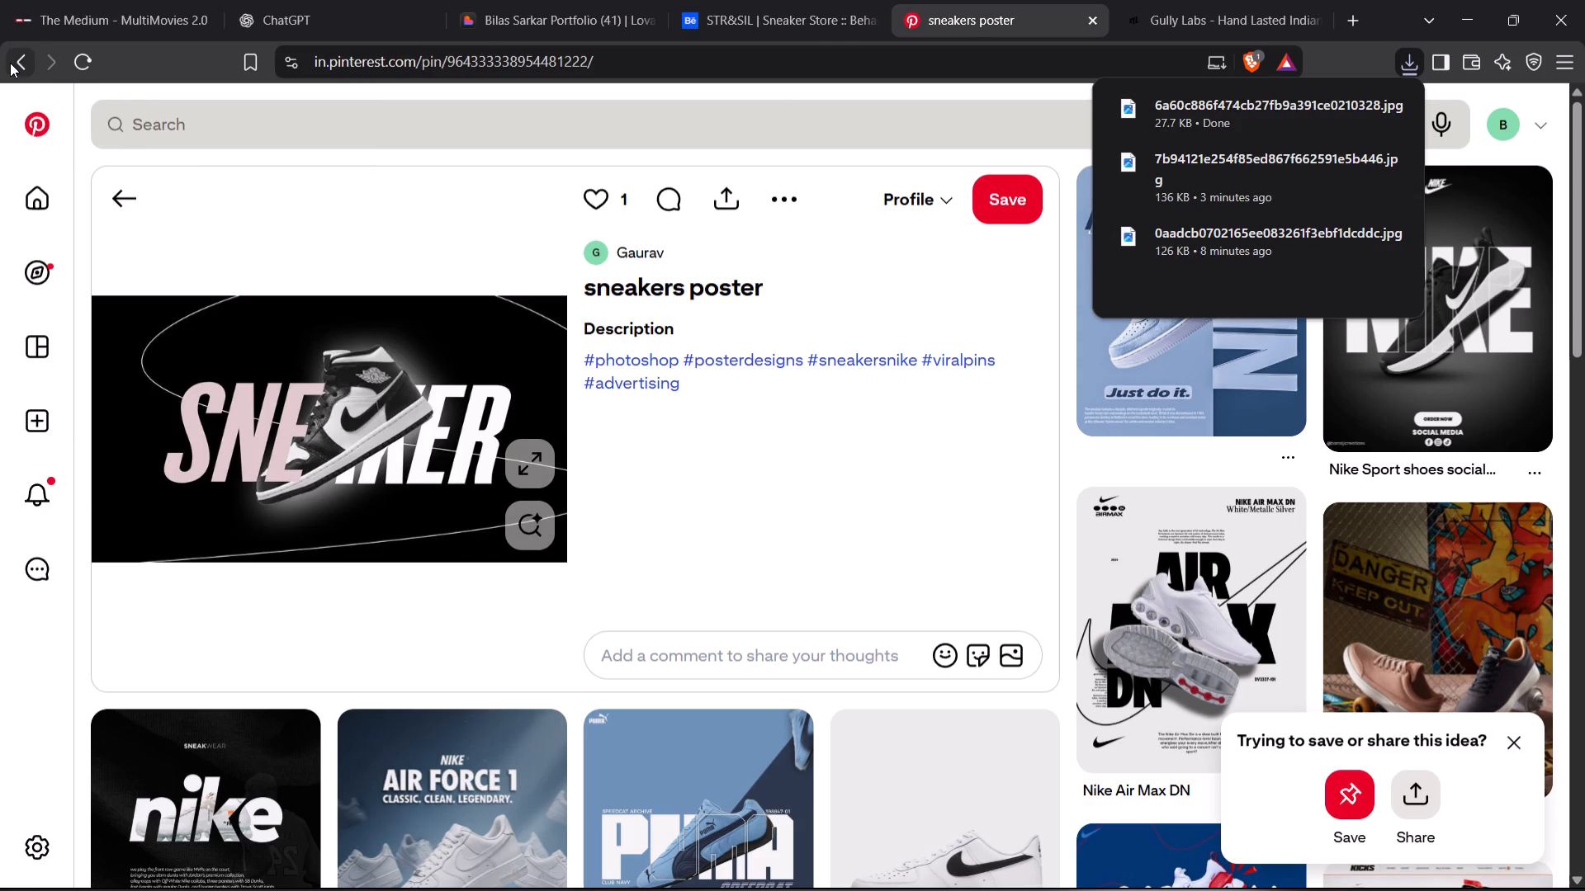
# Return to the horizontal frame results, look through the wide sneaker images, and open the grey "Modern Style" banner pin.
pyautogui.click(10, 63)
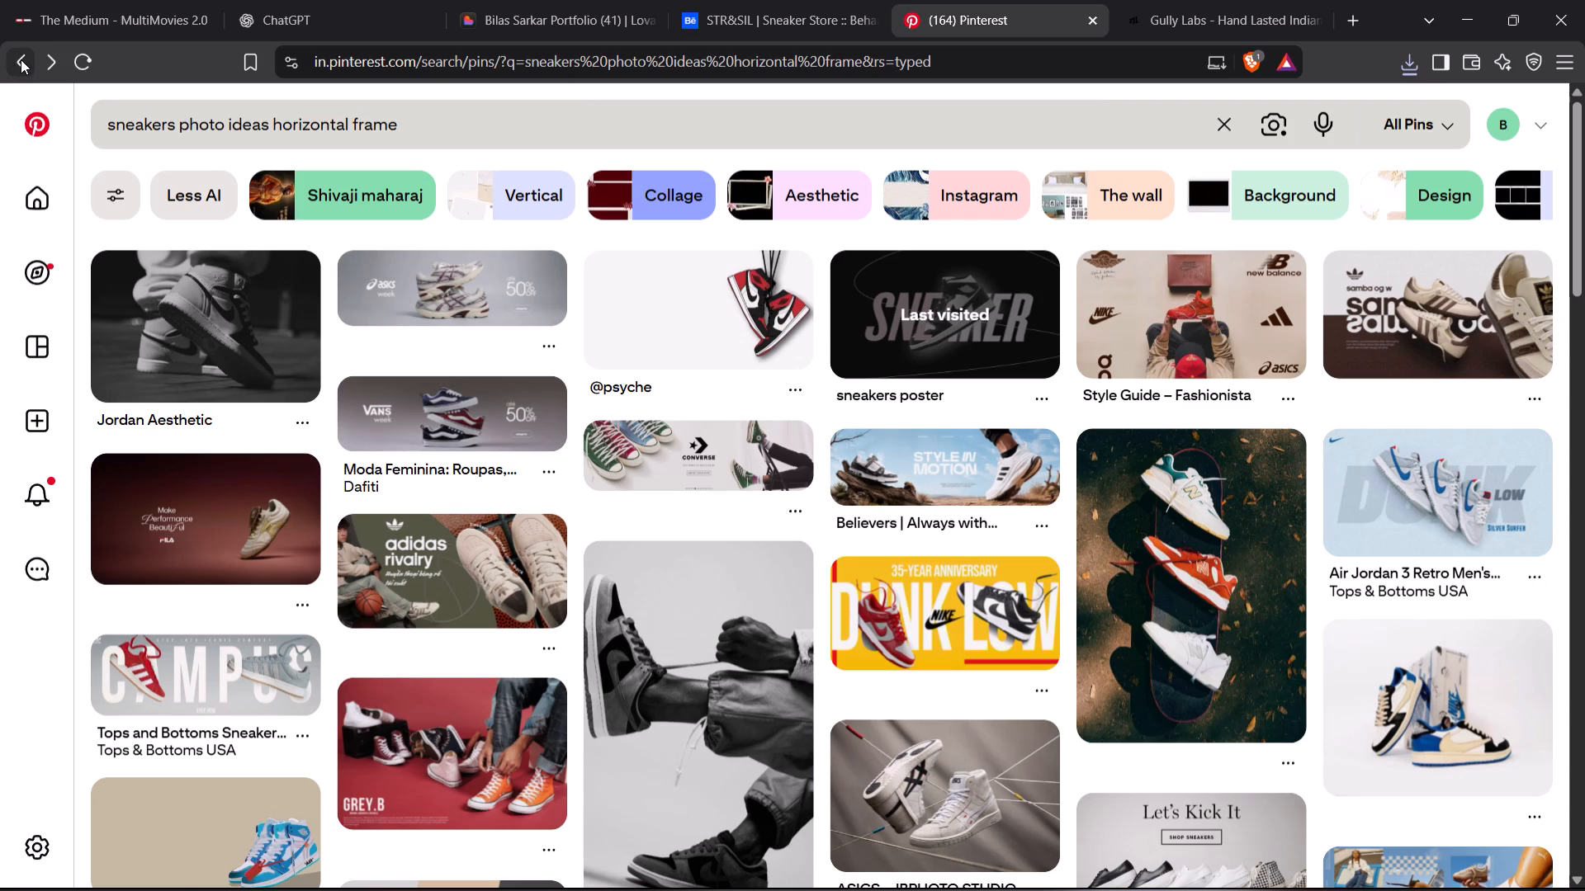
pyautogui.scroll(-4, 39, 76)
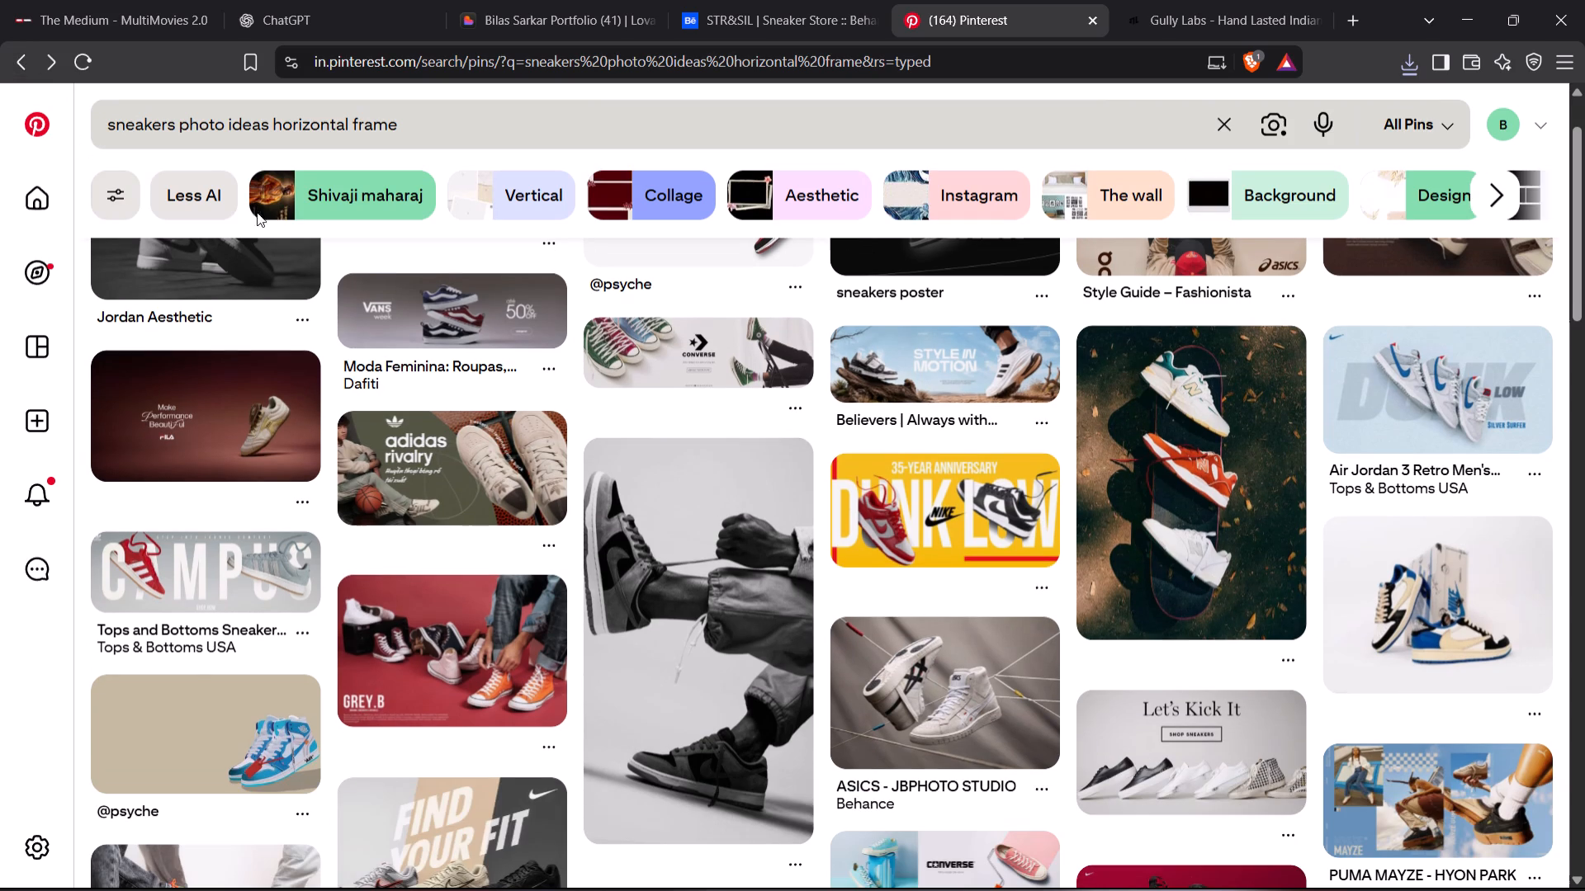
pyautogui.scroll(-4, 387, 309)
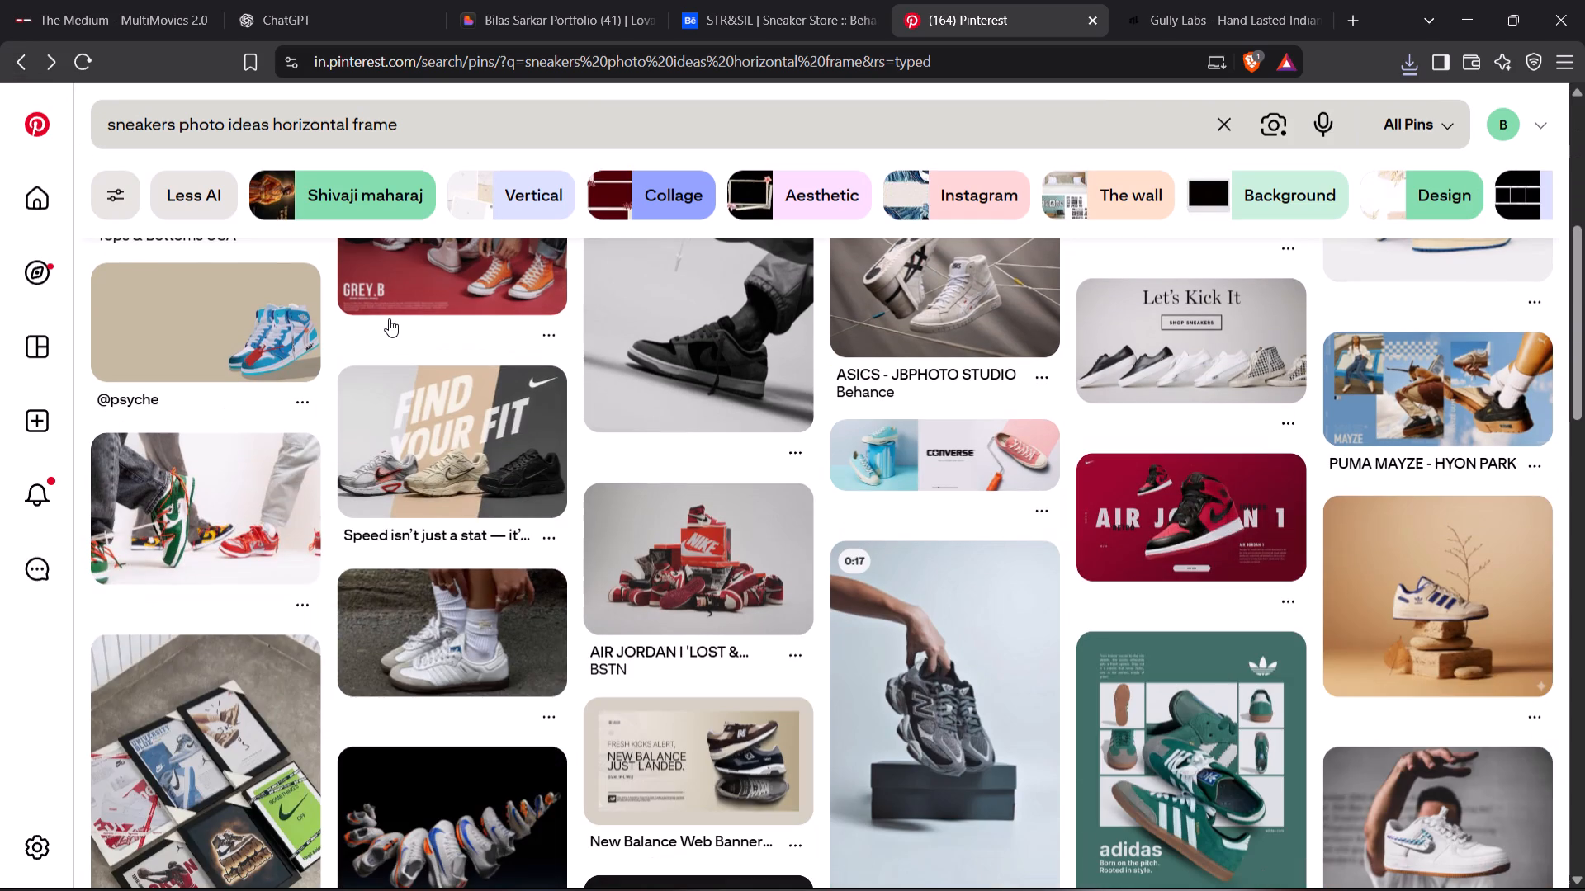
pyautogui.scroll(-4, 354, 322)
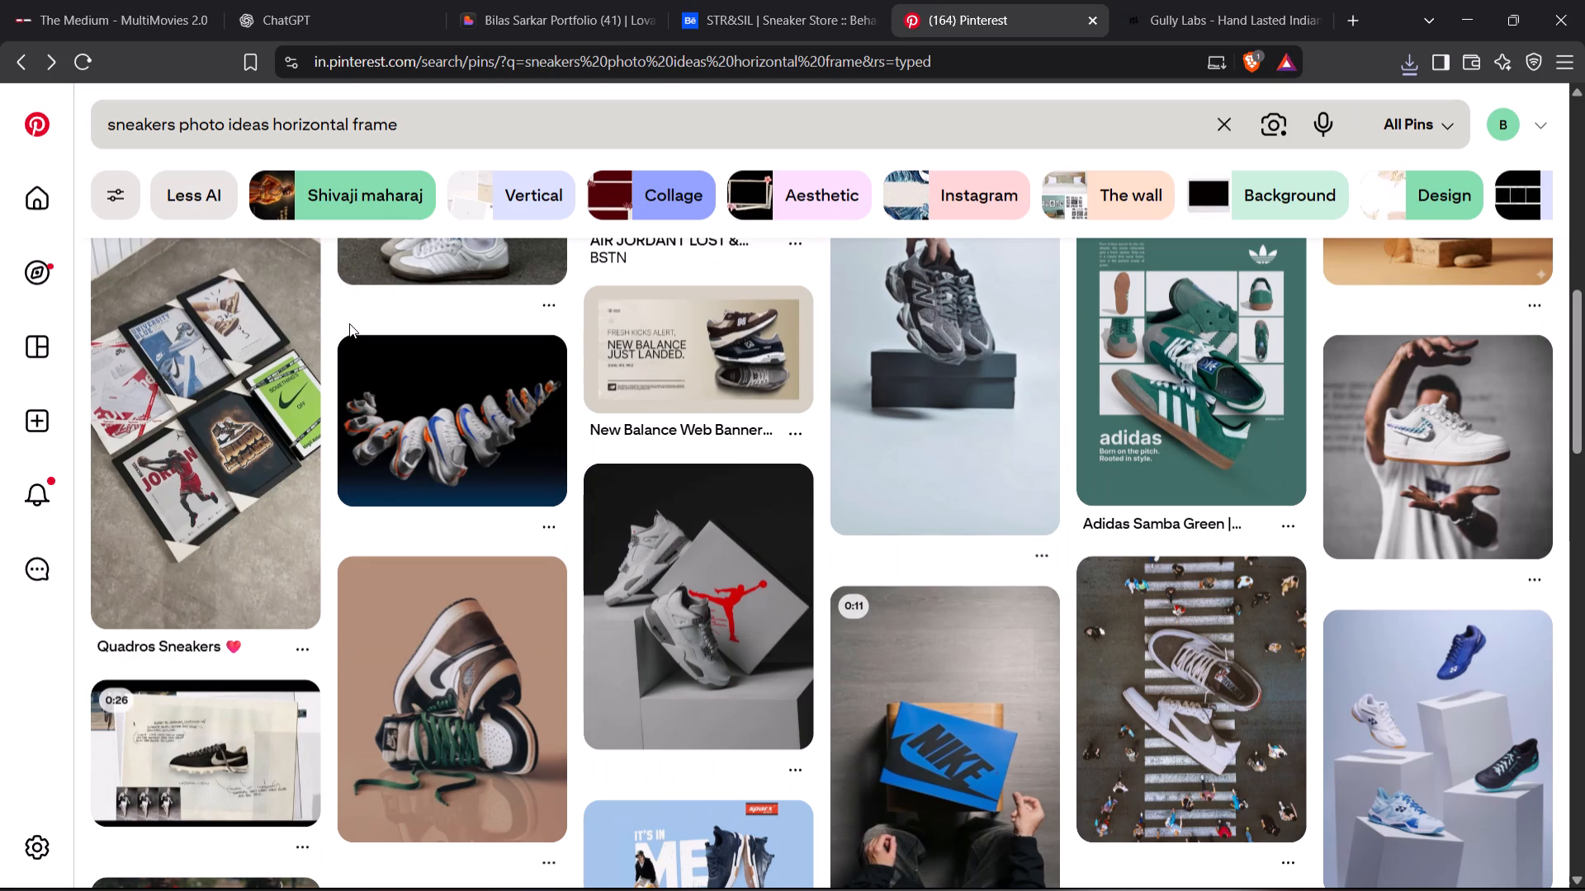
pyautogui.scroll(-2, 349, 323)
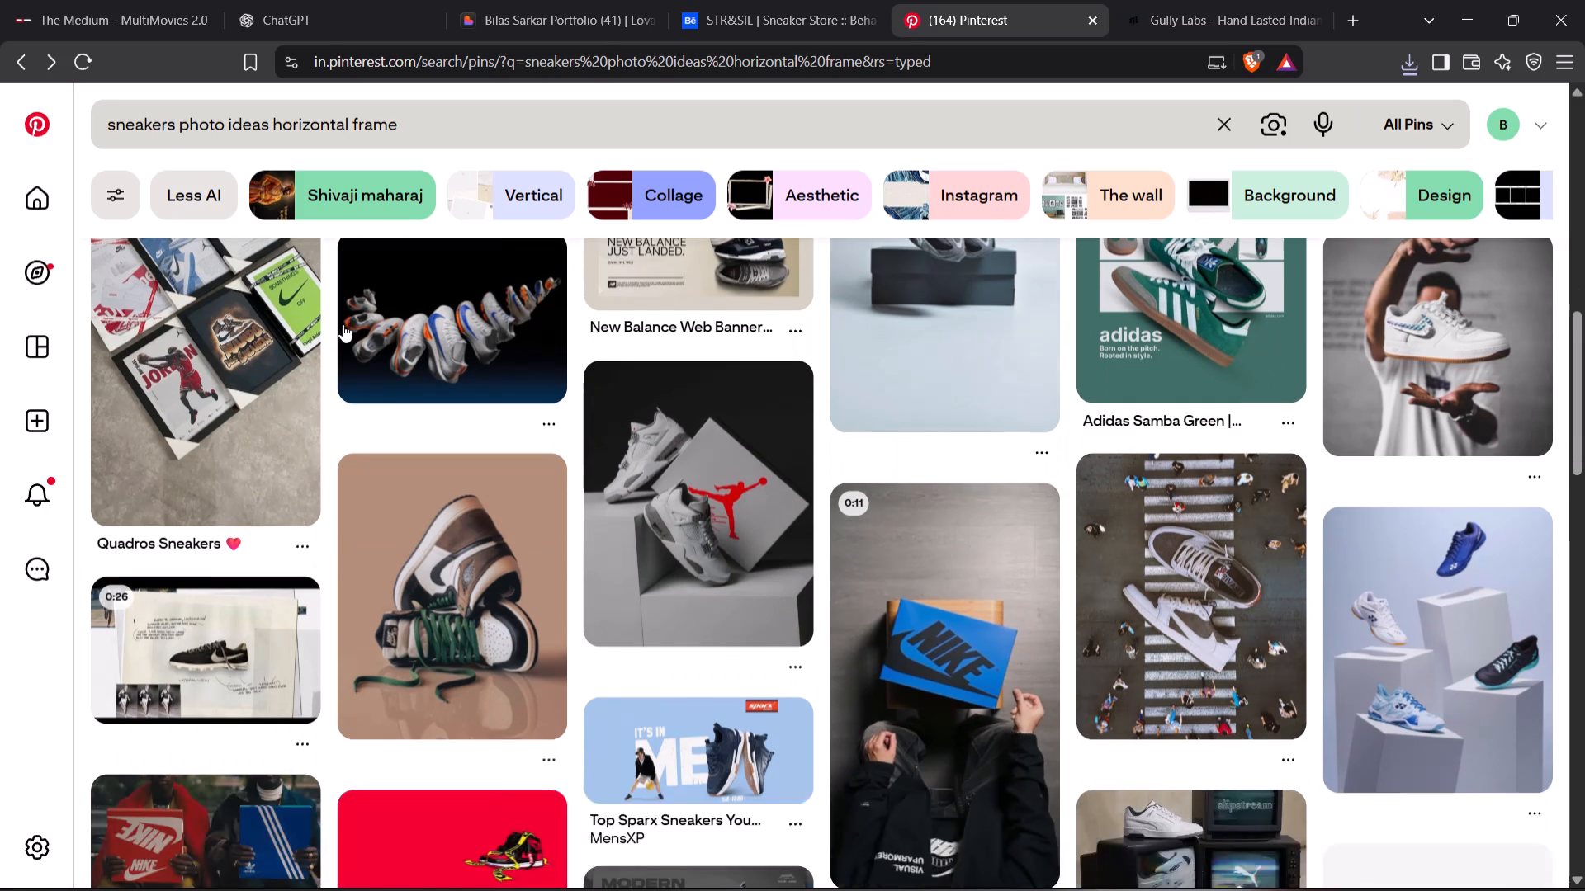
pyautogui.scroll(-1, 343, 324)
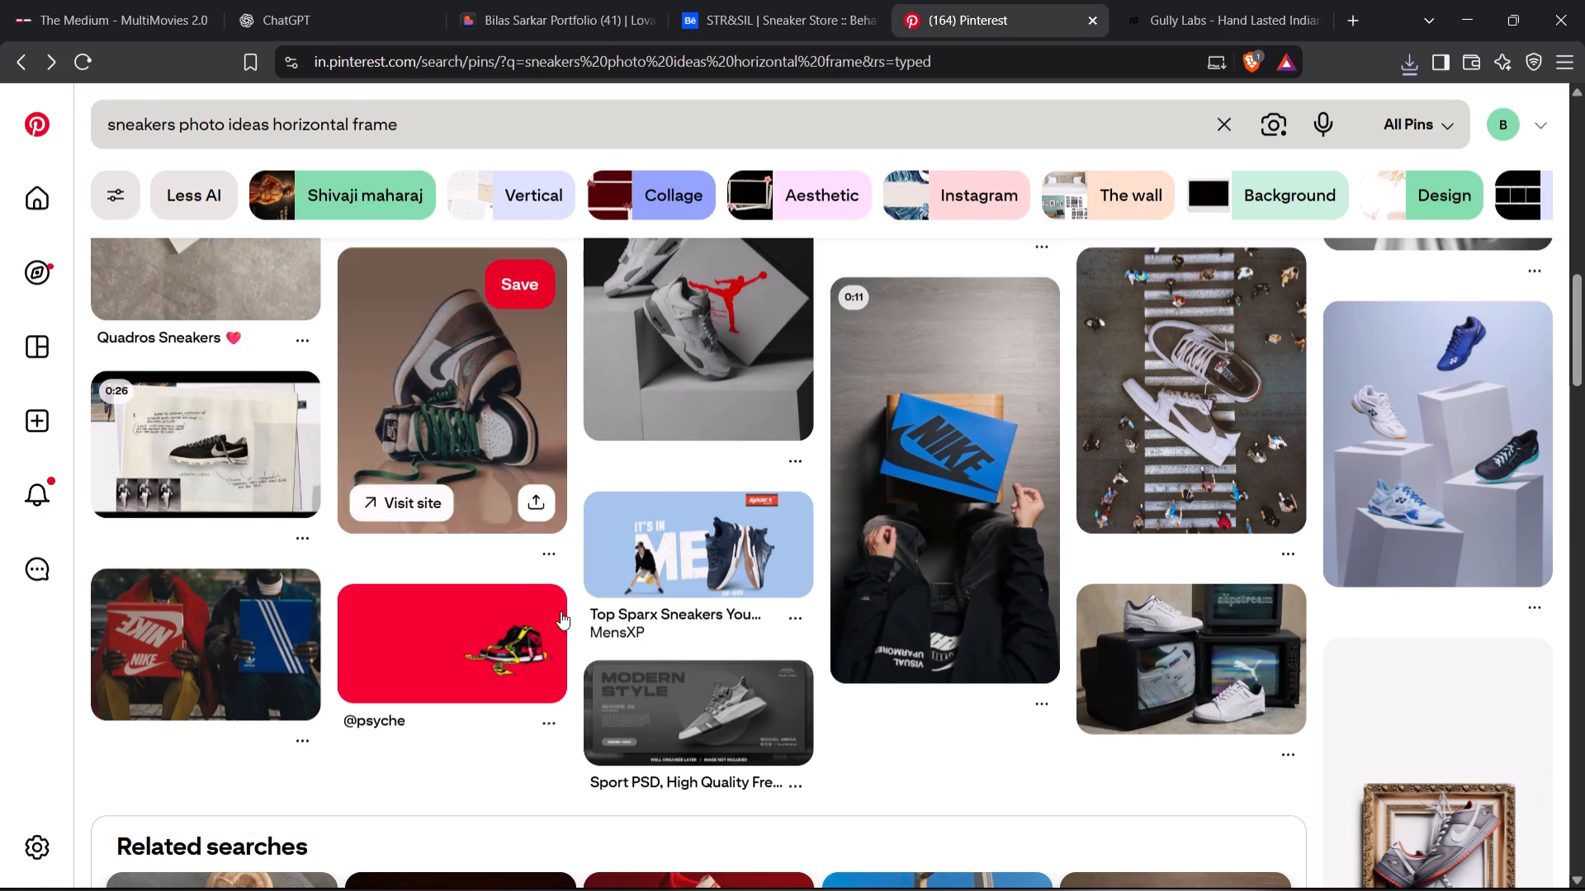
pyautogui.click(664, 747)
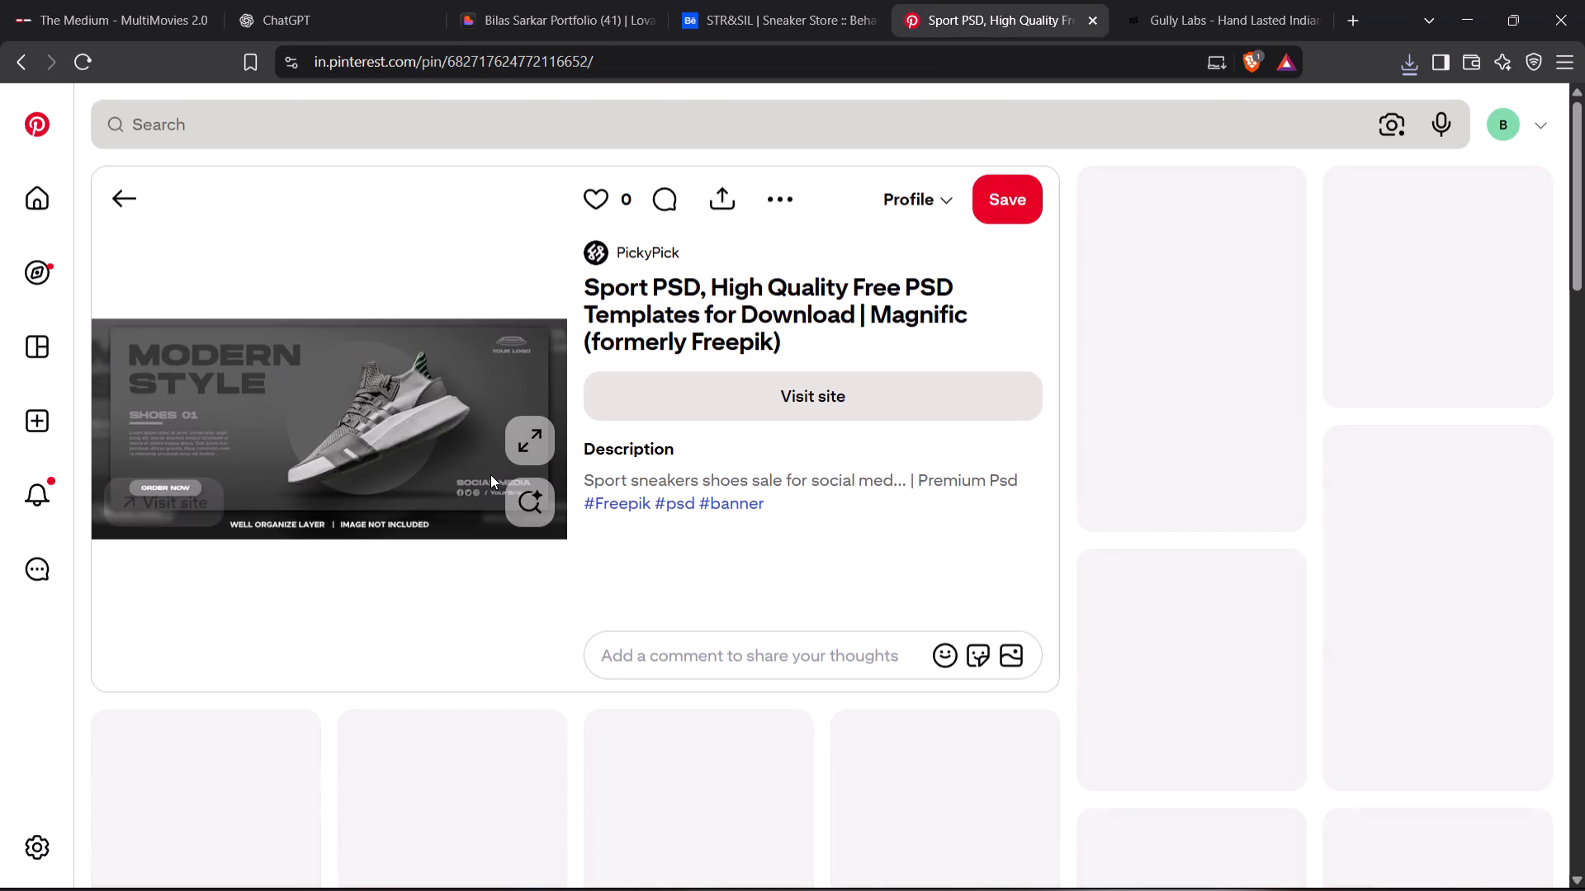
# Examine enlarged views of the grey "Modern Style" banner and the related white "New Arrival Sports Shoes" banner as hero image candidates.
pyautogui.click(524, 447)
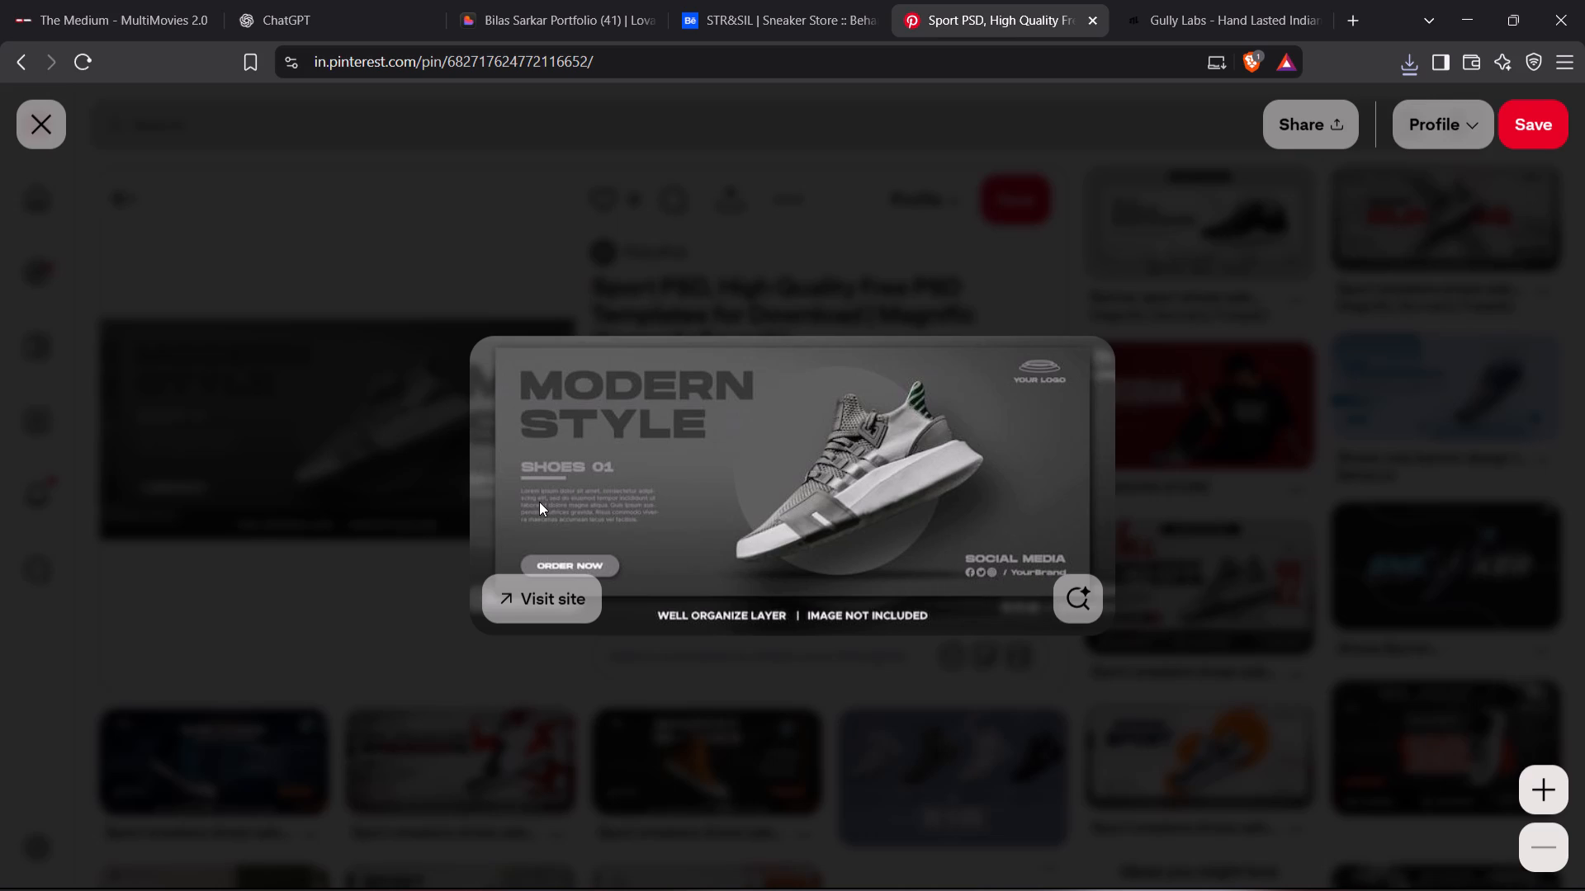
pyautogui.click(322, 503)
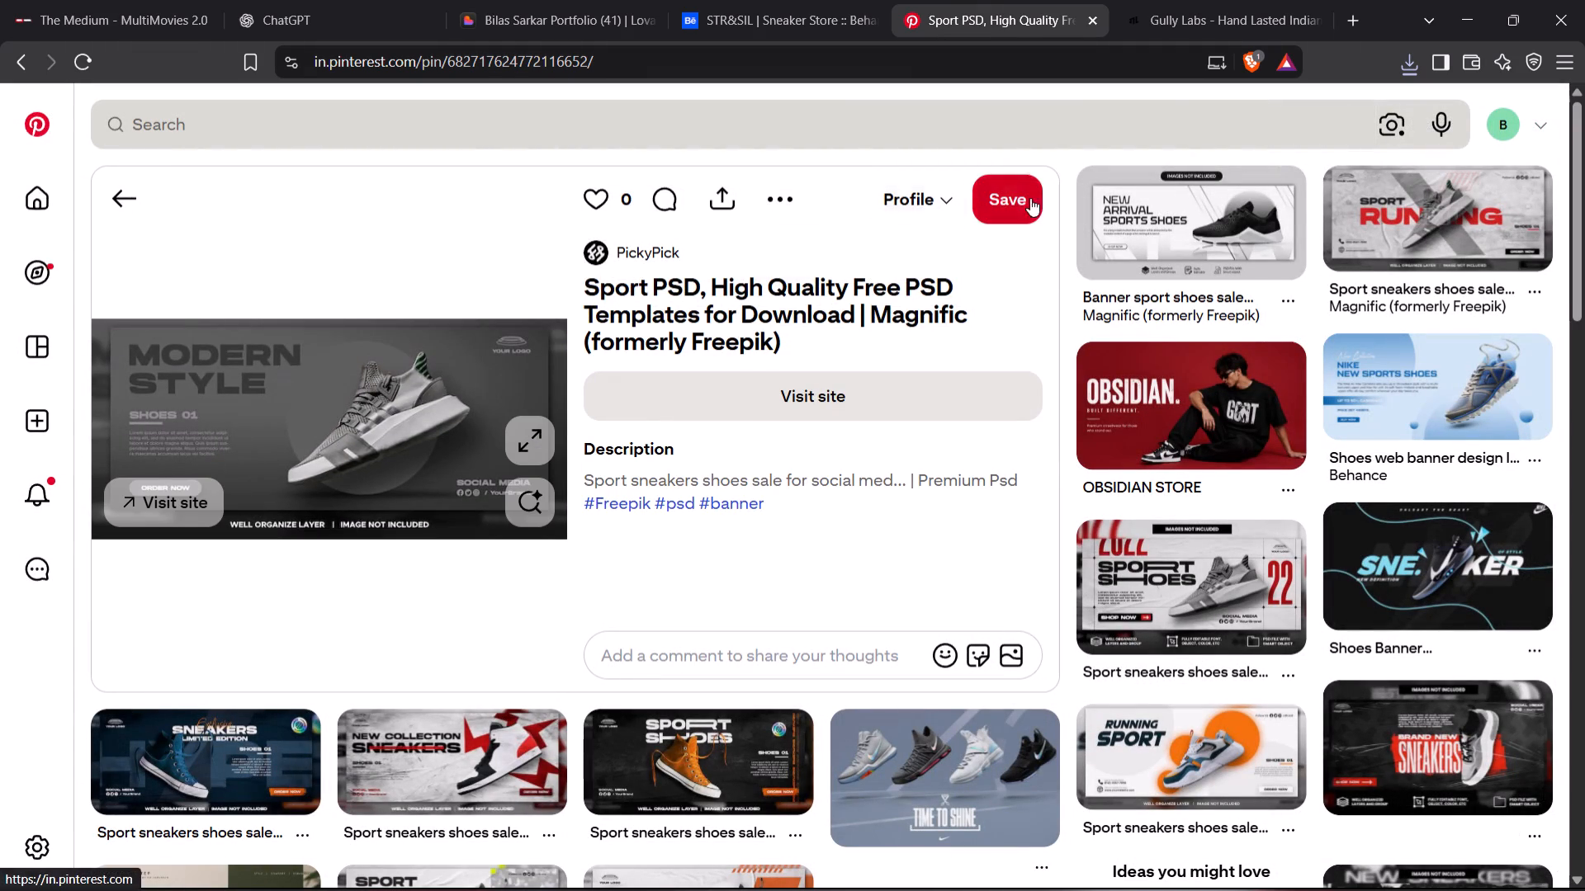
pyautogui.click(1164, 203)
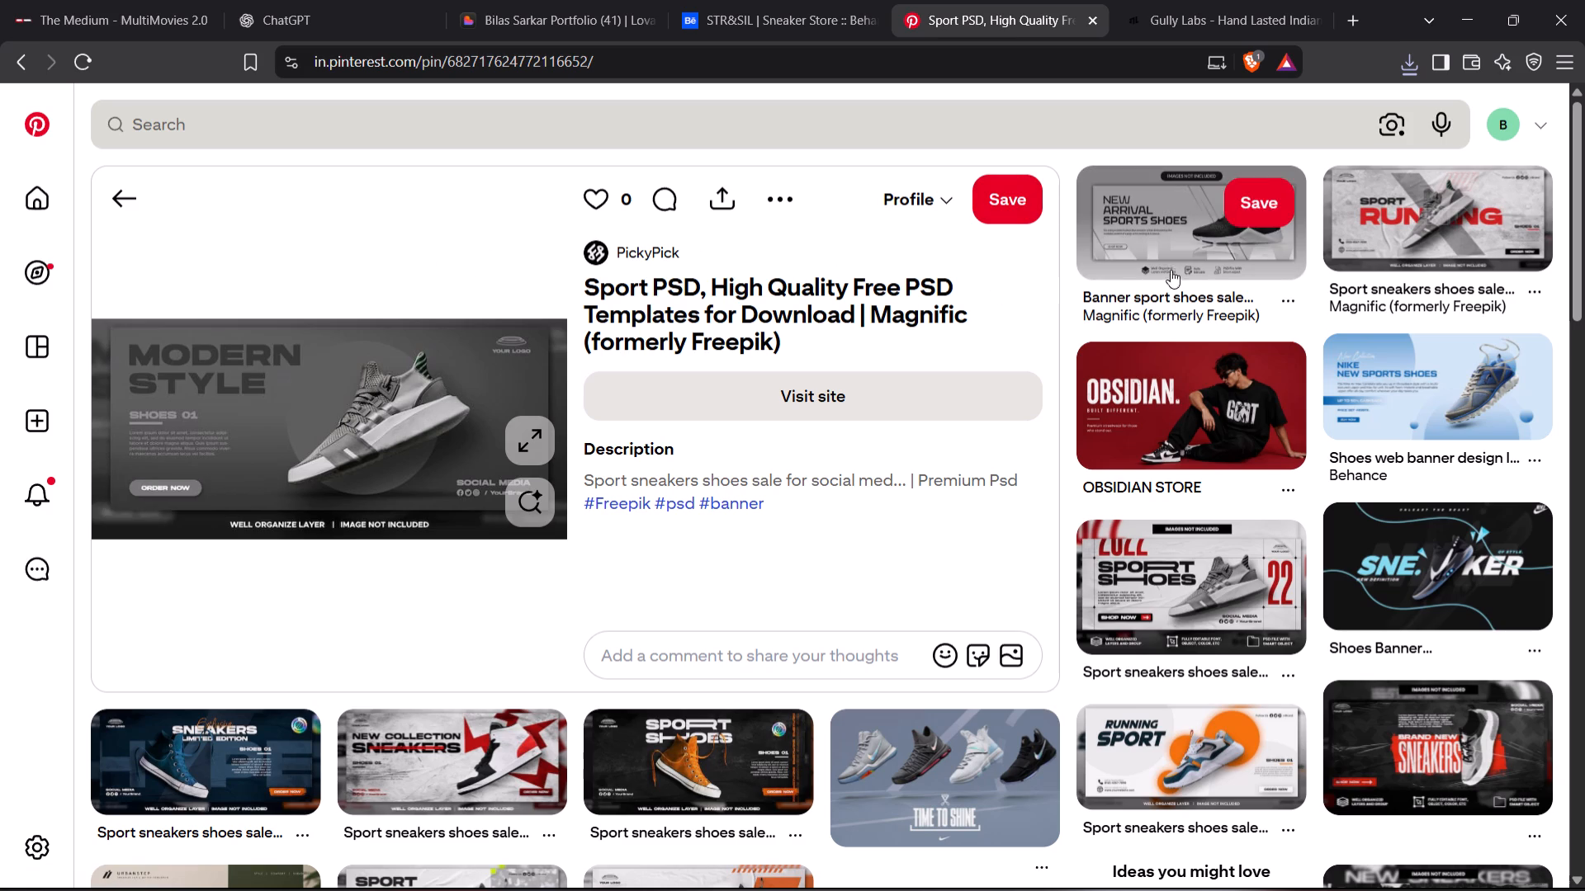
pyautogui.click(1205, 262)
pyautogui.click(535, 454)
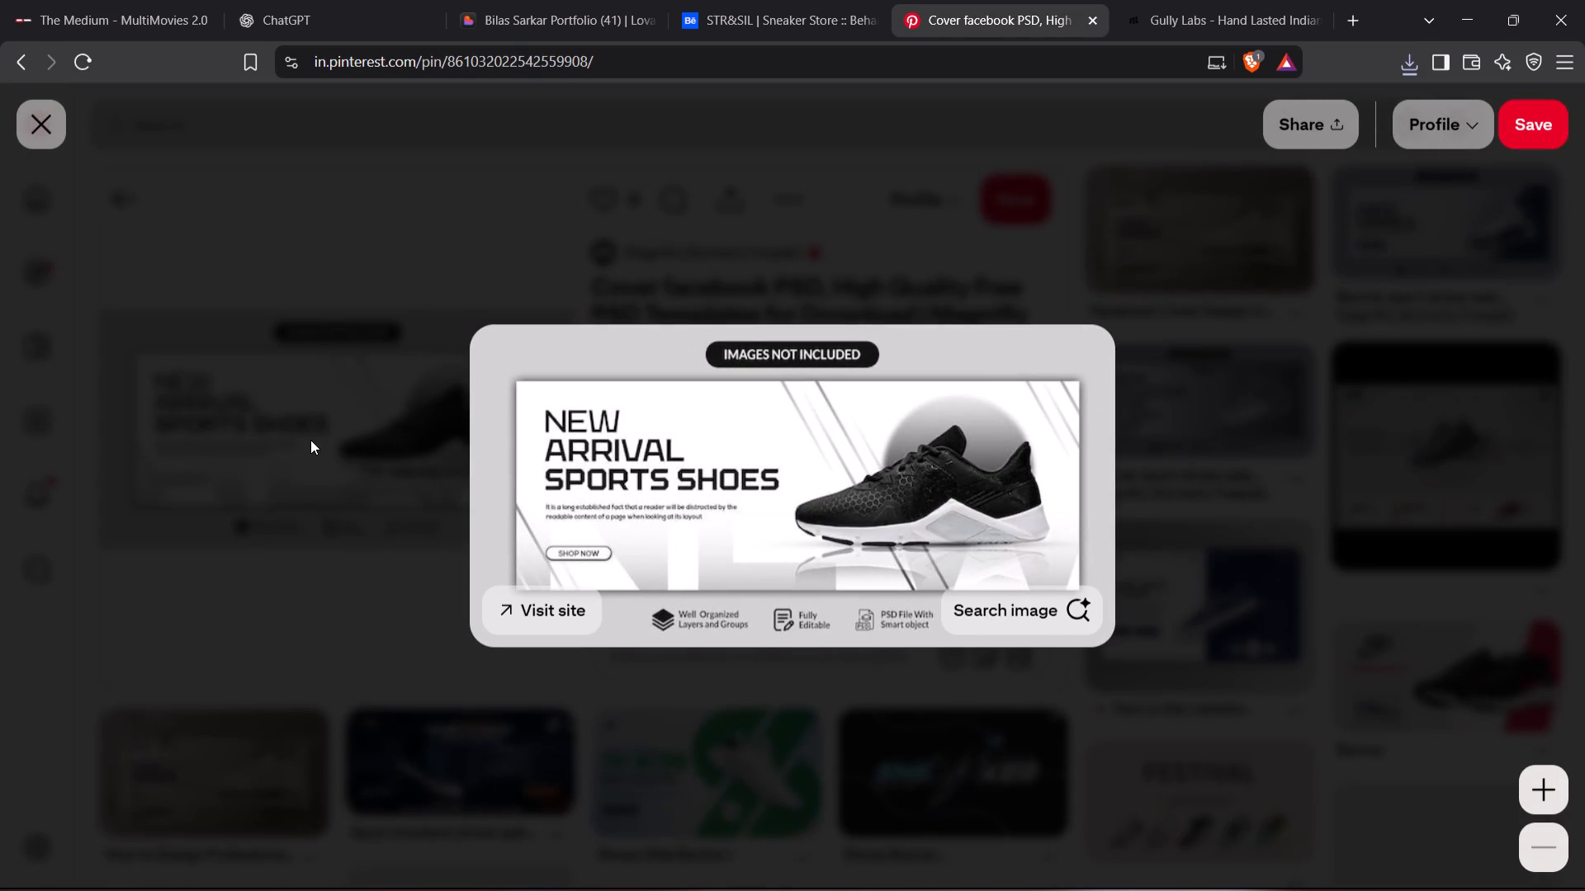
pyautogui.click(314, 438)
pyautogui.click(526, 441)
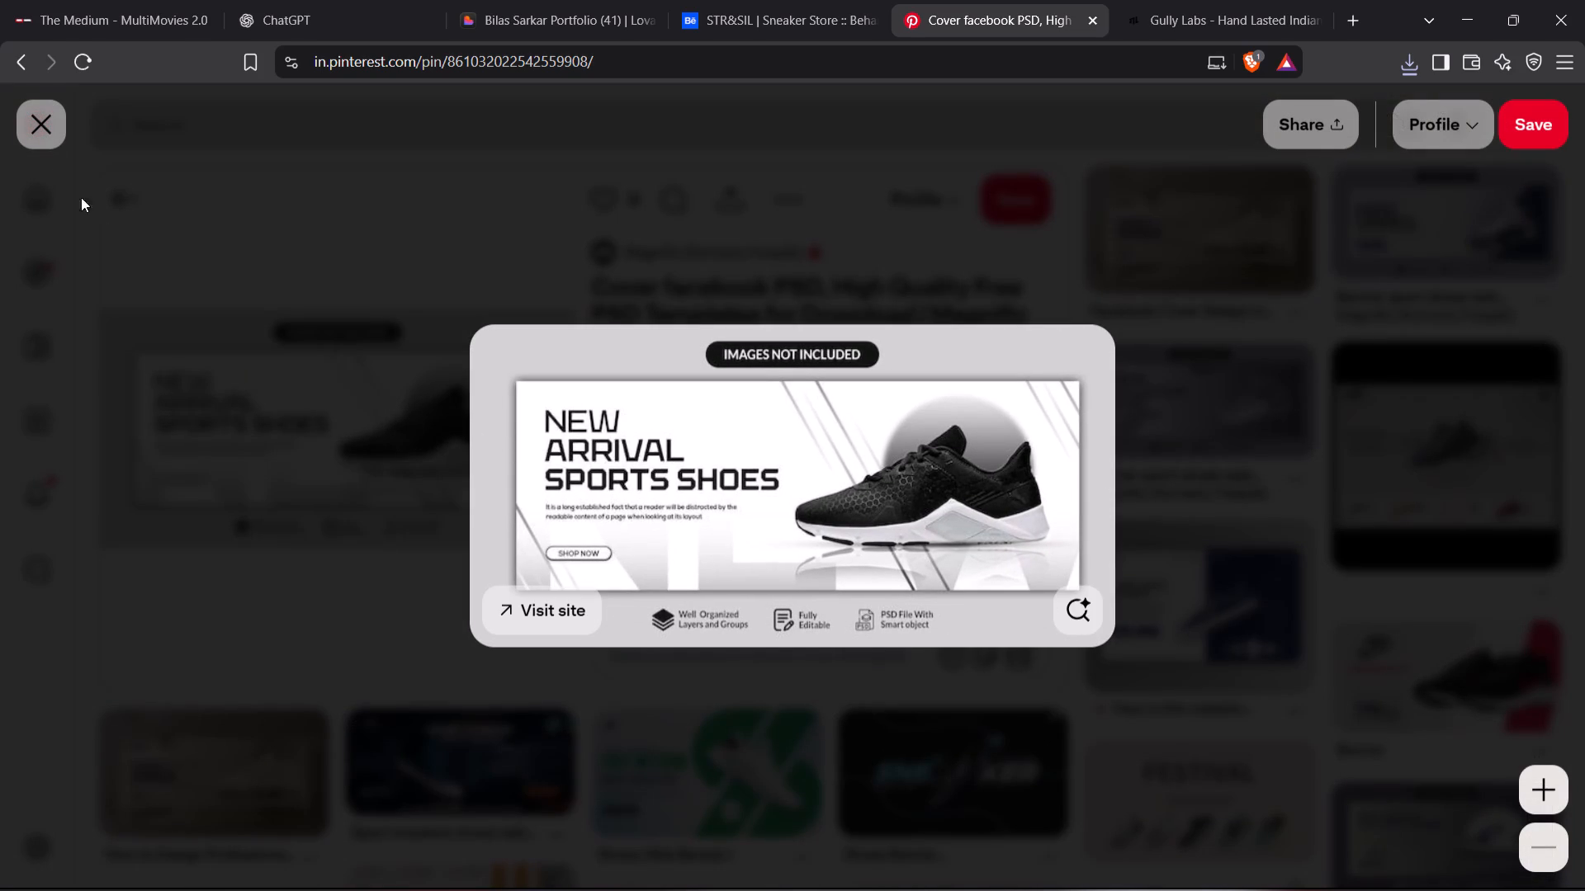
pyautogui.click(21, 127)
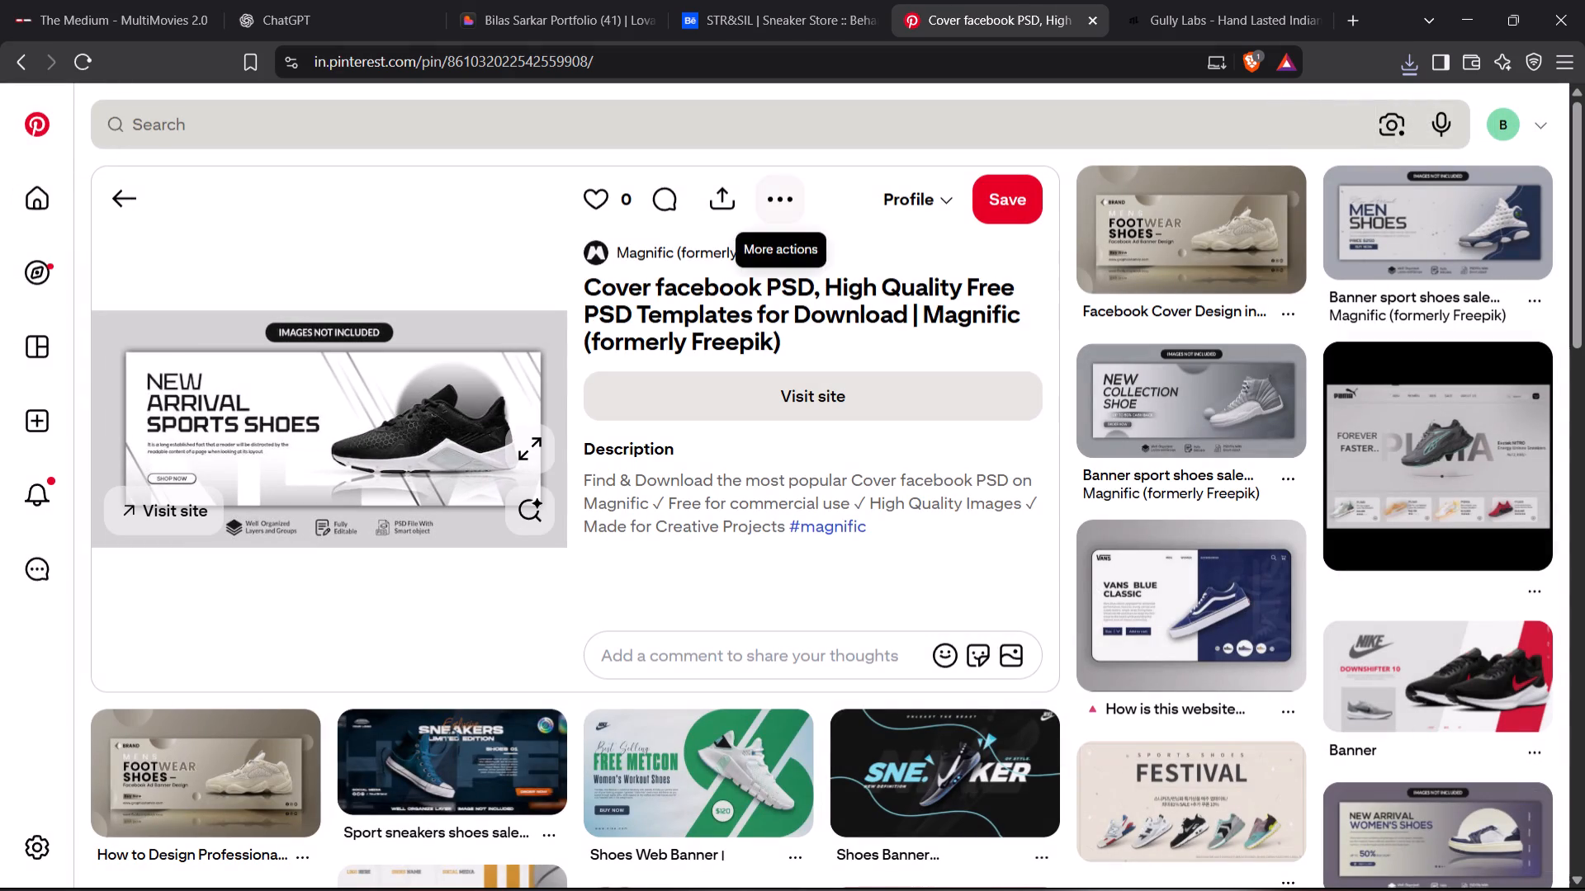
# Switch to the REPRESENT design file in Figma.
pyautogui.click(670, 863)
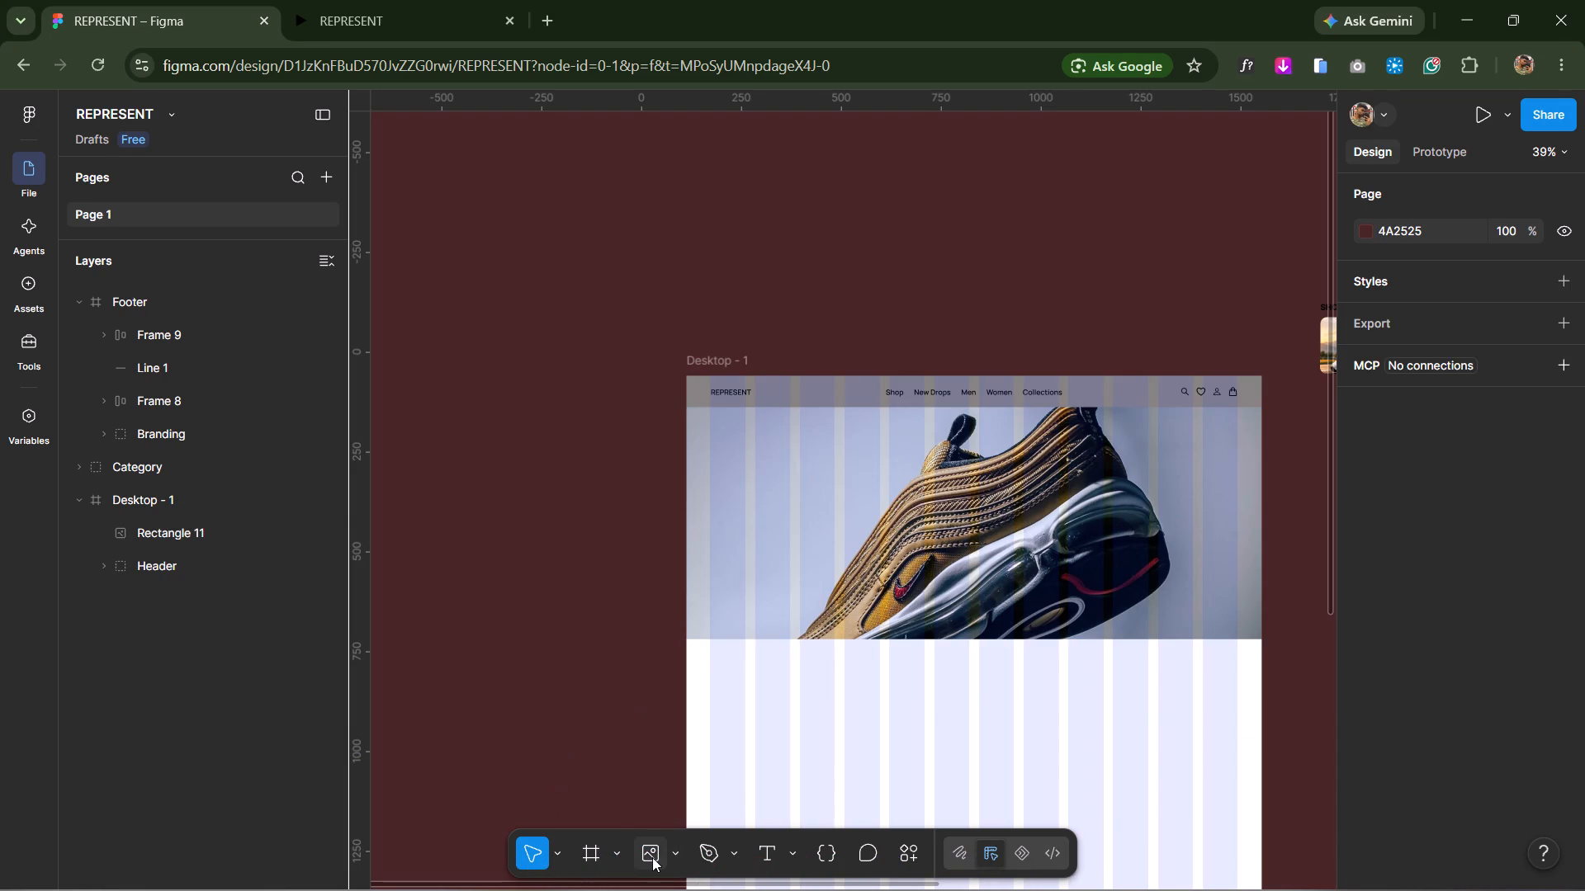
# Place the saved SNEAKER poster image into the hero rectangle below the header of Desktop - 1.
pyautogui.click(652, 857)
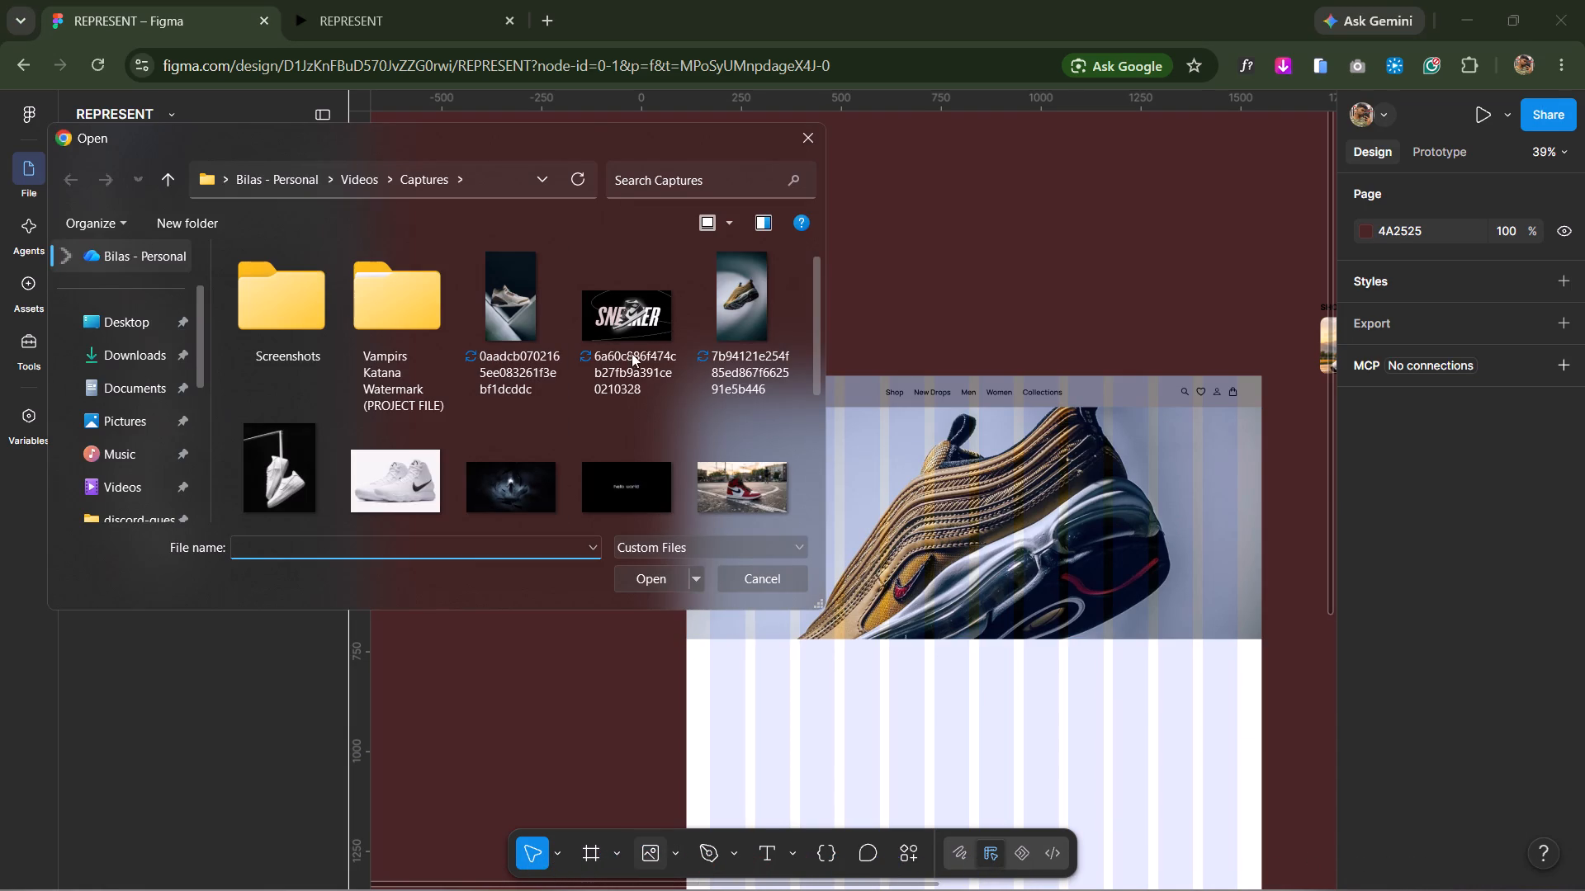
pyautogui.doubleClick(650, 327)
pyautogui.click(824, 568)
pyautogui.click(550, 592)
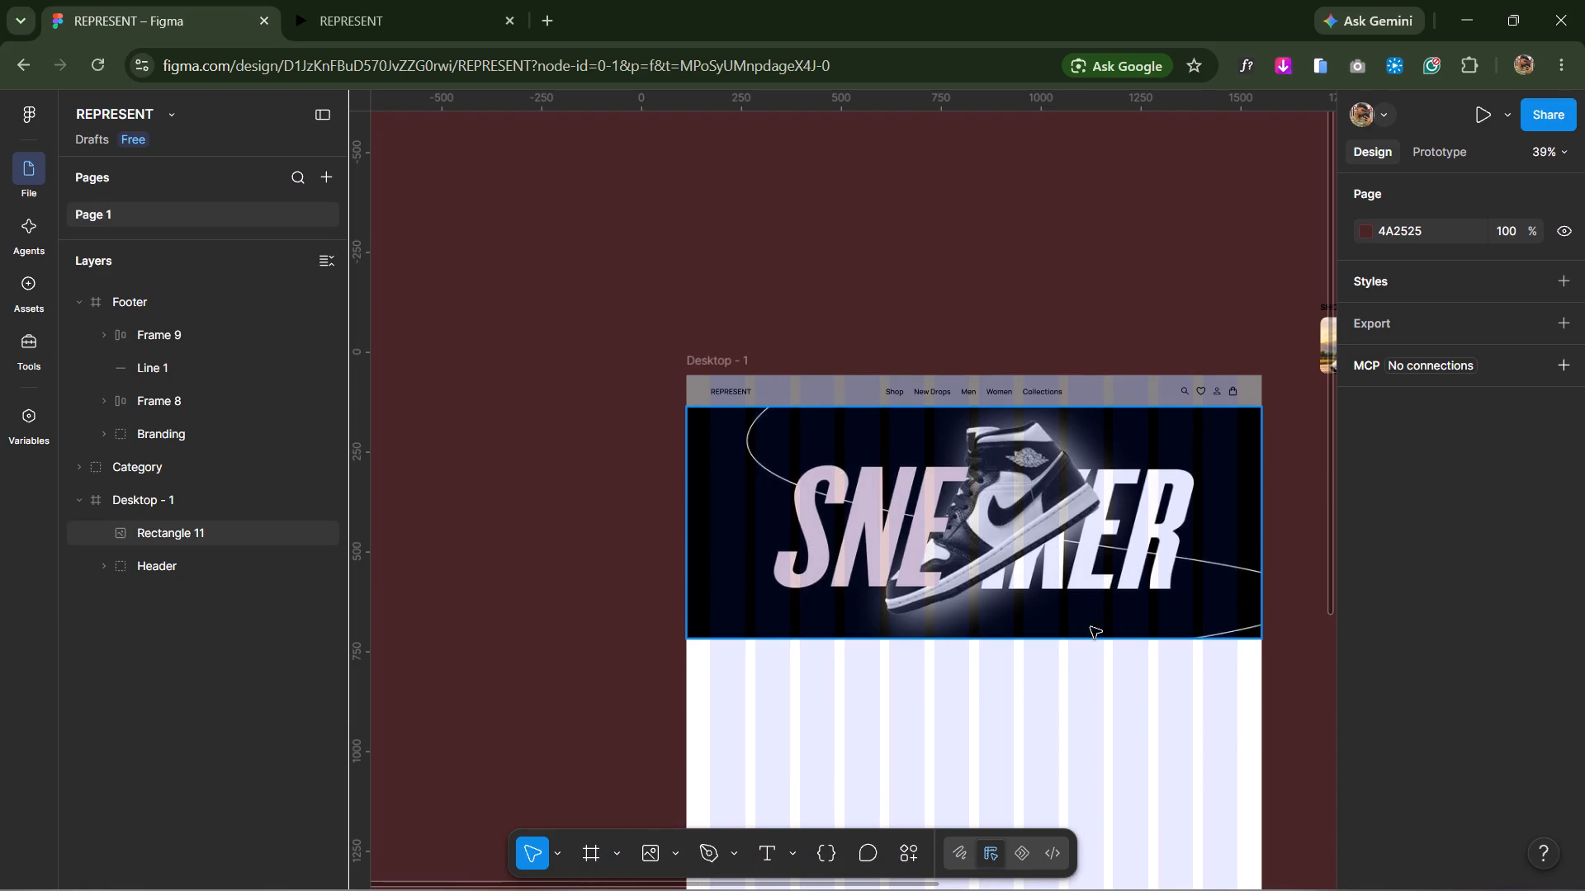
pyautogui.click(802, 519)
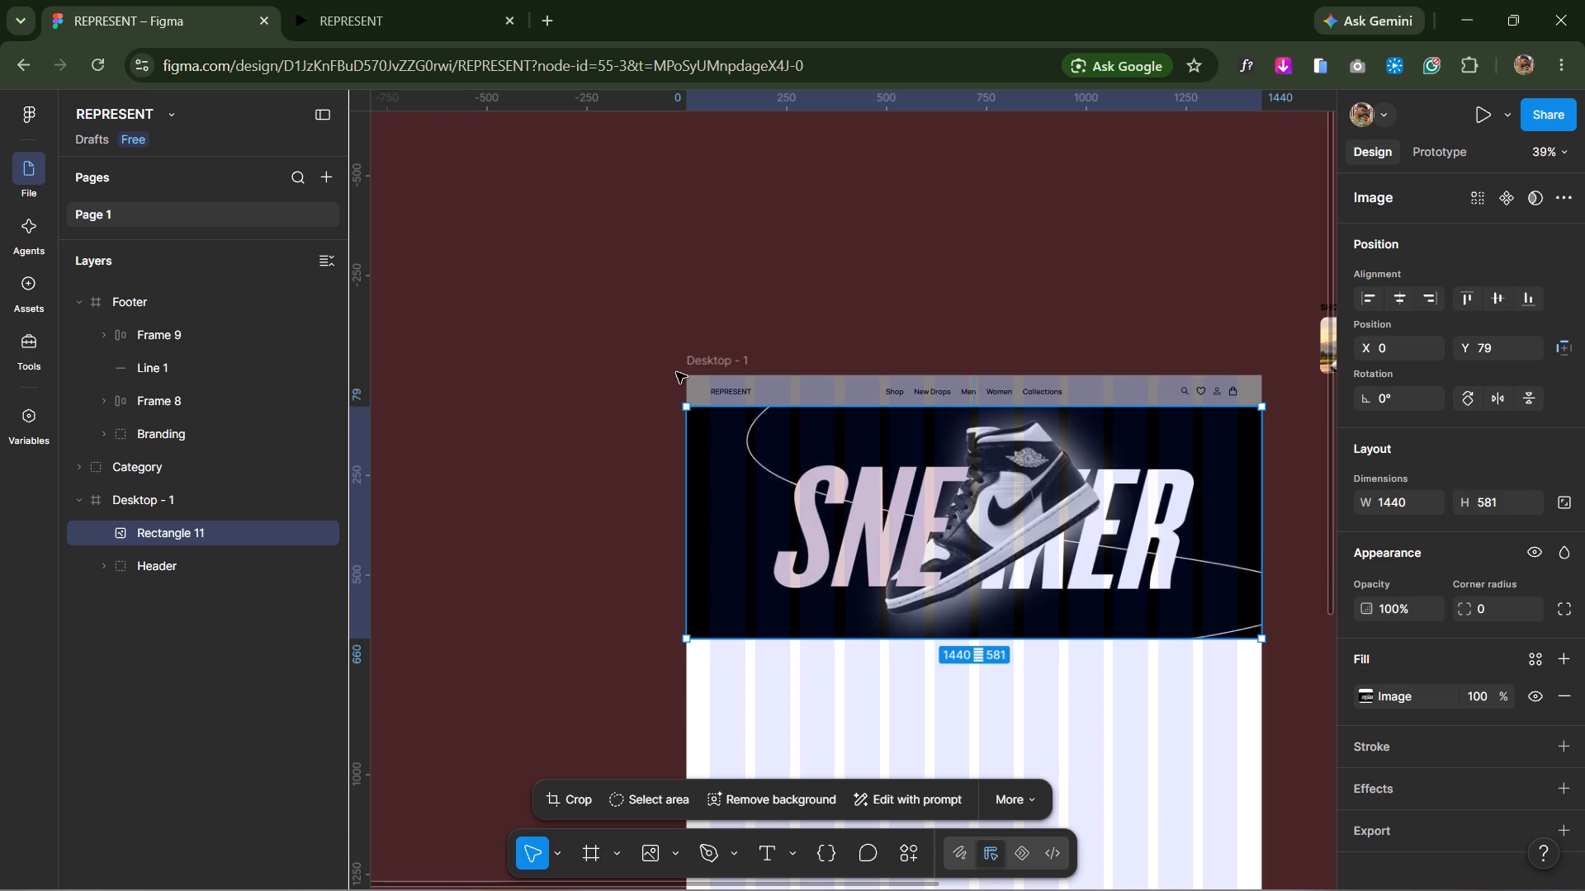
pyautogui.click(1124, 775)
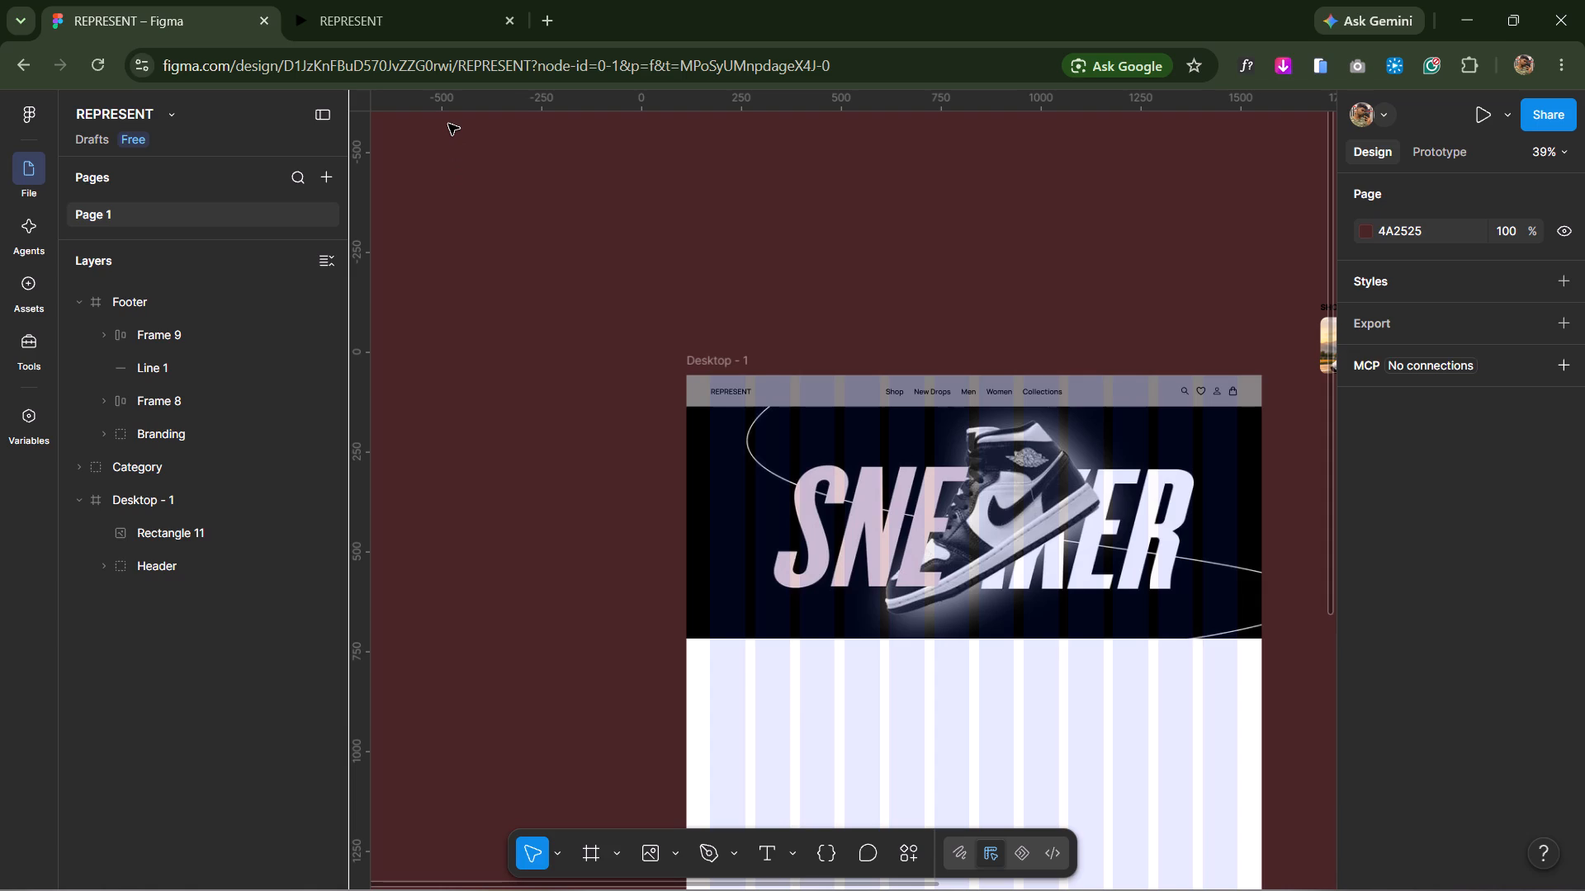
pyautogui.click(448, 124)
# Add a rectangle in the empty area below the hero image and widen it to about 179 × 100.
pyautogui.click(673, 855)
pyautogui.click(732, 665)
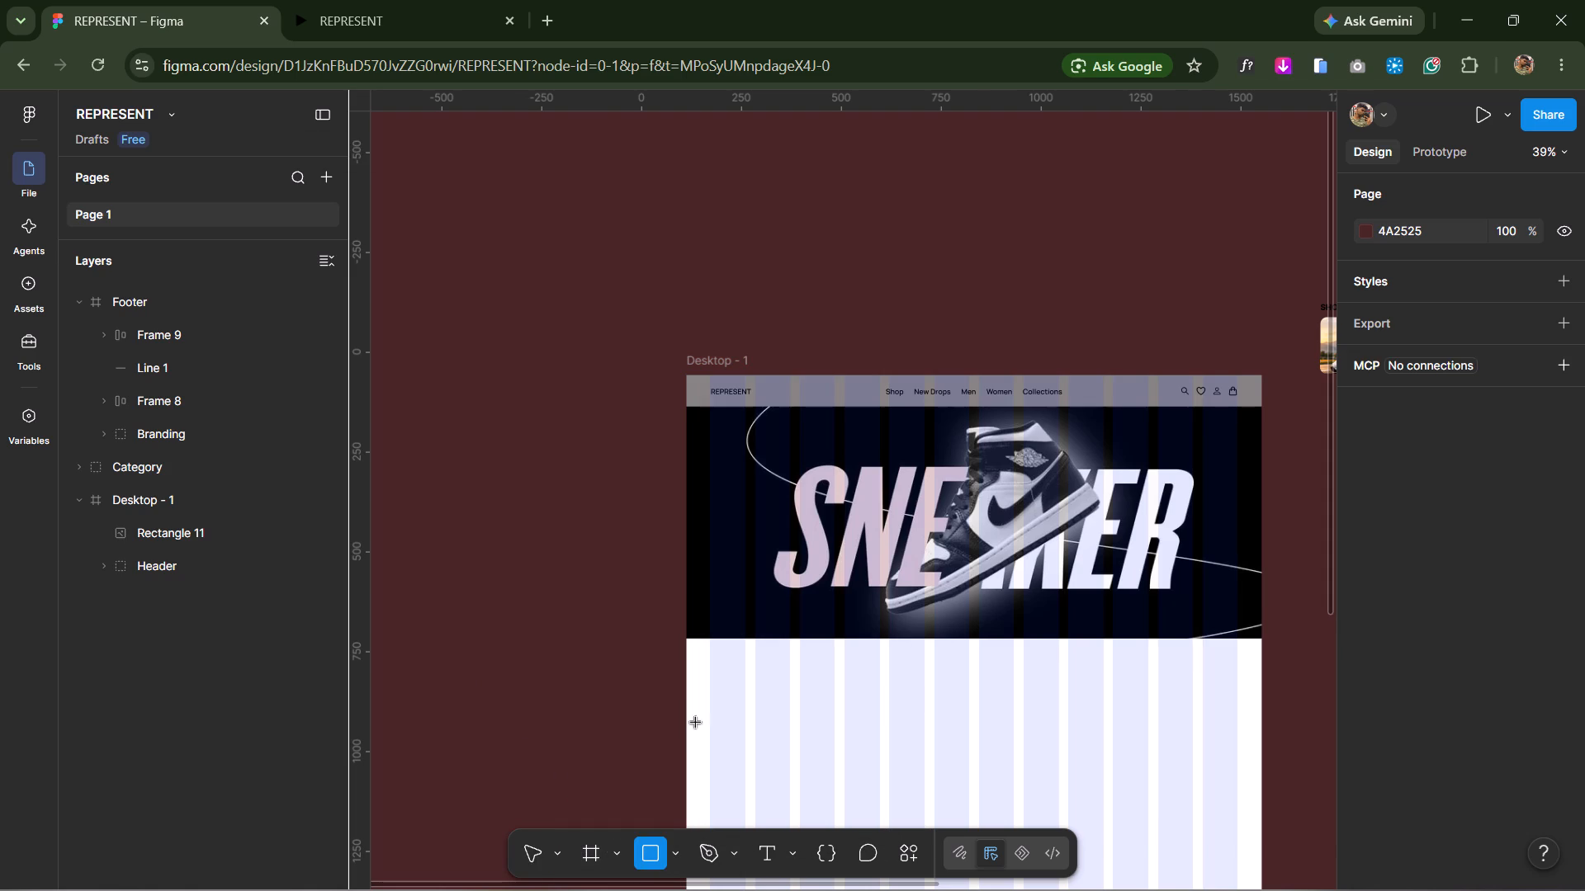
pyautogui.click(701, 735)
pyautogui.moveTo(704, 738); pyautogui.dragTo(797, 756)
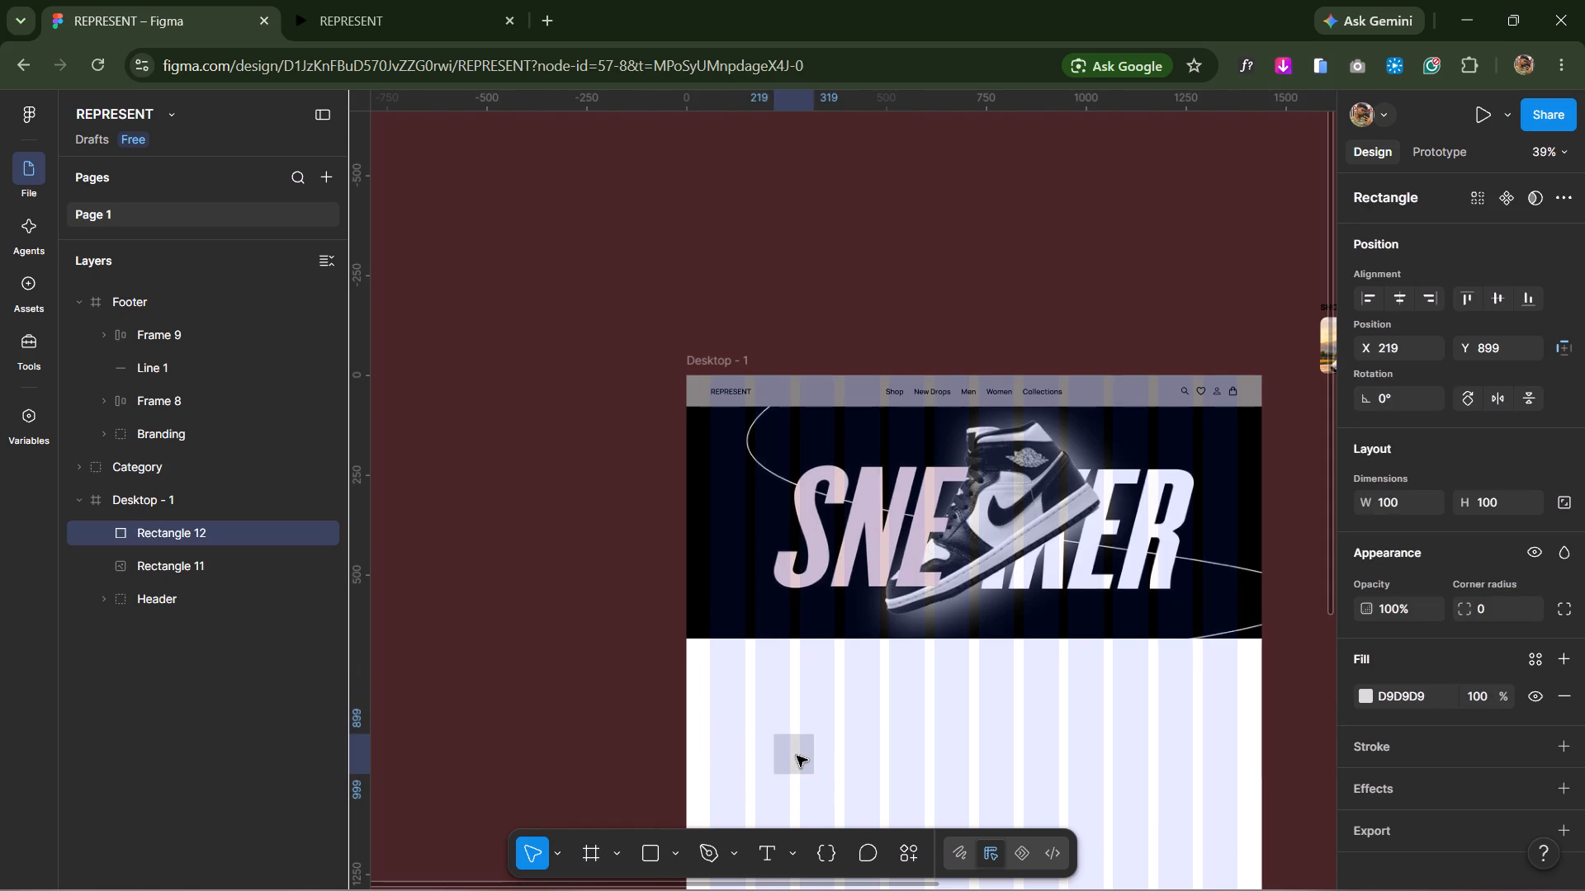
pyautogui.moveTo(797, 756); pyautogui.dragTo(796, 756)
pyautogui.moveTo(809, 756); pyautogui.dragTo(843, 757)
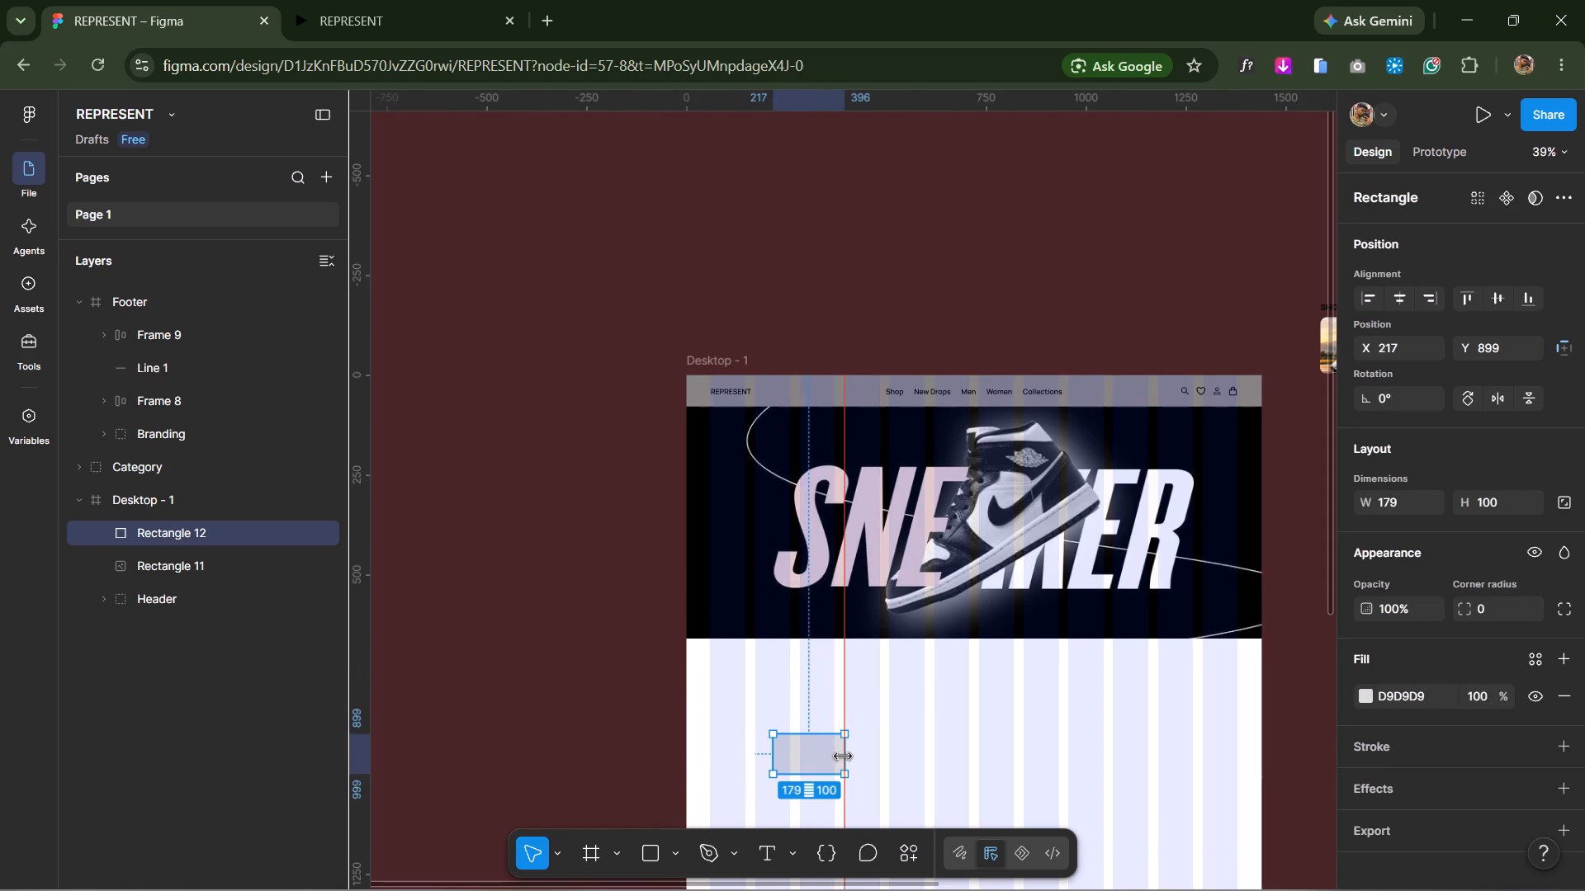
pyautogui.moveTo(843, 757); pyautogui.dragTo(845, 757)
# Move the new rectangle to the first grid column at X 61, Y 907 and resize it to about 199 × 71.
pyautogui.click(778, 744)
pyautogui.moveTo(818, 747); pyautogui.dragTo(770, 750)
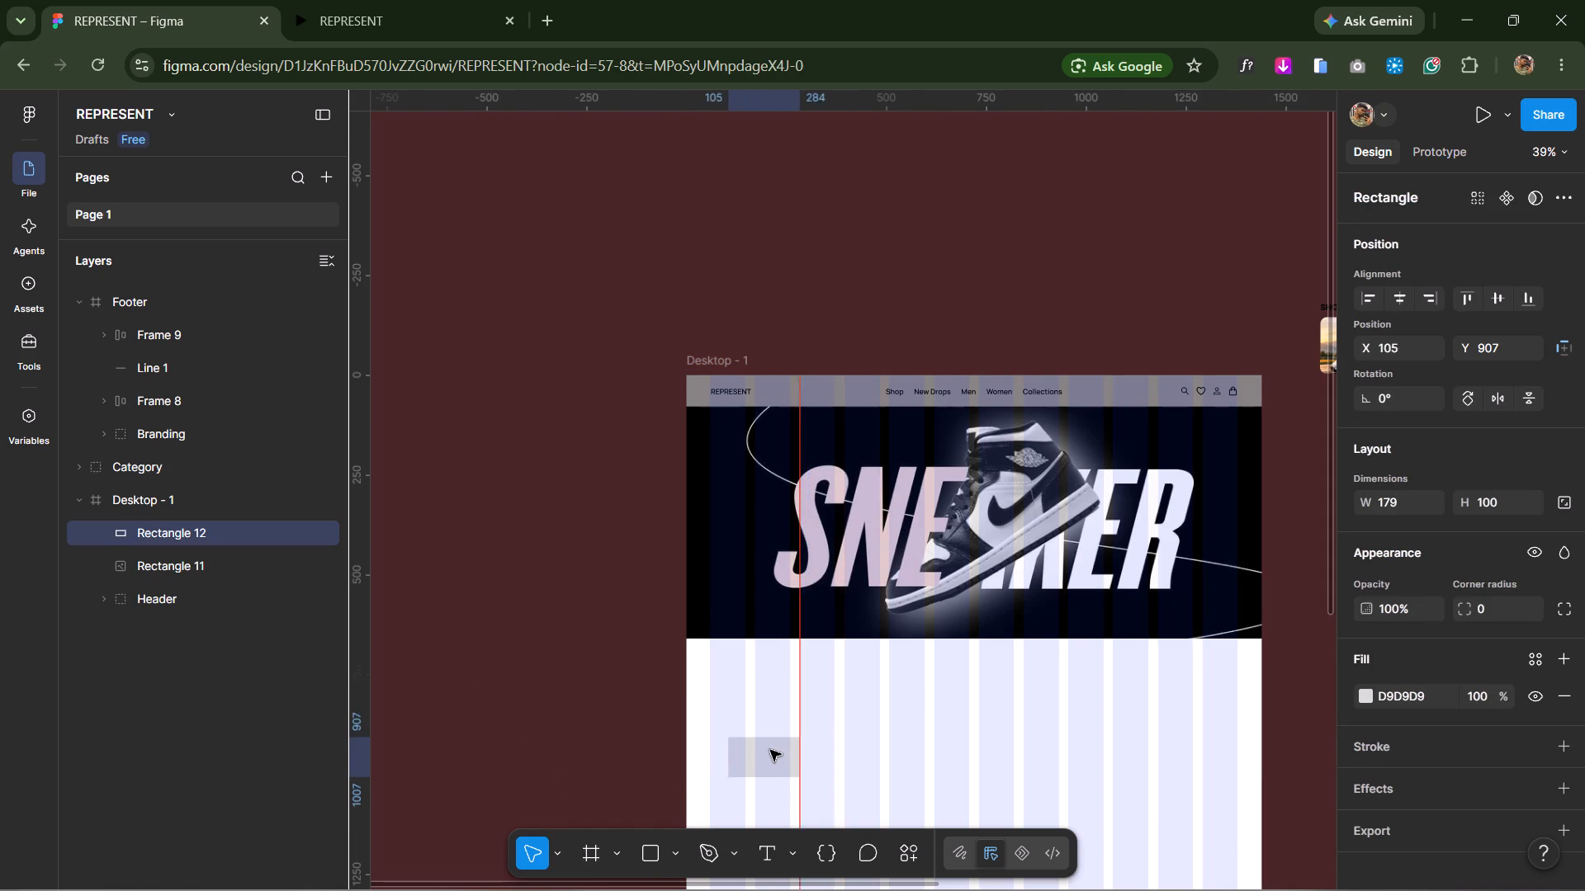
pyautogui.moveTo(770, 750); pyautogui.dragTo(756, 750)
pyautogui.moveTo(778, 750); pyautogui.dragTo(782, 750)
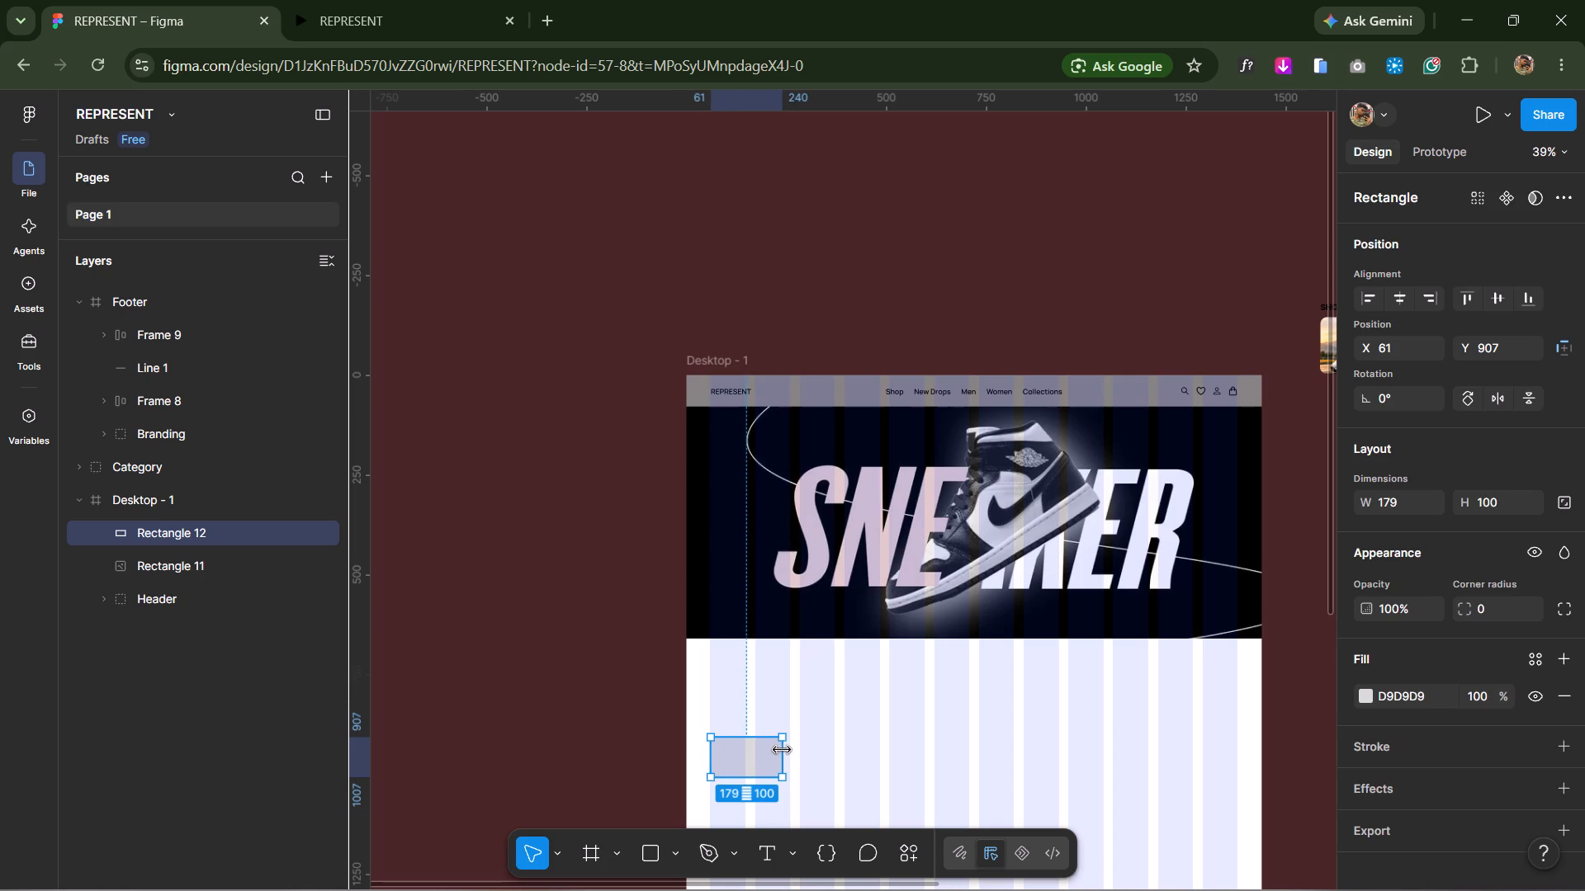
pyautogui.moveTo(782, 750); pyautogui.dragTo(786, 750)
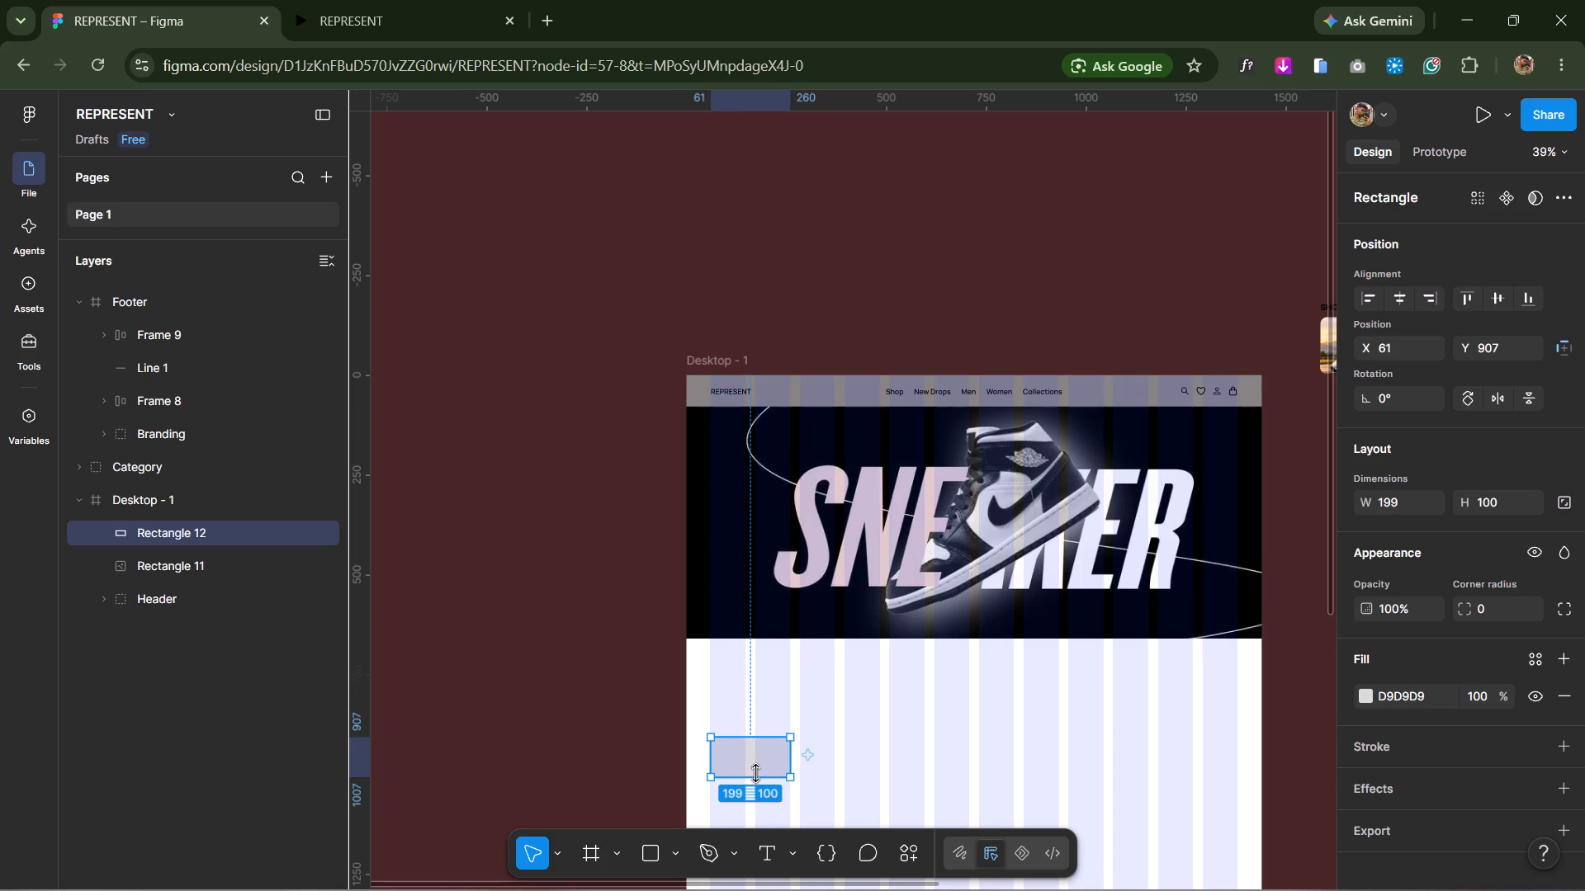
pyautogui.moveTo(755, 773); pyautogui.dragTo(758, 761)
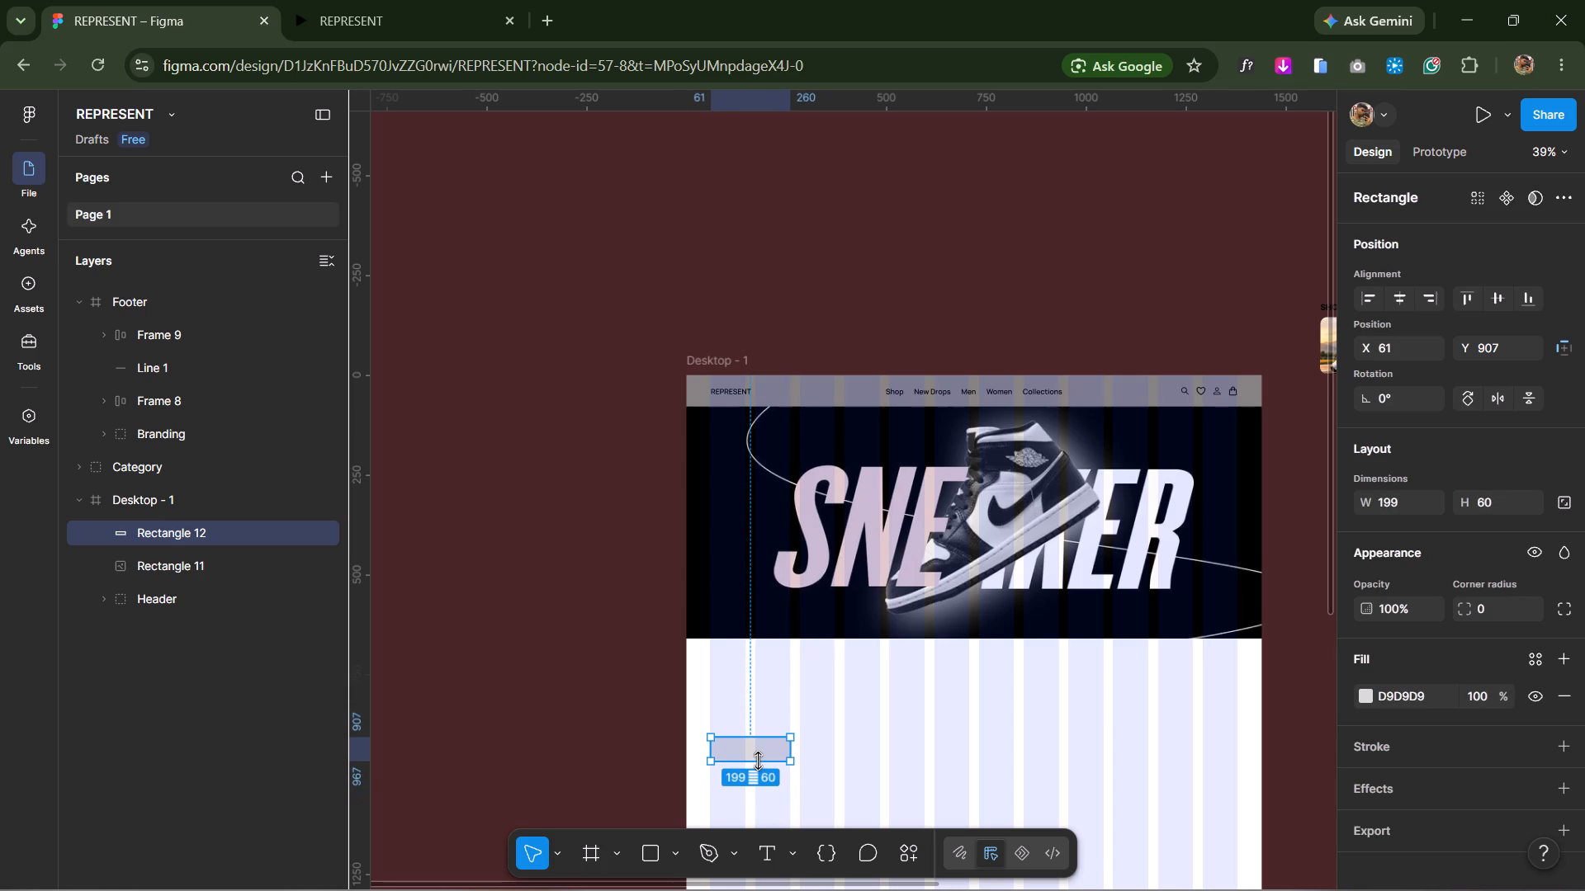
pyautogui.moveTo(758, 761); pyautogui.dragTo(756, 765)
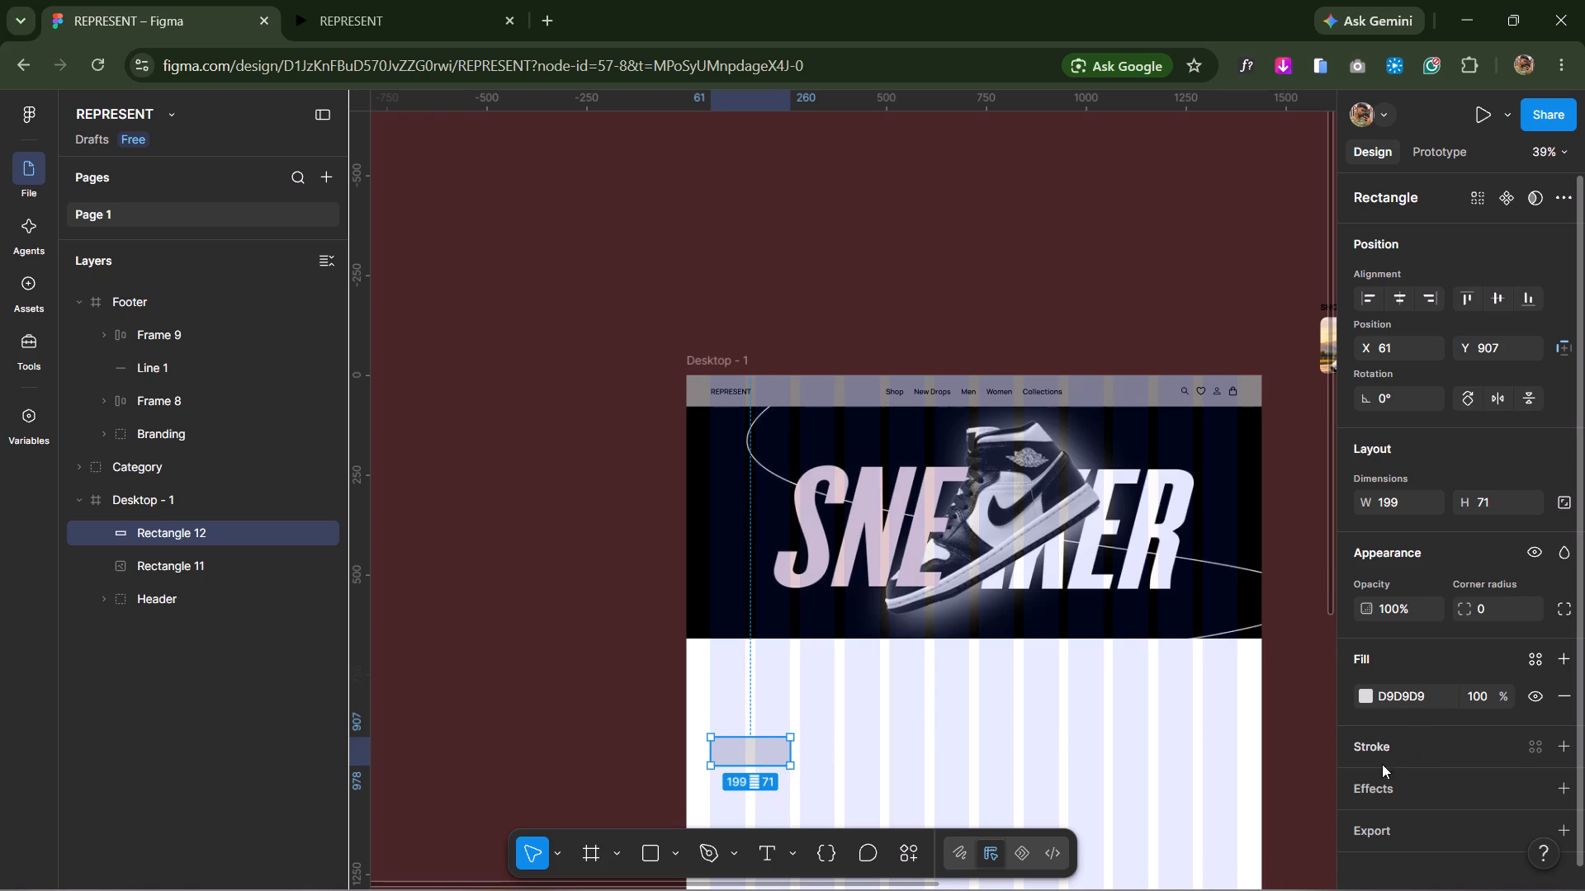
# Style the rectangle below the hero image with a dark 121212 fill and a corner radius of 15.
pyautogui.click(1368, 694)
pyautogui.moveTo(1237, 652); pyautogui.dragTo(1108, 651)
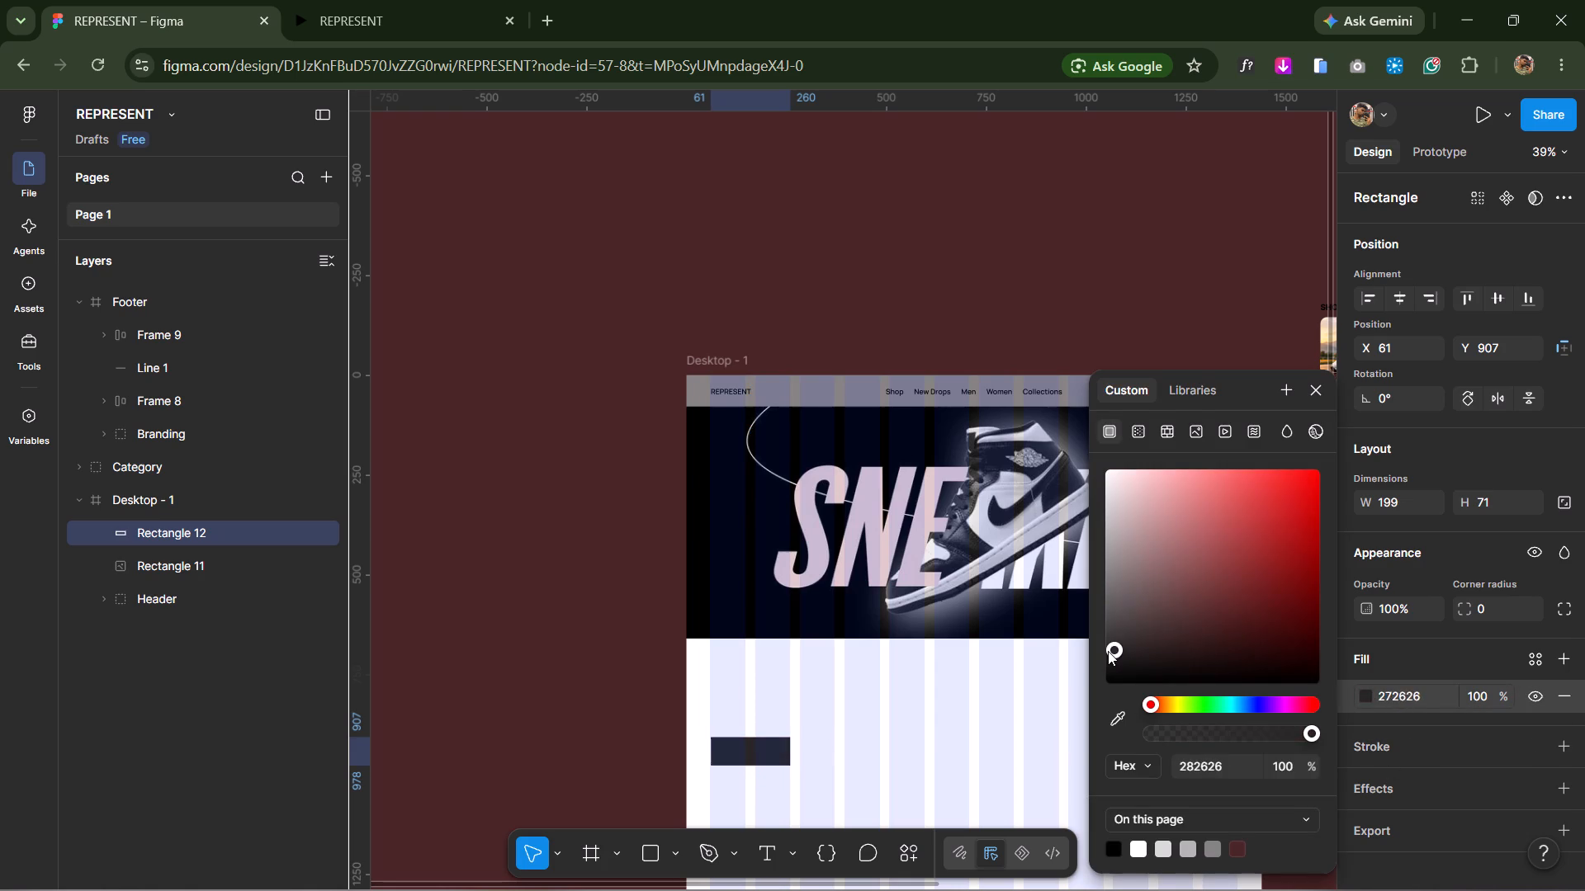
pyautogui.moveTo(1108, 651); pyautogui.dragTo(1112, 668)
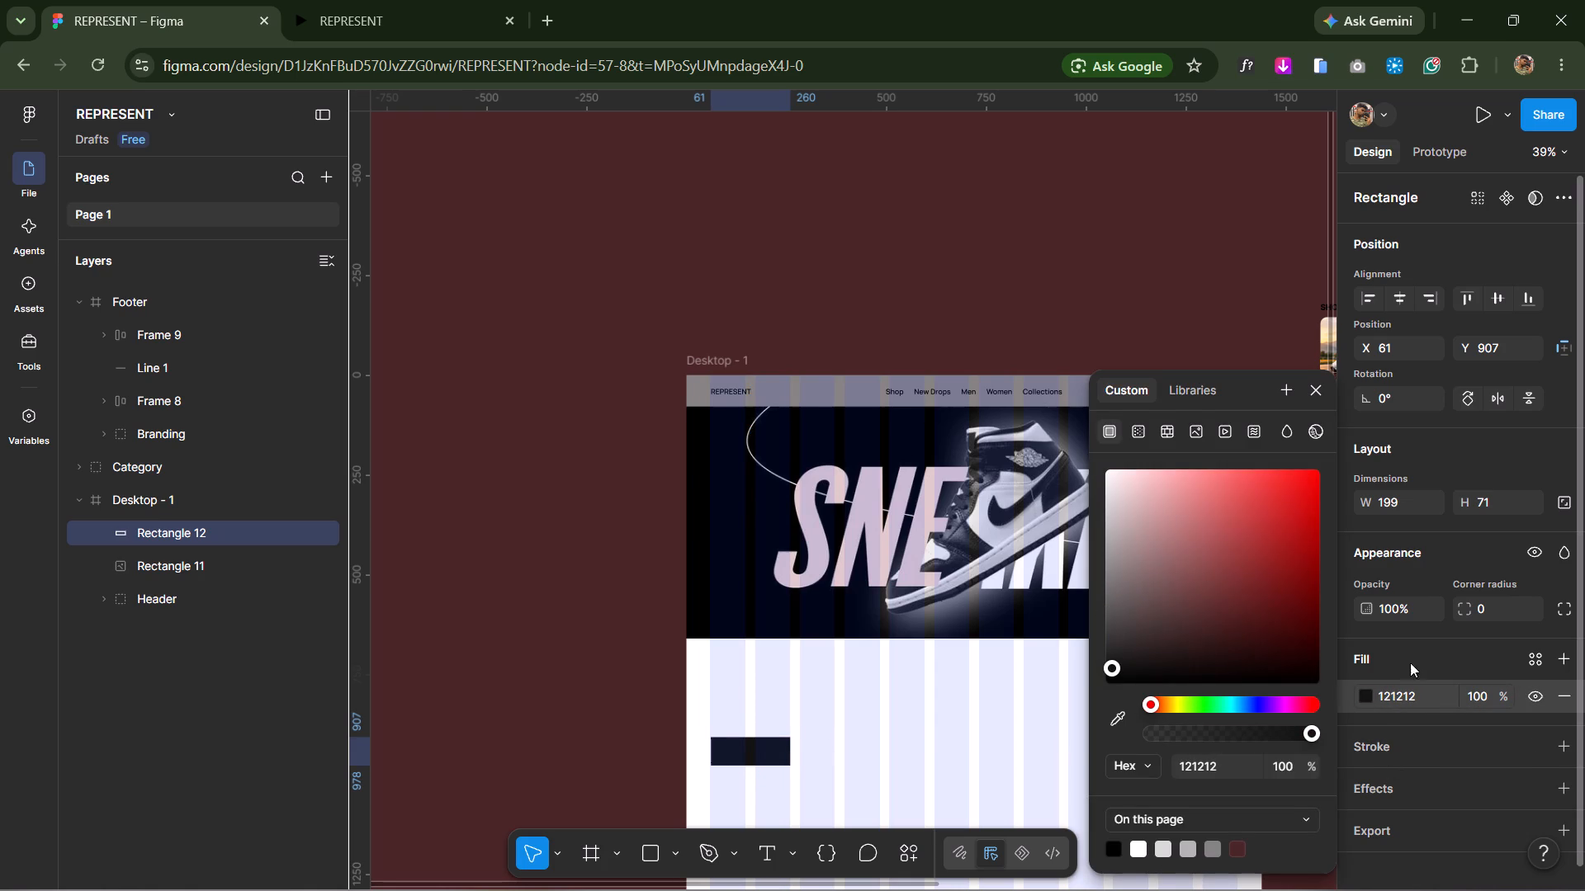
pyautogui.moveTo(1474, 610); pyautogui.dragTo(958, 480)
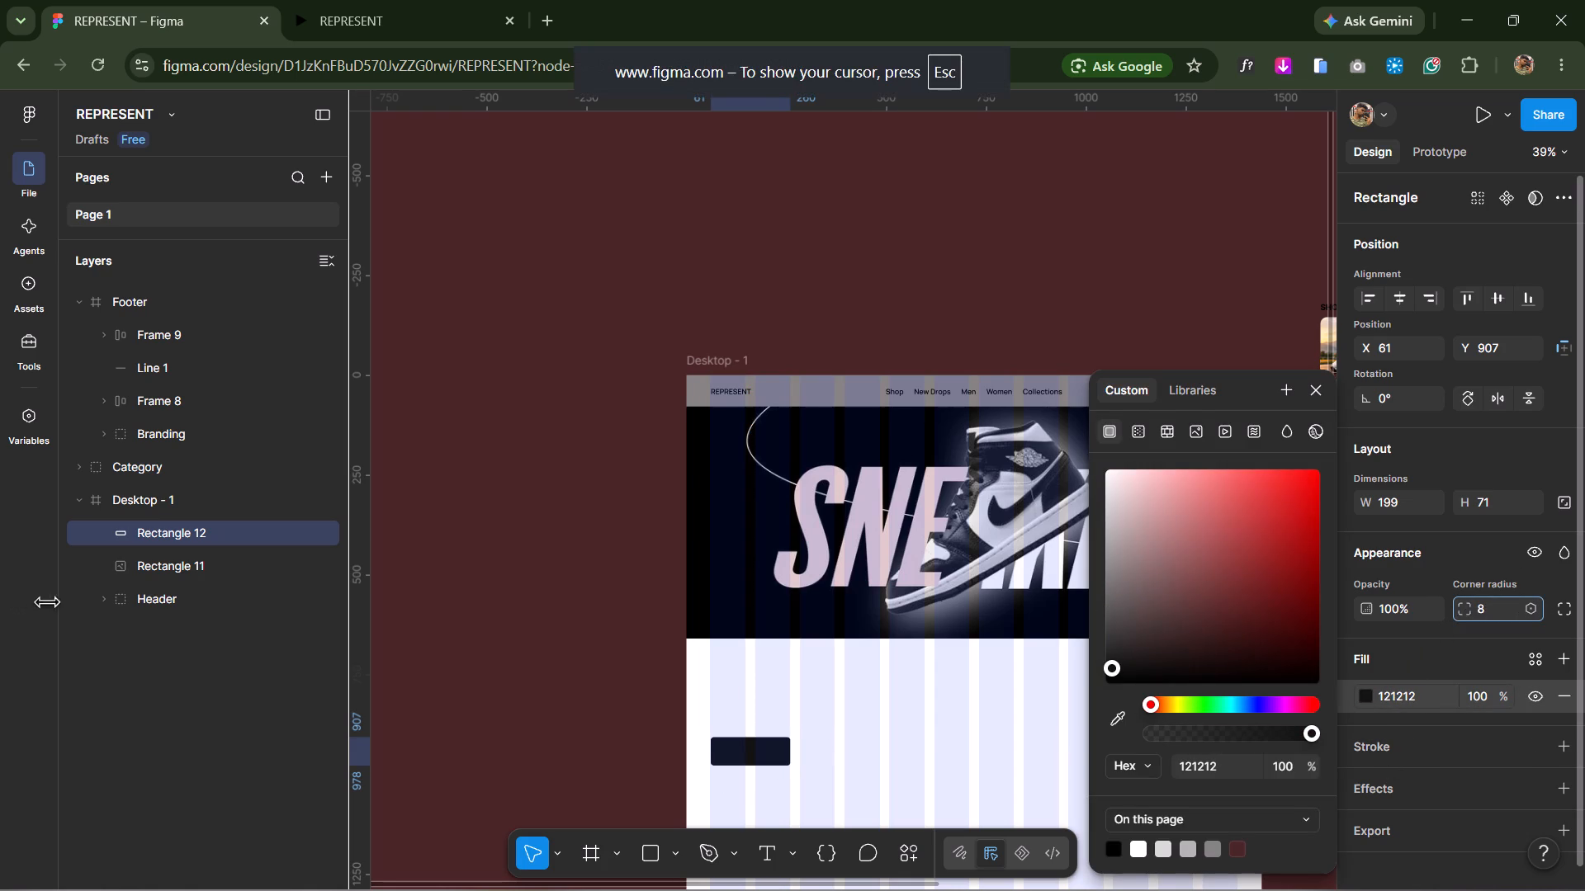
pyautogui.moveTo(958, 480); pyautogui.dragTo(1224, 484)
pyautogui.moveTo(1224, 484); pyautogui.dragTo(1135, 485)
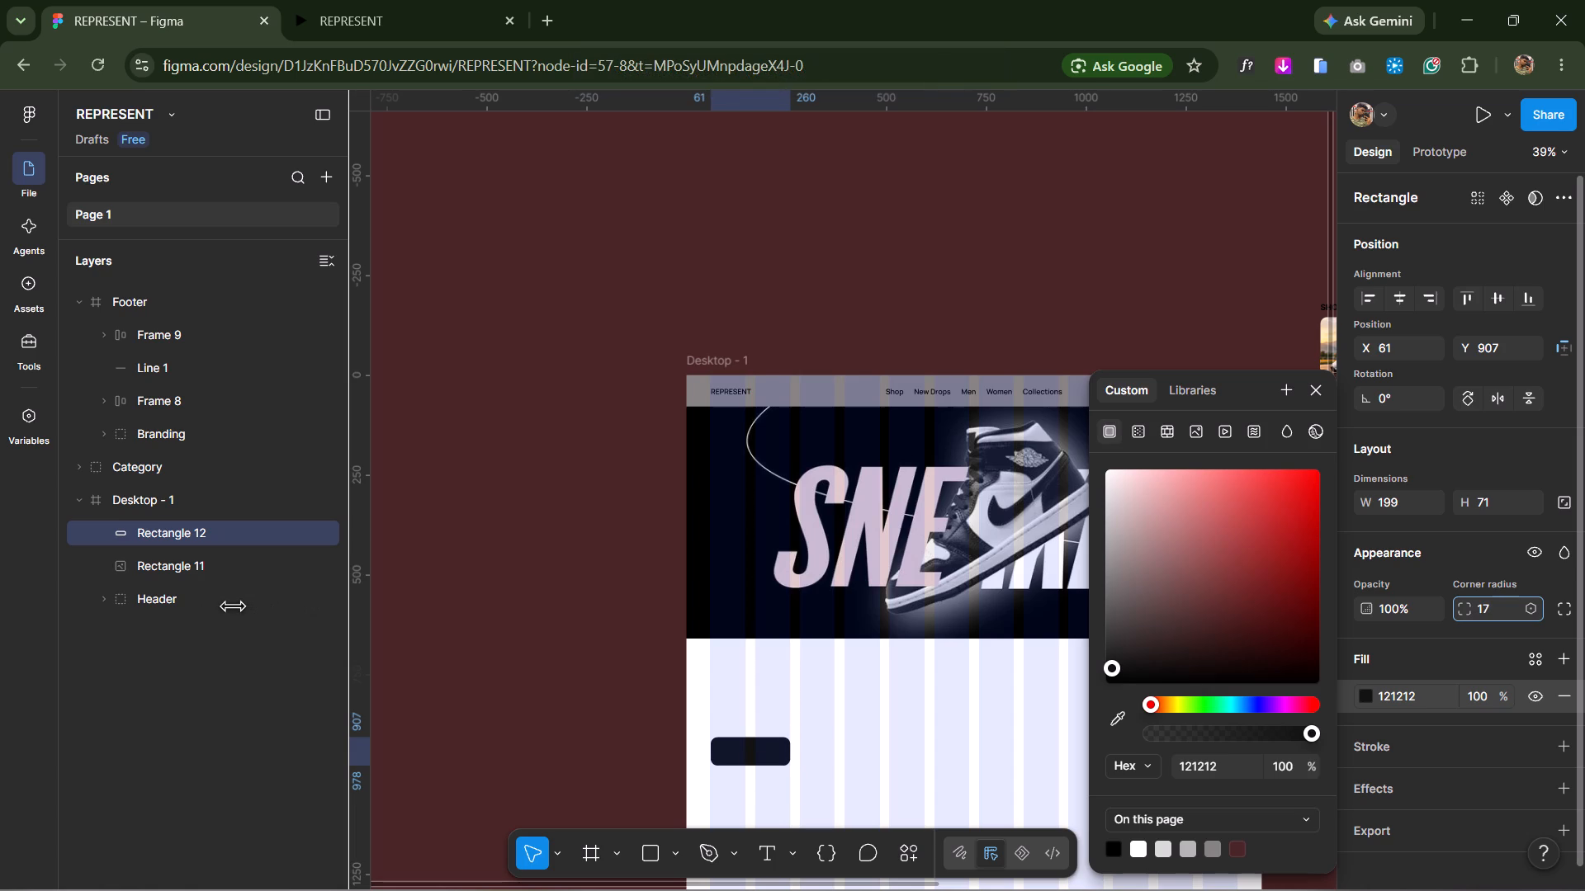
pyautogui.moveTo(1135, 485); pyautogui.dragTo(1109, 485)
pyautogui.click(616, 643)
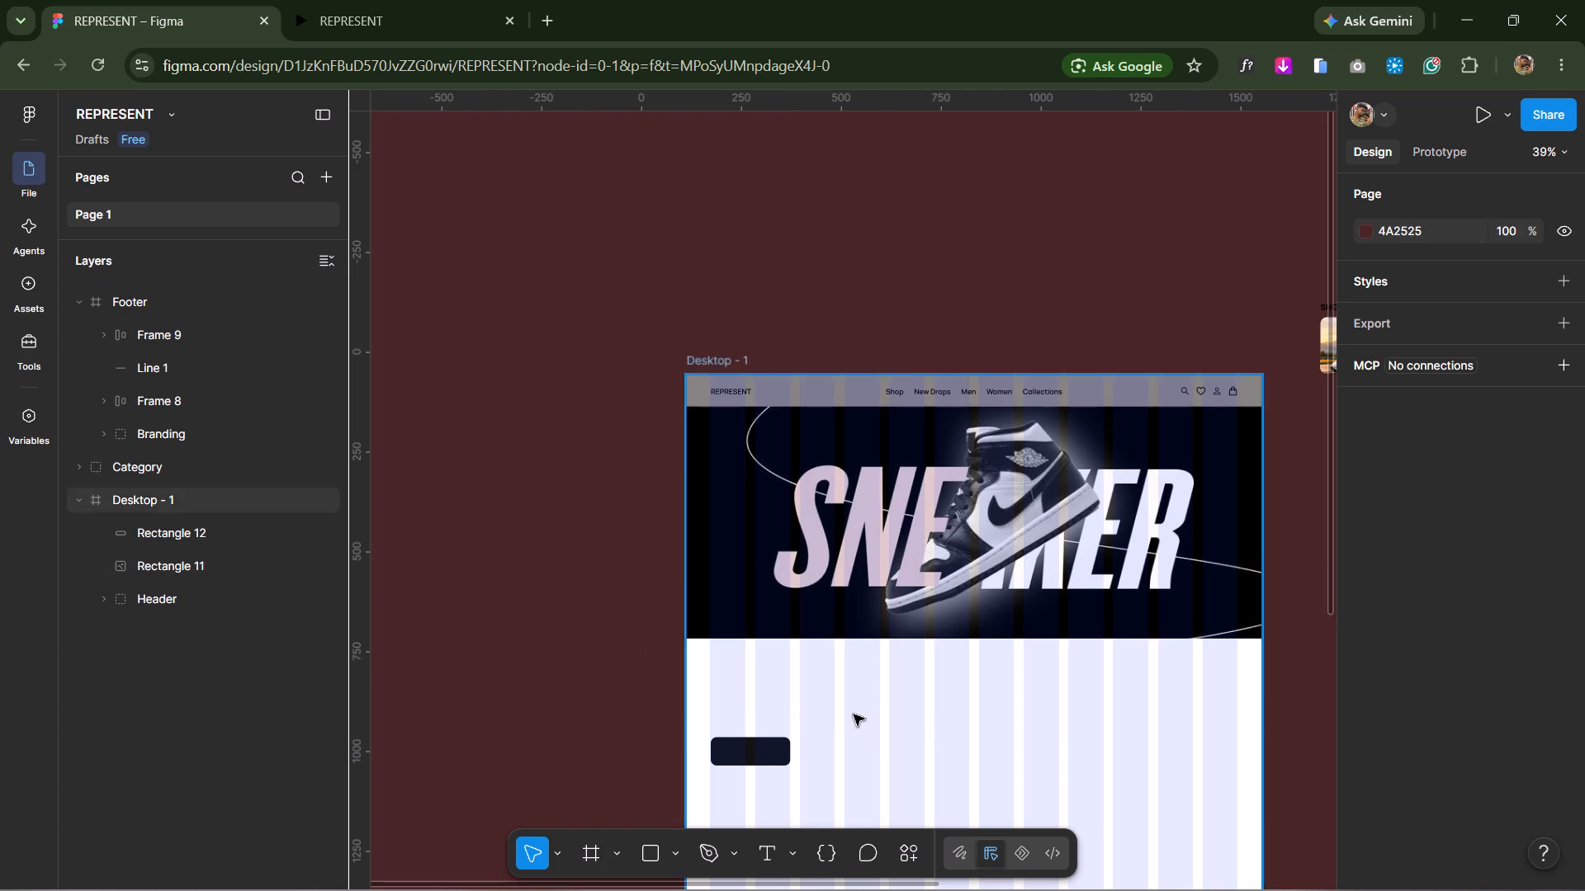
# Move the dark rounded rectangle closer beneath the hero image, to X 60, Y 746.
pyautogui.keyDown('ctrl'); pyautogui.scroll(5, 851, 709); pyautogui.keyUp('ctrl')
pyautogui.press('space')
pyautogui.press('space')
pyautogui.press('space')
pyautogui.press('space')
pyautogui.press('space')
pyautogui.press('space')
pyautogui.press('space')
pyautogui.press('space')
pyautogui.press('space')
pyautogui.press('space')
pyautogui.press('space')
pyautogui.press('space')
pyautogui.press('space')
pyautogui.press('space')
pyautogui.press('space')
pyautogui.press('space')
pyautogui.press('space')
pyautogui.press('space')
pyautogui.press('space')
pyautogui.moveTo(783, 629); pyautogui.dragTo(994, 648)
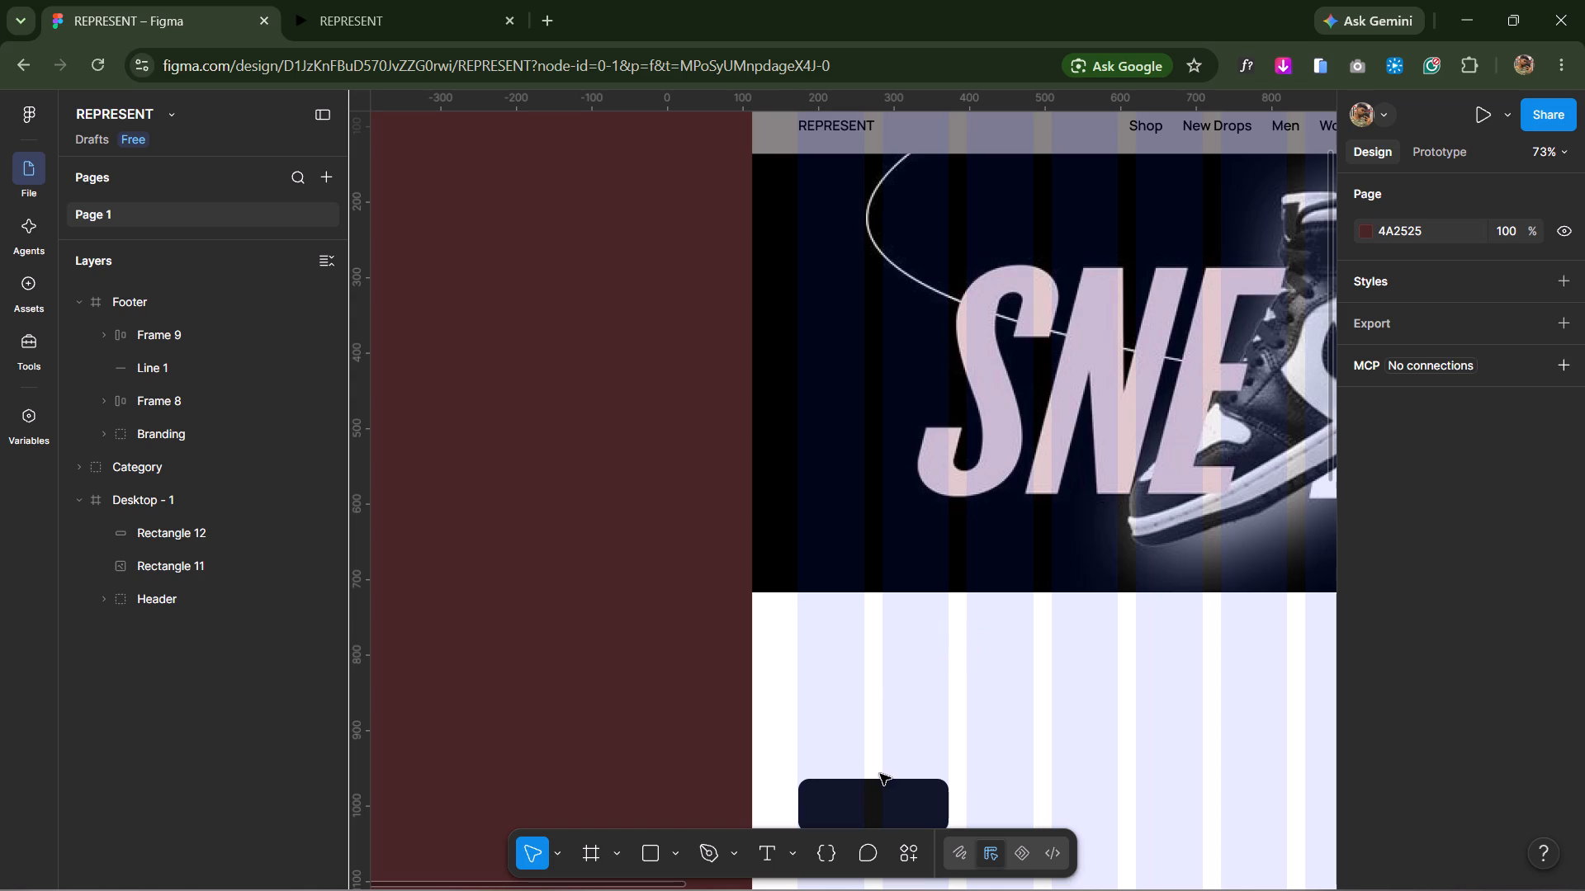
pyautogui.moveTo(863, 794); pyautogui.dragTo(861, 672)
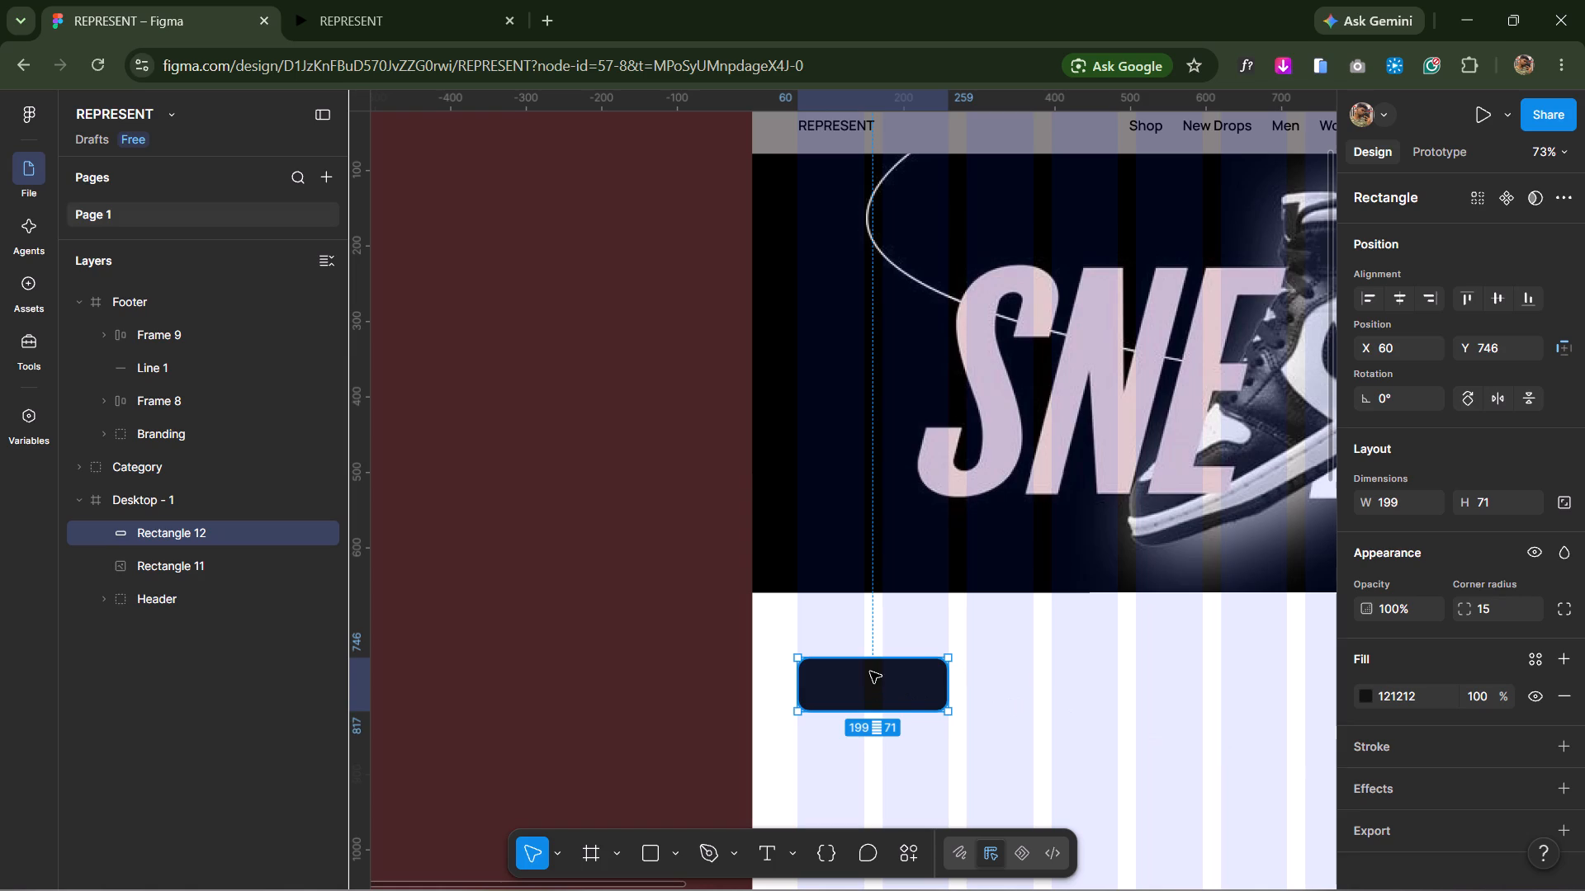
# Duplicate the dark rounded rectangle beside the original, aligned to the grid column at X 284, Y 746.
pyautogui.keyDown('alt'); pyautogui.moveTo(870, 672); pyautogui.dragTo(1034, 670); pyautogui.keyUp('alt')
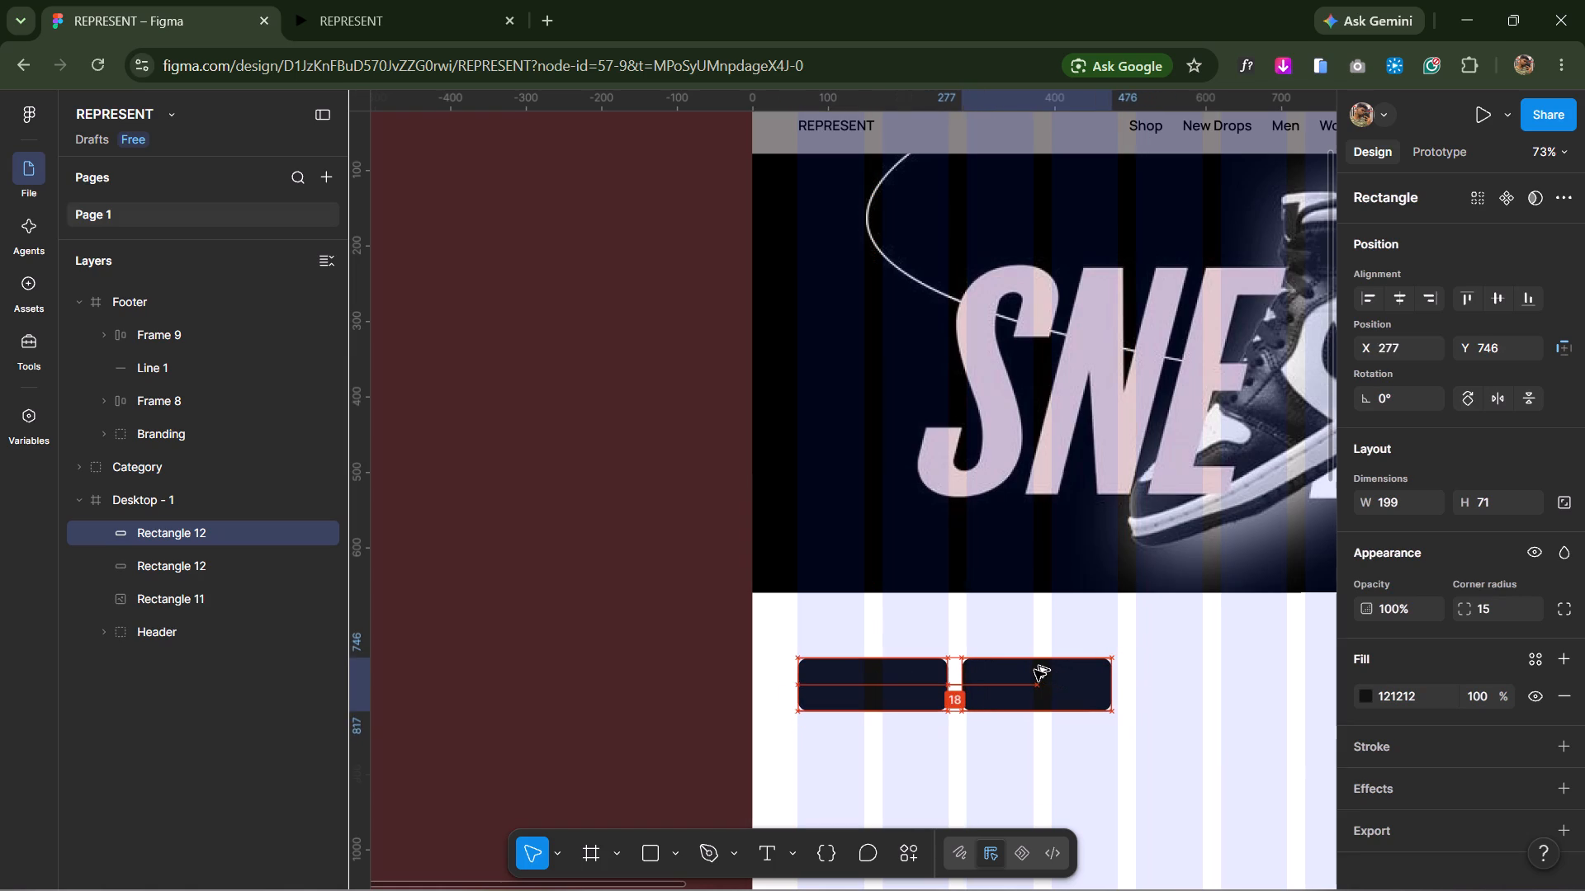
pyautogui.keyDown('alt'); pyautogui.moveTo(1034, 670); pyautogui.dragTo(1042, 670); pyautogui.keyUp('alt')
pyautogui.click(1031, 776)
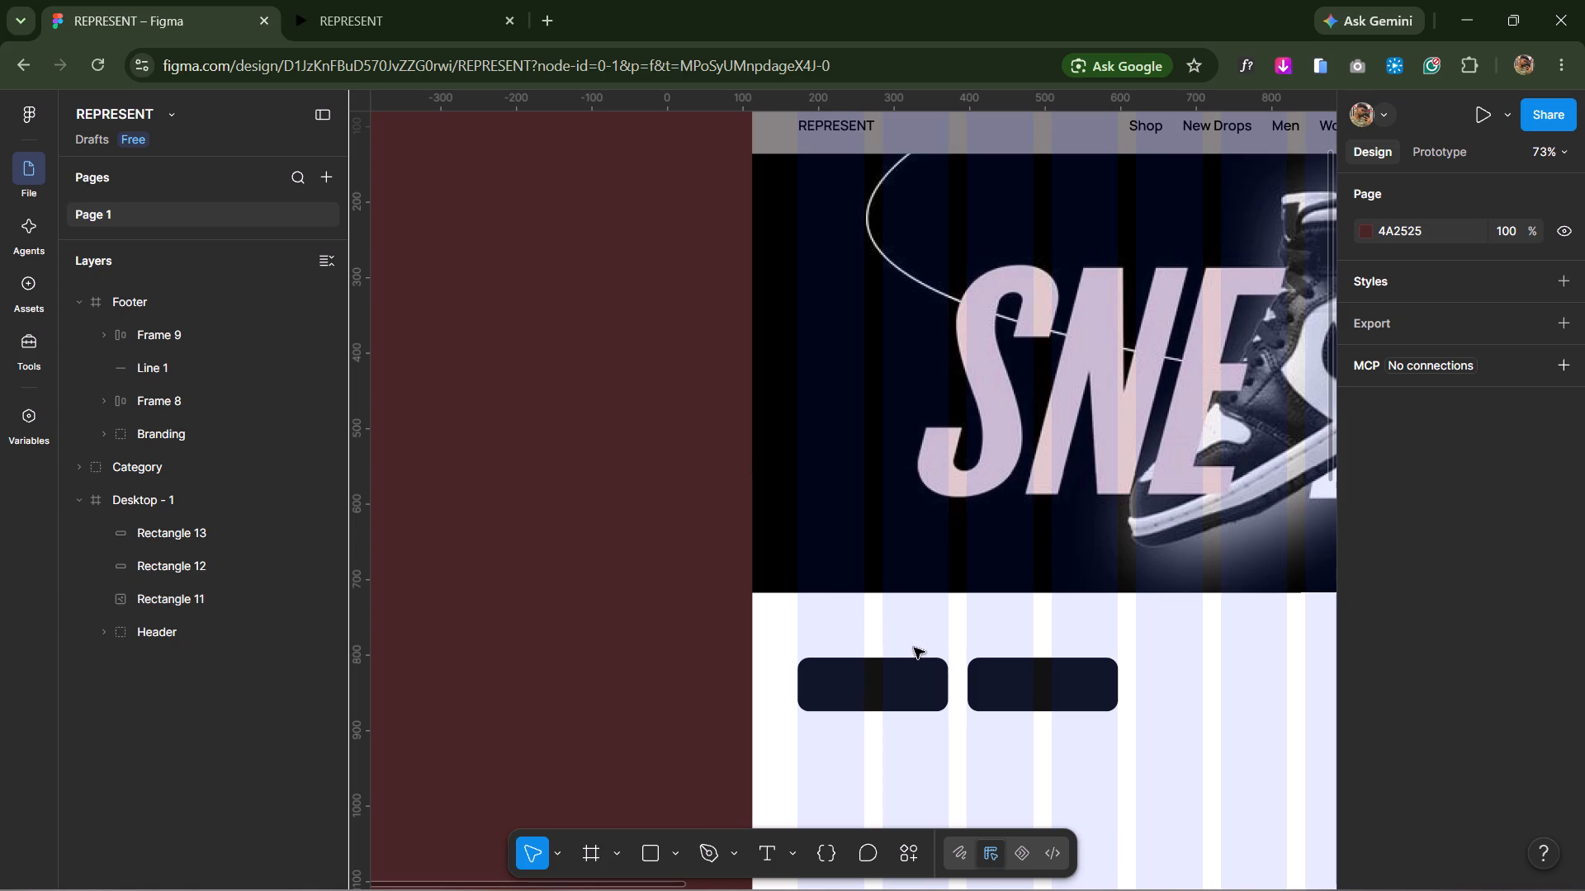
# Add a white FFFFFF stroke positioned outside to the first dark rounded rectangle.
pyautogui.keyDown('ctrl'); pyautogui.scroll(-5, 1032, 685); pyautogui.keyUp('ctrl')
pyautogui.hotkey('ctrl', 'space')
pyautogui.hotkey('ctrl', 'space')
pyautogui.hotkey('ctrl', 'space')
pyautogui.hotkey('ctrl', 'space')
pyautogui.hotkey('ctrl', 'space')
pyautogui.hotkey('ctrl', 'space')
pyautogui.hotkey('ctrl', 'space')
pyautogui.hotkey('ctrl', 'space')
pyautogui.moveTo(1180, 733); pyautogui.dragTo(872, 688)
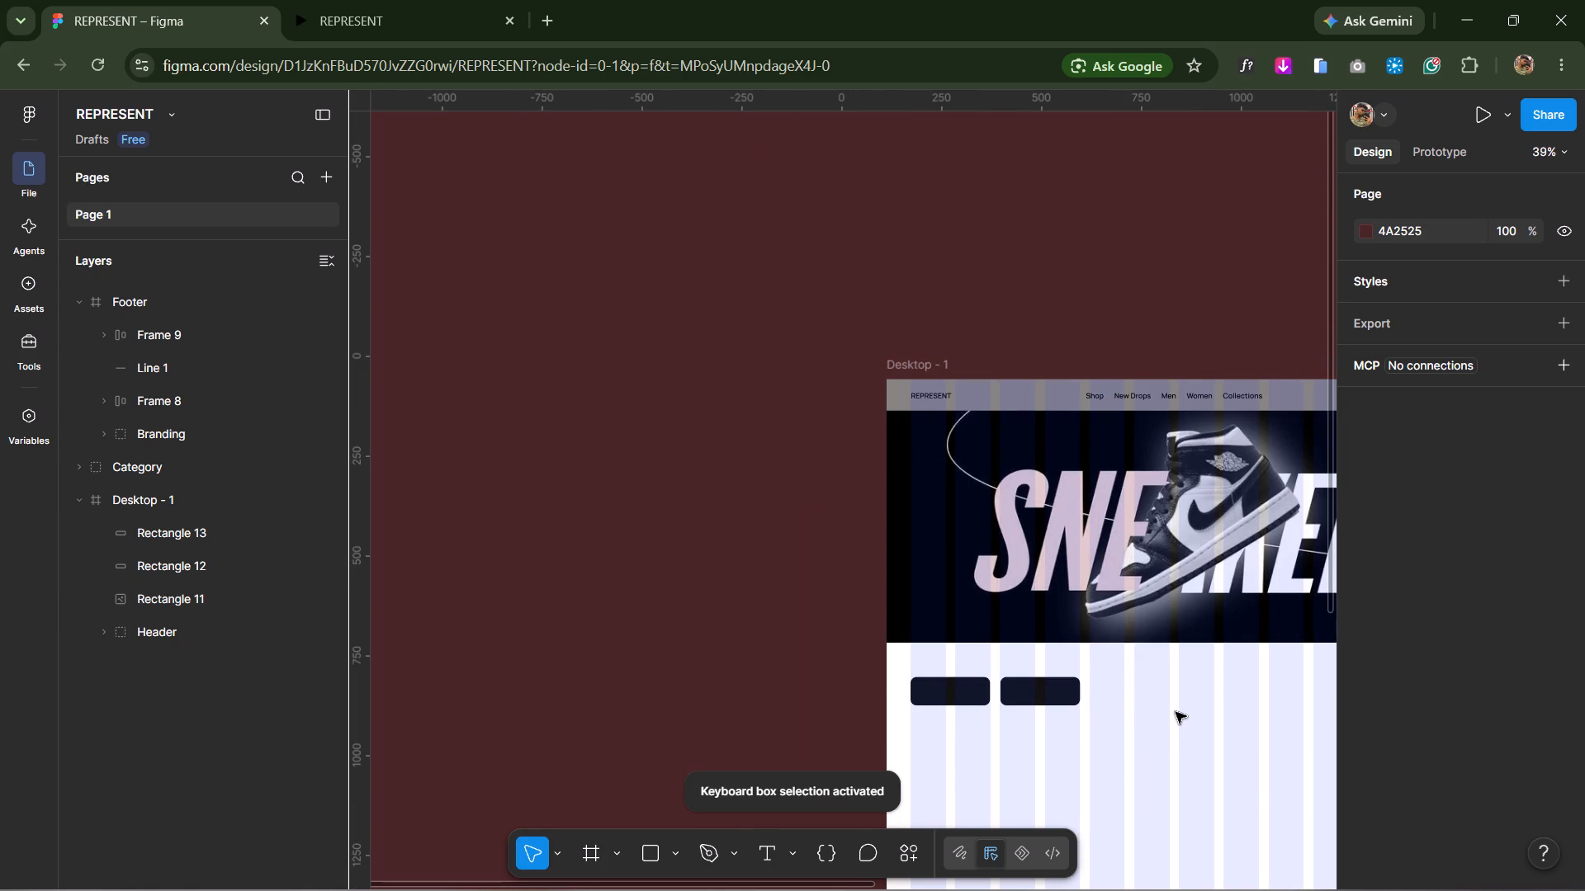
pyautogui.press('space')
pyautogui.press('space')
pyautogui.moveTo(1193, 700); pyautogui.dragTo(726, 620)
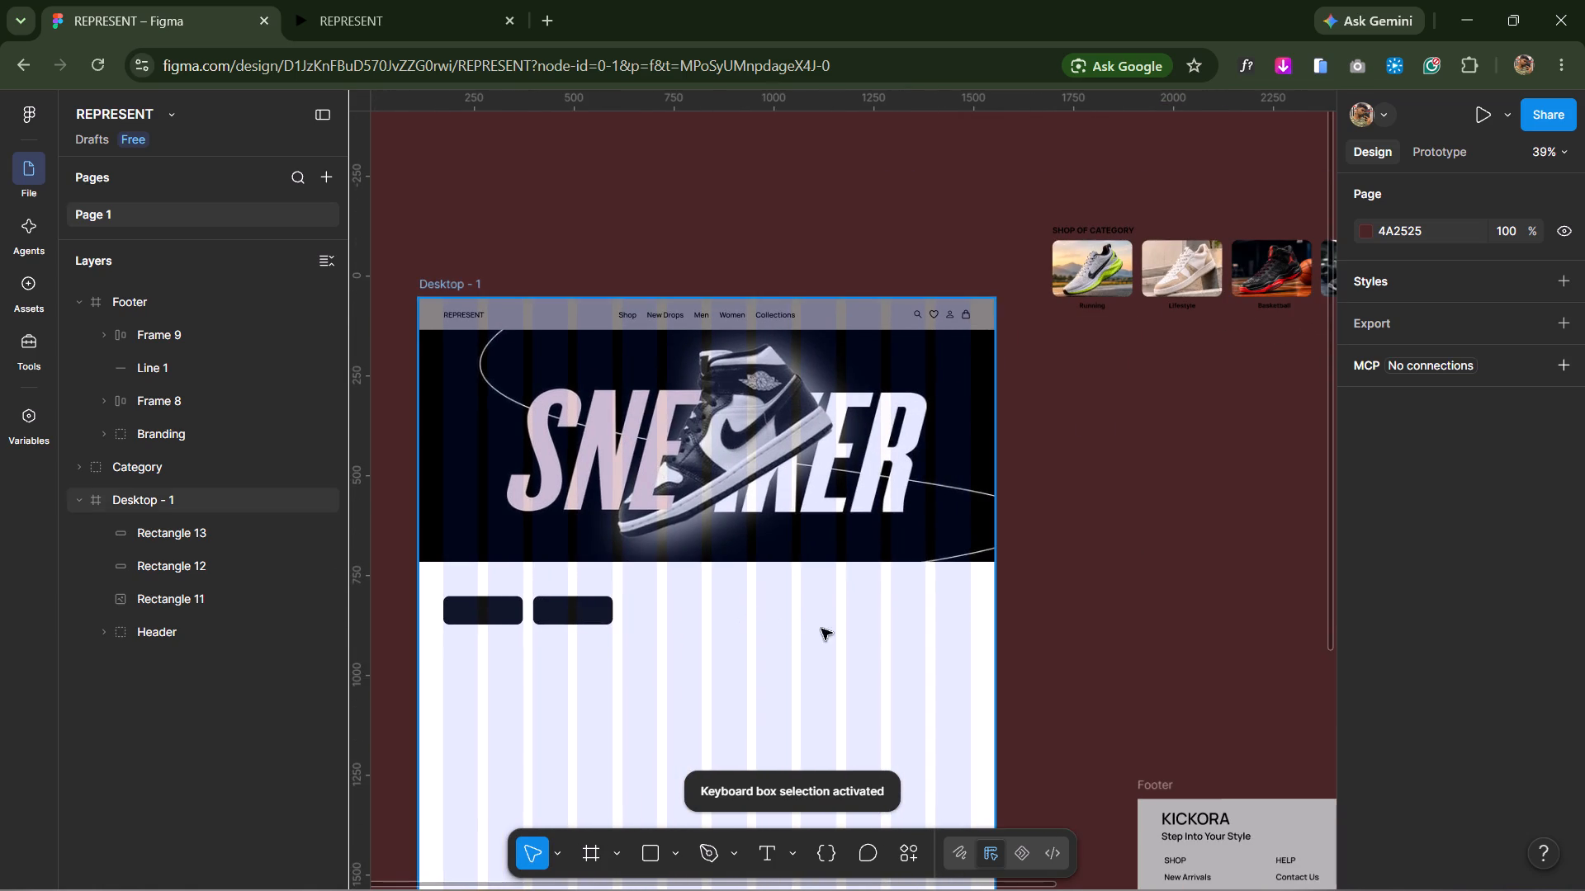
pyautogui.press('space')
pyautogui.press('space')
pyautogui.press('space')
pyautogui.press('space')
pyautogui.press('space')
pyautogui.press('space')
pyautogui.press('space')
pyautogui.press('space')
pyautogui.moveTo(806, 671); pyautogui.dragTo(1059, 707)
pyautogui.keyDown('ctrl'); pyautogui.scroll(3, 1040, 691); pyautogui.keyUp('ctrl')
pyautogui.hotkey('ctrl', 'space')
pyautogui.hotkey('ctrl', 'space')
pyautogui.hotkey('ctrl', 'space')
pyautogui.hotkey('ctrl', 'space')
pyautogui.hotkey('ctrl', 'space')
pyautogui.hotkey('ctrl', 'space')
pyautogui.hotkey('ctrl', 'space')
pyautogui.moveTo(934, 634); pyautogui.dragTo(947, 645)
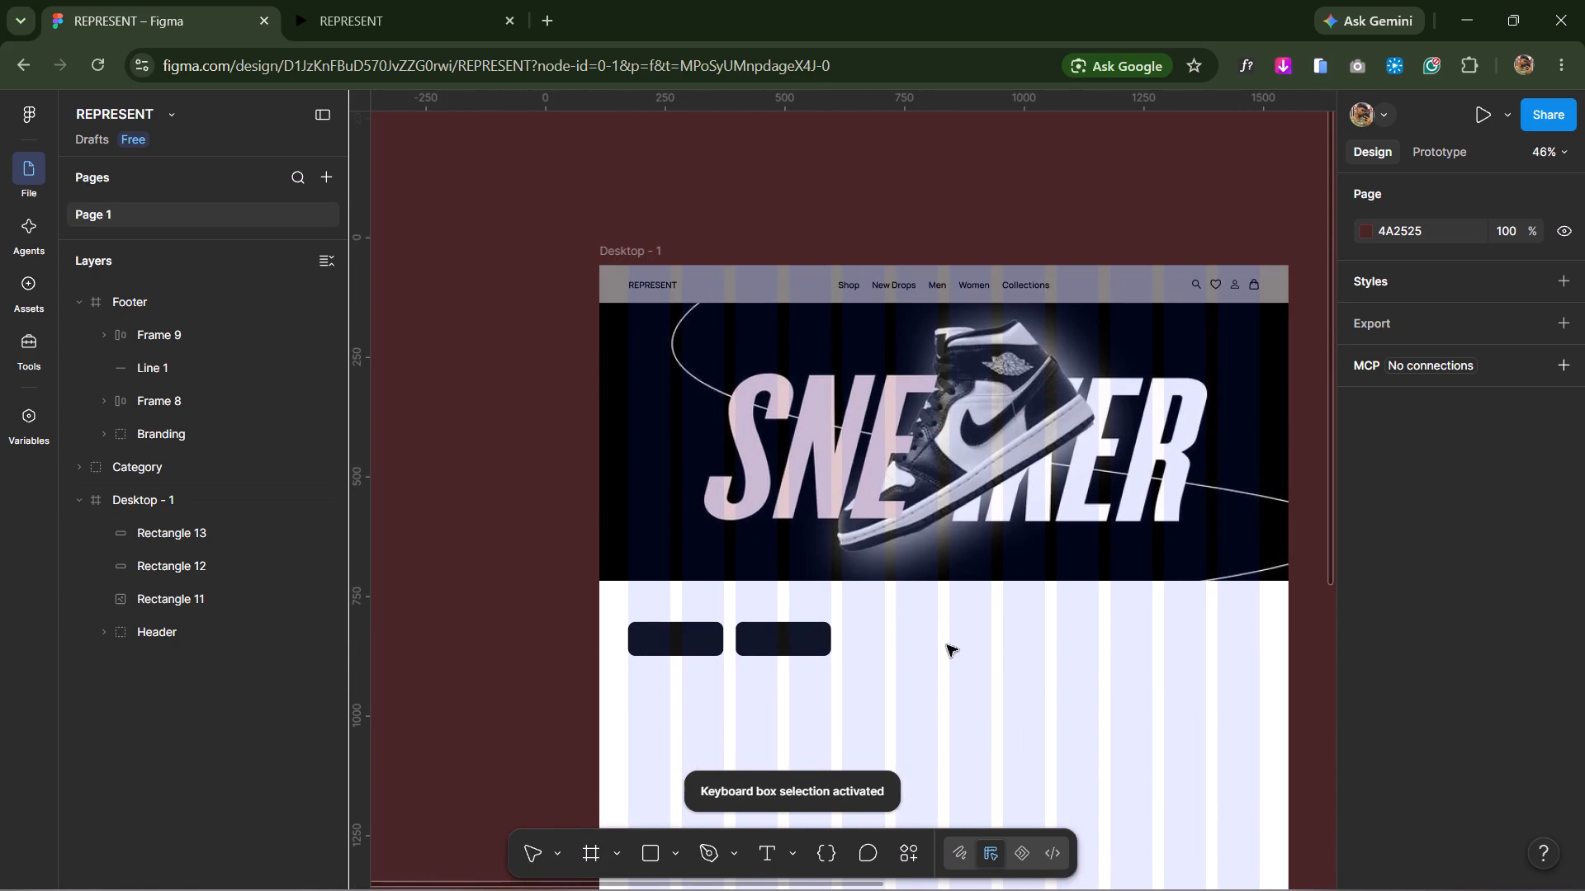
pyautogui.moveTo(947, 645); pyautogui.dragTo(1053, 681)
pyautogui.press('space')
pyautogui.press('space')
pyautogui.press('space')
pyautogui.press('space')
pyautogui.press('space')
pyautogui.press('space')
pyautogui.press('space')
pyautogui.press('space')
pyautogui.press('space')
pyautogui.press('space')
pyautogui.press('space')
pyautogui.moveTo(892, 639); pyautogui.dragTo(1040, 695)
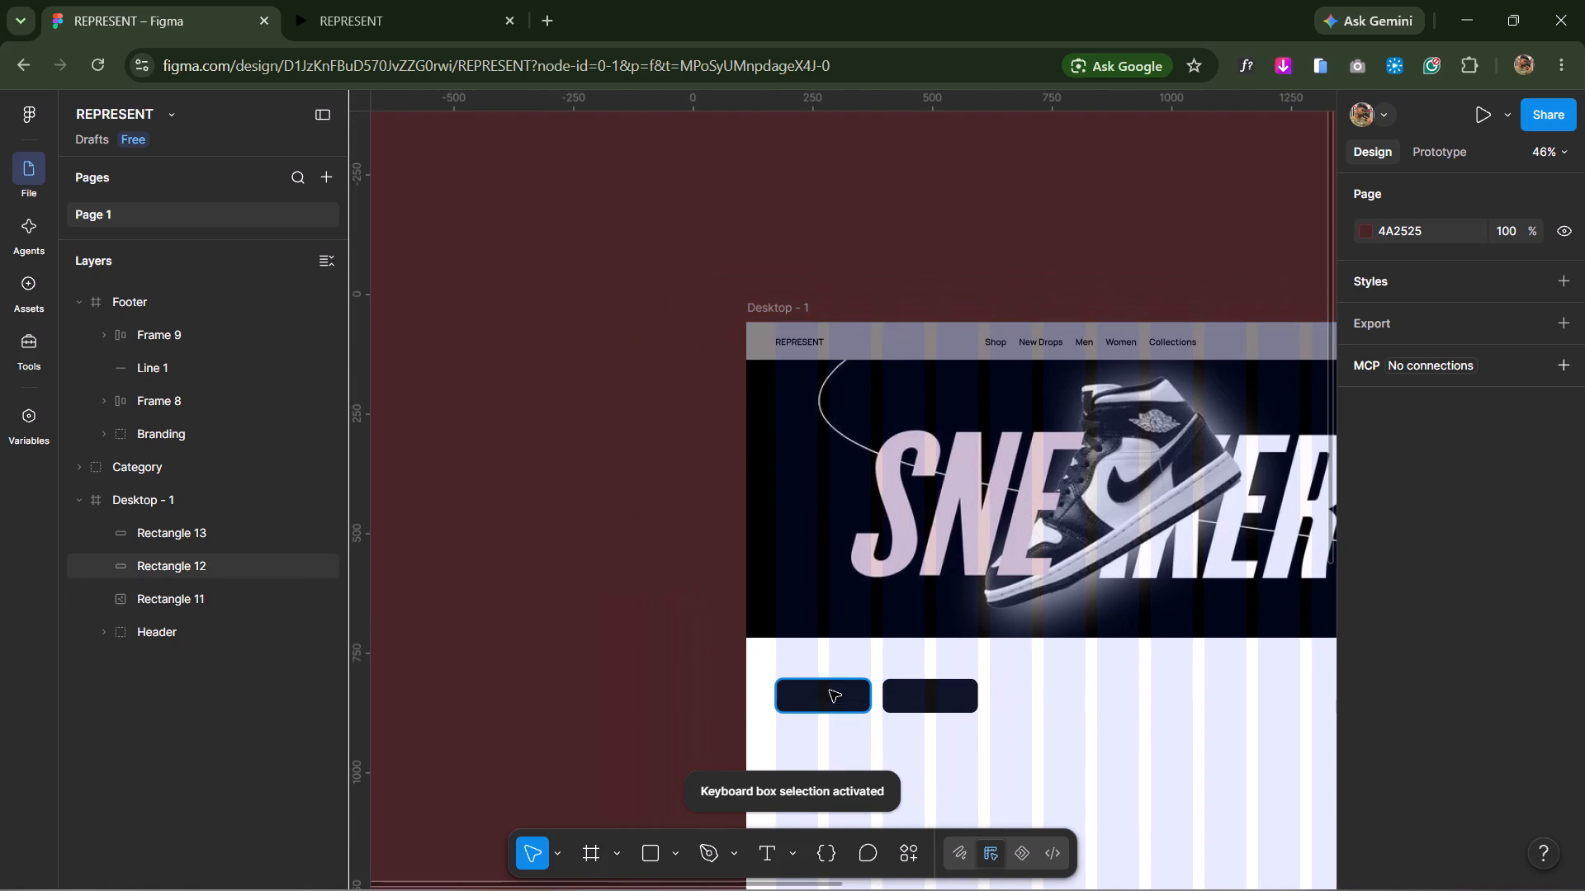
pyautogui.click(823, 691)
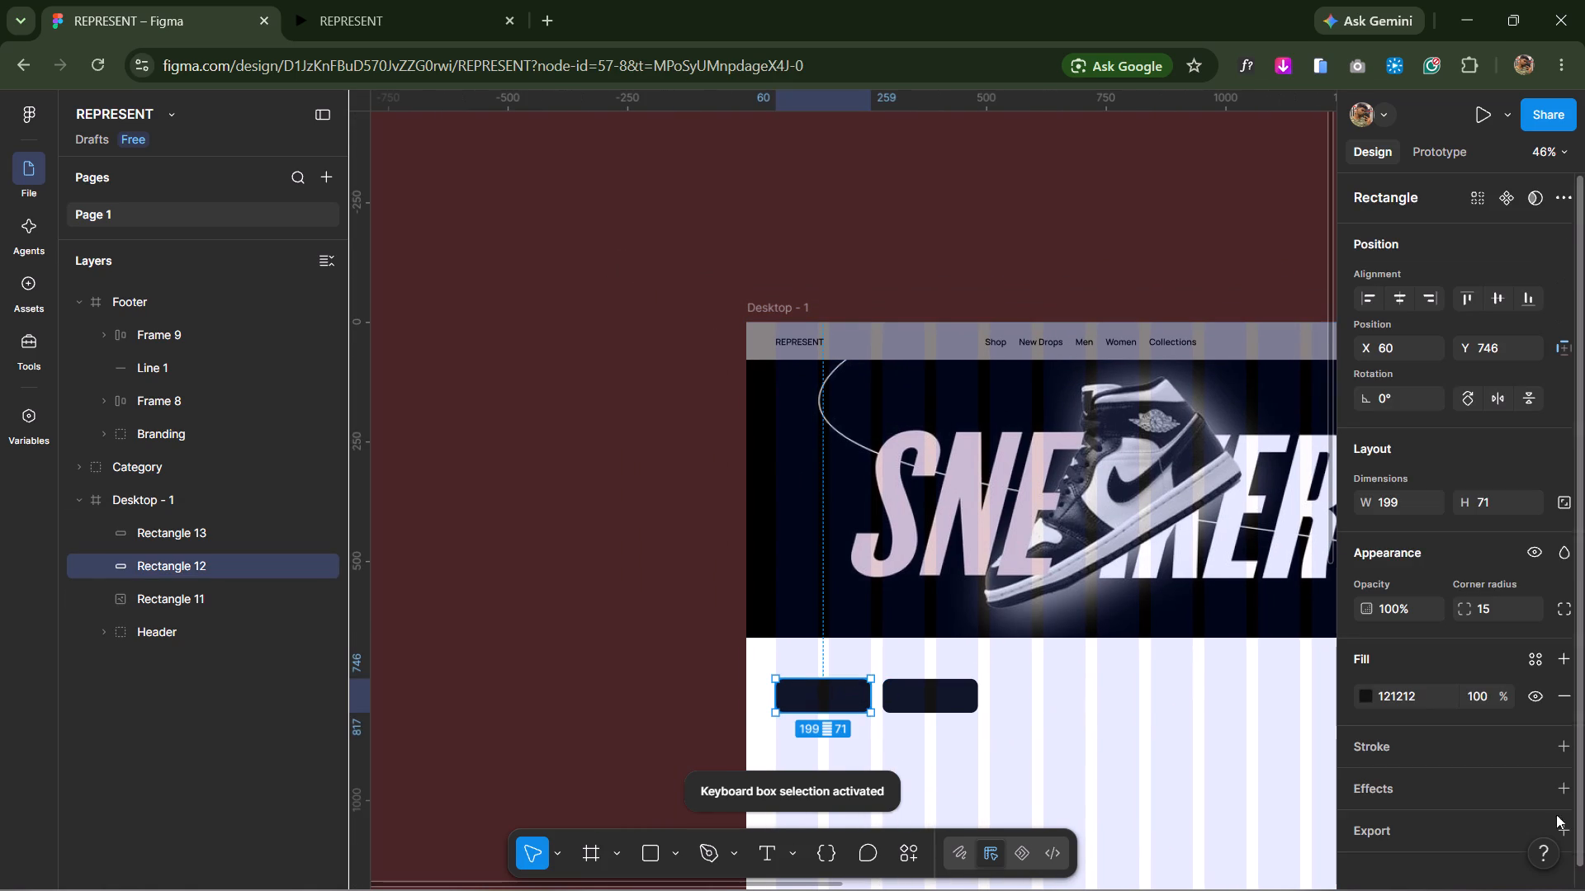
pyautogui.click(1435, 754)
pyautogui.moveTo(1110, 633); pyautogui.dragTo(1084, 457)
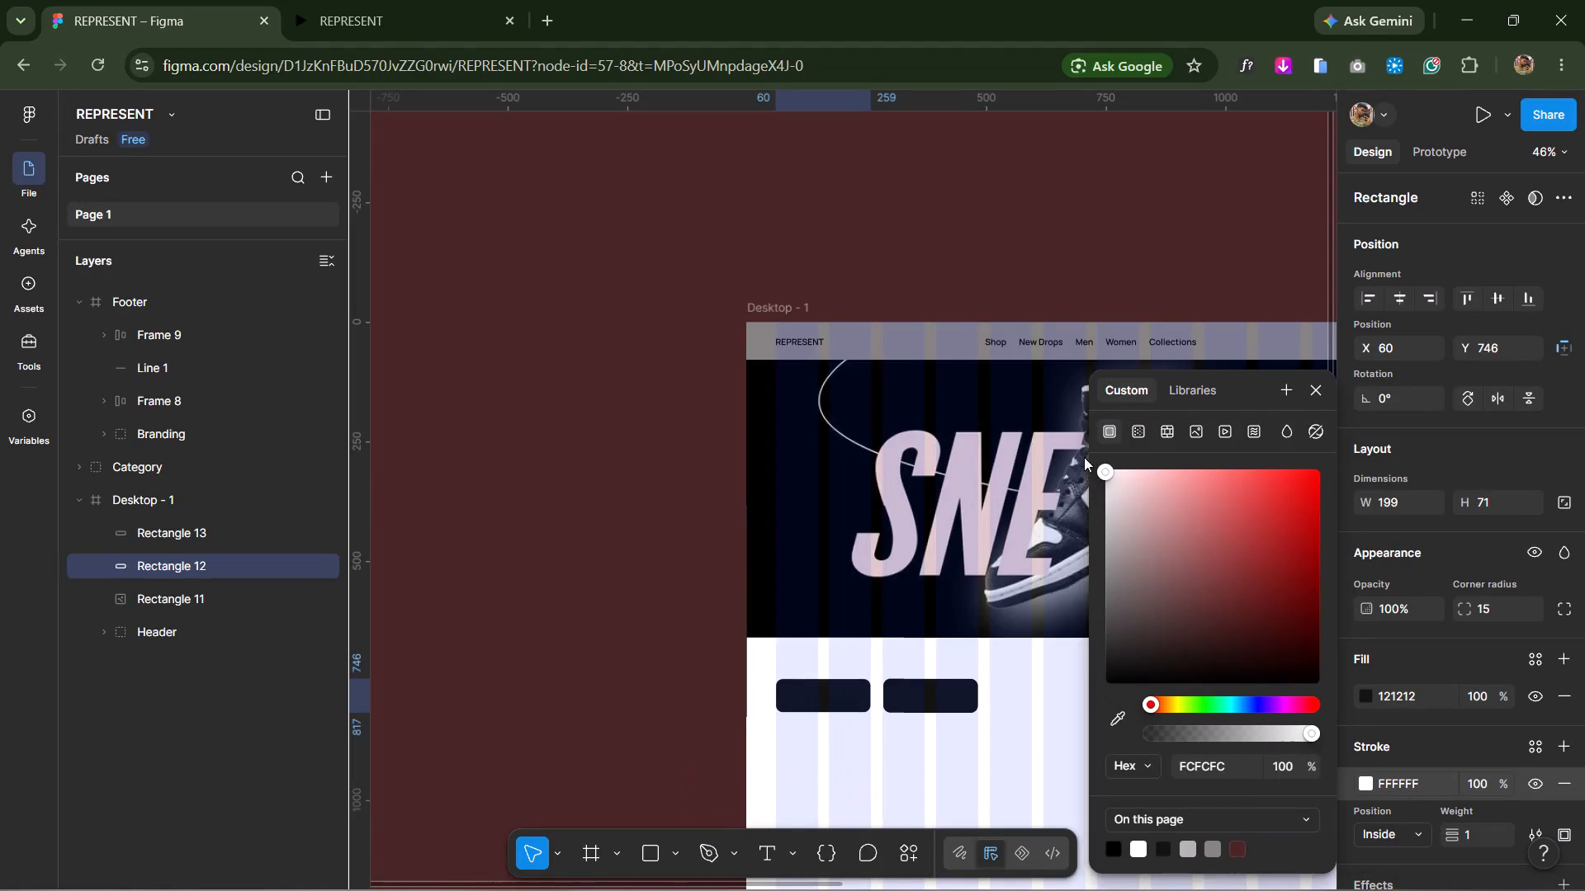
pyautogui.moveTo(1084, 457); pyautogui.dragTo(1081, 445)
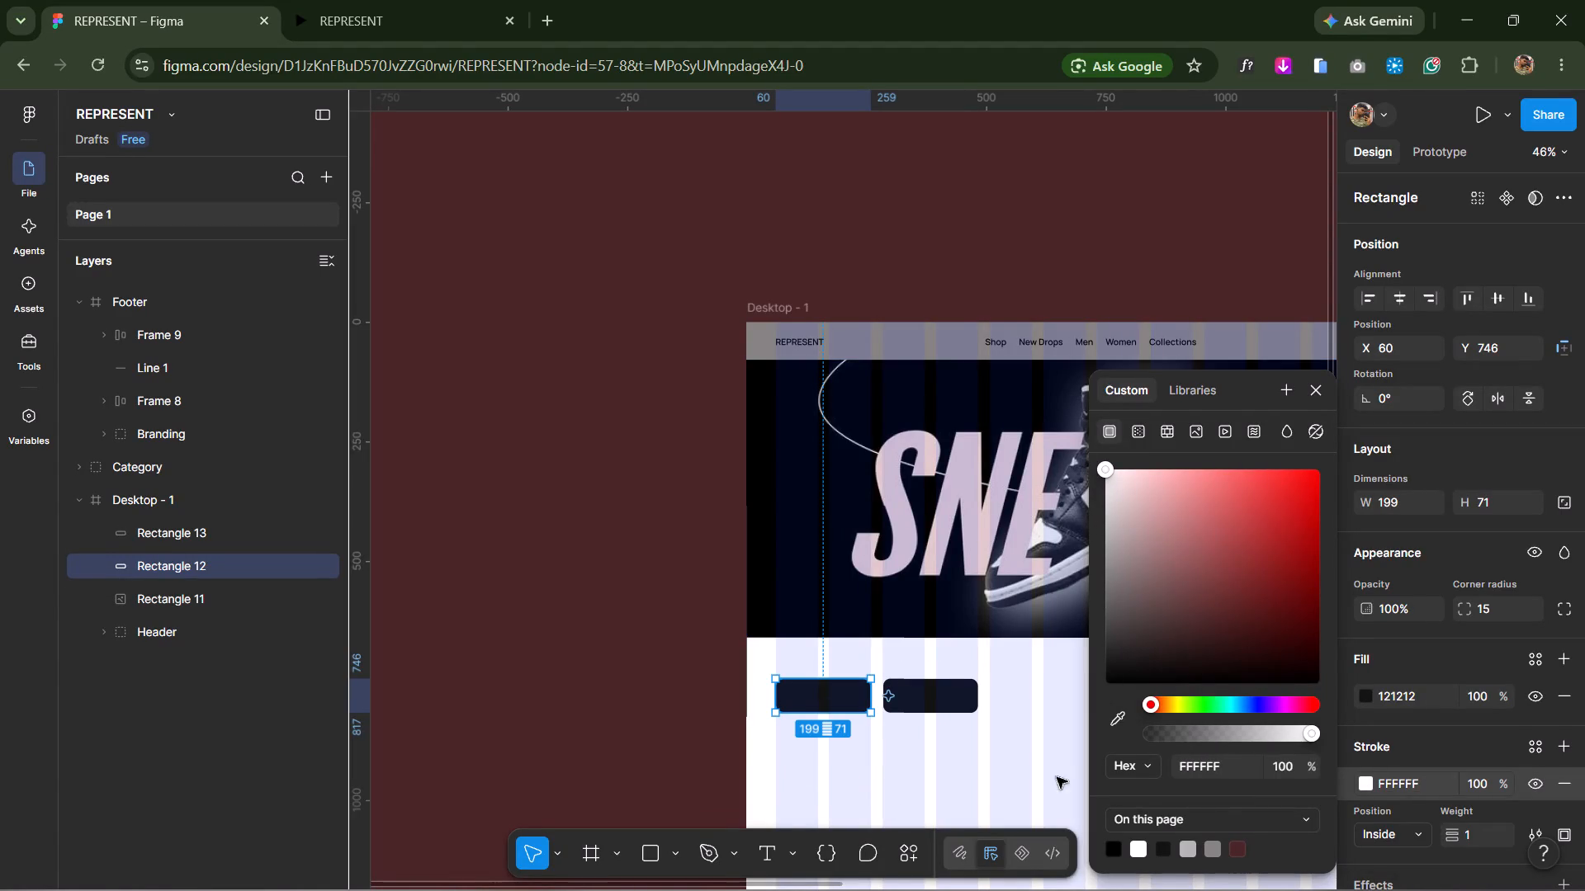
pyautogui.click(1416, 824)
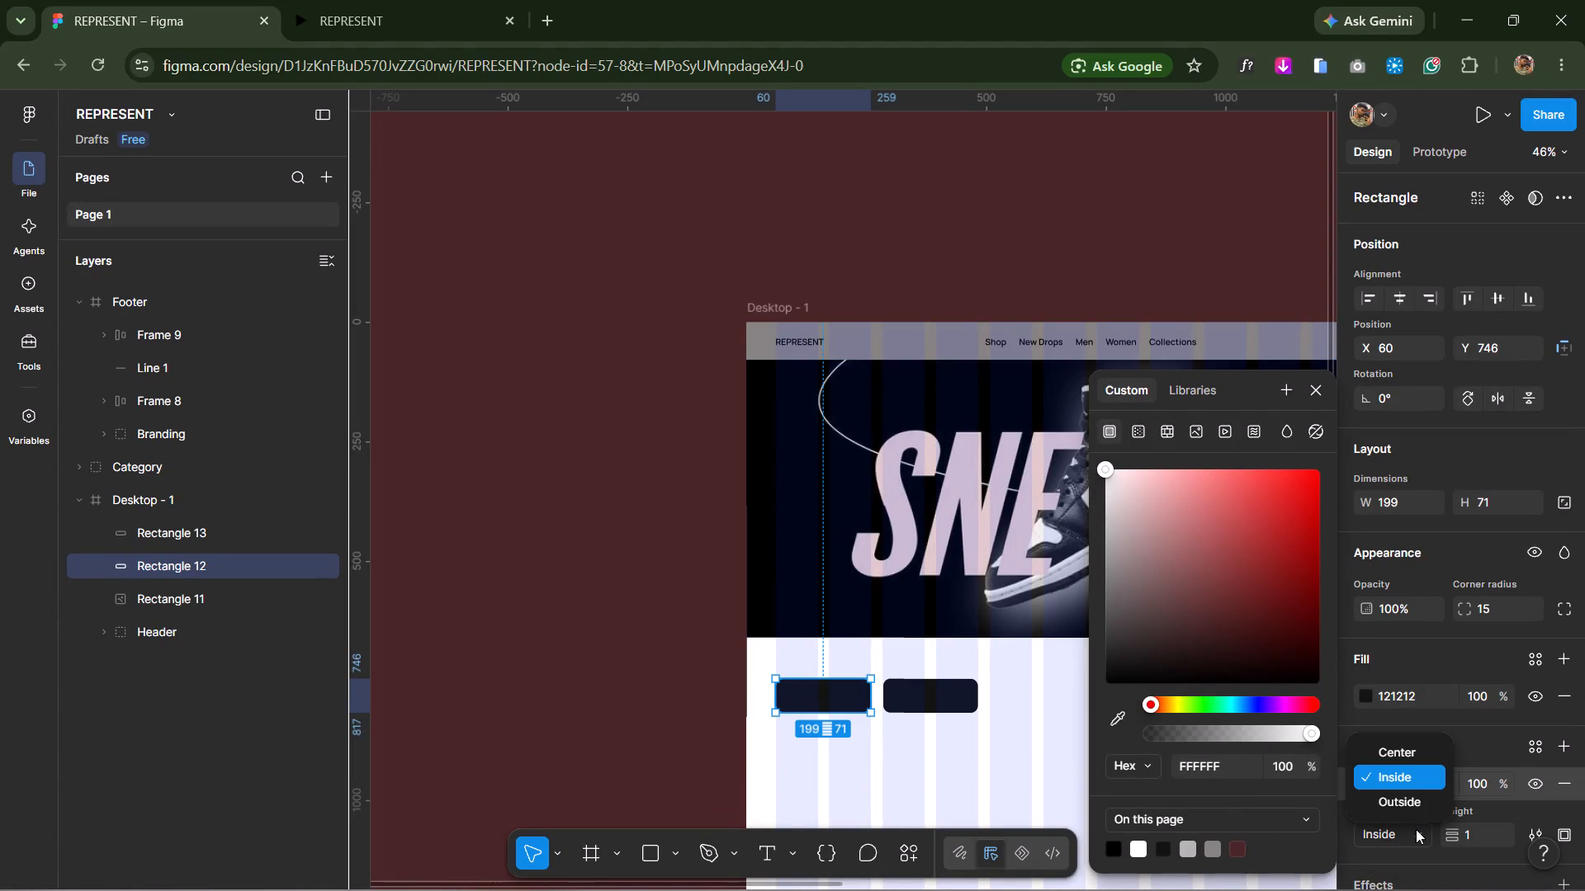
pyautogui.click(1423, 804)
pyautogui.click(585, 698)
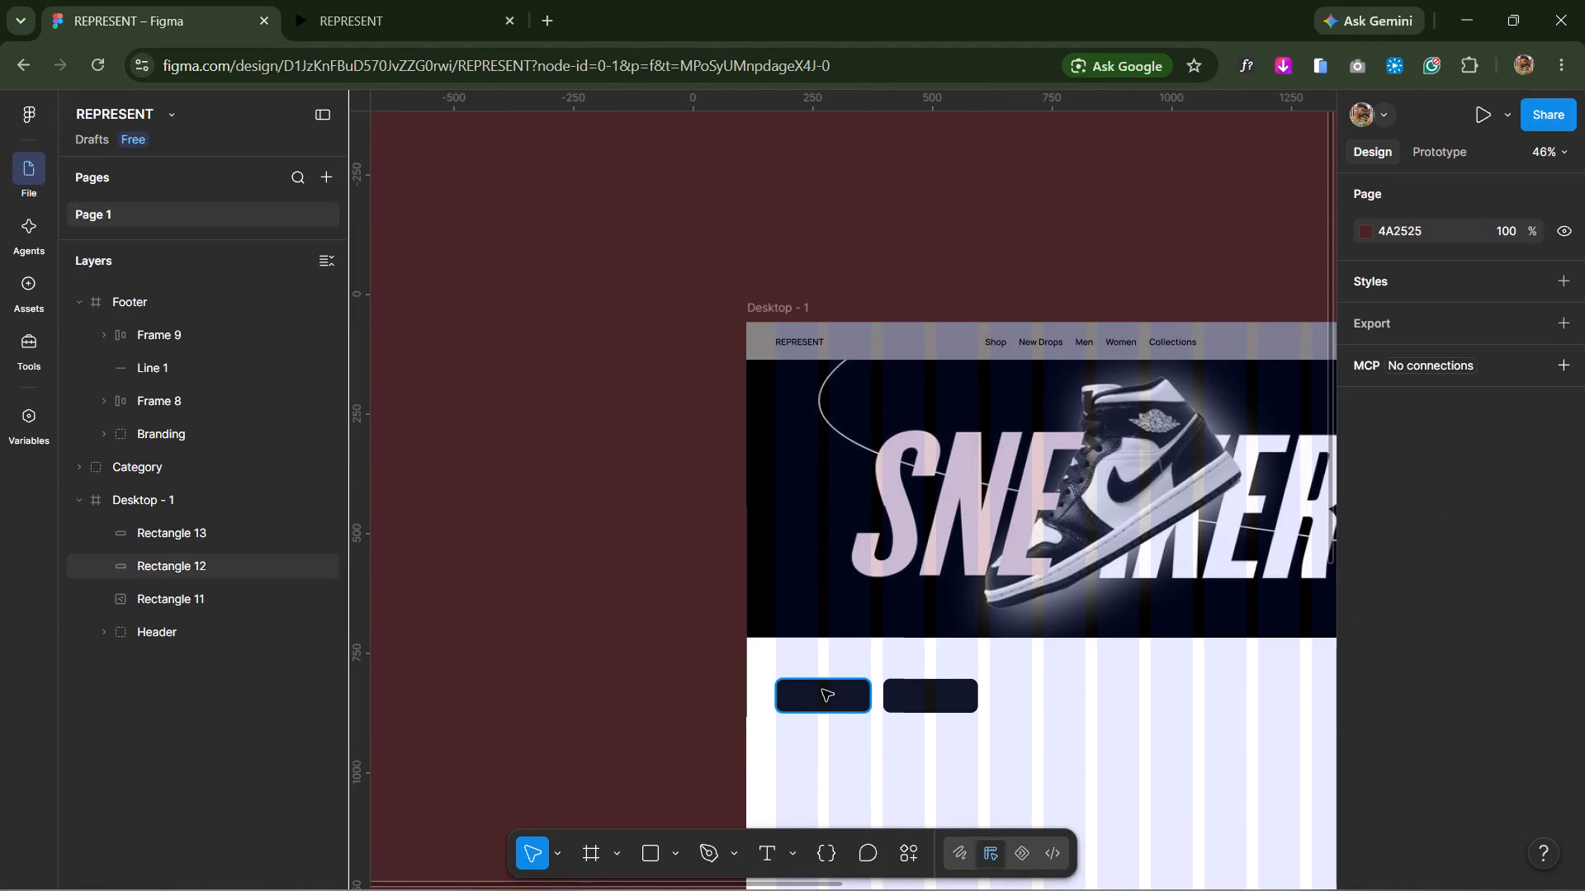
# Move both rounded rectangles up onto the lower part of the SNEAKER hero image, at Y 563.
pyautogui.moveTo(822, 690); pyautogui.dragTo(821, 602)
pyautogui.moveTo(920, 696); pyautogui.dragTo(916, 607)
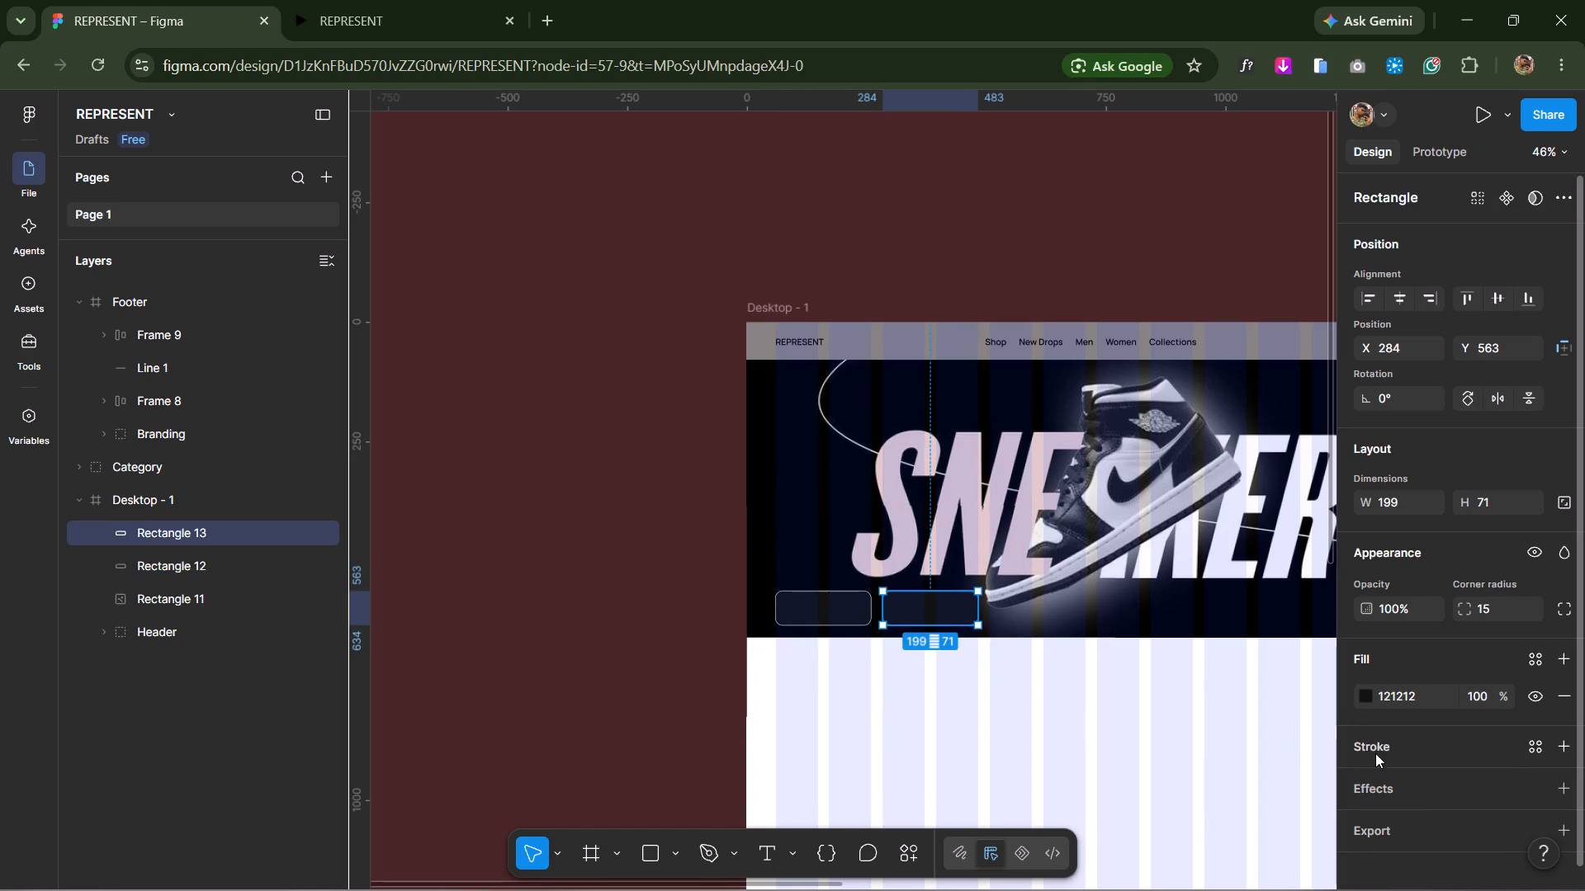
# Change the fill of the second rounded rectangle, at X 284, to white FFFFFF.
pyautogui.click(1361, 692)
pyautogui.moveTo(1143, 654); pyautogui.dragTo(1102, 469)
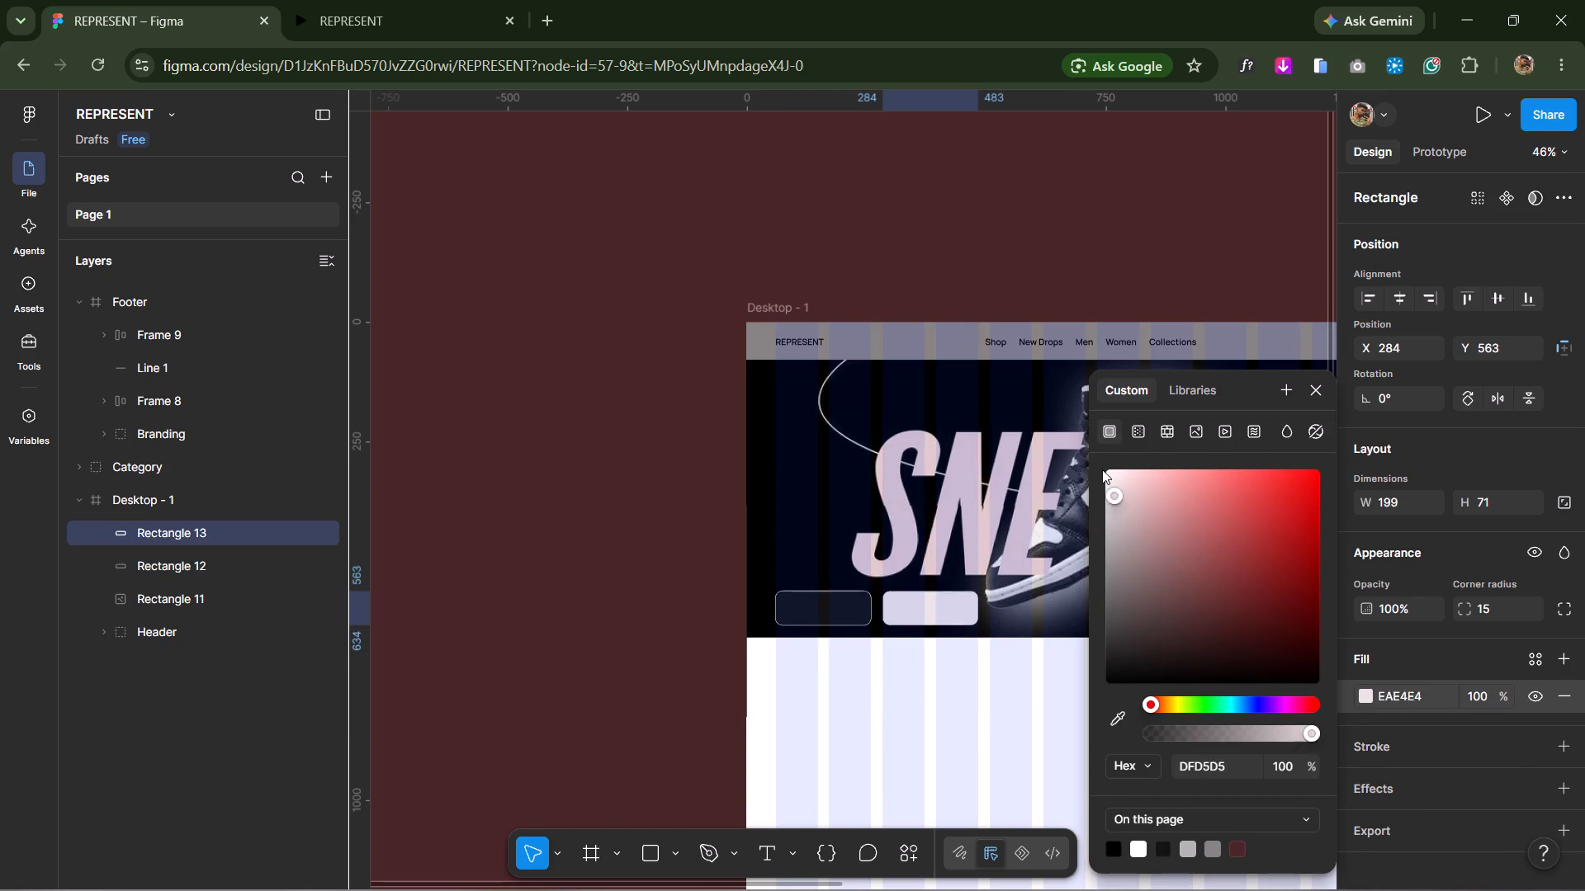
pyautogui.moveTo(1102, 469); pyautogui.dragTo(1075, 408)
pyautogui.click(657, 460)
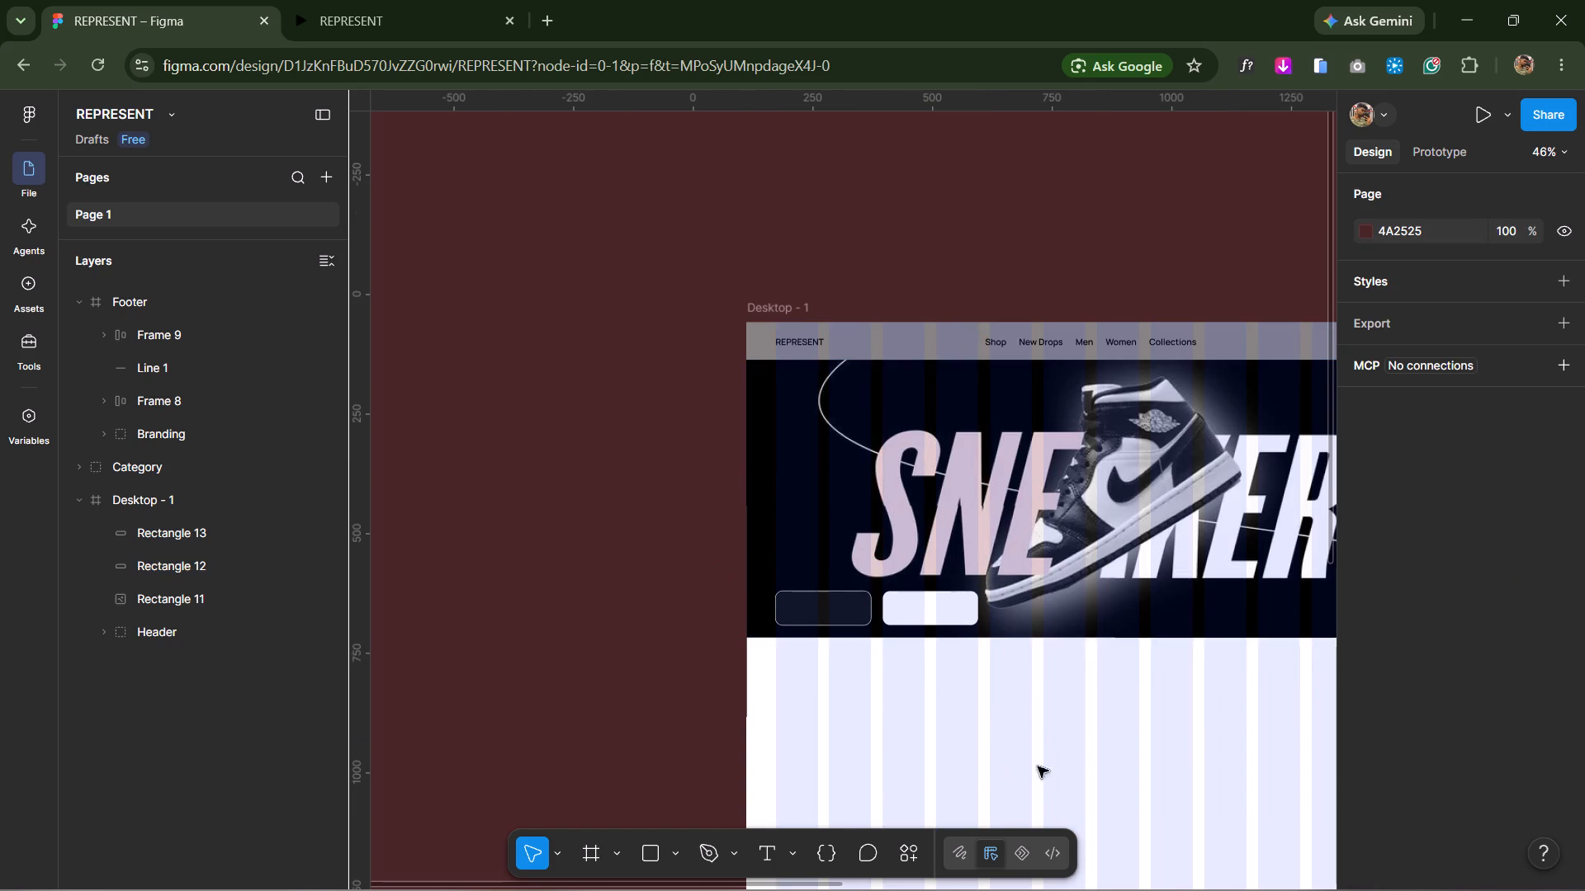
# Add a black 000000 inside stroke to the white rounded rectangle on the hero image.
pyautogui.keyDown('ctrl'); pyautogui.scroll(-4, 1106, 741); pyautogui.keyUp('ctrl')
pyautogui.press('space')
pyautogui.press('space')
pyautogui.press('space')
pyautogui.press('space')
pyautogui.press('space')
pyautogui.press('space')
pyautogui.press('space')
pyautogui.press('space')
pyautogui.press('space')
pyautogui.press('space')
pyautogui.press('space')
pyautogui.press('space')
pyautogui.press('space')
pyautogui.press('space')
pyautogui.press('space')
pyautogui.press('space')
pyautogui.press('space')
pyautogui.press('space')
pyautogui.press('space')
pyautogui.press('space')
pyautogui.moveTo(1088, 692); pyautogui.dragTo(905, 644)
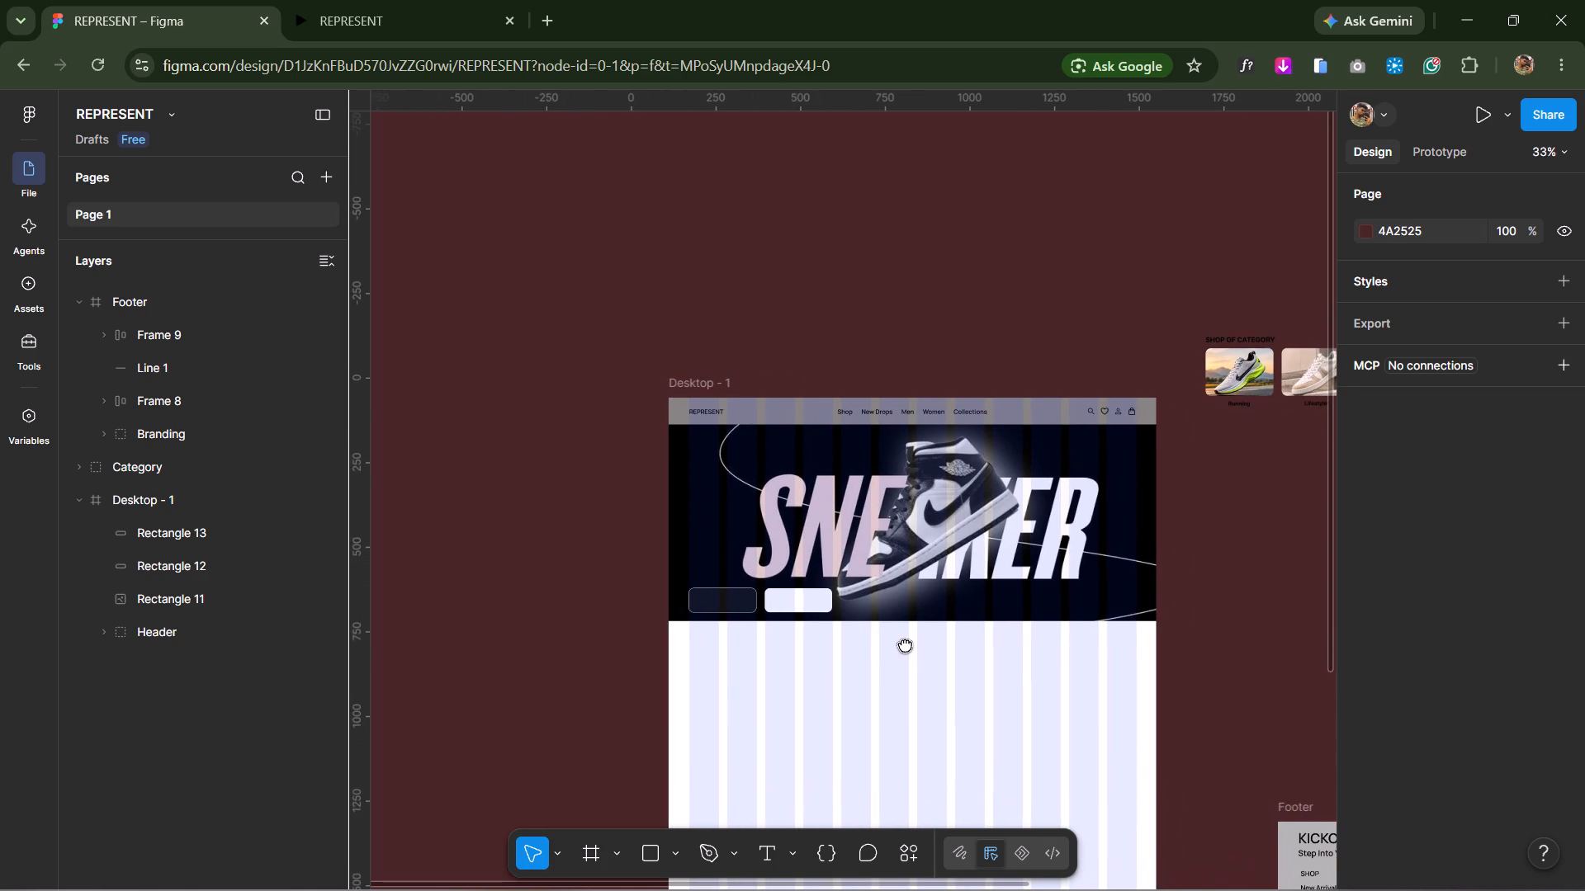
pyautogui.moveTo(905, 644); pyautogui.dragTo(907, 643)
pyautogui.press('space')
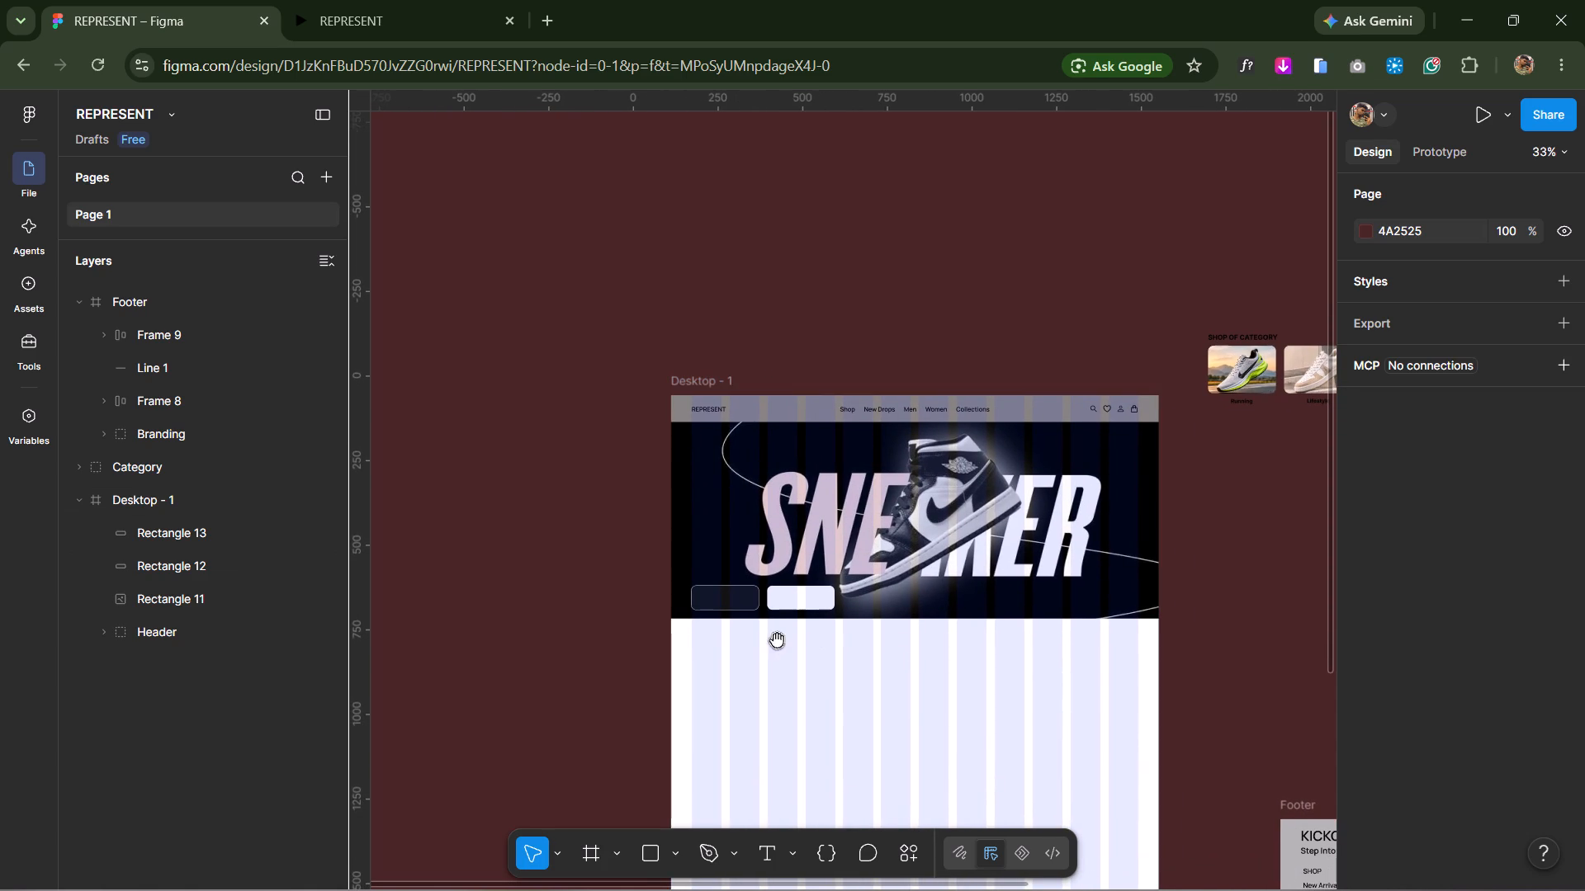
pyautogui.moveTo(777, 640); pyautogui.dragTo(938, 691)
pyautogui.keyDown('ctrl'); pyautogui.scroll(11, 944, 686); pyautogui.keyUp('ctrl')
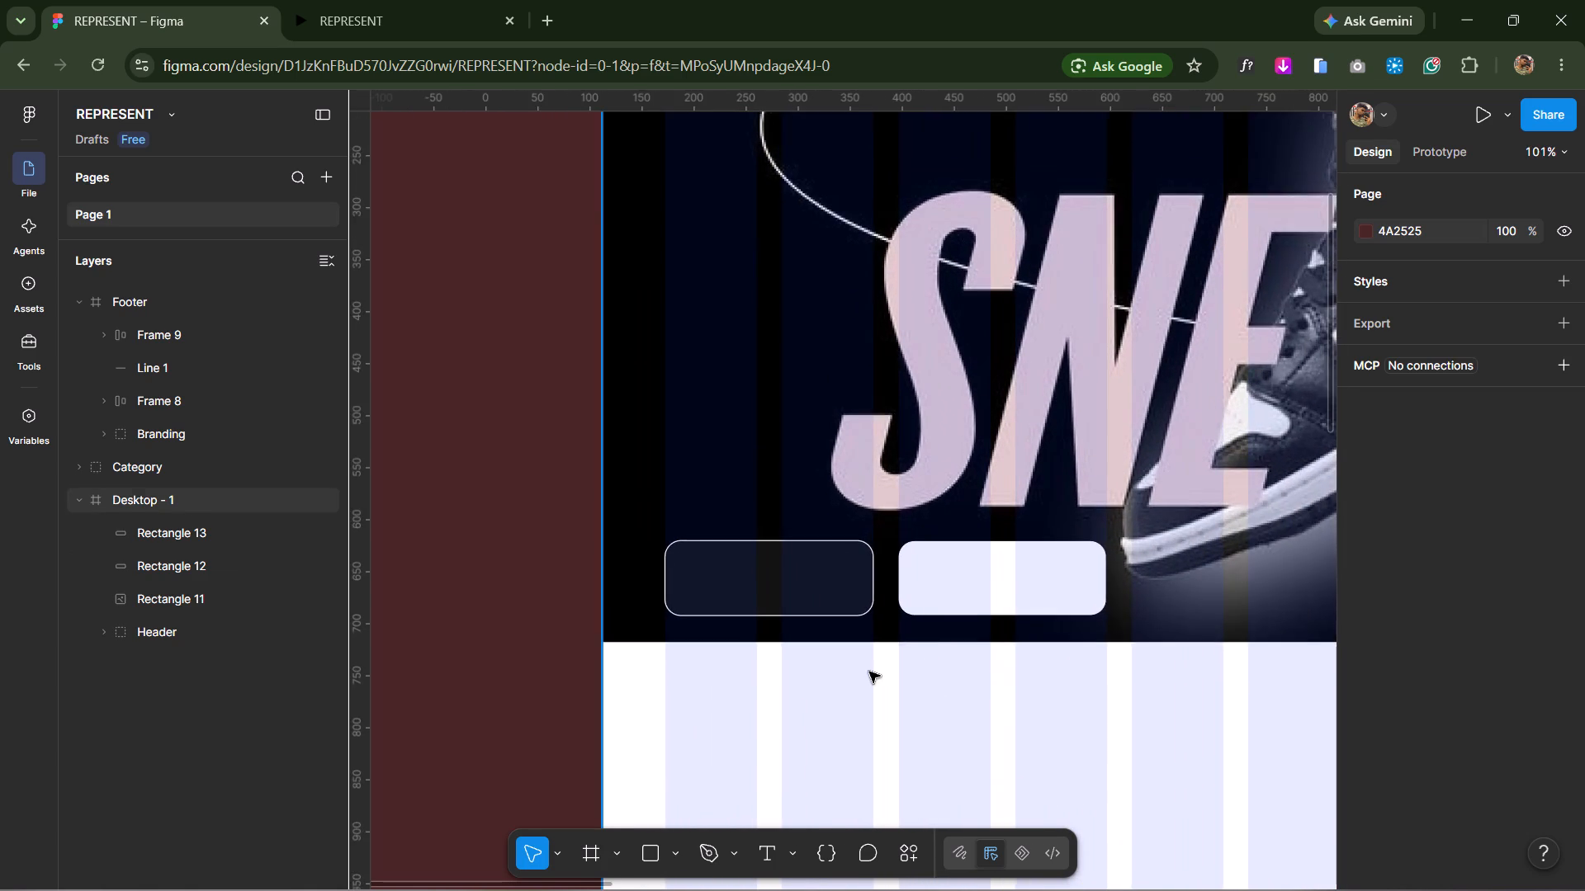
pyautogui.keyDown('ctrl'); pyautogui.scroll(3, 869, 672); pyautogui.keyUp('ctrl')
pyautogui.click(708, 567)
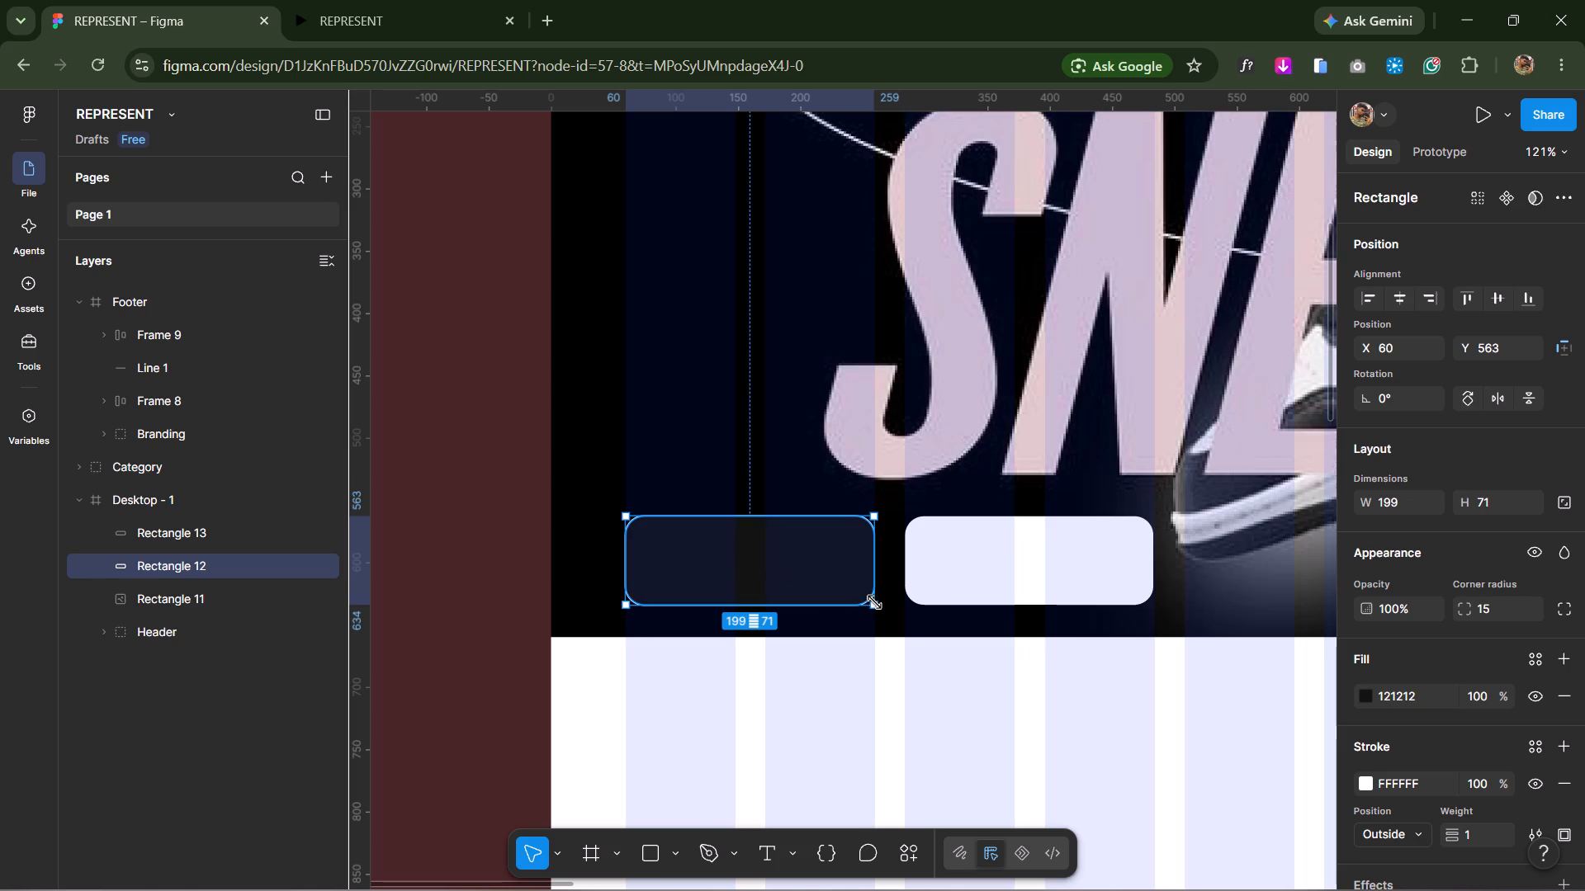
pyautogui.click(986, 592)
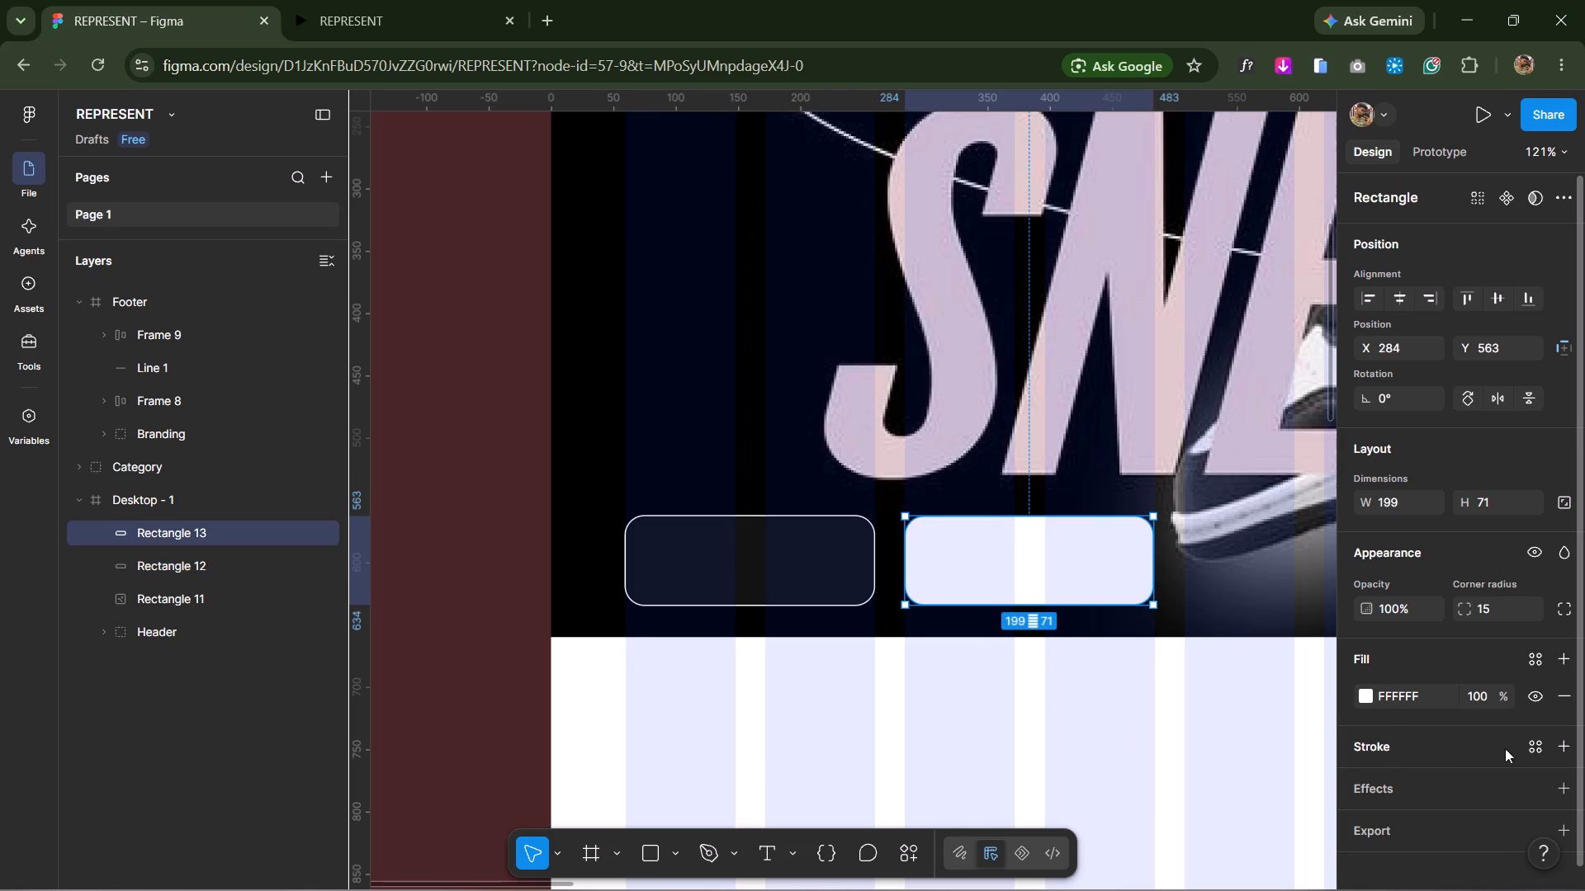
pyautogui.click(1403, 737)
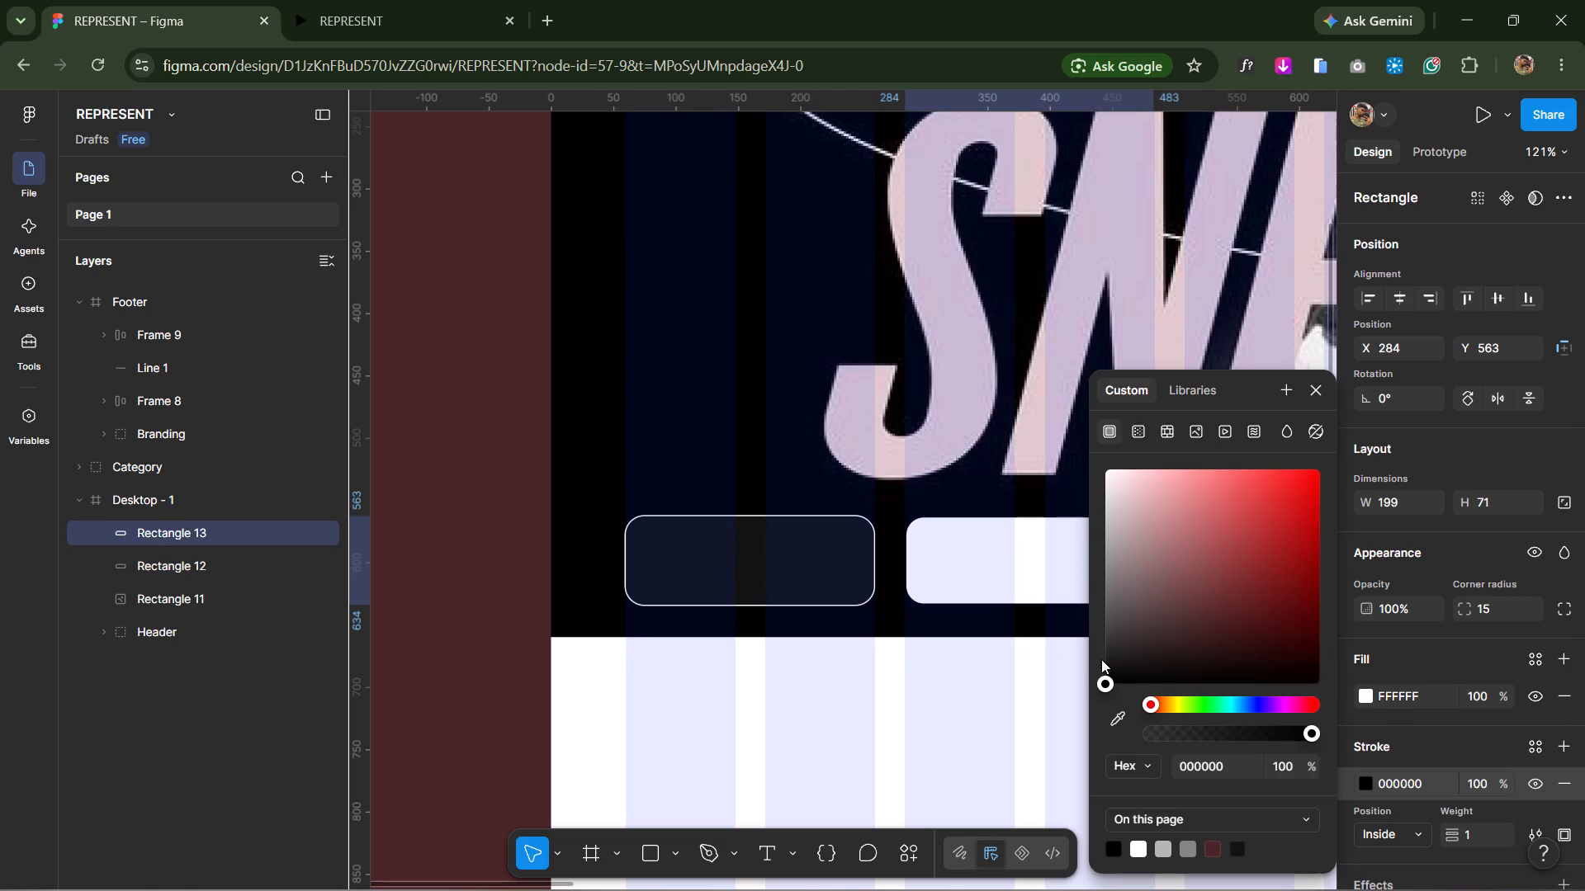
pyautogui.moveTo(1106, 678); pyautogui.dragTo(1100, 450)
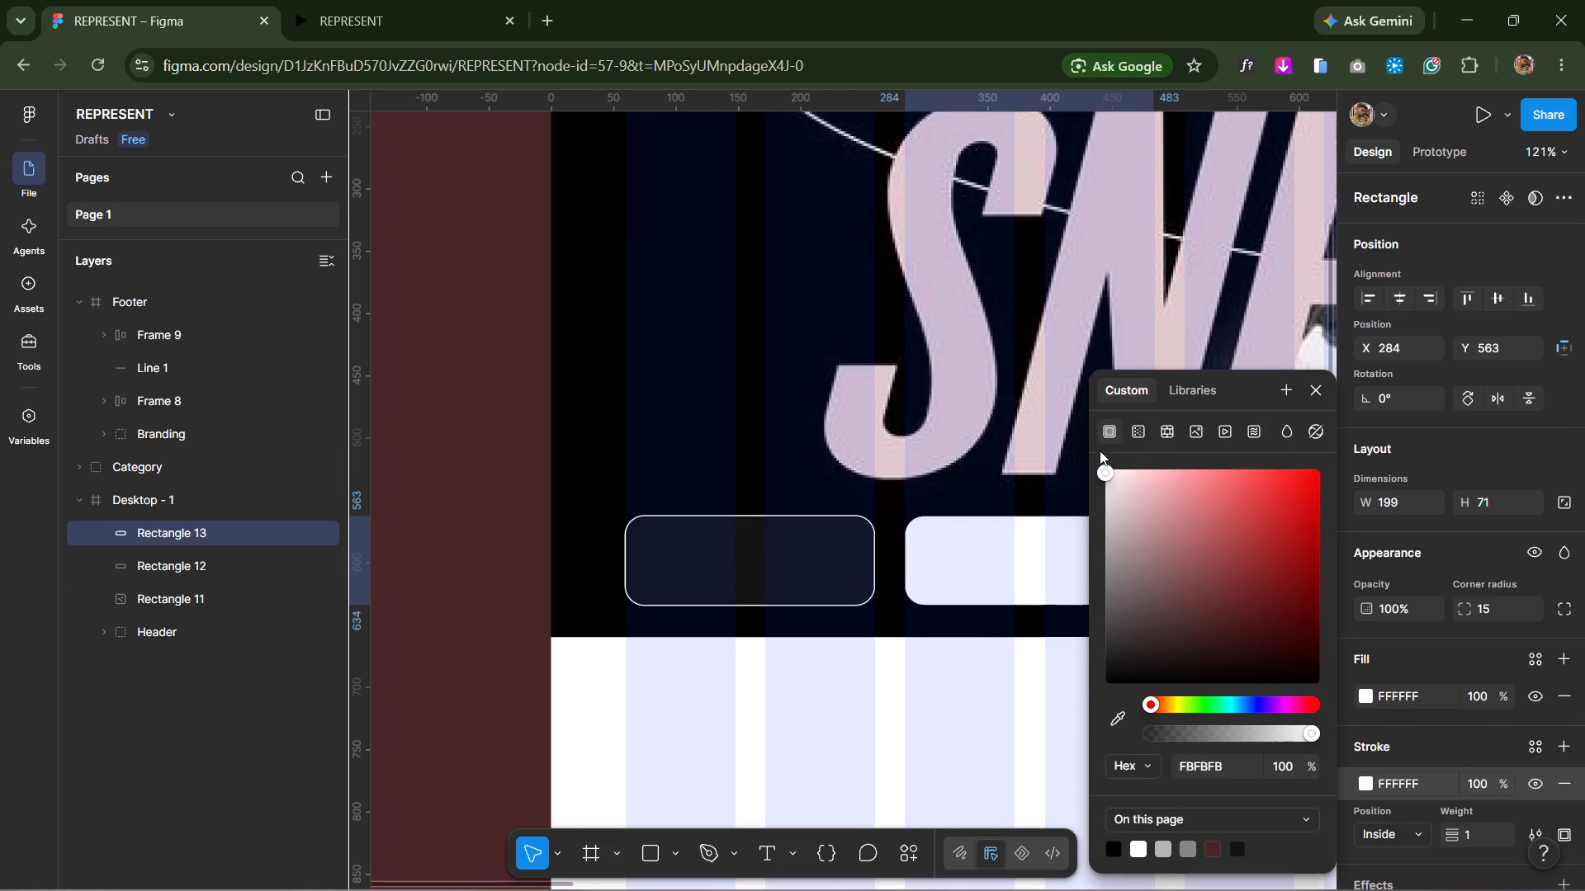
pyautogui.moveTo(1100, 450); pyautogui.dragTo(1038, 767)
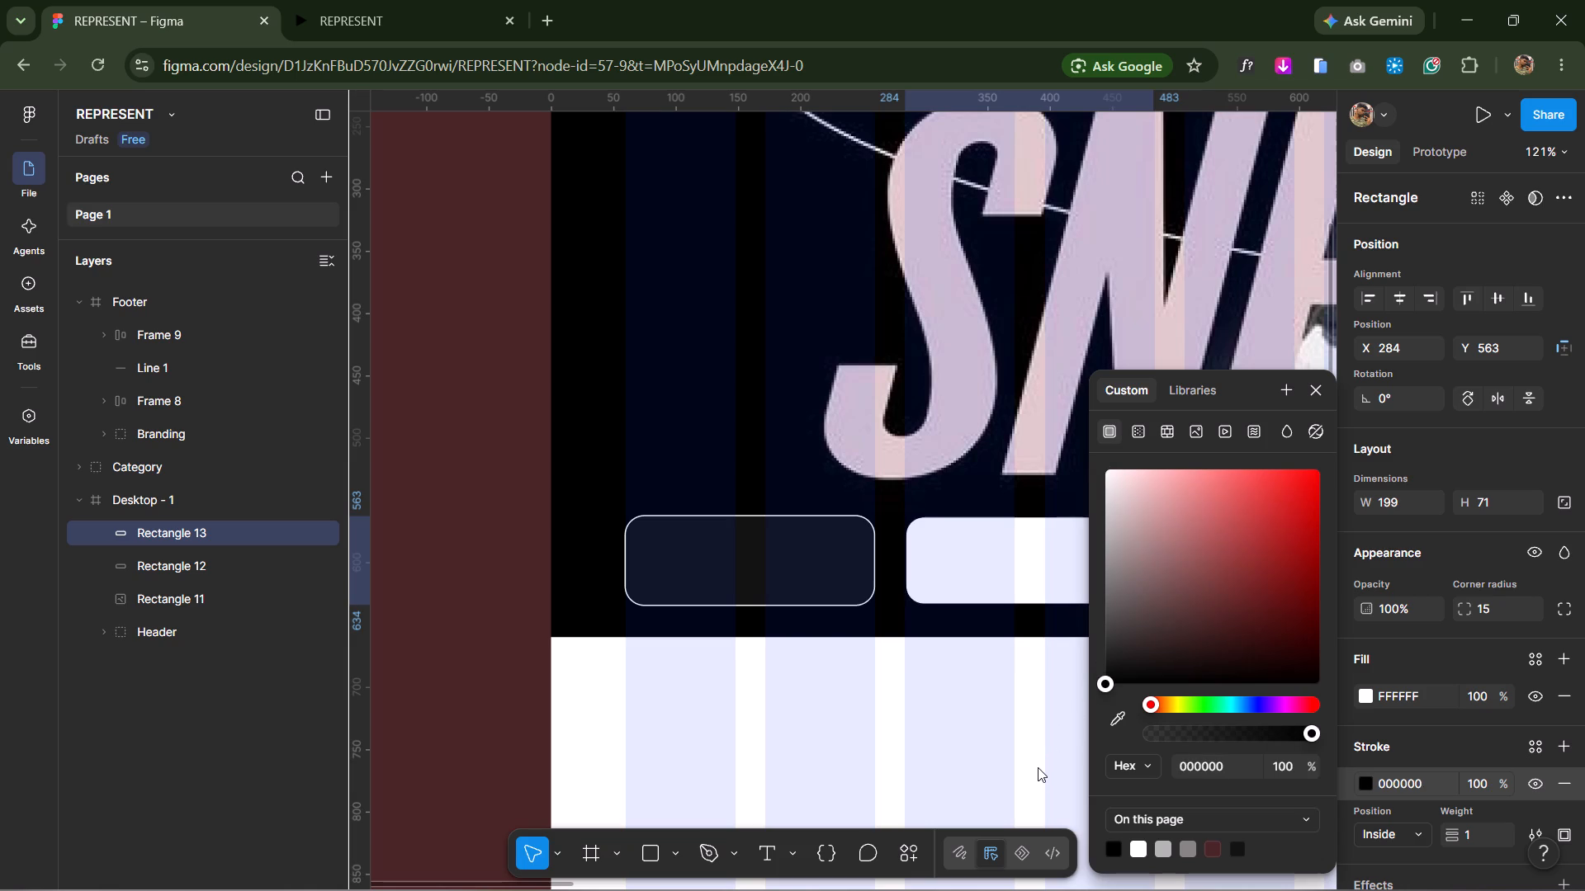
pyautogui.moveTo(1038, 767); pyautogui.dragTo(1038, 774)
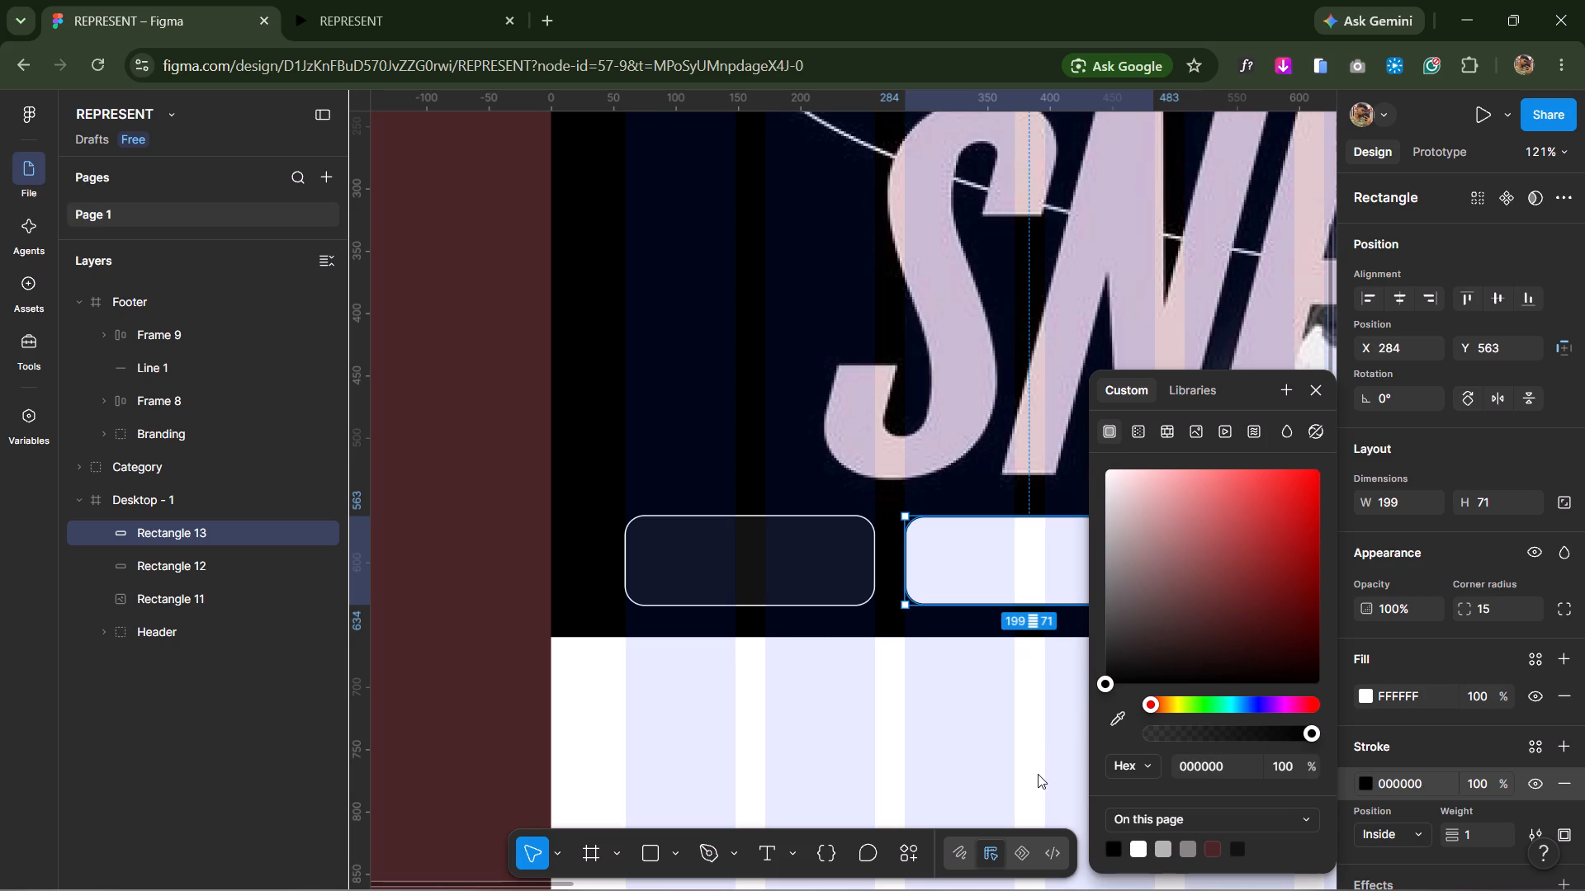
pyautogui.moveTo(1038, 774); pyautogui.dragTo(1034, 774)
pyautogui.moveTo(1034, 774); pyautogui.dragTo(1025, 775)
# Change the fill of the outlined dark rectangle on the hero image to black 000000.
pyautogui.click(756, 559)
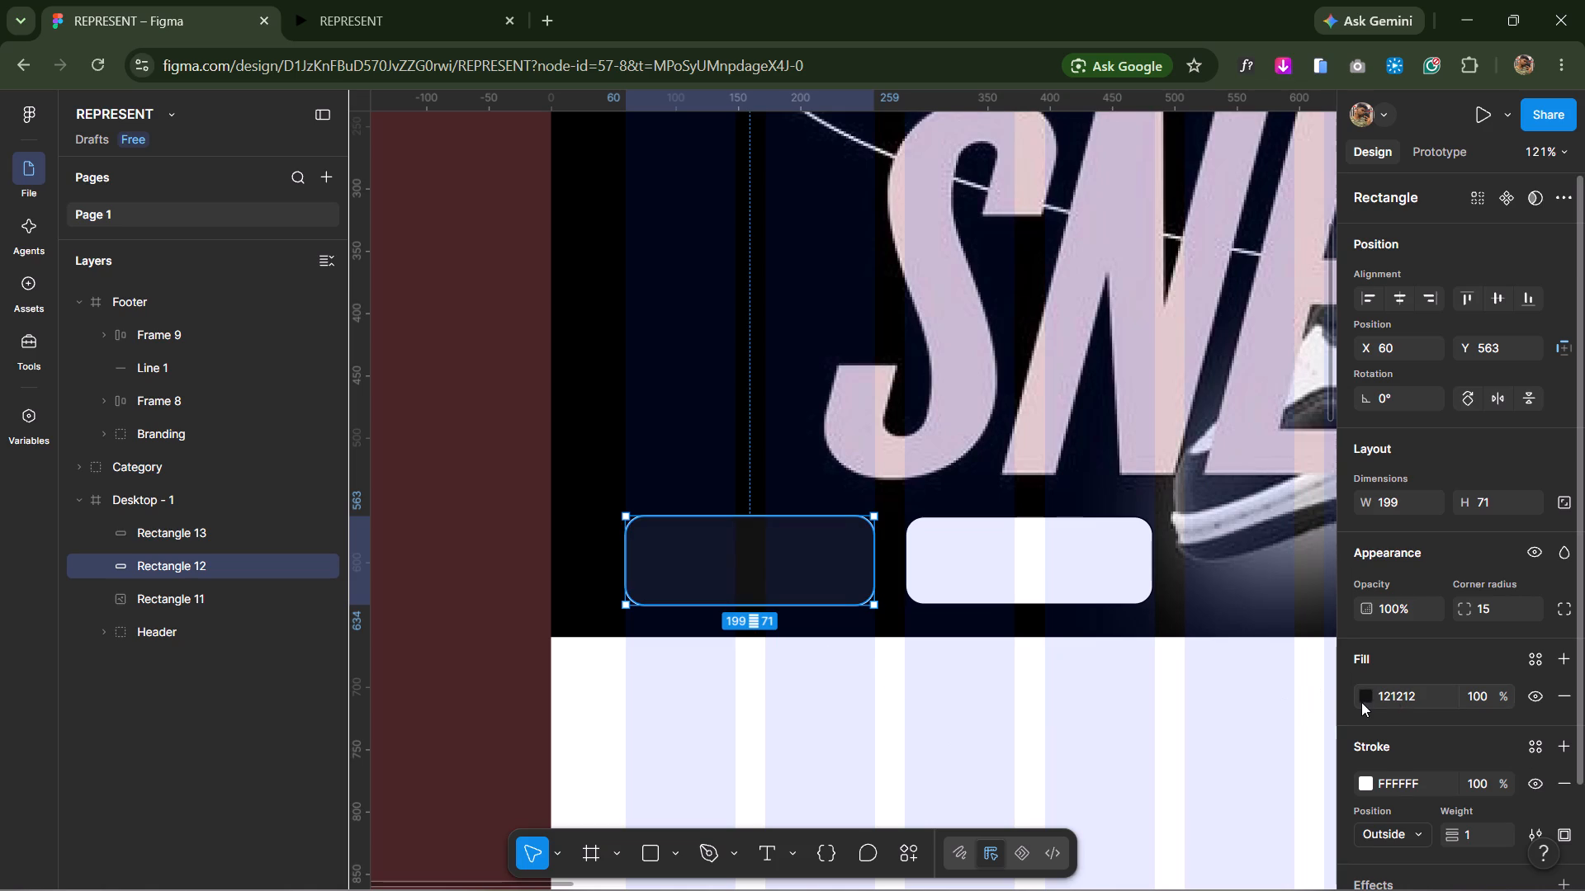
pyautogui.click(1361, 702)
pyautogui.moveTo(1110, 668); pyautogui.dragTo(1076, 713)
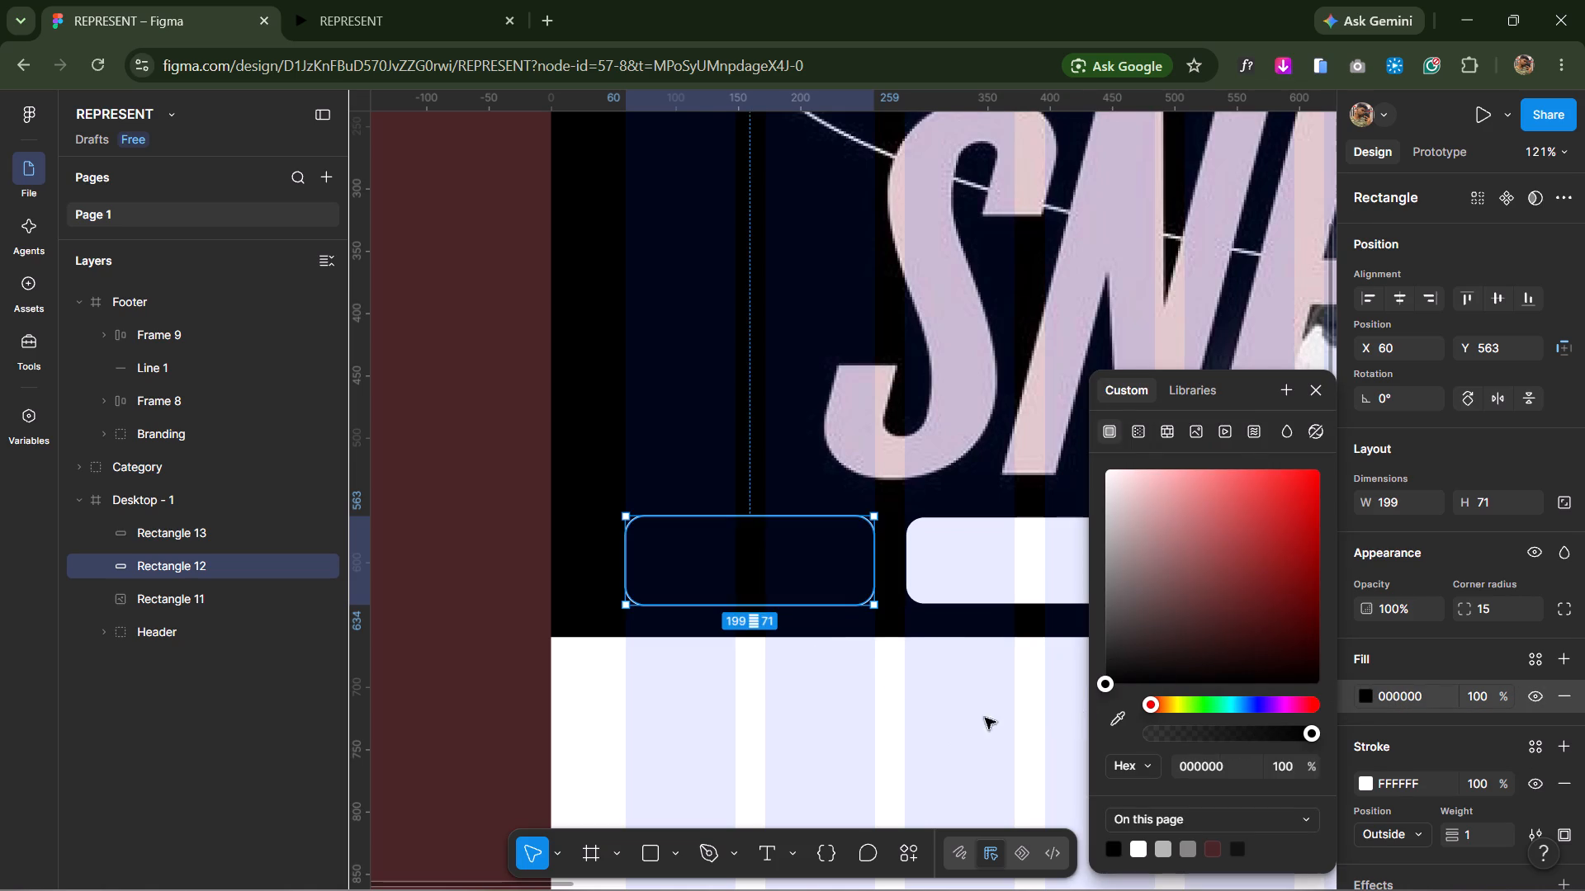
pyautogui.click(934, 723)
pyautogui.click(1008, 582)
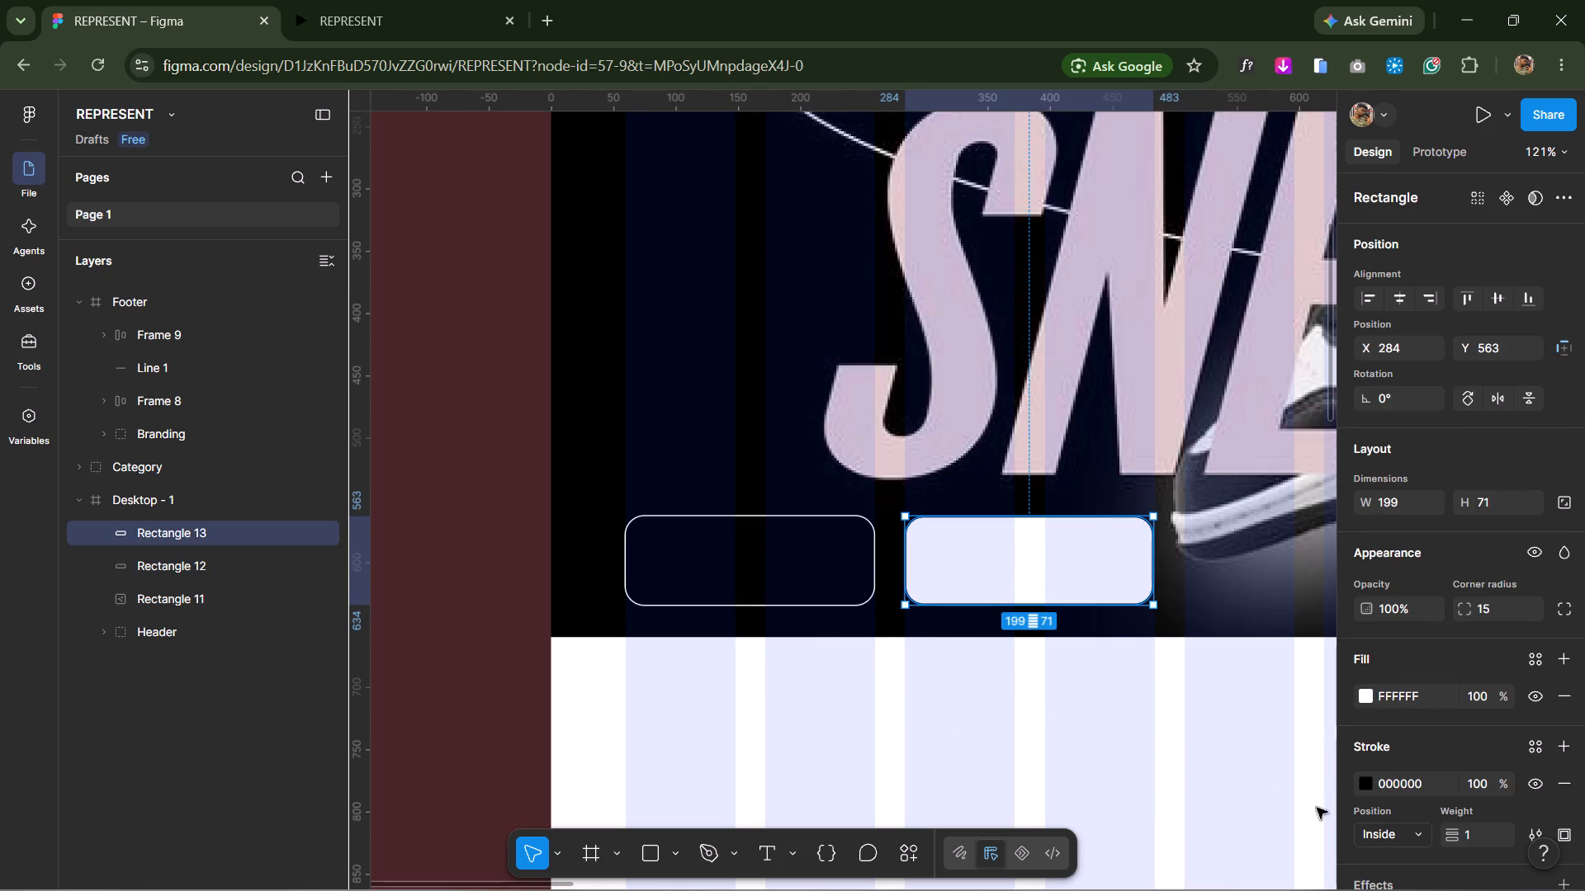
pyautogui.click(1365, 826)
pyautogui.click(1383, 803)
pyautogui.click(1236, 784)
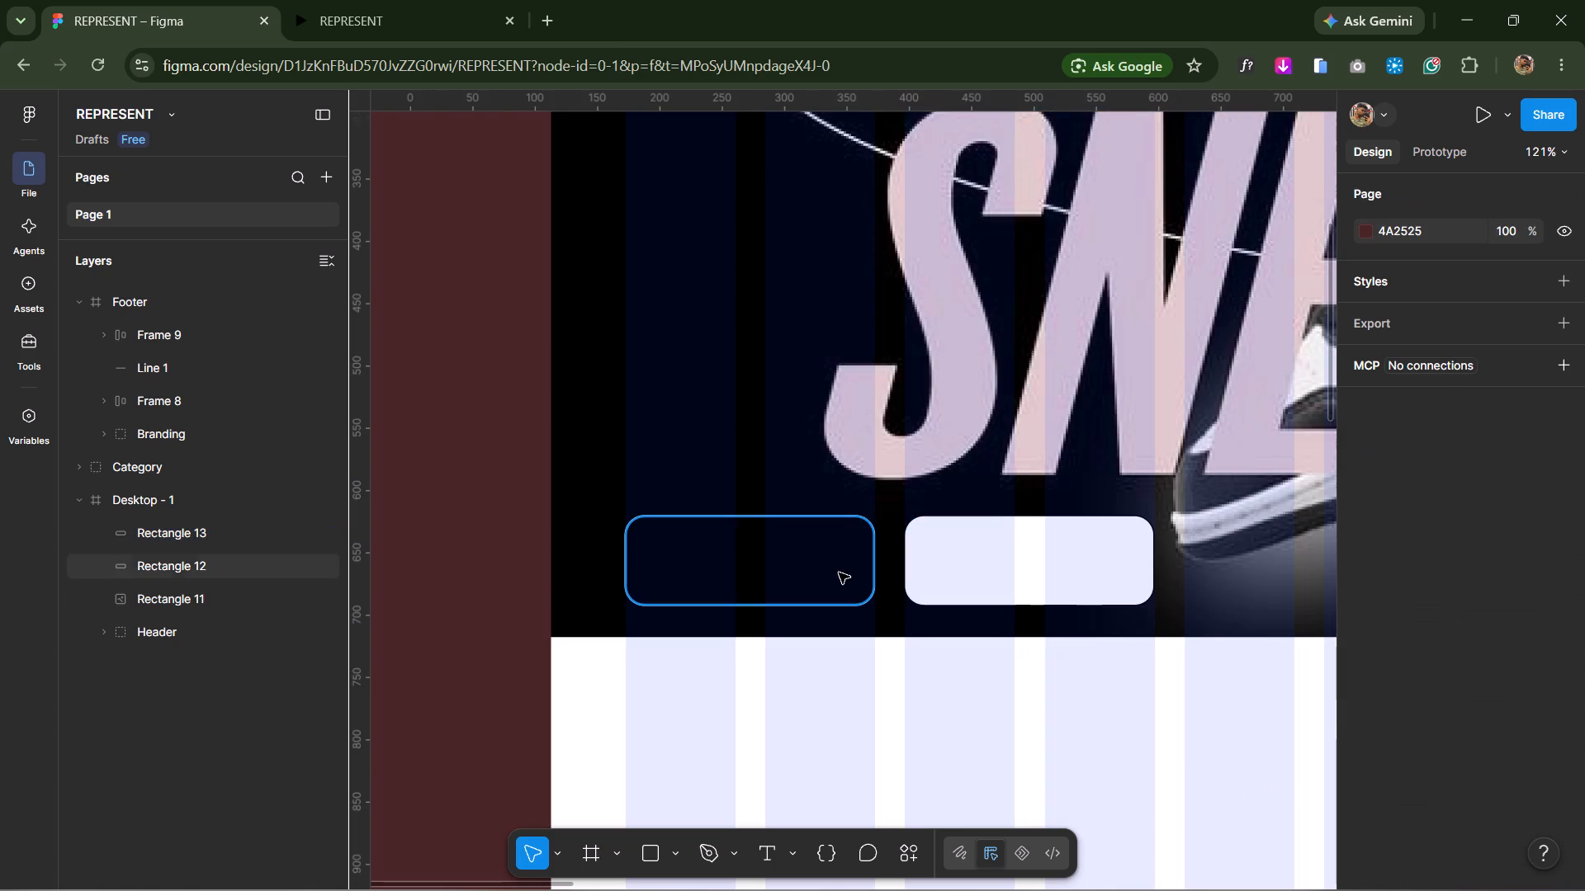
# Add a text layer reading "Shop Now" on the white area below the hero image.
pyautogui.click(838, 572)
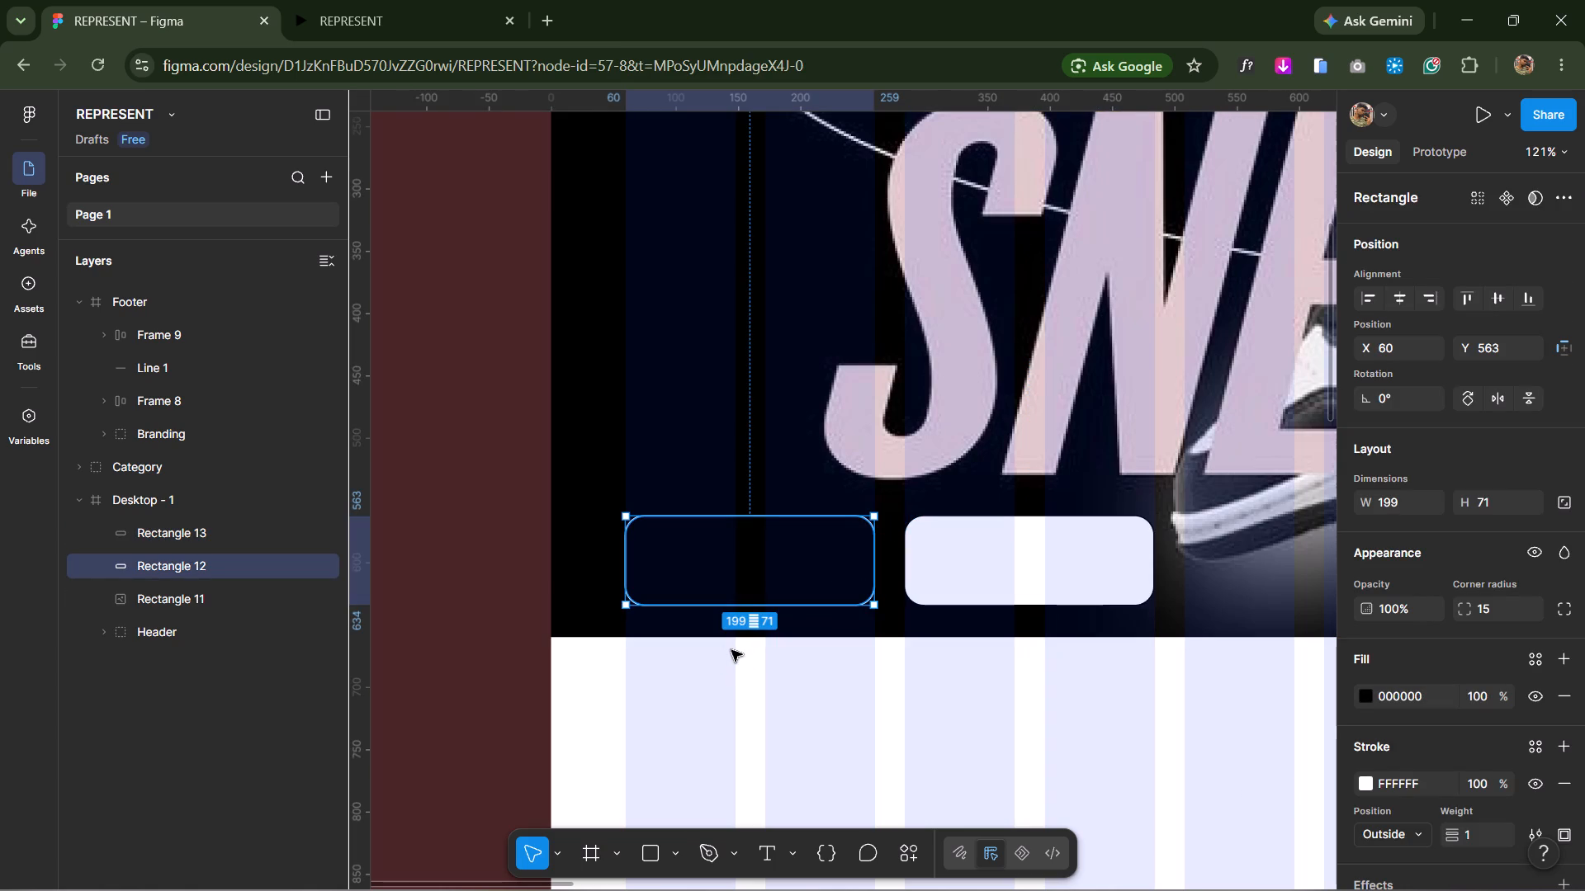
pyautogui.click(770, 858)
pyautogui.click(858, 770)
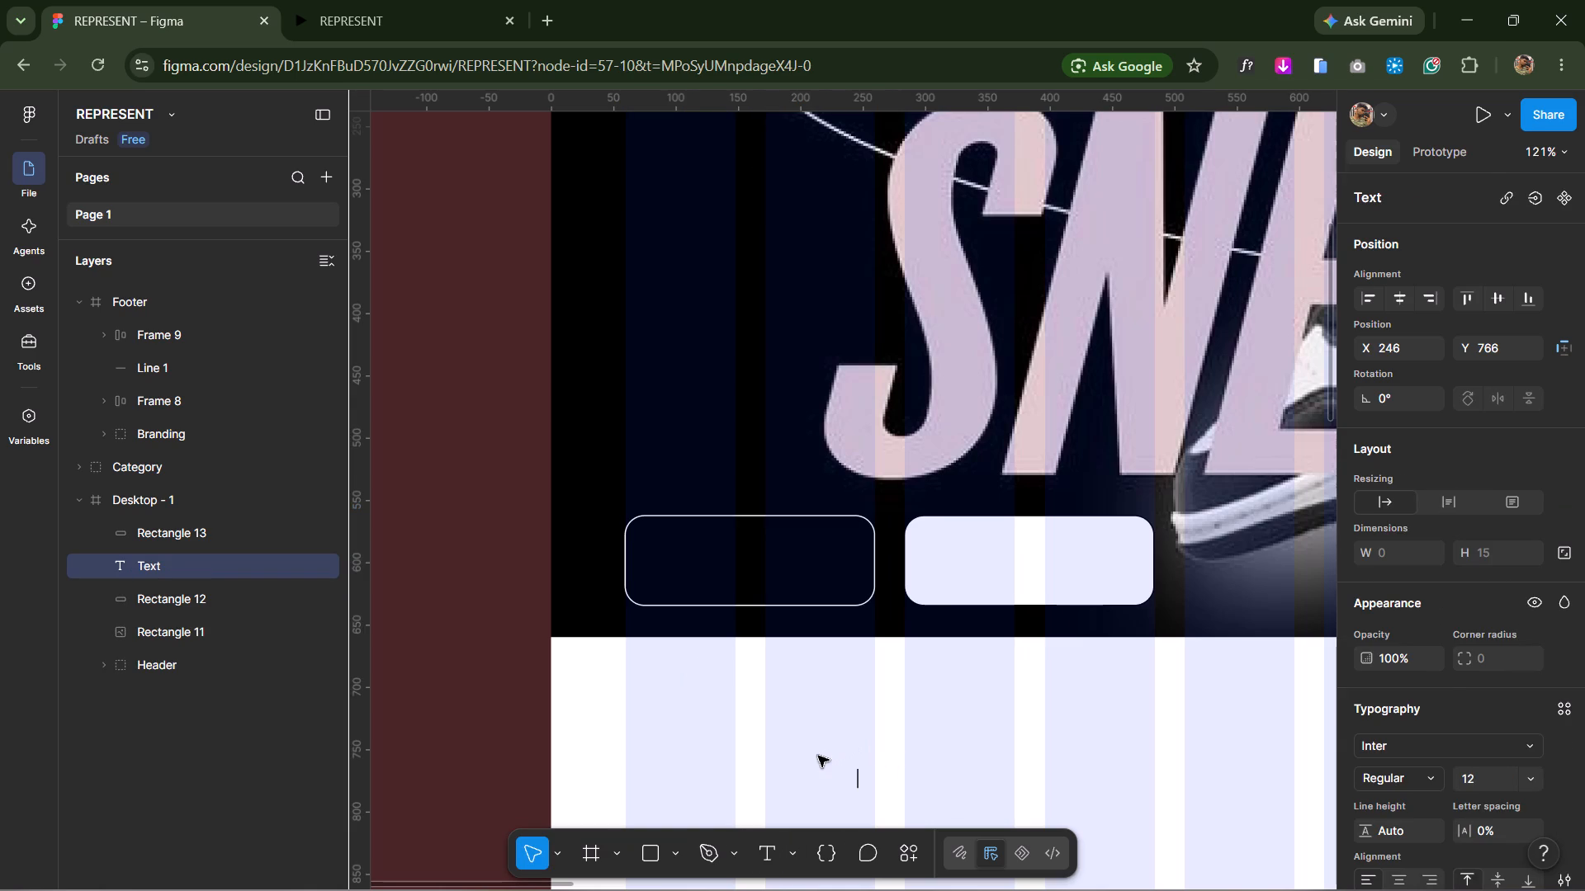
pyautogui.write('Shop')
pyautogui.press('space')
pyautogui.write('Now')
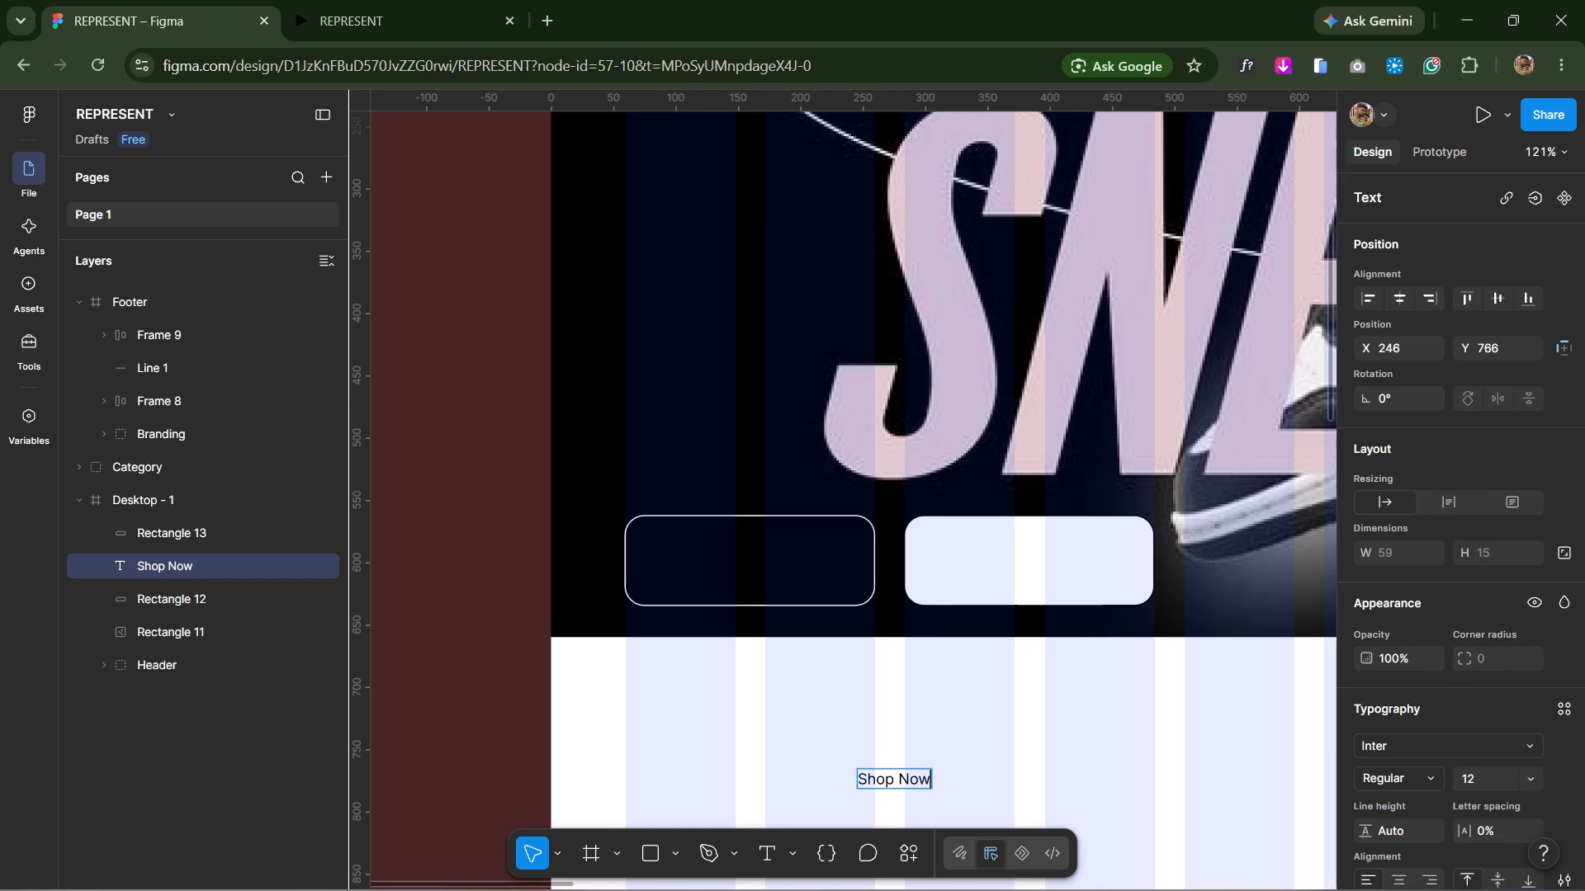
pyautogui.click(966, 757)
# Set the Shop Now text's font weight to Semi Bold.
pyautogui.doubleClick(915, 777)
pyautogui.click(1438, 776)
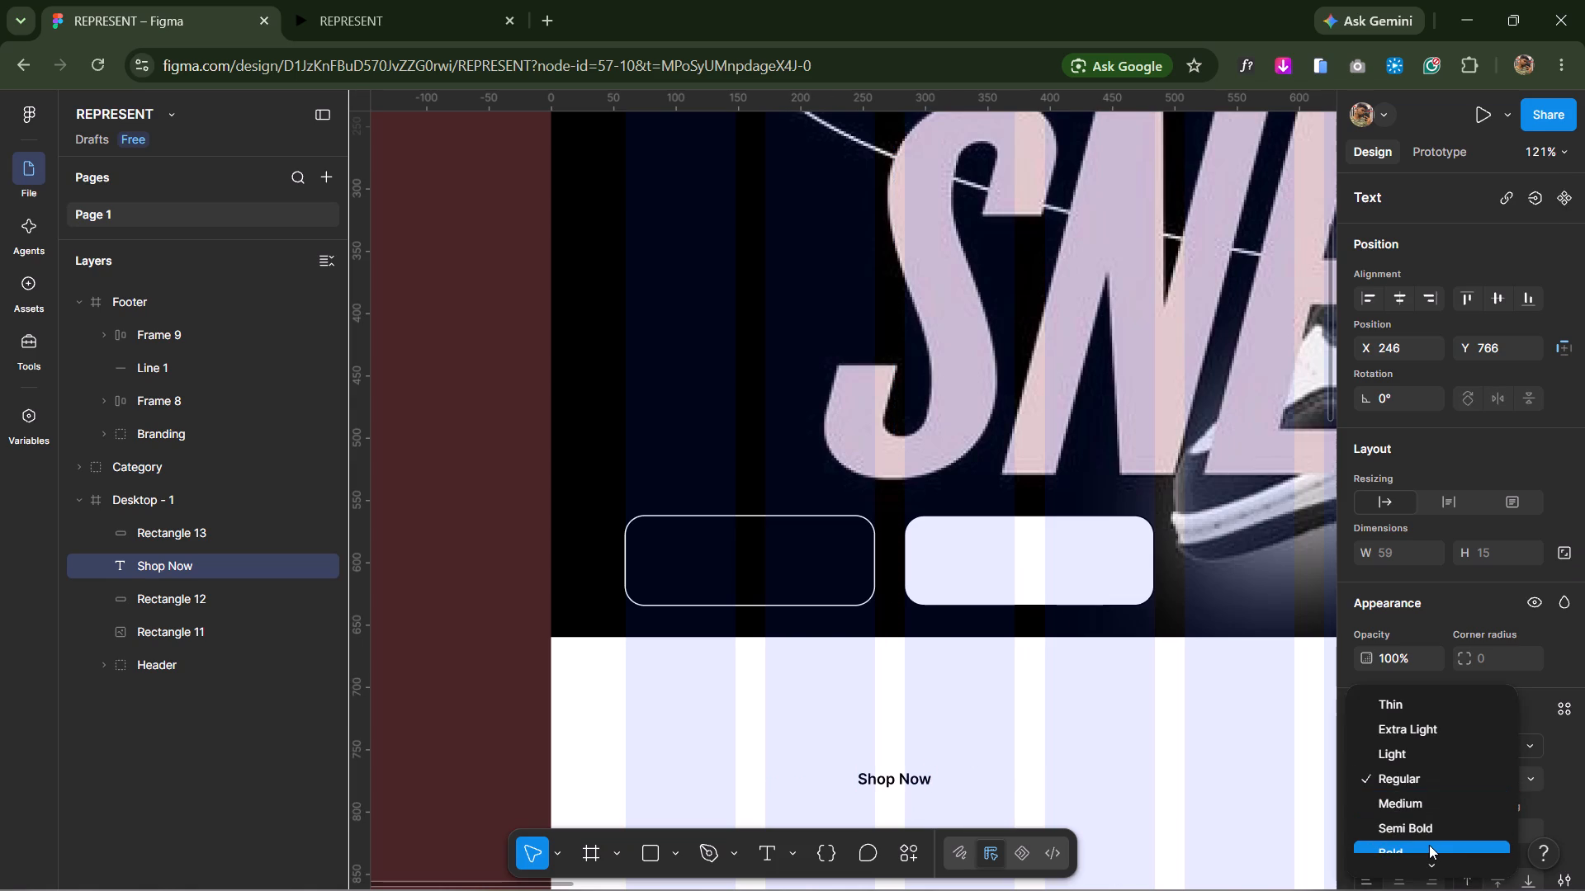
pyautogui.click(1444, 829)
pyautogui.click(1166, 770)
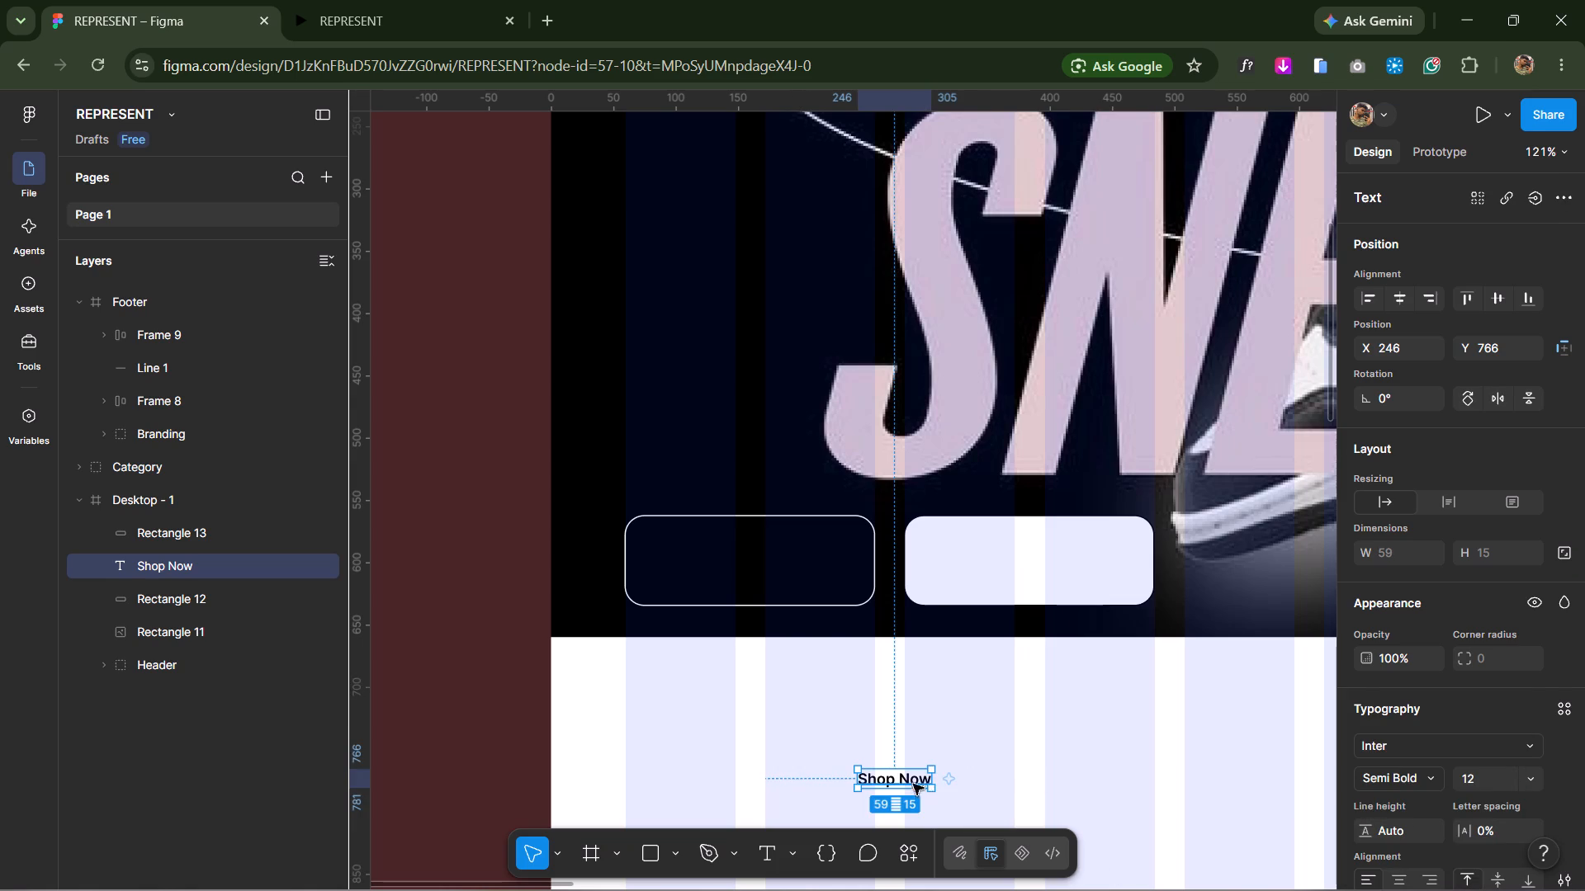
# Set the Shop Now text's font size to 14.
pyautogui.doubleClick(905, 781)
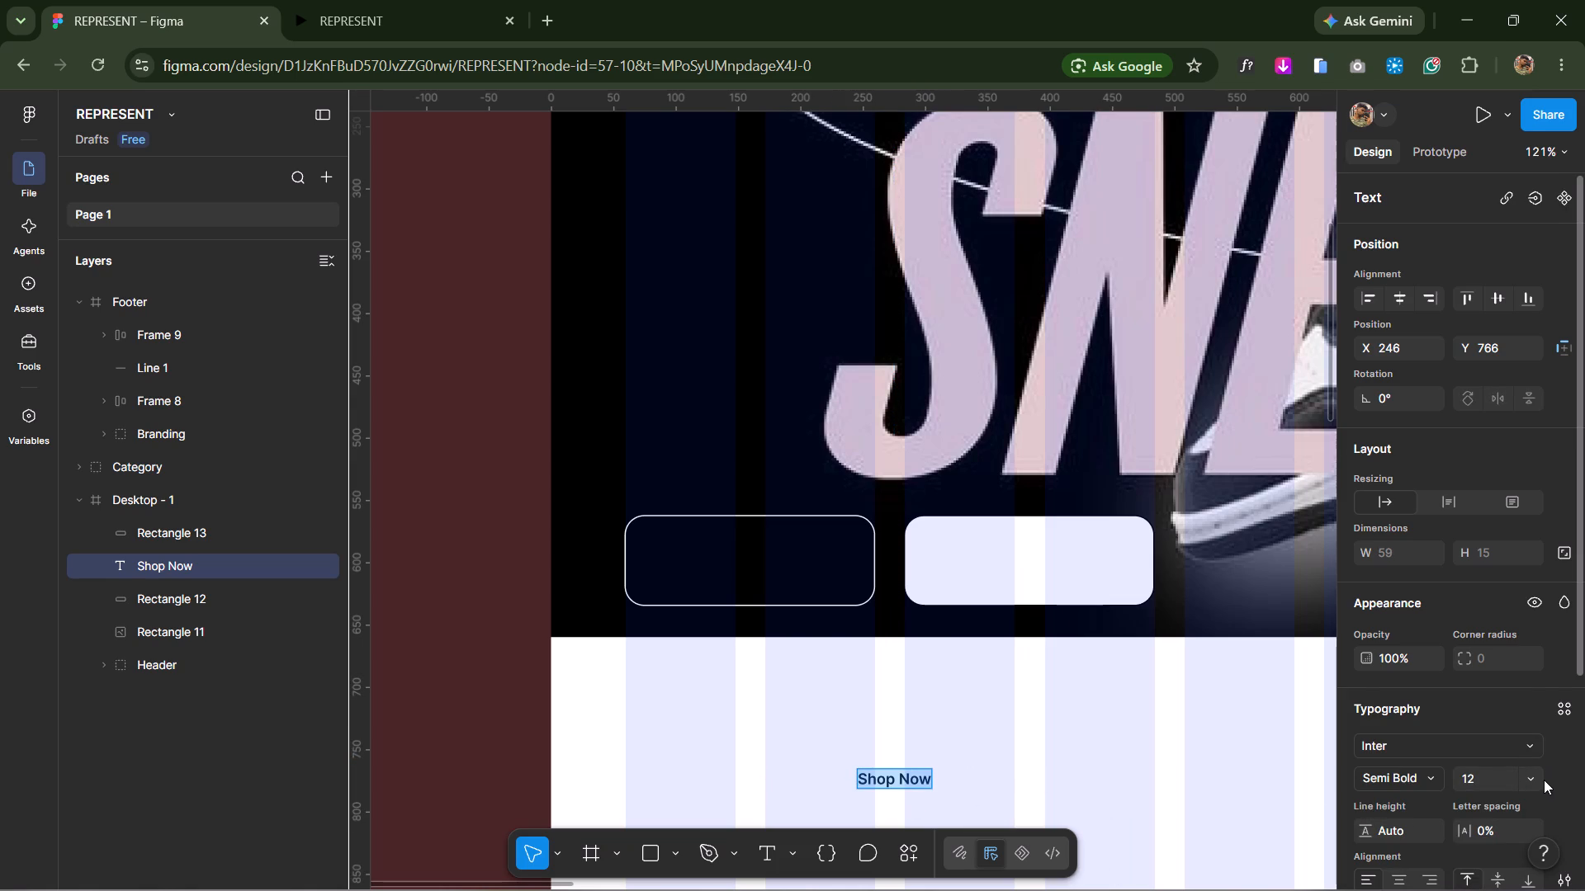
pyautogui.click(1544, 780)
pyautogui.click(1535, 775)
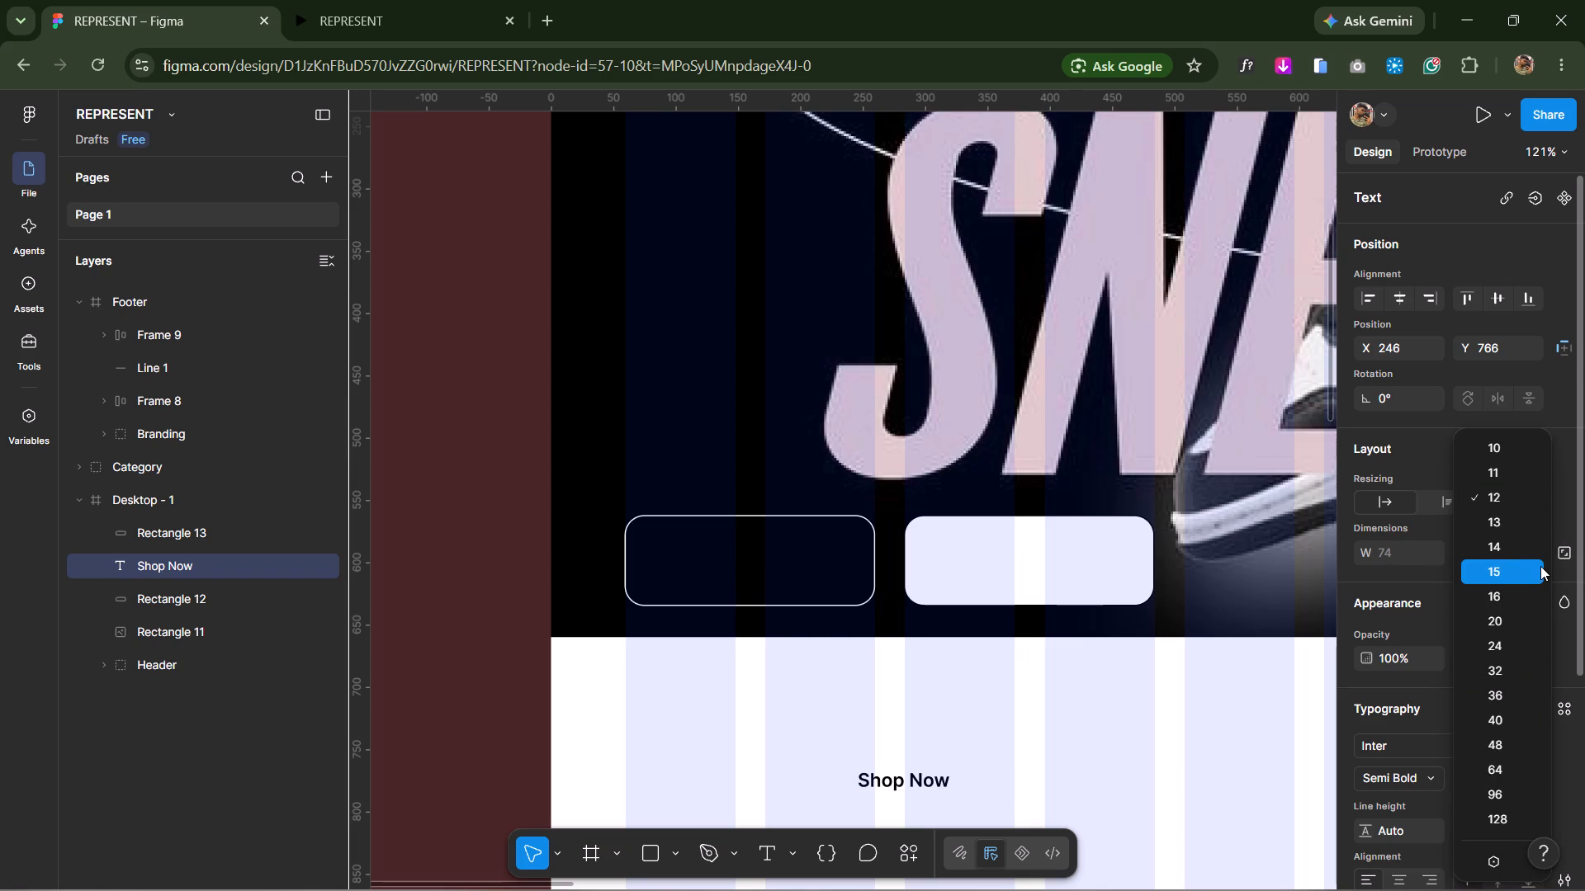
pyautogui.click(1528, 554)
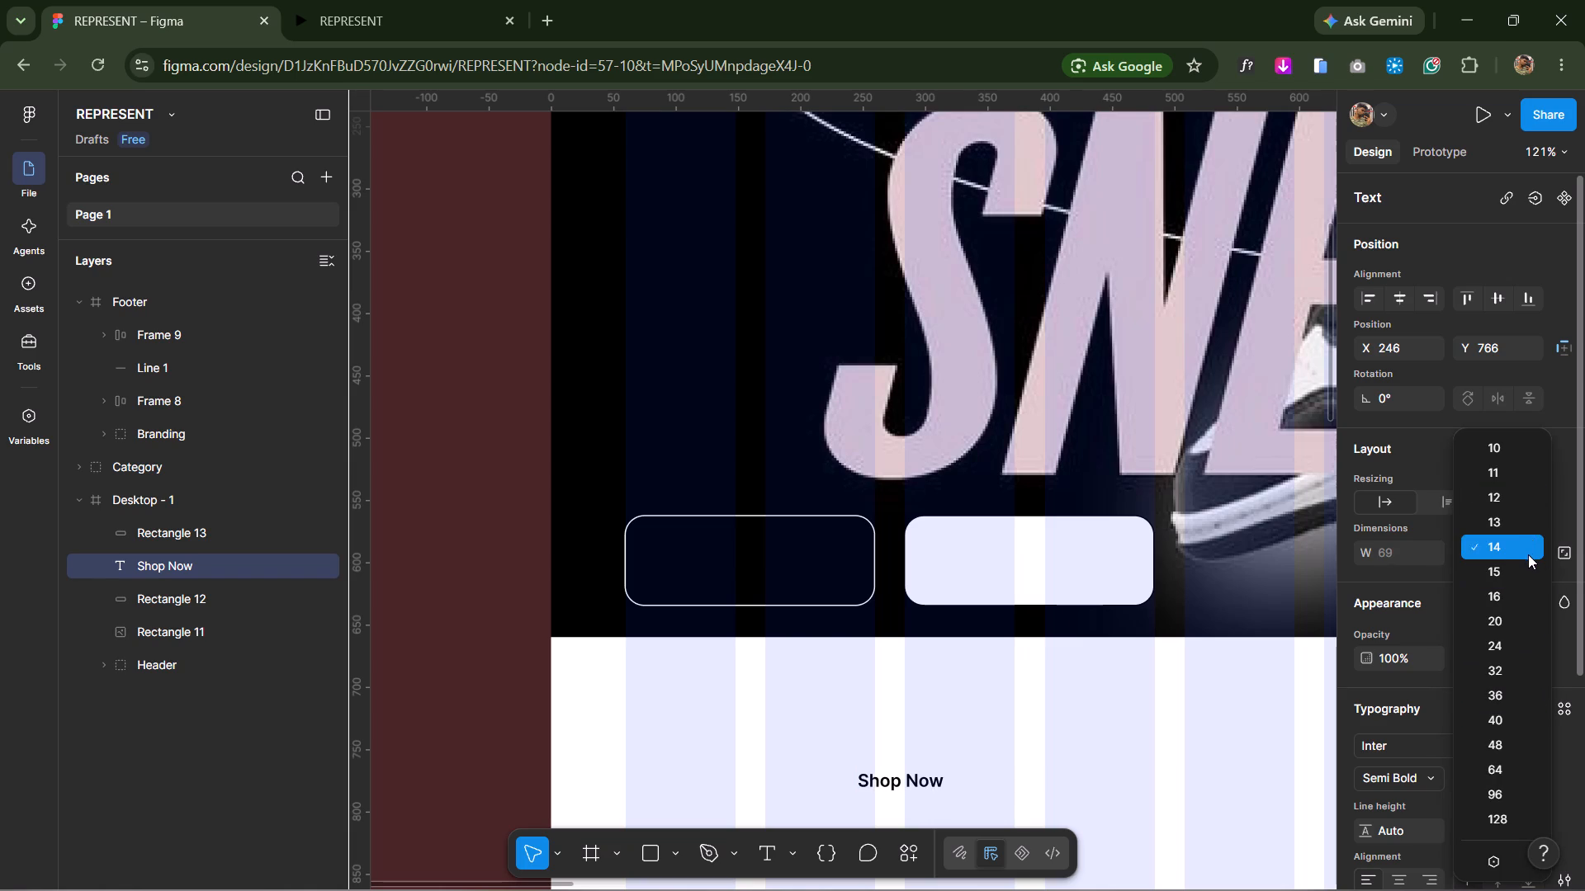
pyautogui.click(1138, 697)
# Change the fill of the Shop Now text to white FFFFFF.
pyautogui.doubleClick(930, 780)
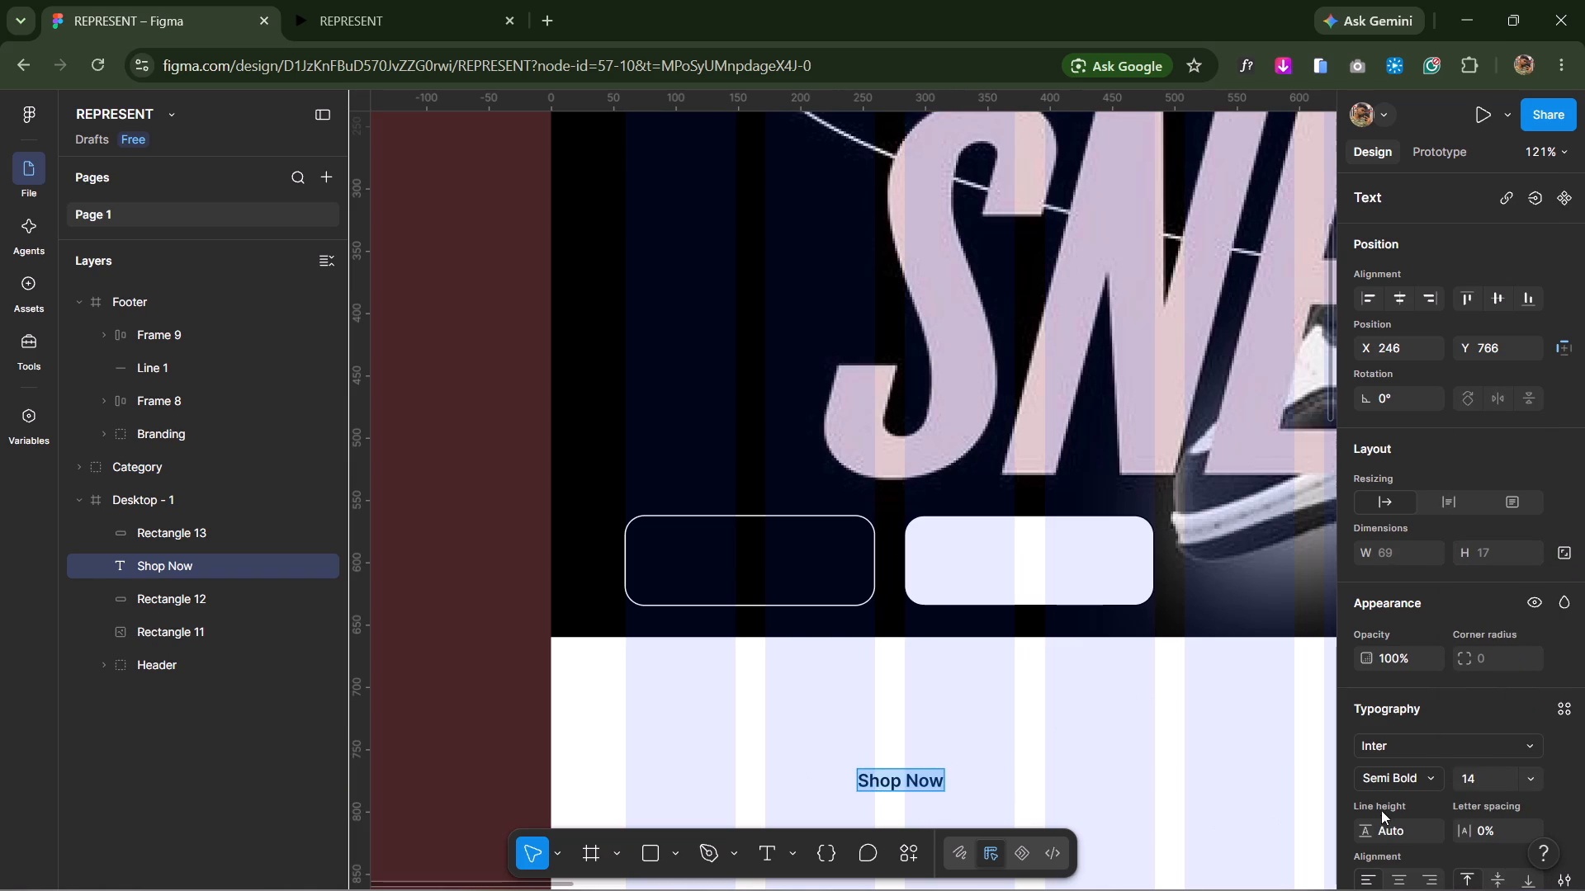
pyautogui.scroll(-6, 1433, 820)
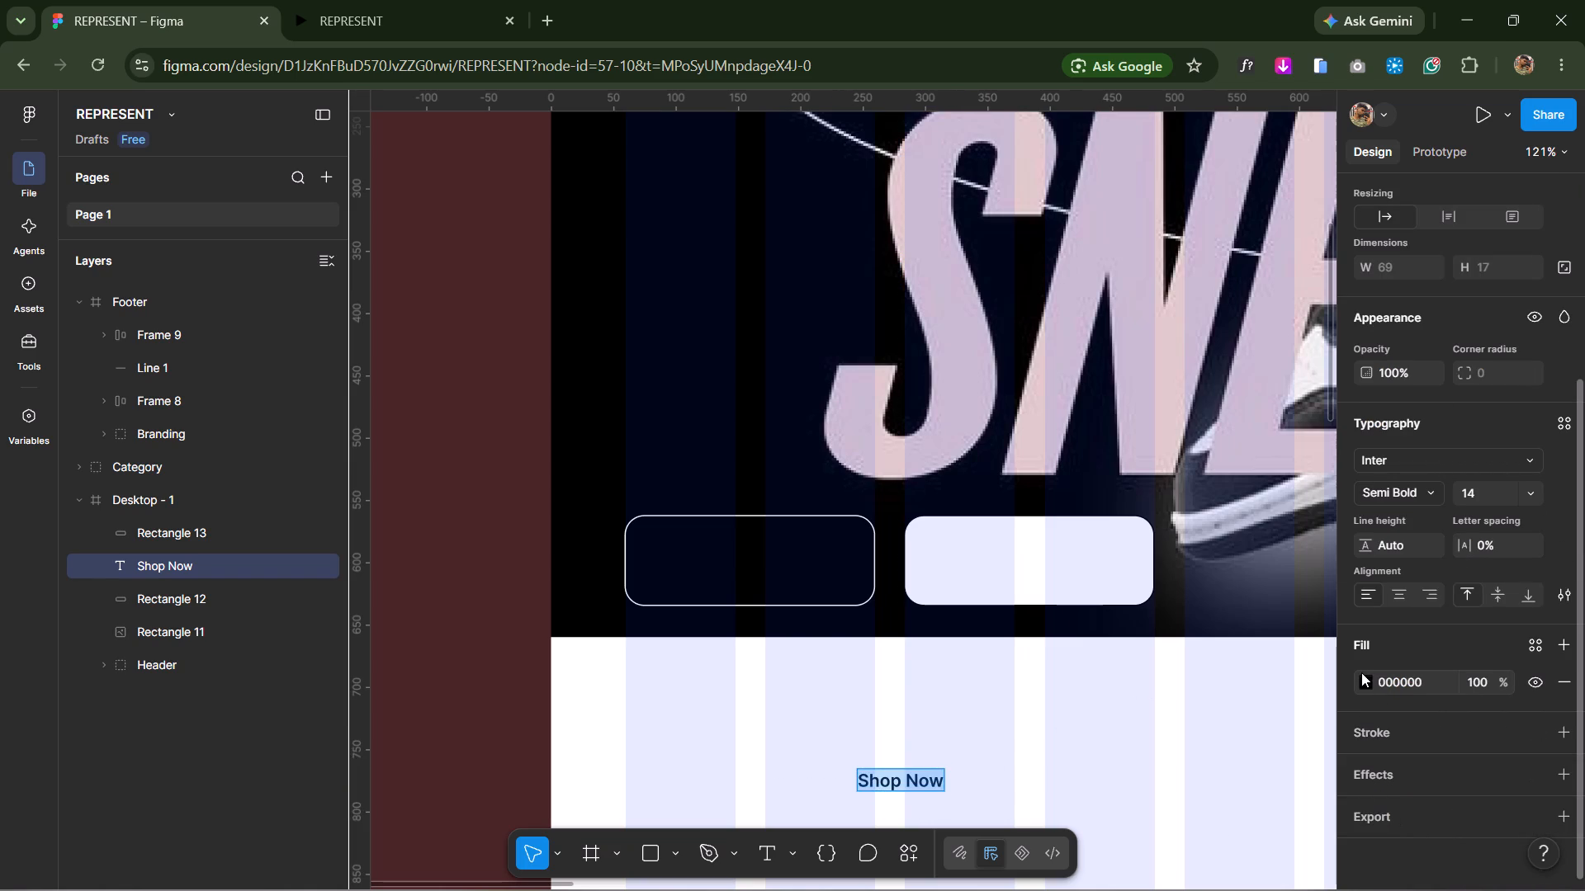
pyautogui.click(1361, 672)
pyautogui.click(1362, 681)
pyautogui.moveTo(1229, 627); pyautogui.dragTo(1057, 414)
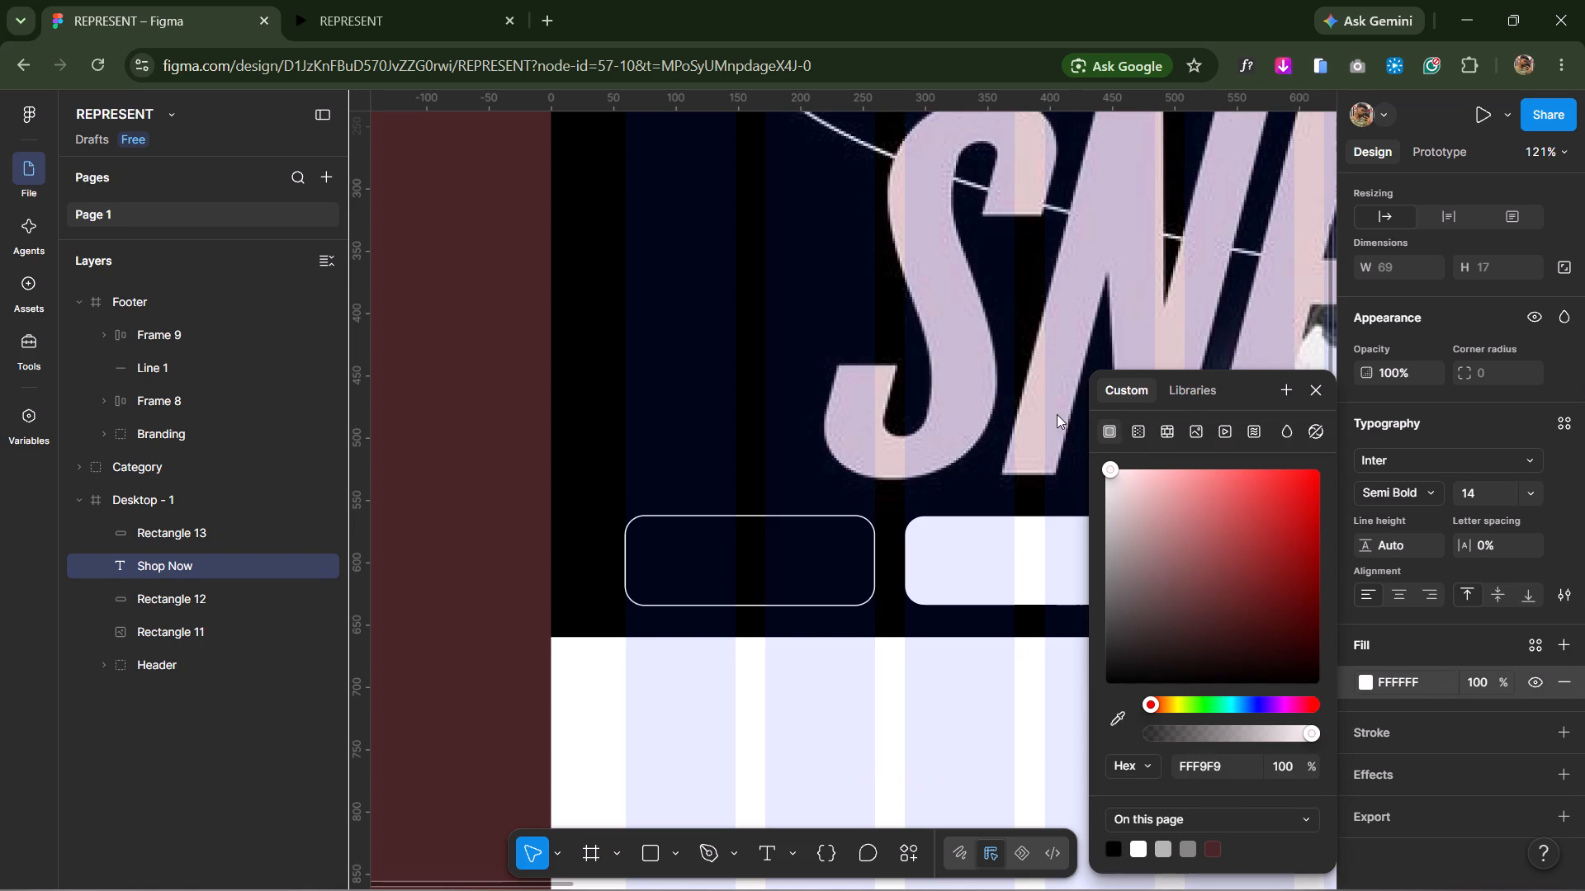
pyautogui.moveTo(1057, 414); pyautogui.dragTo(1046, 407)
pyautogui.click(1027, 692)
# Move the Shop Now text to the centre of the black outlined button on the hero image.
pyautogui.moveTo(888, 780); pyautogui.dragTo(788, 582)
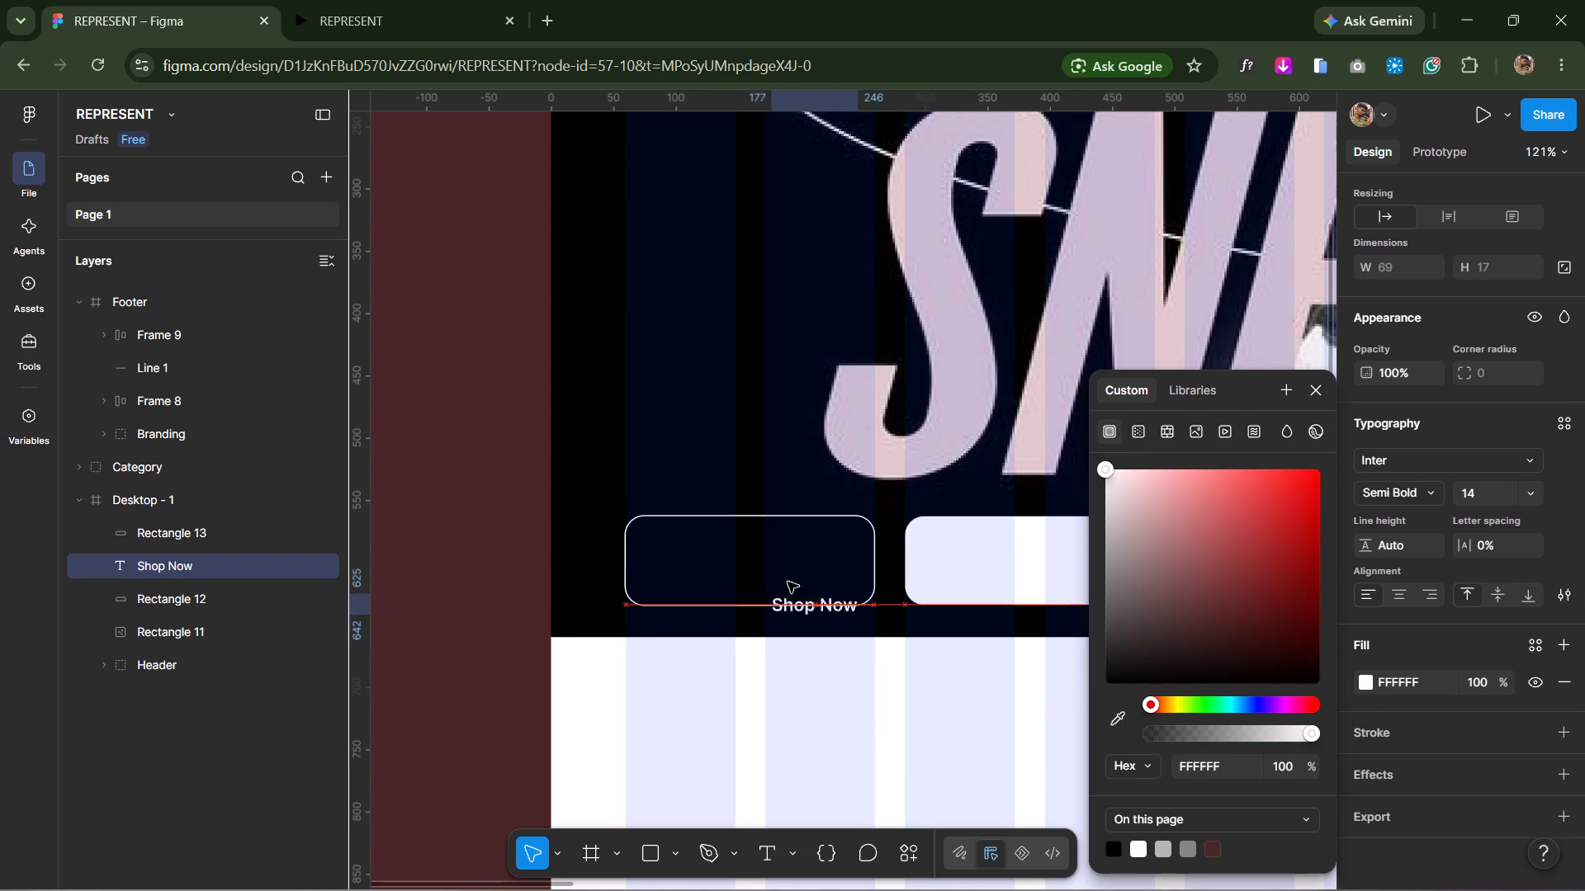
pyautogui.moveTo(788, 582); pyautogui.dragTo(730, 559)
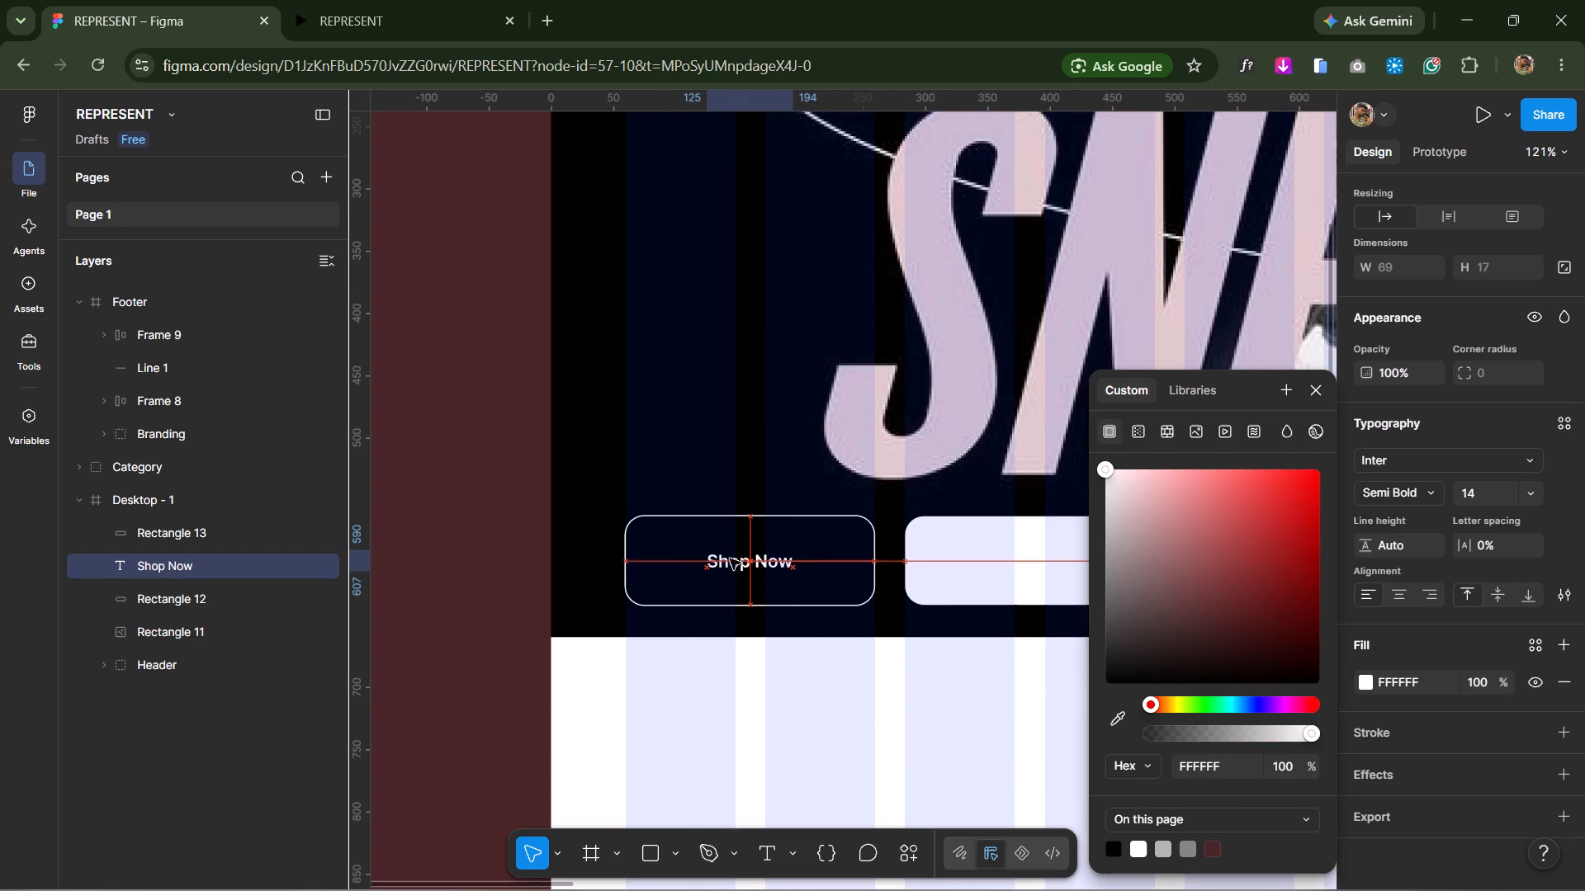
pyautogui.moveTo(730, 559); pyautogui.dragTo(707, 566)
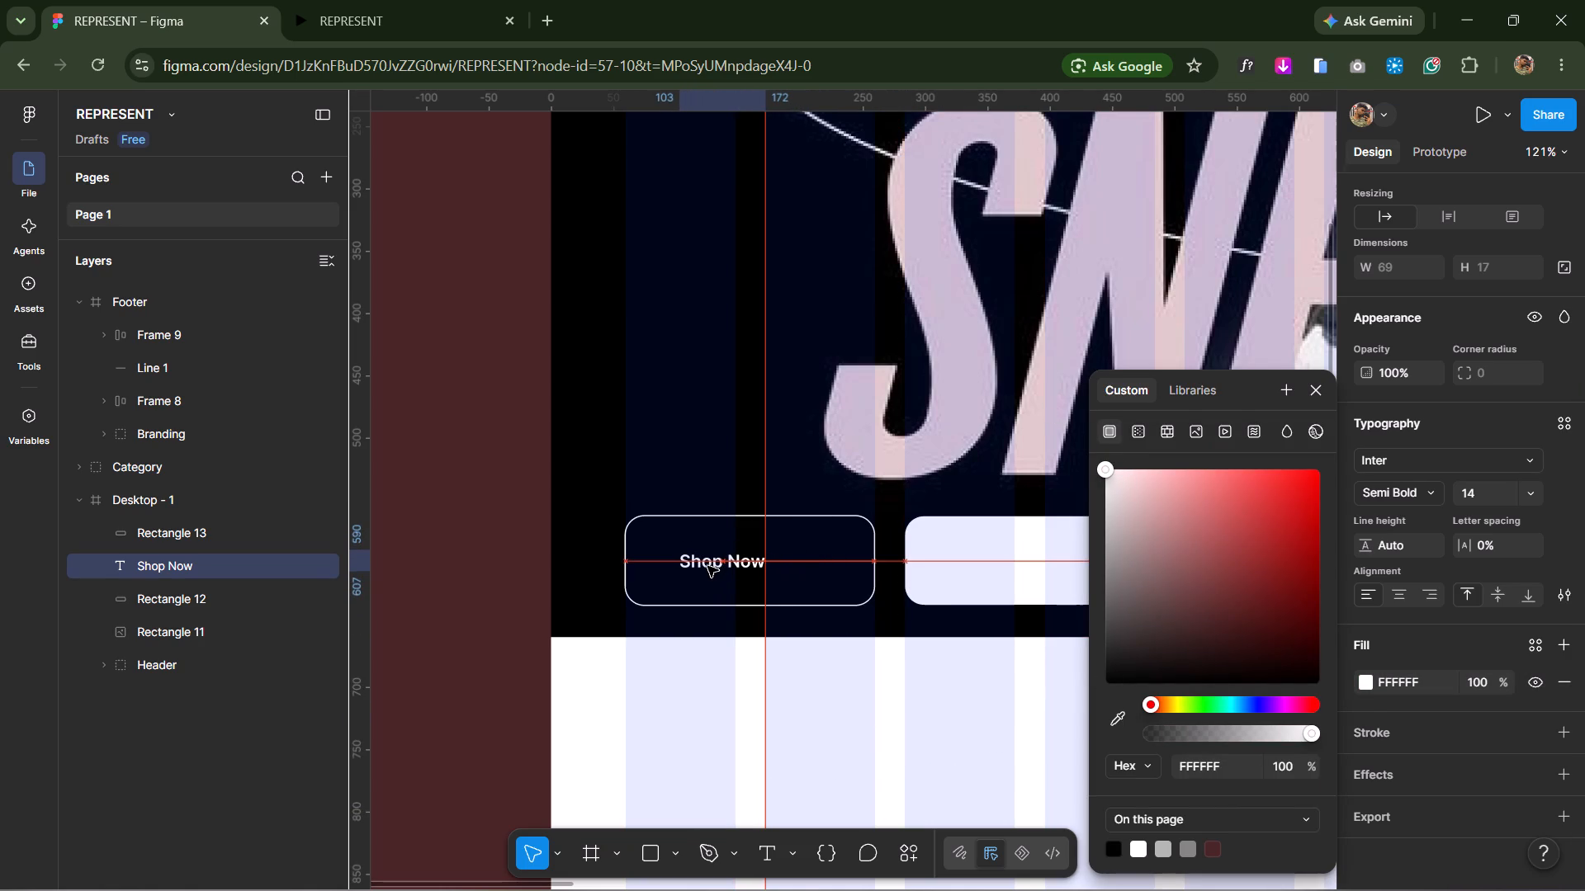
pyautogui.moveTo(707, 566); pyautogui.dragTo(742, 560)
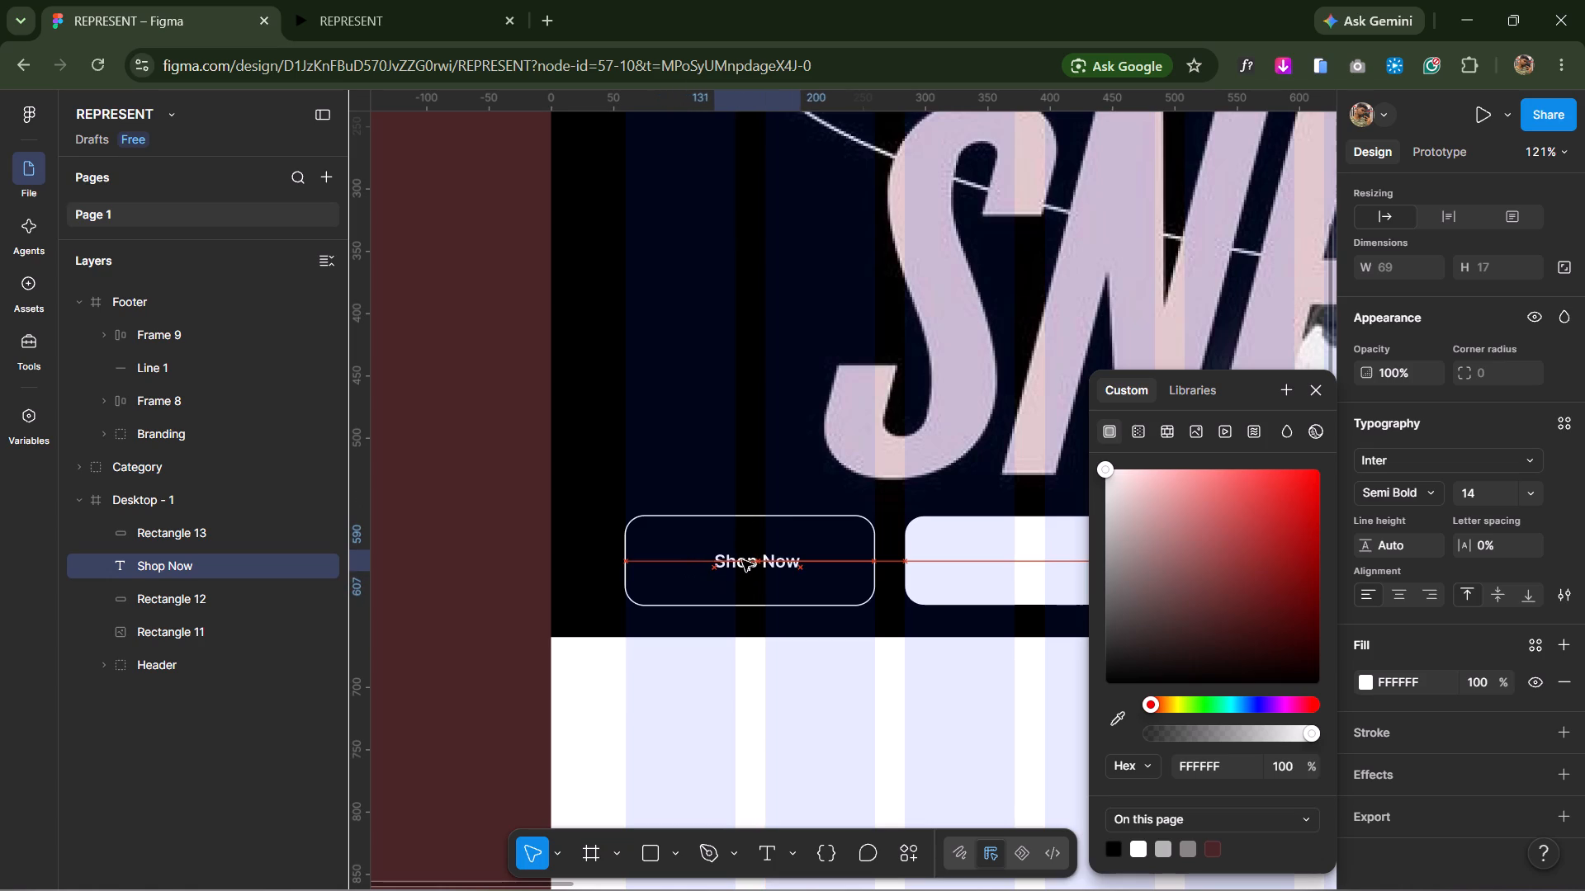
pyautogui.moveTo(742, 560); pyautogui.dragTo(738, 560)
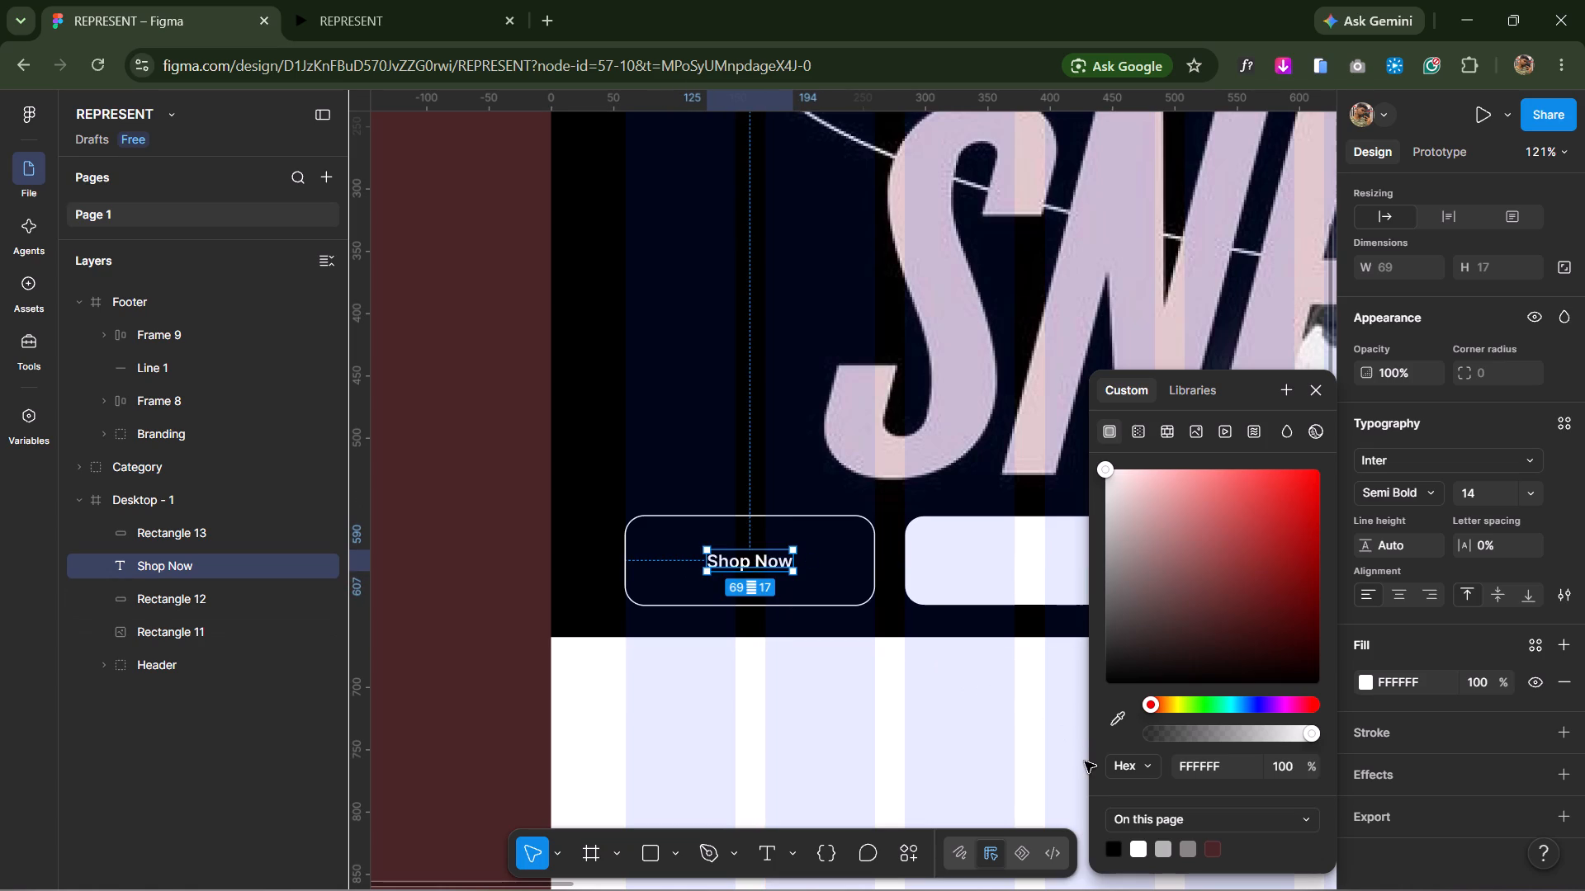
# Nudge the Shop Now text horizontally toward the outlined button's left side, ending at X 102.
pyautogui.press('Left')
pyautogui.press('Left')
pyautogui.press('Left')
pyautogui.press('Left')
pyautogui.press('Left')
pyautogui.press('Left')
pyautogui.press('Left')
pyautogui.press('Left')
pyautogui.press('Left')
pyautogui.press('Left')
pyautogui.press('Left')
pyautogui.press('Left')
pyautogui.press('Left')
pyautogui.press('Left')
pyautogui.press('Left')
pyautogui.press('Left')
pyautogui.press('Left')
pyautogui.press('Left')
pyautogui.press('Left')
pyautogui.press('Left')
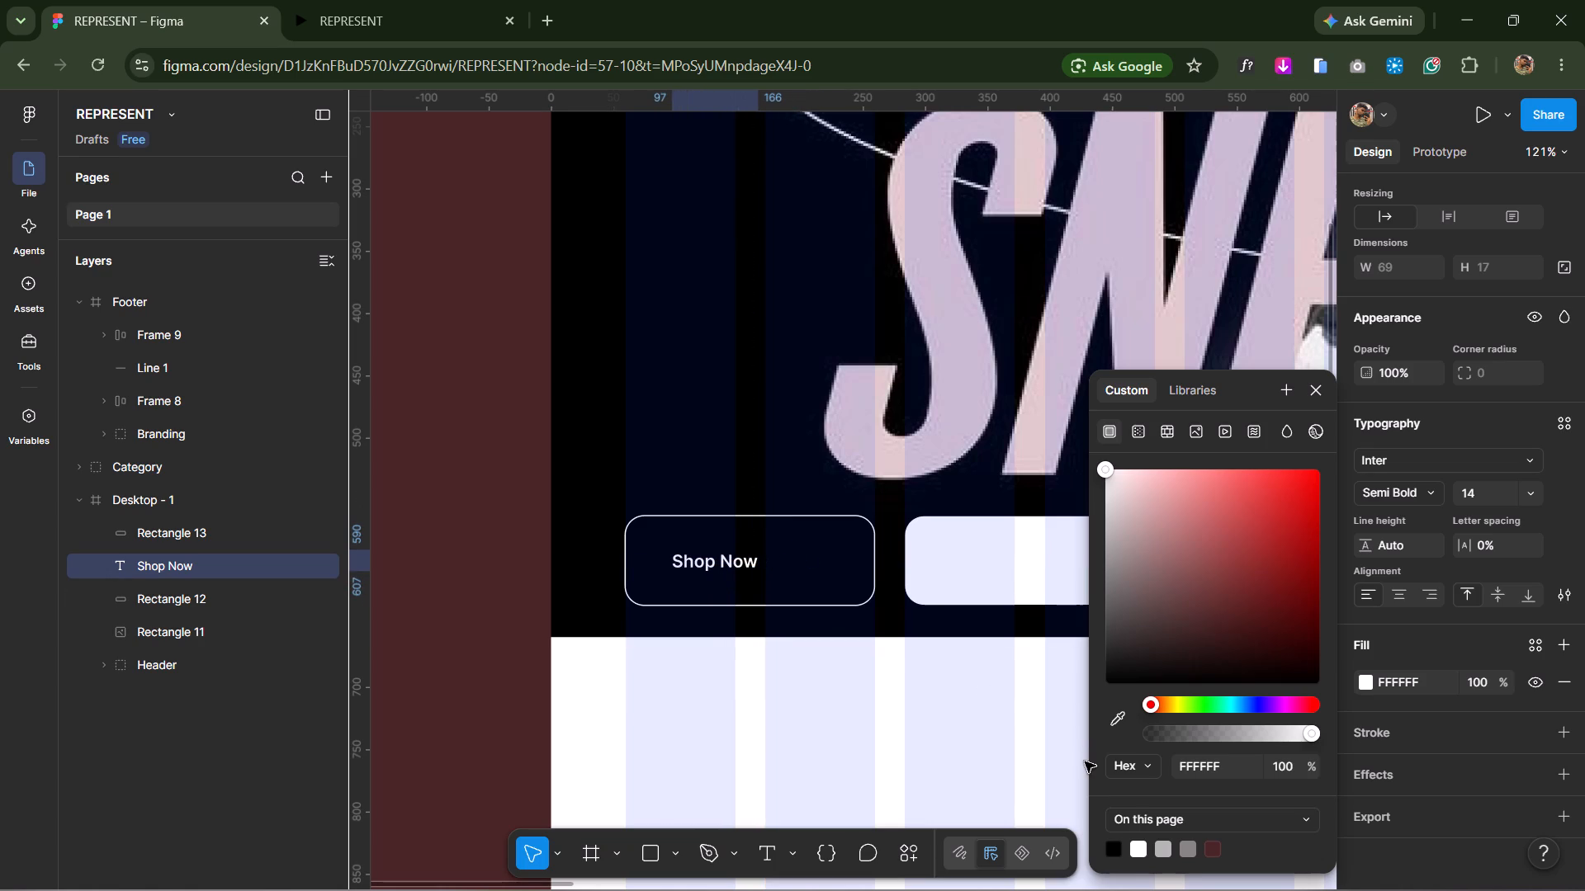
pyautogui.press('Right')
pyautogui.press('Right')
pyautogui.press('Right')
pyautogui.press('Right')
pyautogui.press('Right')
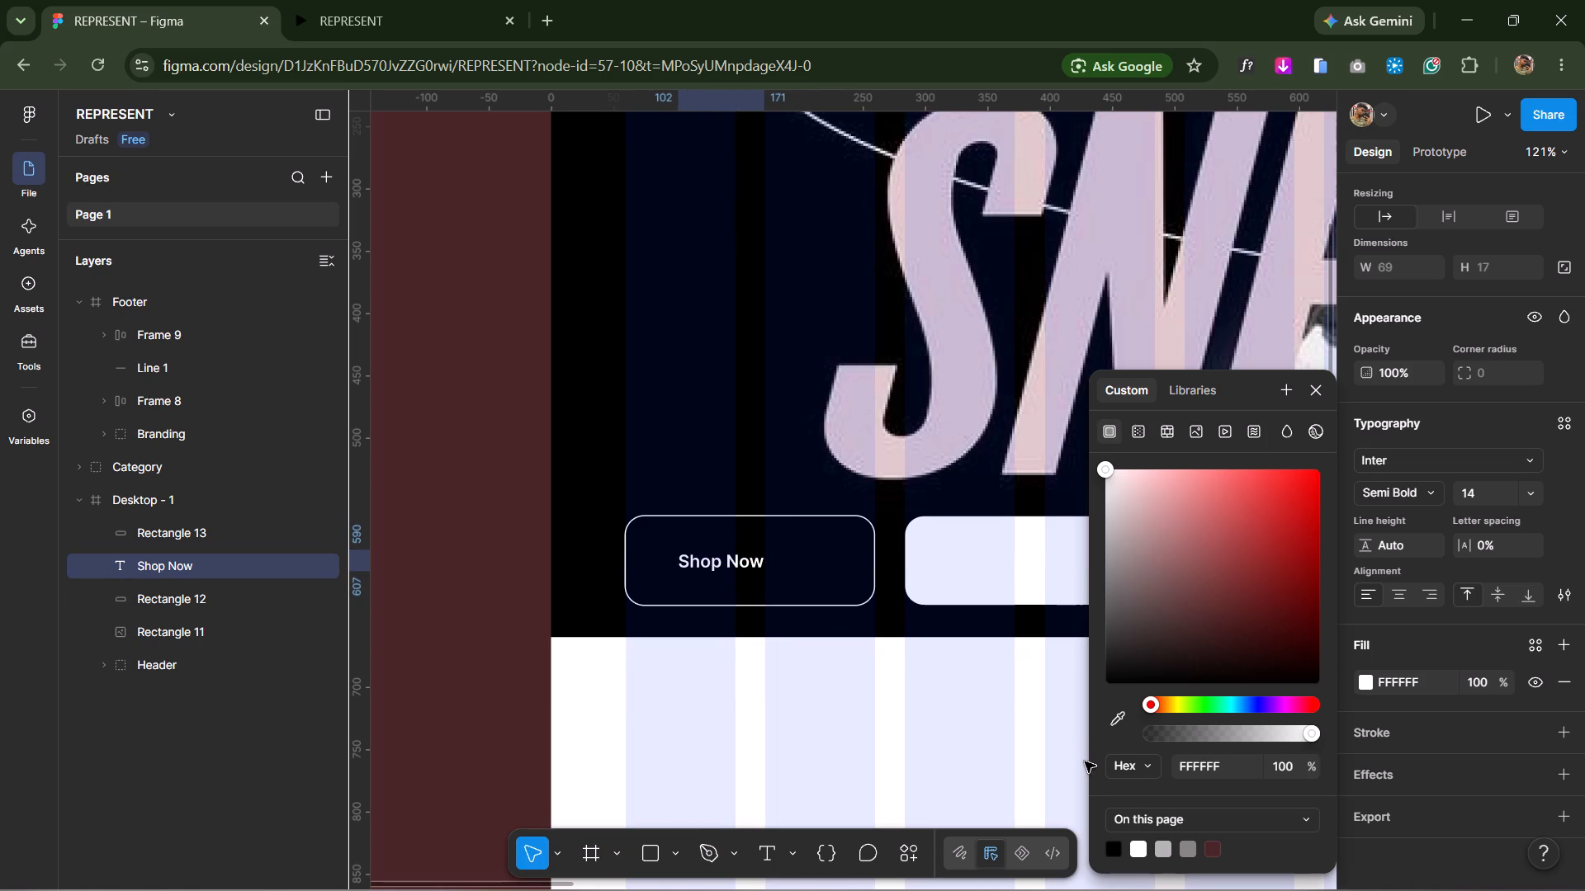
# Set the Shop Now text's font size to 20.
pyautogui.click(1523, 494)
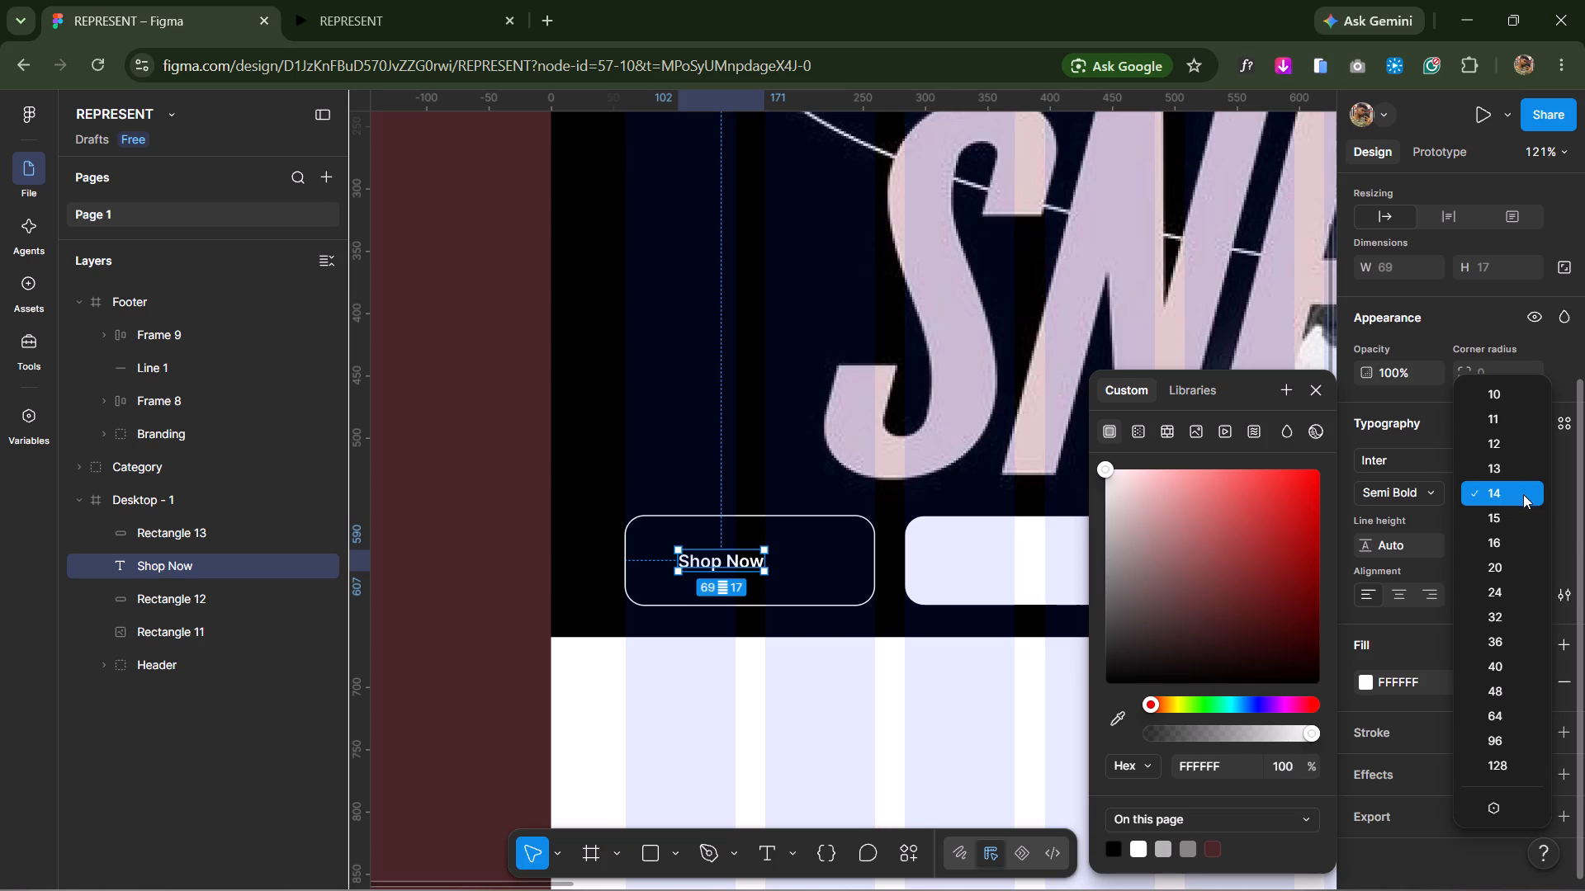
pyautogui.click(1492, 559)
pyautogui.doubleClick(945, 706)
# Align the Shop Now text to the page frame's left edge and nudge it into the outlined button at X 89, Y 587.
pyautogui.keyDown('ctrl'); pyautogui.scroll(-6, 1145, 719); pyautogui.keyUp('ctrl')
pyautogui.press('space')
pyautogui.moveTo(1185, 737); pyautogui.dragTo(1072, 744)
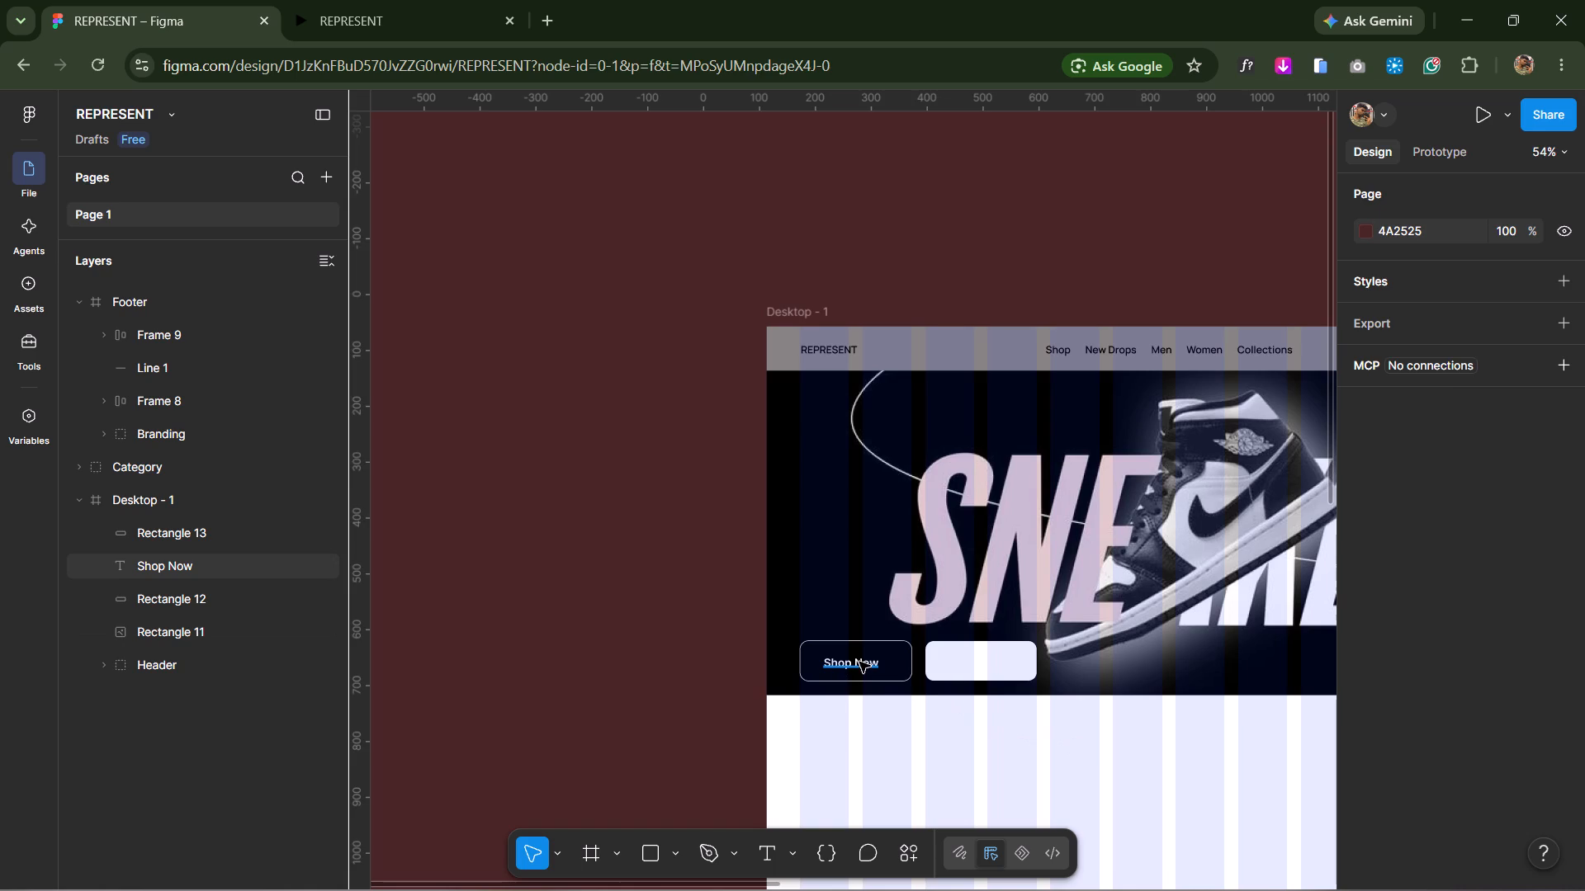
pyautogui.click(859, 662)
pyautogui.click(1392, 295)
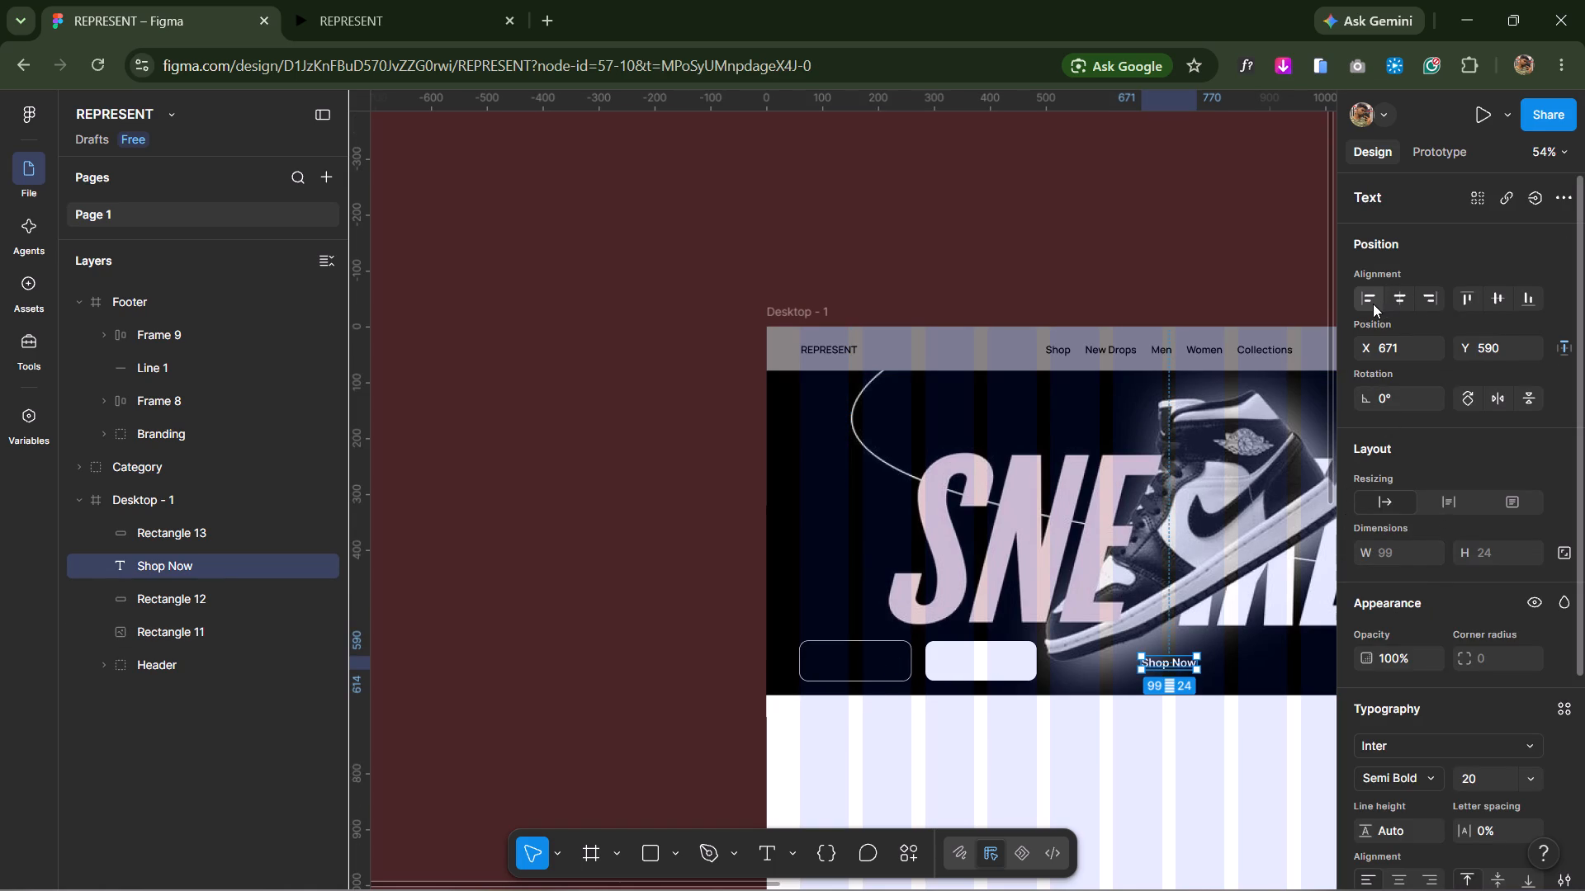
pyautogui.click(1373, 304)
pyautogui.press('Right')
pyautogui.press('Right')
pyautogui.press('Right')
pyautogui.press('Right')
pyautogui.press('Right')
pyautogui.press('Right')
pyautogui.press('Right')
pyautogui.press('Right')
pyautogui.press('Right')
pyautogui.press('Right')
pyautogui.press('Right')
pyautogui.press('Right')
pyautogui.press('Right')
pyautogui.press('Right')
pyautogui.press('Right')
pyautogui.press('Right')
pyautogui.press('Right')
pyautogui.press('Right')
pyautogui.press('Right')
pyautogui.press('Right')
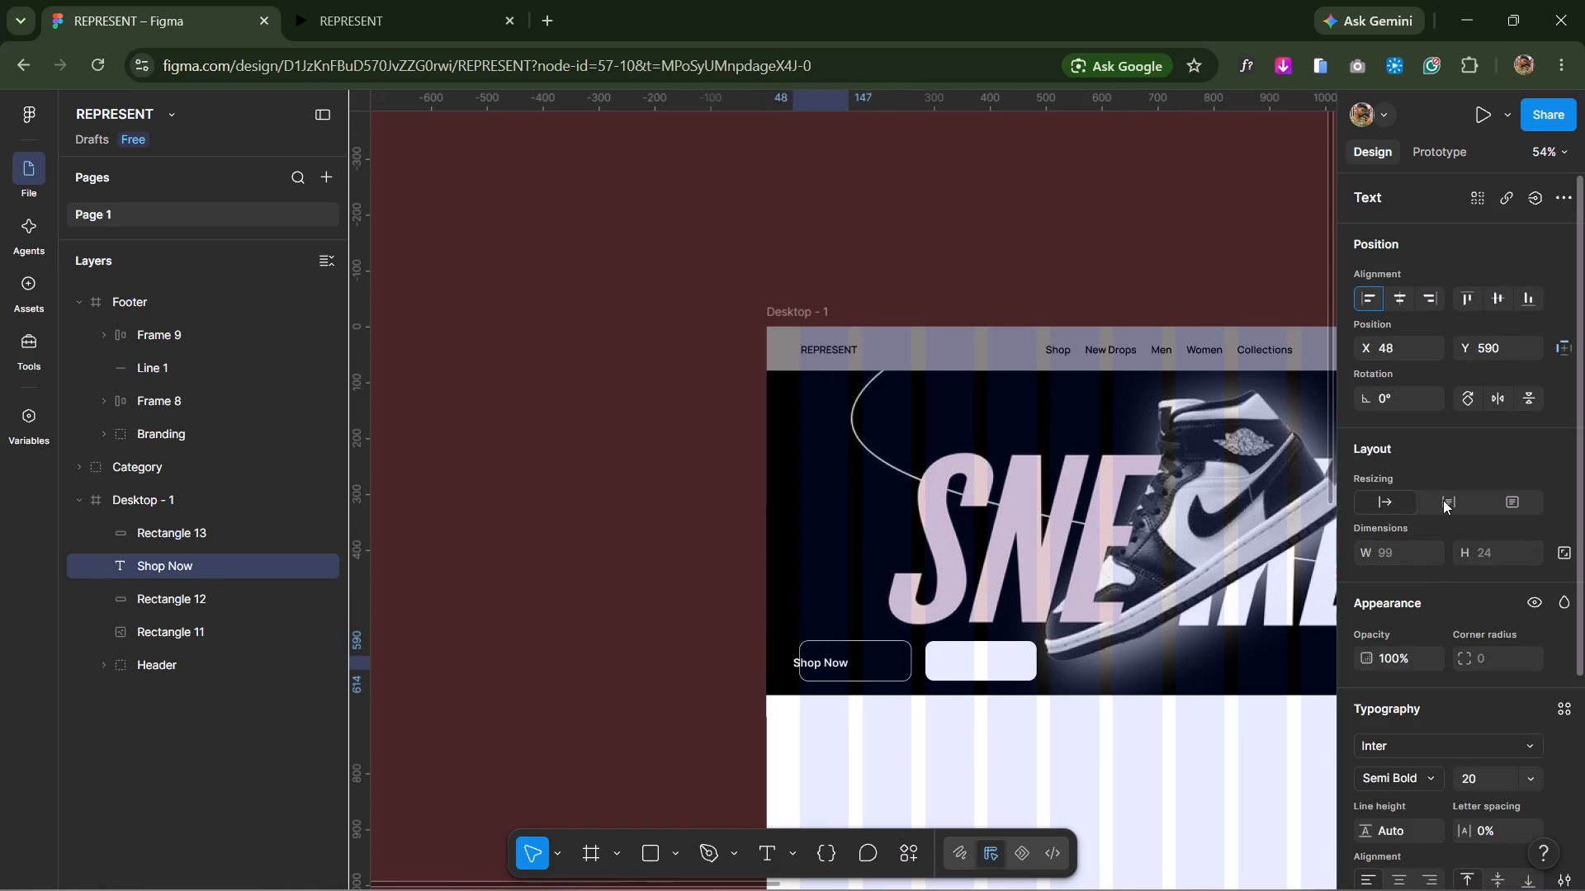
pyautogui.press('Up')
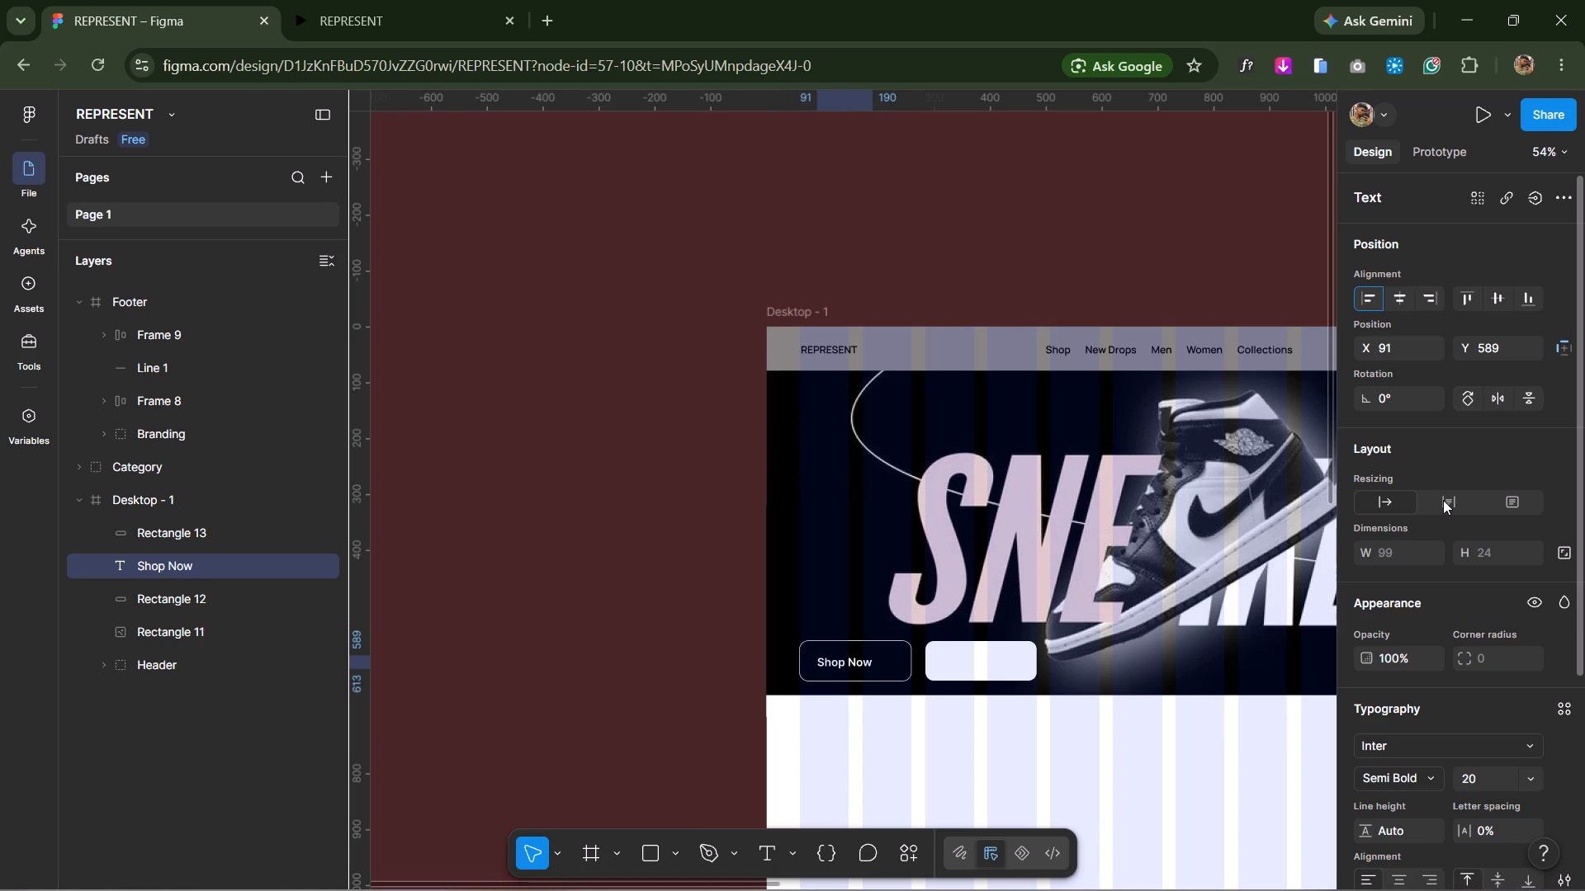
pyautogui.press('Up')
pyautogui.press('Up')
pyautogui.press('Left')
pyautogui.press('Left')
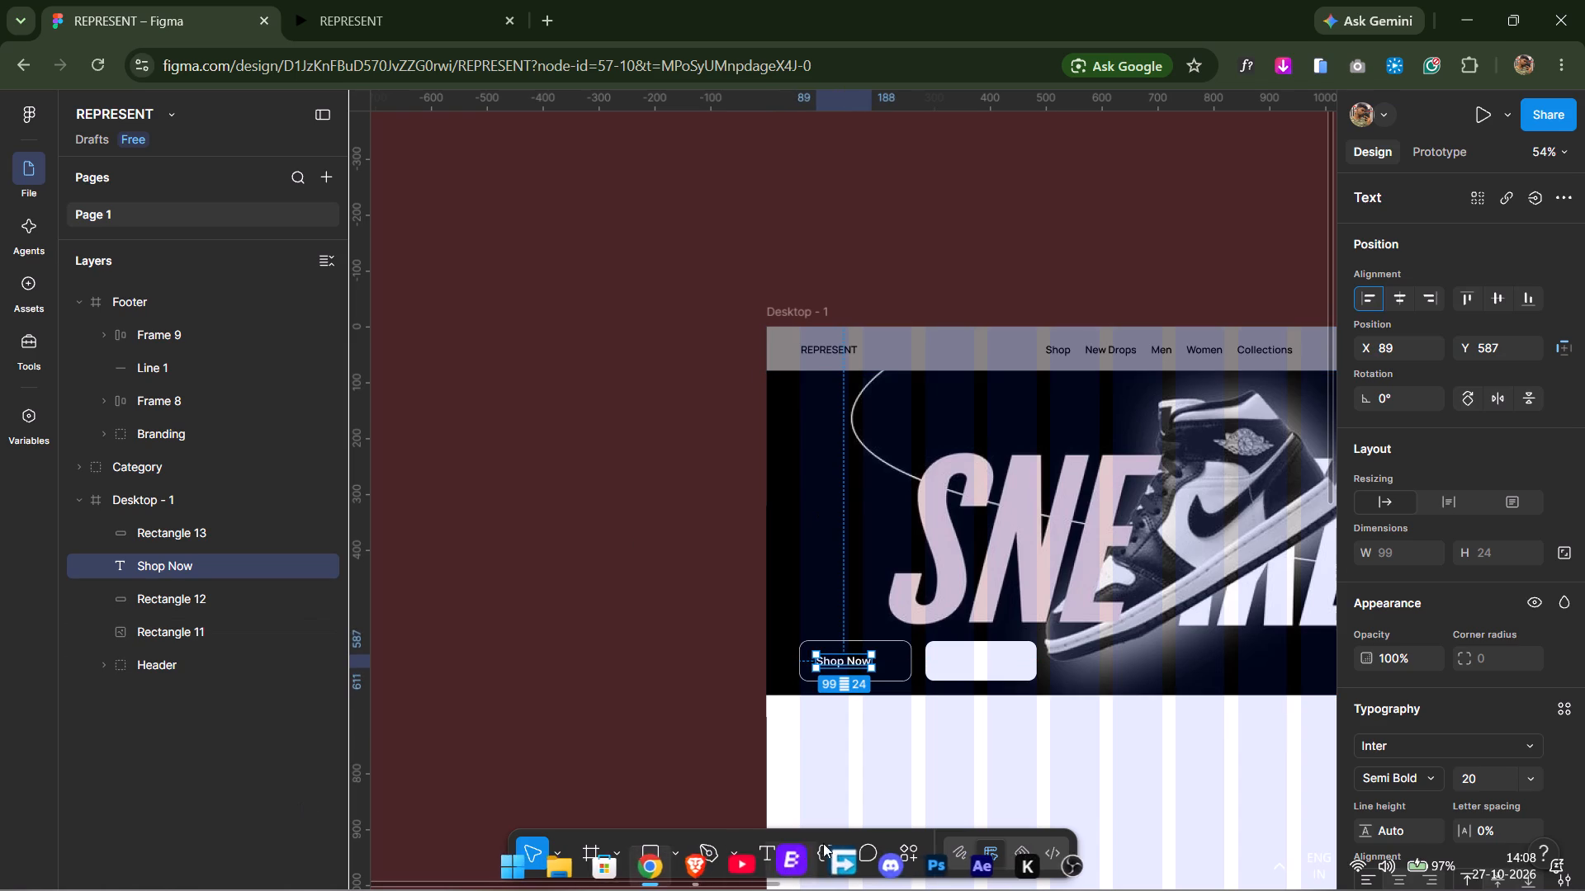
# Import the akar-icons:arrow-right icon from Iconify's recently imported icons onto the canvas beside the Desktop - 1 frame.
pyautogui.click(915, 846)
pyautogui.click(524, 565)
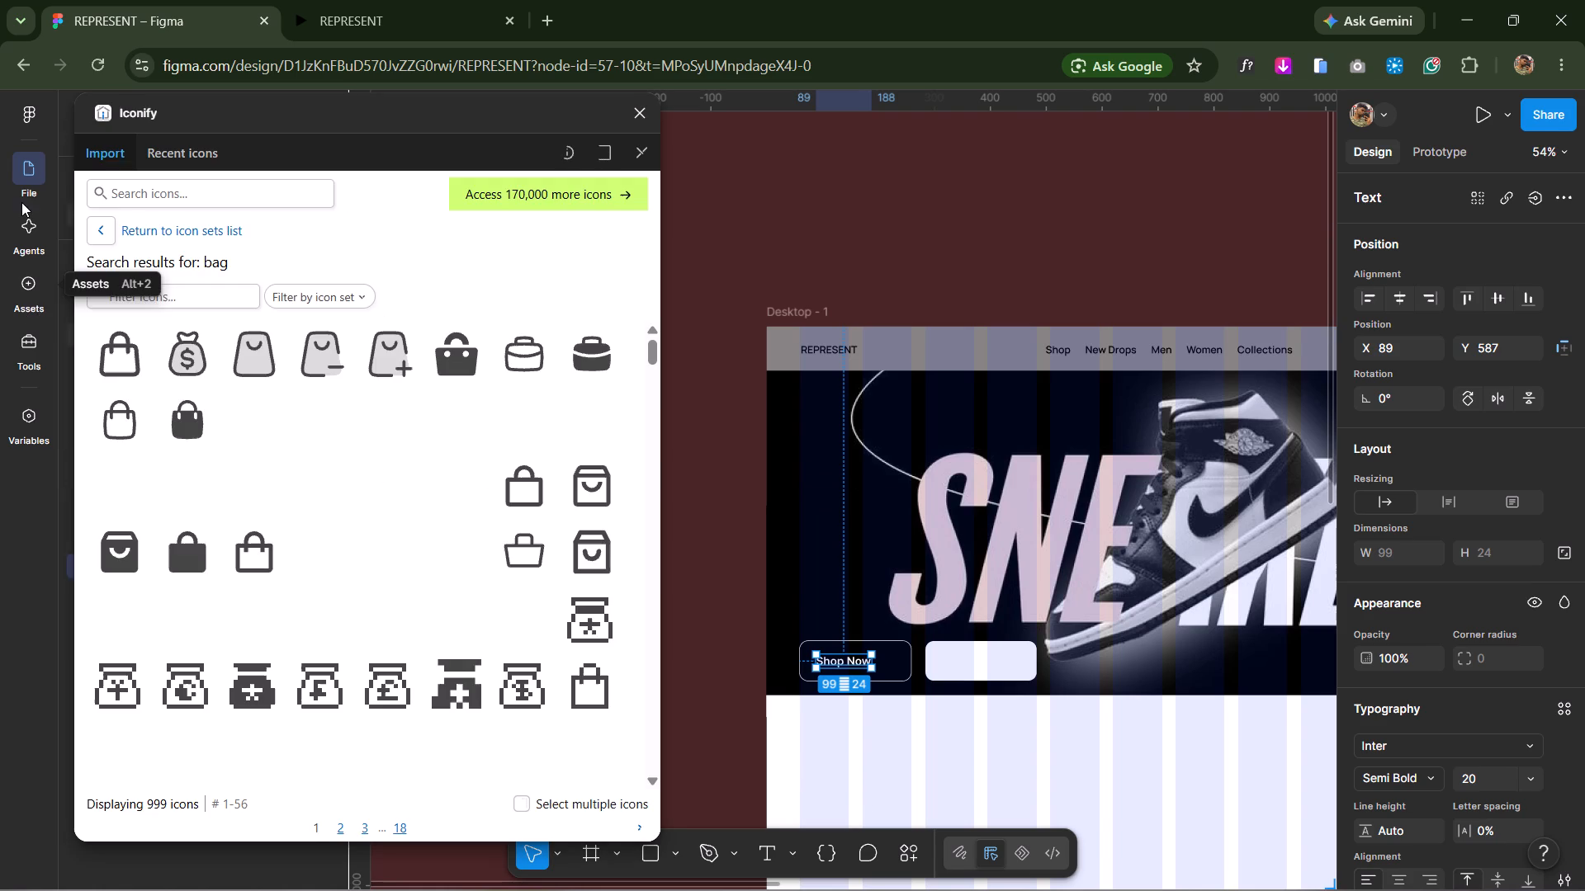
pyautogui.click(226, 160)
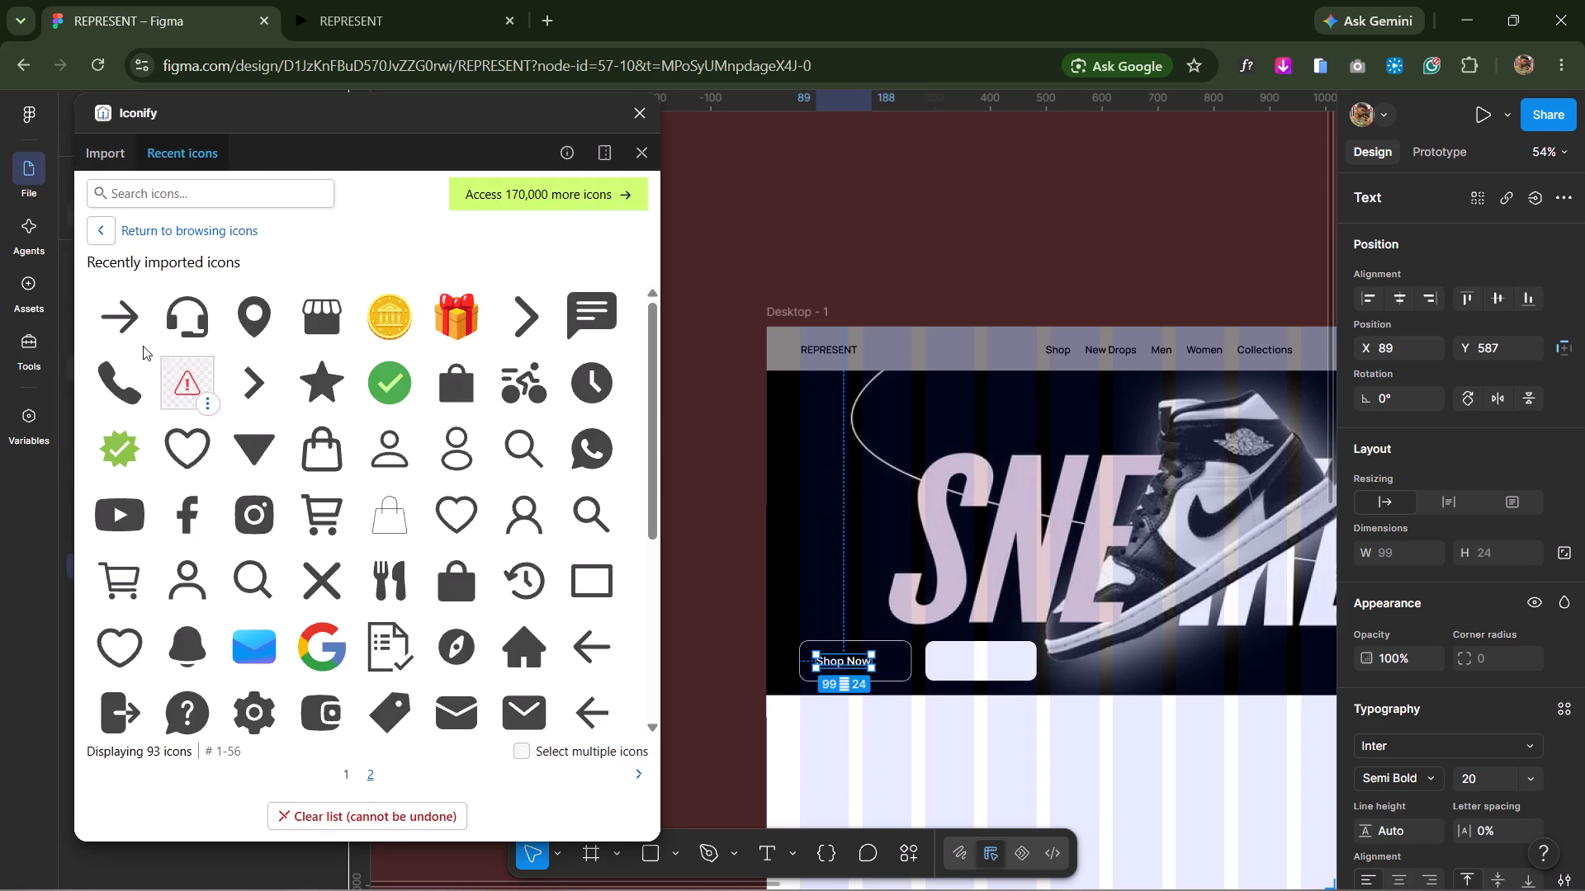
pyautogui.moveTo(128, 337); pyautogui.dragTo(717, 660)
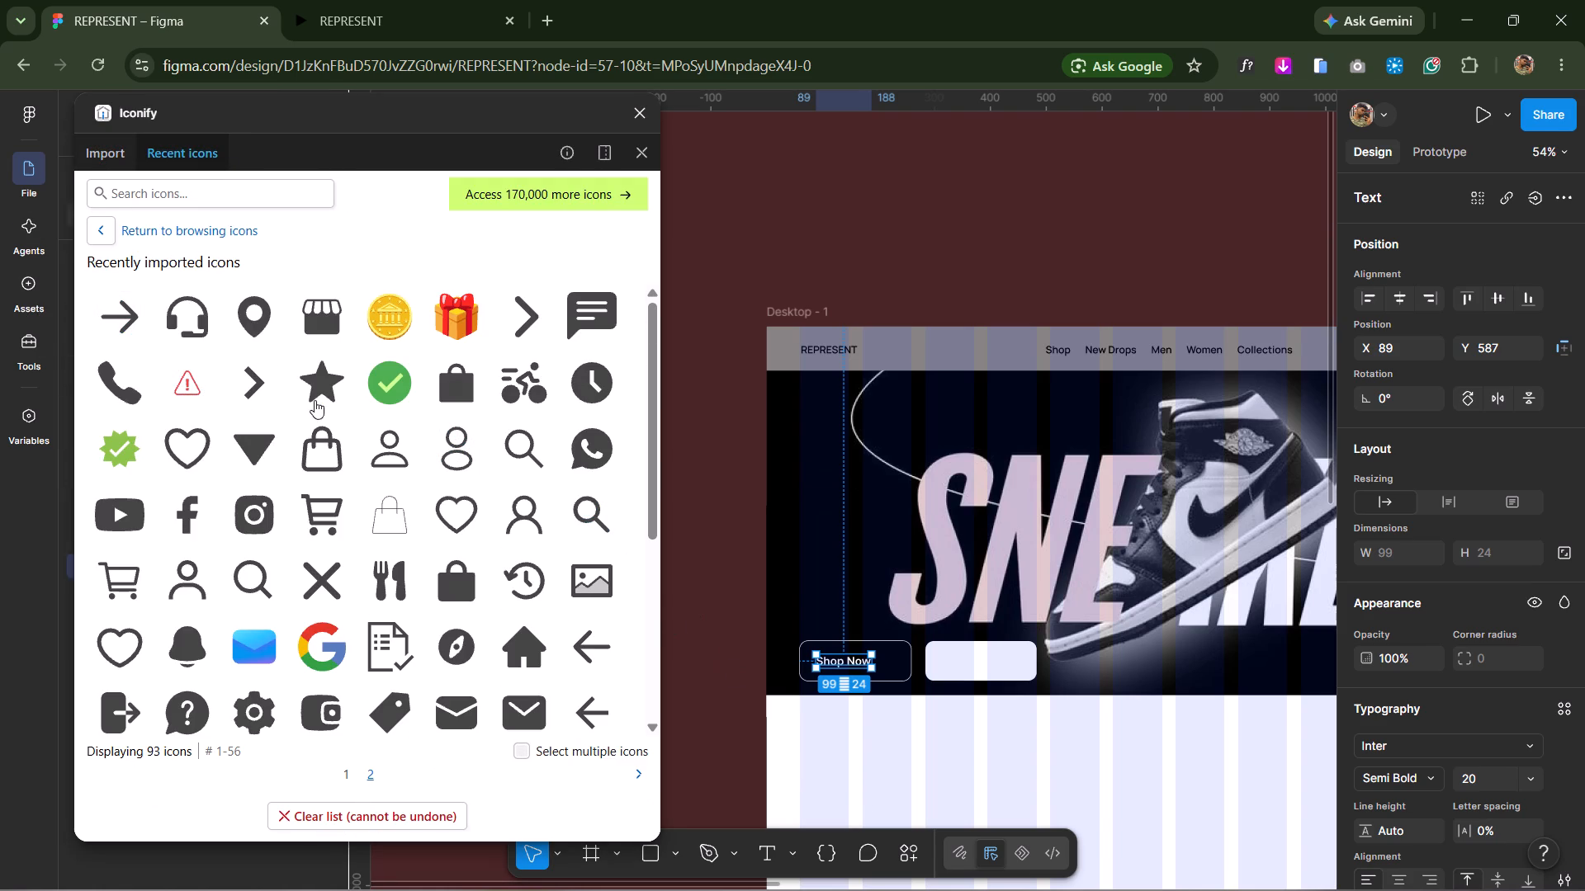
pyautogui.moveTo(118, 307); pyautogui.dragTo(694, 626)
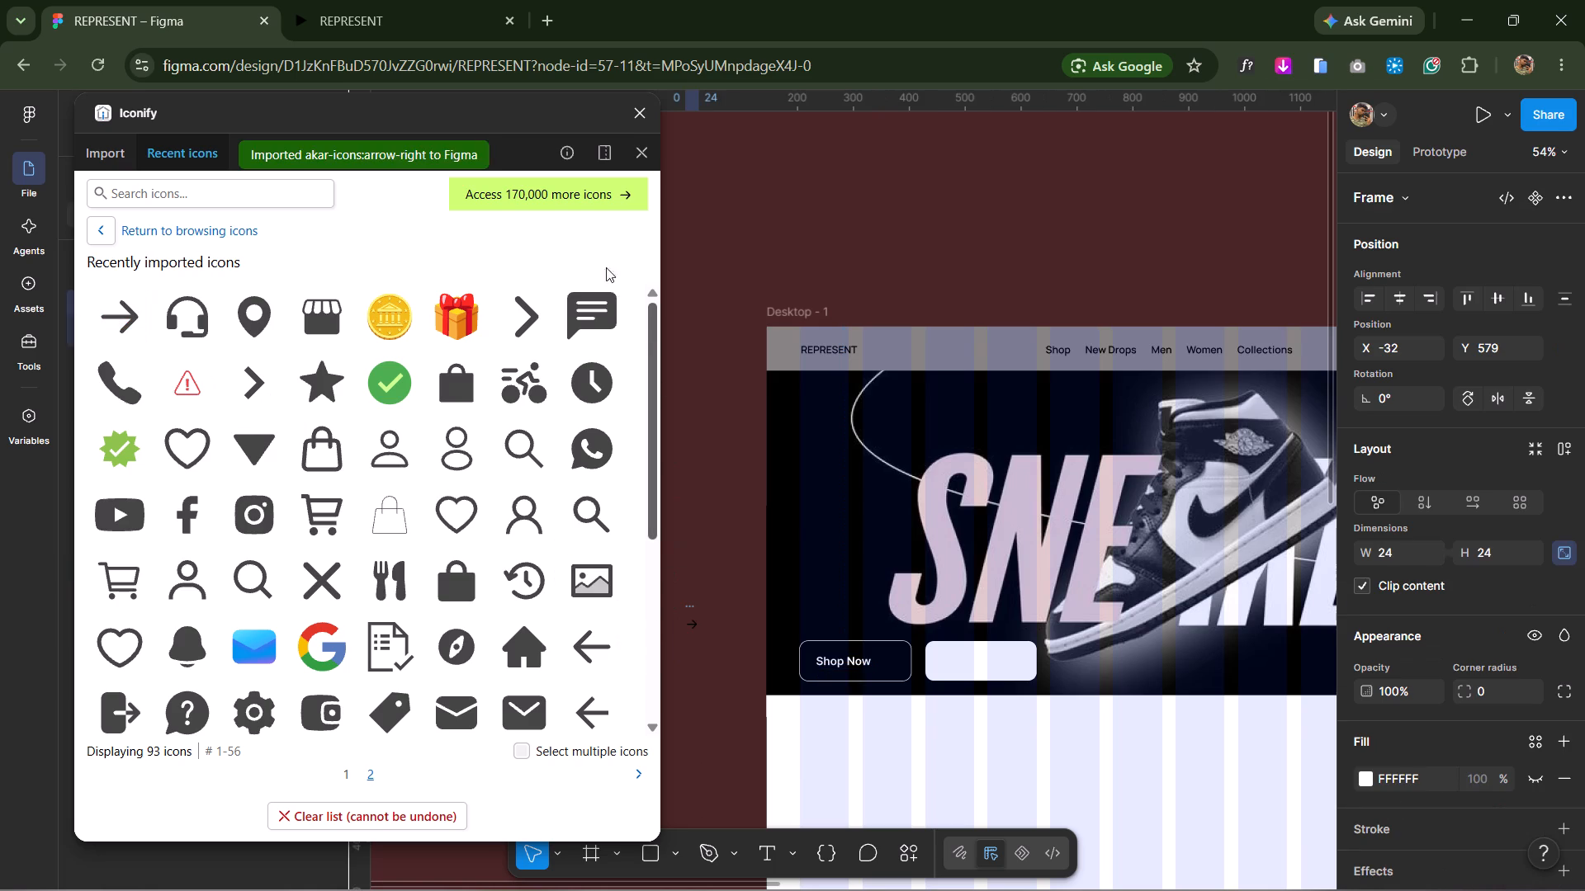
pyautogui.click(643, 113)
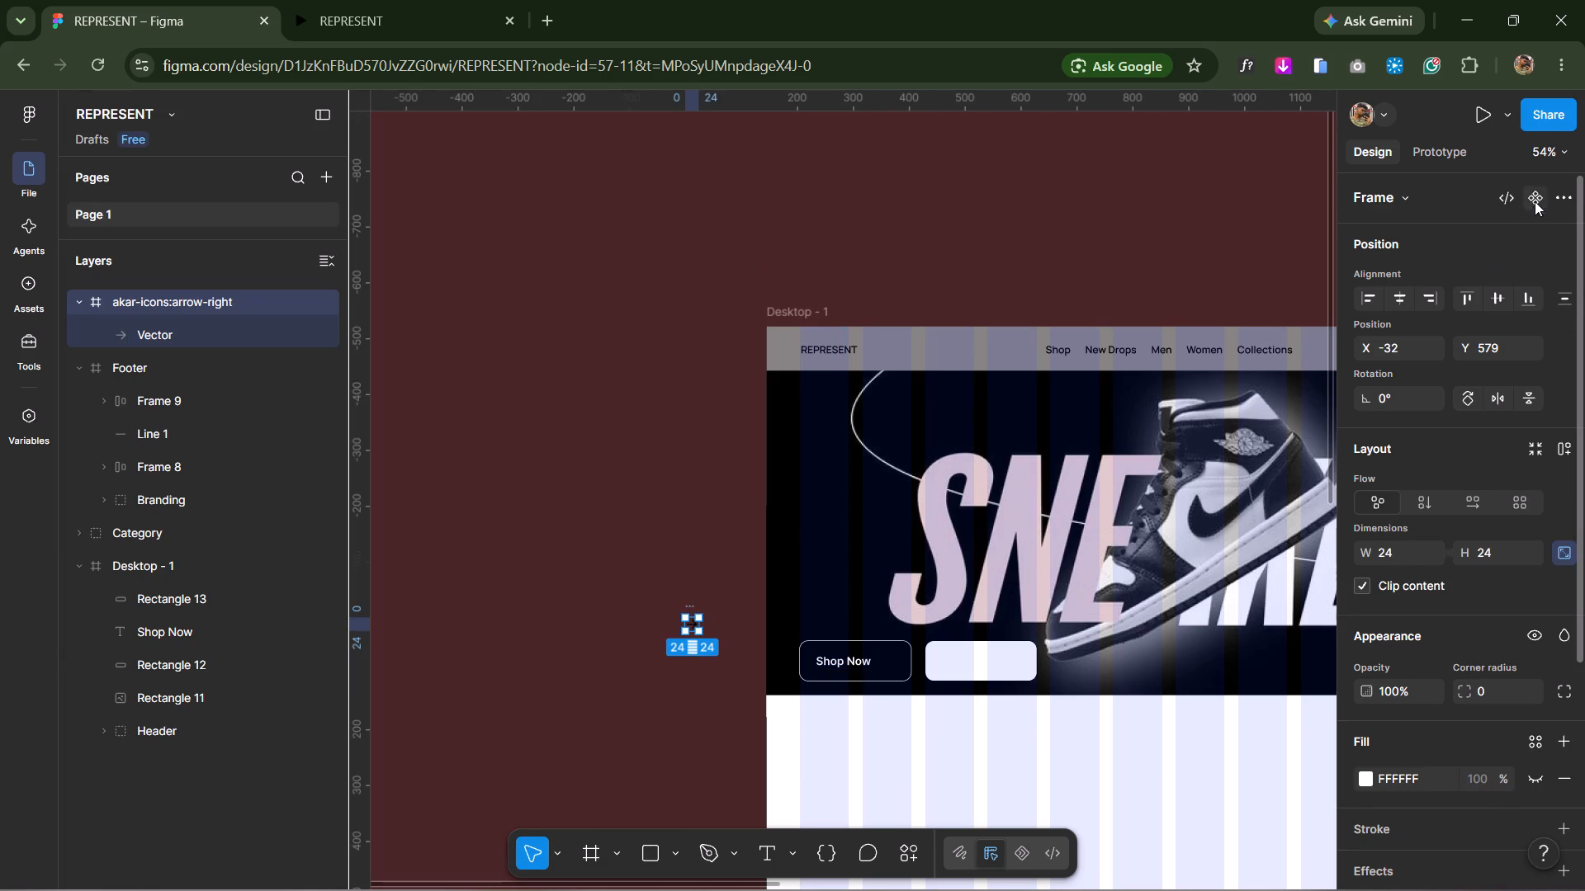
# Turn the imported arrow-right icon frame into a component.
pyautogui.click(1535, 193)
pyautogui.click(624, 403)
# Move the arrow-right component into the Desktop - 1 frame below the white button, at X 296, Y 737.
pyautogui.moveTo(686, 603); pyautogui.dragTo(860, 658)
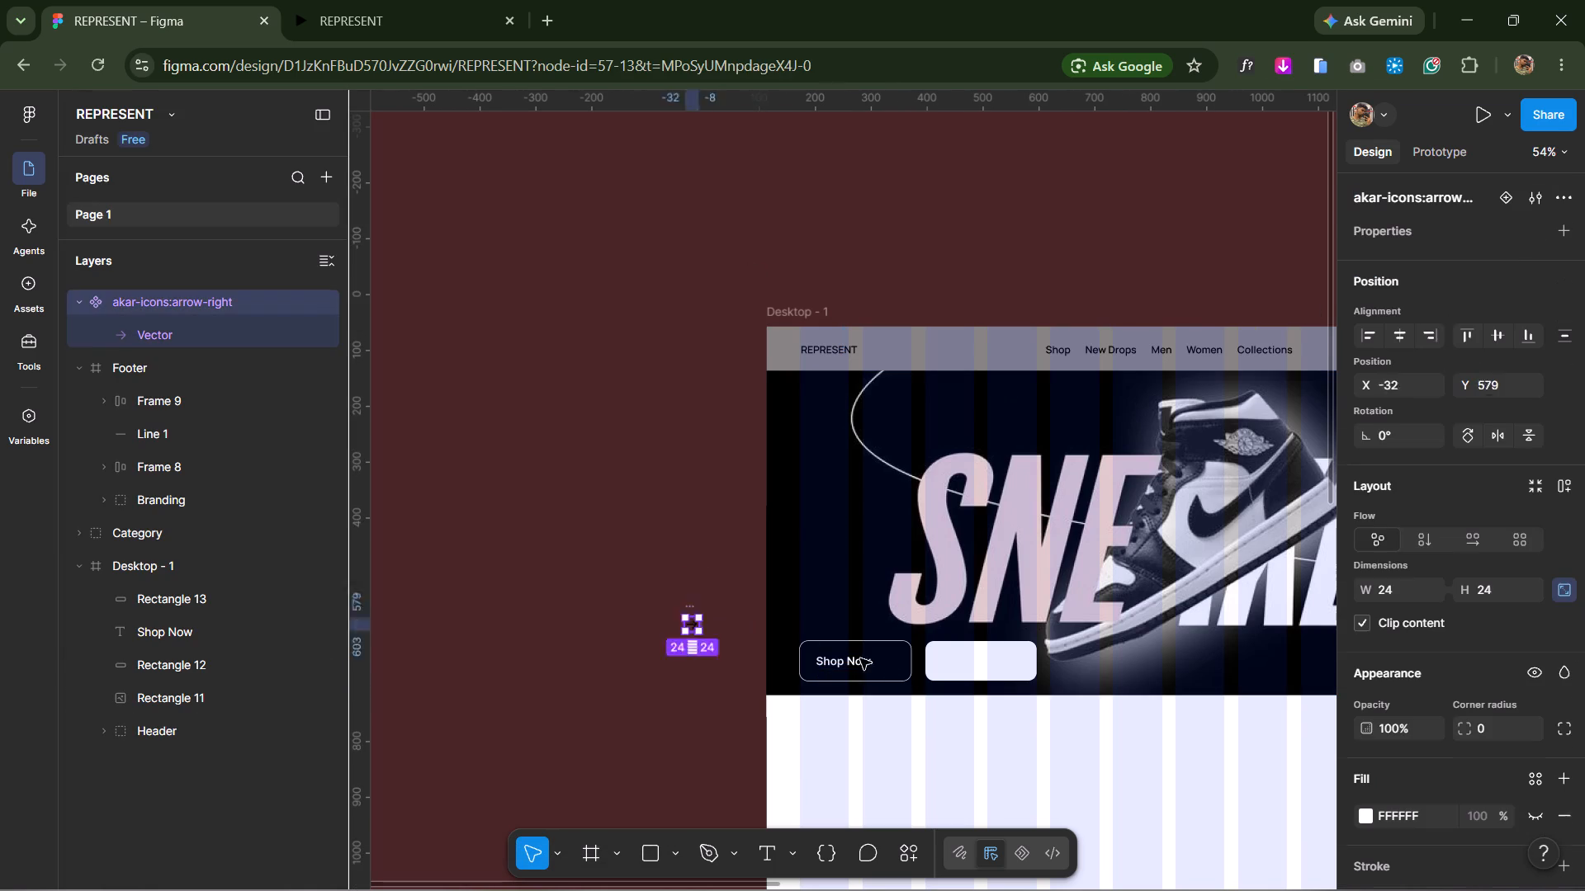
pyautogui.moveTo(860, 658); pyautogui.dragTo(933, 724)
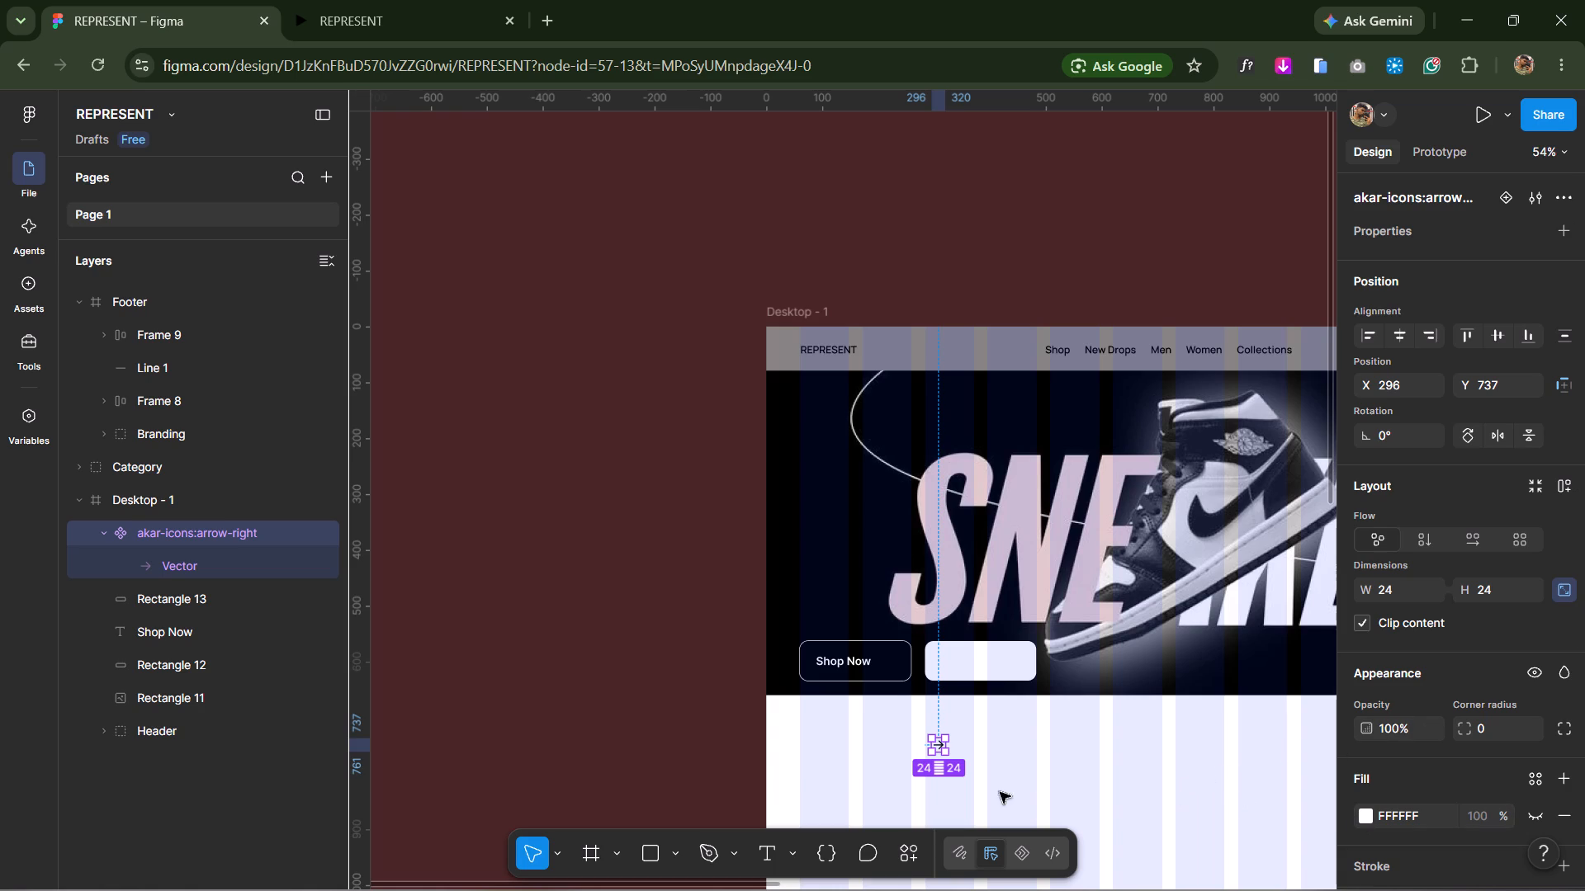
pyautogui.keyDown('ctrl'); pyautogui.scroll(10, 985, 808); pyautogui.keyUp('ctrl')
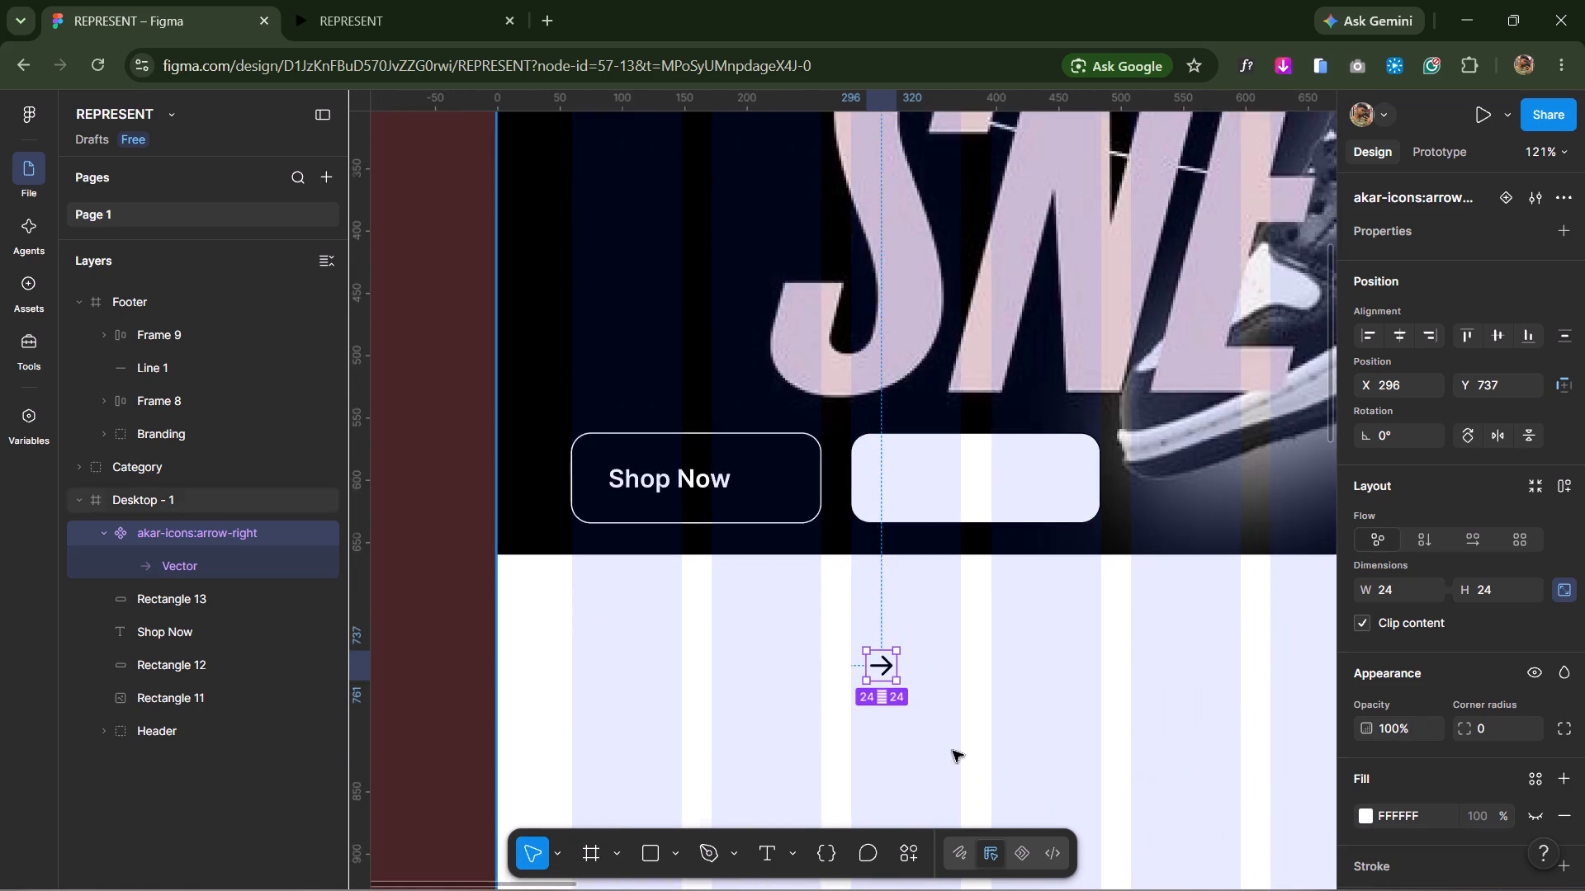
# Change the stroke colour of the arrow vector inside the arrow-right component to white, FFFFFF.
pyautogui.keyDown('ctrl'); pyautogui.scroll(2, 953, 751); pyautogui.keyUp('ctrl')
pyautogui.keyDown('ctrl'); pyautogui.scroll(6, 884, 679); pyautogui.keyUp('ctrl')
pyautogui.doubleClick(839, 592)
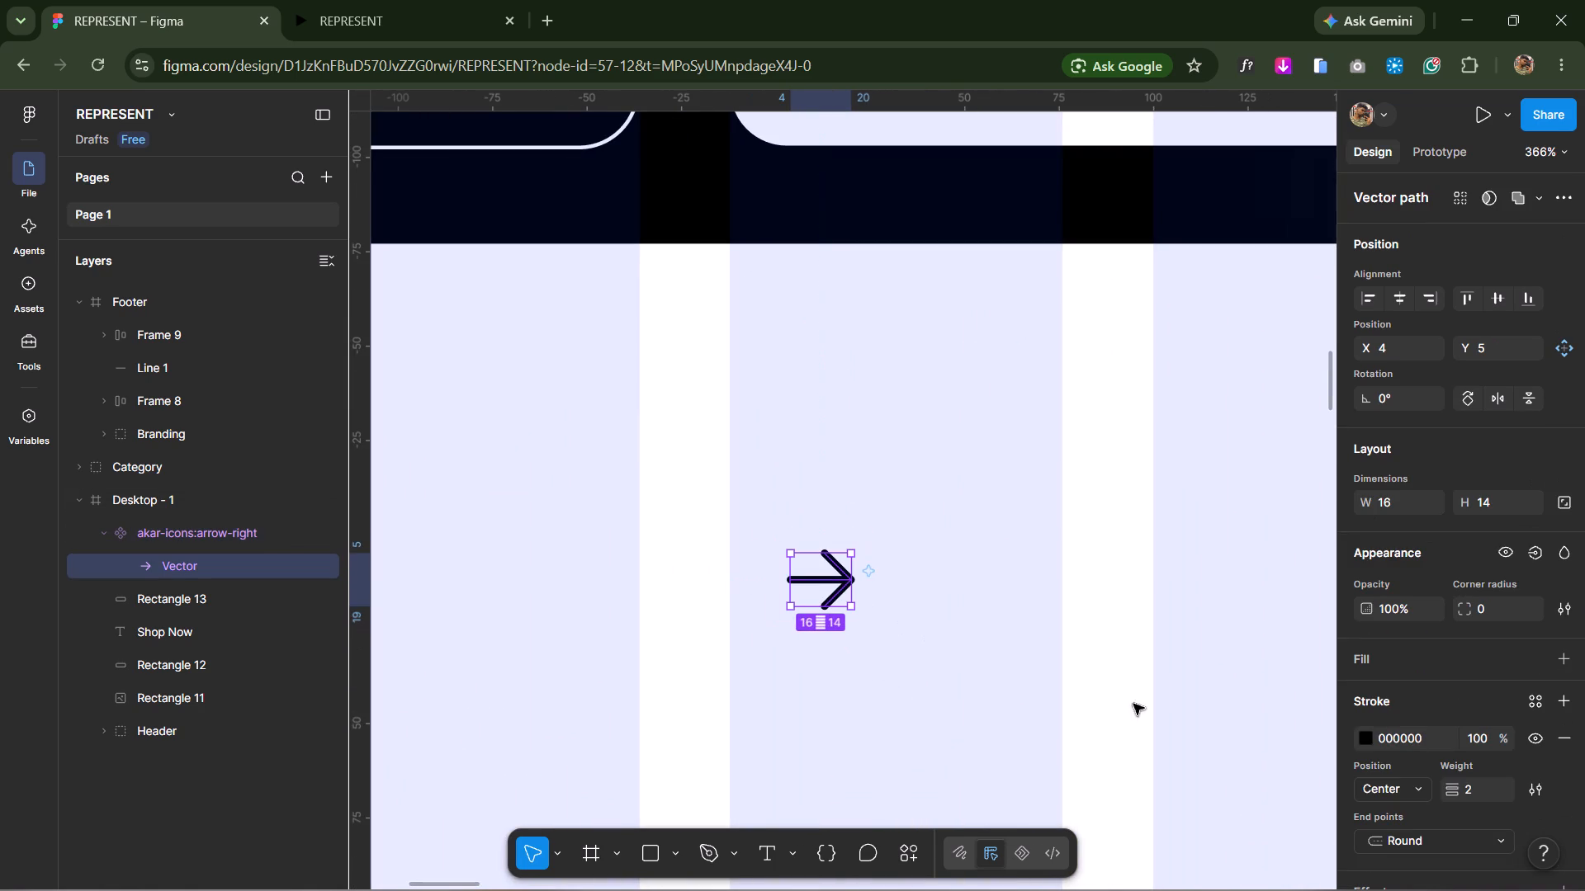
pyautogui.click(1365, 734)
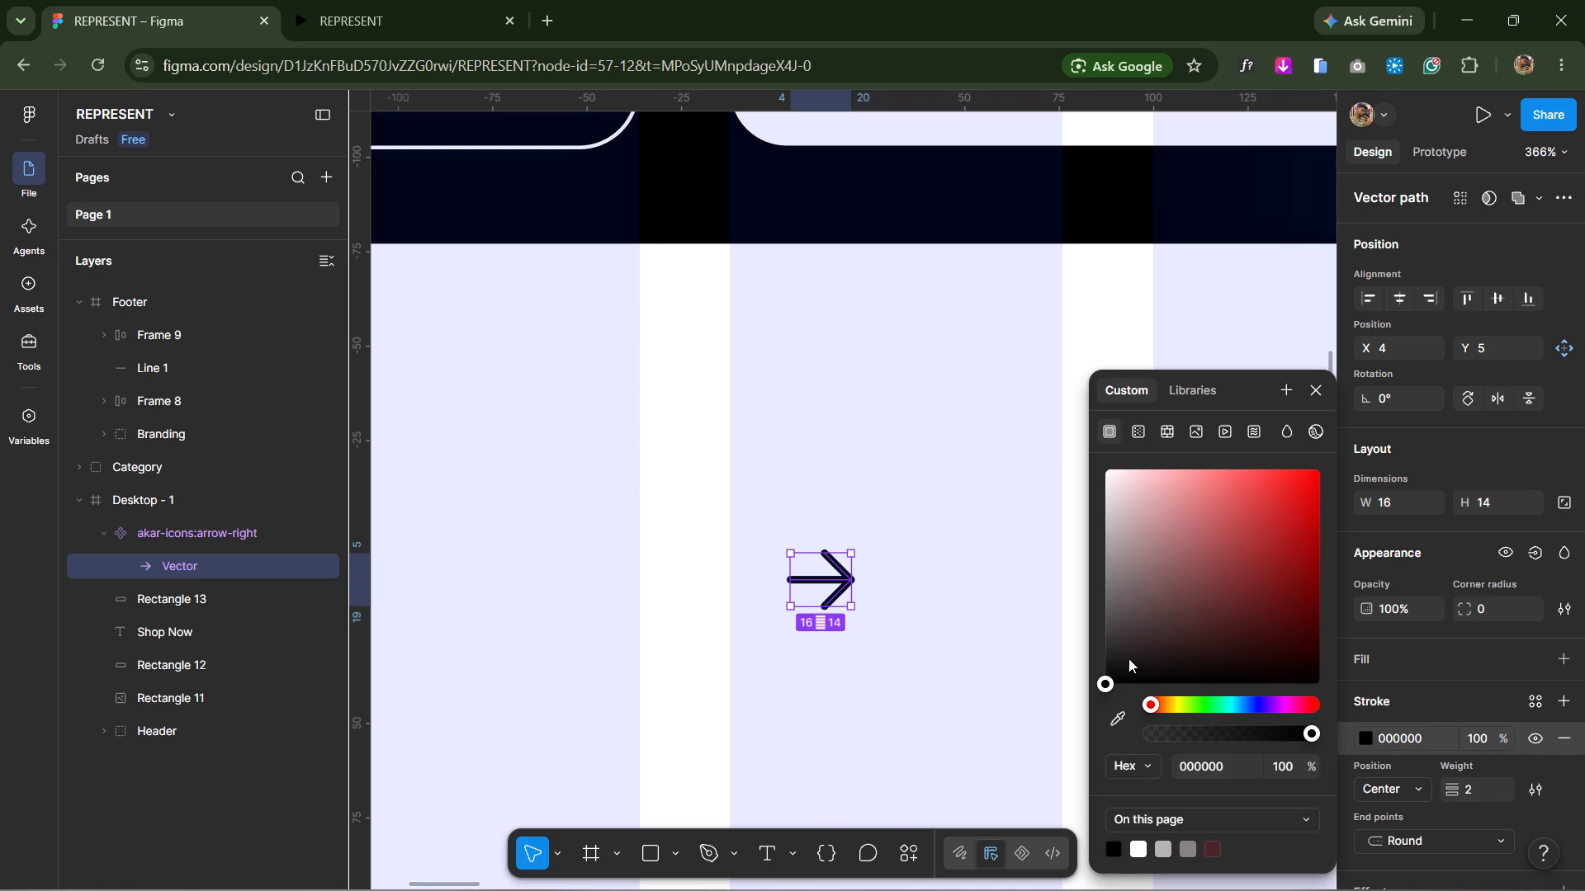
pyautogui.moveTo(1128, 658); pyautogui.dragTo(1048, 356)
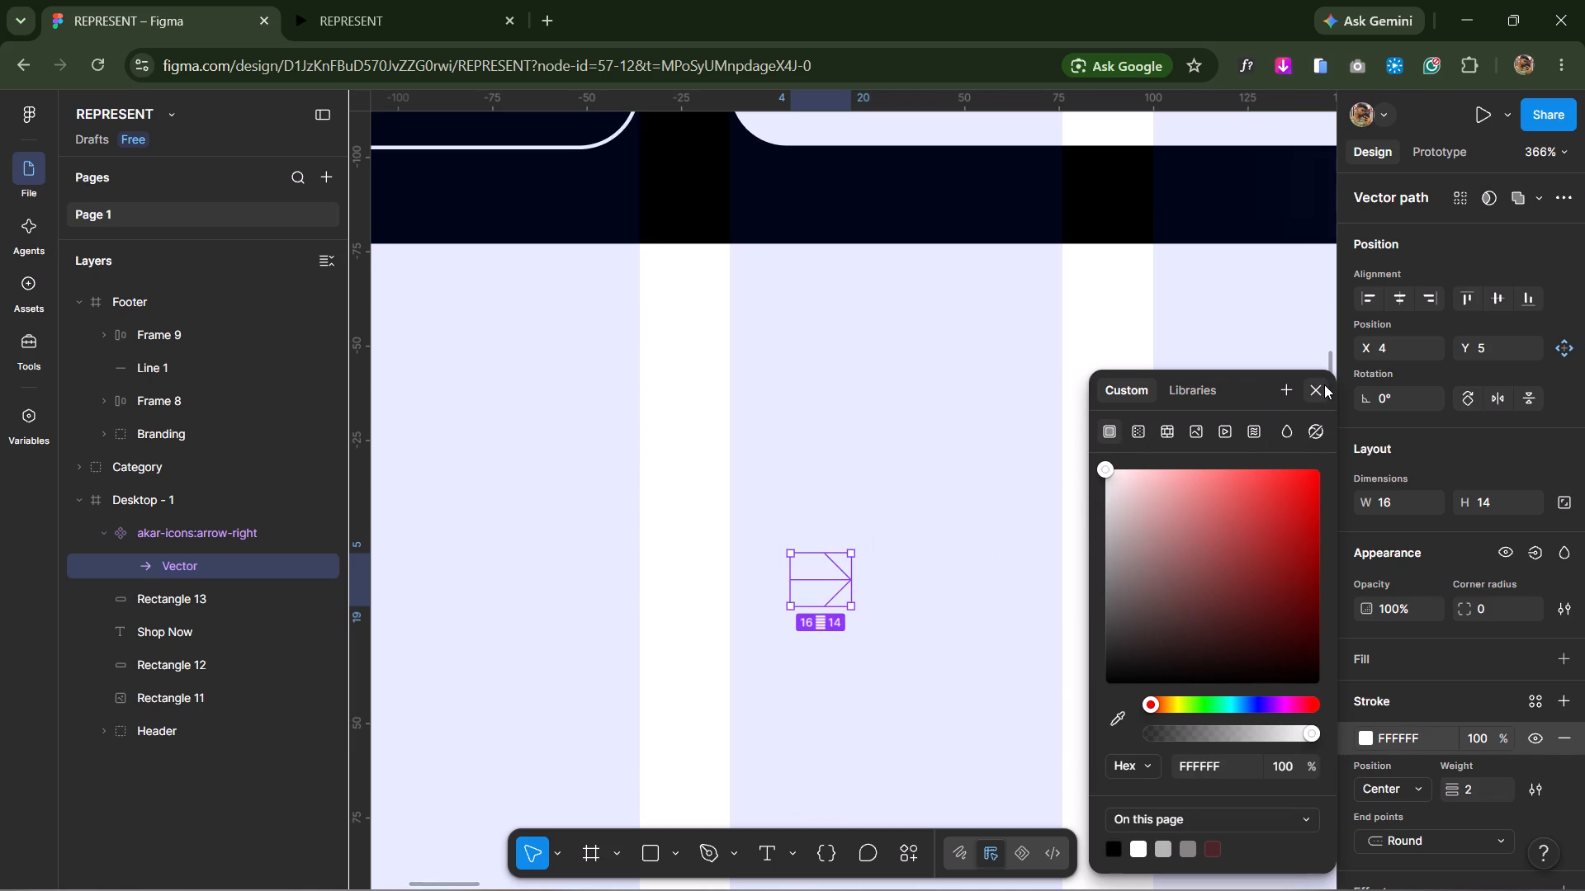
pyautogui.moveTo(1324, 384); pyautogui.dragTo(1315, 389)
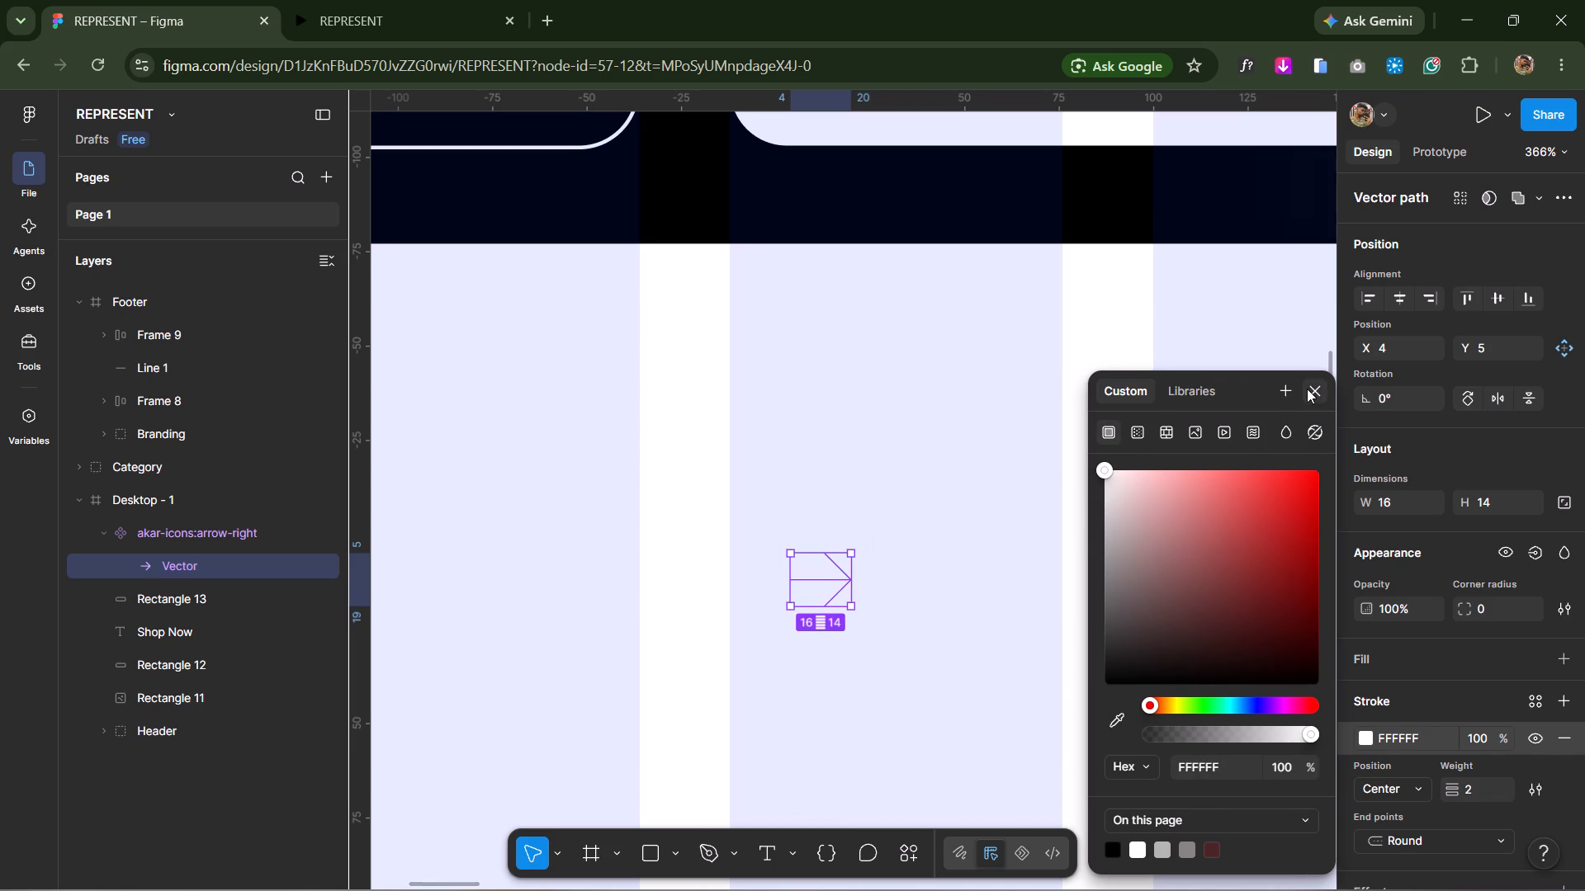
pyautogui.click(1307, 389)
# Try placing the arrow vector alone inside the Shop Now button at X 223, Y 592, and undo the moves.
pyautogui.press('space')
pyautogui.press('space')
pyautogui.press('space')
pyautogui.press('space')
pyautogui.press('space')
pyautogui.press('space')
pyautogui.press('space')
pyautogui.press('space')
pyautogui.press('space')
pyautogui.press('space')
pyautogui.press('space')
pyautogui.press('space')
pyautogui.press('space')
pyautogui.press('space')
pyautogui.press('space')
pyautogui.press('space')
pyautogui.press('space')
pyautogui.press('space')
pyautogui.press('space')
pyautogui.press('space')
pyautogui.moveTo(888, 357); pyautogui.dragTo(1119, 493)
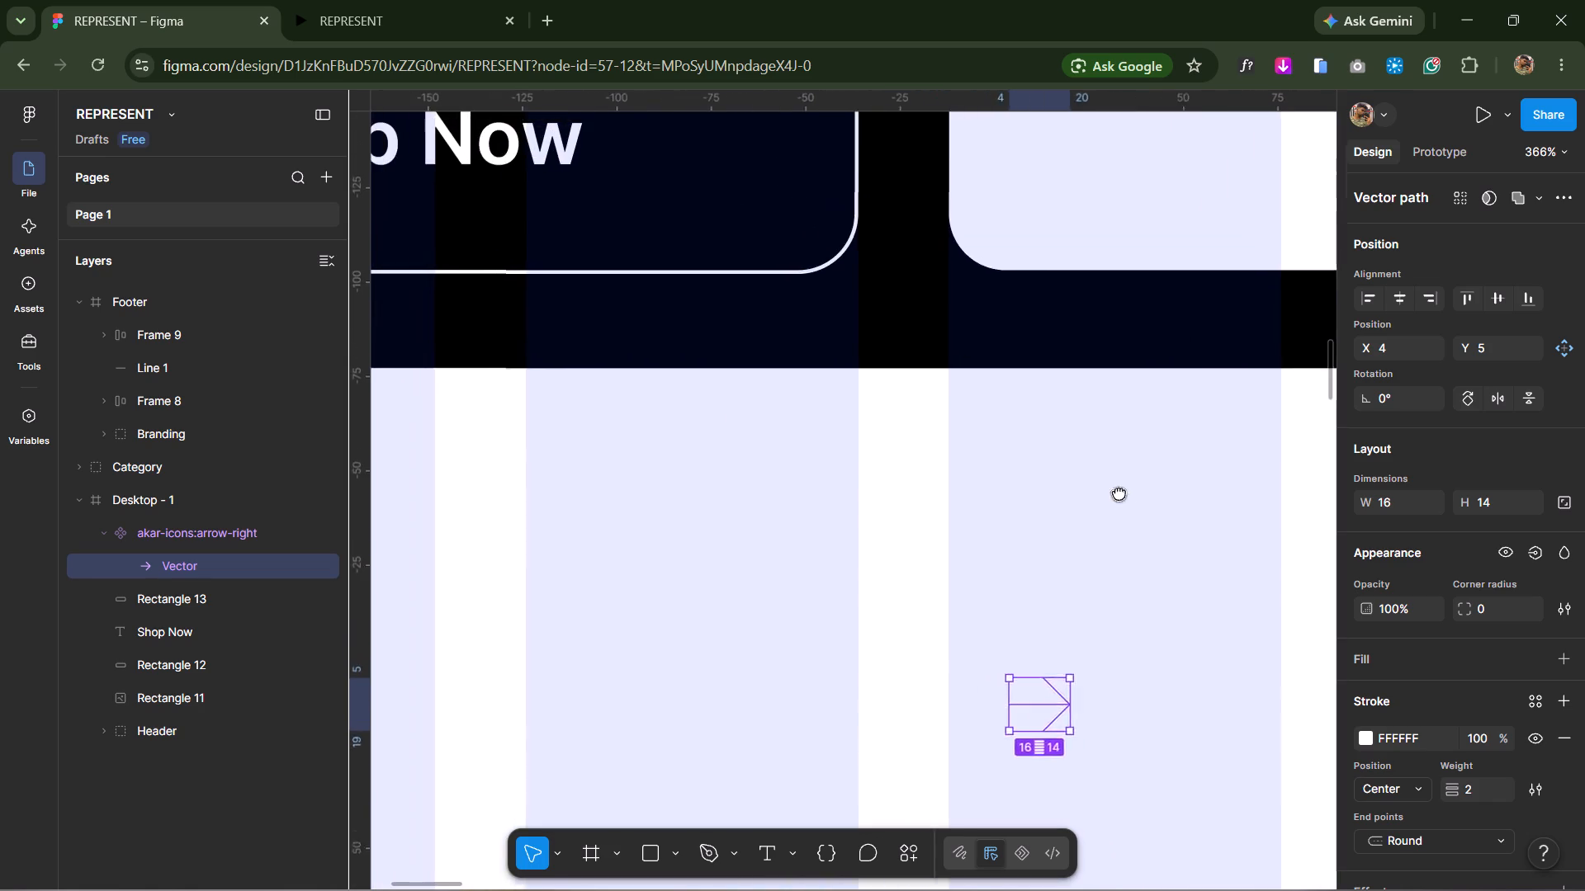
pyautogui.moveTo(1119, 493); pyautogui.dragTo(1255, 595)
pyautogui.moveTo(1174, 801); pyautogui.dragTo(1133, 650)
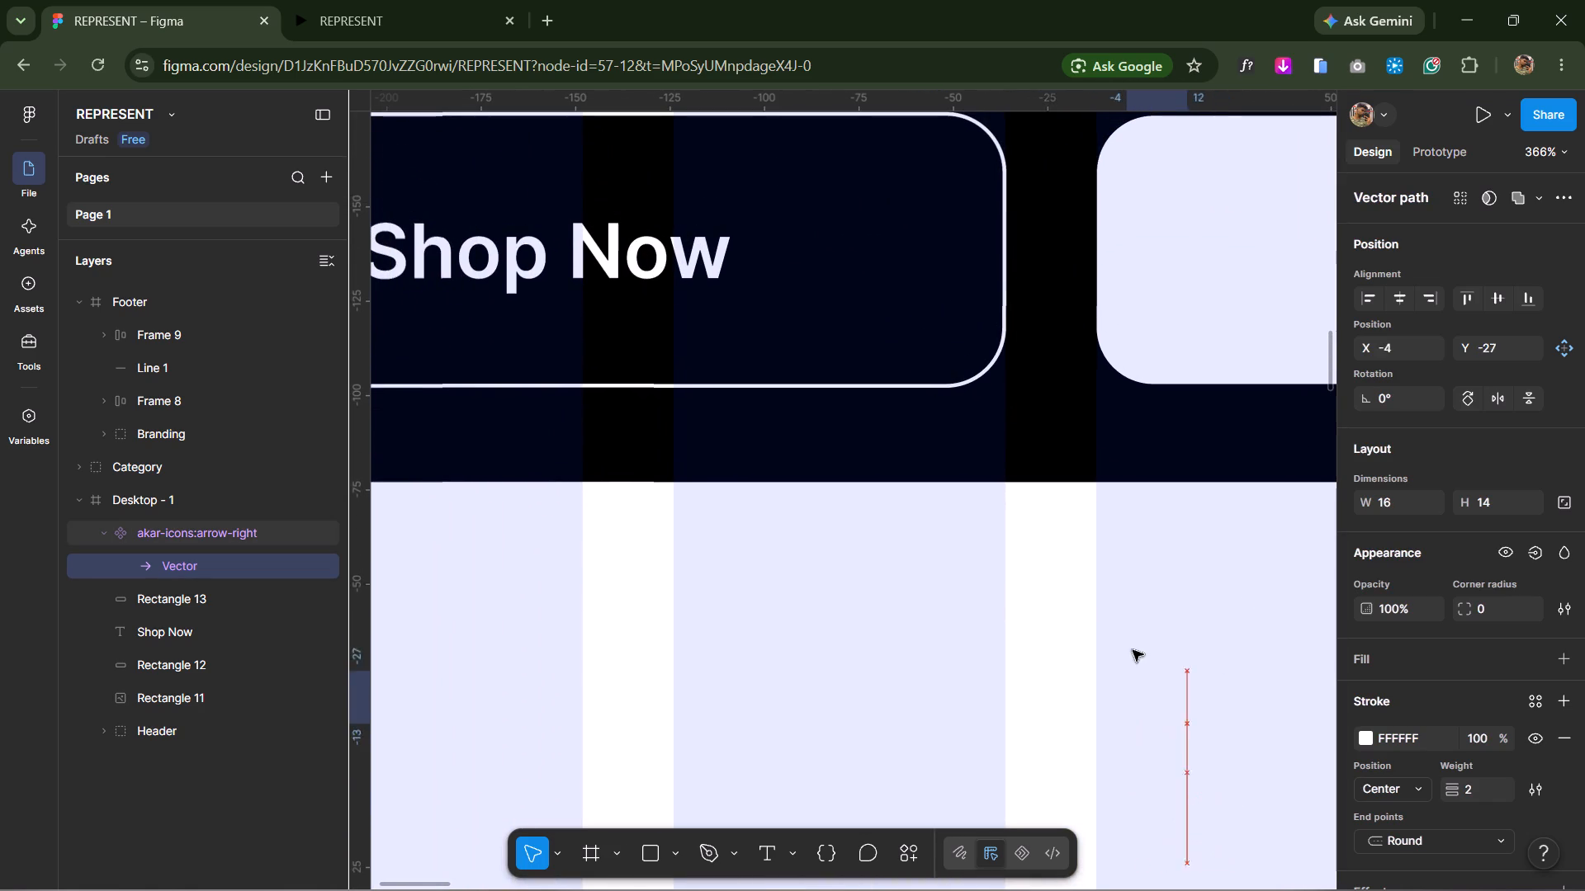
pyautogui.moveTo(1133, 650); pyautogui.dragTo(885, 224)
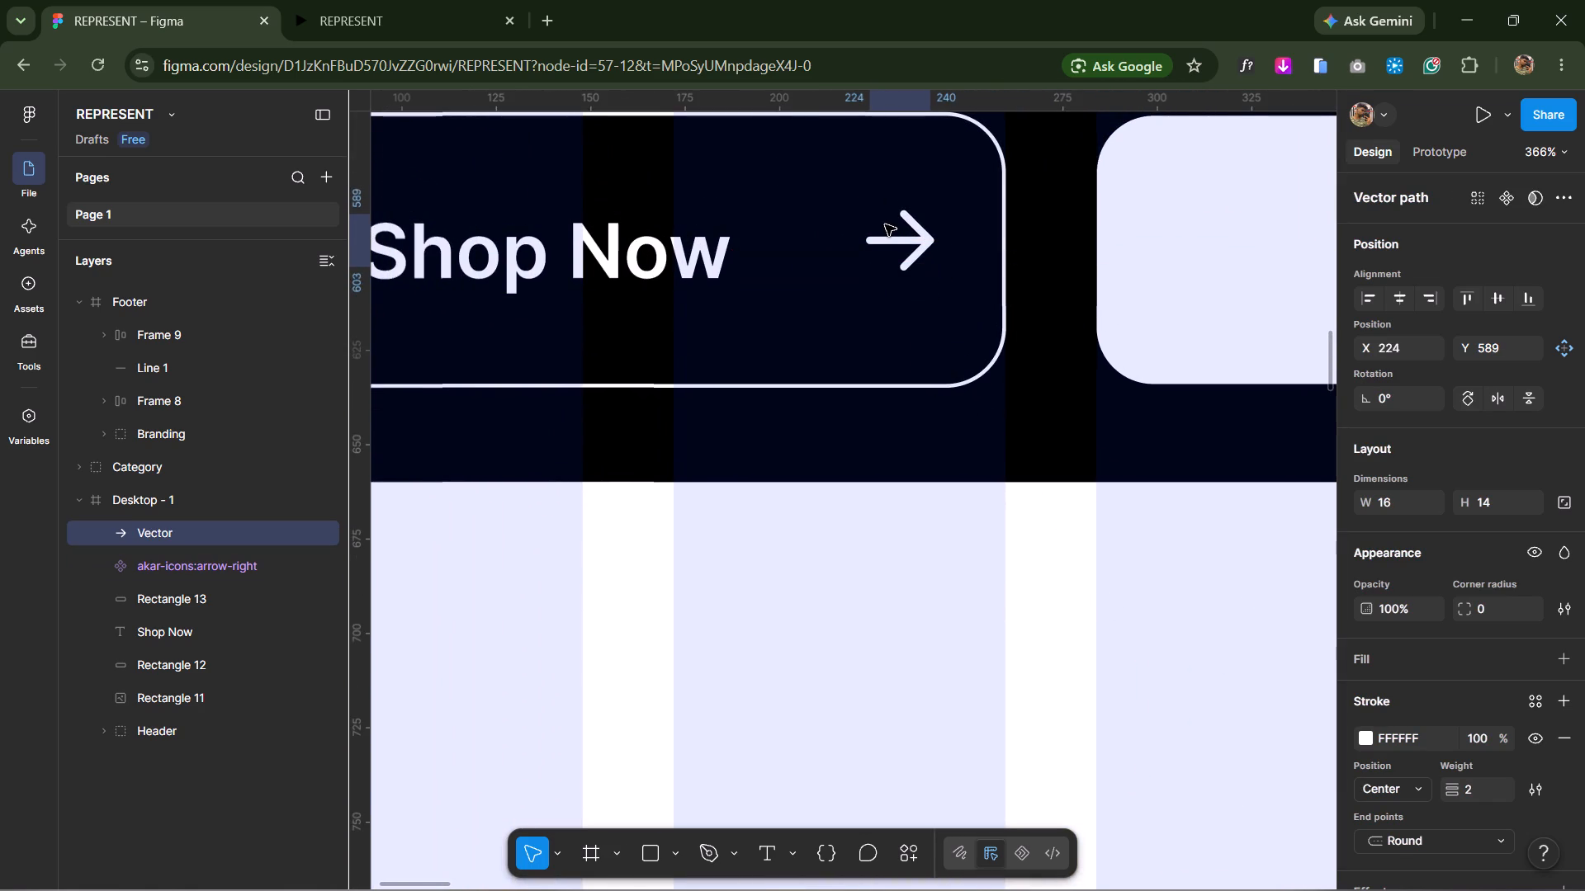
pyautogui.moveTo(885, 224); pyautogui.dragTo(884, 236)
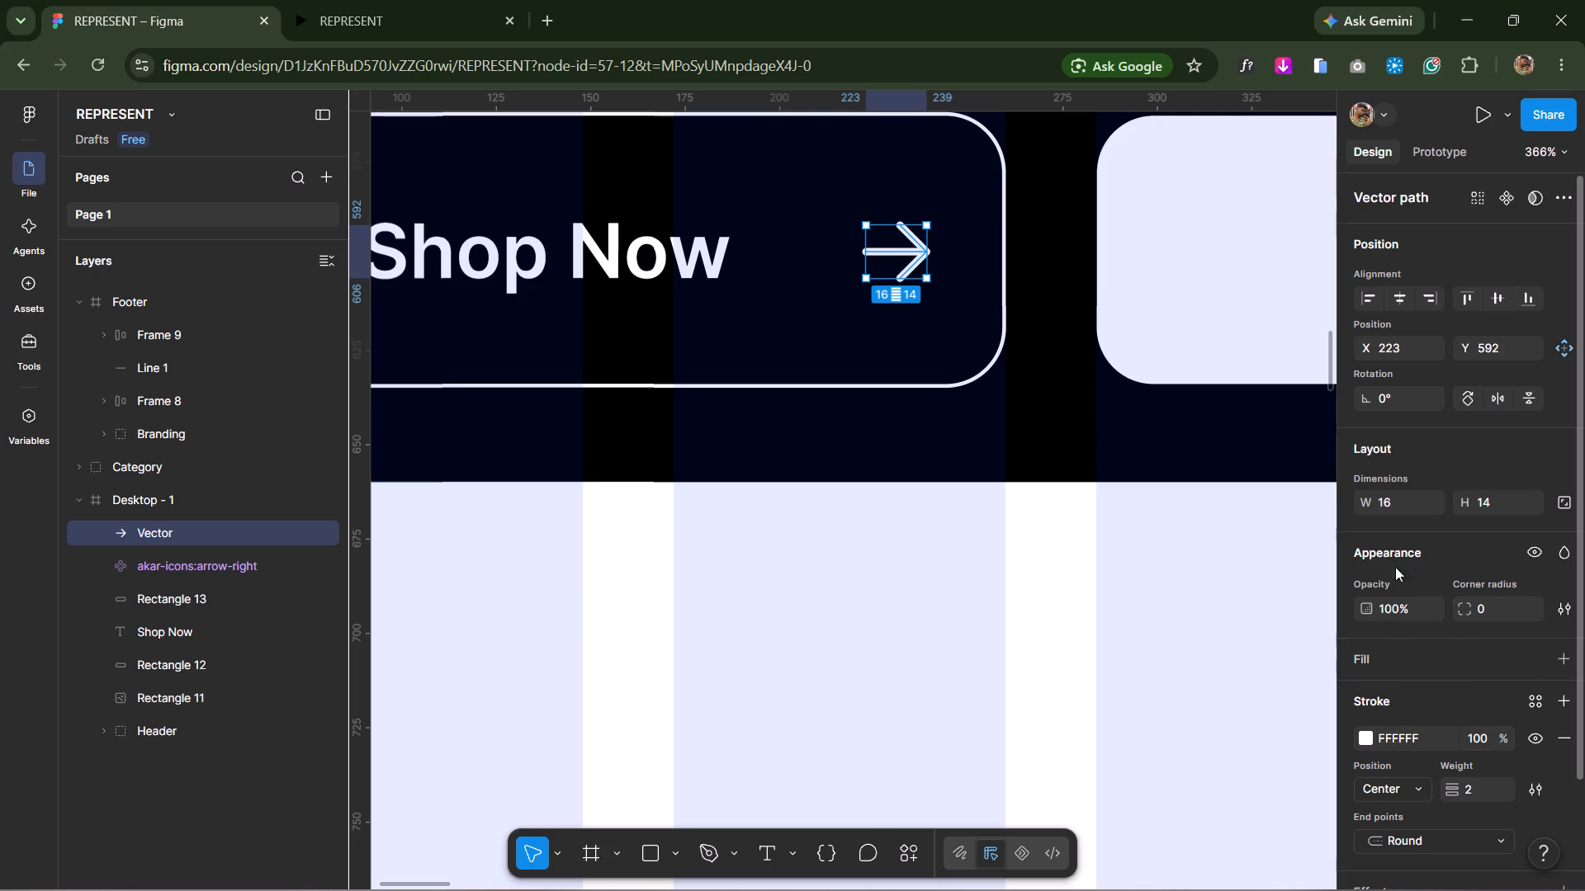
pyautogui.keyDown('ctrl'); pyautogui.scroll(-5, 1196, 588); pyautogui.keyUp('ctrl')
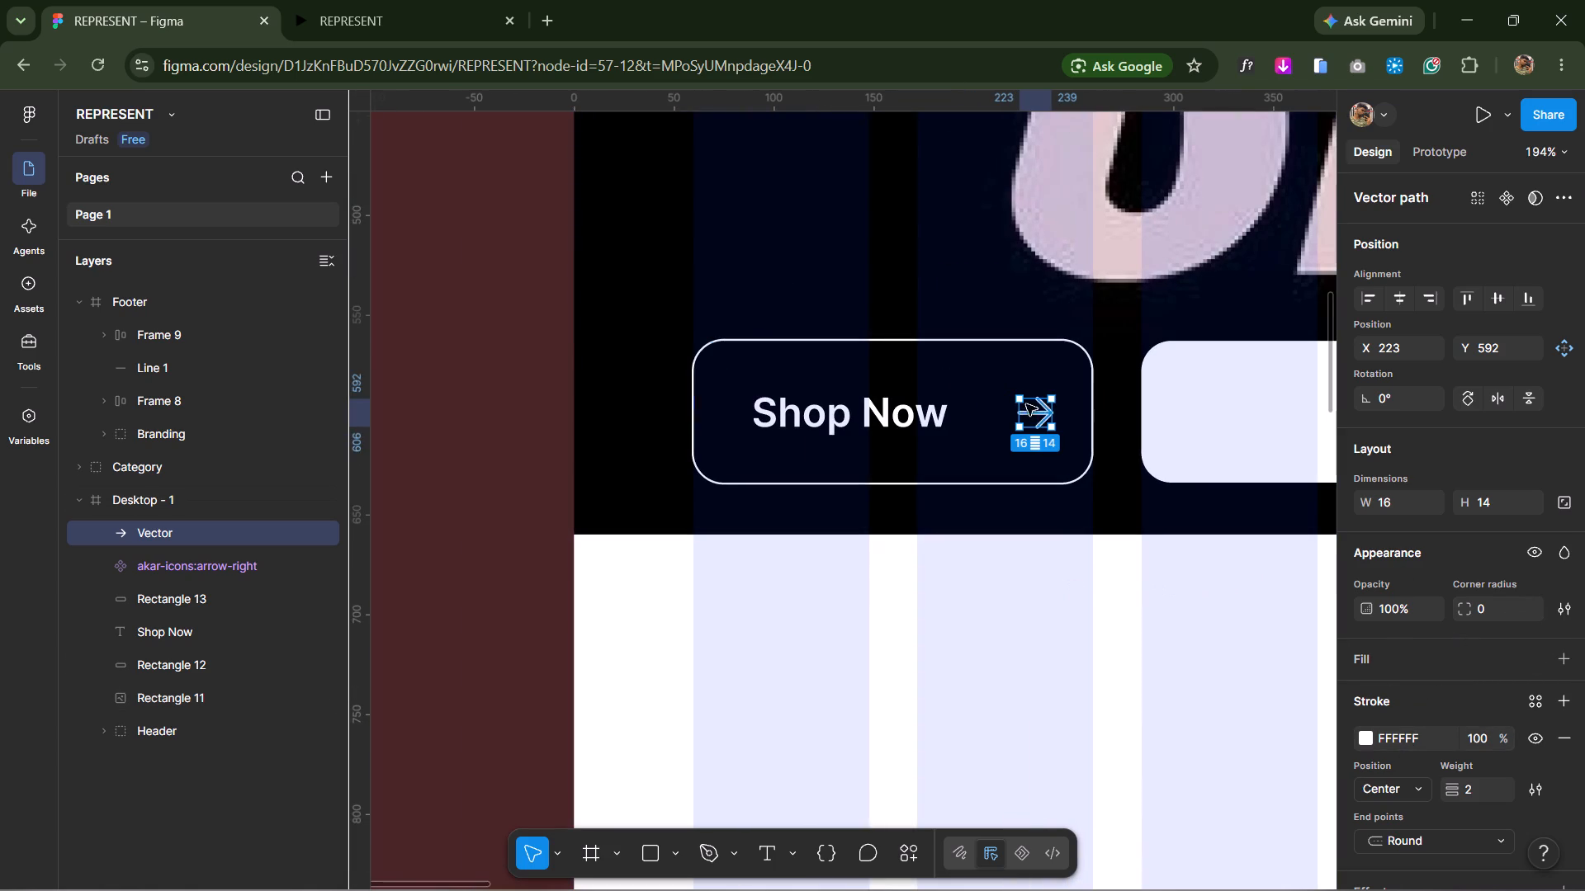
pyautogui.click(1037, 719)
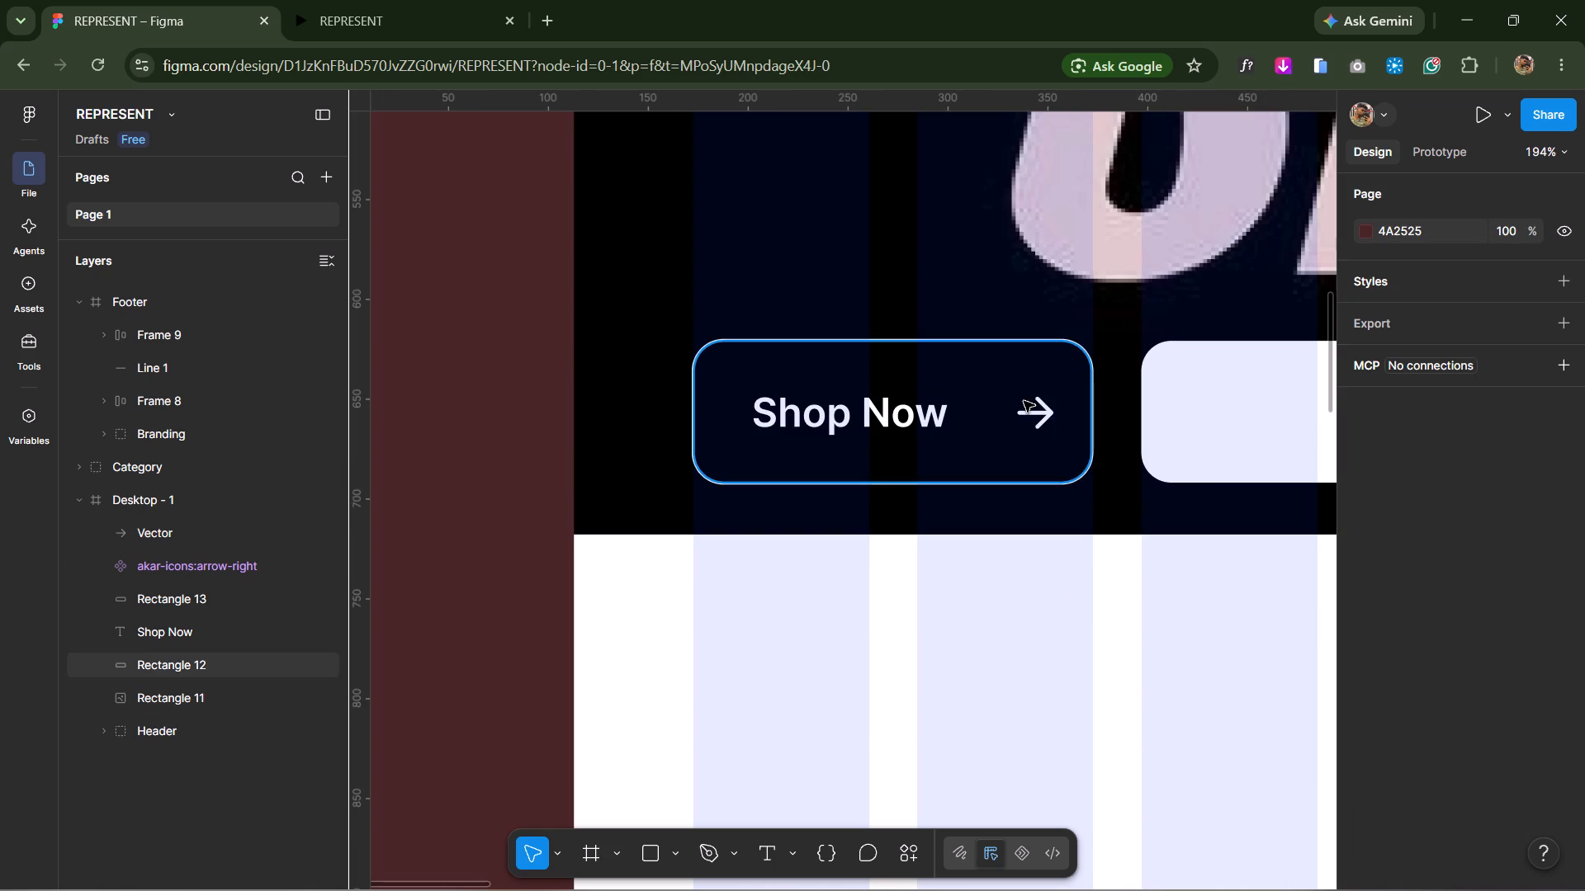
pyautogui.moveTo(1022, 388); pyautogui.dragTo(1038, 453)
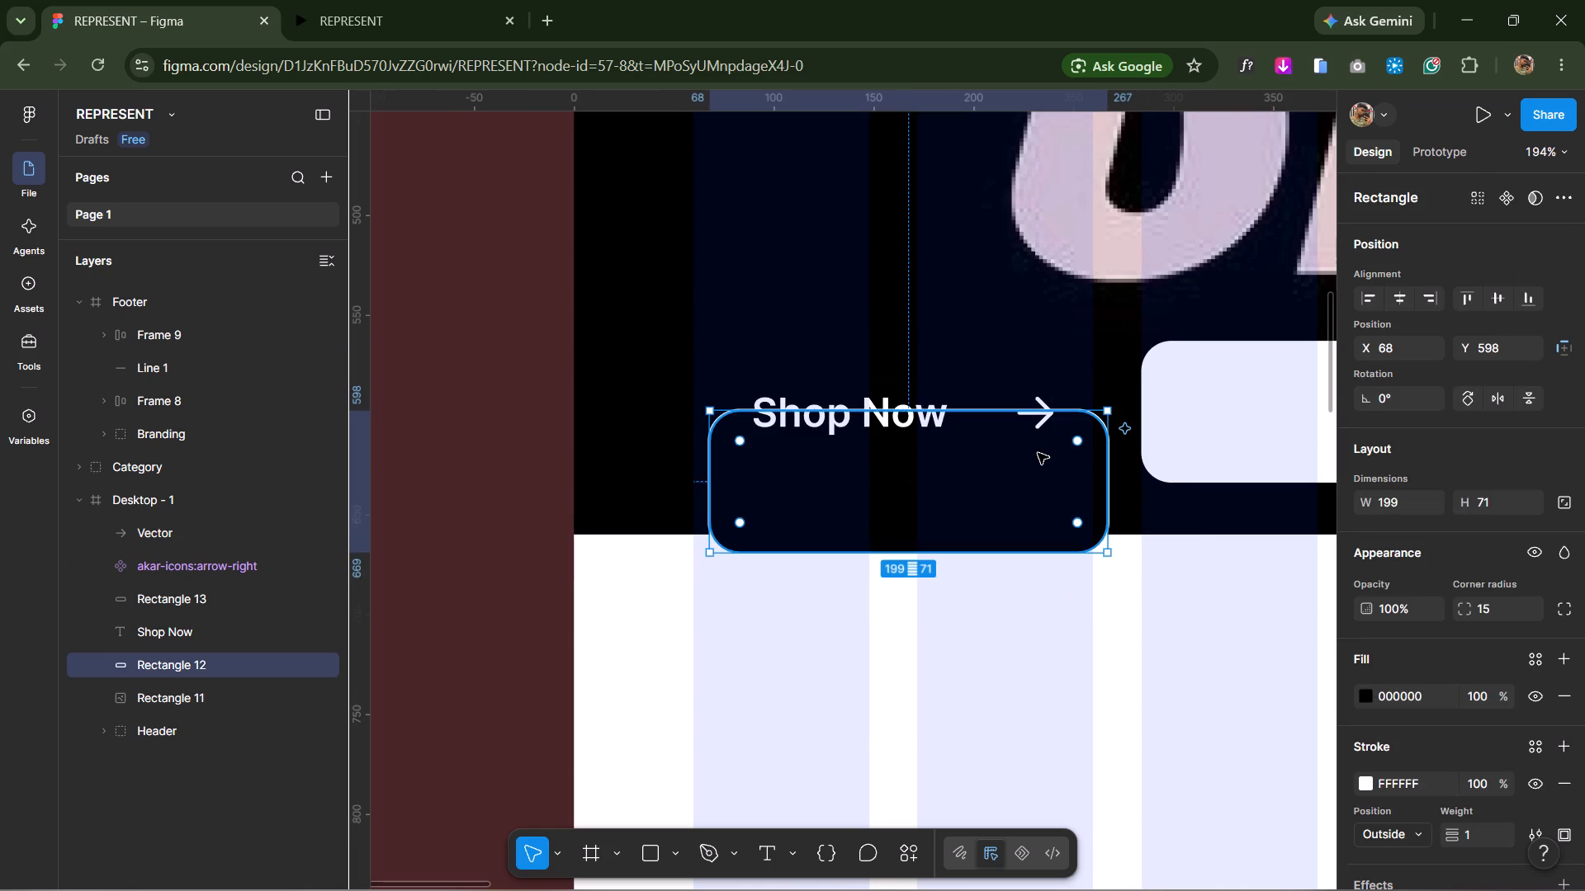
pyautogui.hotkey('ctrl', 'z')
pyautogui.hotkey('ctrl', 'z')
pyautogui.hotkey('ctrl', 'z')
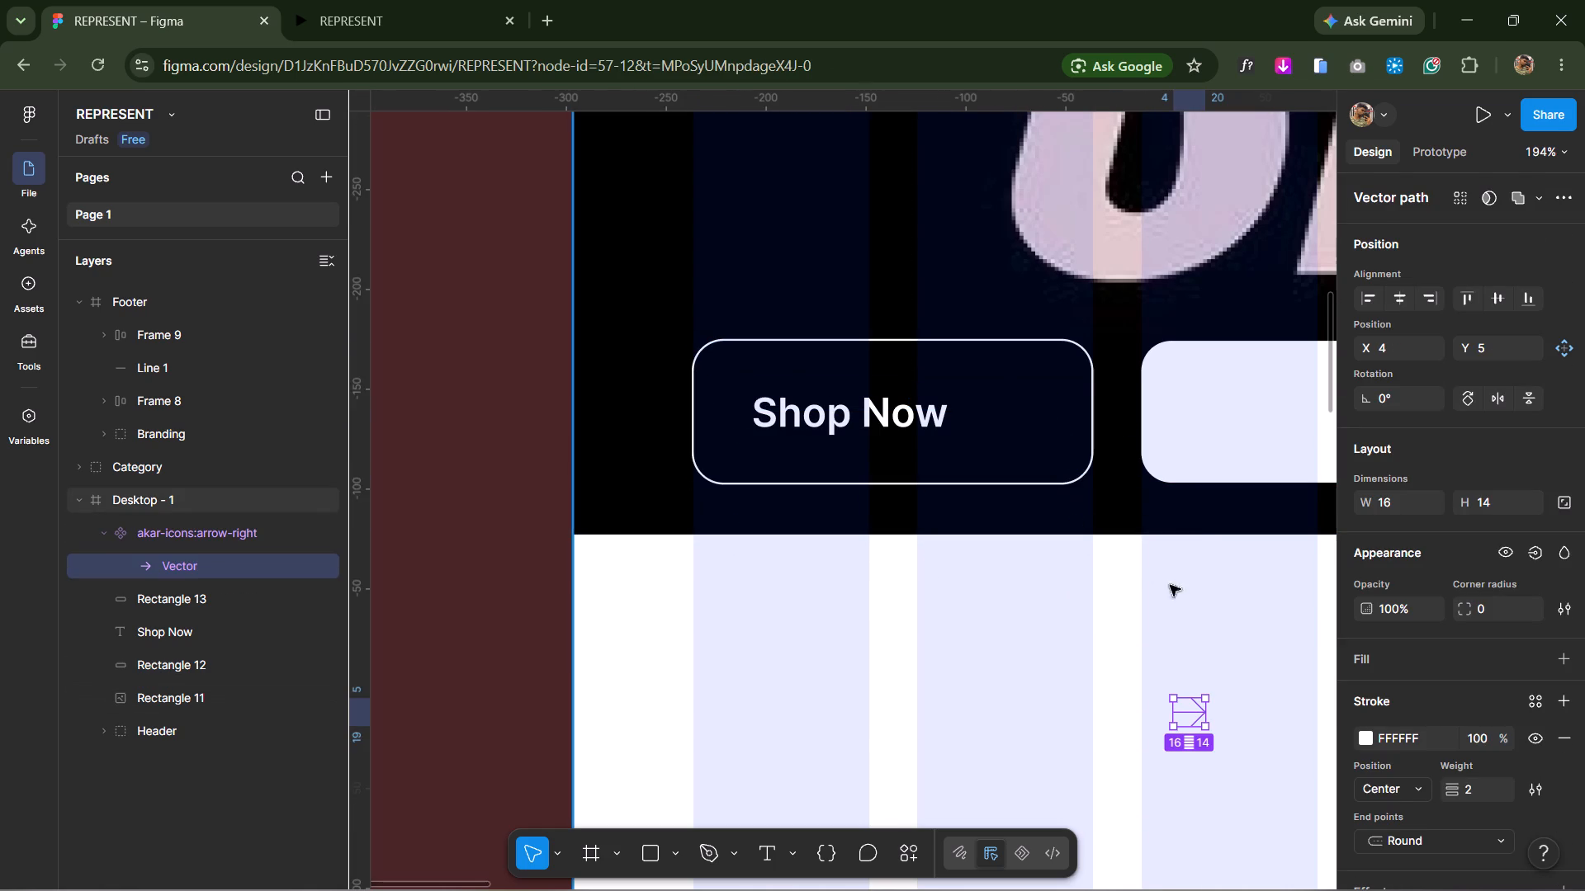
# Resize the whole arrow-right component below the white button to 30 by 30.
pyautogui.click(1221, 666)
pyautogui.moveTo(1264, 764); pyautogui.dragTo(1106, 639)
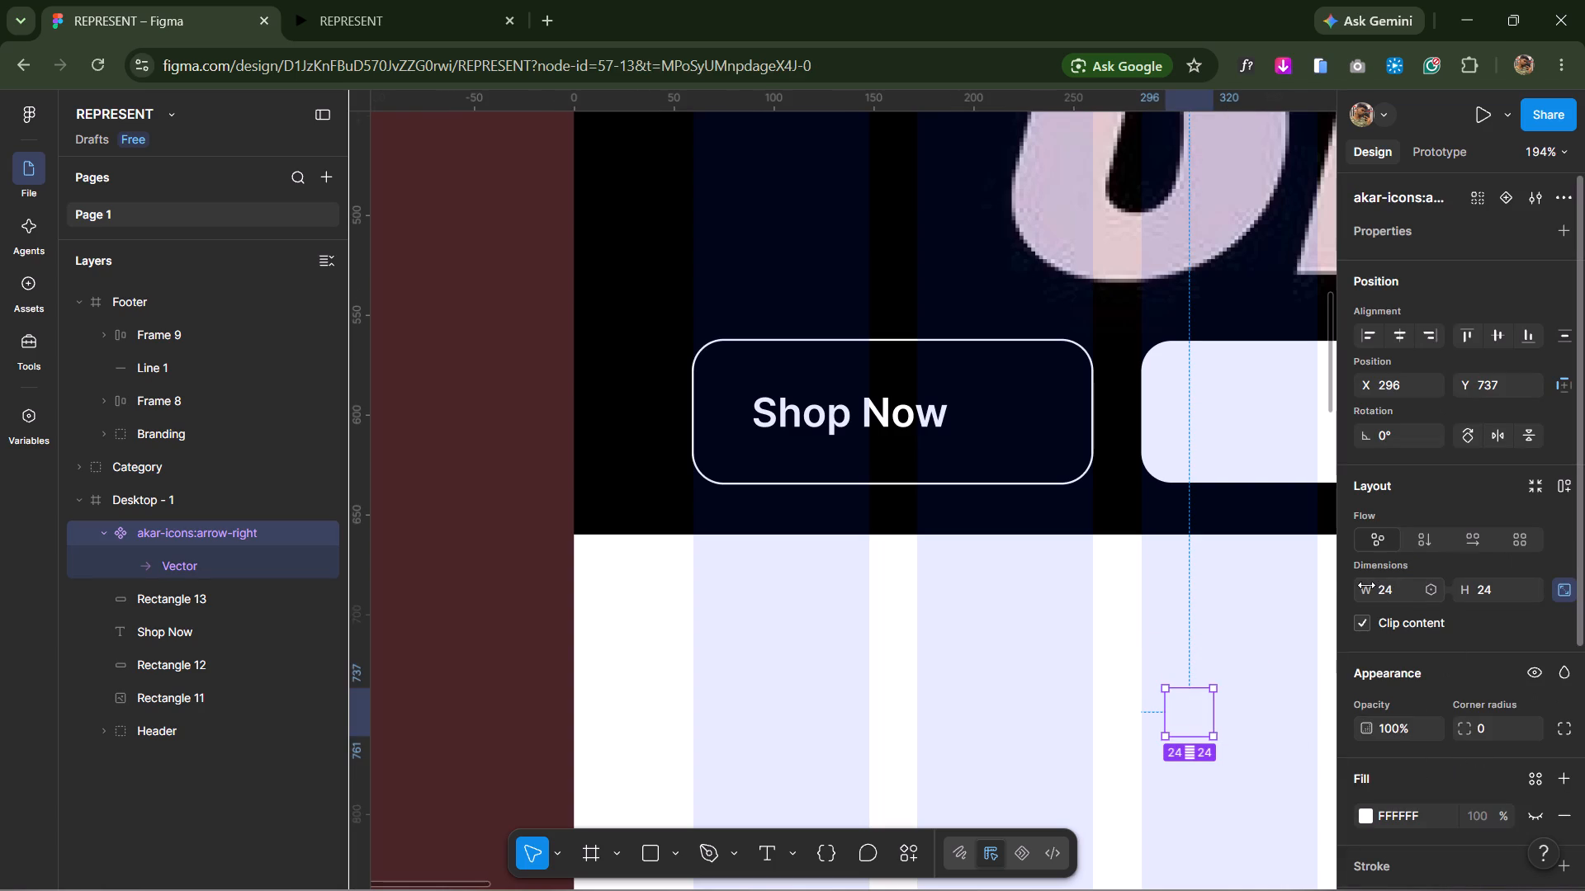
pyautogui.moveTo(1366, 585); pyautogui.dragTo(820, 489)
pyautogui.click(1406, 591)
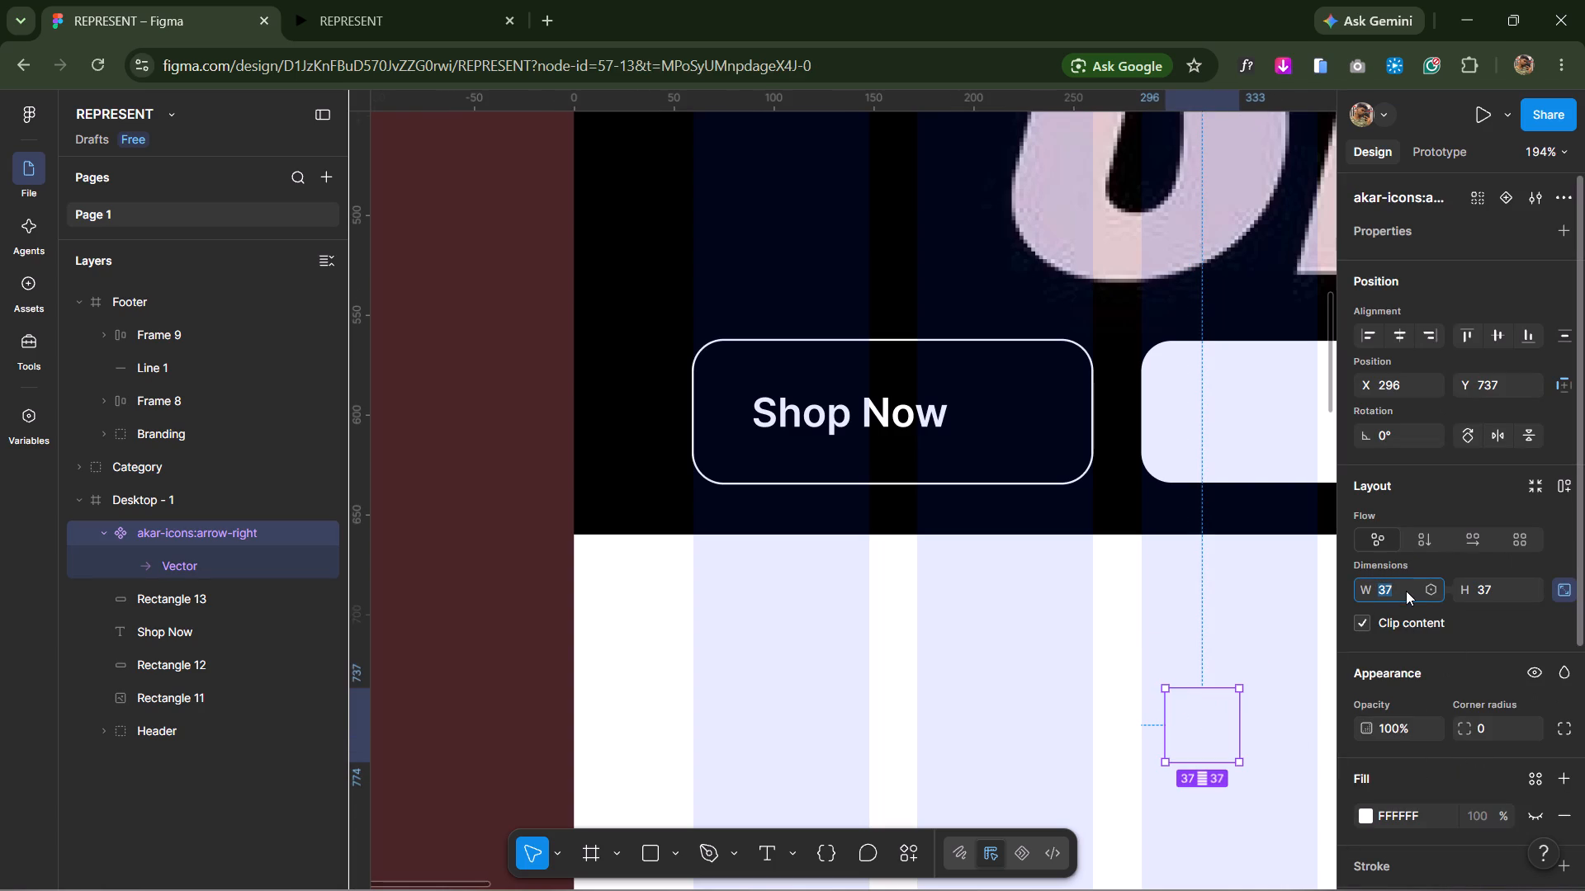
pyautogui.write('30')
pyautogui.click(1057, 617)
# Move the arrow-right component into the outlined button beside the Shop Now text, at X 212, Y 584.
pyautogui.moveTo(1214, 696); pyautogui.dragTo(1192, 620)
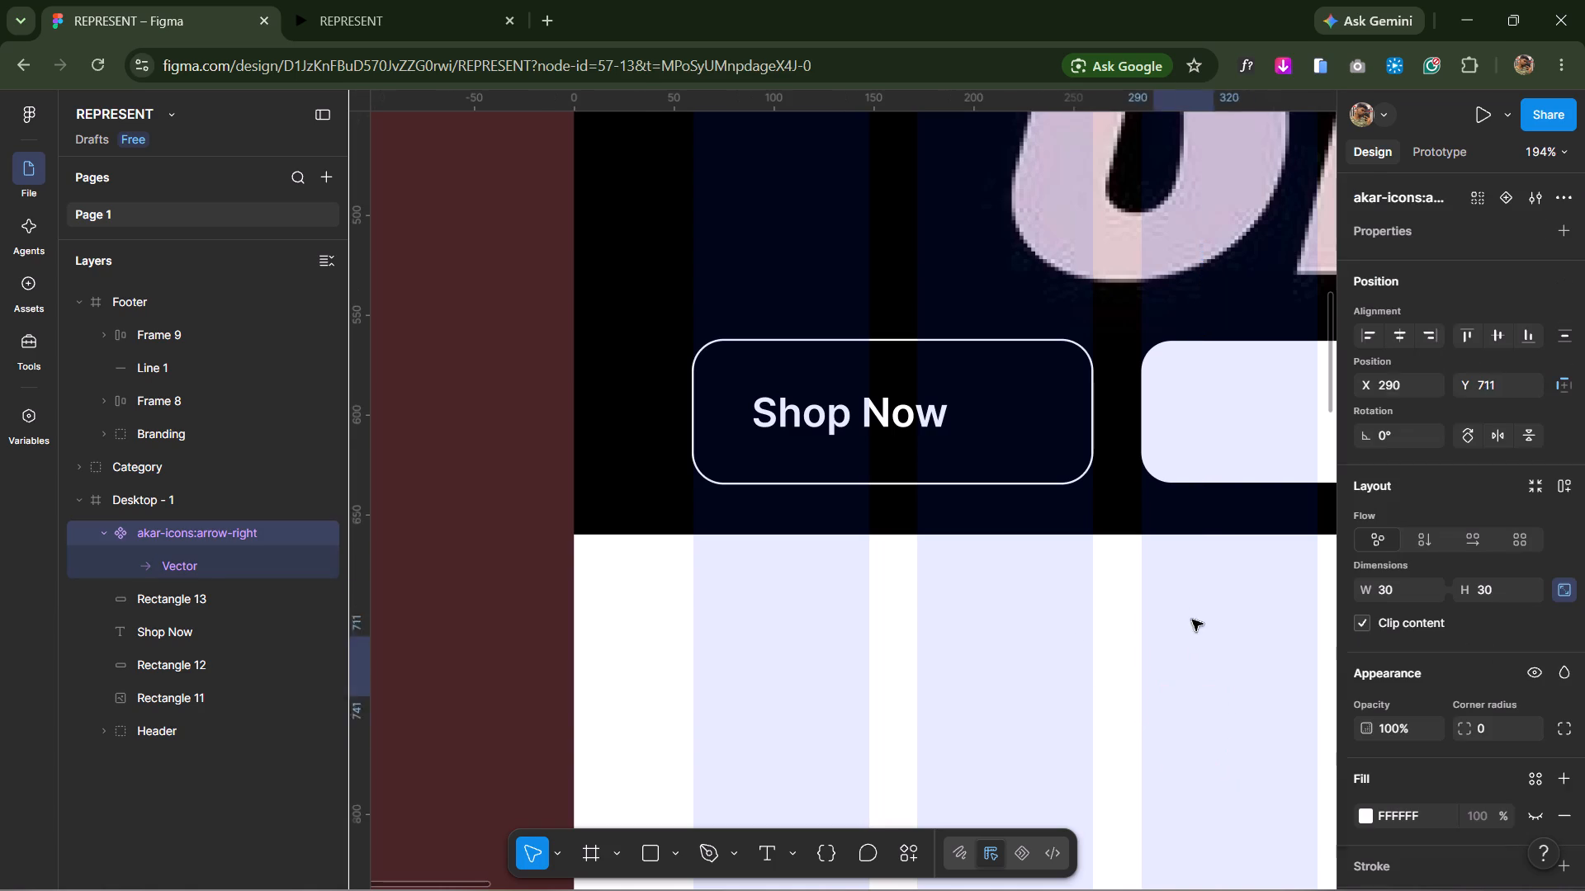
pyautogui.moveTo(1192, 620); pyautogui.dragTo(1047, 396)
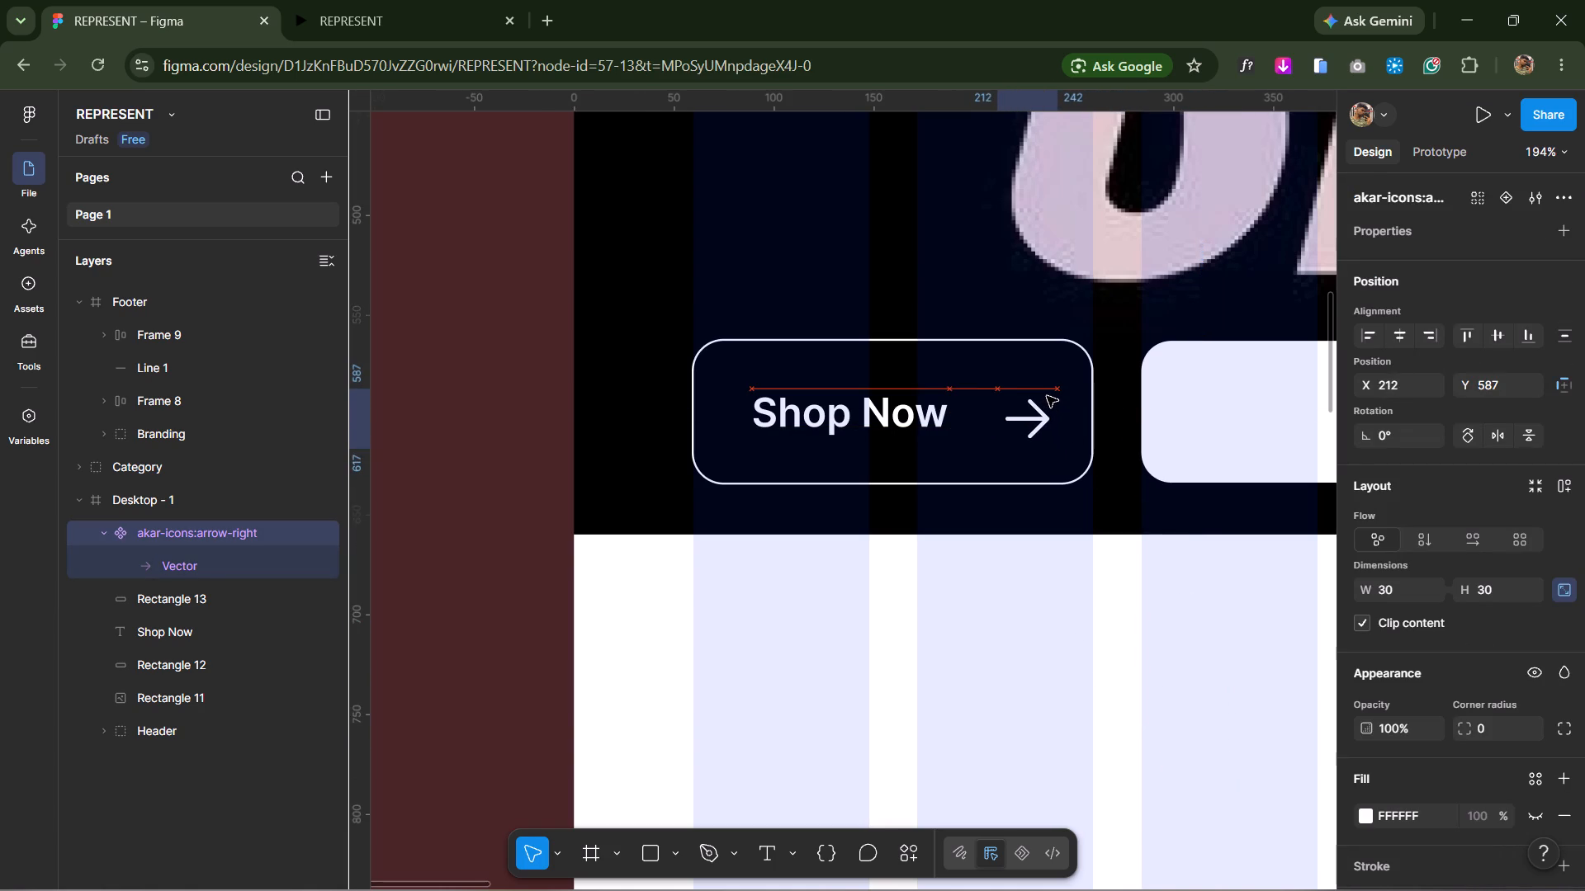
pyautogui.moveTo(1047, 396); pyautogui.dragTo(1030, 391)
pyautogui.press('Right')
pyautogui.press('Right')
pyautogui.press('Right')
pyautogui.press('Right')
pyautogui.press('Right')
pyautogui.press('Right')
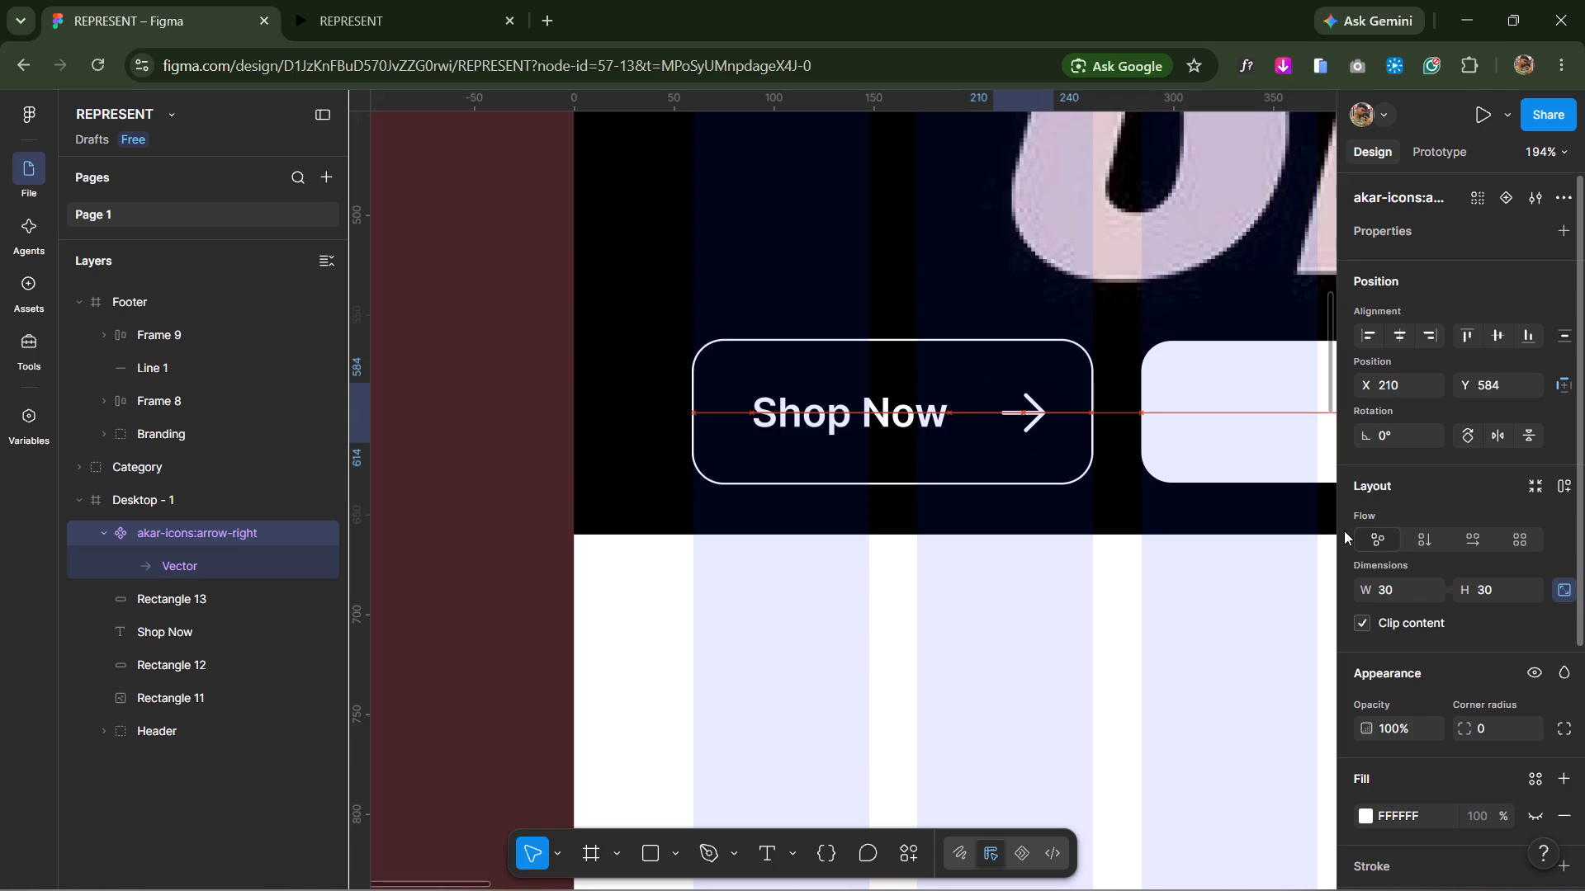
pyautogui.press('Right')
pyautogui.press('Right')
# Nudge the Shop Now text horizontally closer to the arrow, to X 107, Y 587.
pyautogui.click(900, 411)
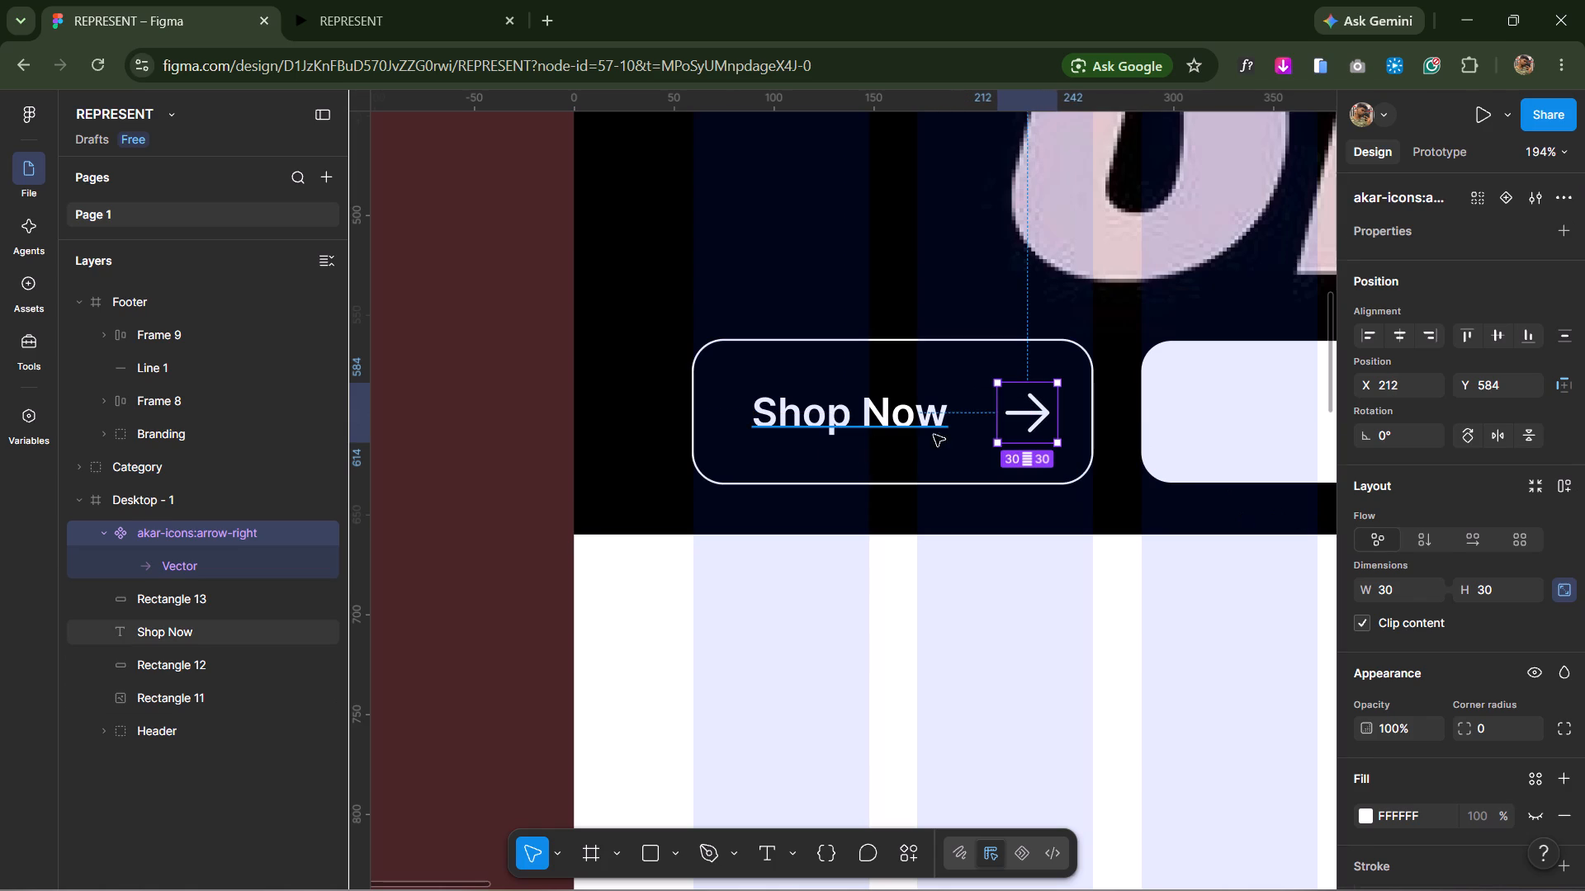
pyautogui.press('Right')
pyautogui.press('Right')
pyautogui.press('Right')
pyautogui.press('Right')
pyautogui.press('Right')
pyautogui.press('Right')
pyautogui.press('Right')
pyautogui.press('Right')
pyautogui.press('Right')
pyautogui.press('Right')
pyautogui.press('Right')
pyautogui.press('Right')
pyautogui.press('Right')
pyautogui.press('Right')
pyautogui.press('Right')
pyautogui.press('Right')
pyautogui.press('Right')
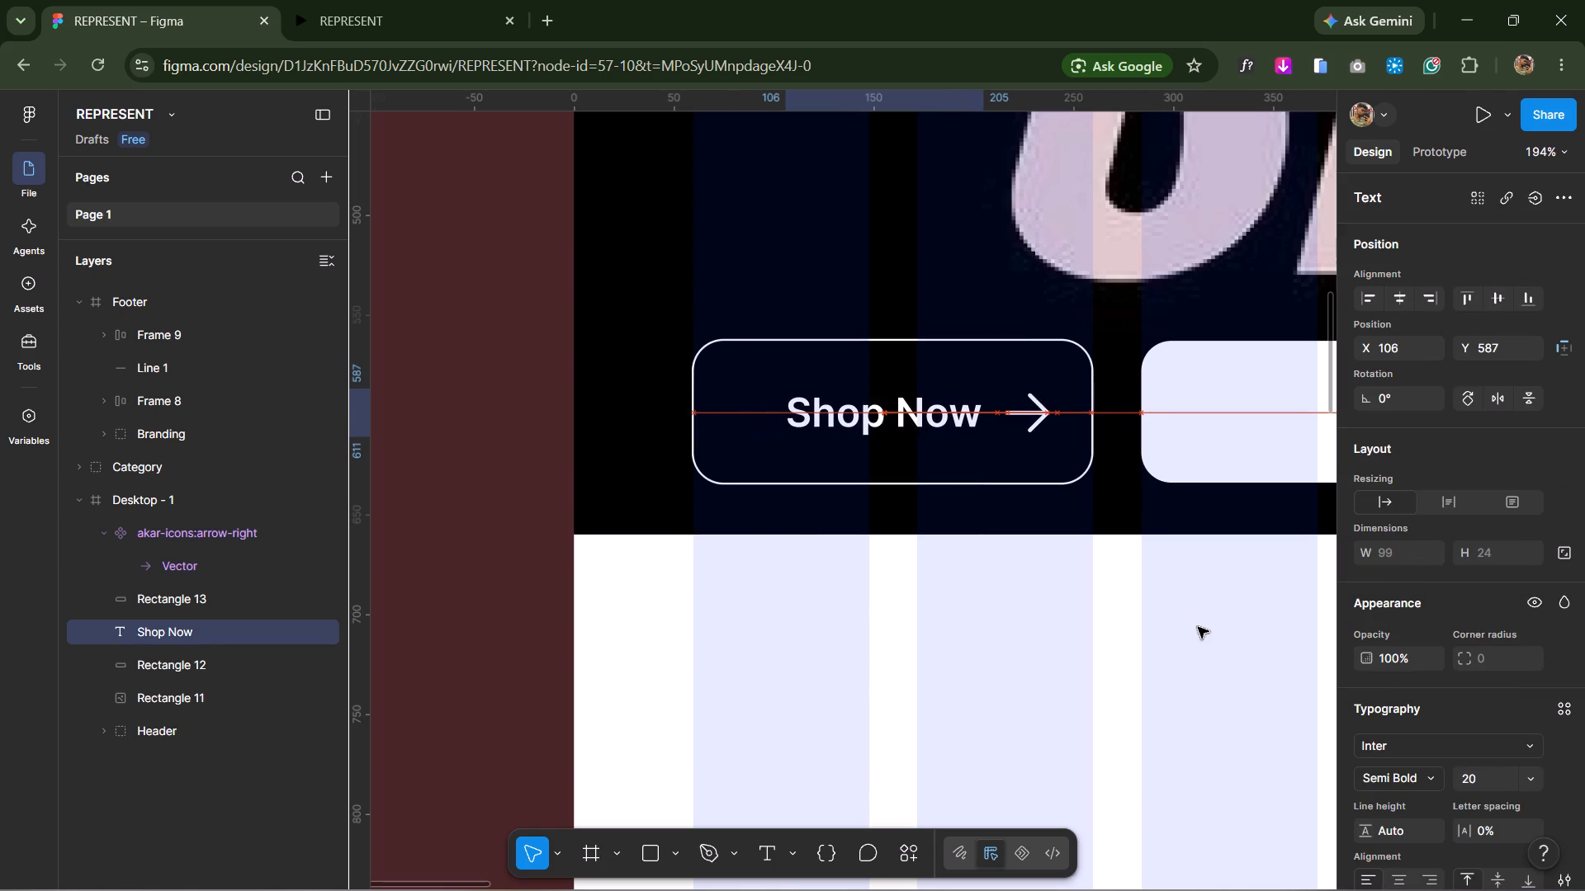
pyautogui.press('Right')
pyautogui.press('Right')
pyautogui.press('Right')
pyautogui.press('Left')
pyautogui.press('Left')
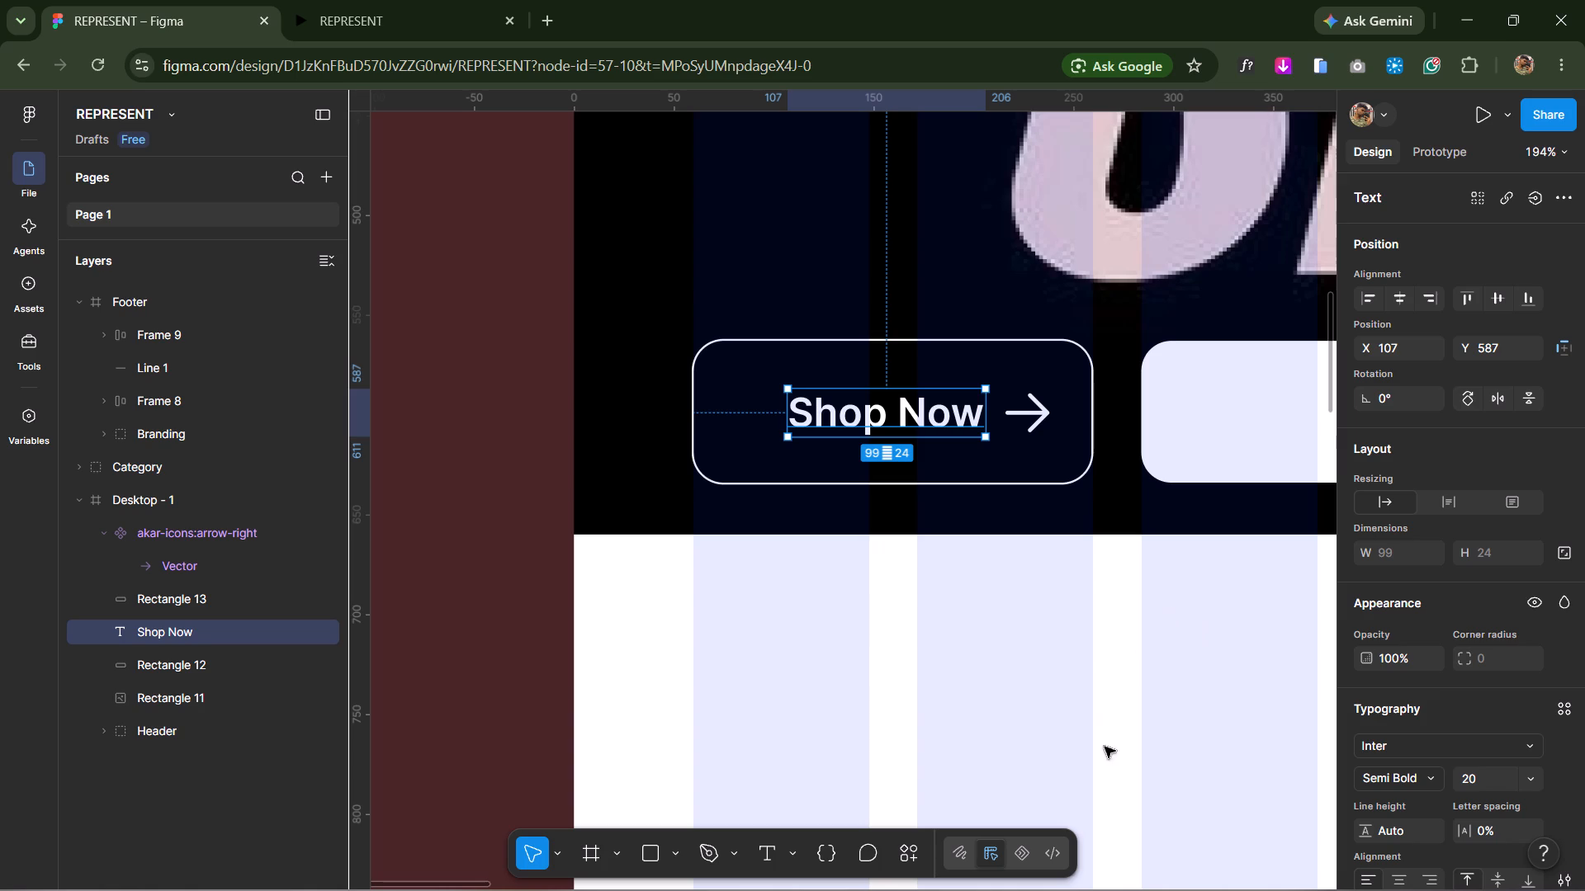
pyautogui.click(1037, 719)
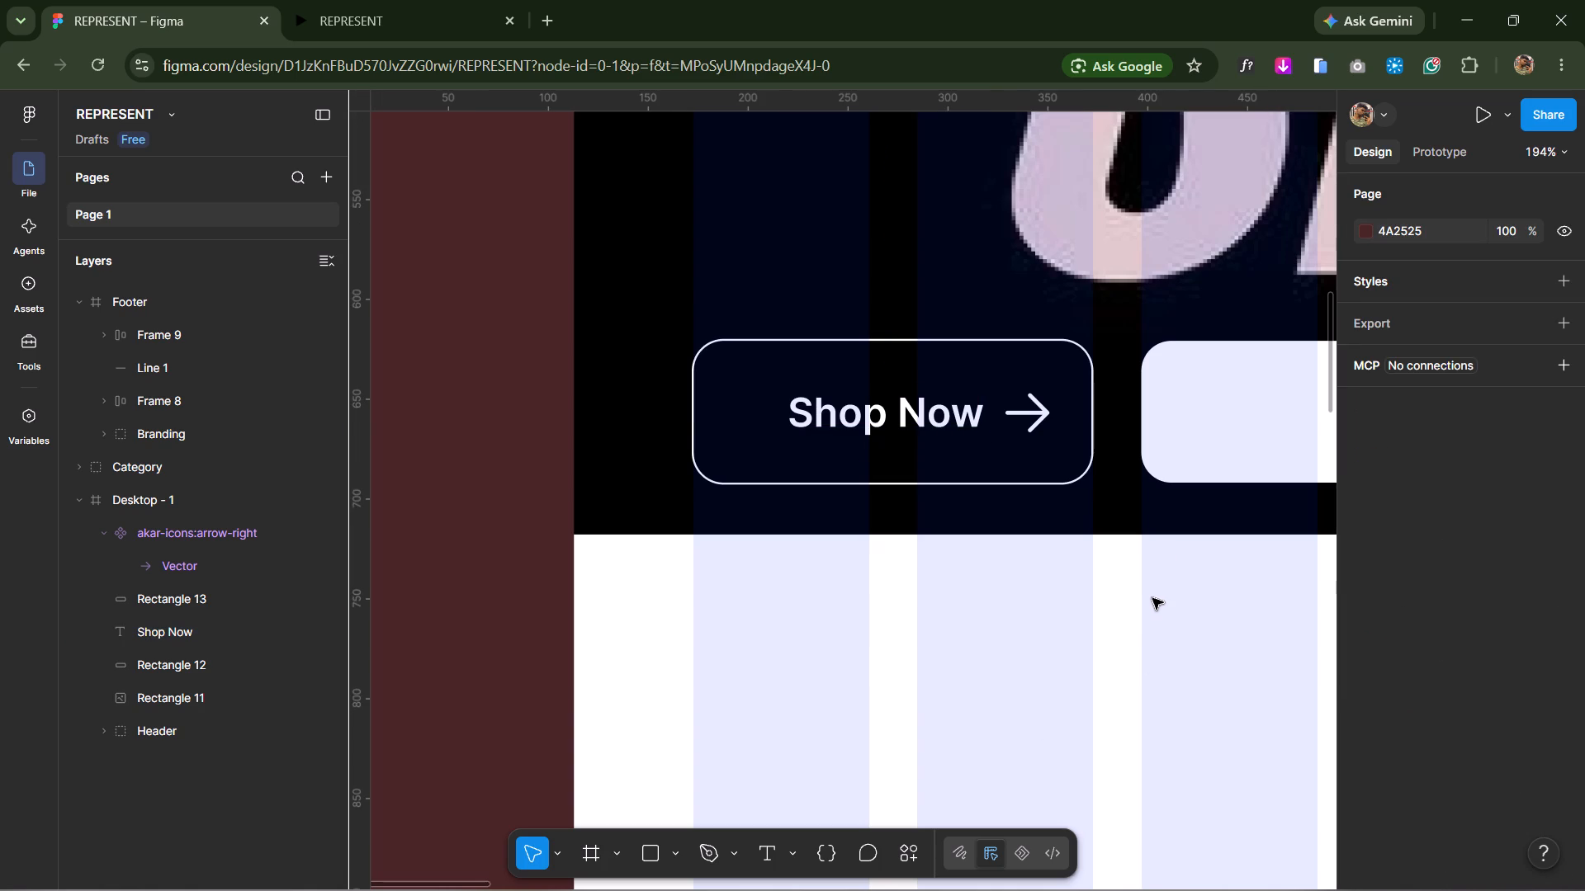
# Check the hero section with its two buttons in the prototype preview and return to the design file.
pyautogui.keyDown('ctrl'); pyautogui.scroll(-4, 1114, 685); pyautogui.keyUp('ctrl')
pyautogui.press('space')
pyautogui.moveTo(1192, 691); pyautogui.dragTo(894, 750)
pyautogui.keyDown('ctrl'); pyautogui.scroll(-4, 996, 739); pyautogui.keyUp('ctrl')
pyautogui.moveTo(900, 705); pyautogui.dragTo(908, 705)
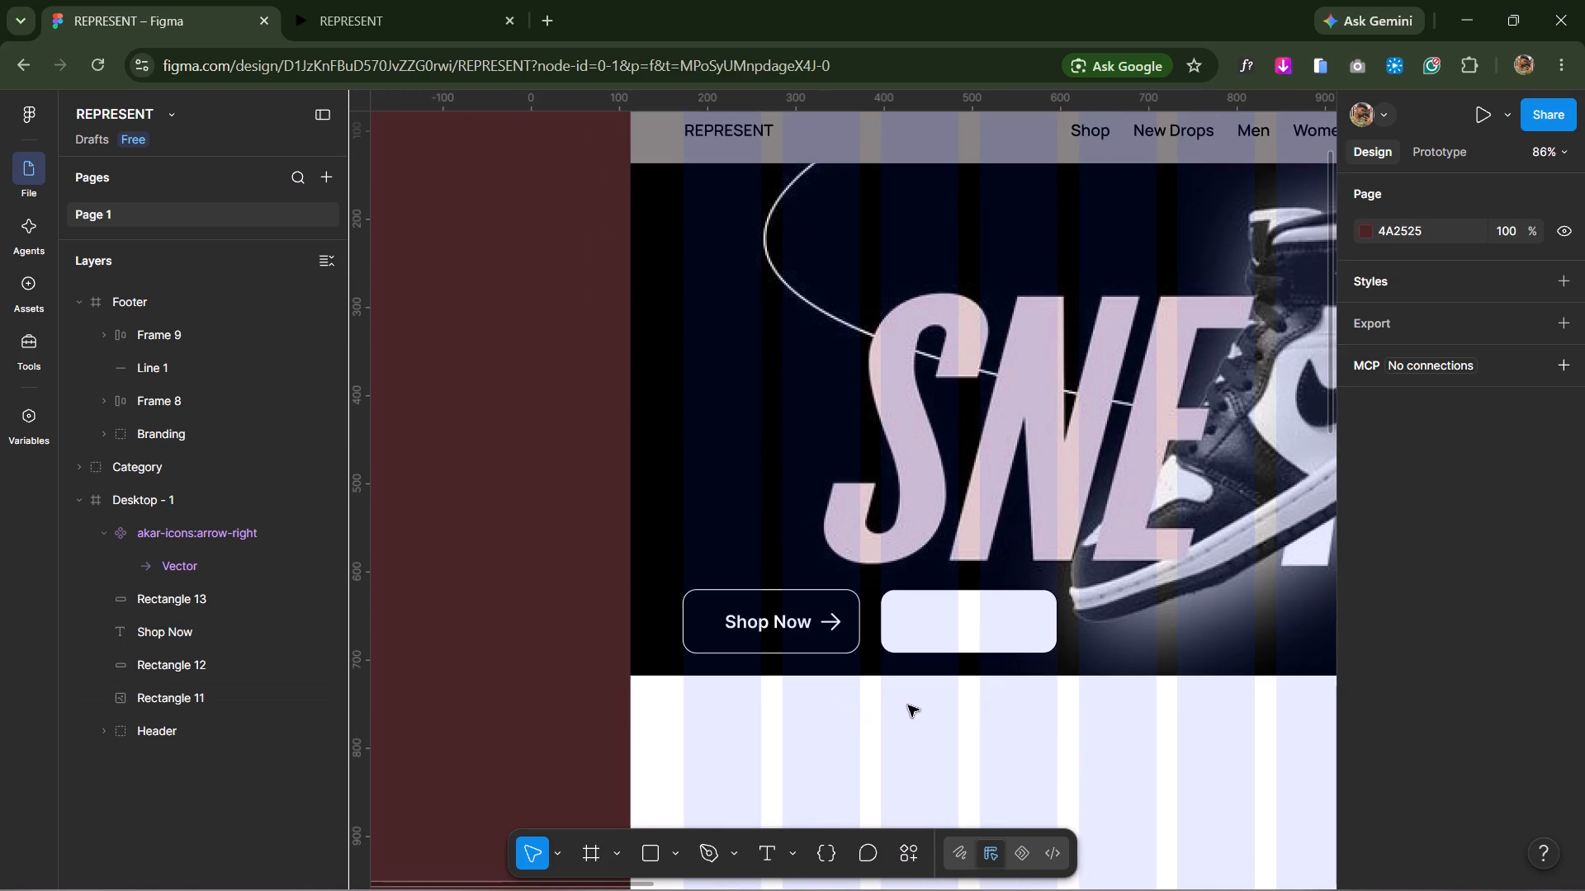
pyautogui.moveTo(908, 705); pyautogui.dragTo(911, 702)
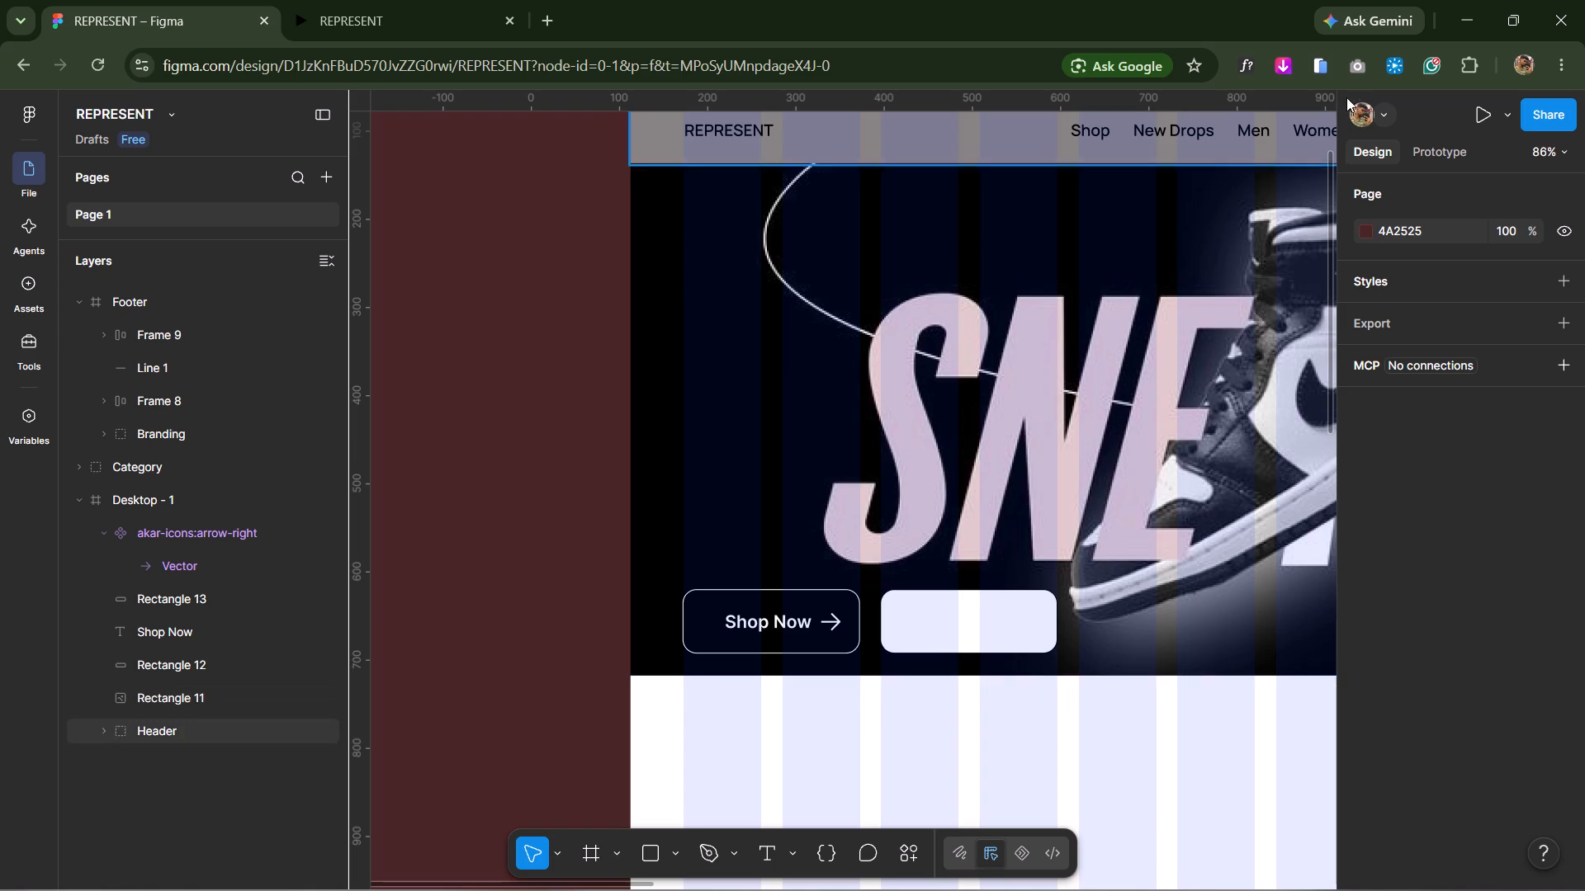
pyautogui.click(299, 0)
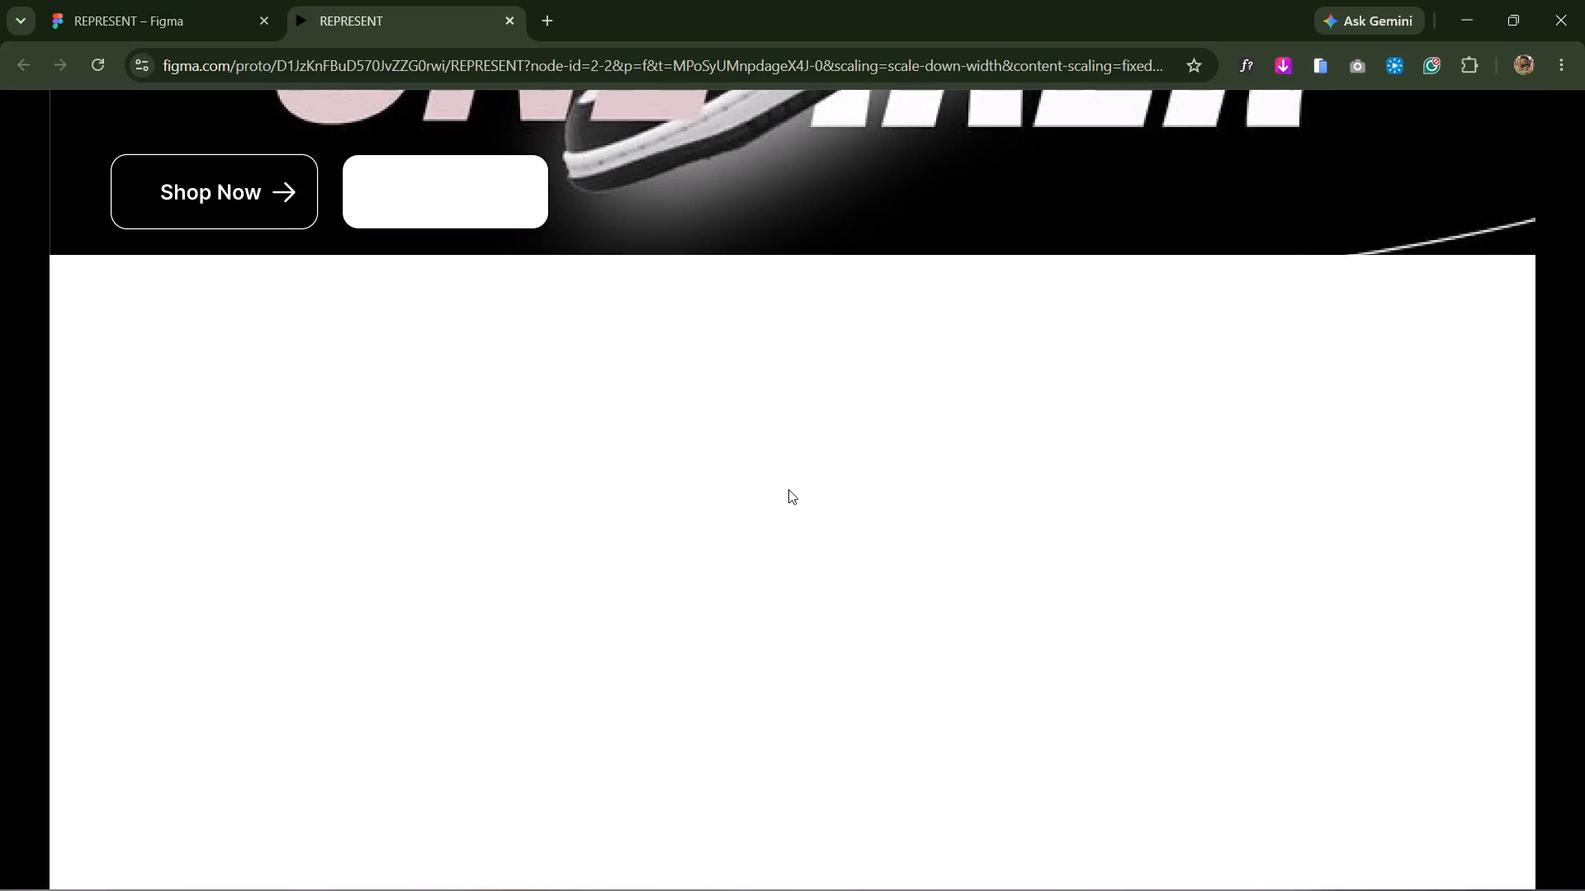
pyautogui.scroll(5, 788, 489)
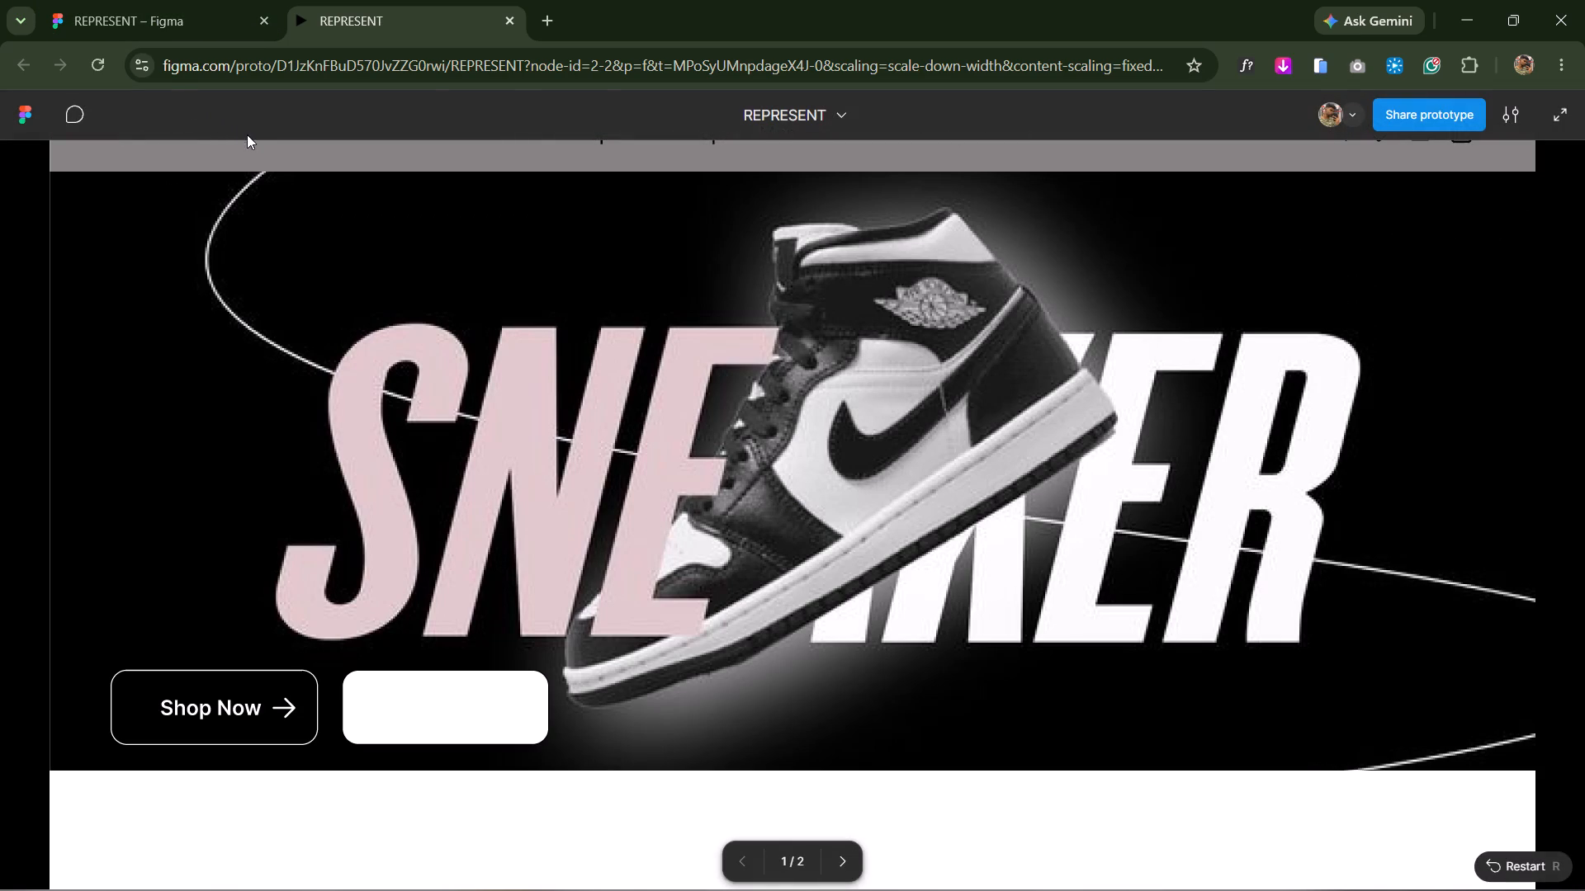
pyautogui.hotkey('ctrl', 'Tab')
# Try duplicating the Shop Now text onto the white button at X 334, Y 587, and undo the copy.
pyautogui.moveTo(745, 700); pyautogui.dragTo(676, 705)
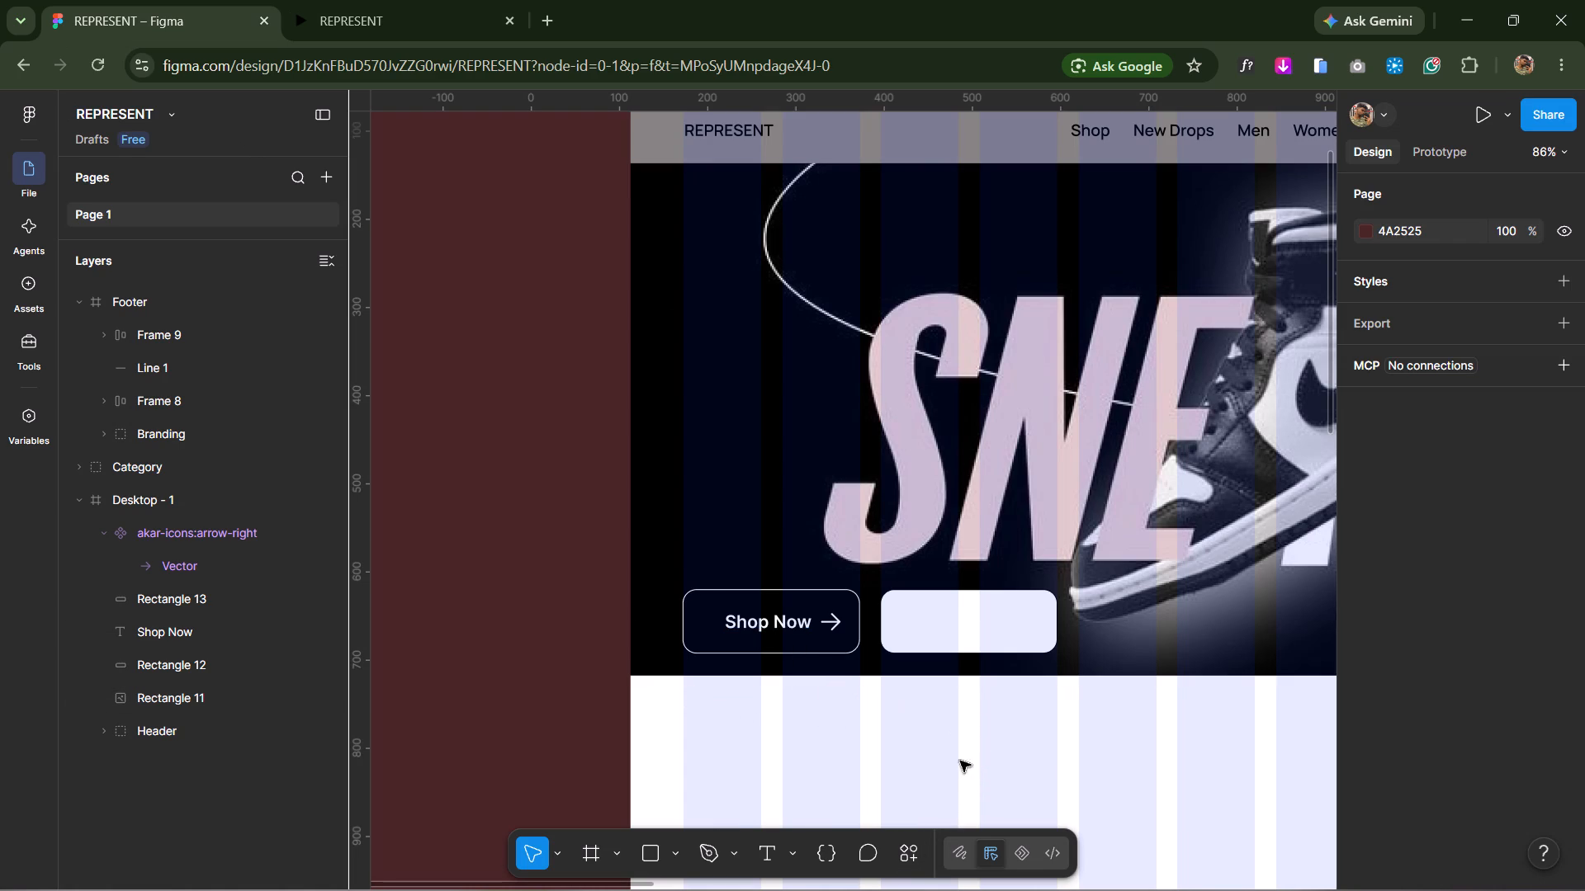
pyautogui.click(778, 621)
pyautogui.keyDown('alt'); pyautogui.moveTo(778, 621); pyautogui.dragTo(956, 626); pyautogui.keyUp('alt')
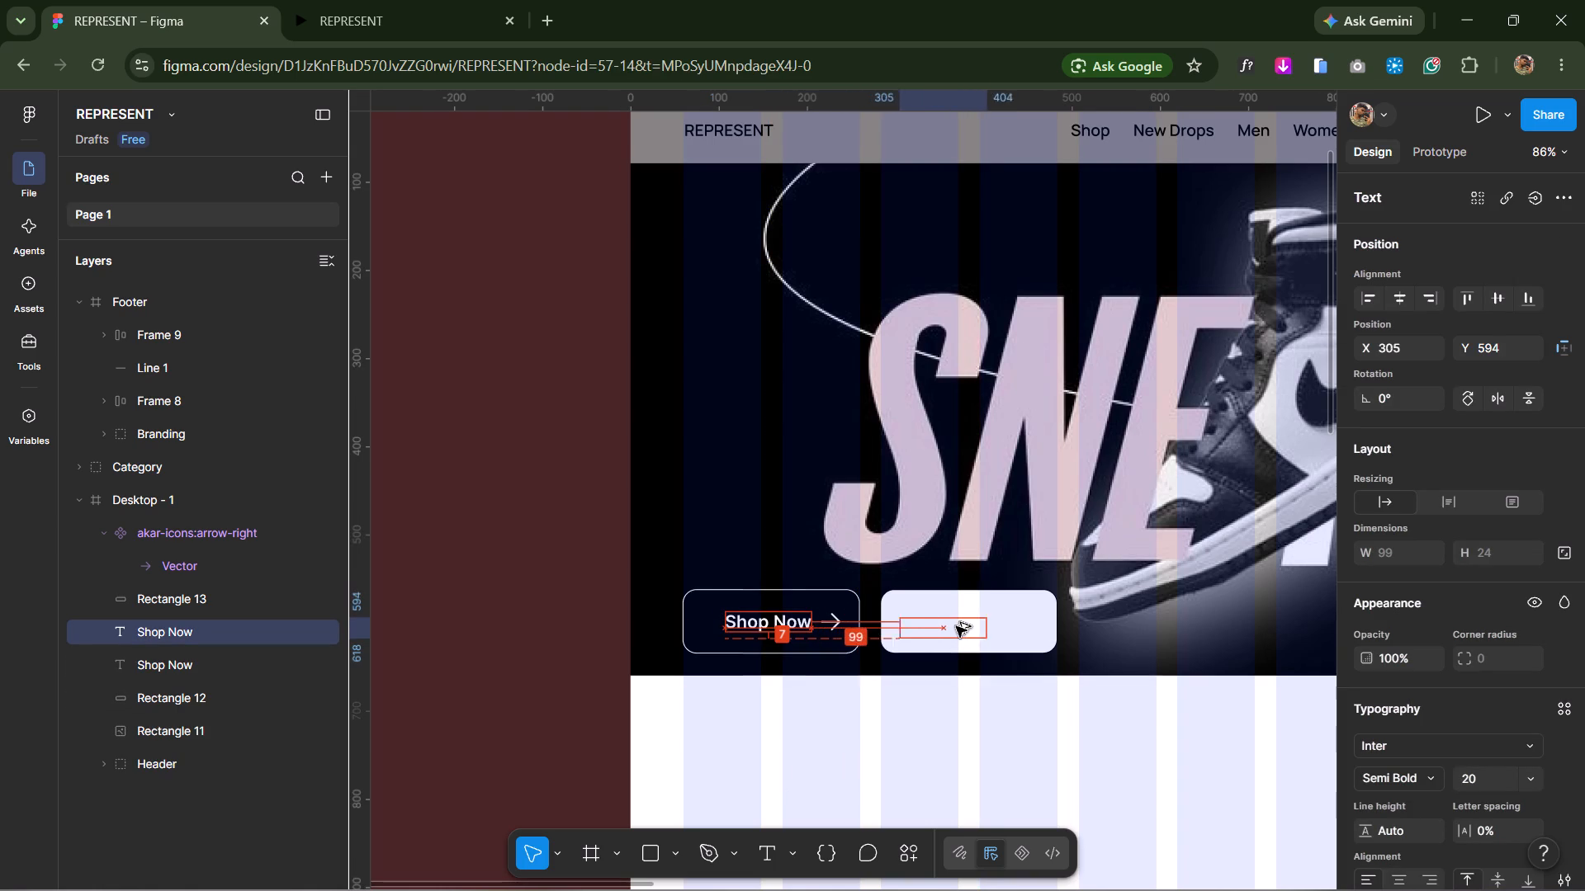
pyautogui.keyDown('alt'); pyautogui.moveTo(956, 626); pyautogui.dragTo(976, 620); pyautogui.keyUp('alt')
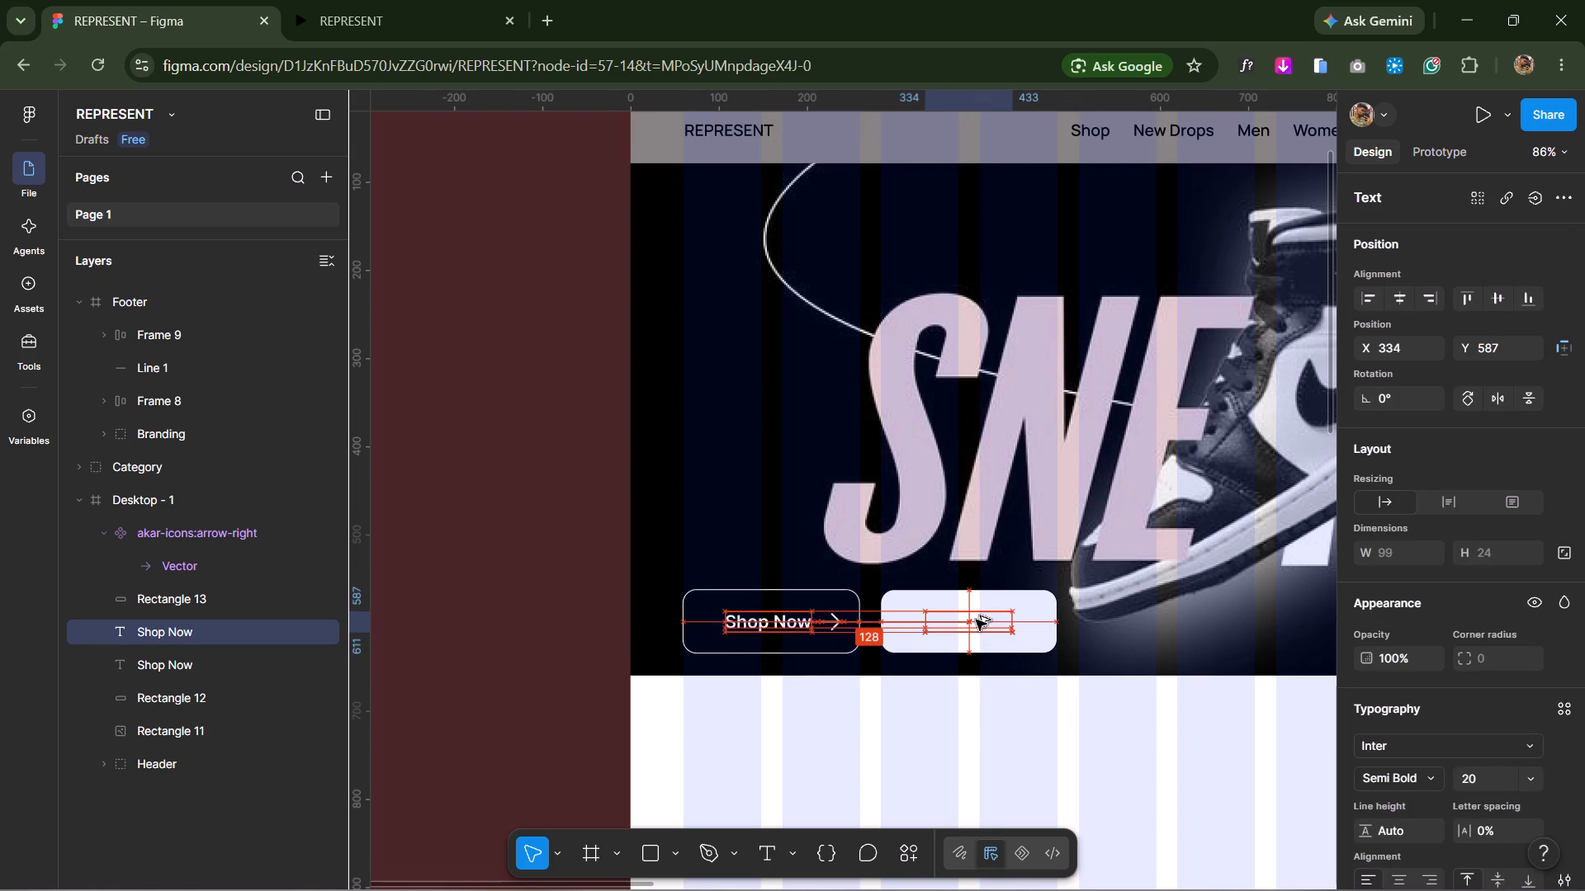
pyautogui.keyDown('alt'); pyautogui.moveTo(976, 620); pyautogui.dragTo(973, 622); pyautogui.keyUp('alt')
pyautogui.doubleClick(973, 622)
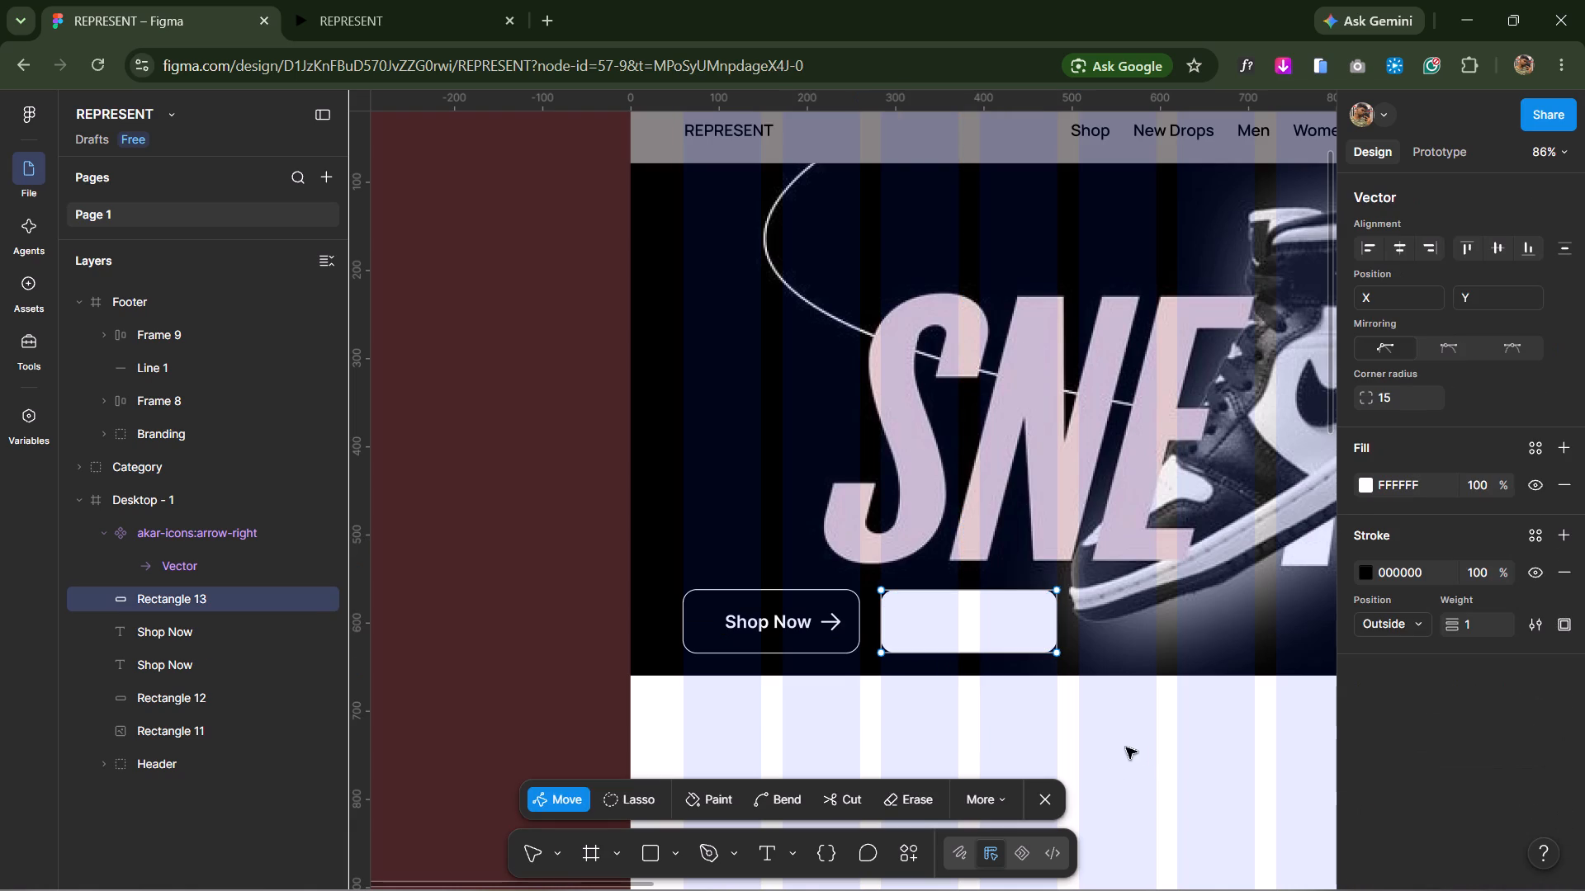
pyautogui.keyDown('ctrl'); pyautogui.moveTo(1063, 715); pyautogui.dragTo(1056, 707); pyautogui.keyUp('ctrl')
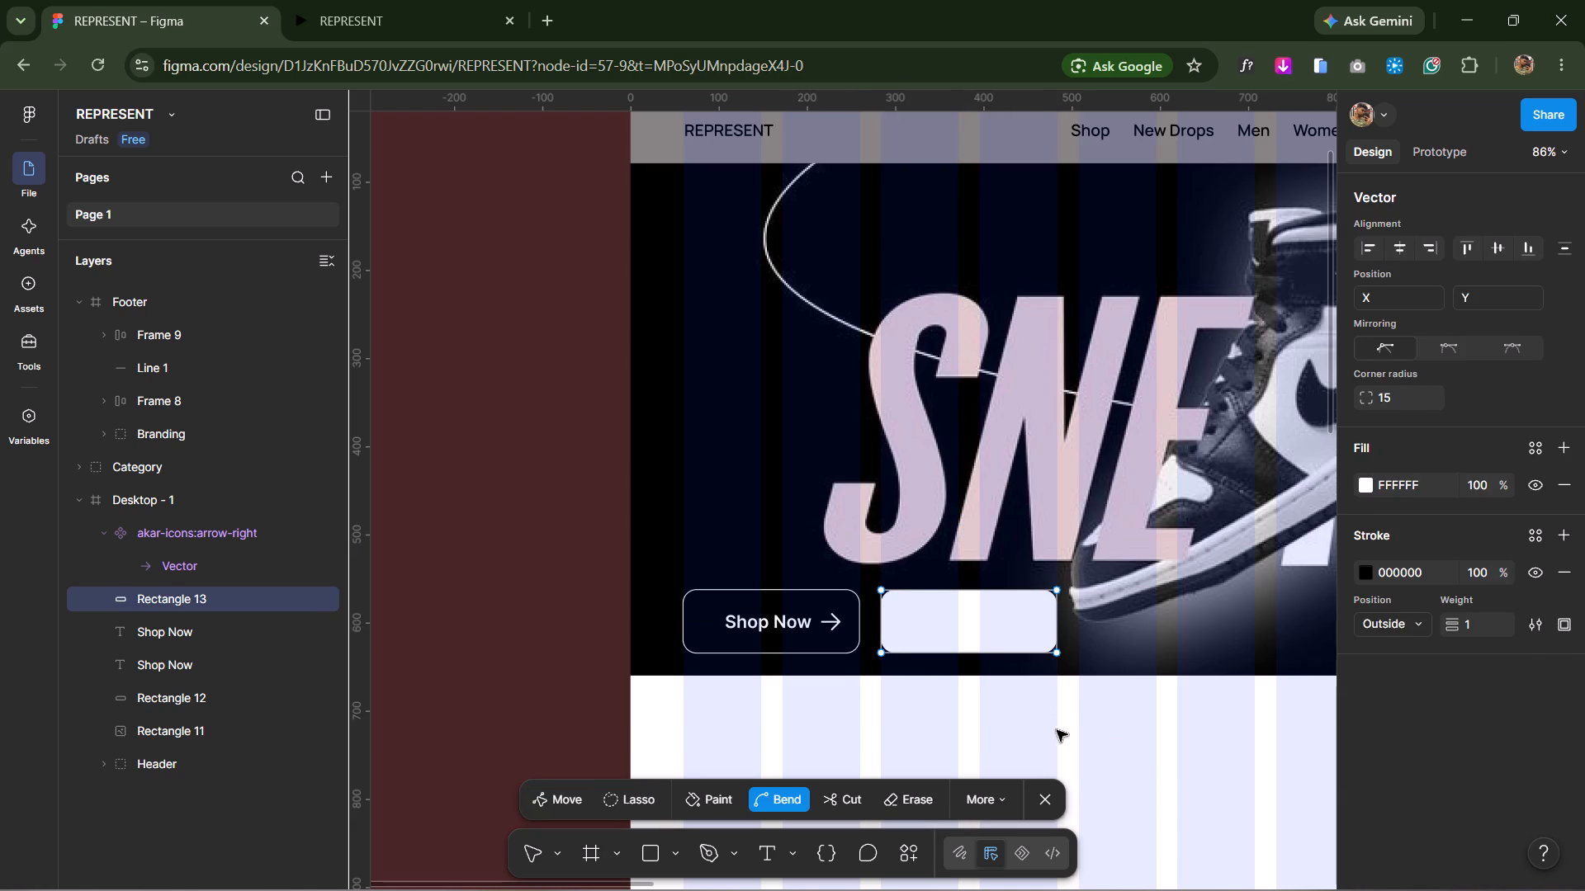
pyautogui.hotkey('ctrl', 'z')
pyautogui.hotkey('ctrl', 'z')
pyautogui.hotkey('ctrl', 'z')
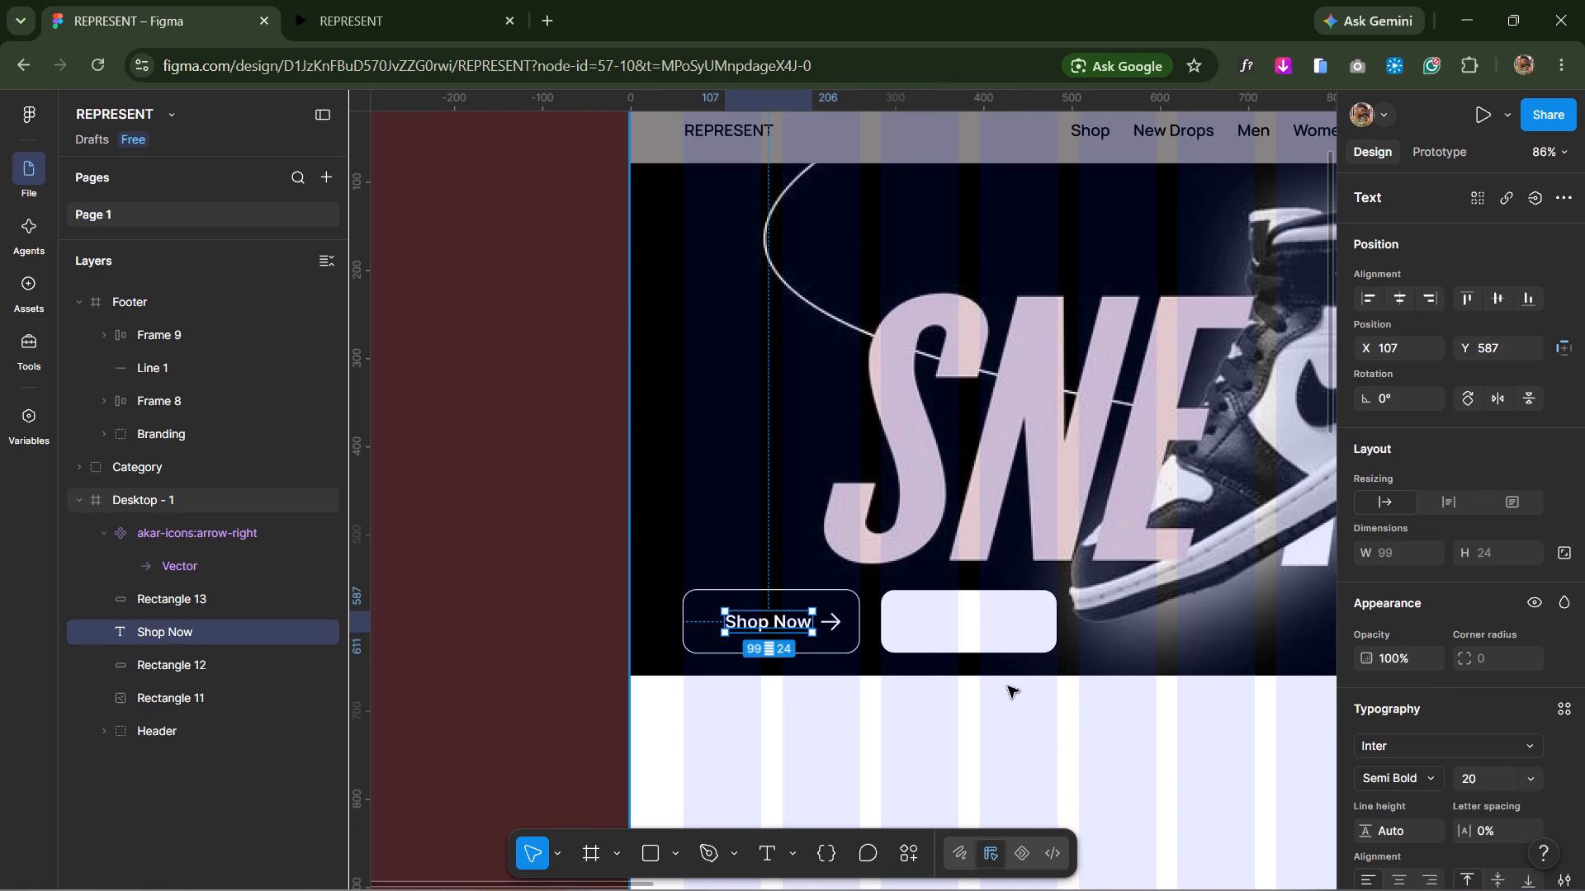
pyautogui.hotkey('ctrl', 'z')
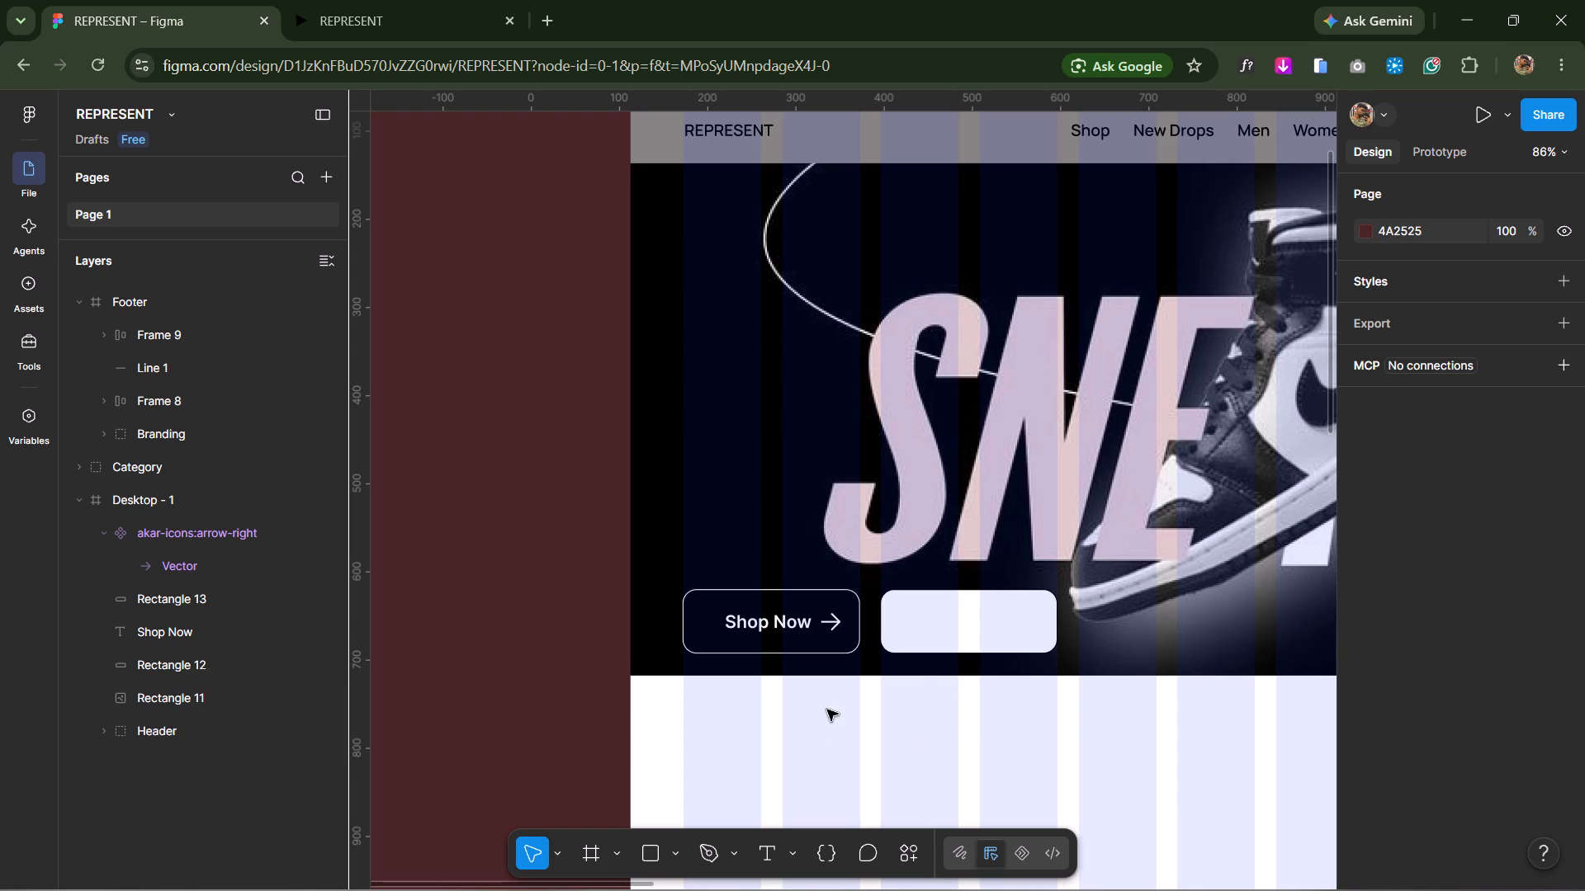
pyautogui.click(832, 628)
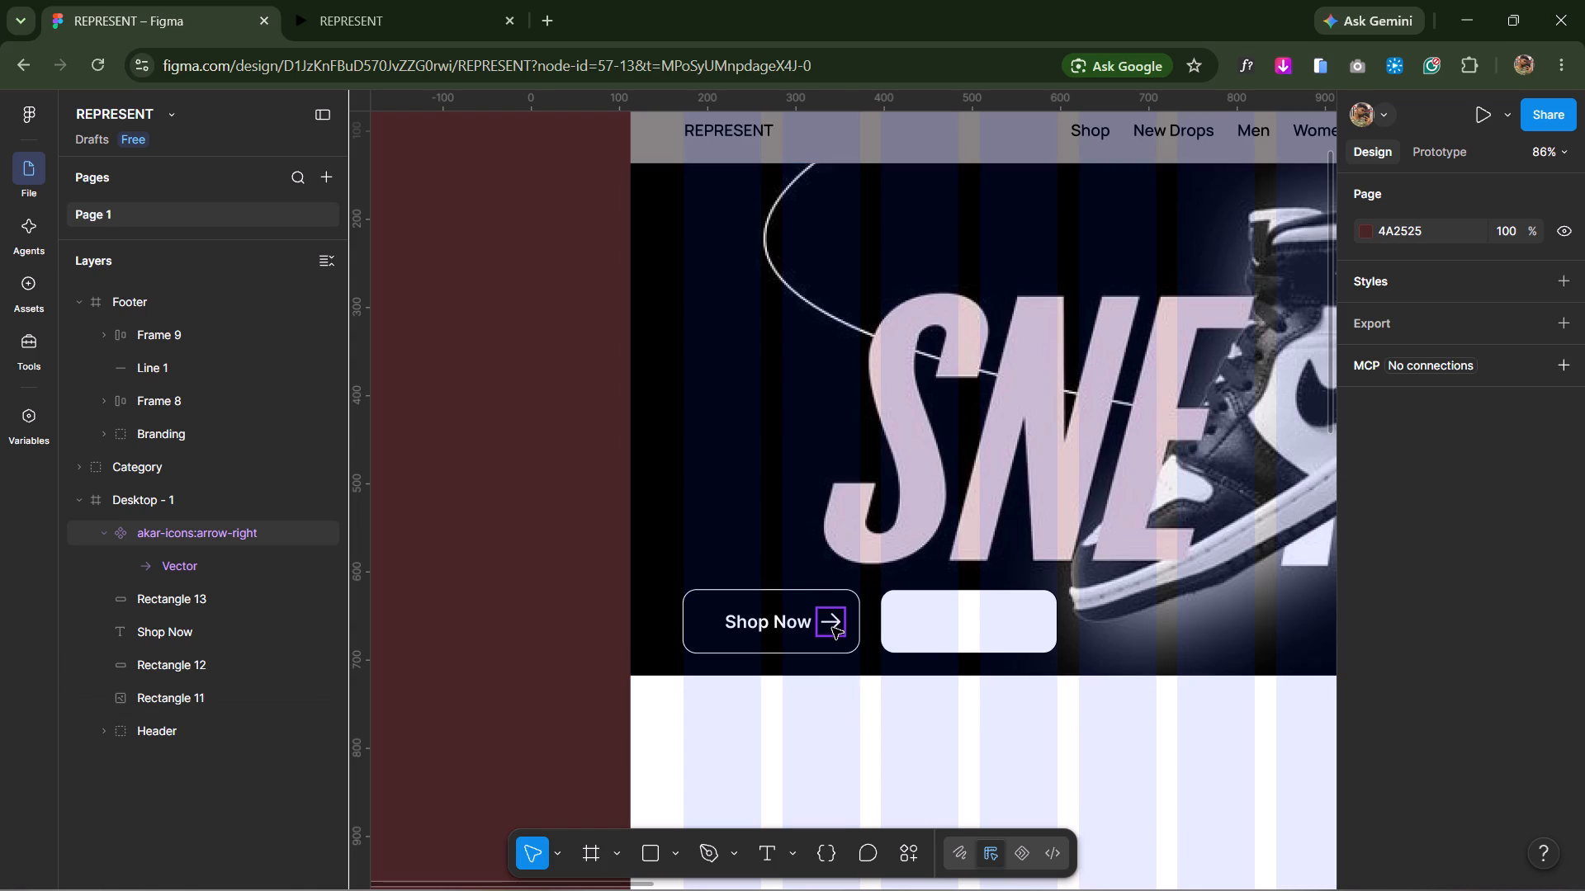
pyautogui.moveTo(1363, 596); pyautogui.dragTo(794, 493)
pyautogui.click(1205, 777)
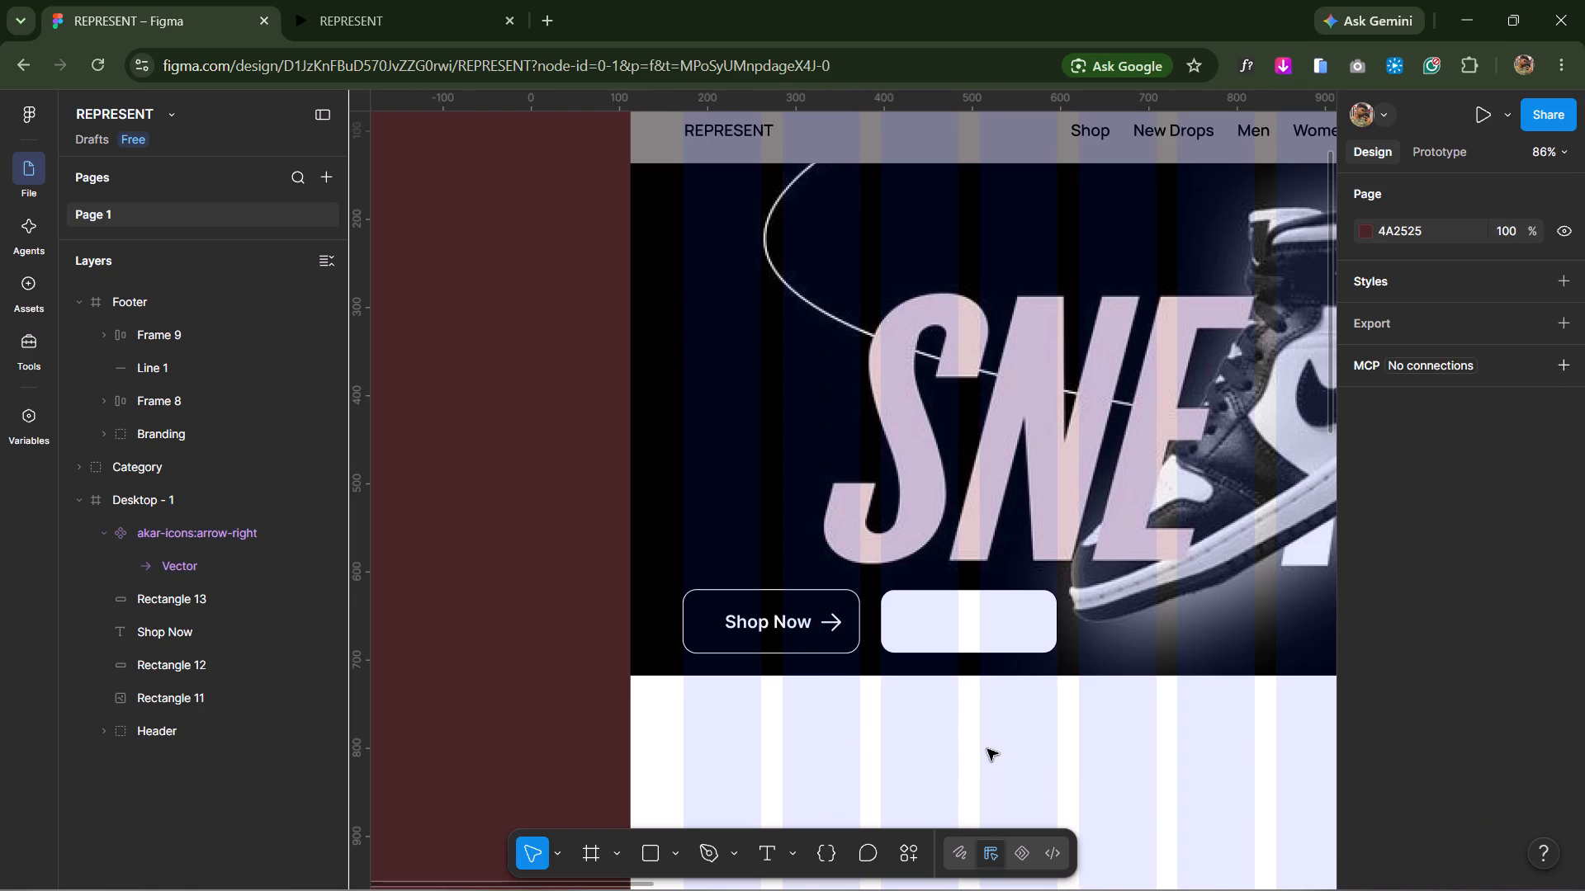
# Switch the editor to Motion mode with the white button selected, and collapse the animation timeline.
pyautogui.click(993, 627)
pyautogui.click(1022, 842)
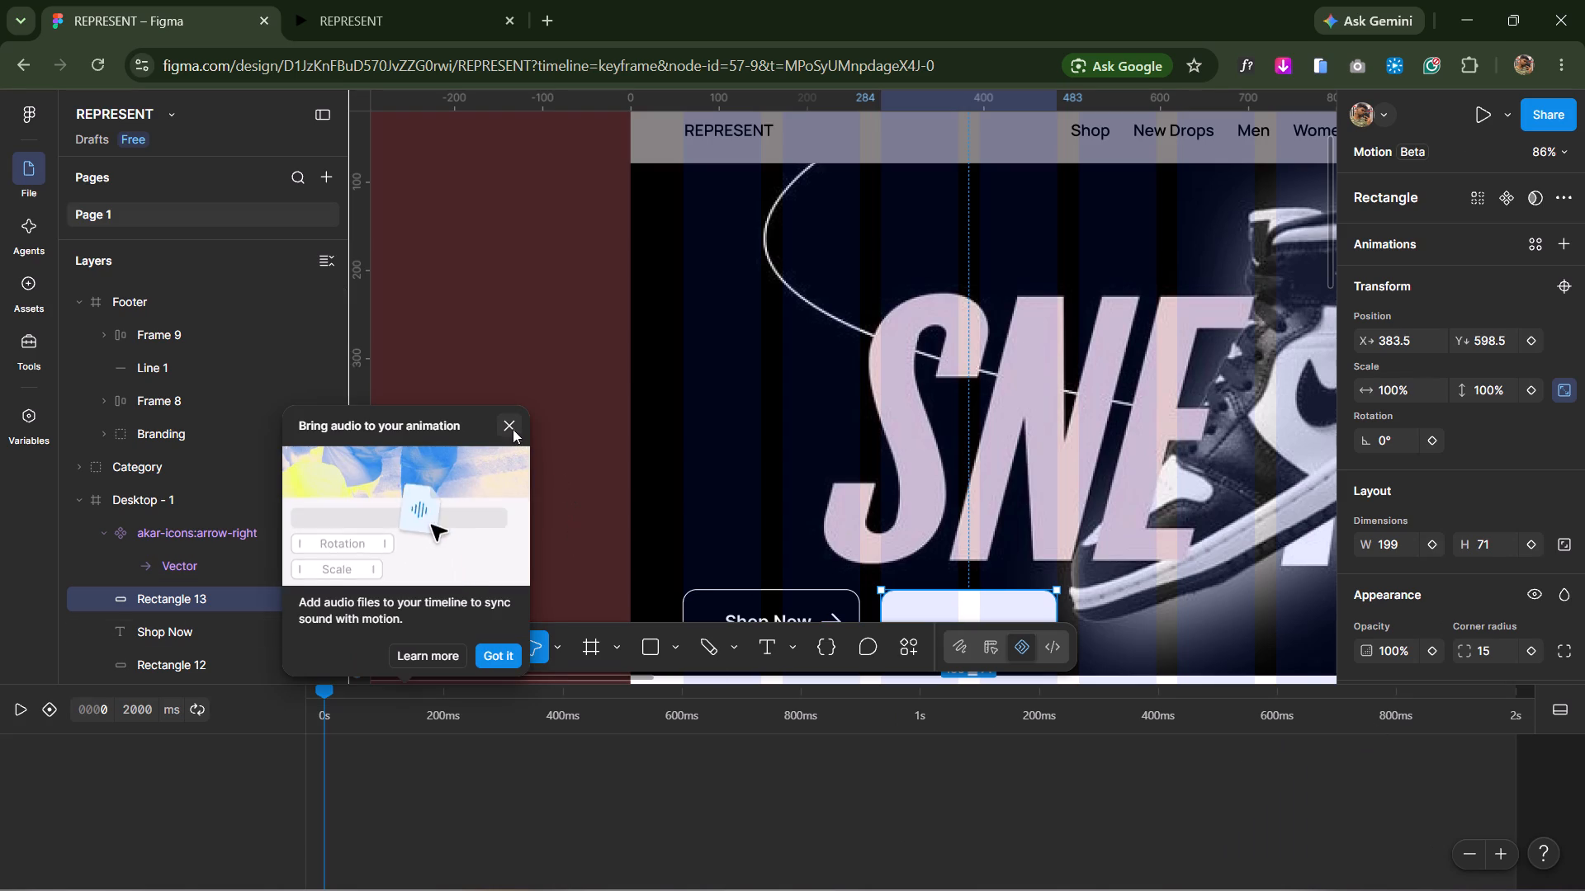
pyautogui.click(513, 429)
pyautogui.click(552, 467)
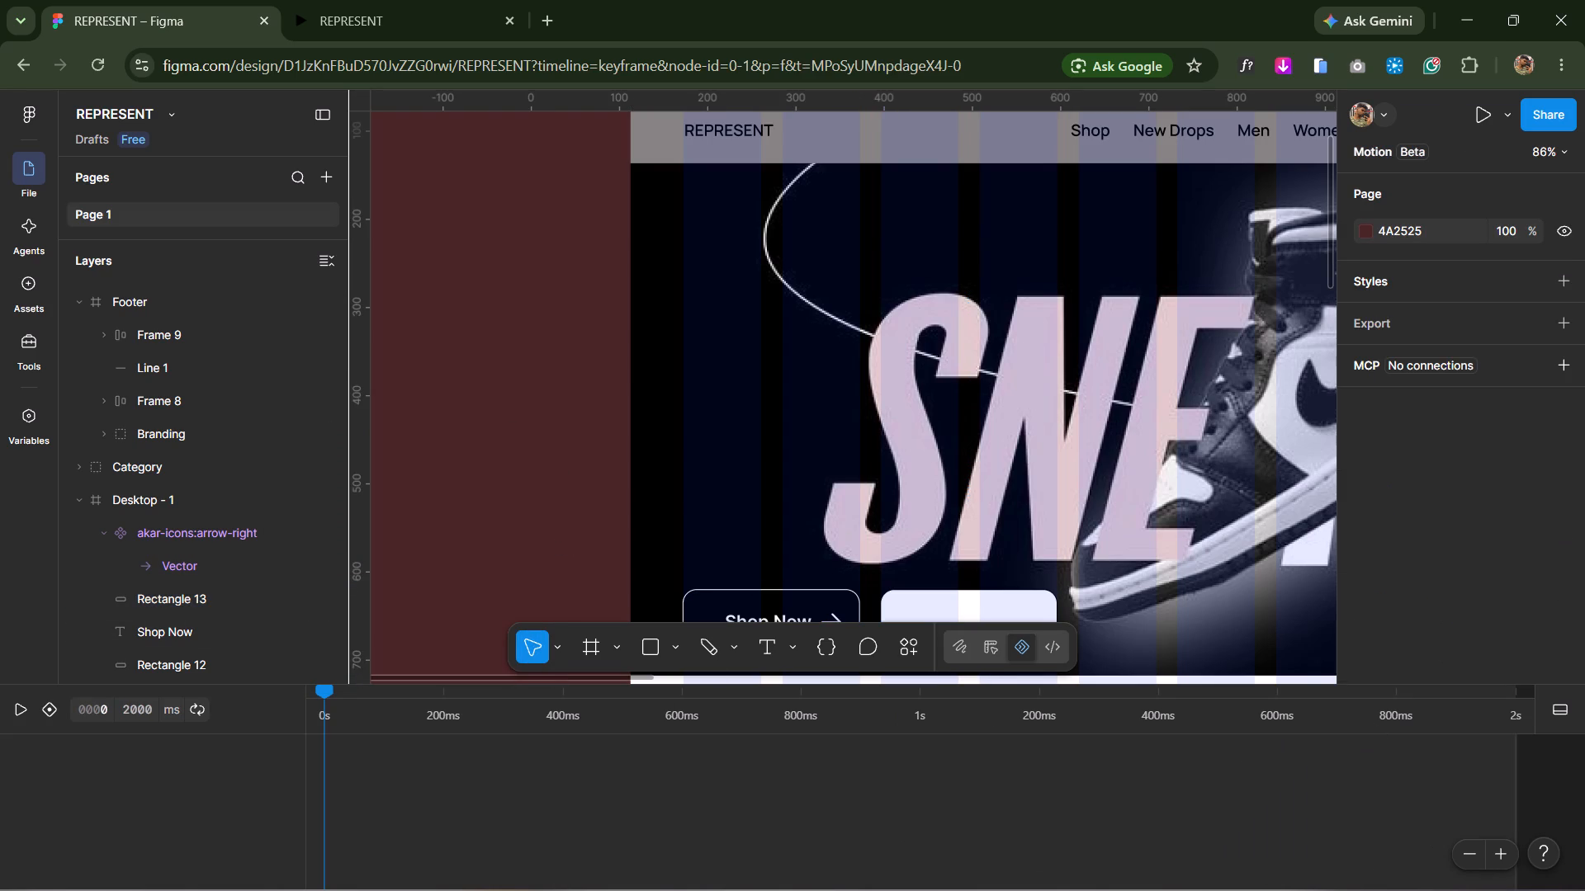
pyautogui.hotkey('ctrl', 'z')
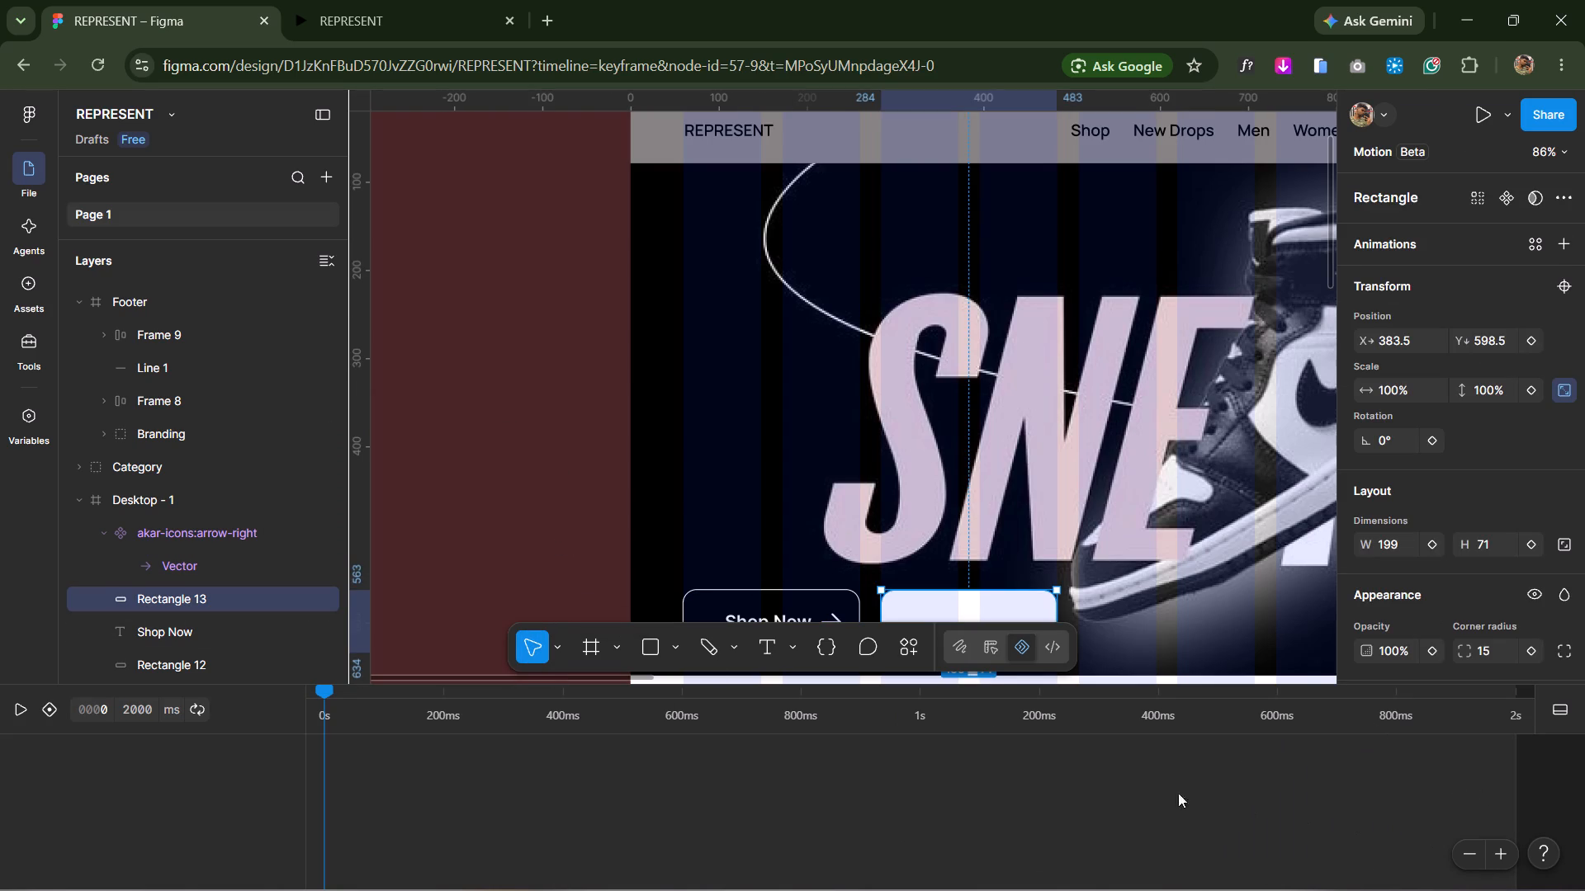
pyautogui.click(506, 541)
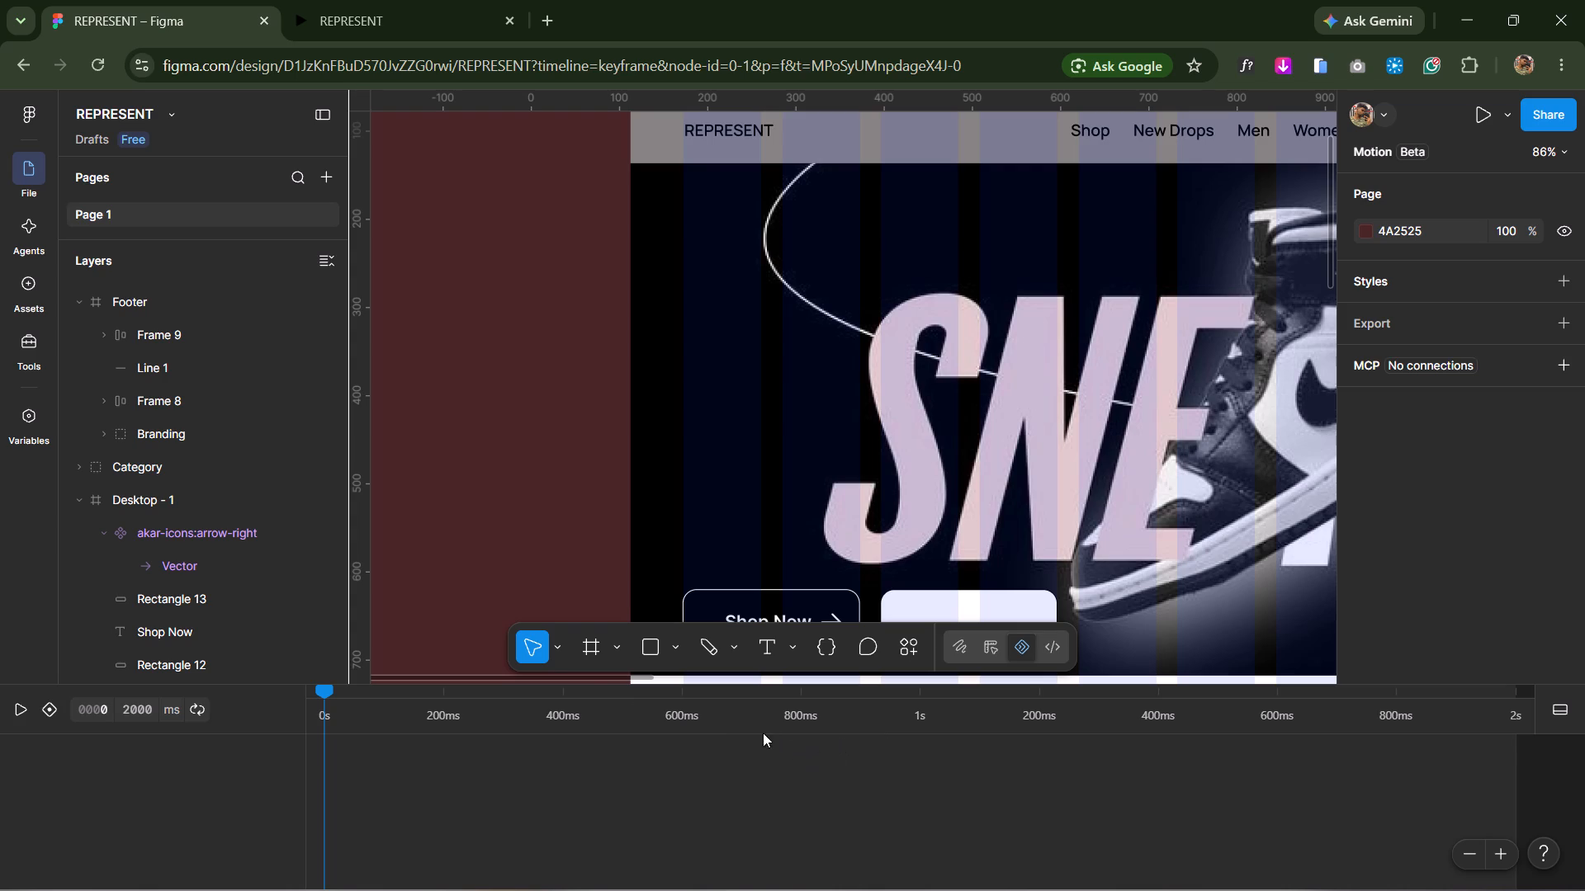
pyautogui.click(500, 531)
pyautogui.click(1017, 646)
pyautogui.click(636, 645)
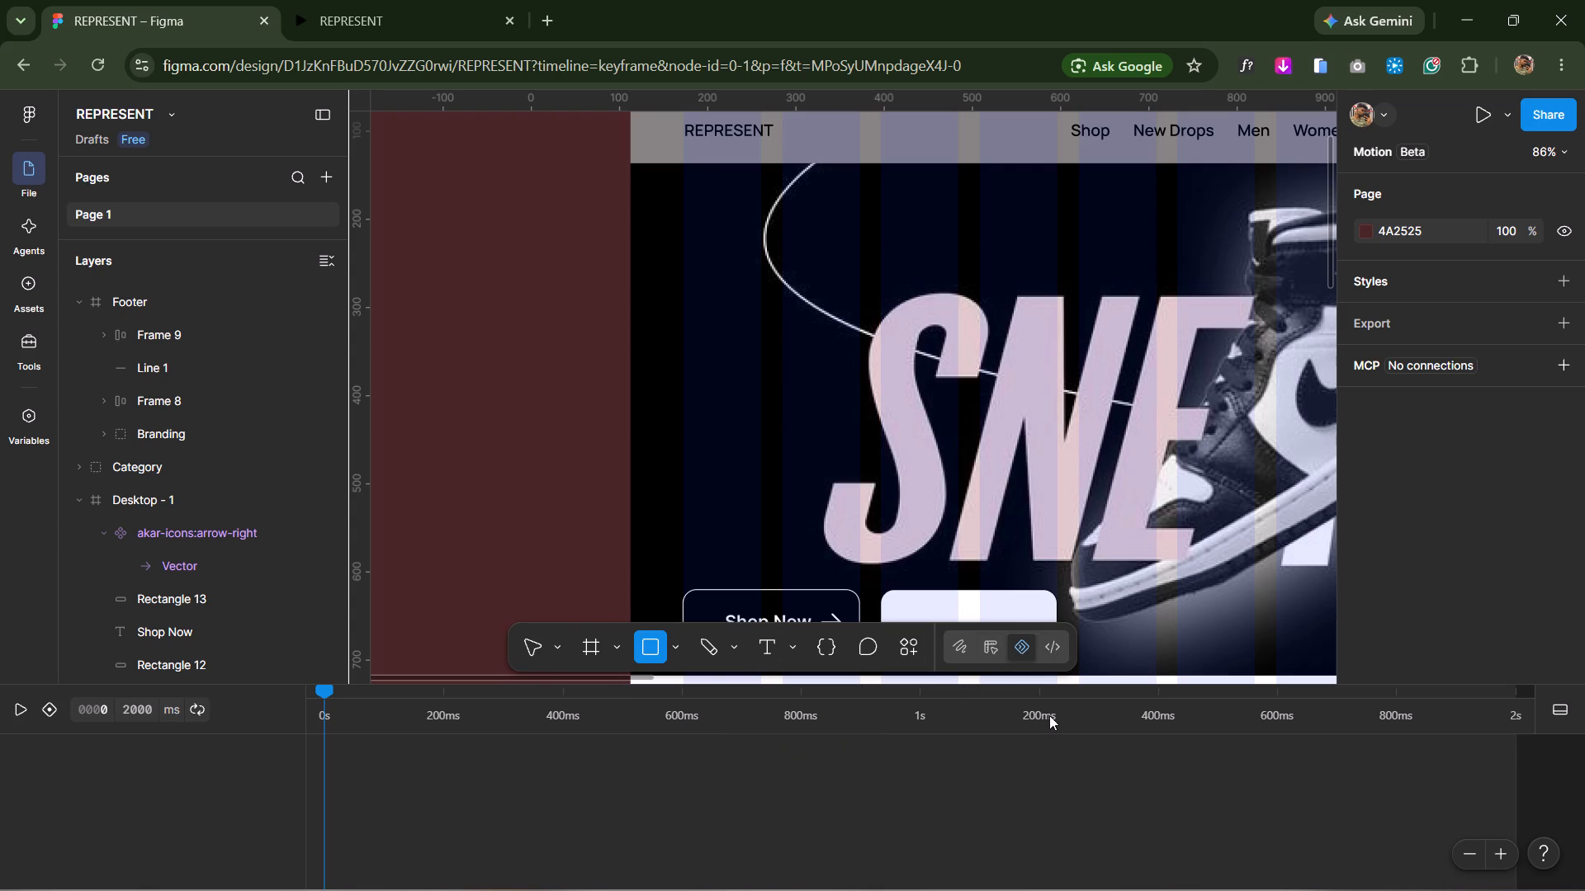
pyautogui.click(1554, 717)
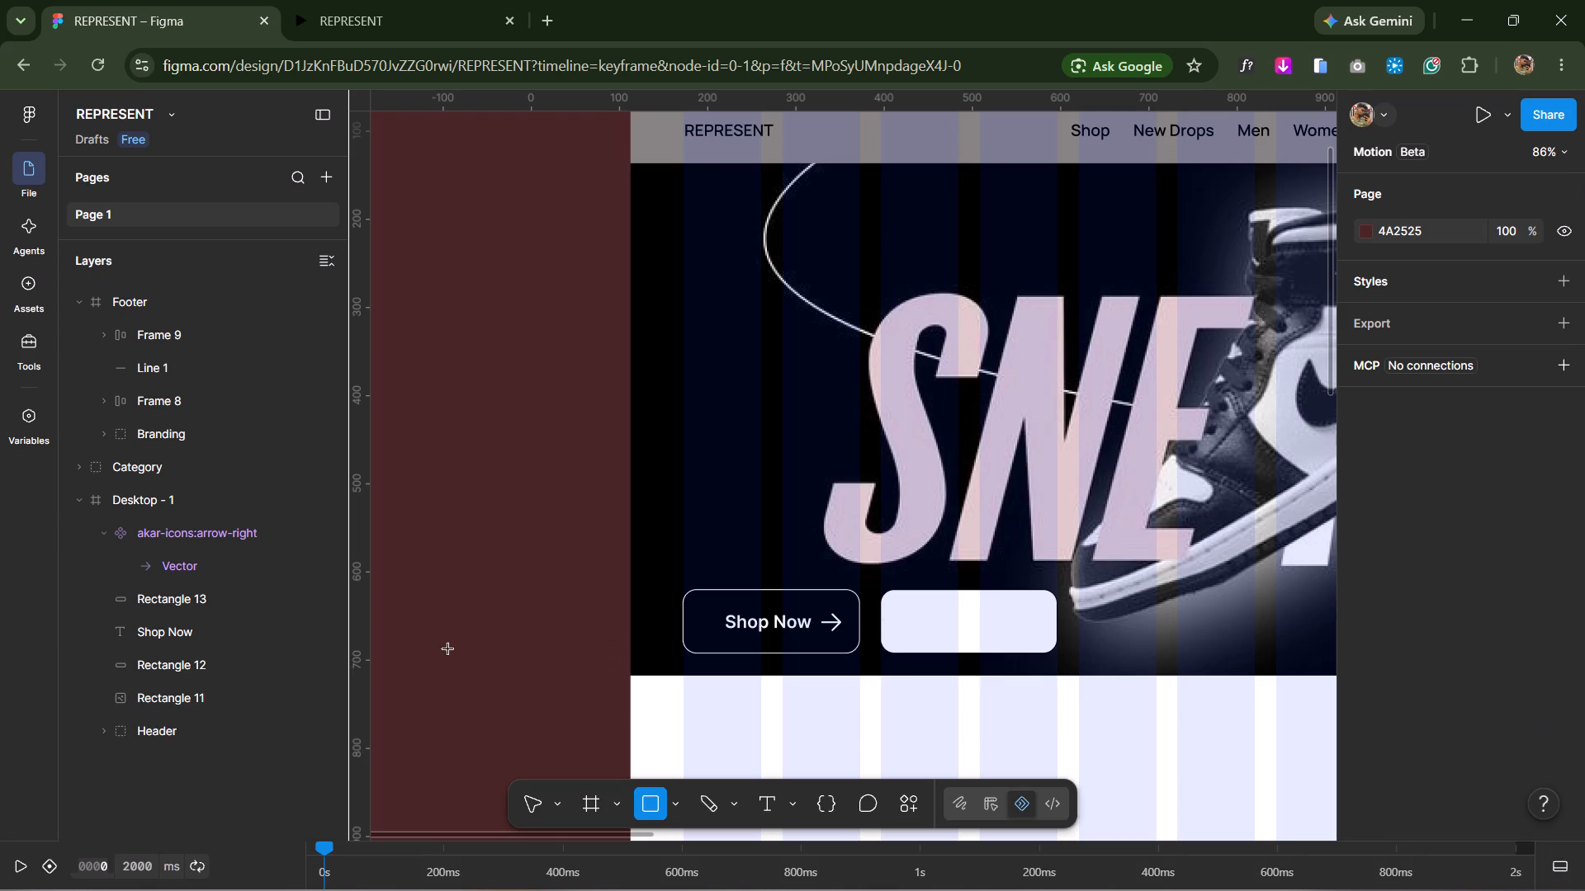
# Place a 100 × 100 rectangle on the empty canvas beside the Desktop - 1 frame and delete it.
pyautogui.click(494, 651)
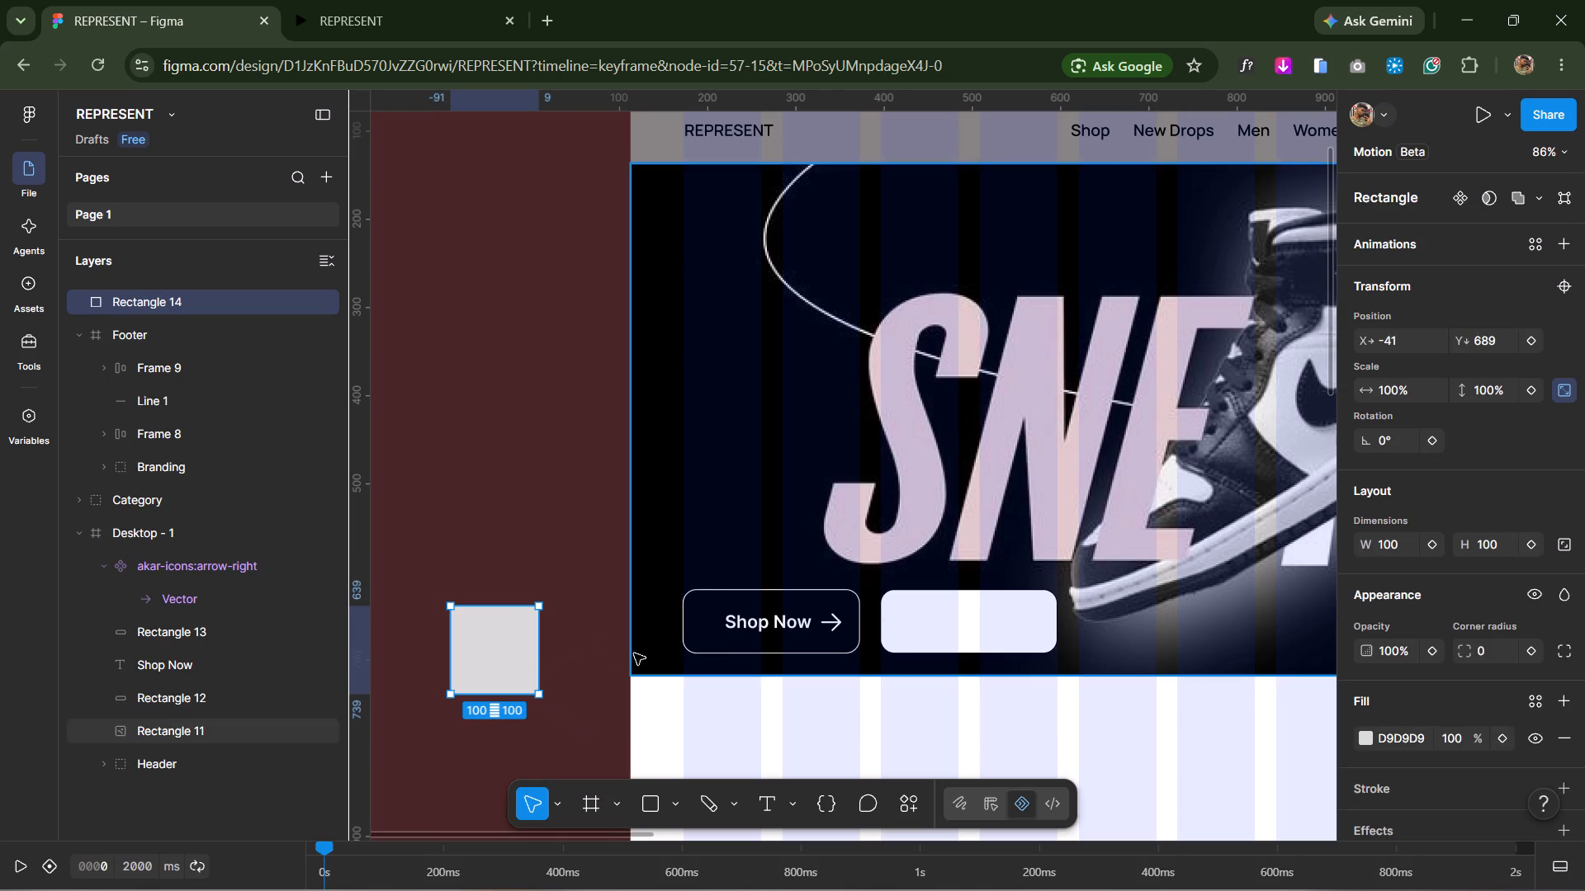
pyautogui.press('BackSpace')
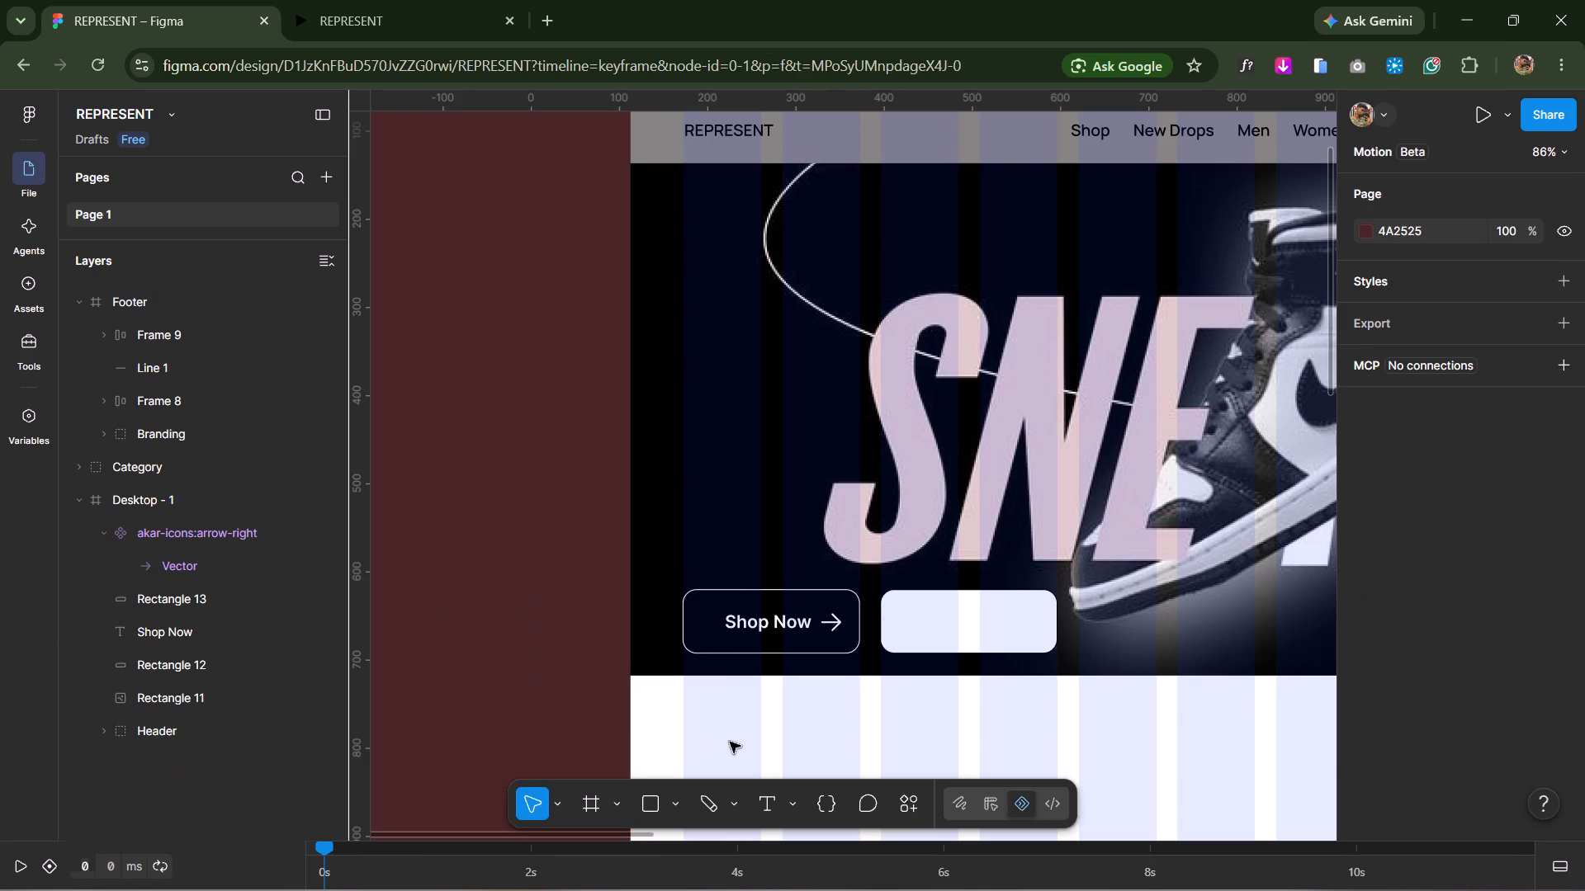
# Duplicate the Shop Now text and place the copy on the canvas outside the Desktop - 1 frame, at about X 35.5, Y 751.
pyautogui.press('space')
pyautogui.press('space')
pyautogui.press('space')
pyautogui.press('space')
pyautogui.press('space')
pyautogui.press('space')
pyautogui.press('space')
pyautogui.press('space')
pyautogui.press('space')
pyautogui.press('space')
pyautogui.press('space')
pyautogui.press('space')
pyautogui.press('space')
pyautogui.press('space')
pyautogui.press('space')
pyautogui.press('space')
pyautogui.press('space')
pyautogui.press('space')
pyautogui.press('space')
pyautogui.press('space')
pyautogui.moveTo(888, 739); pyautogui.dragTo(799, 726)
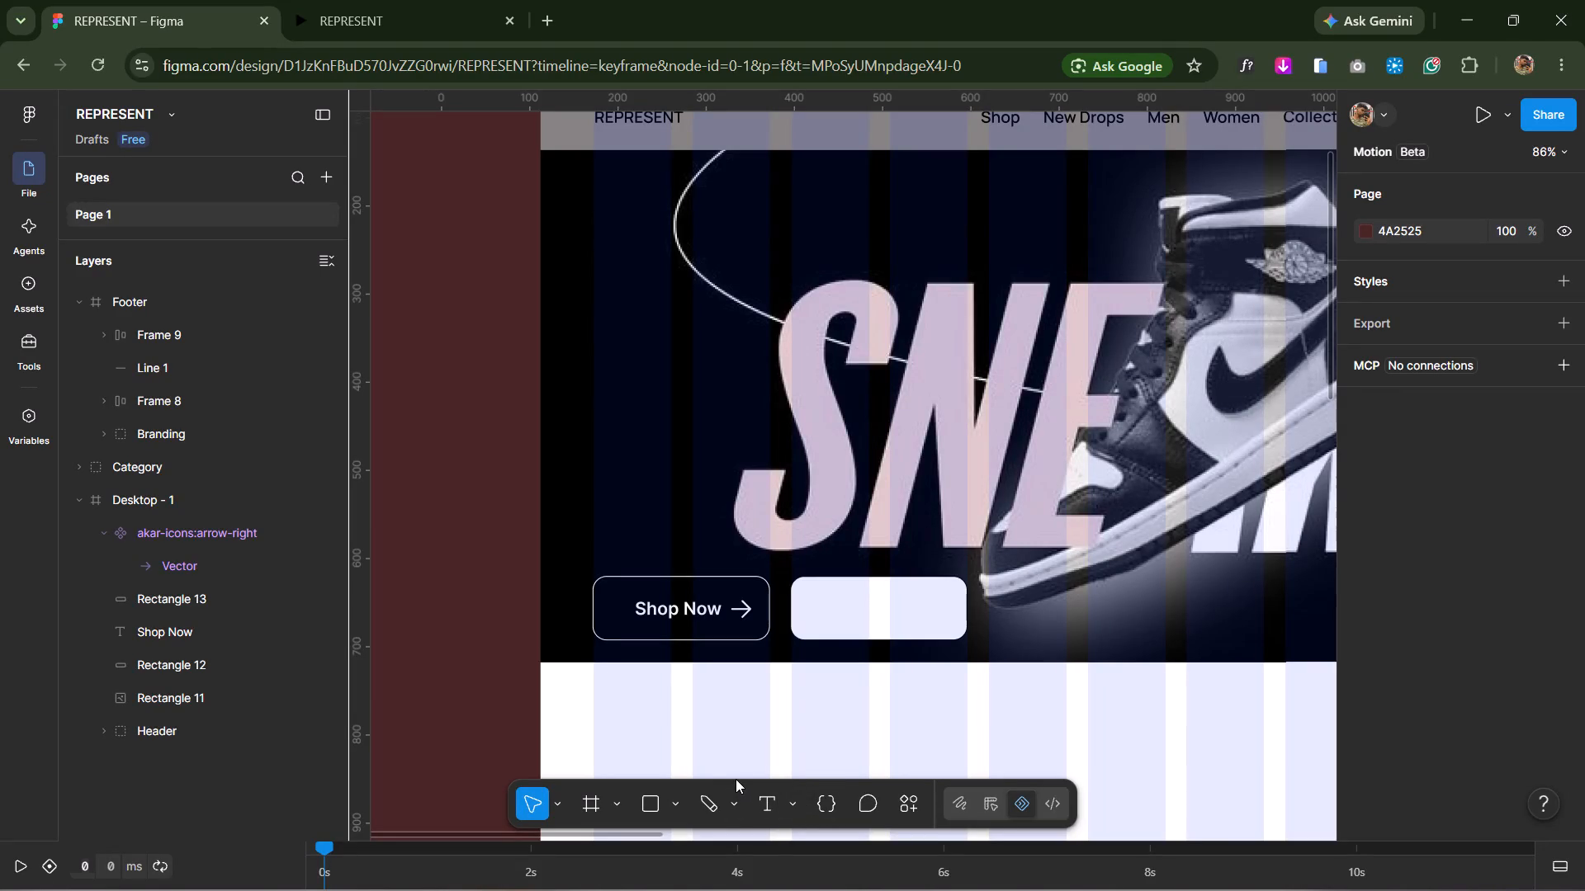
pyautogui.doubleClick(698, 612)
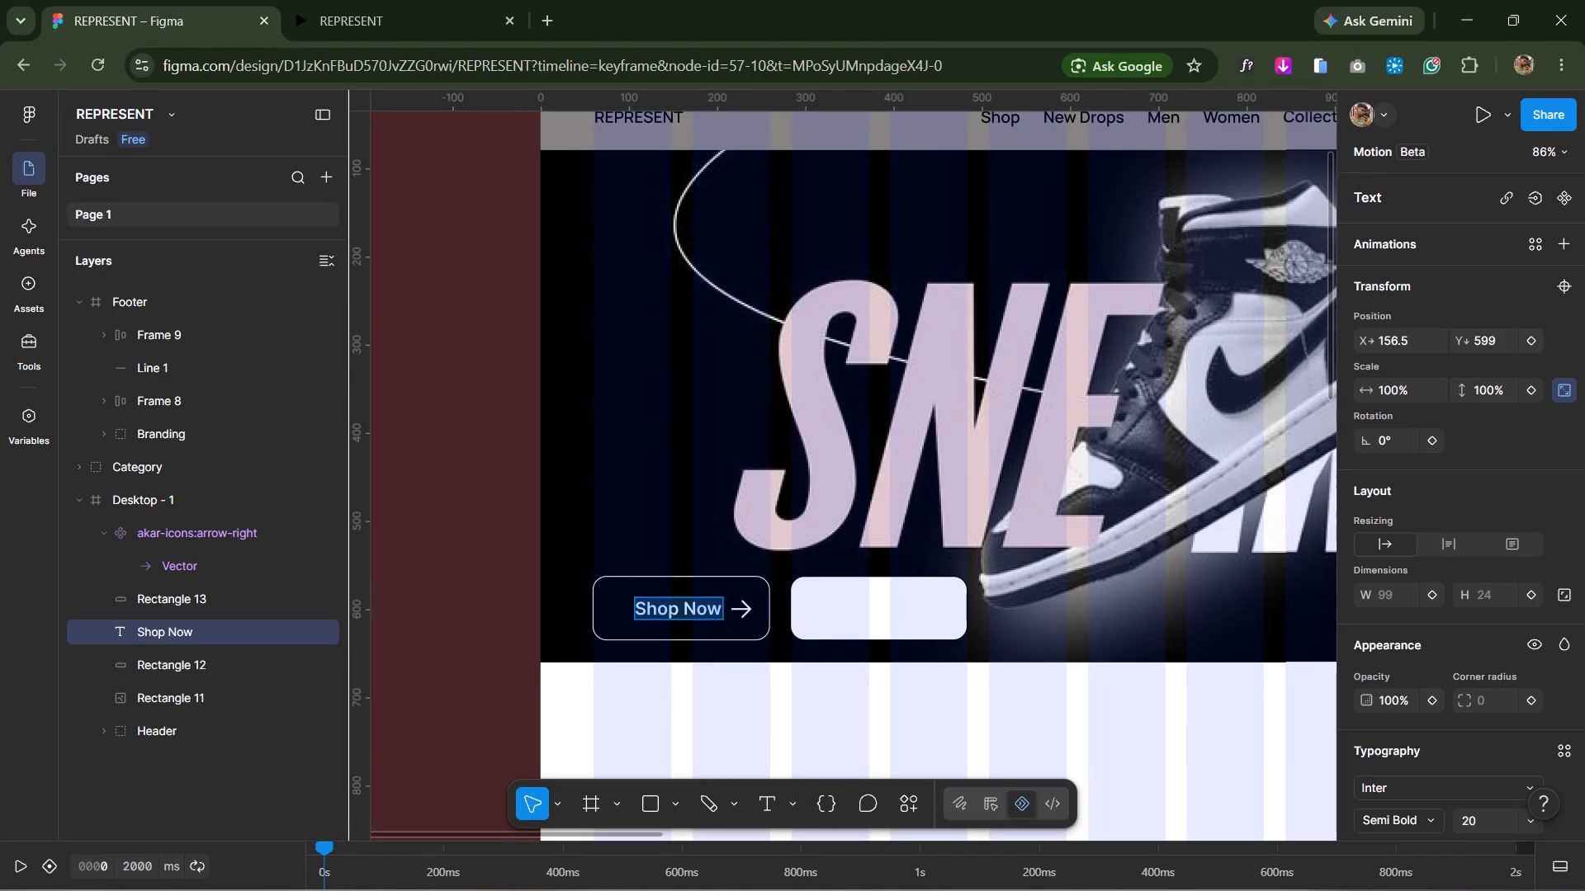
pyautogui.click(719, 687)
pyautogui.keyDown('alt'); pyautogui.moveTo(695, 605); pyautogui.dragTo(840, 712); pyautogui.keyUp('alt')
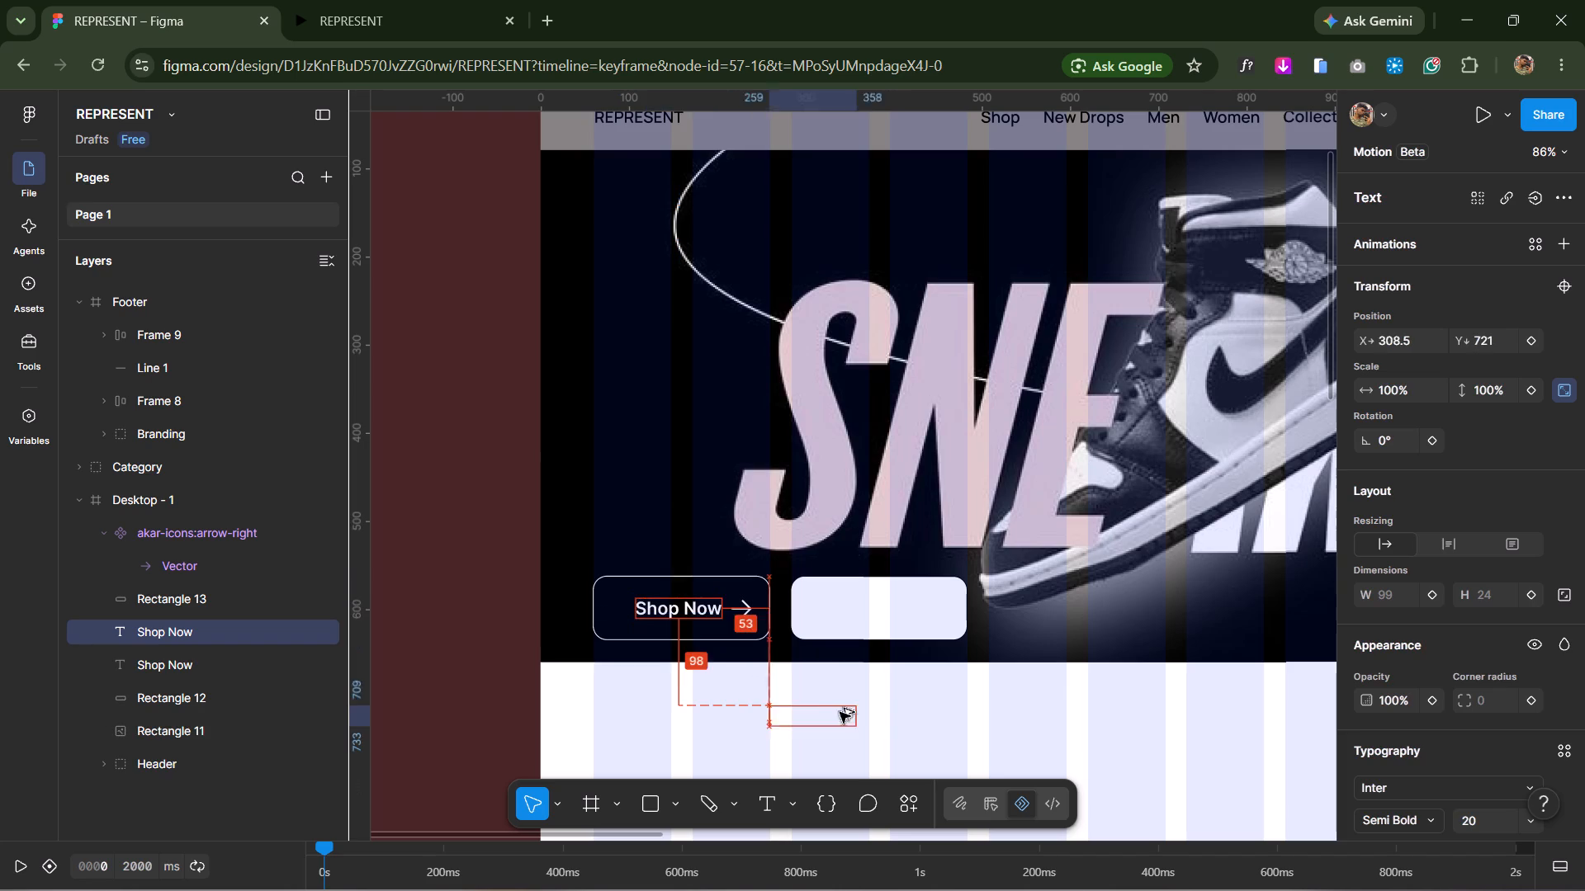
pyautogui.keyDown('alt'); pyautogui.moveTo(840, 712); pyautogui.dragTo(490, 686); pyautogui.keyUp('alt')
# Set the fill of the Shop Now copy outside the frame to black, 000000.
pyautogui.doubleClick(490, 686)
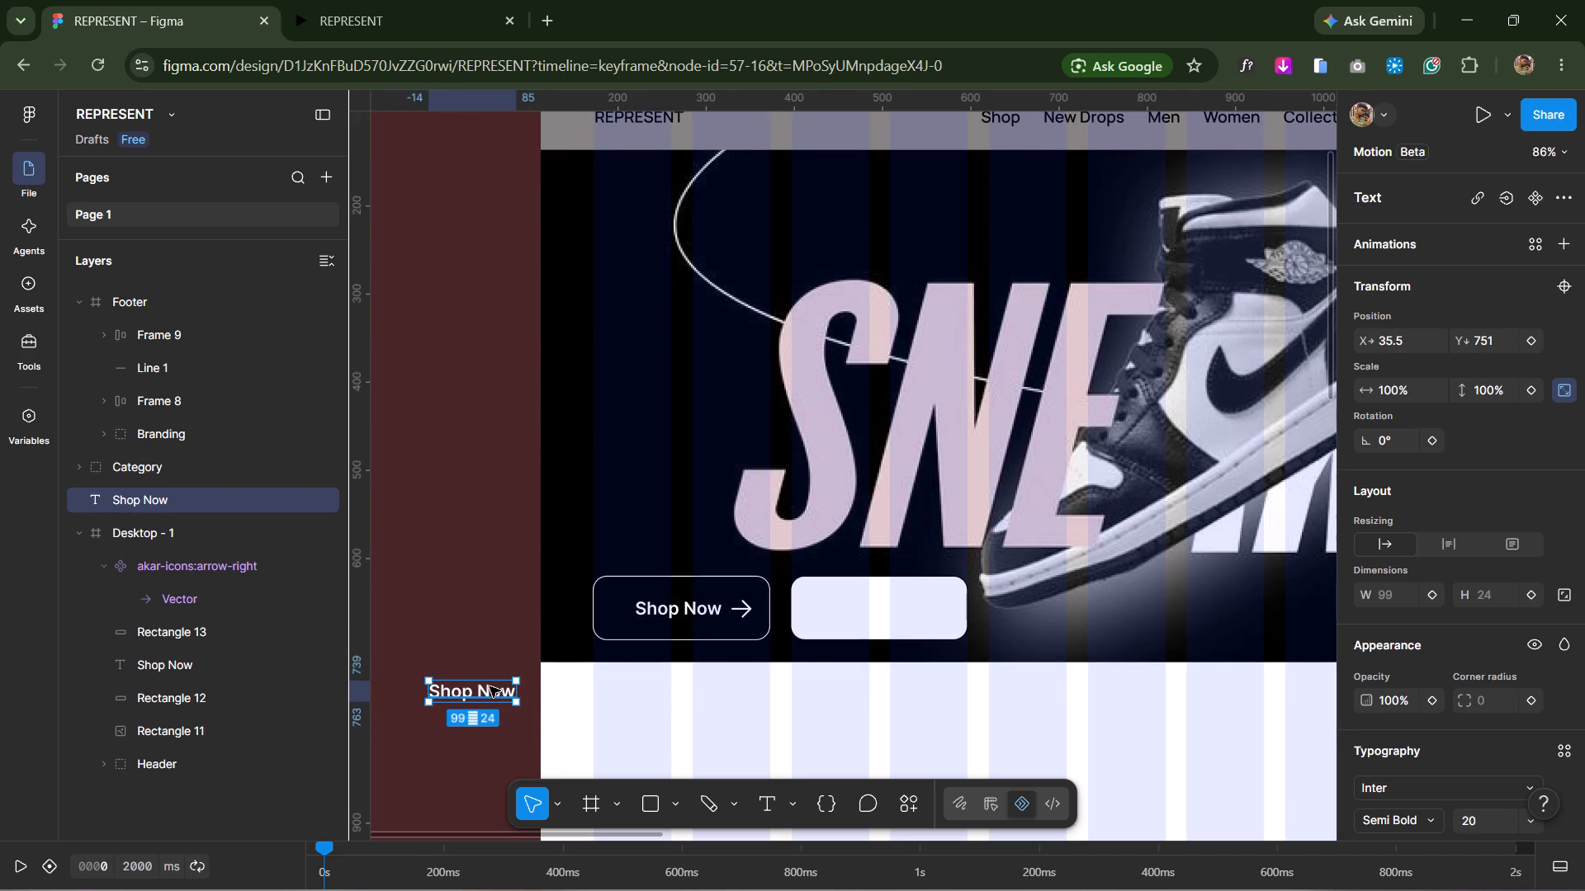
pyautogui.scroll(-4, 1409, 797)
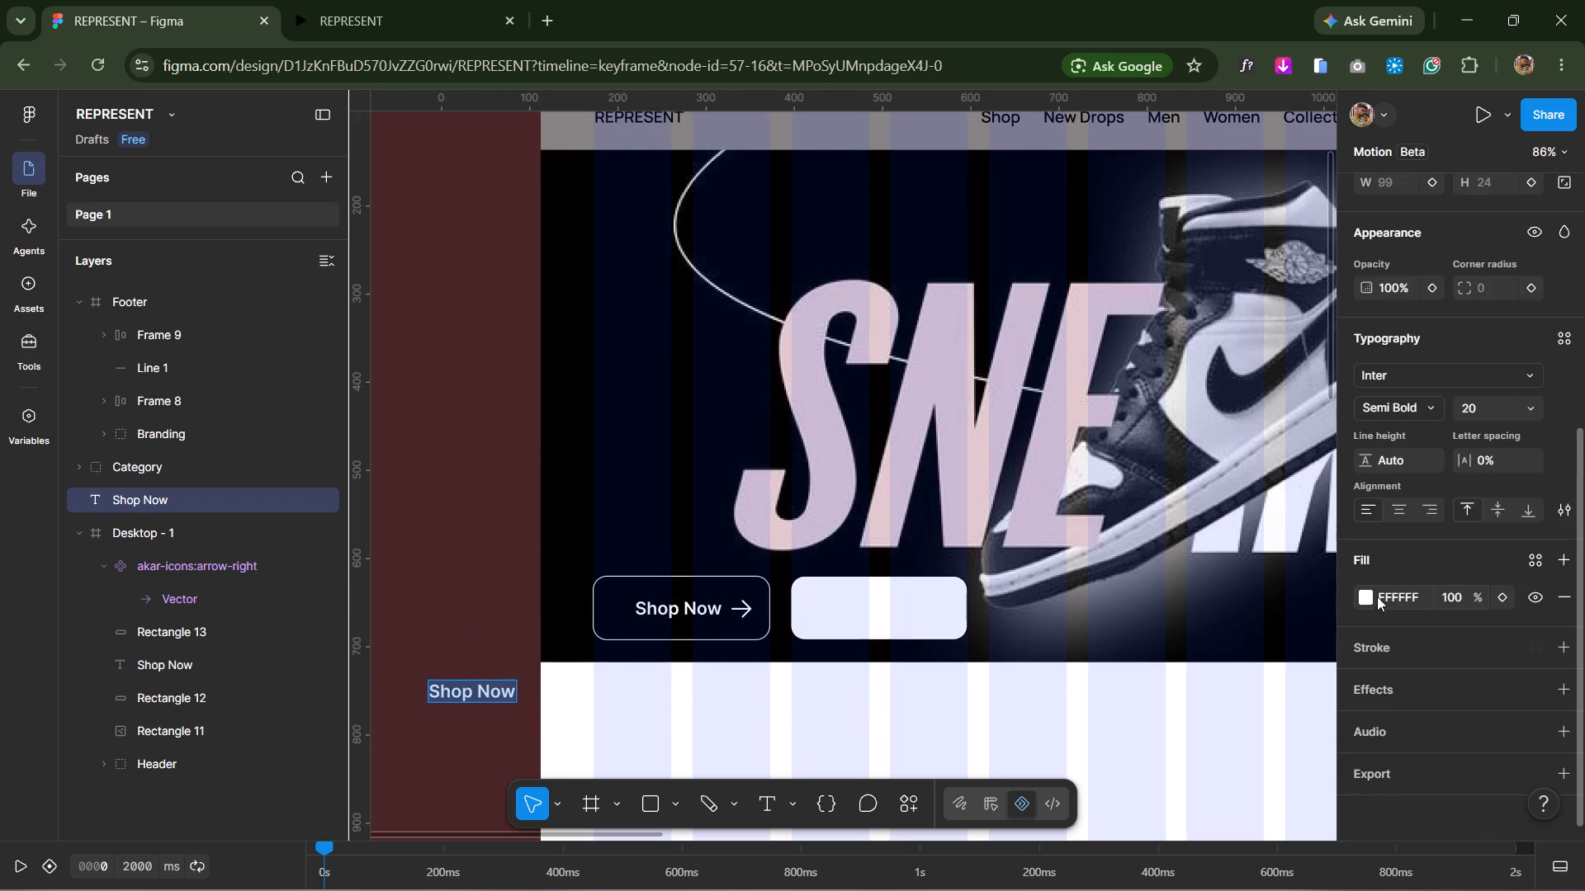
pyautogui.click(1363, 596)
pyautogui.moveTo(1152, 640); pyautogui.dragTo(1080, 728)
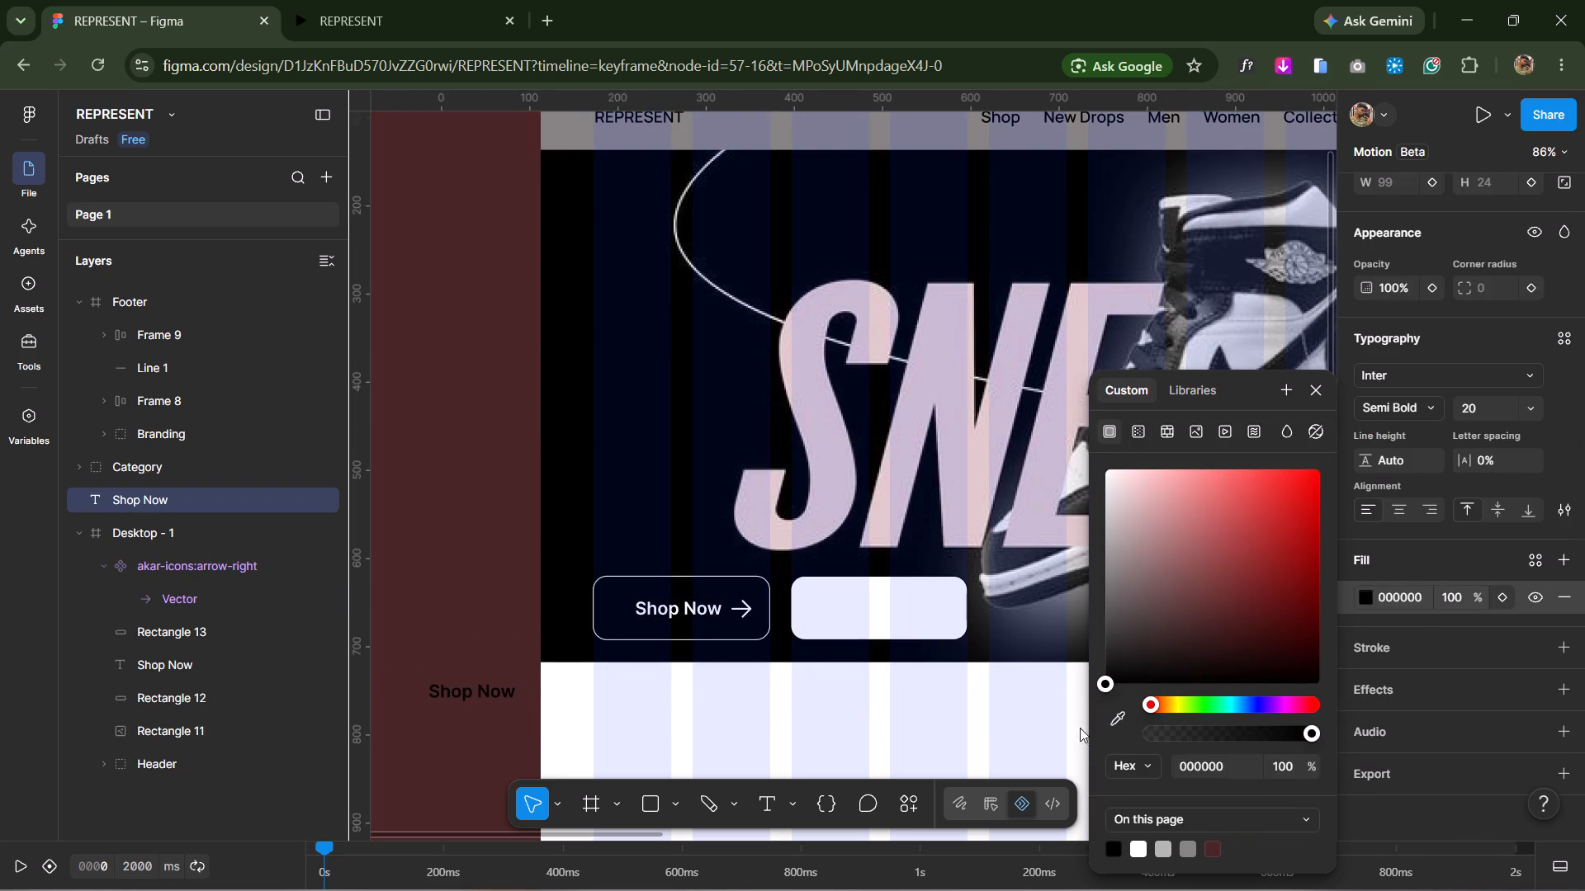
pyautogui.moveTo(1080, 728); pyautogui.dragTo(1054, 728)
pyautogui.click(418, 592)
pyautogui.click(432, 620)
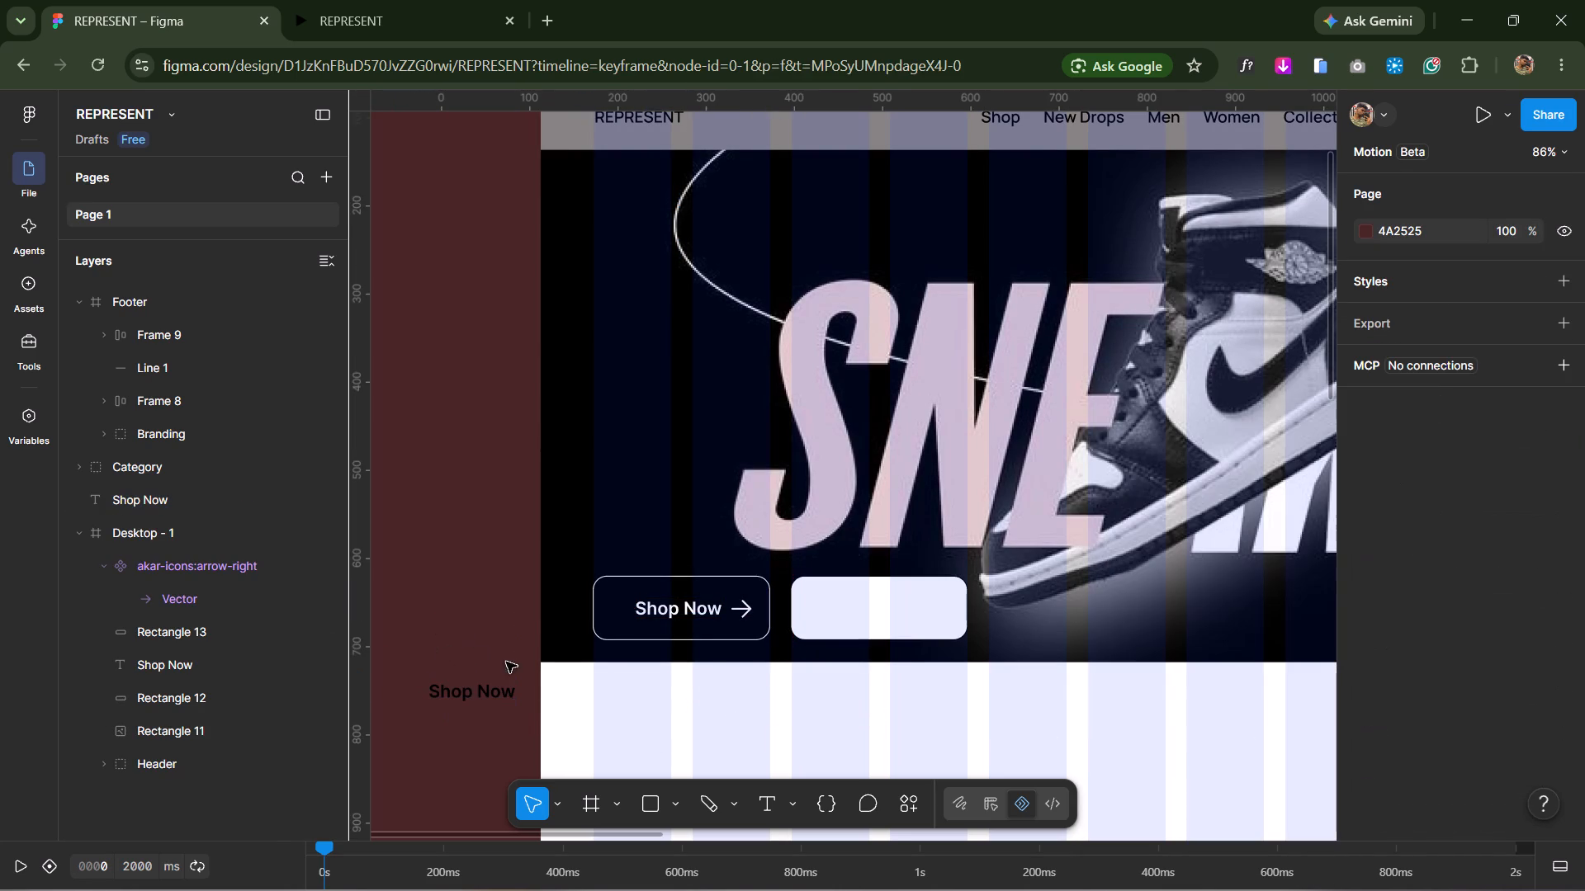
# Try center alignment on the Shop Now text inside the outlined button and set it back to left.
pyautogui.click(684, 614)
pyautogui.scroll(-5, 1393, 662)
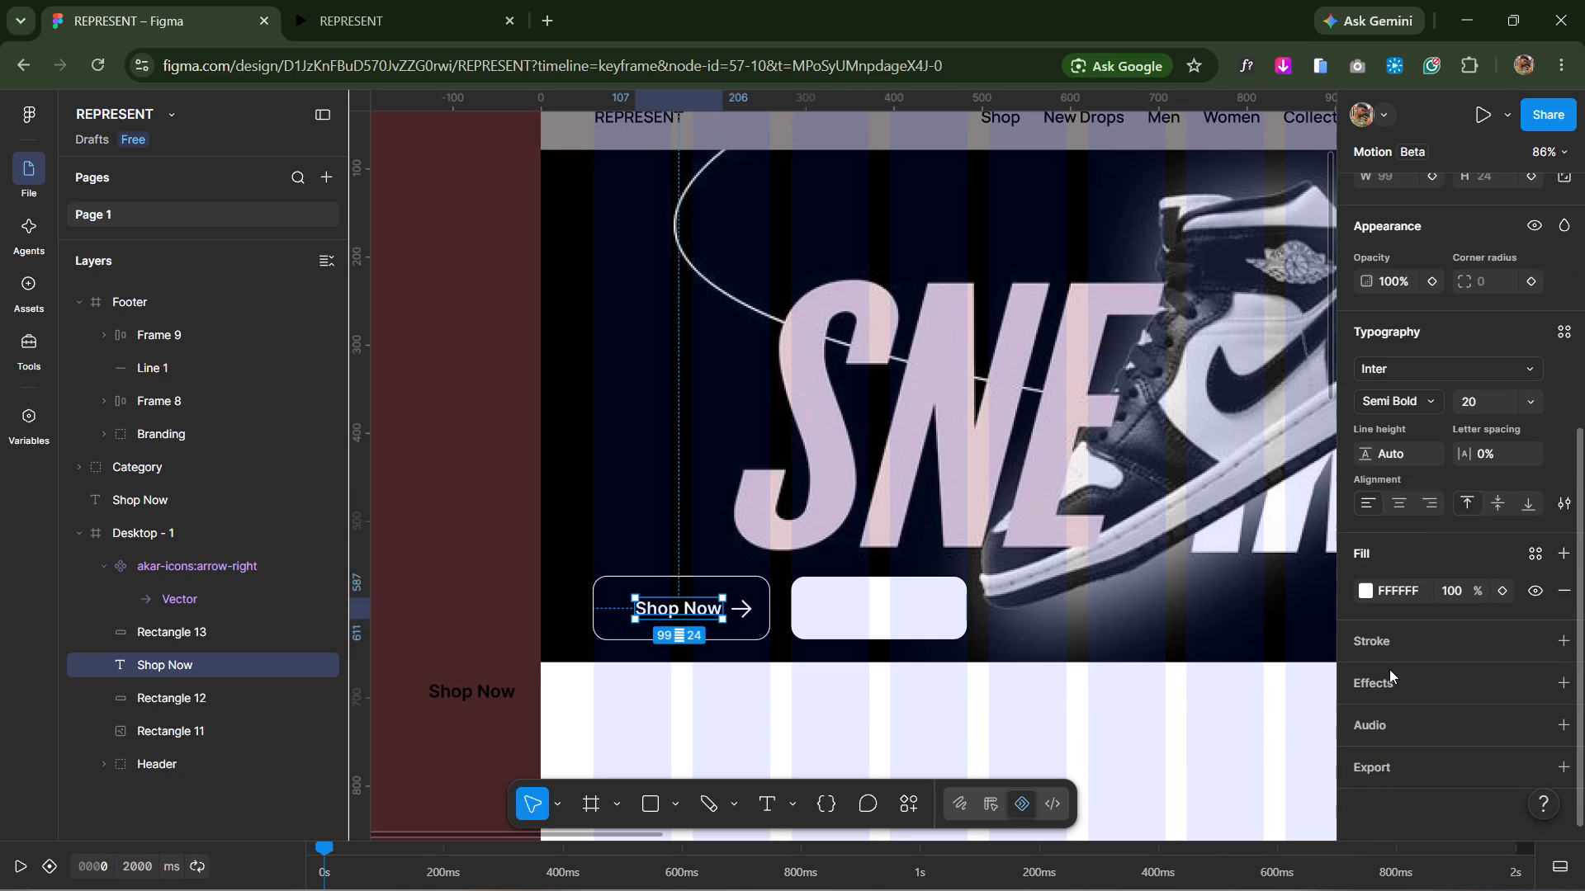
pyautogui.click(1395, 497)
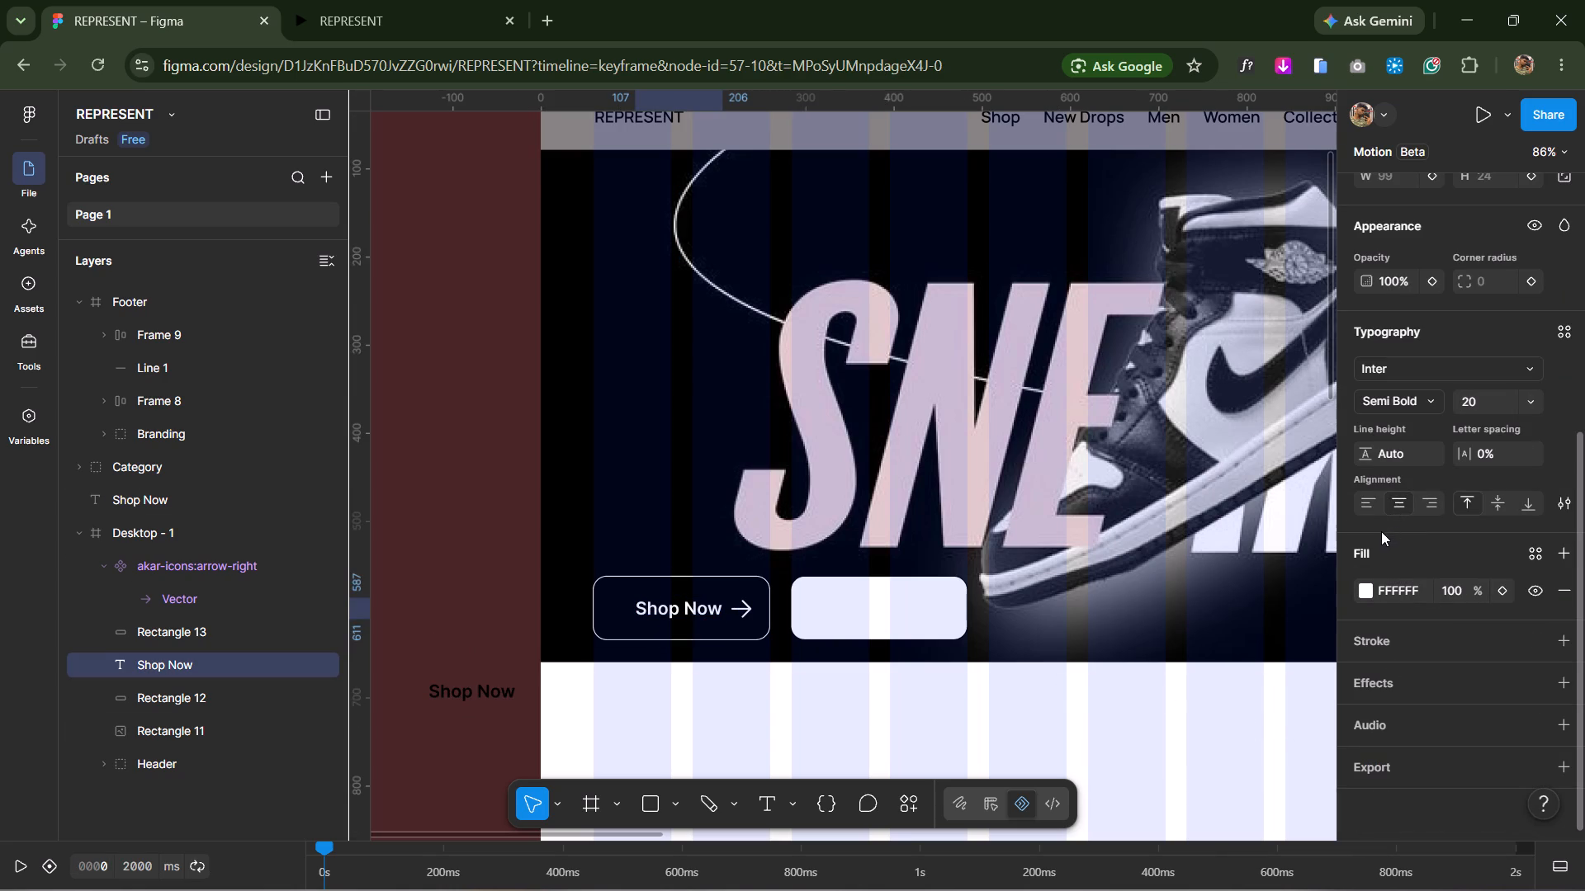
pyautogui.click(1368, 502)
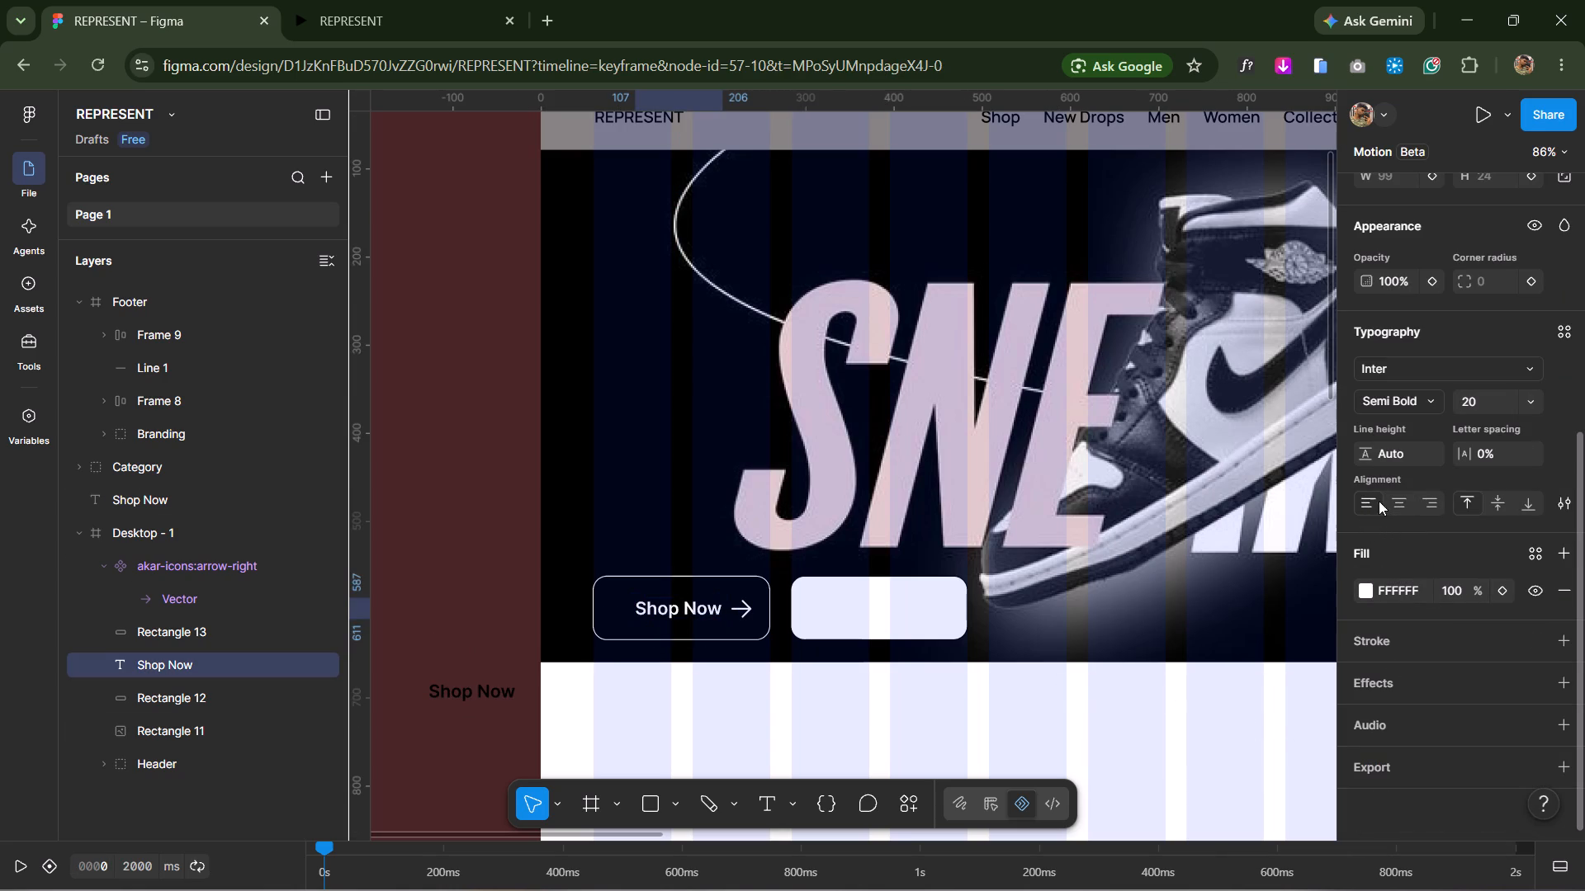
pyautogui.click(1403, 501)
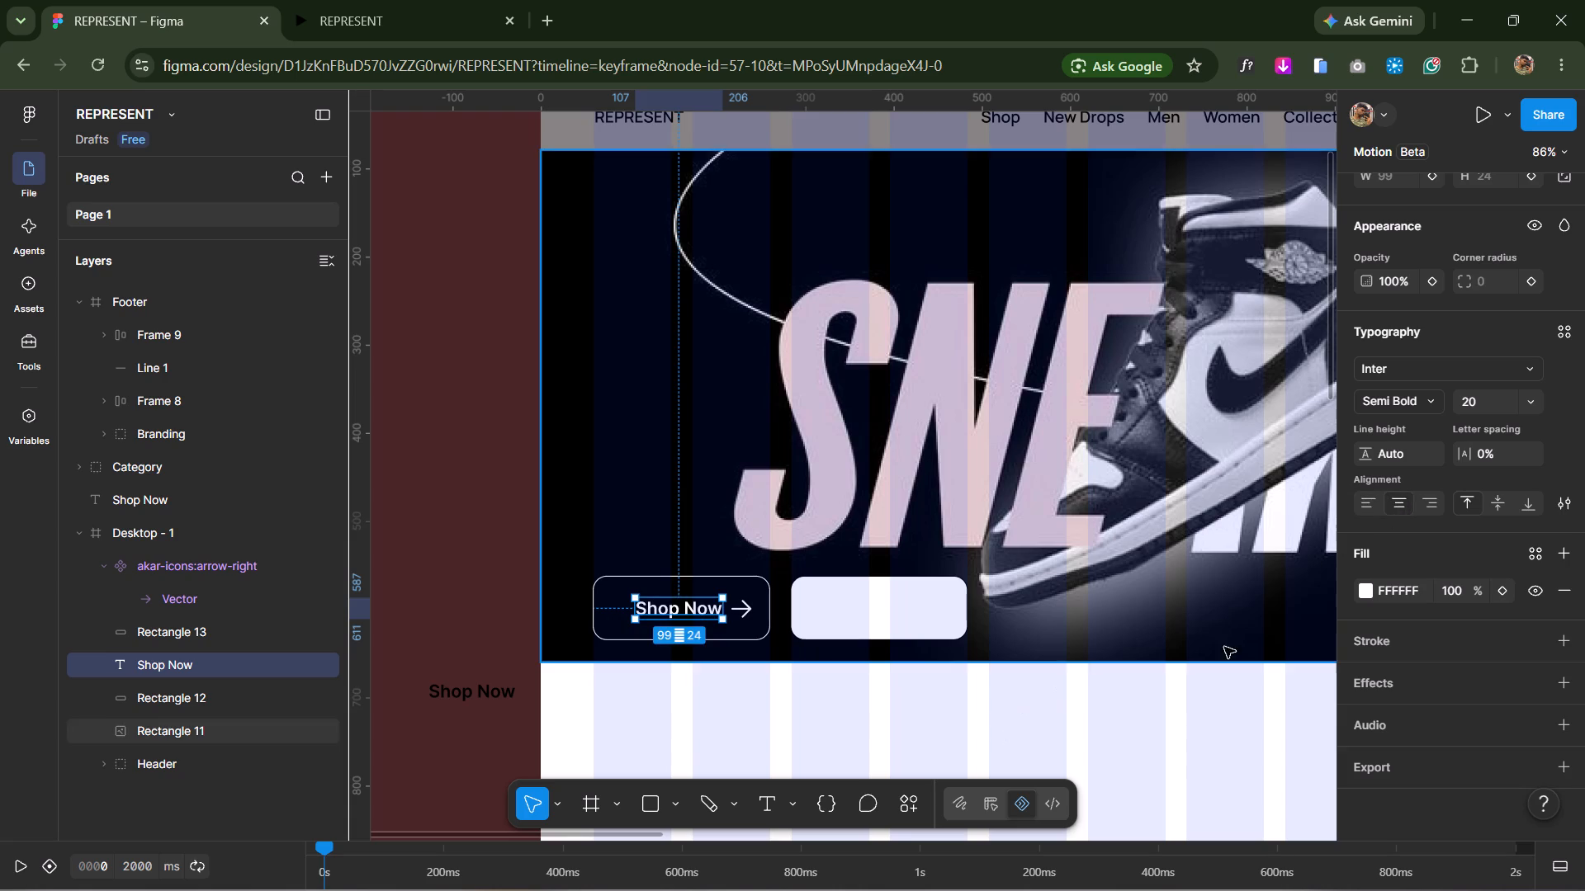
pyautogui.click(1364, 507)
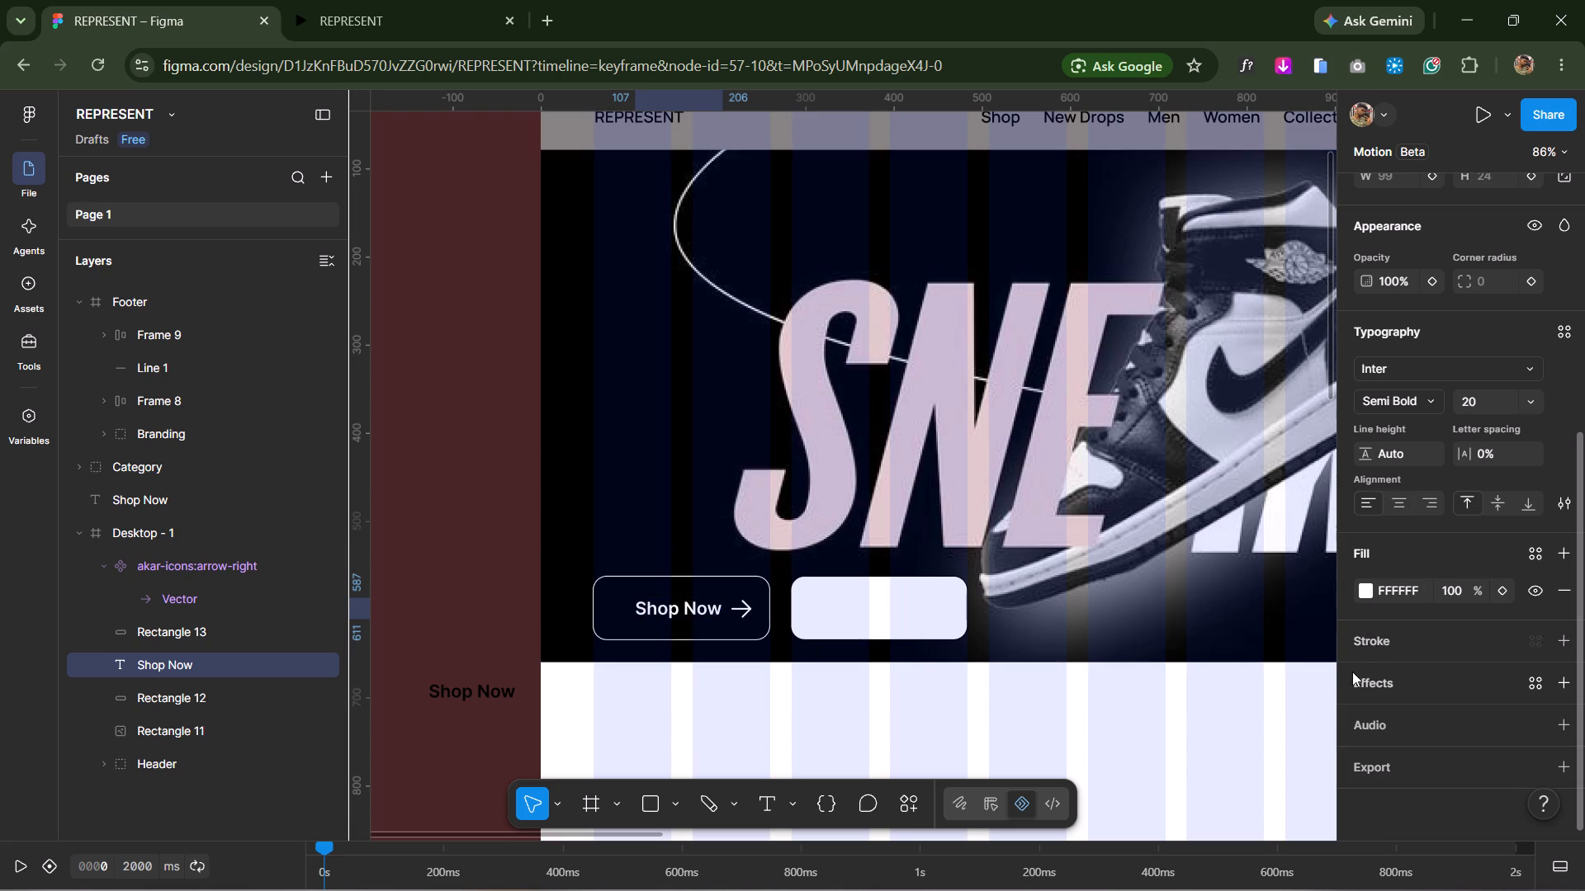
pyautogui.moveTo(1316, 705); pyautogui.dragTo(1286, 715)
# Open the black Shop Now copy outside the frame for text editing.
pyautogui.press('Left')
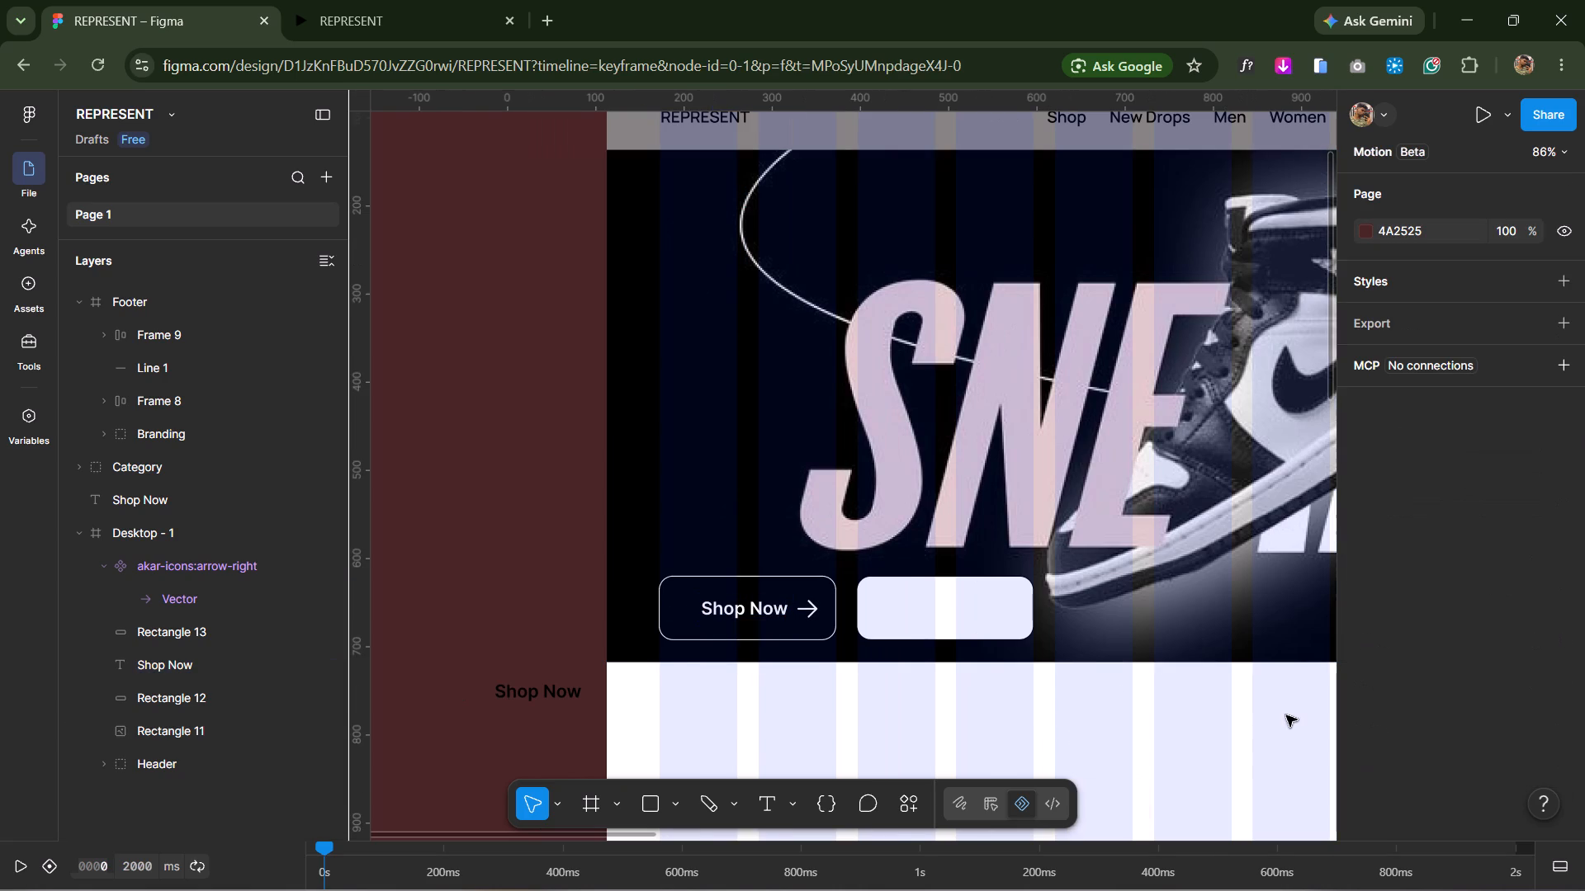
pyautogui.click(555, 686)
pyautogui.click(555, 686)
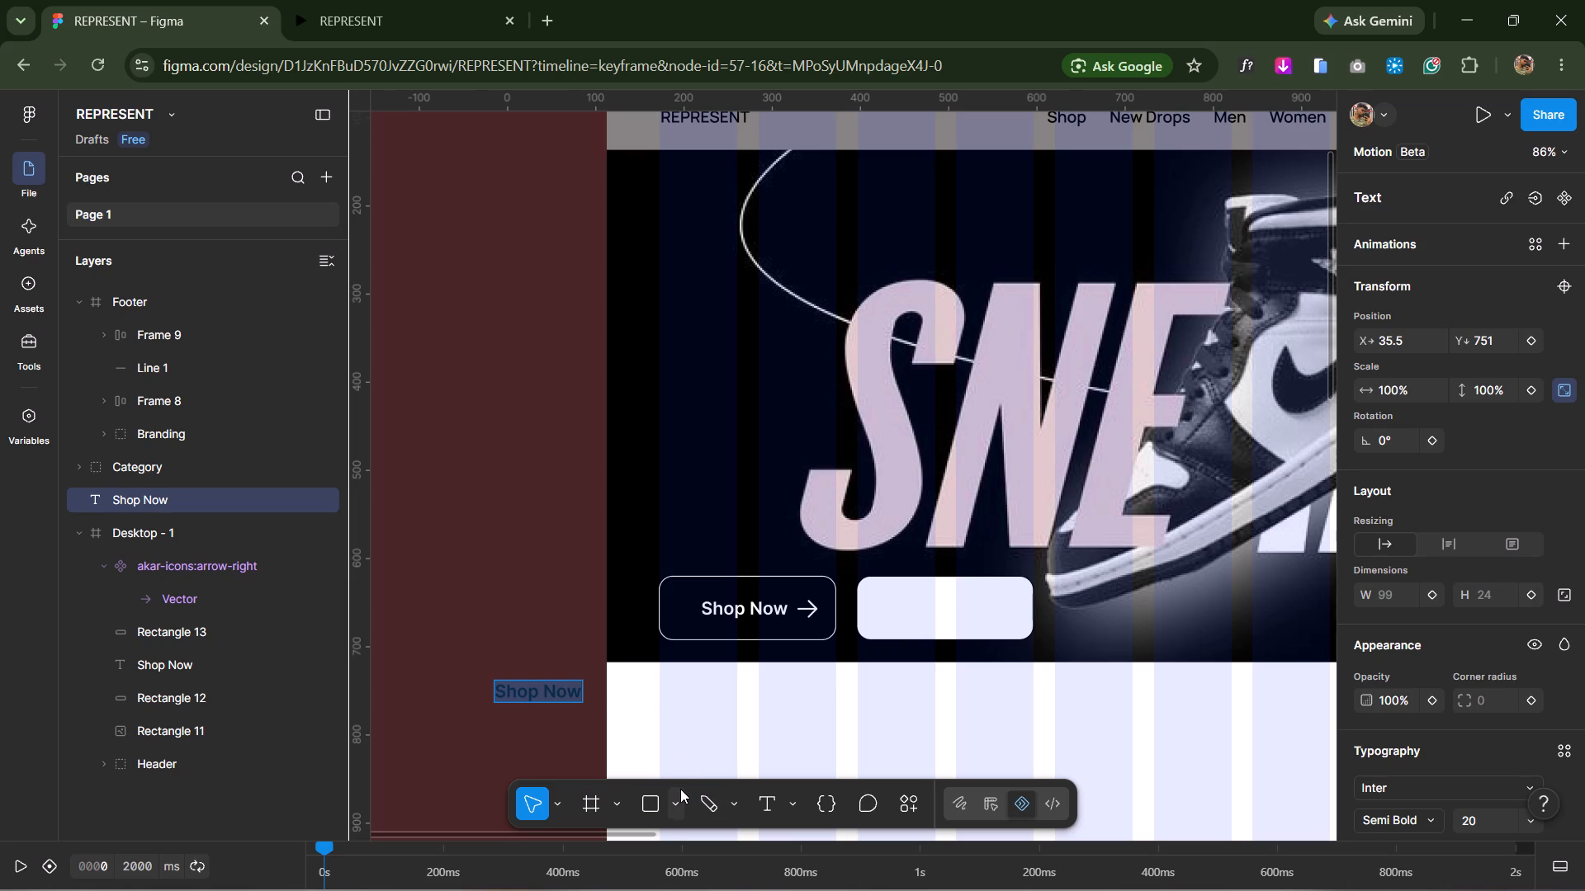
# Change the text of the black Shop Now copy outside the frame to "Explore Brands".
pyautogui.write('explore')
pyautogui.press('space')
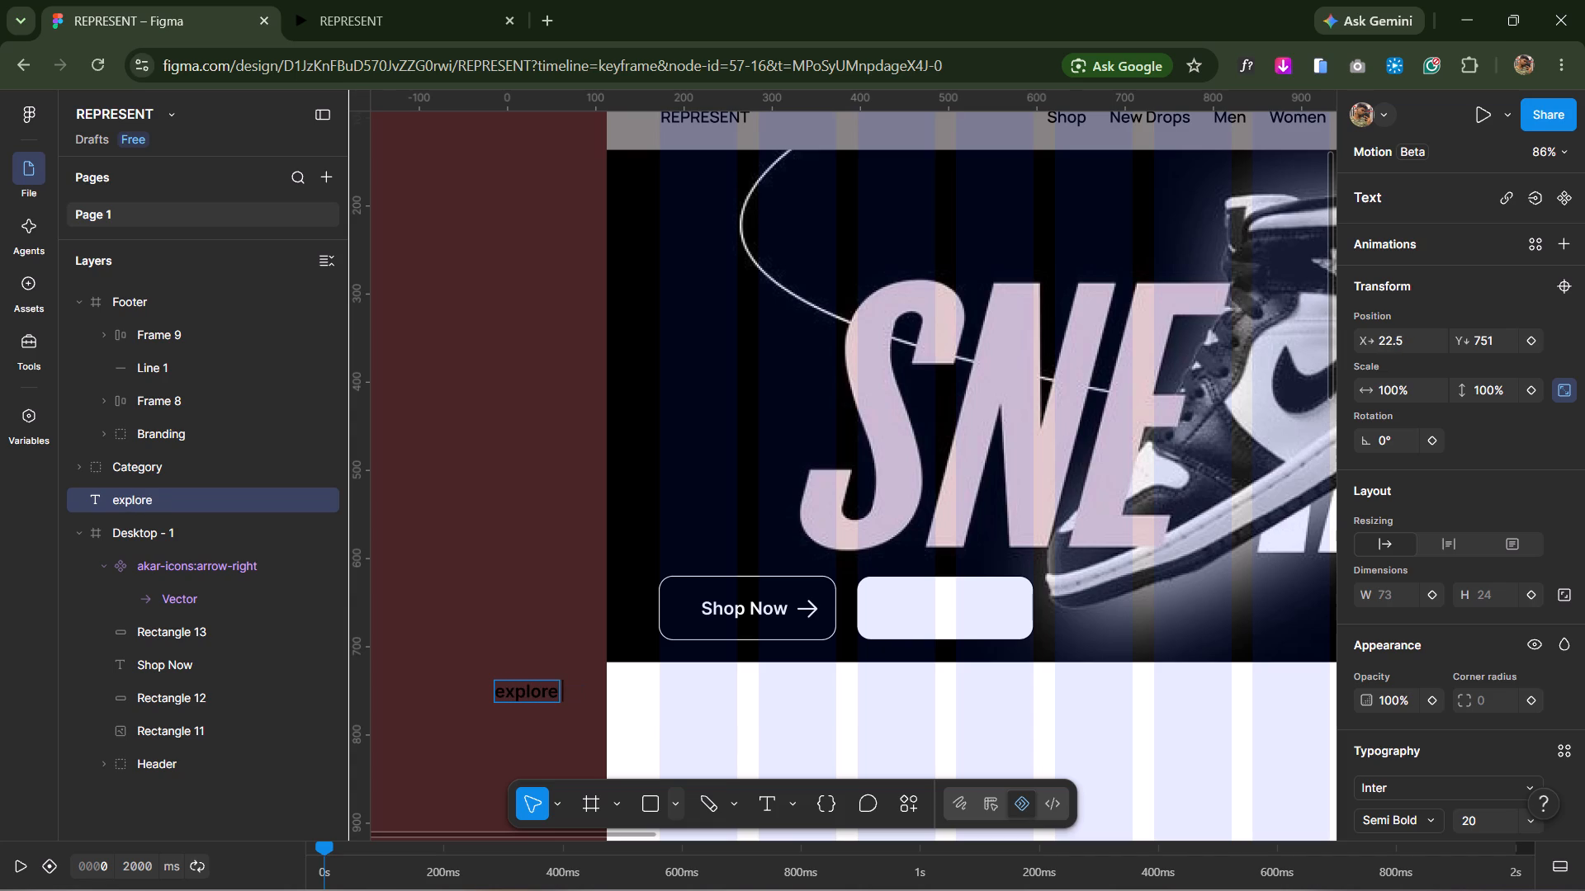
pyautogui.hotkey('ctrl', 'BackSpace')
pyautogui.hotkey('shift', 'e')
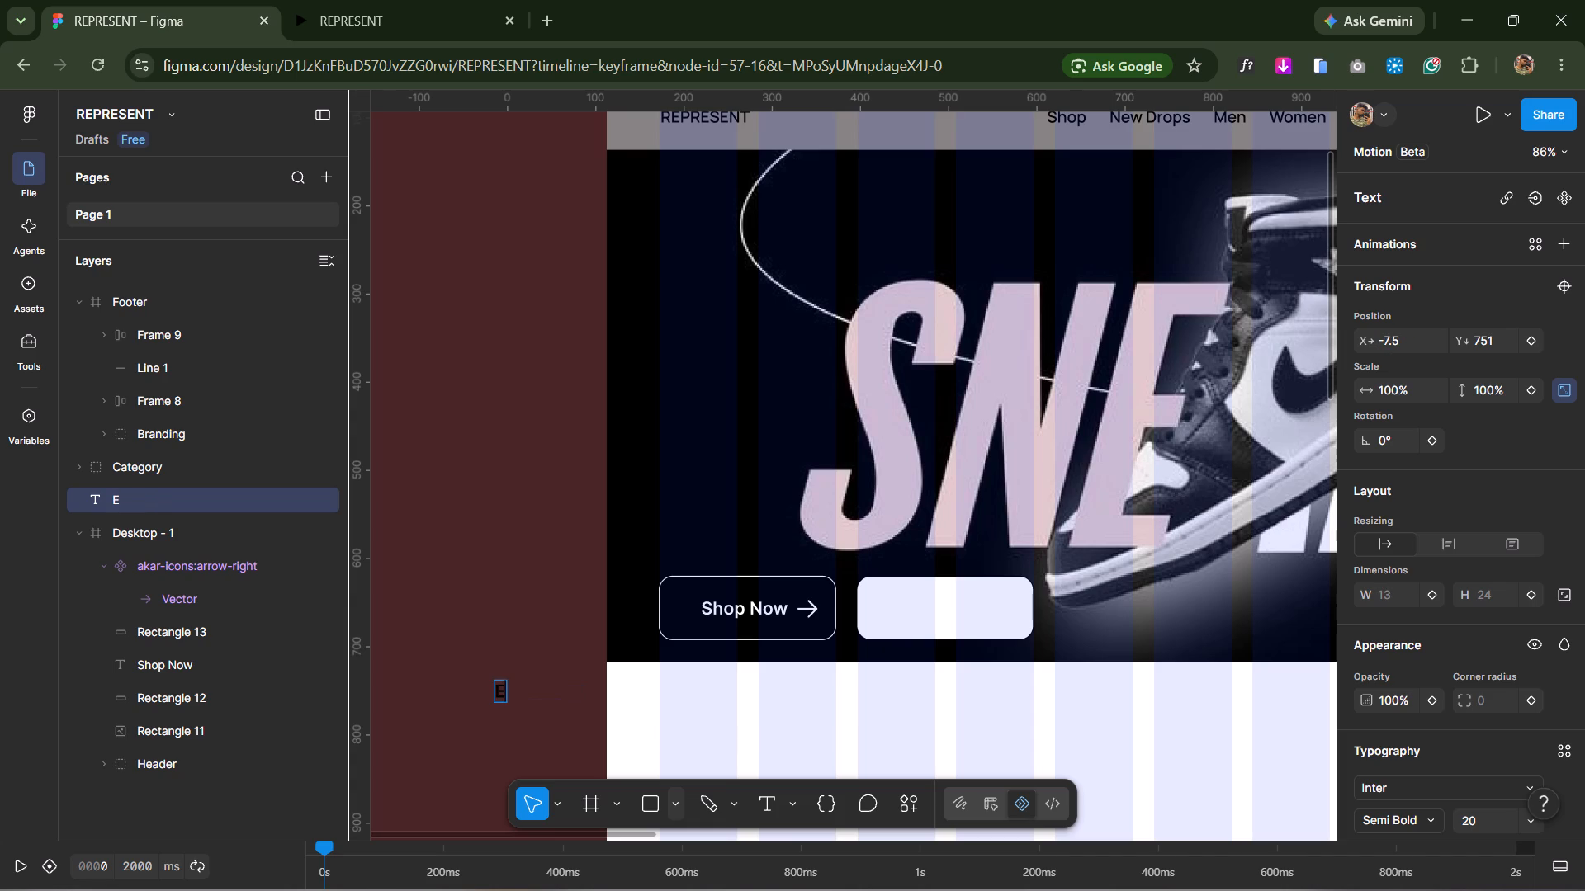
pyautogui.press('x')
pyautogui.write('plore')
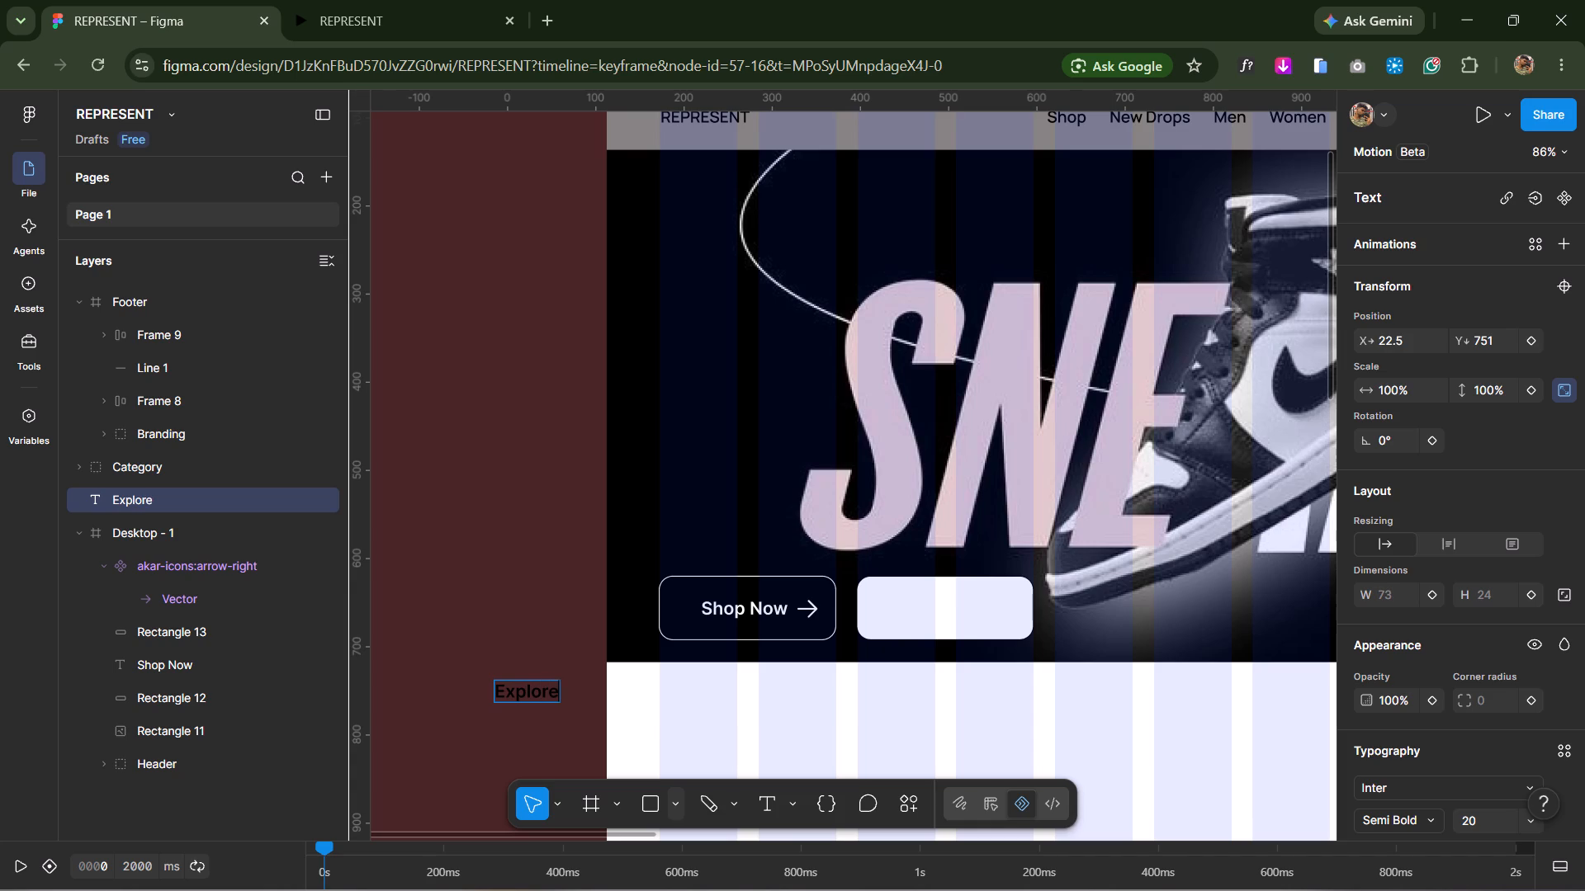
pyautogui.press('space')
pyautogui.hotkey('shift', 'b')
pyautogui.write('rands')
pyautogui.click(517, 542)
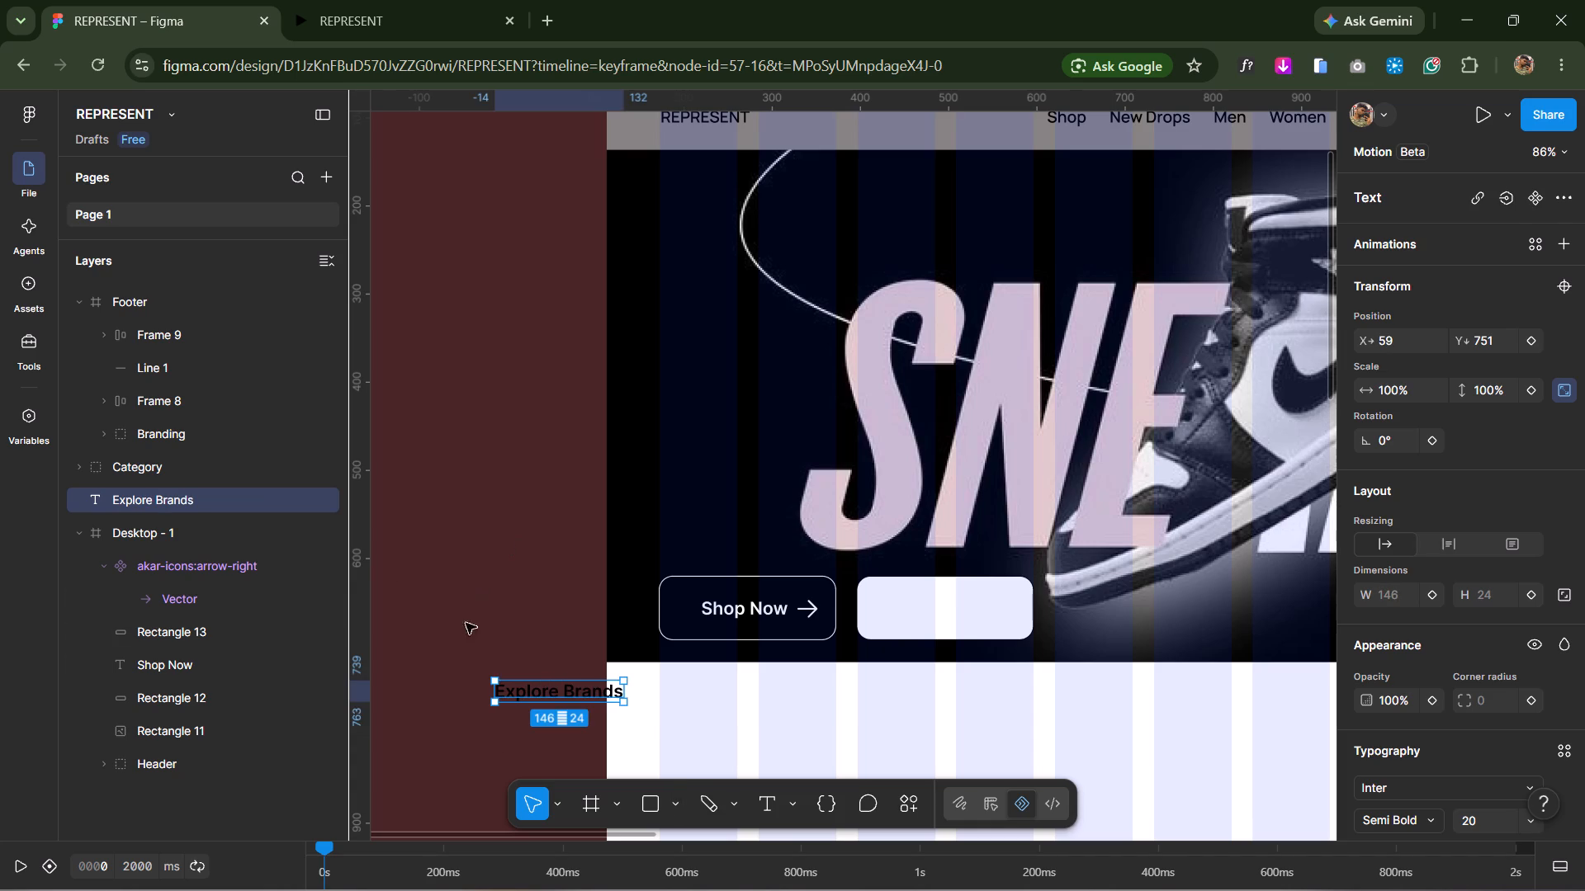
# Move the Explore Brands text onto the white button, centred at about X 384, Y 602.
pyautogui.moveTo(563, 689); pyautogui.dragTo(950, 610)
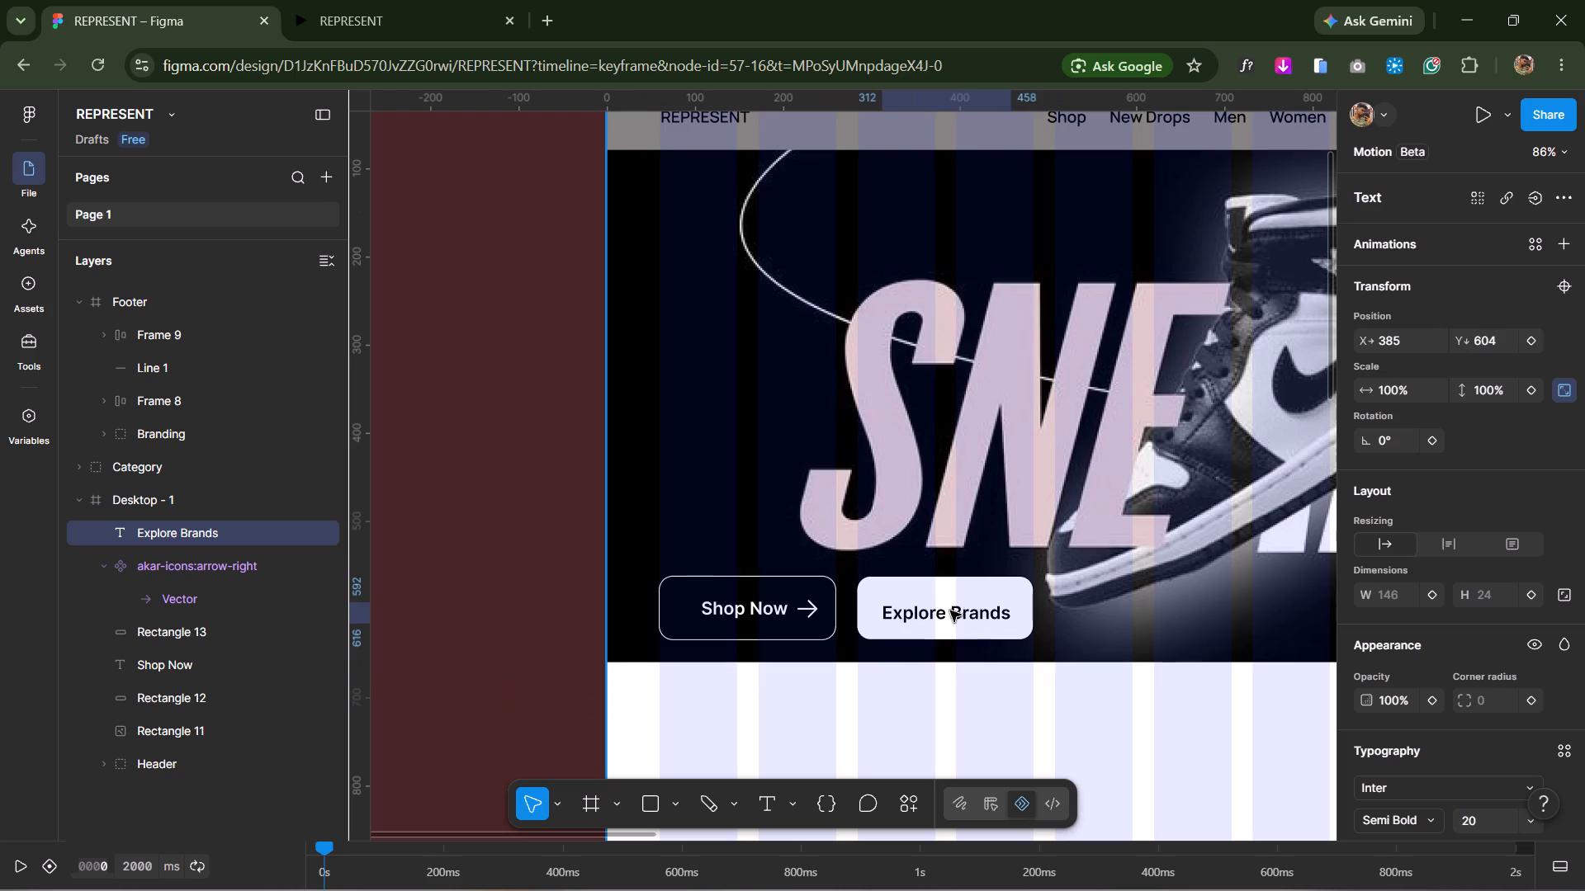
pyautogui.moveTo(950, 610); pyautogui.dragTo(951, 604)
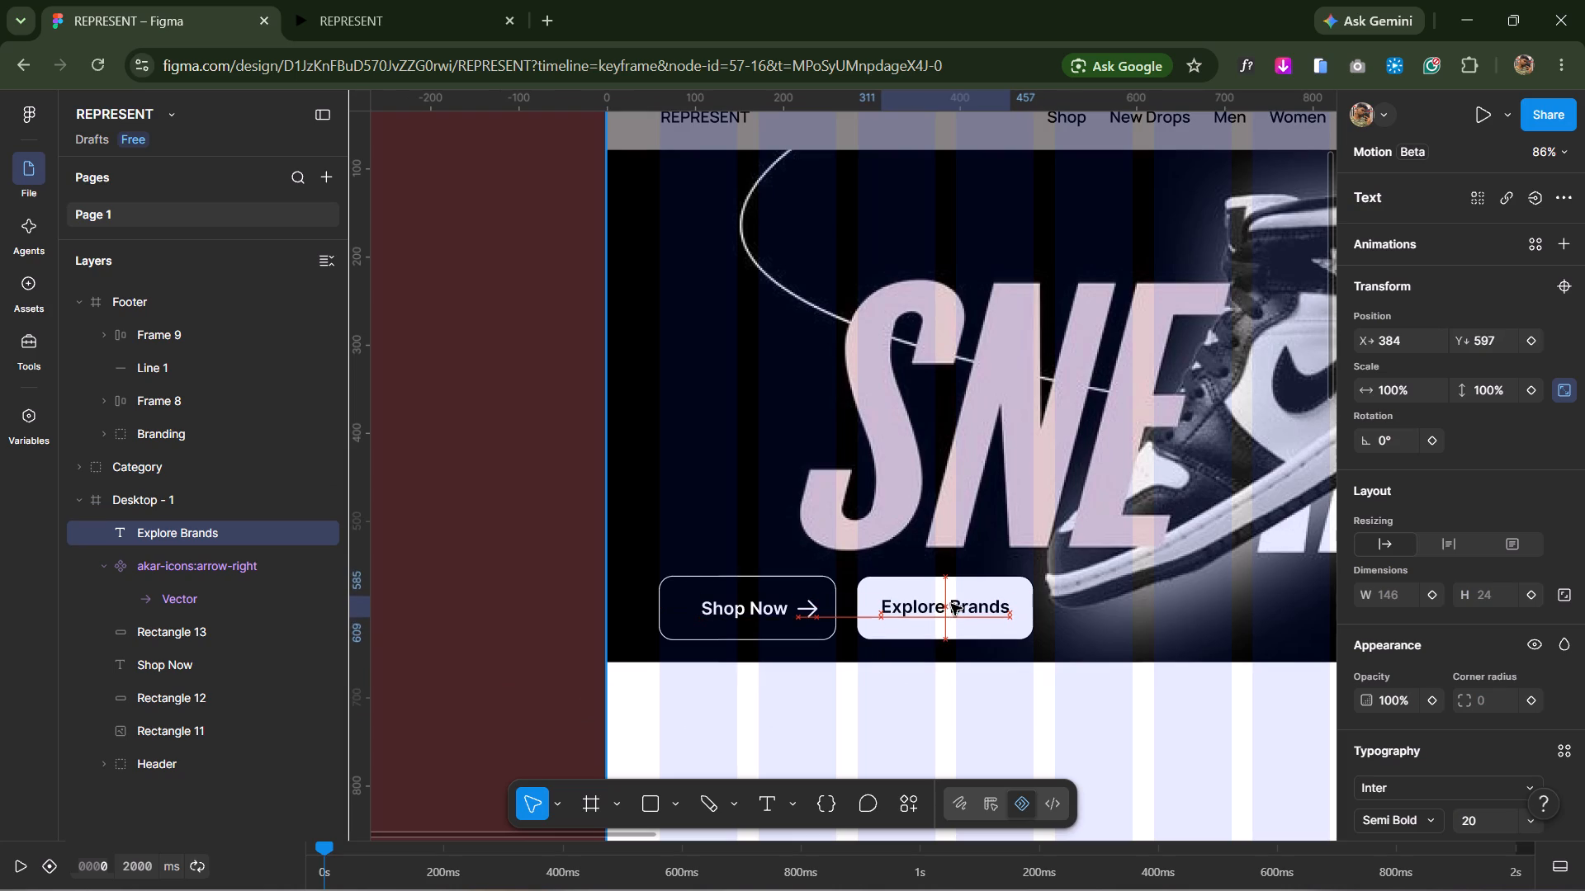
pyautogui.moveTo(951, 604); pyautogui.dragTo(949, 607)
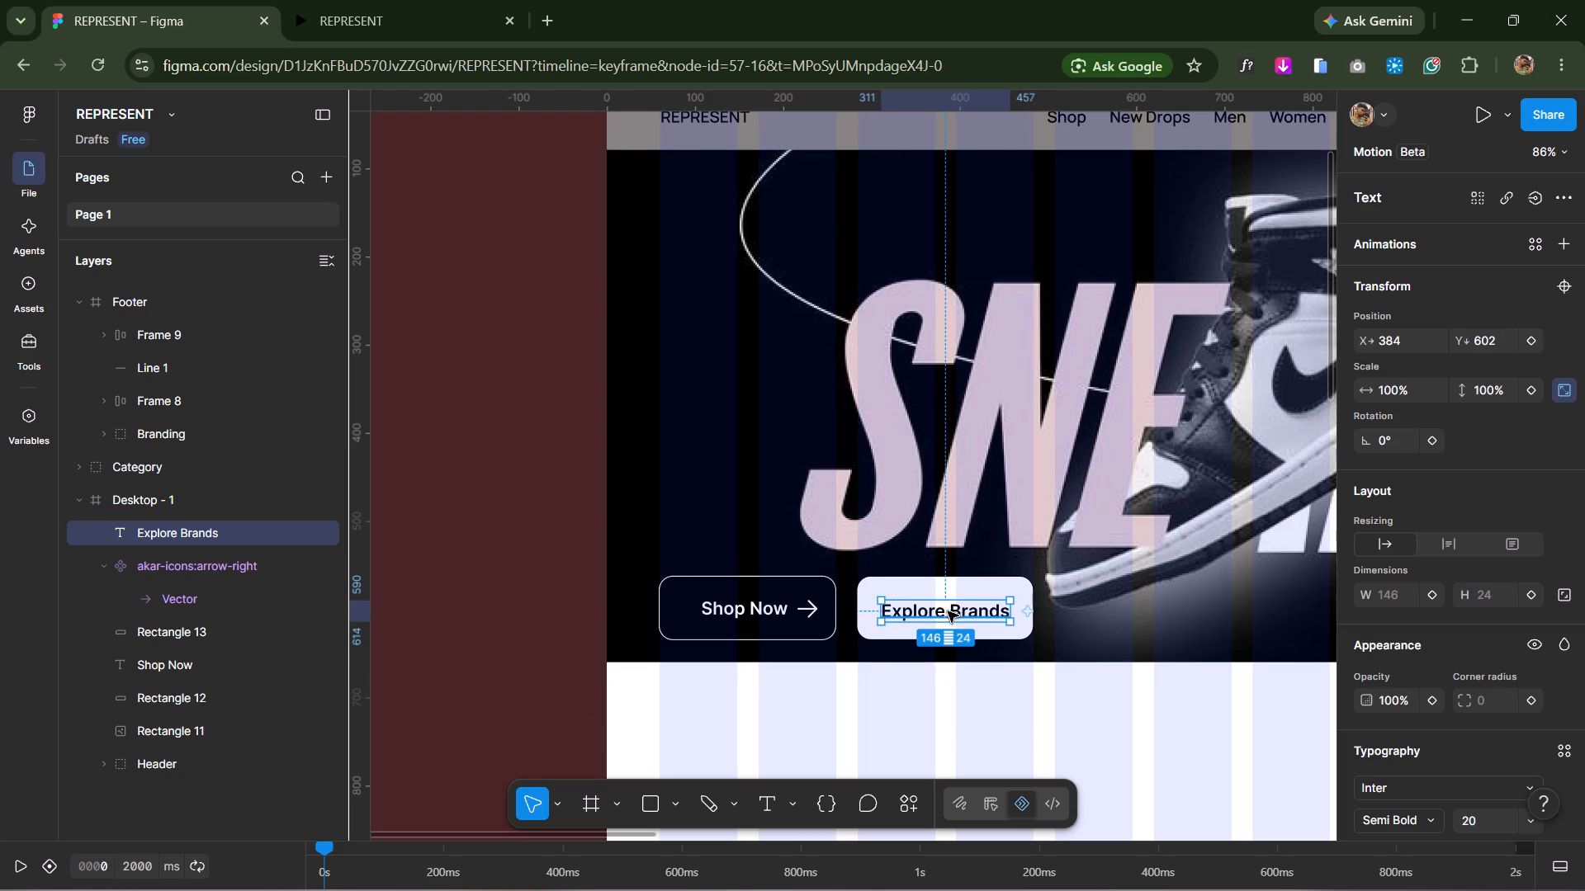
pyautogui.click(963, 722)
# Set the font size of the Explore Brands text to 16.
pyautogui.doubleClick(977, 613)
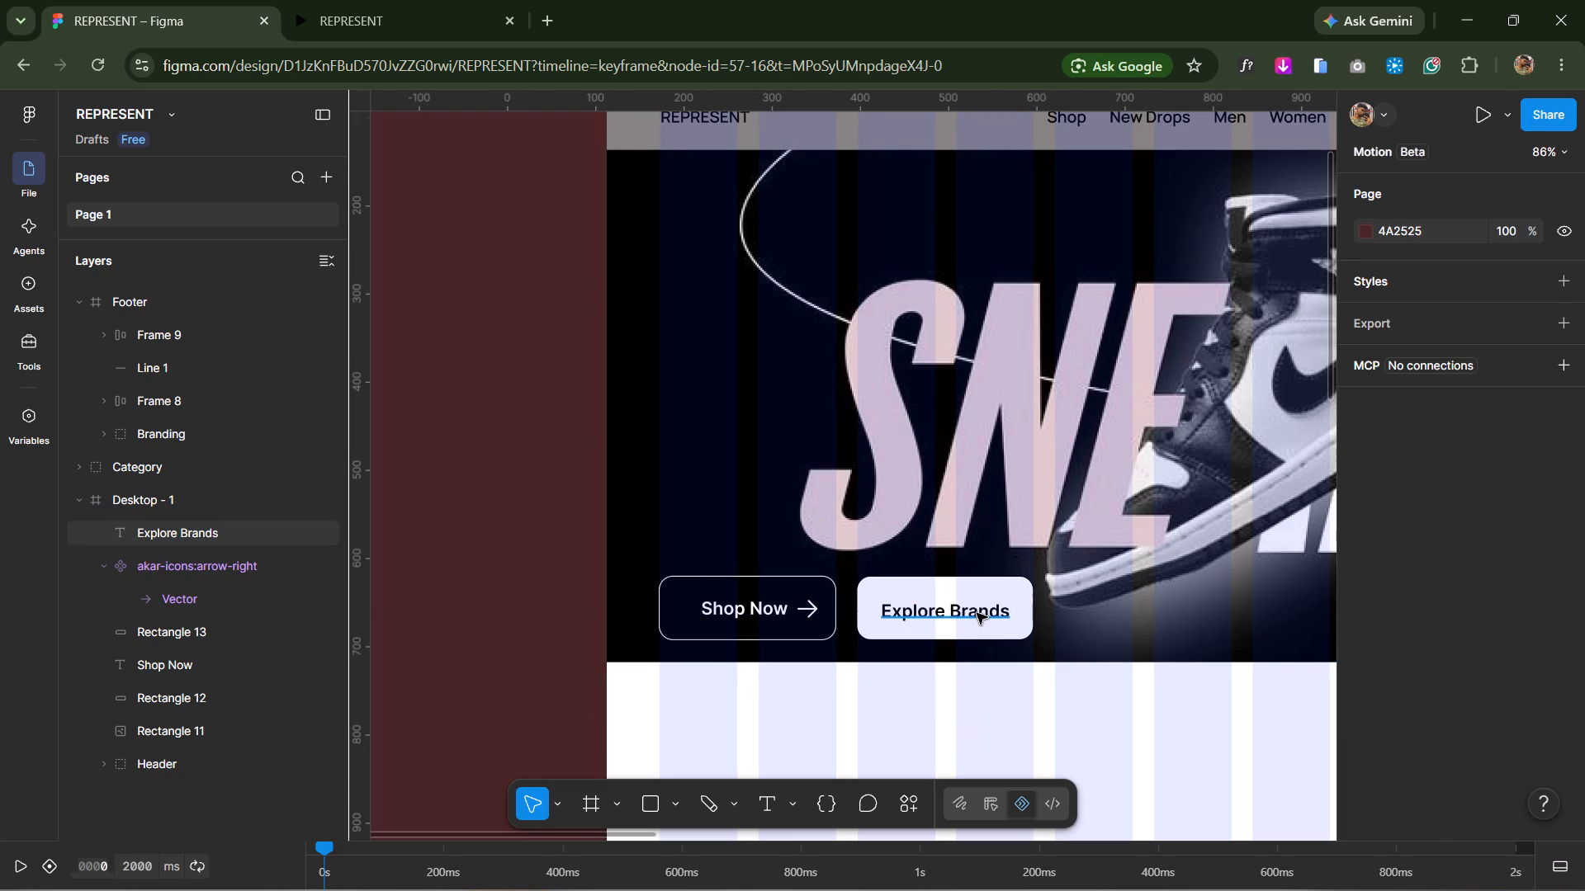
pyautogui.click(954, 726)
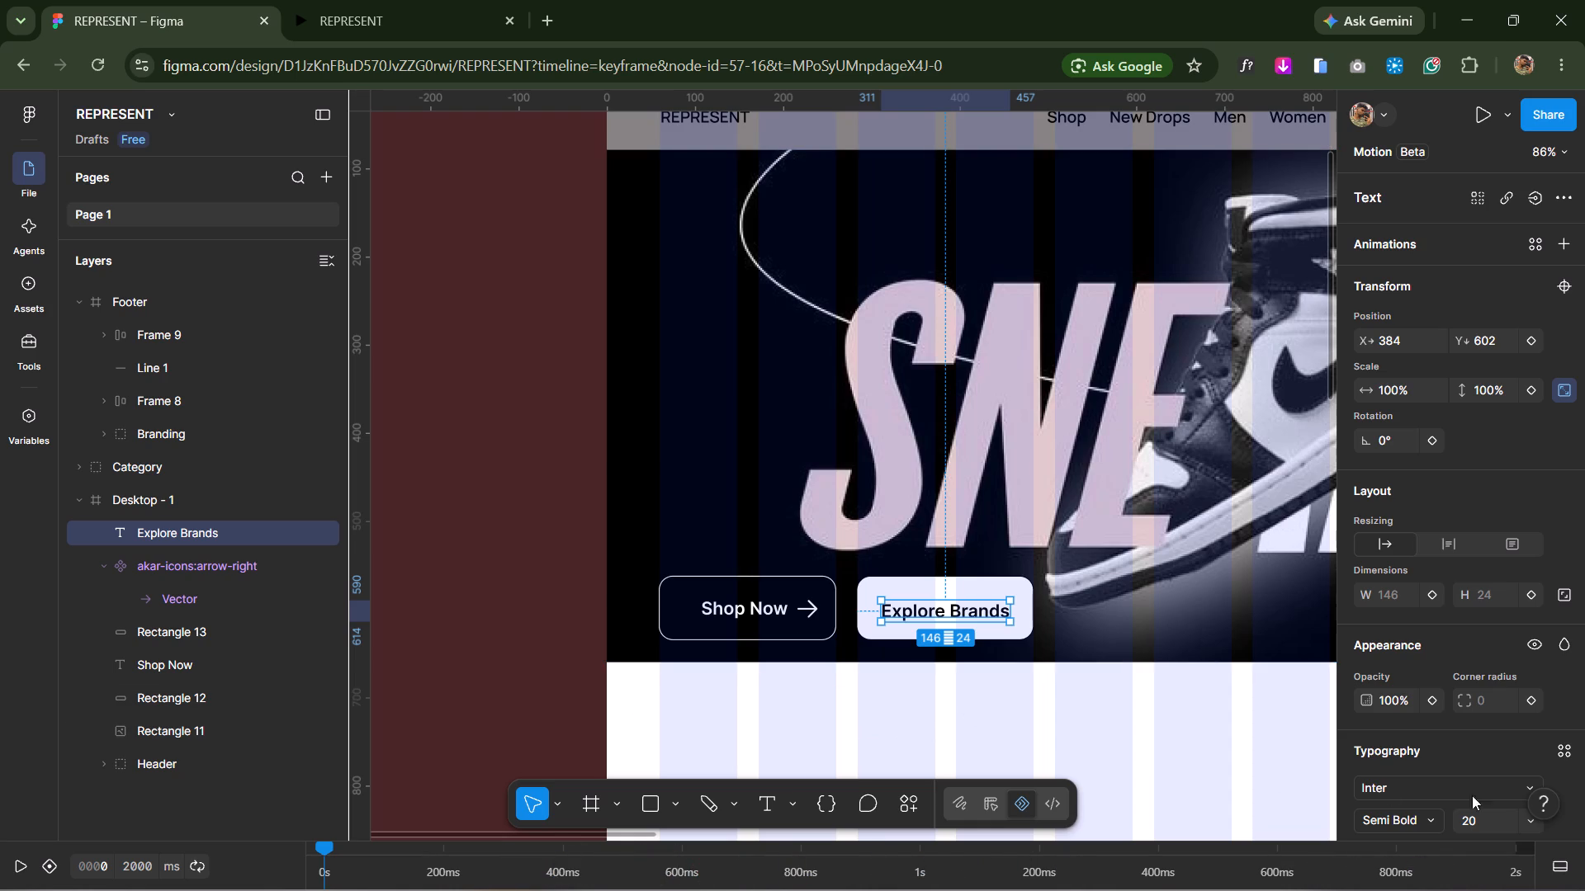
pyautogui.click(1528, 818)
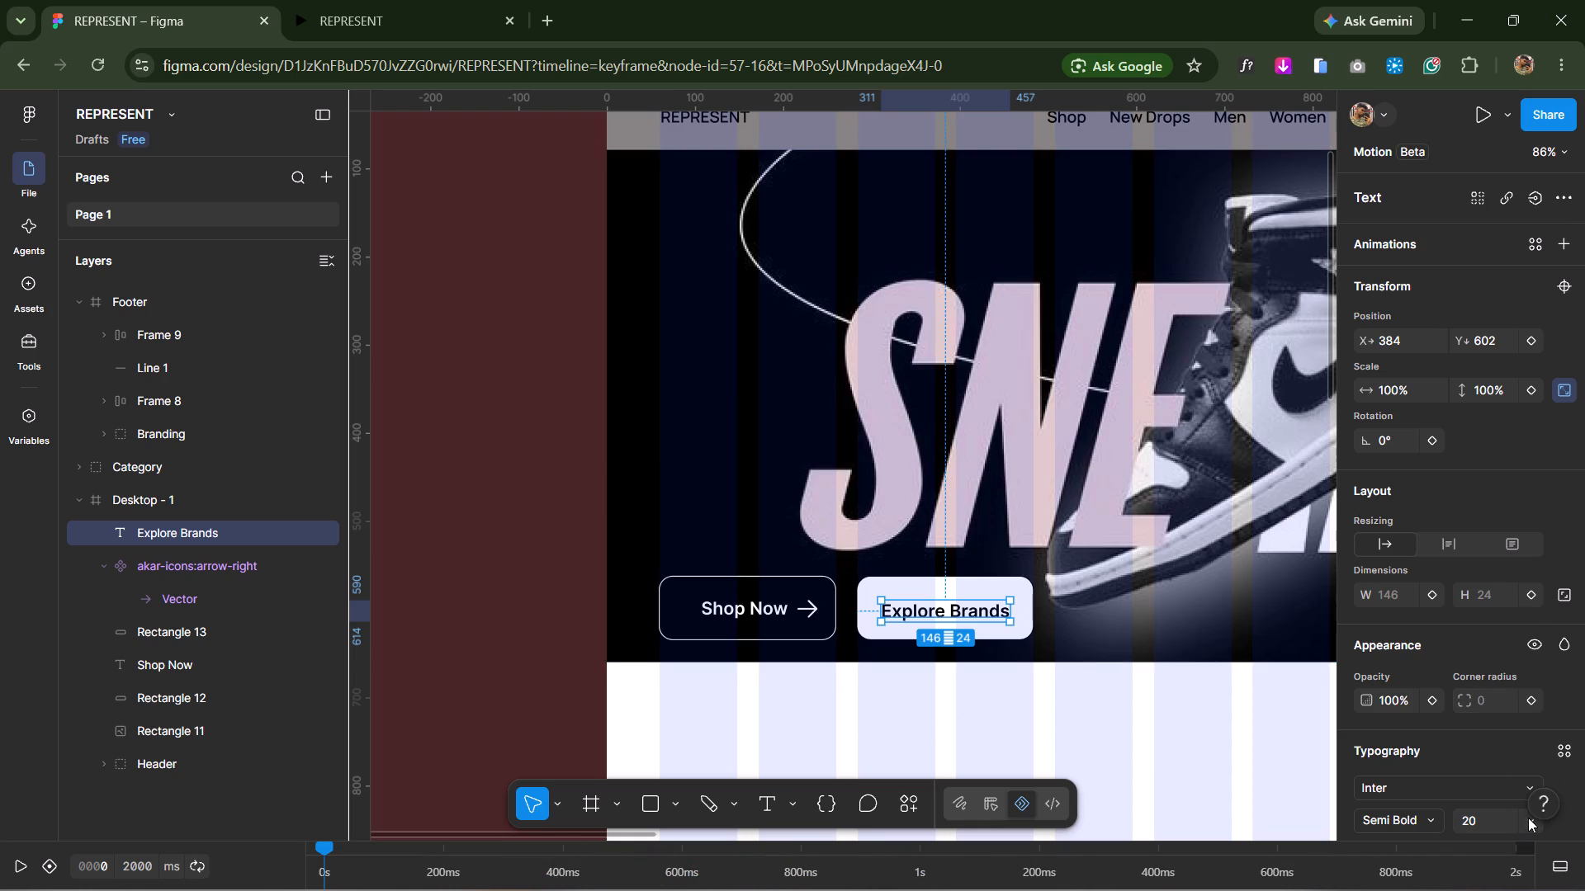
pyautogui.click(1528, 818)
pyautogui.scroll(-2, 1523, 773)
pyautogui.click(1539, 614)
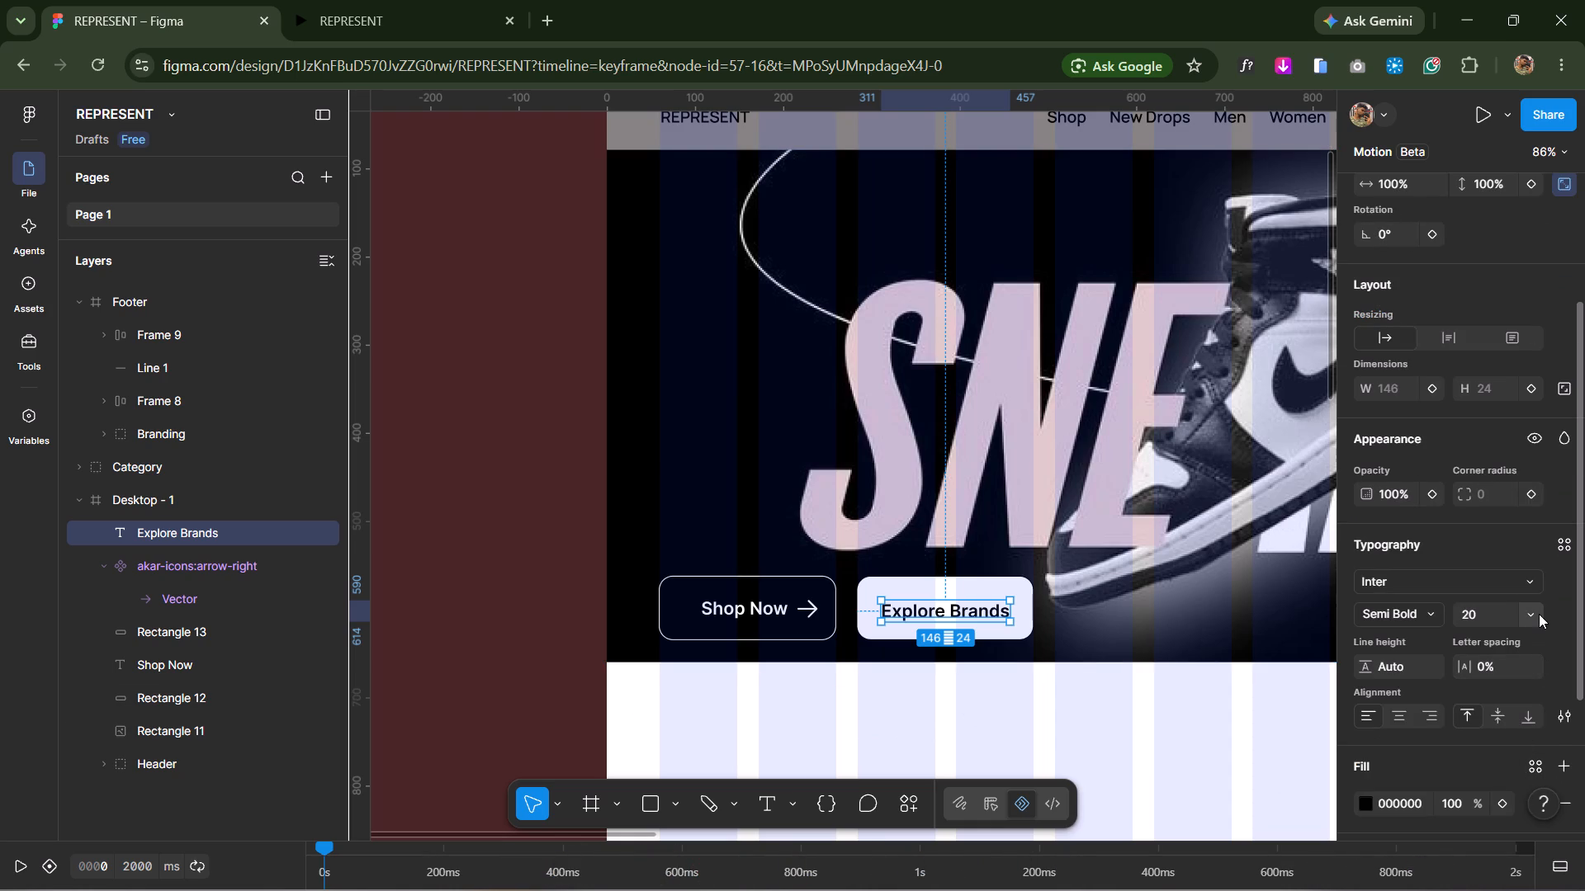
pyautogui.click(1535, 592)
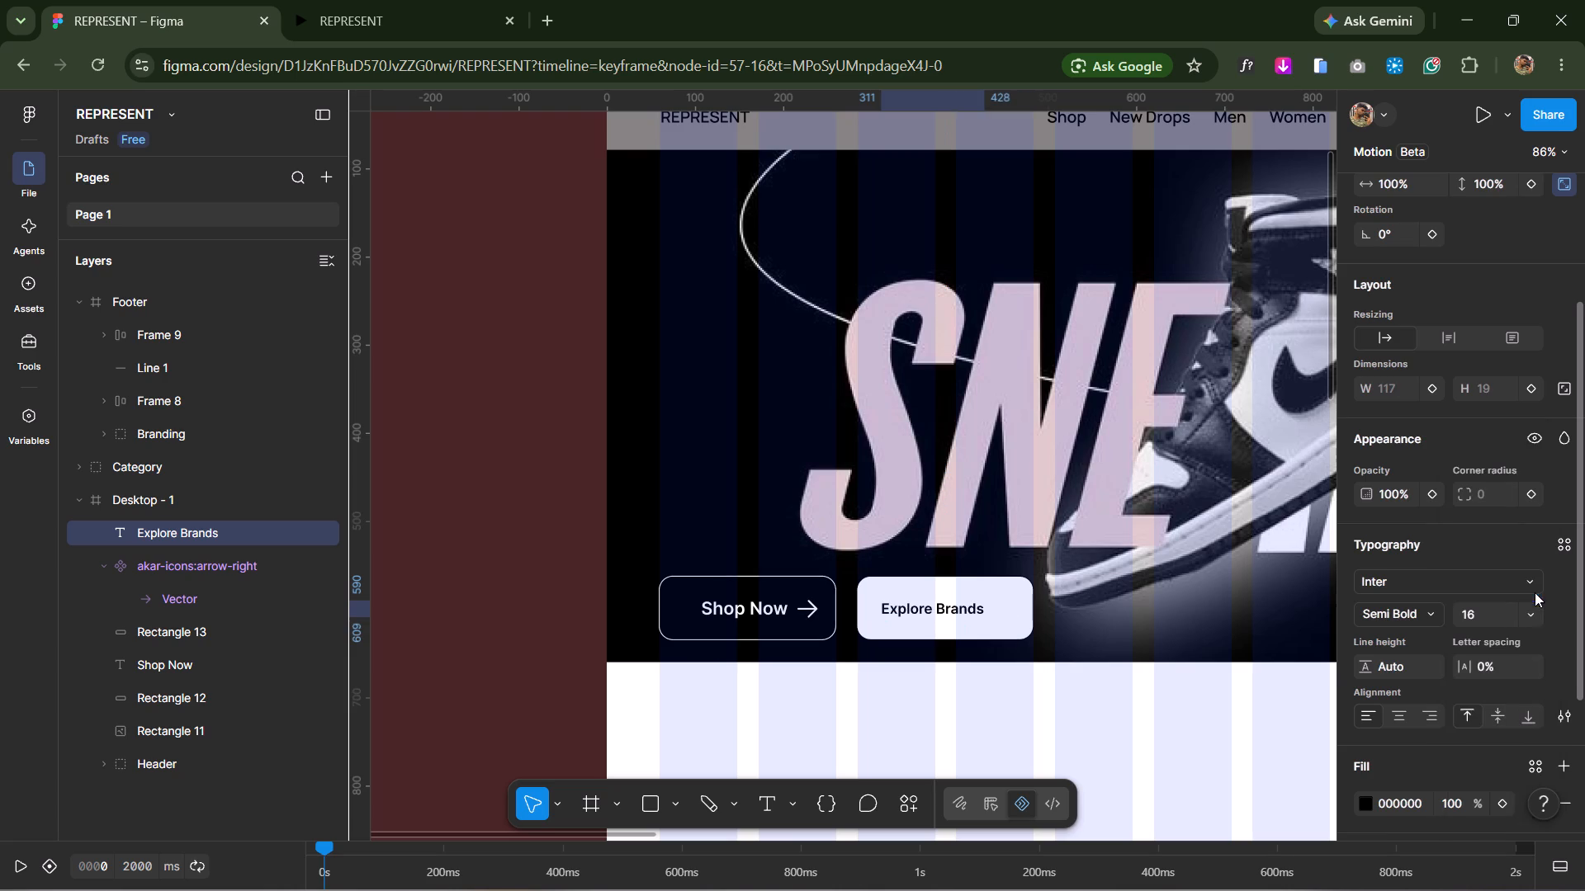
pyautogui.click(1084, 785)
# Reposition the Explore Brands text inside the white button to about X 374.5, Y 598.5.
pyautogui.click(948, 608)
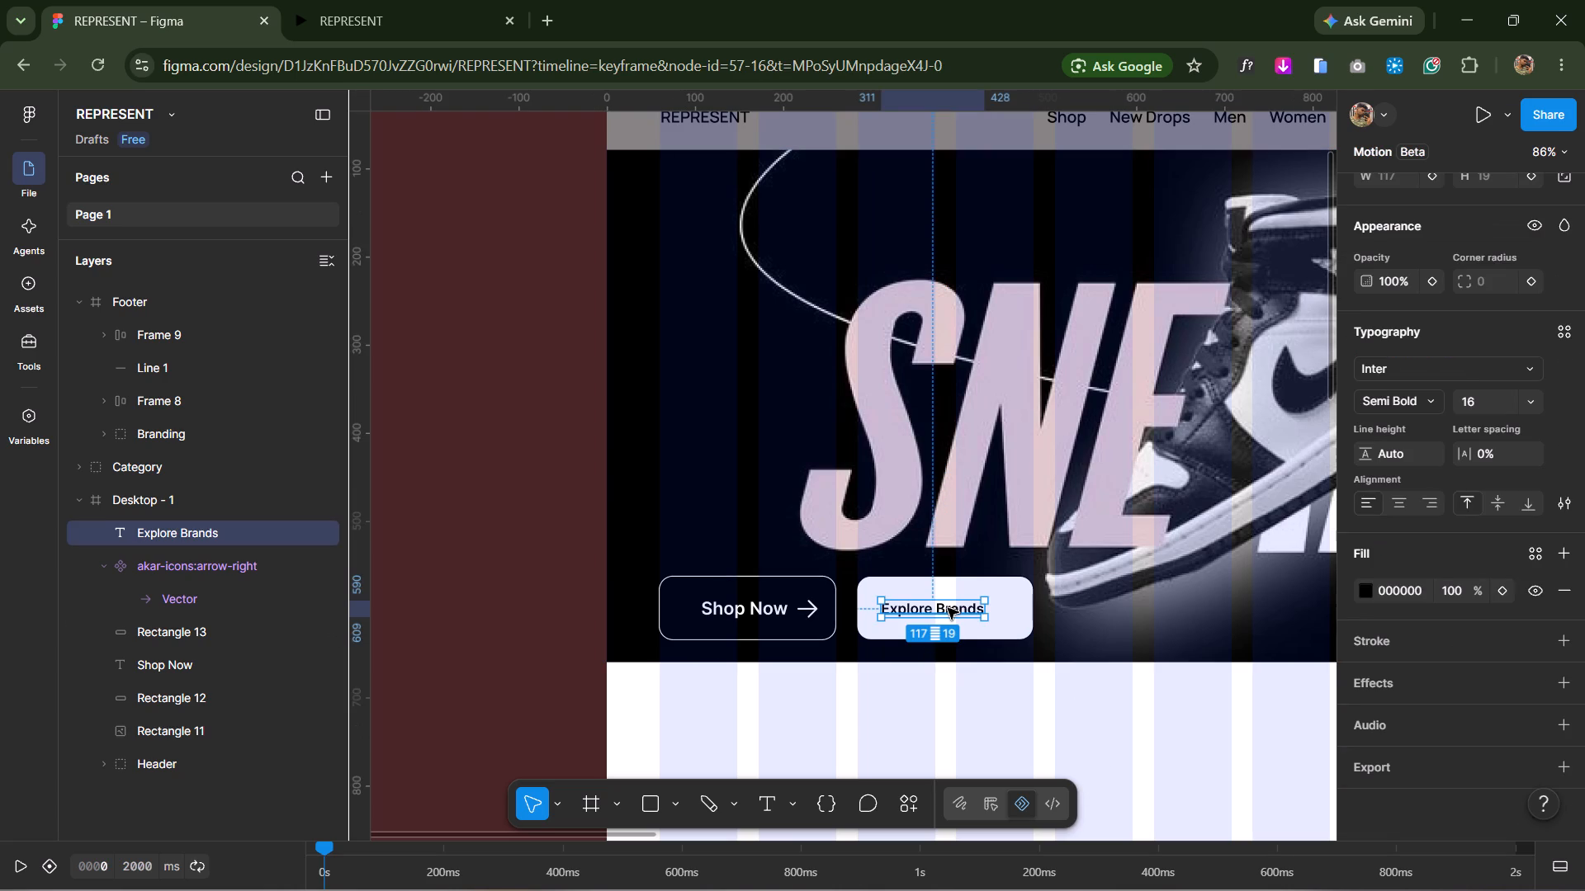
pyautogui.click(948, 608)
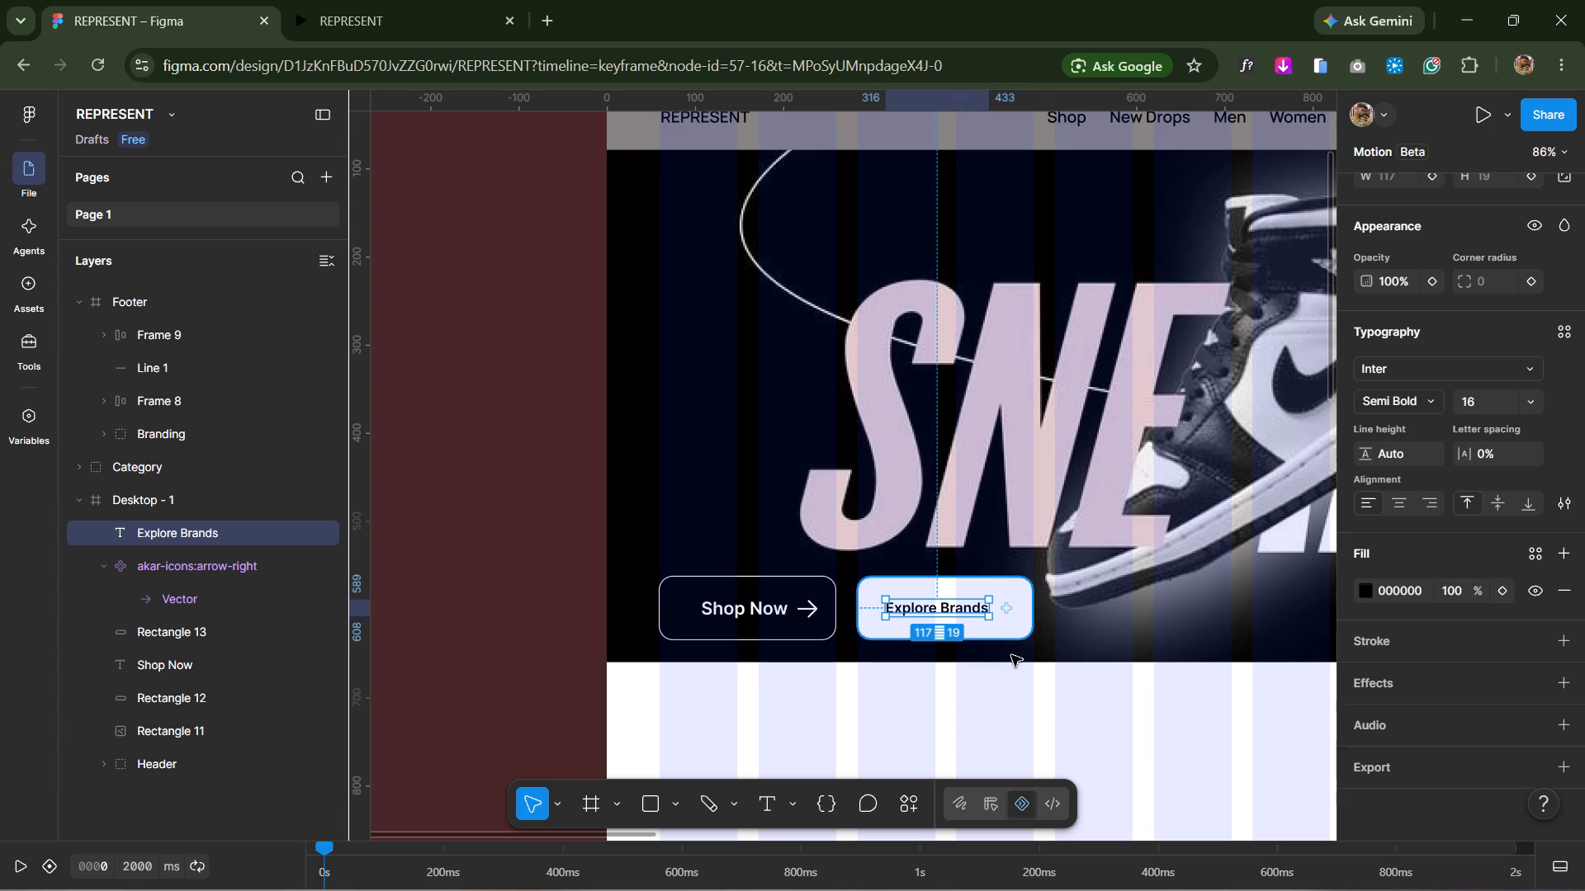
pyautogui.click(1091, 686)
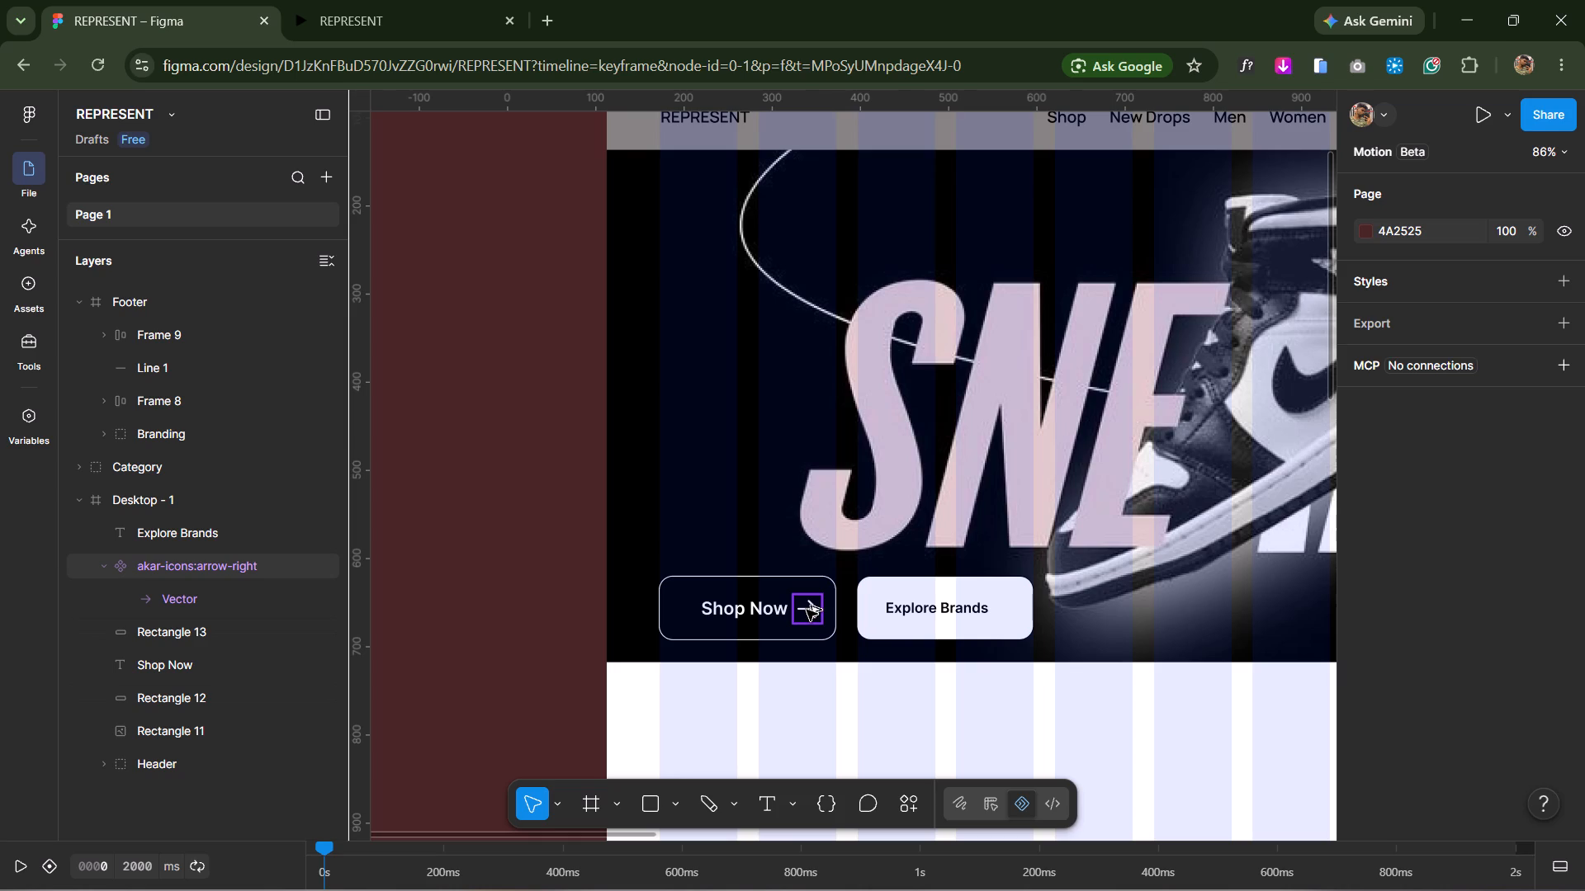
# Copy the Shop Now arrow icon to the right of the Explore Brands text and make the copy's stroke black.
pyautogui.keyDown('alt'); pyautogui.moveTo(804, 610); pyautogui.dragTo(1005, 610); pyautogui.keyUp('alt')
pyautogui.doubleClick(1005, 610)
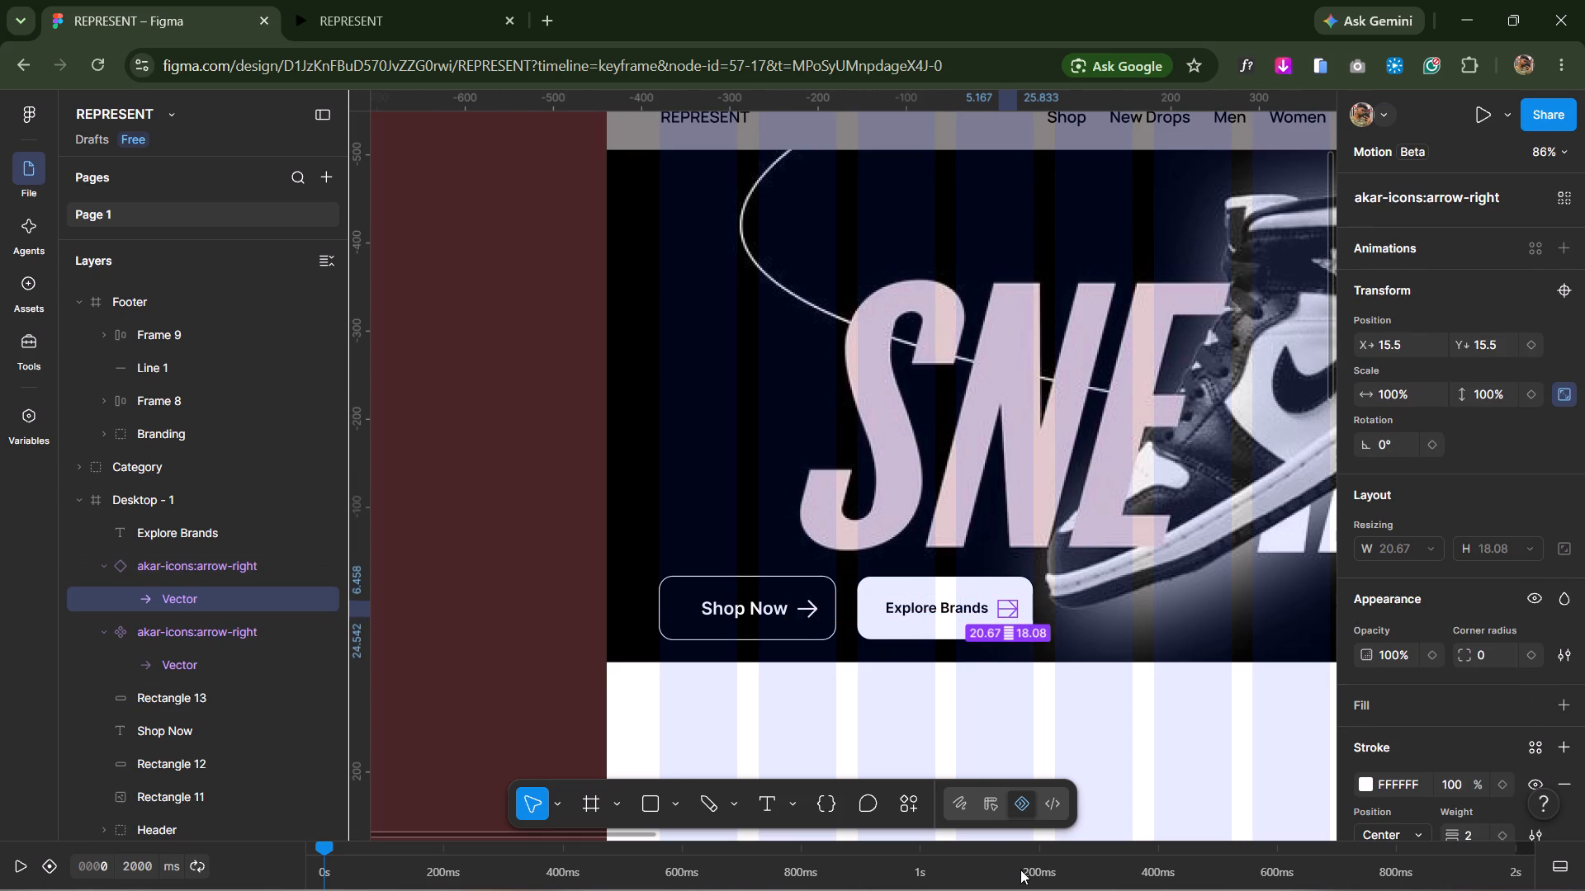
pyautogui.click(1361, 779)
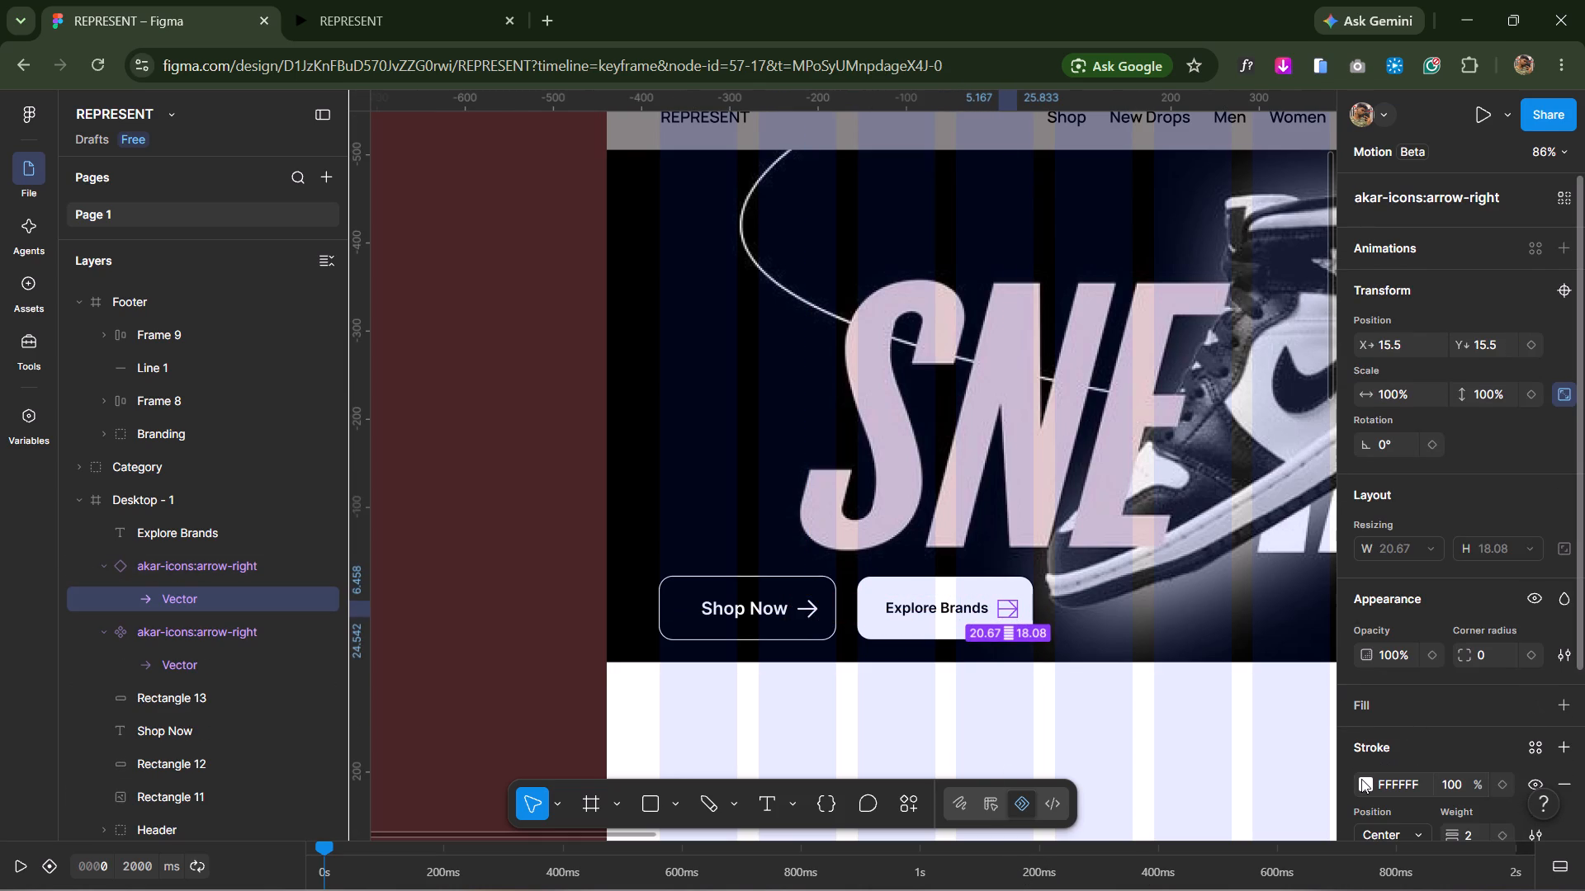
pyautogui.moveTo(1135, 615); pyautogui.dragTo(1049, 724)
pyautogui.click(942, 740)
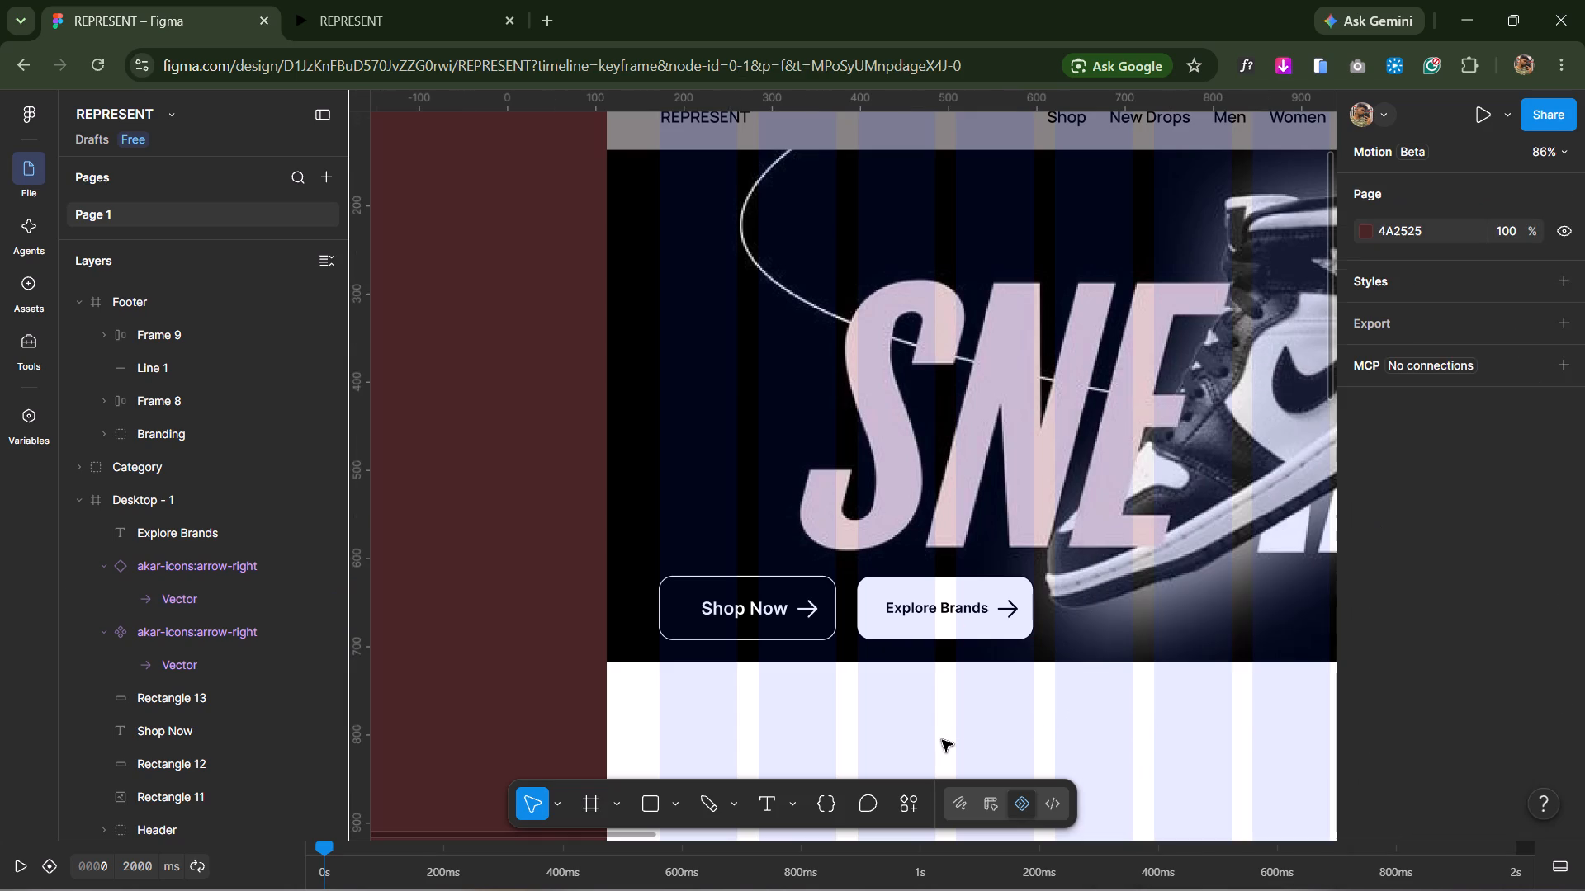
# Shift the Explore Brands text slightly to X 376.5, Y 598.5 within the white button.
pyautogui.keyDown('ctrl'); pyautogui.scroll(9, 934, 700); pyautogui.keyUp('ctrl')
pyautogui.press('space')
pyautogui.press('space')
pyautogui.press('space')
pyautogui.press('space')
pyautogui.press('space')
pyautogui.press('space')
pyautogui.press('space')
pyautogui.press('space')
pyautogui.press('space')
pyautogui.moveTo(990, 618); pyautogui.dragTo(991, 760)
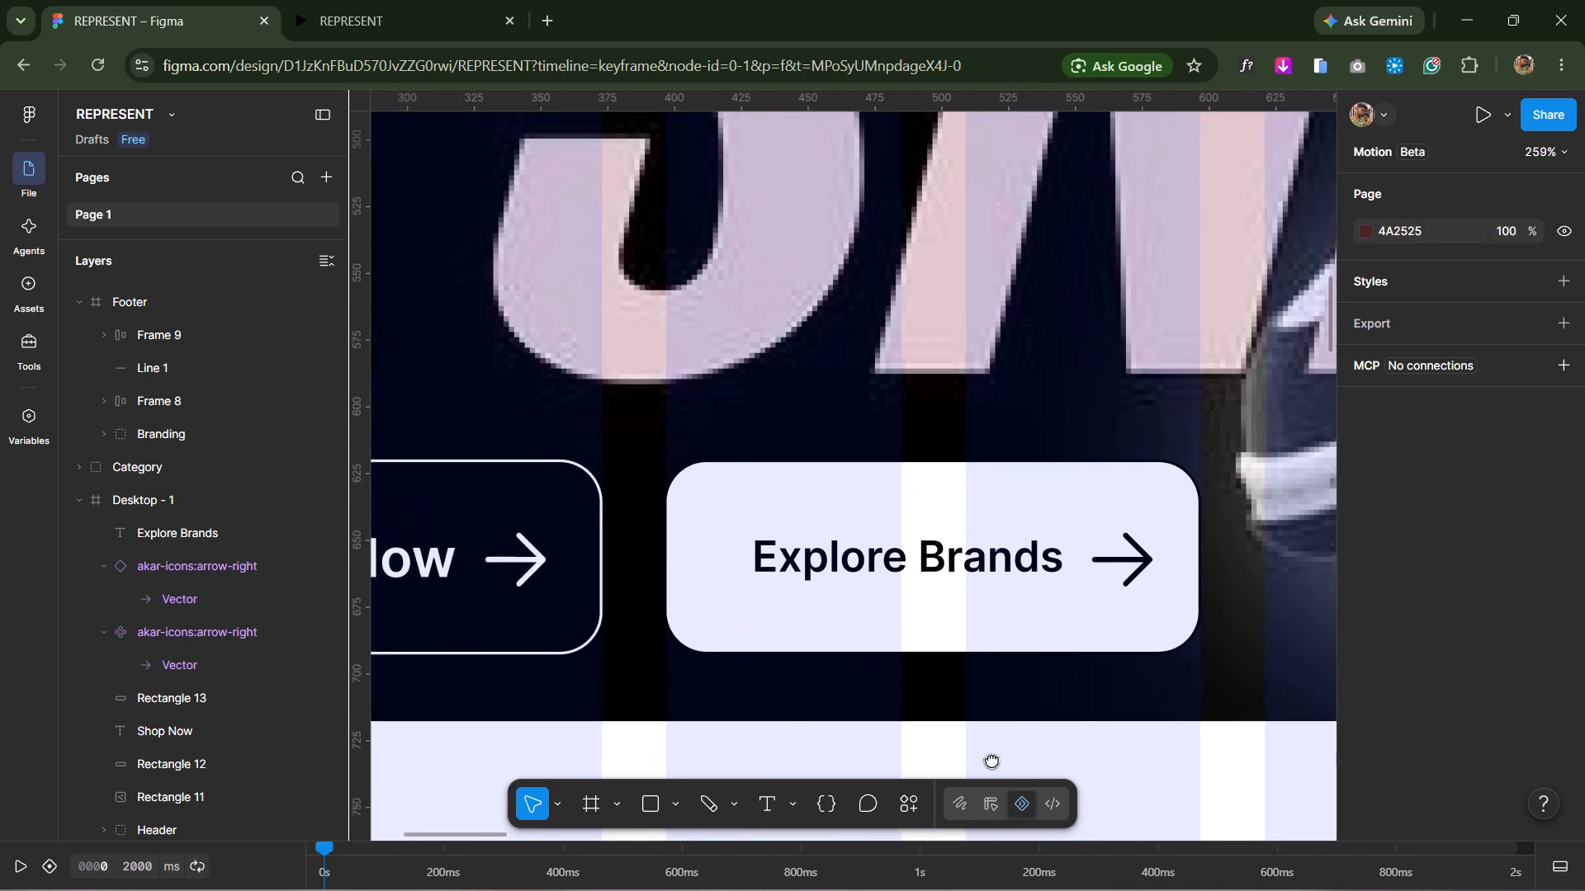
pyautogui.moveTo(991, 760); pyautogui.dragTo(1008, 781)
pyautogui.click(993, 597)
pyautogui.moveTo(993, 597); pyautogui.dragTo(1006, 606)
pyautogui.click(1184, 791)
pyautogui.click(1048, 595)
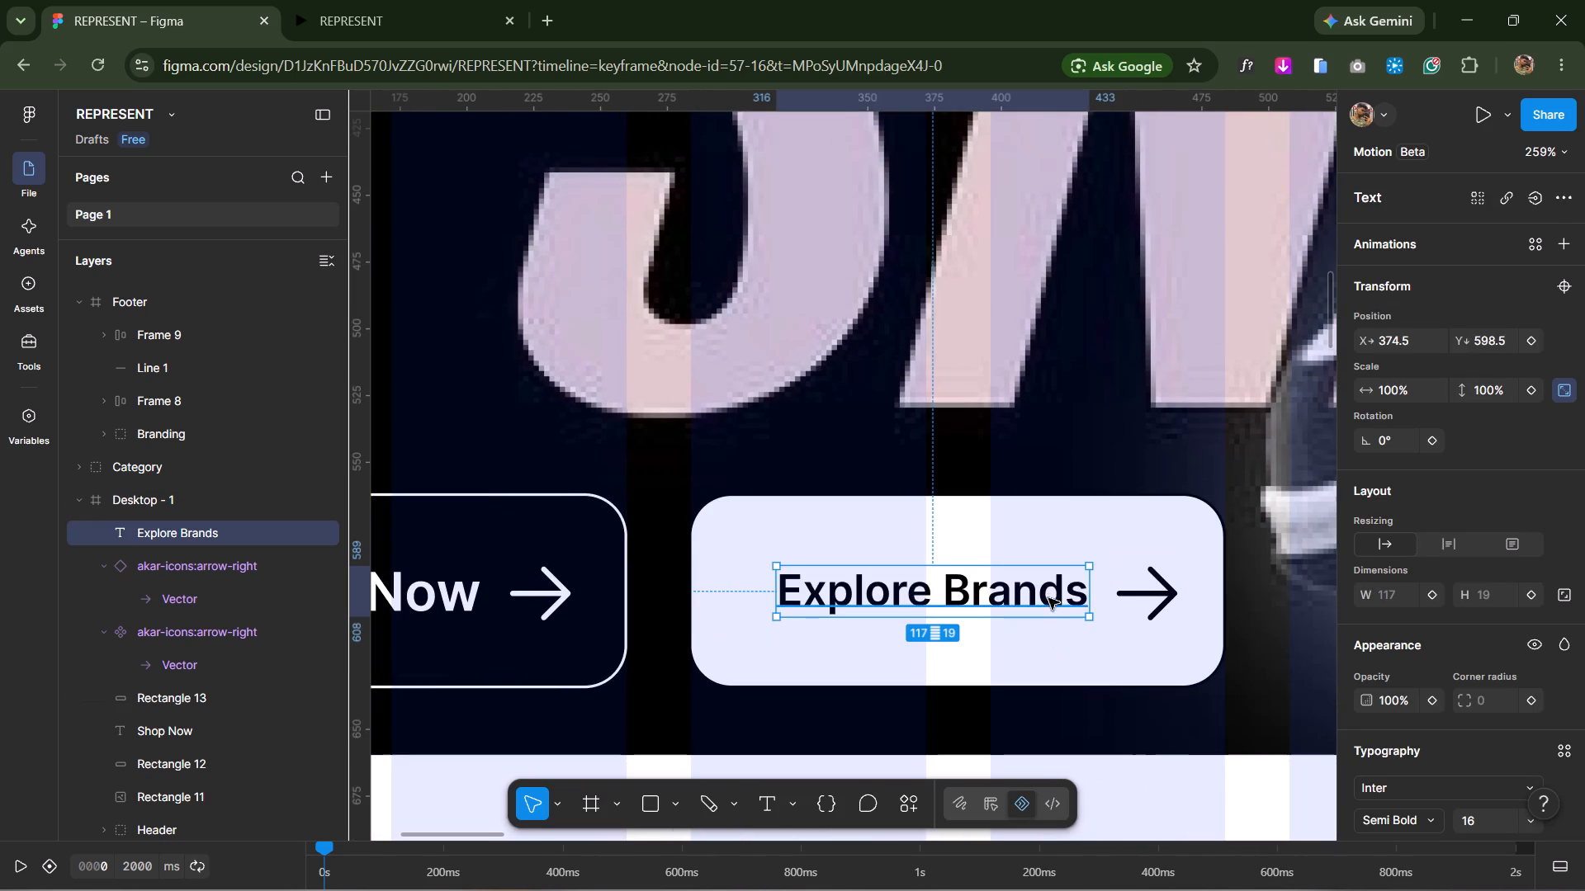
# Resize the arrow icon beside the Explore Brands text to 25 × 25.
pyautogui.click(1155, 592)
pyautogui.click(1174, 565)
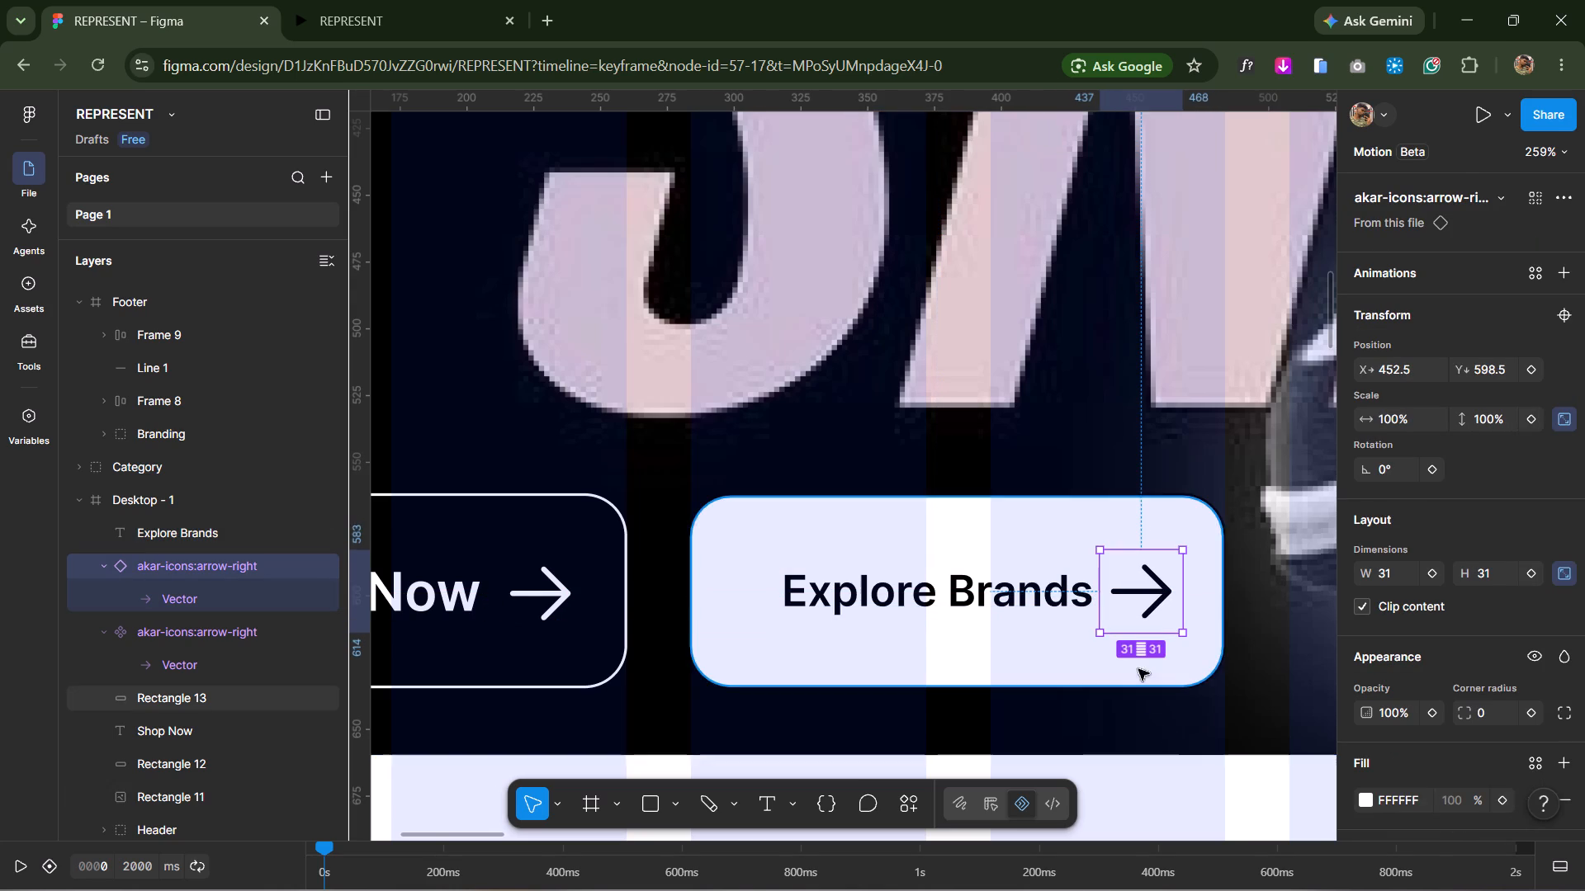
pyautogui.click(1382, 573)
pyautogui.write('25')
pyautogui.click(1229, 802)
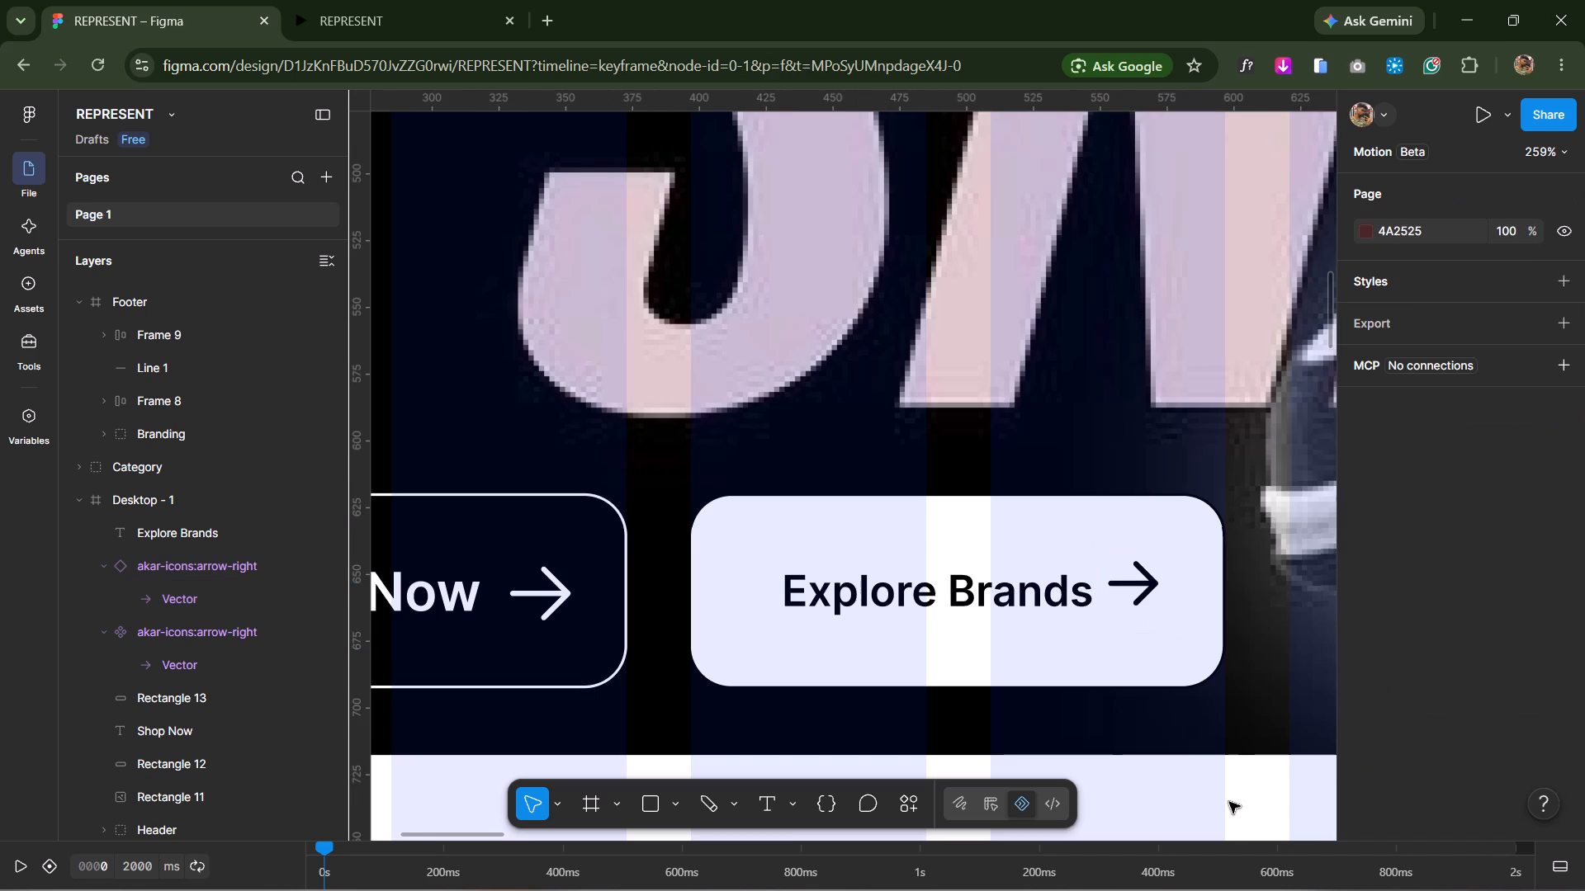
# Move the Explore Brands arrow icon away from the text to about X 457.5, Y 599.5.
pyautogui.moveTo(1144, 558); pyautogui.dragTo(1168, 568)
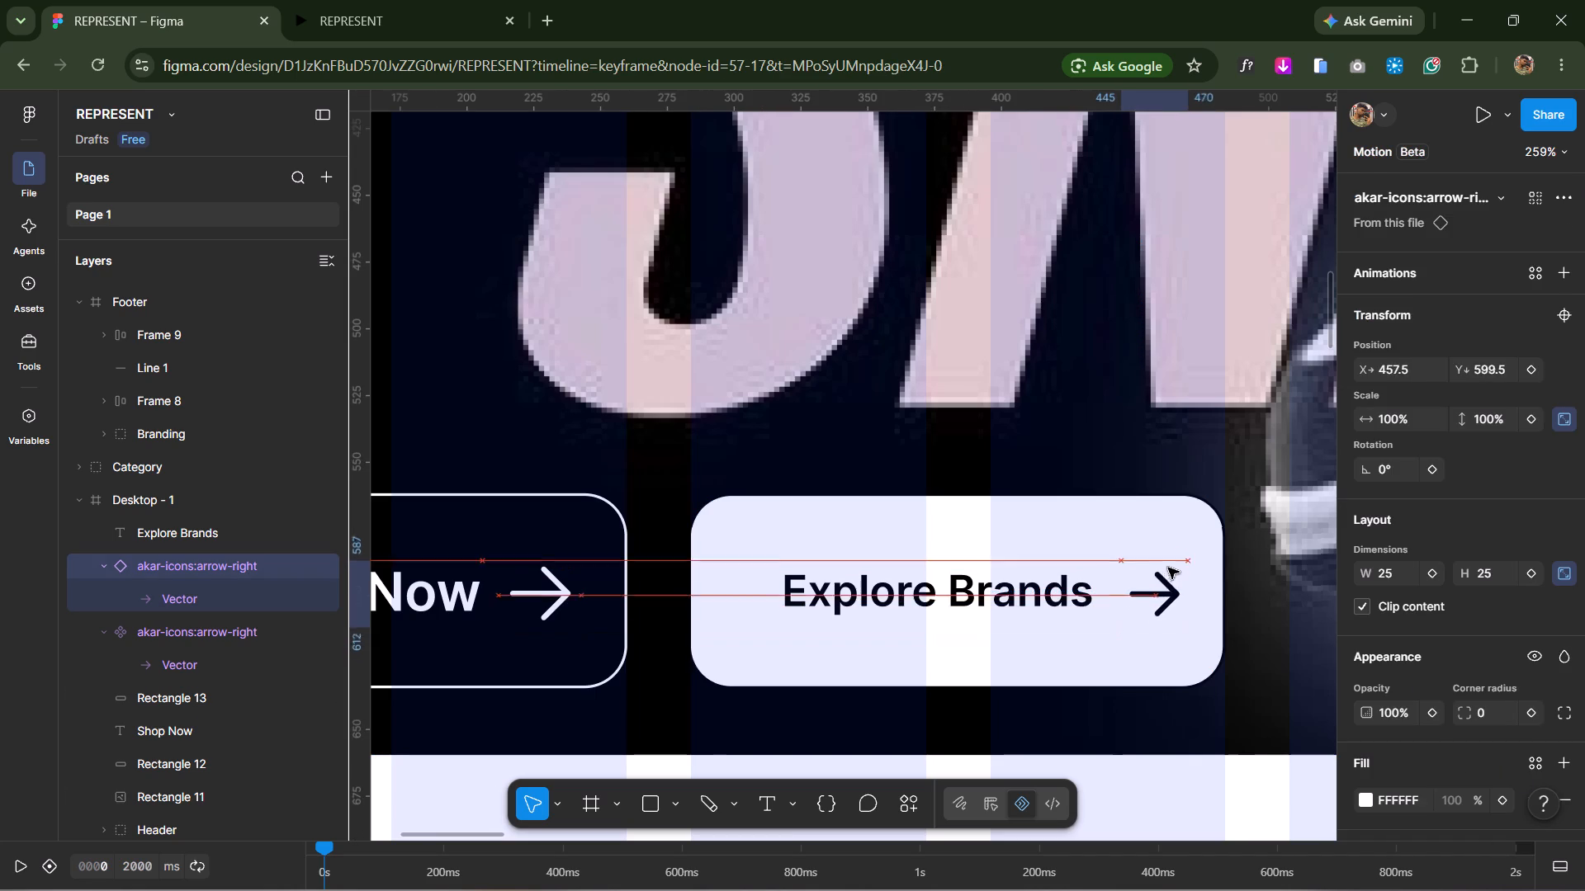
pyautogui.moveTo(1168, 568); pyautogui.dragTo(1166, 569)
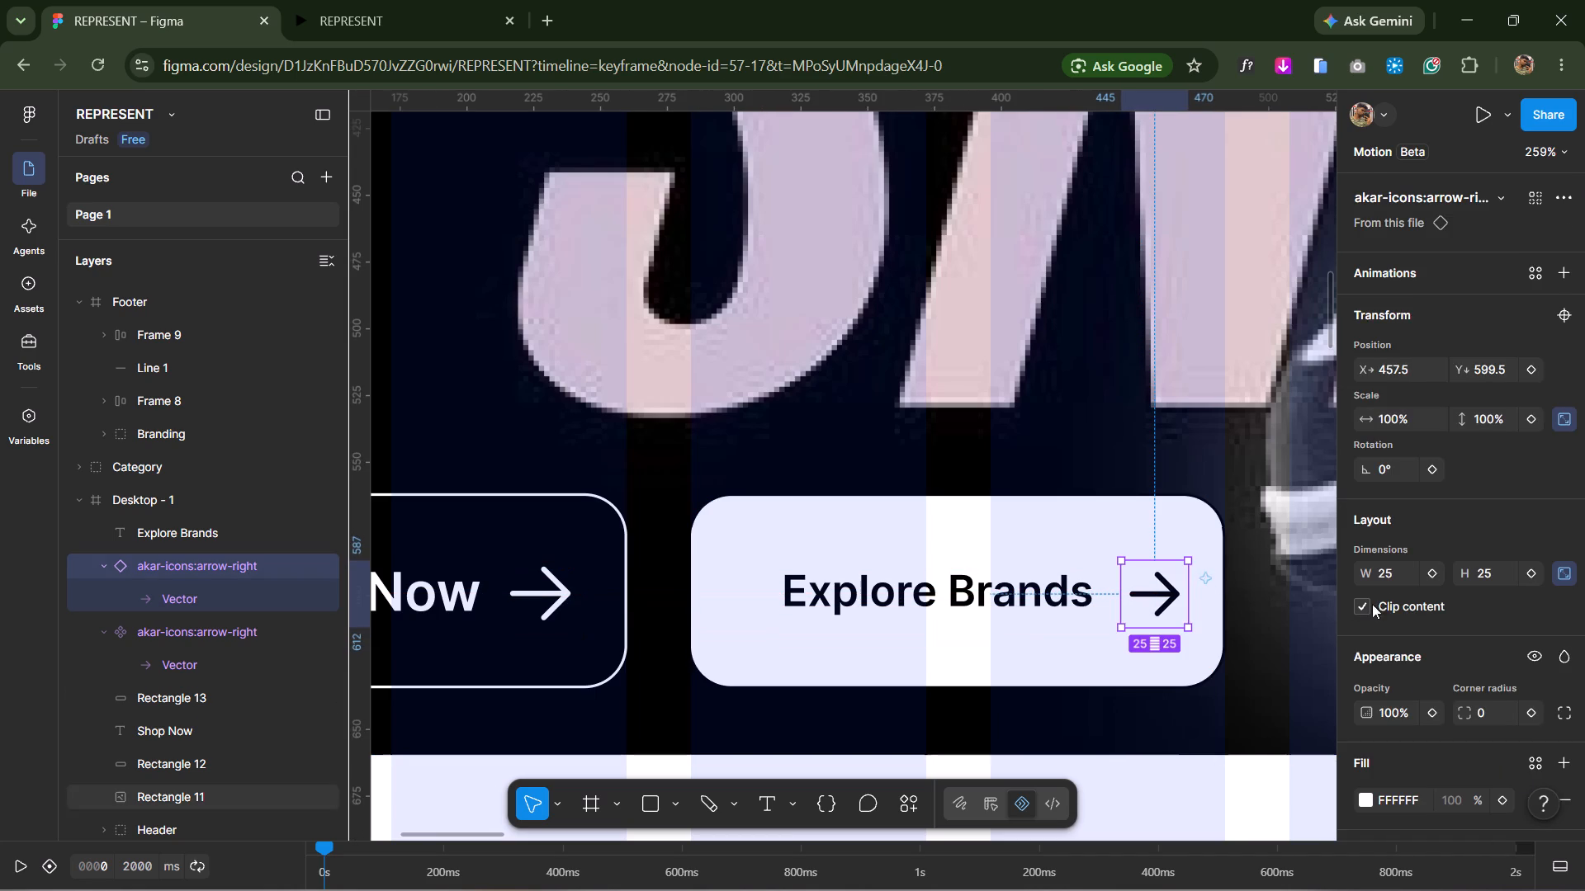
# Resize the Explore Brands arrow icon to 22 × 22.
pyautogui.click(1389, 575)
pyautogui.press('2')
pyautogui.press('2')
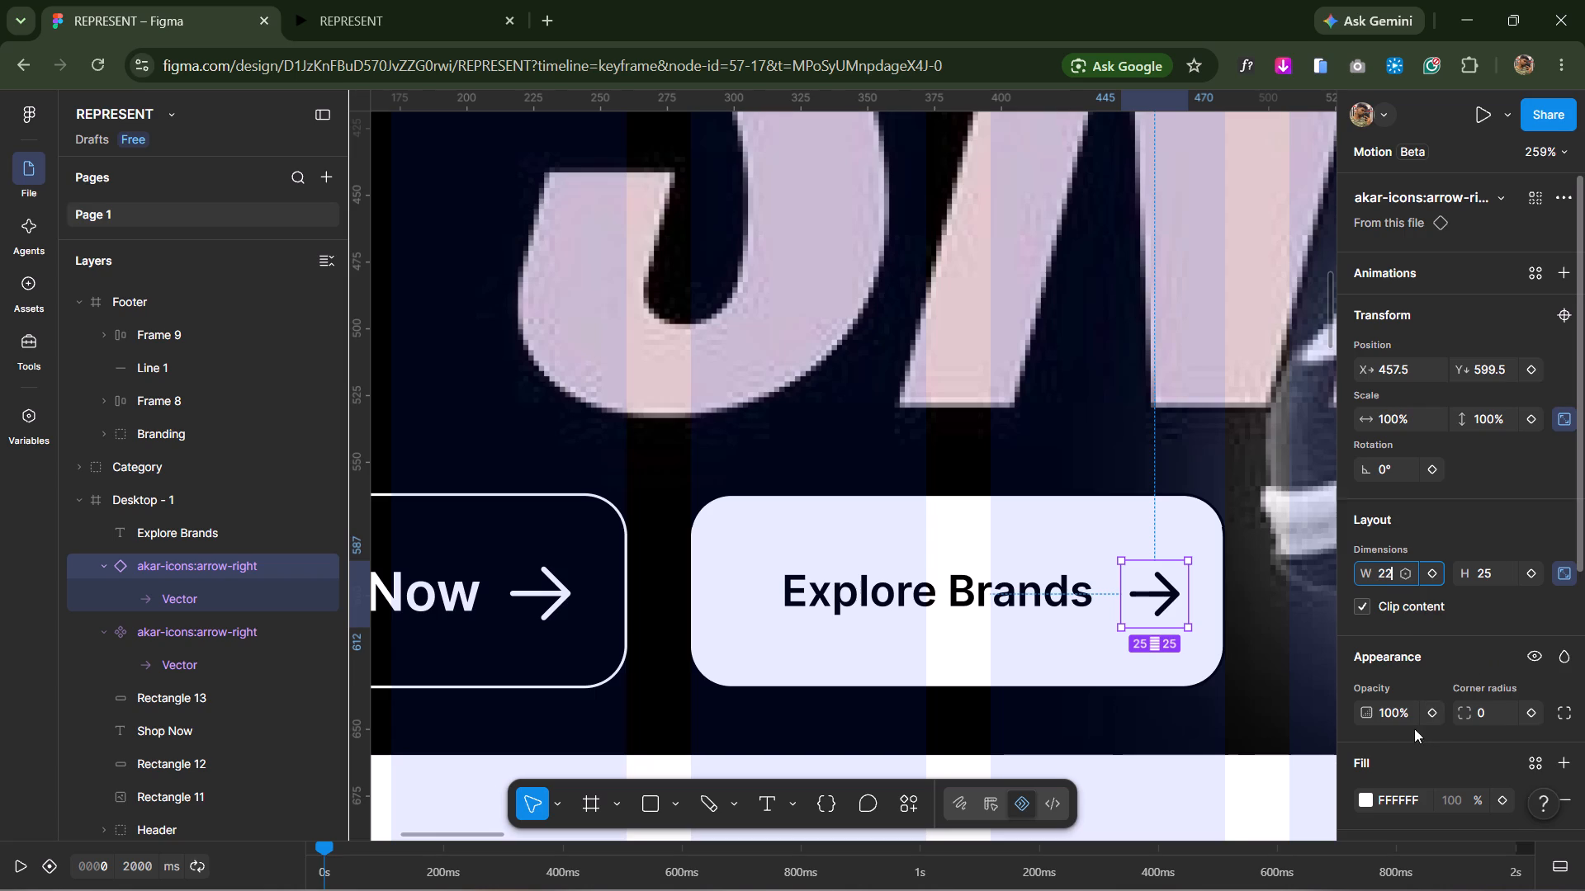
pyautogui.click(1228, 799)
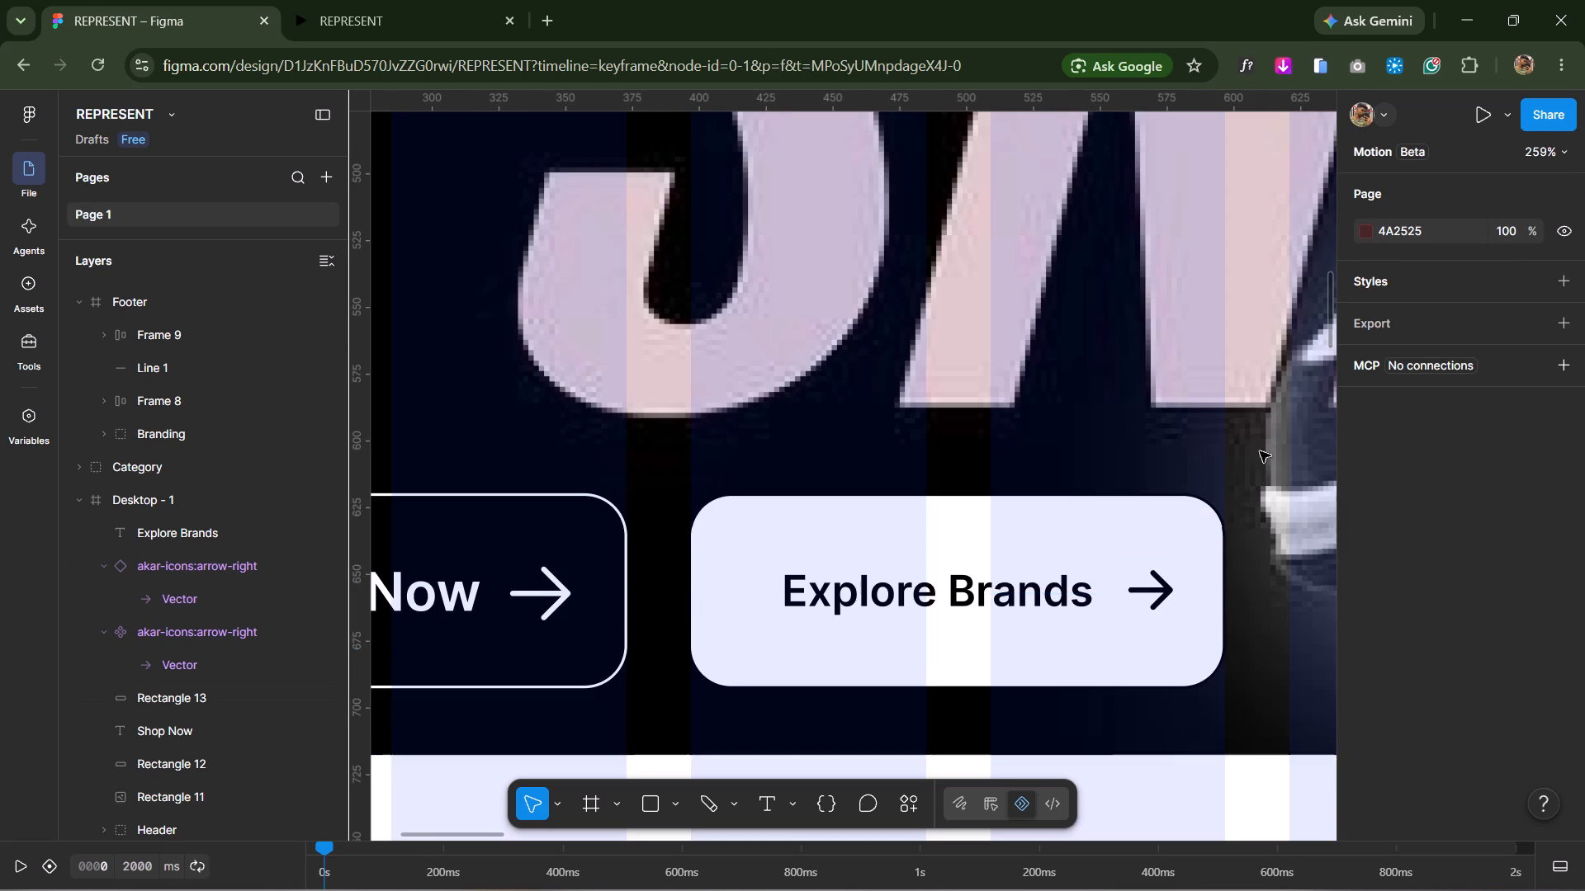
# Resize the Explore Brands arrow icon to 20 × 20 and place it at X 457, Y 599.
pyautogui.click(1170, 568)
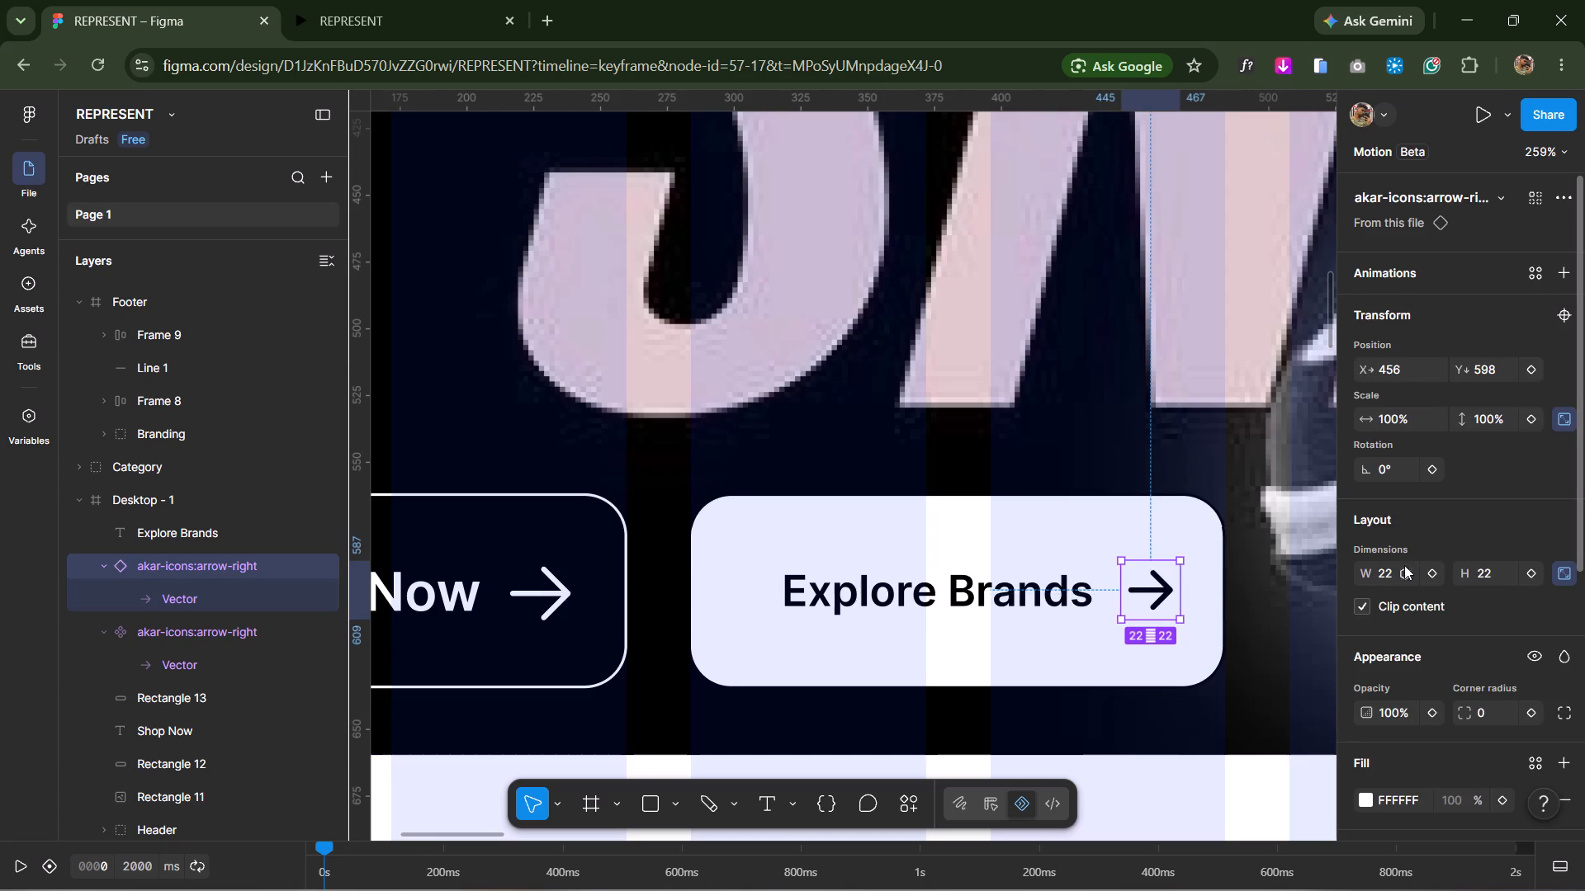
pyautogui.click(1389, 570)
pyautogui.press('2')
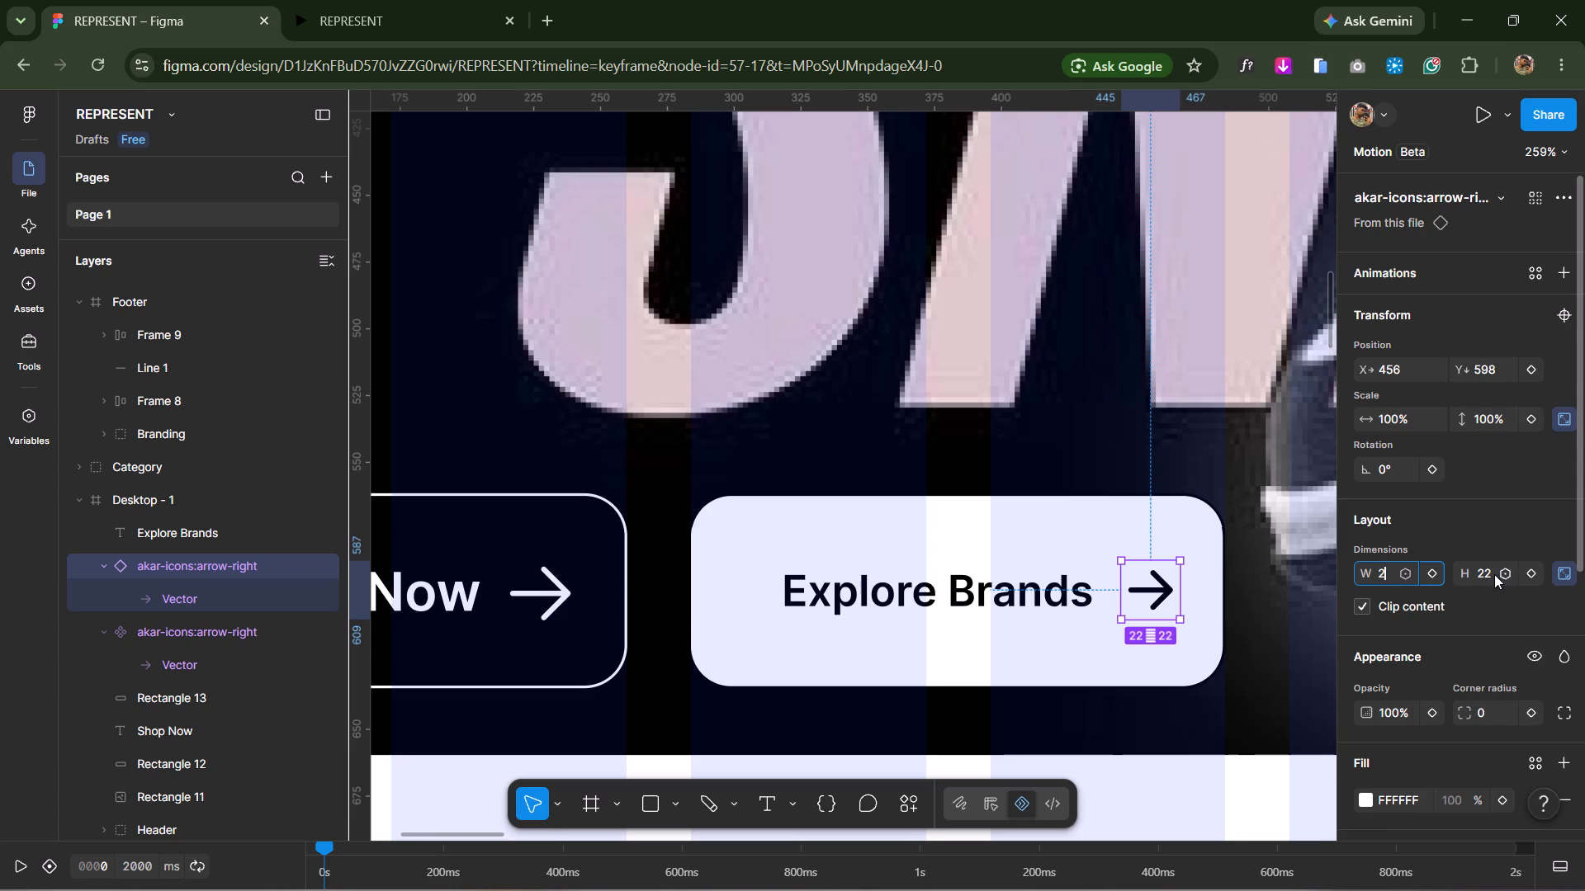
pyautogui.press('0')
pyautogui.click(1199, 805)
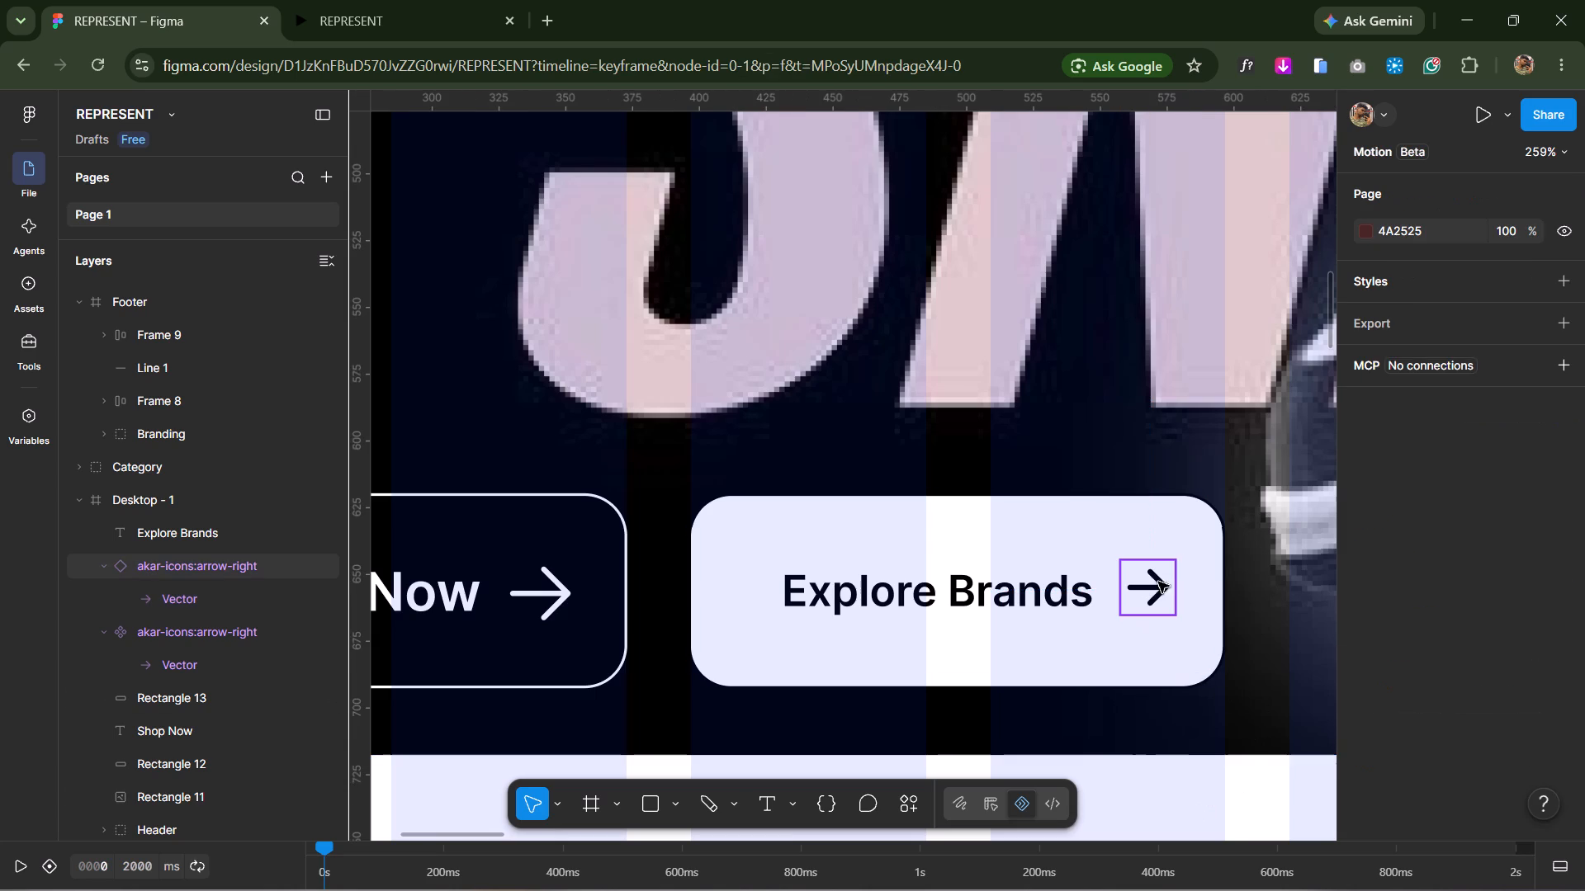
pyautogui.click(1168, 567)
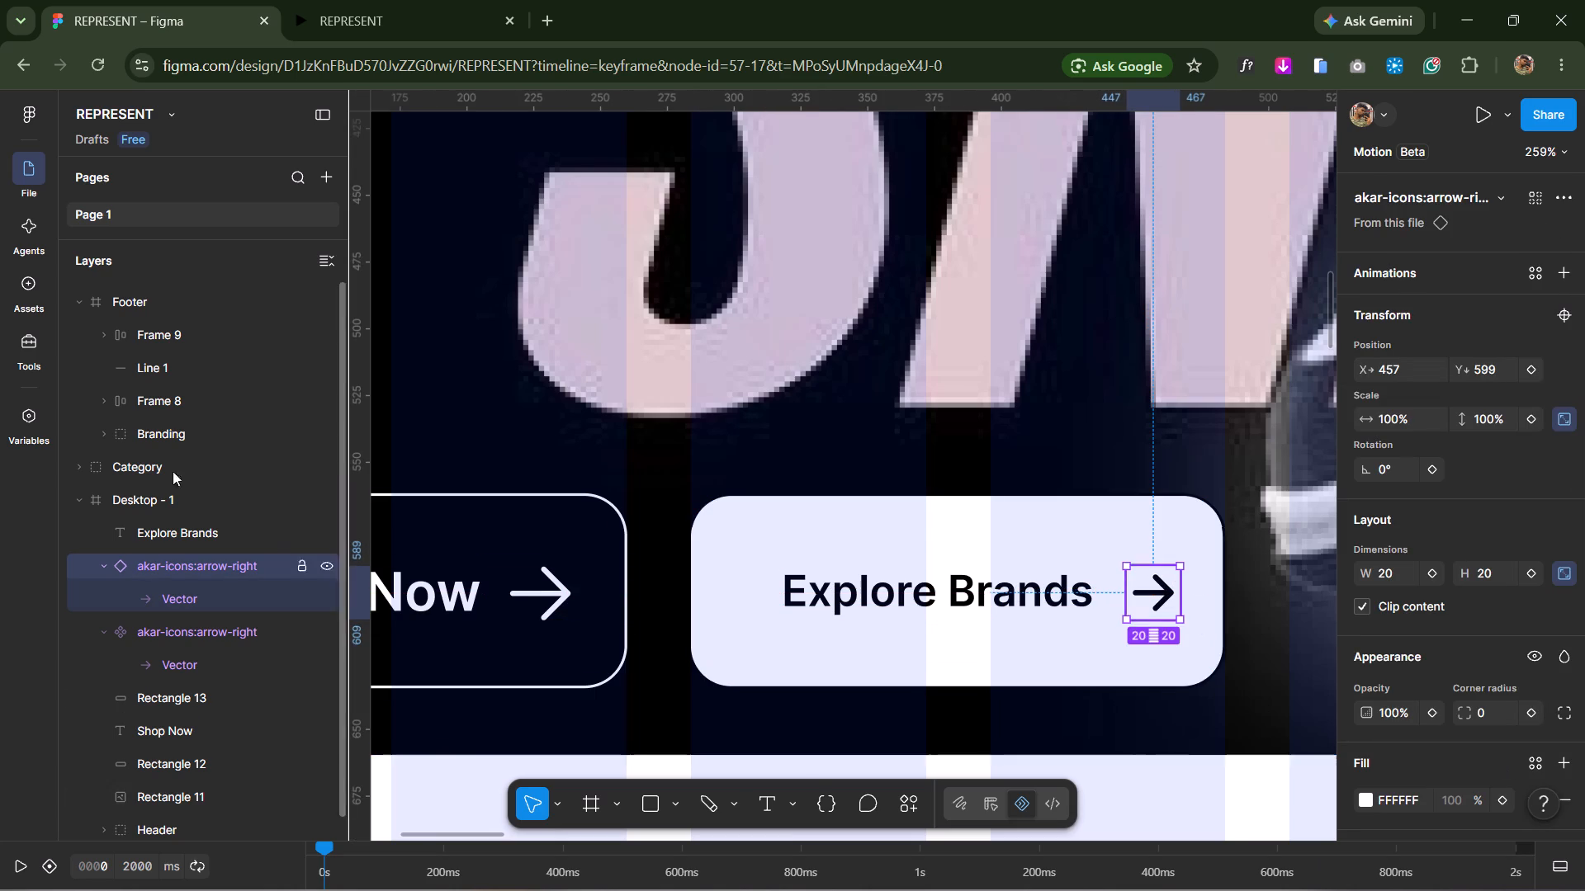
# Reposition the white button rectangle, Rectangle 13, behind the Explore Brands label to X 384.5, Y 598.5.
pyautogui.moveTo(928, 522); pyautogui.dragTo(935, 540)
pyautogui.moveTo(945, 551); pyautogui.dragTo(935, 534)
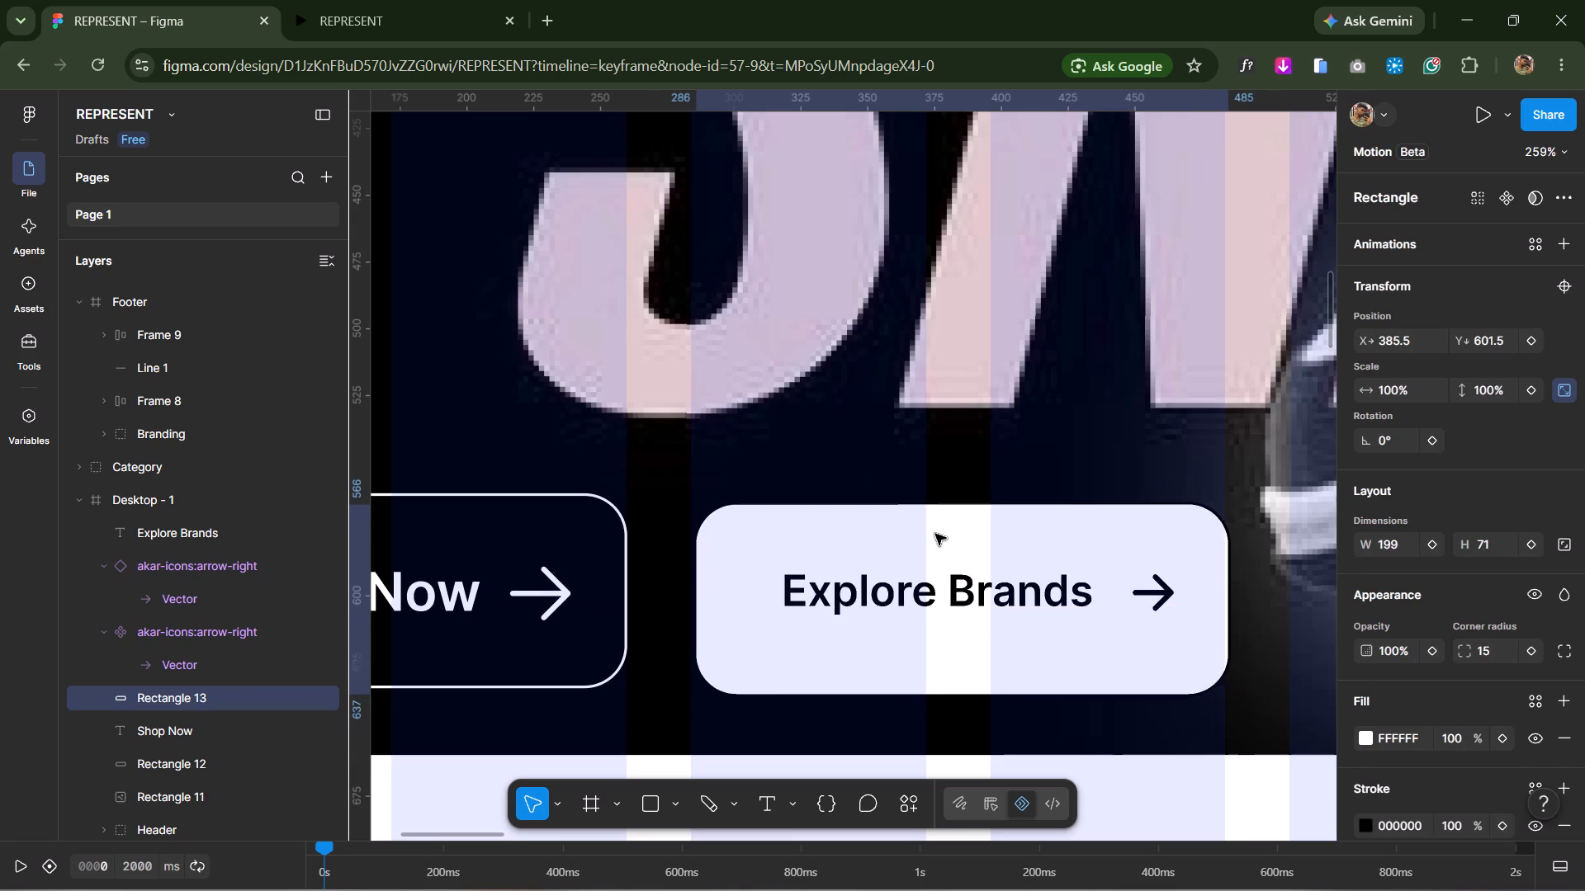
pyautogui.moveTo(935, 534); pyautogui.dragTo(942, 532)
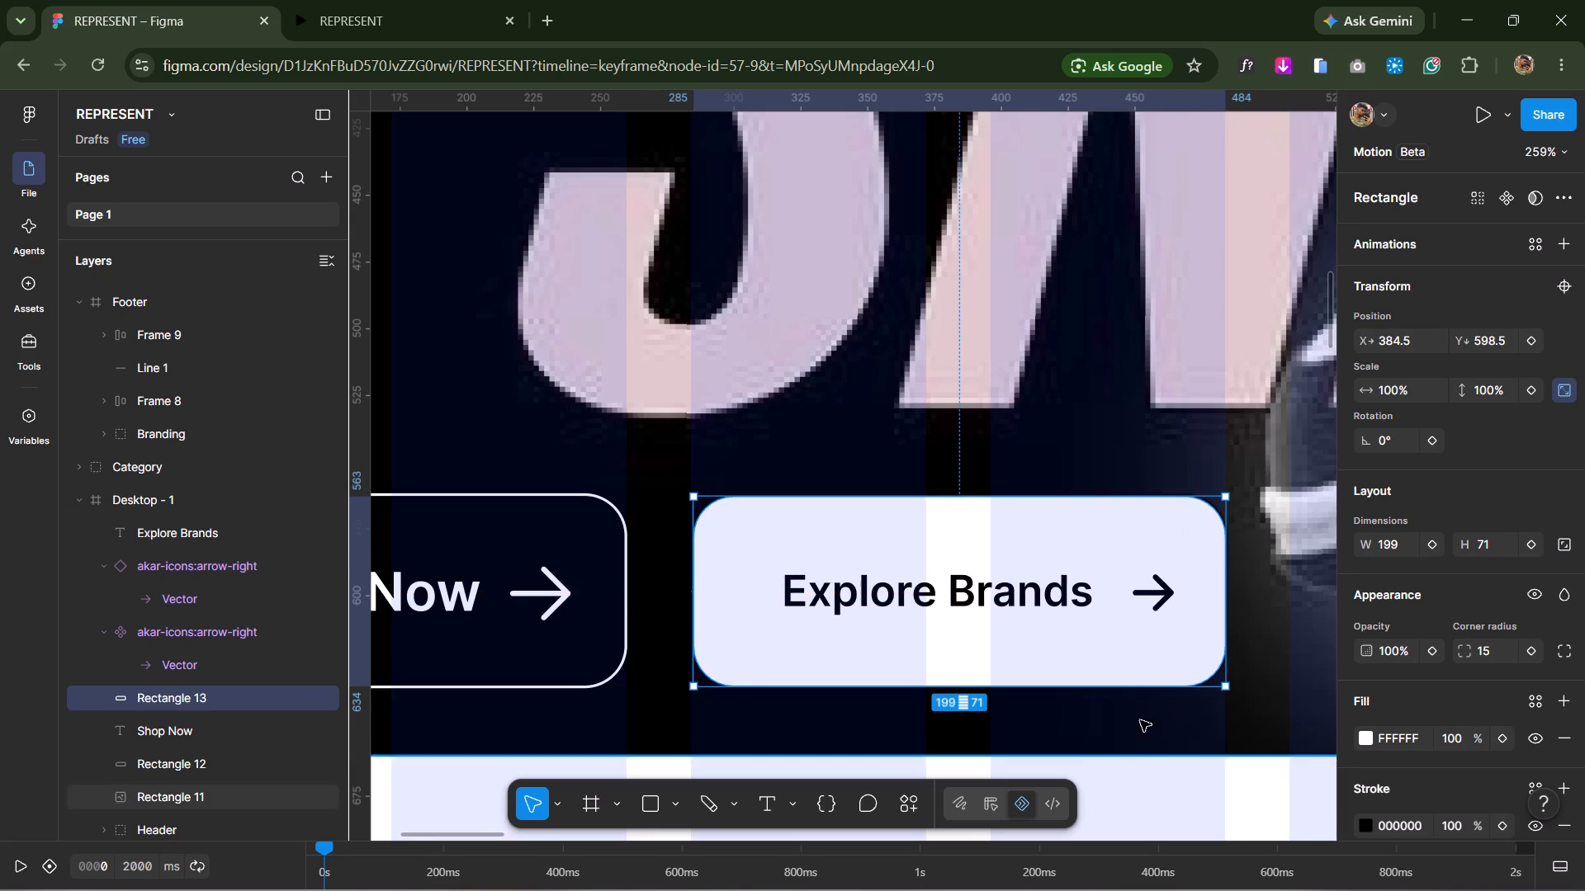
pyautogui.keyDown('ctrl'); pyautogui.scroll(-5, 1140, 720); pyautogui.keyUp('ctrl')
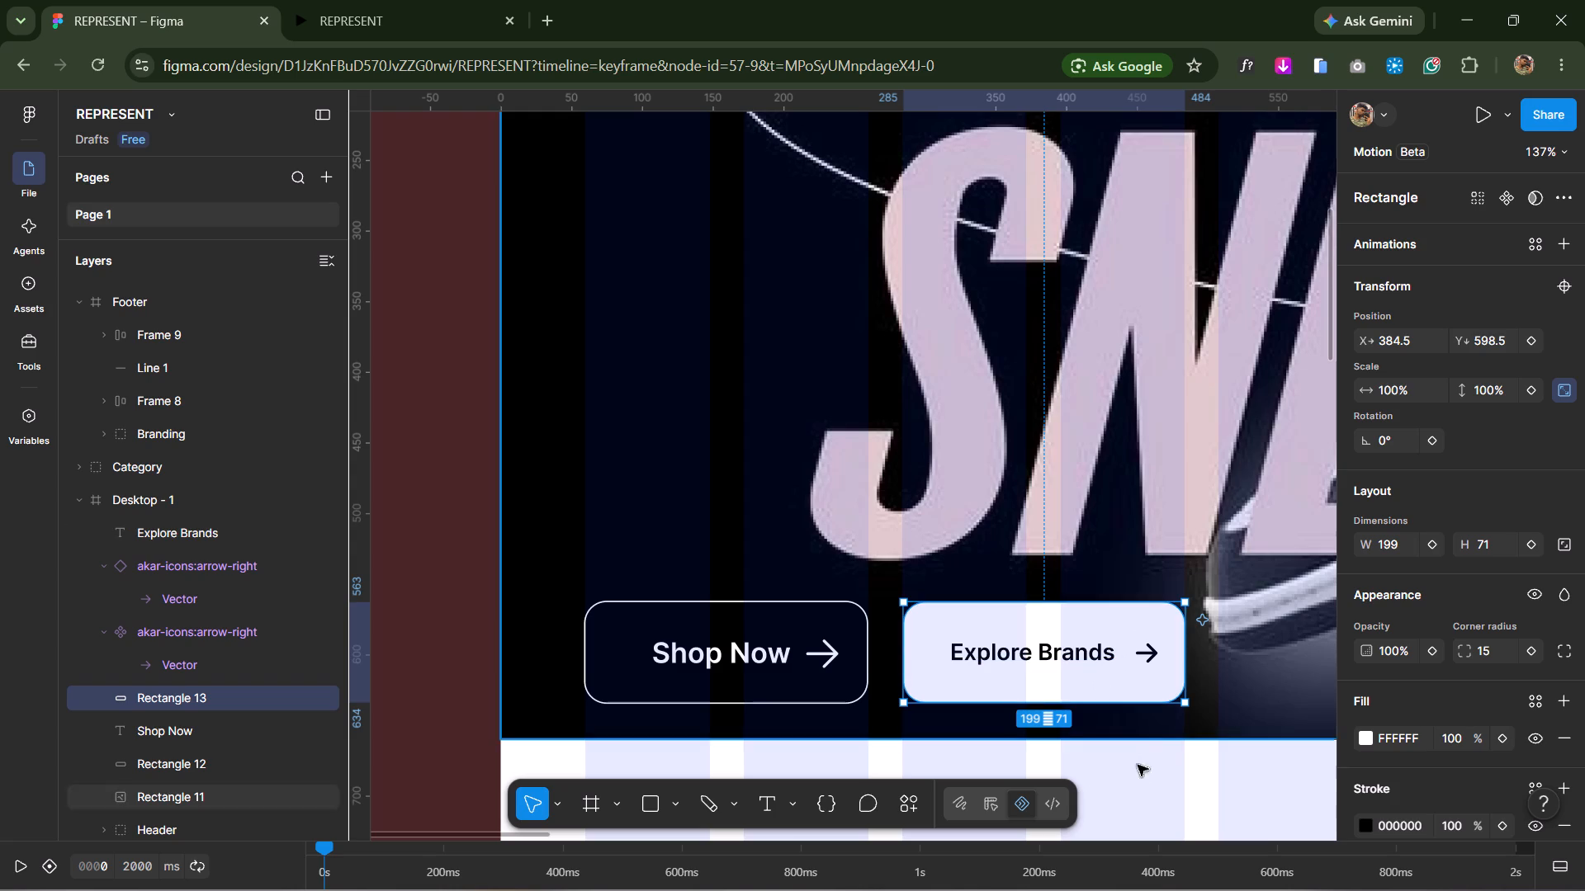
# Move the Explore Brands label, arrow and white rectangle together off the Desktop - 1 frame onto the canvas beside it.
pyautogui.keyDown('shift'); pyautogui.click(1061, 653); pyautogui.keyUp('shift')
pyautogui.keyDown('shift'); pyautogui.click(1161, 651); pyautogui.keyUp('shift')
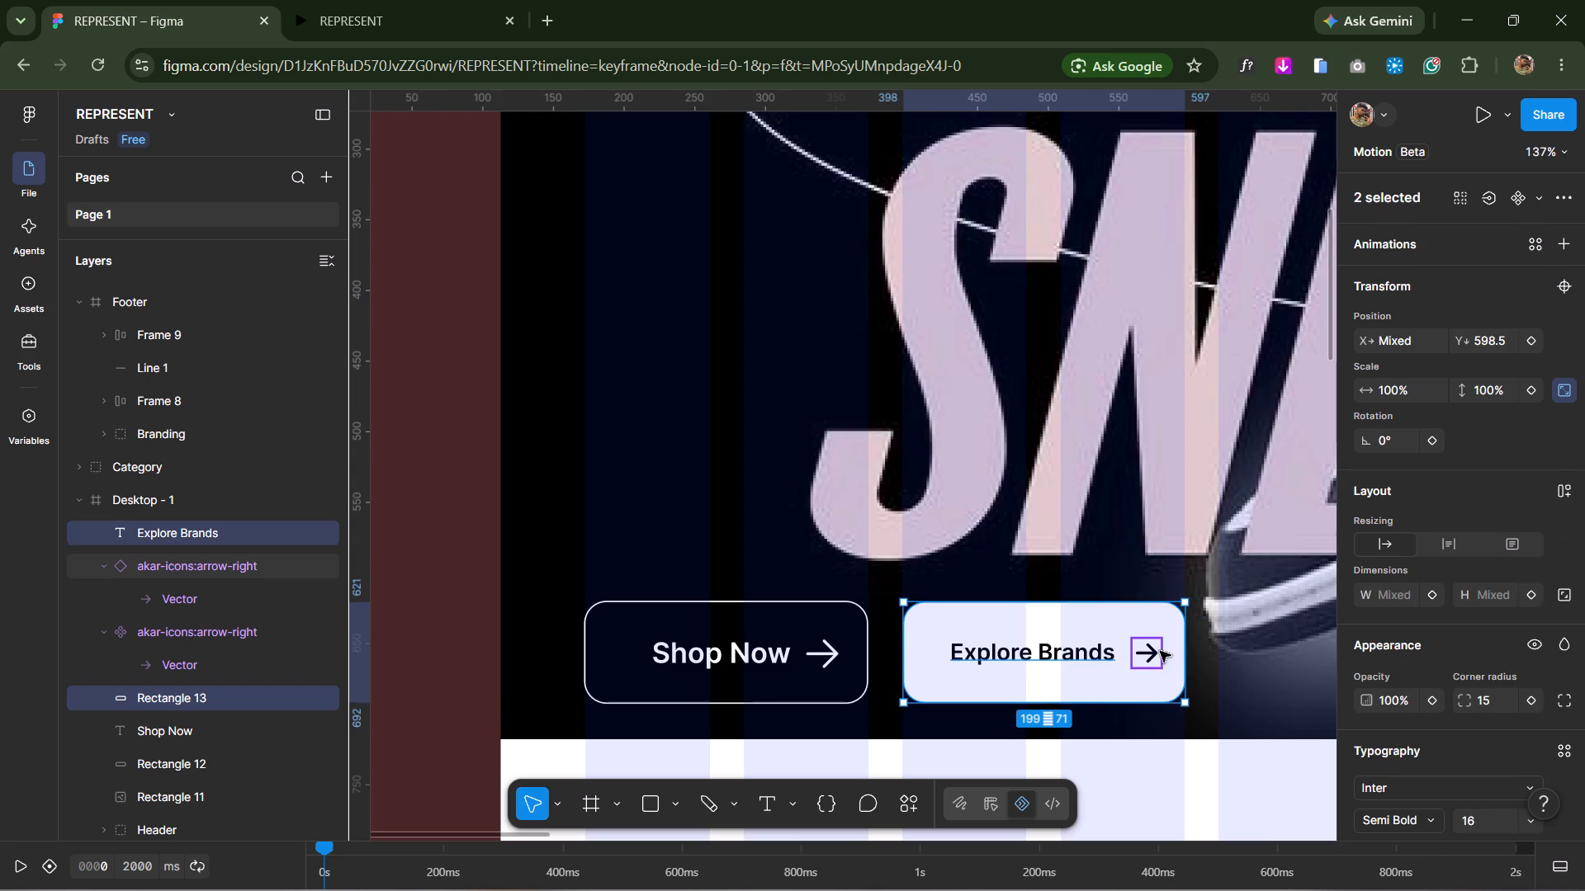
pyautogui.moveTo(1103, 619); pyautogui.dragTo(404, 625)
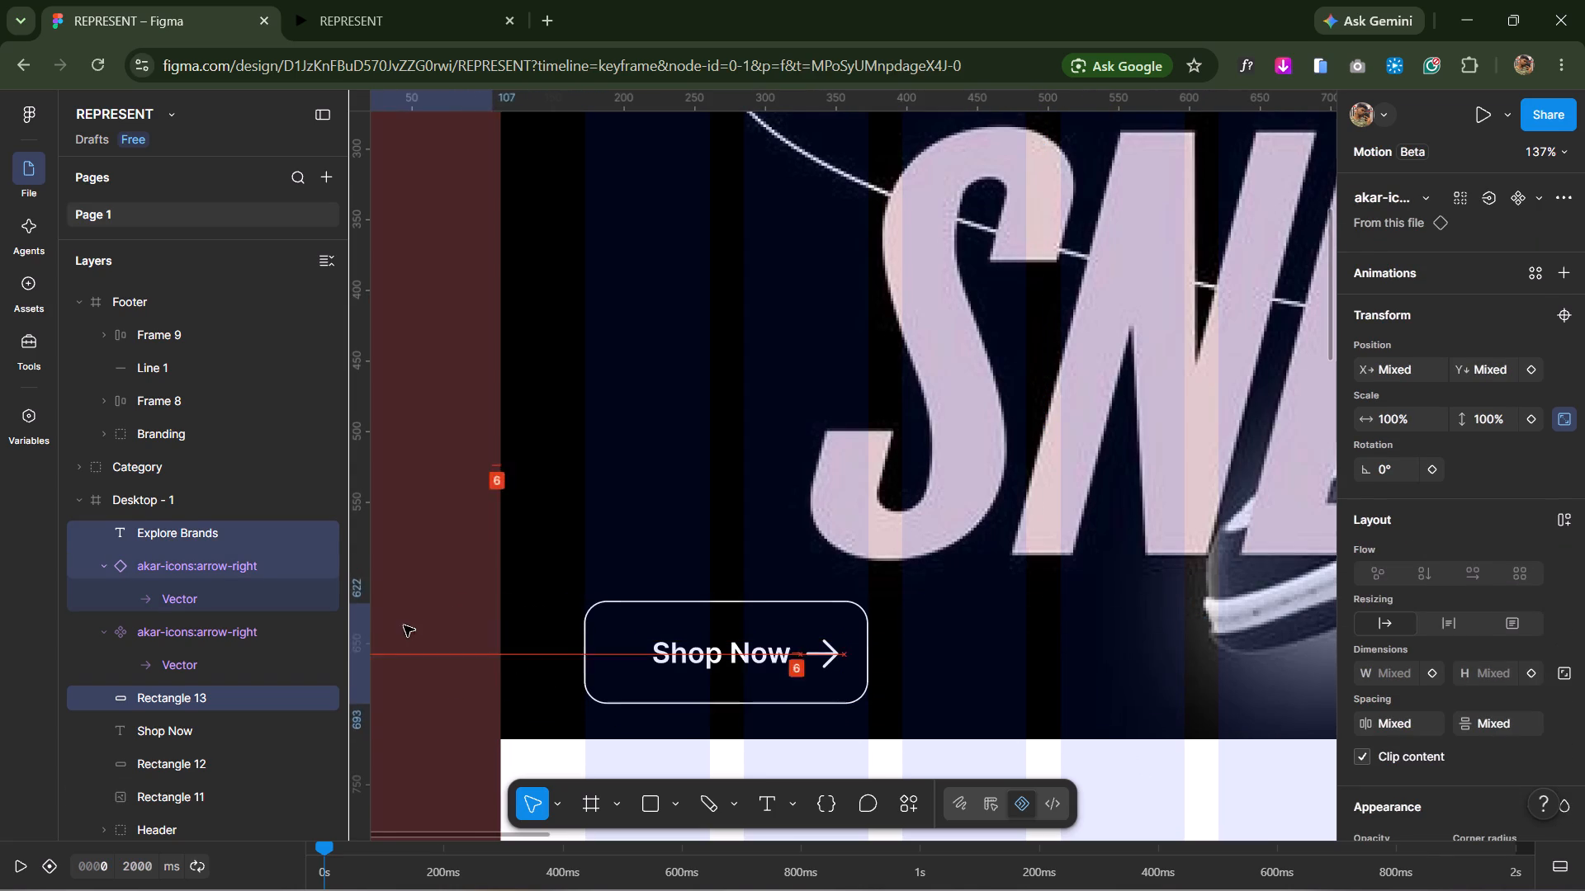
pyautogui.moveTo(404, 625); pyautogui.dragTo(399, 629)
pyautogui.click(1190, 778)
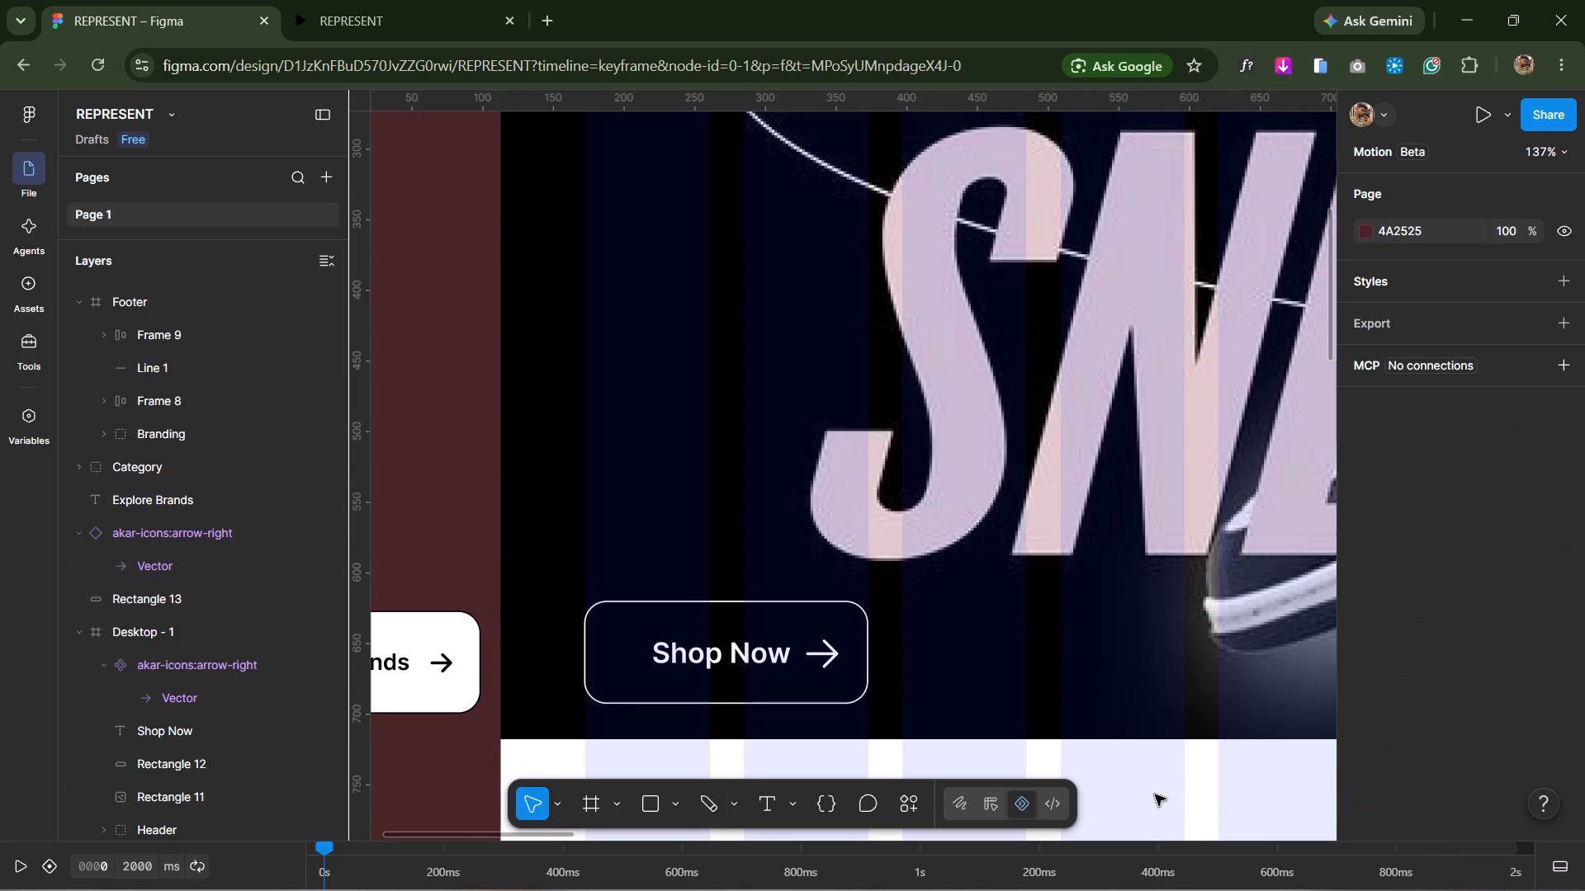
# Draw a new frame about 200 × 53 on the white area beneath the hero.
pyautogui.scroll(-4, 1155, 794)
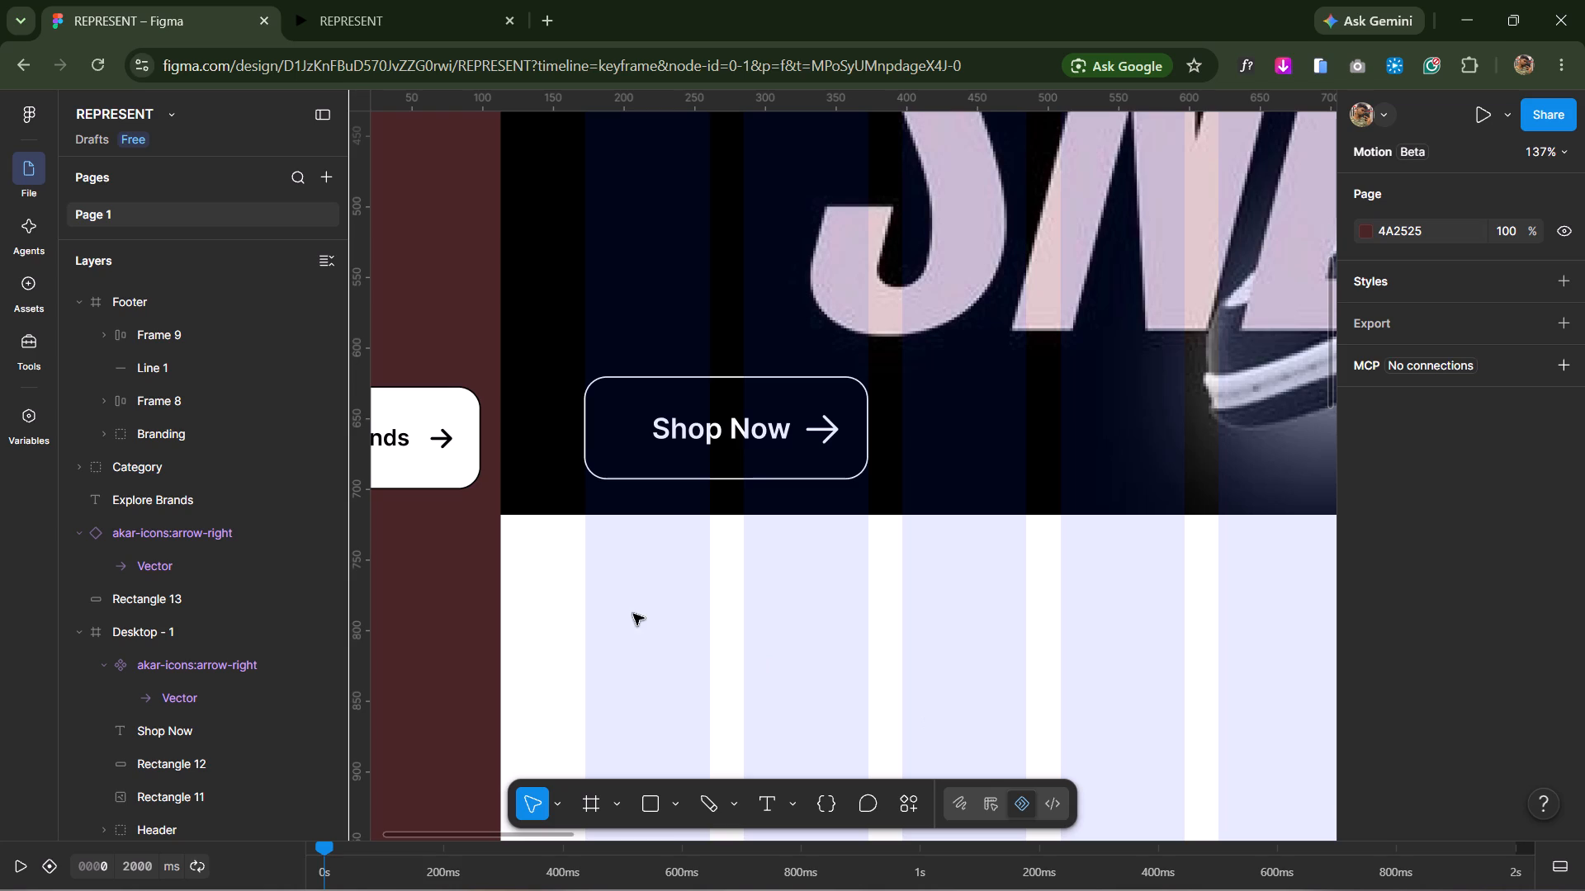
pyautogui.click(619, 793)
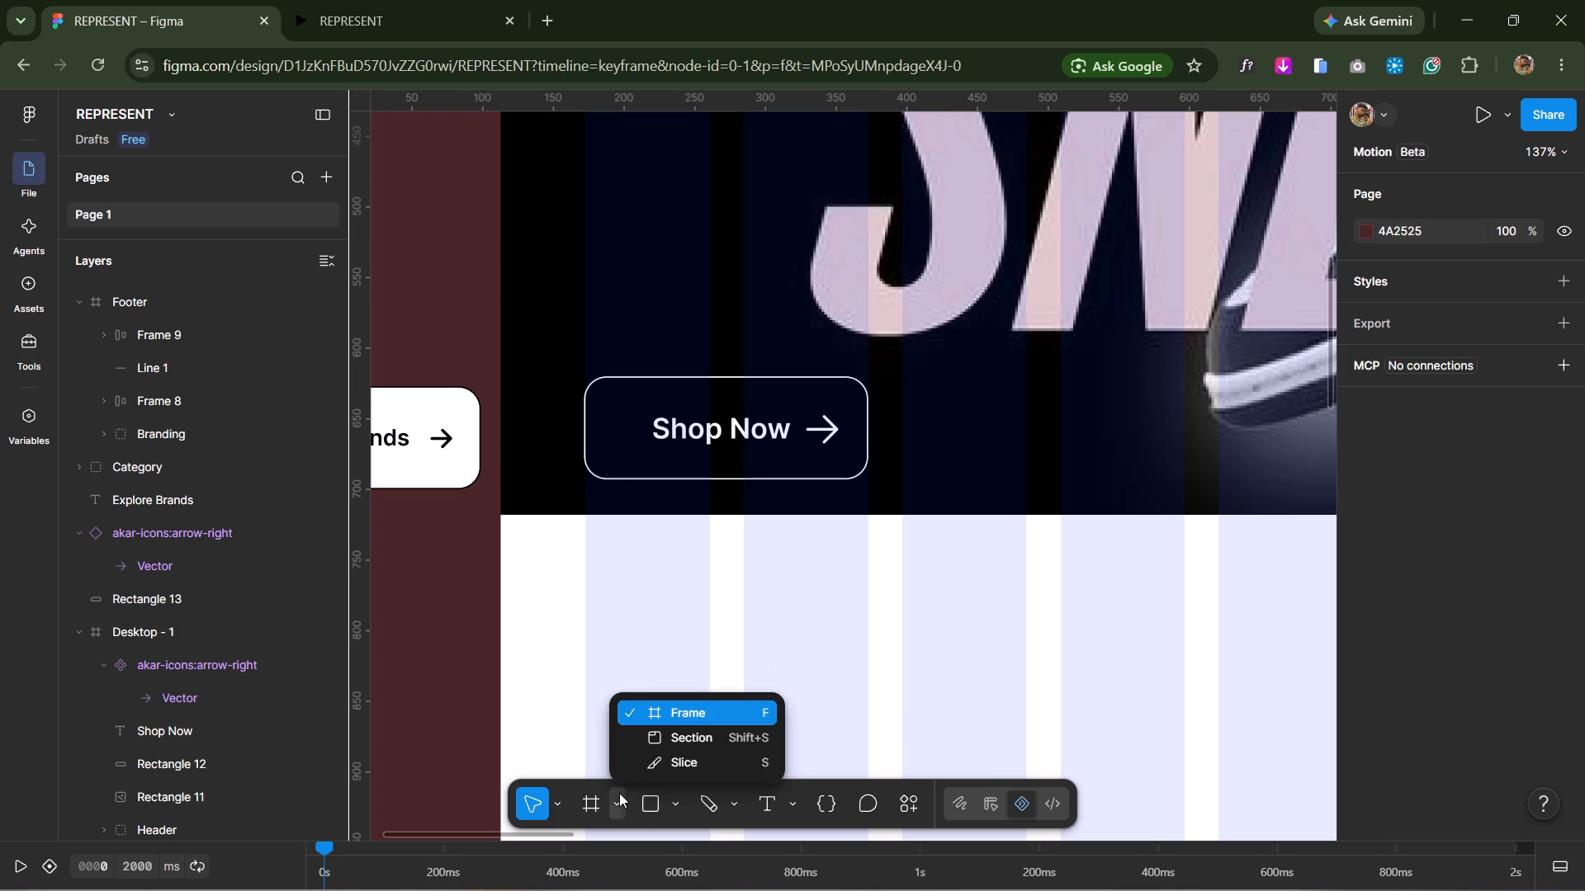
pyautogui.click(655, 711)
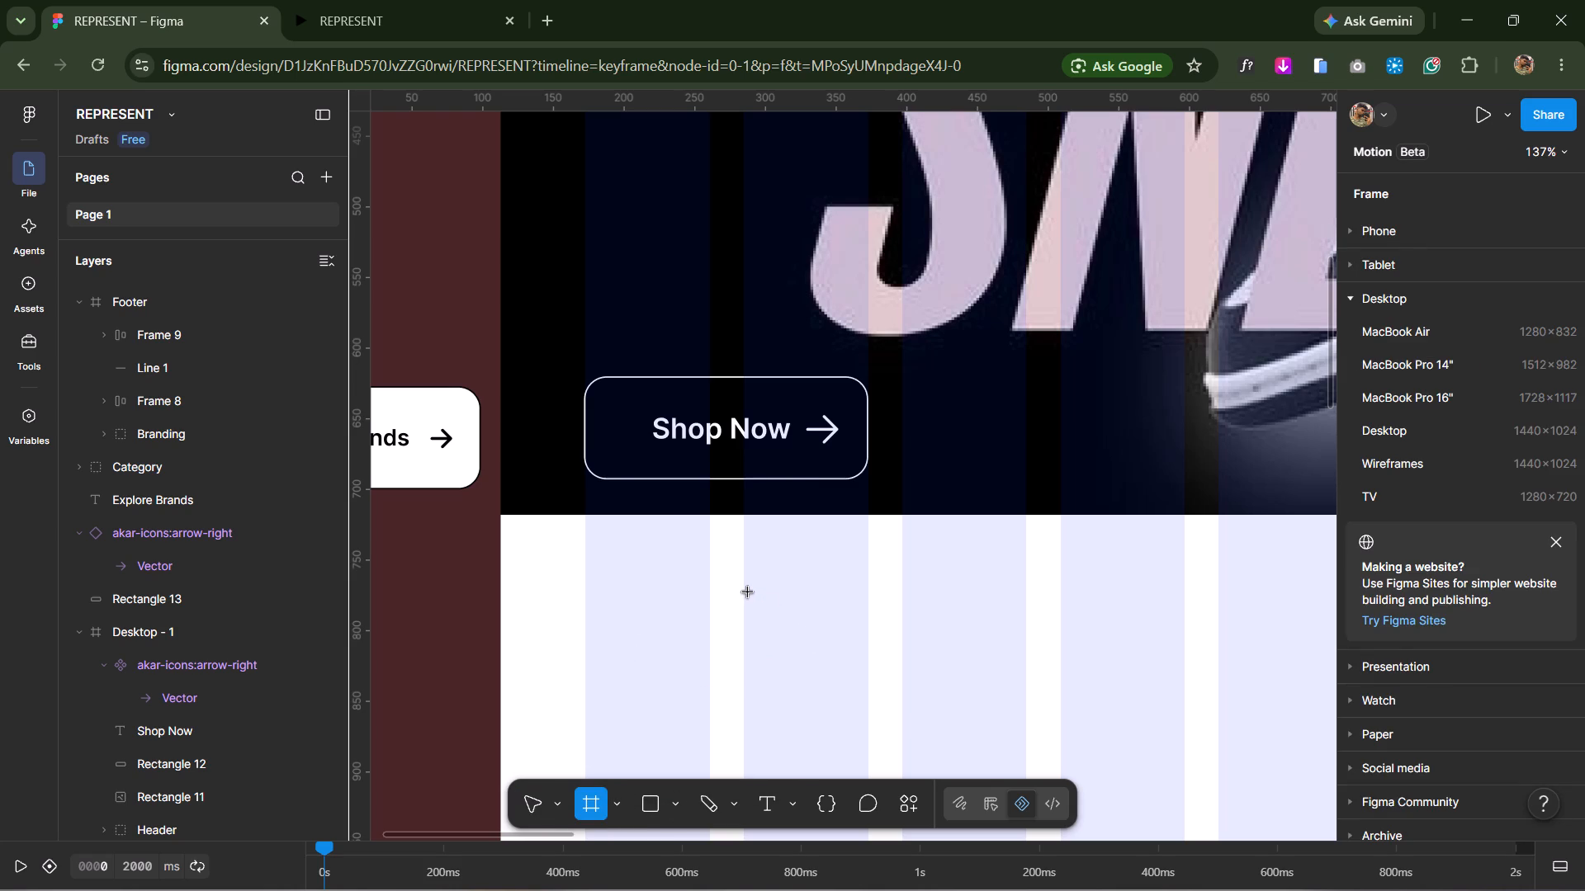
pyautogui.moveTo(745, 591); pyautogui.dragTo(985, 649)
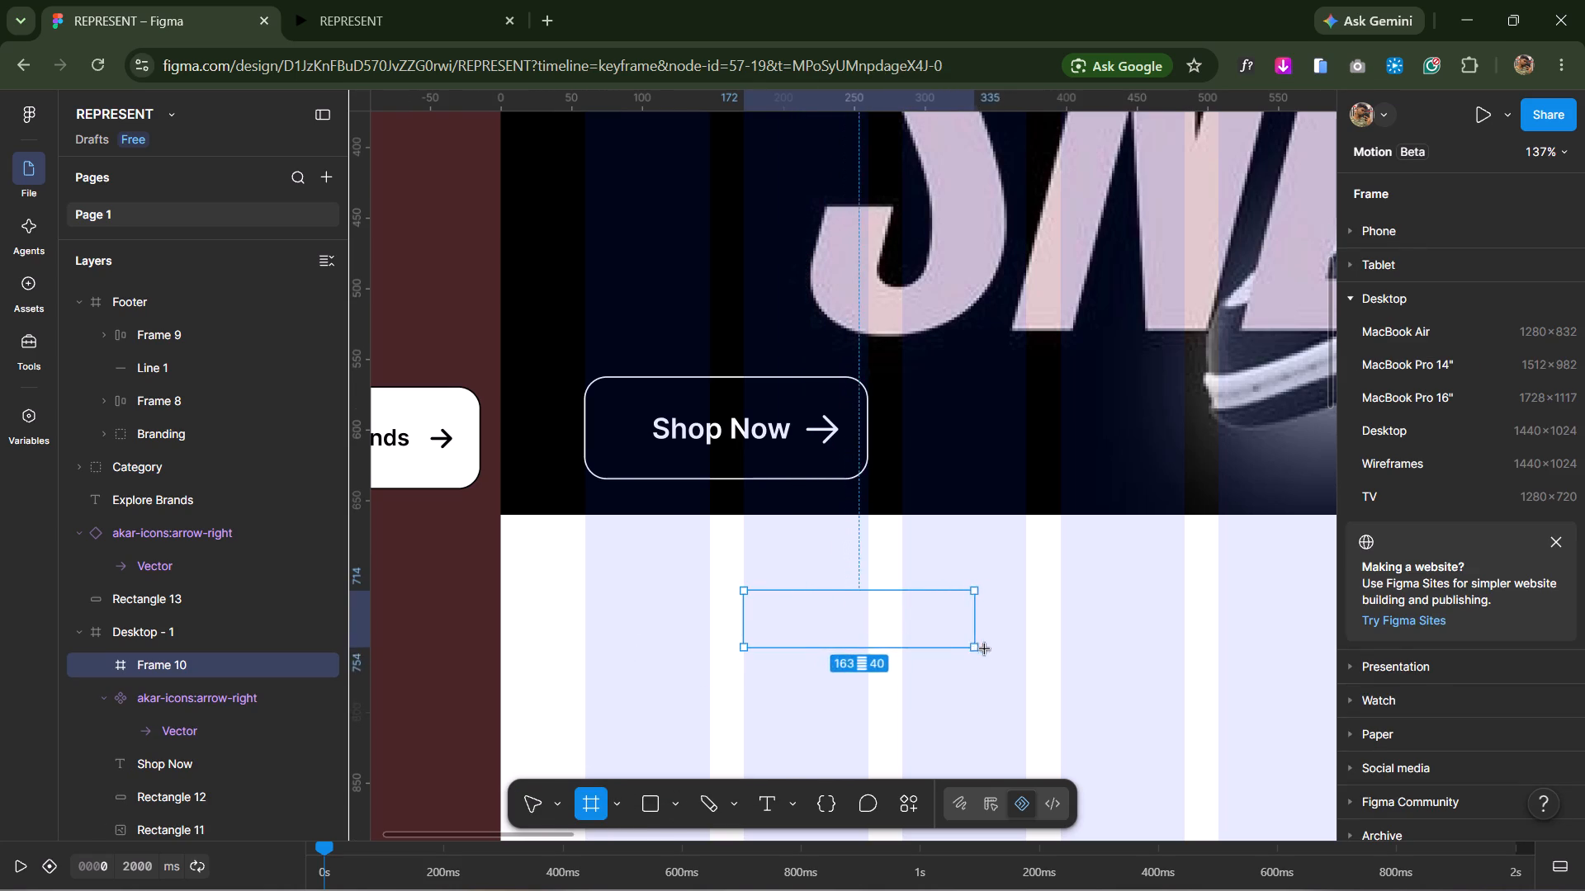
pyautogui.moveTo(985, 649); pyautogui.dragTo(1025, 660)
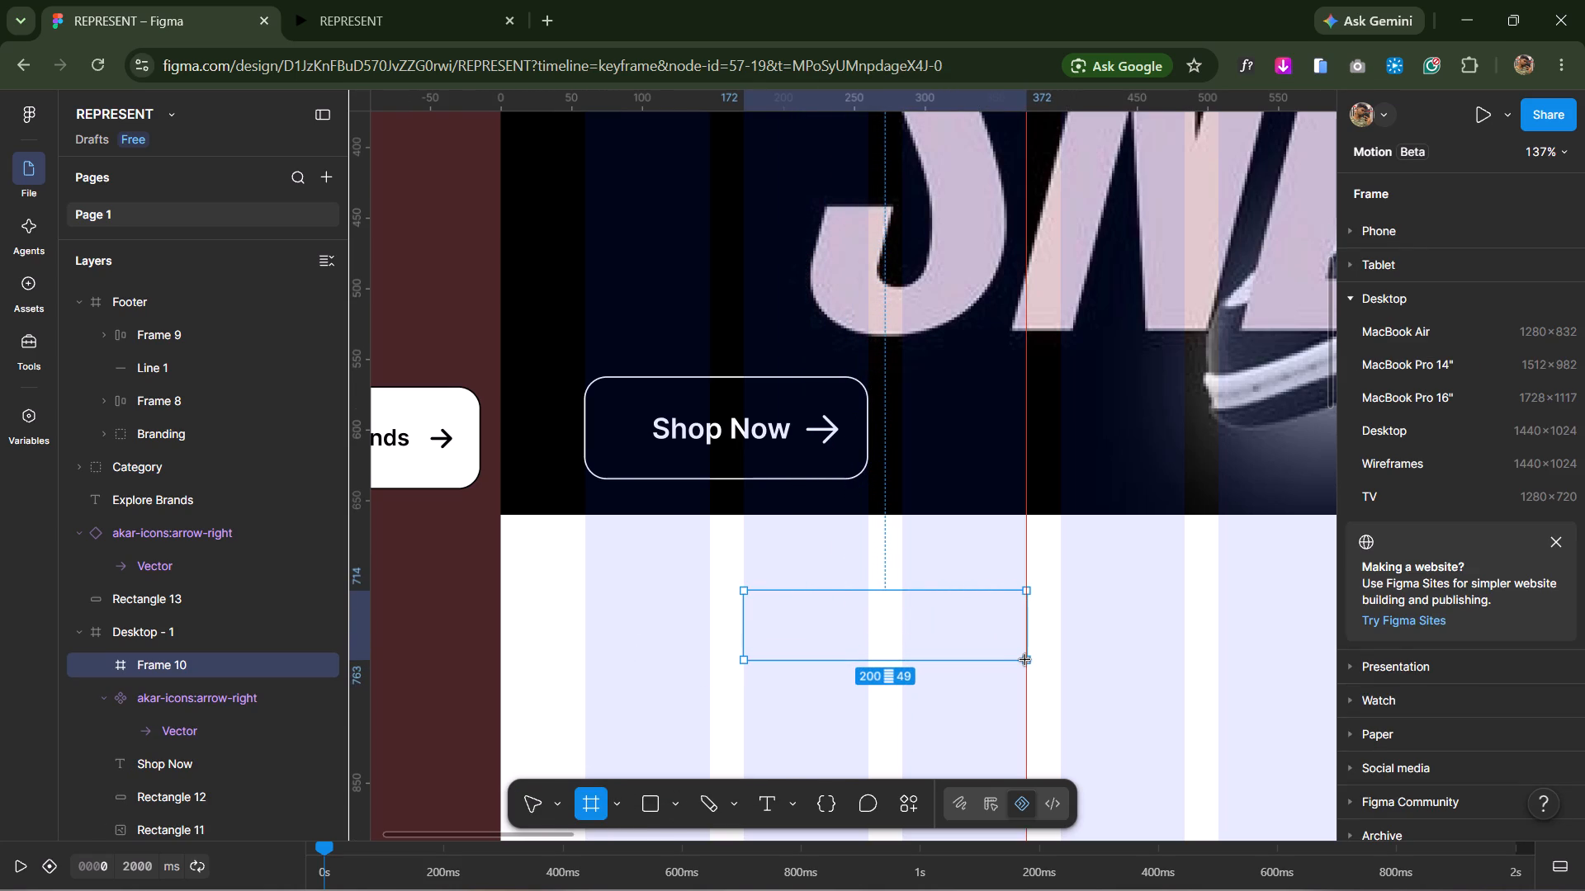
pyautogui.moveTo(1025, 660); pyautogui.dragTo(1023, 666)
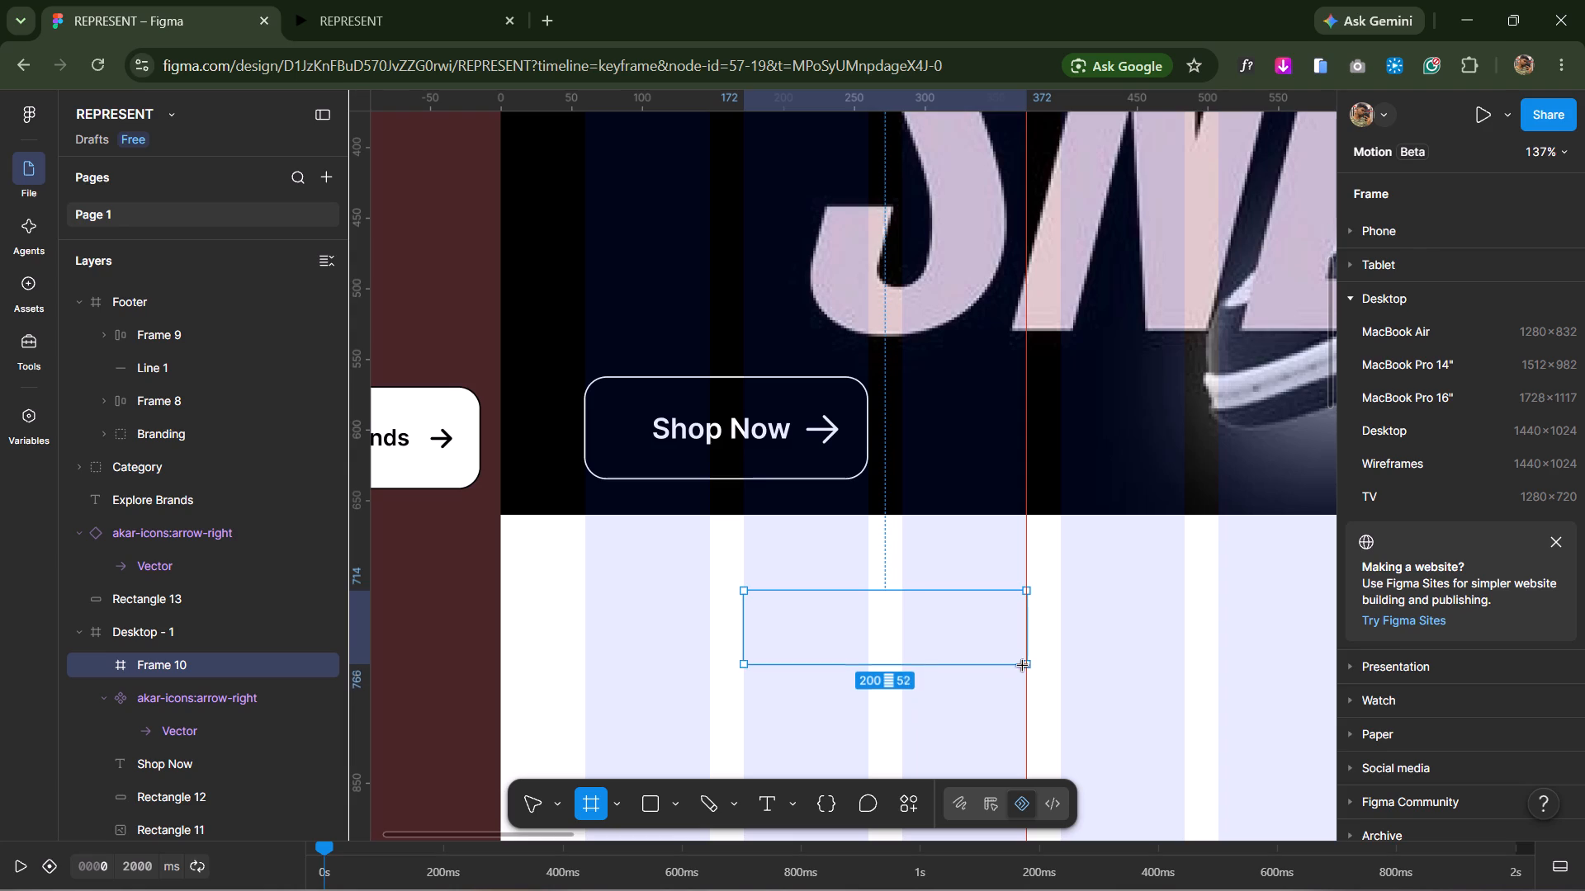
pyautogui.moveTo(1023, 666); pyautogui.dragTo(1018, 665)
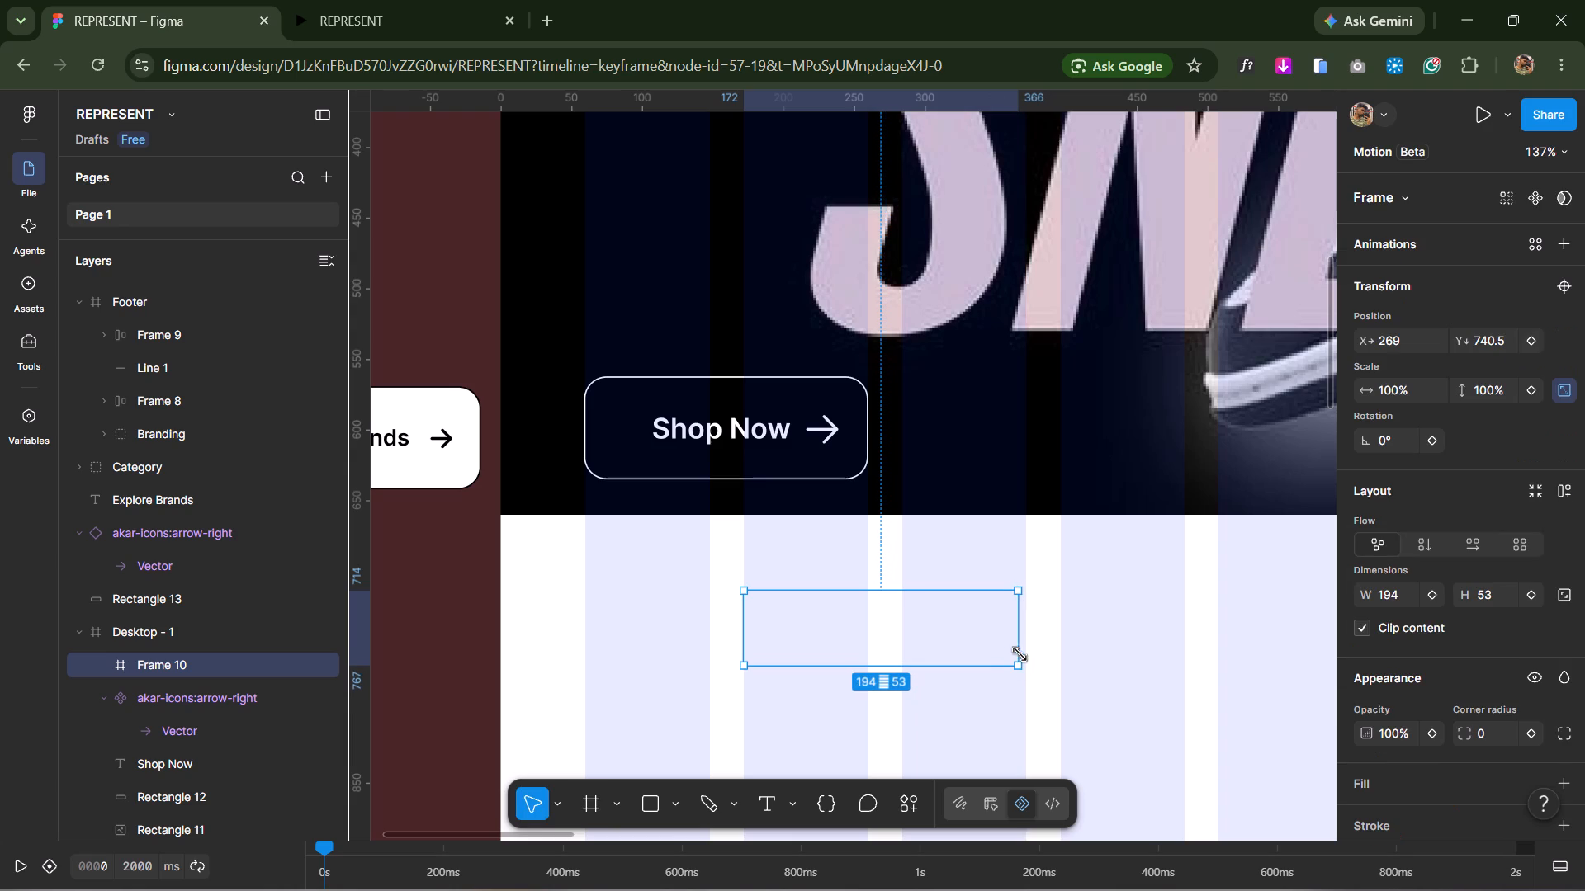
pyautogui.click(1016, 638)
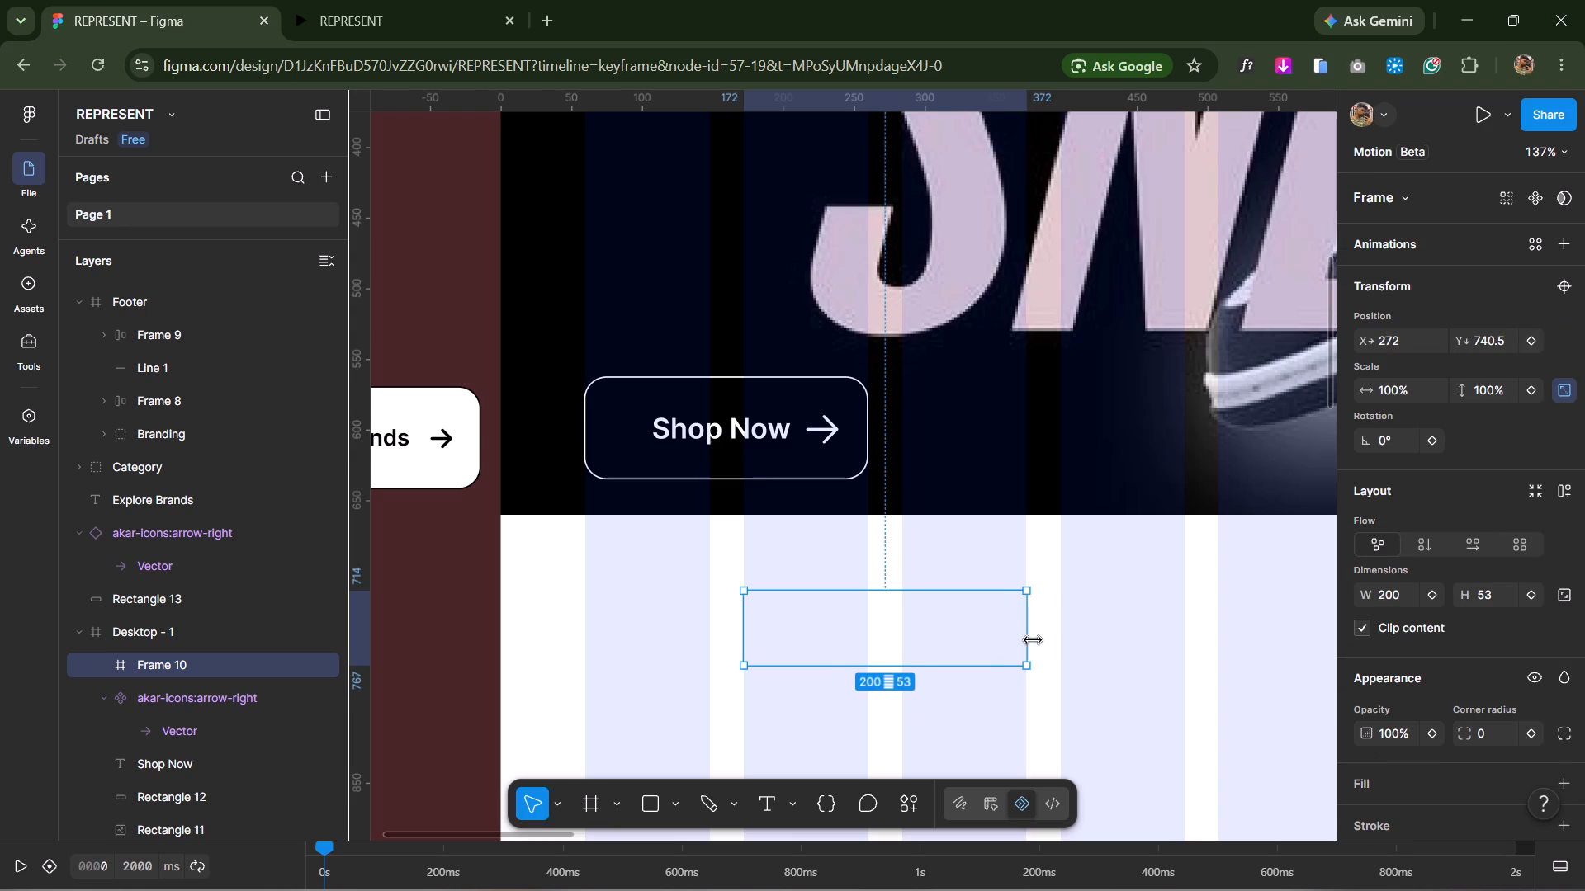
pyautogui.click(1070, 620)
pyautogui.click(931, 636)
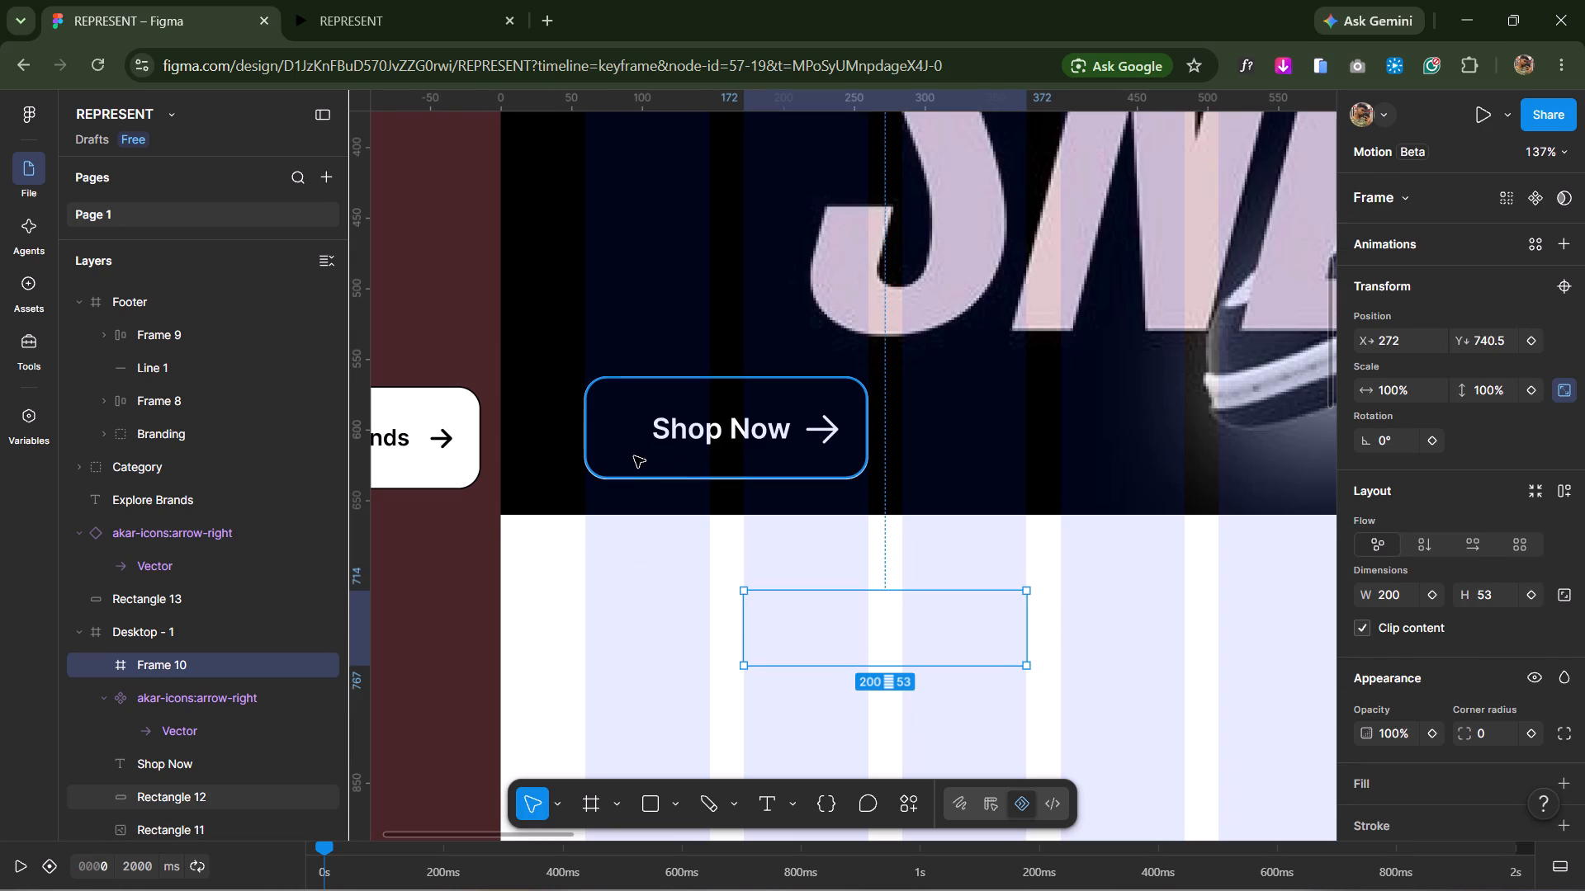
# Set the new frame's height to 71 to match the Shop Now button's rectangle.
pyautogui.click(634, 456)
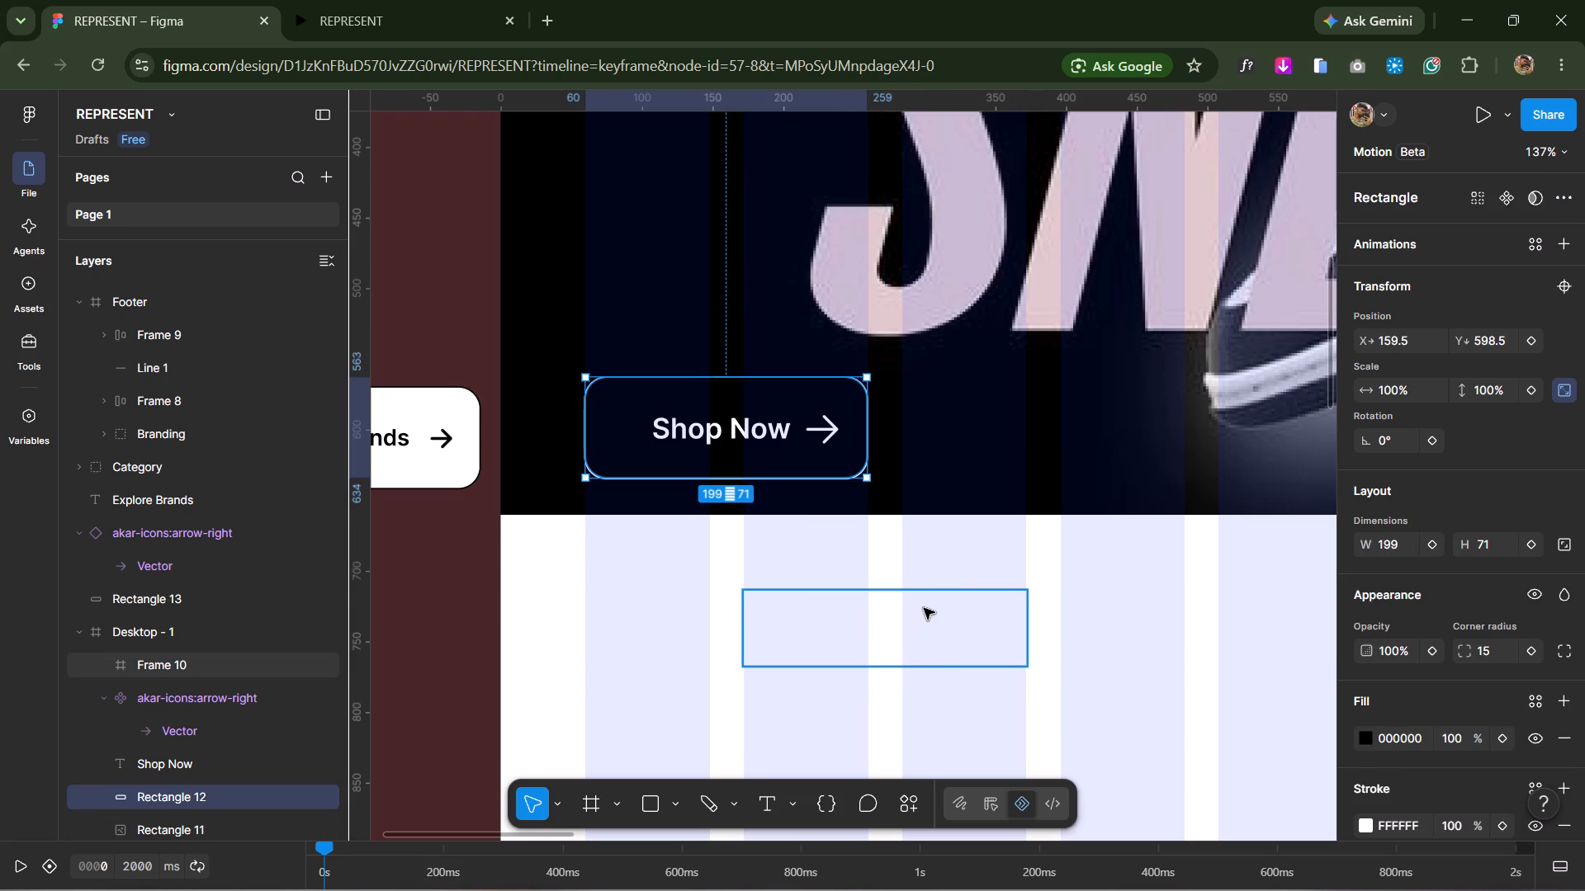
pyautogui.click(924, 608)
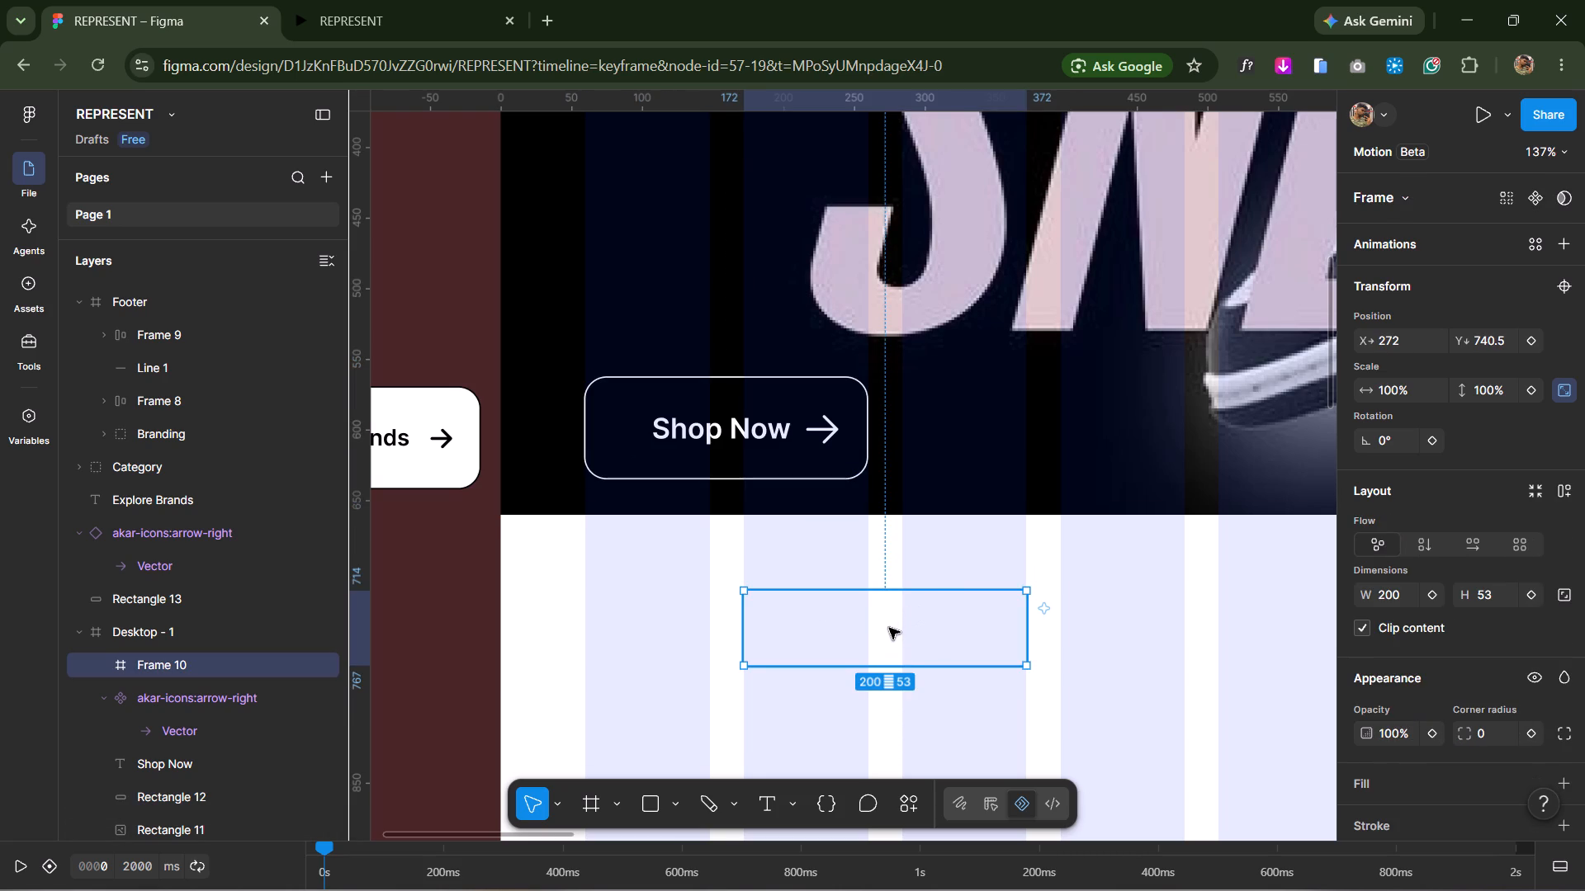
pyautogui.click(1479, 605)
pyautogui.write('71')
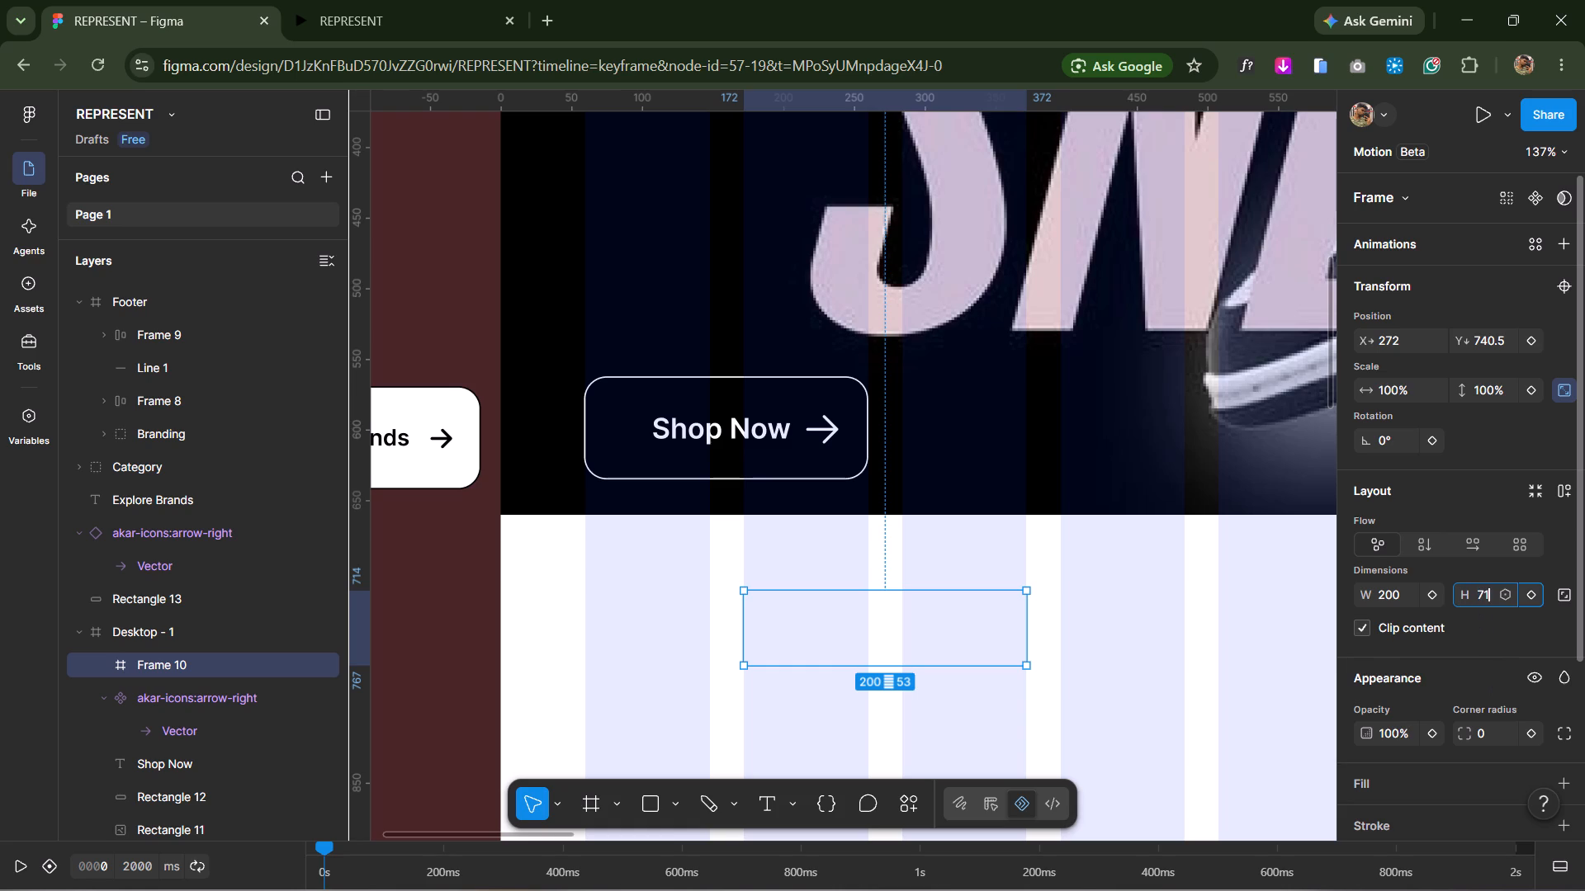
pyautogui.click(1155, 681)
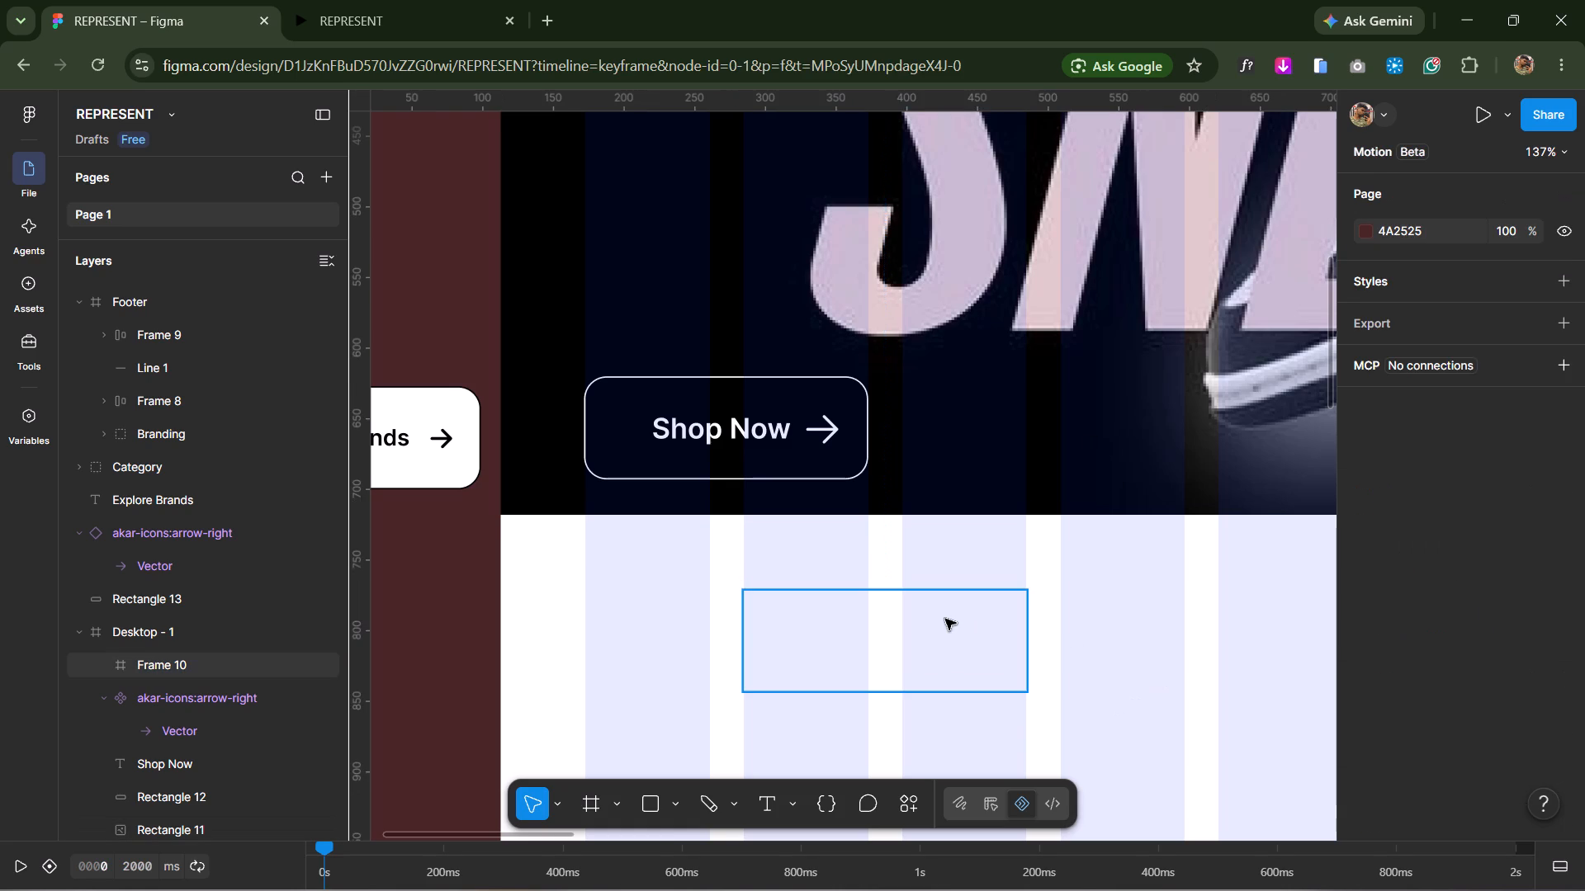
# Set the new frame's corner radius to 10.
pyautogui.click(945, 619)
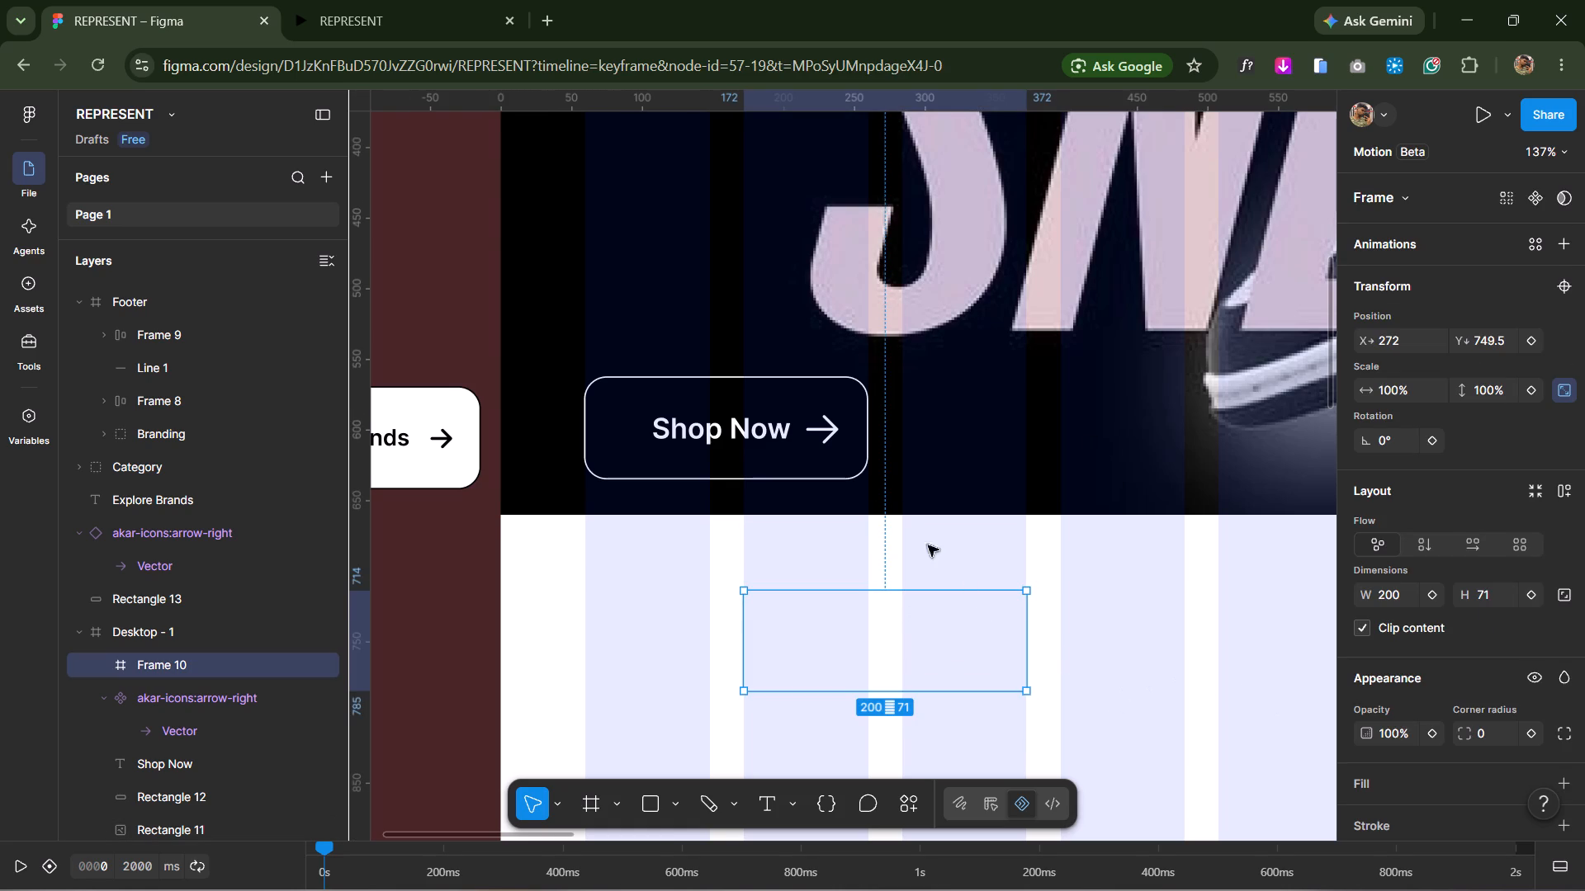
pyautogui.click(822, 466)
pyautogui.click(863, 629)
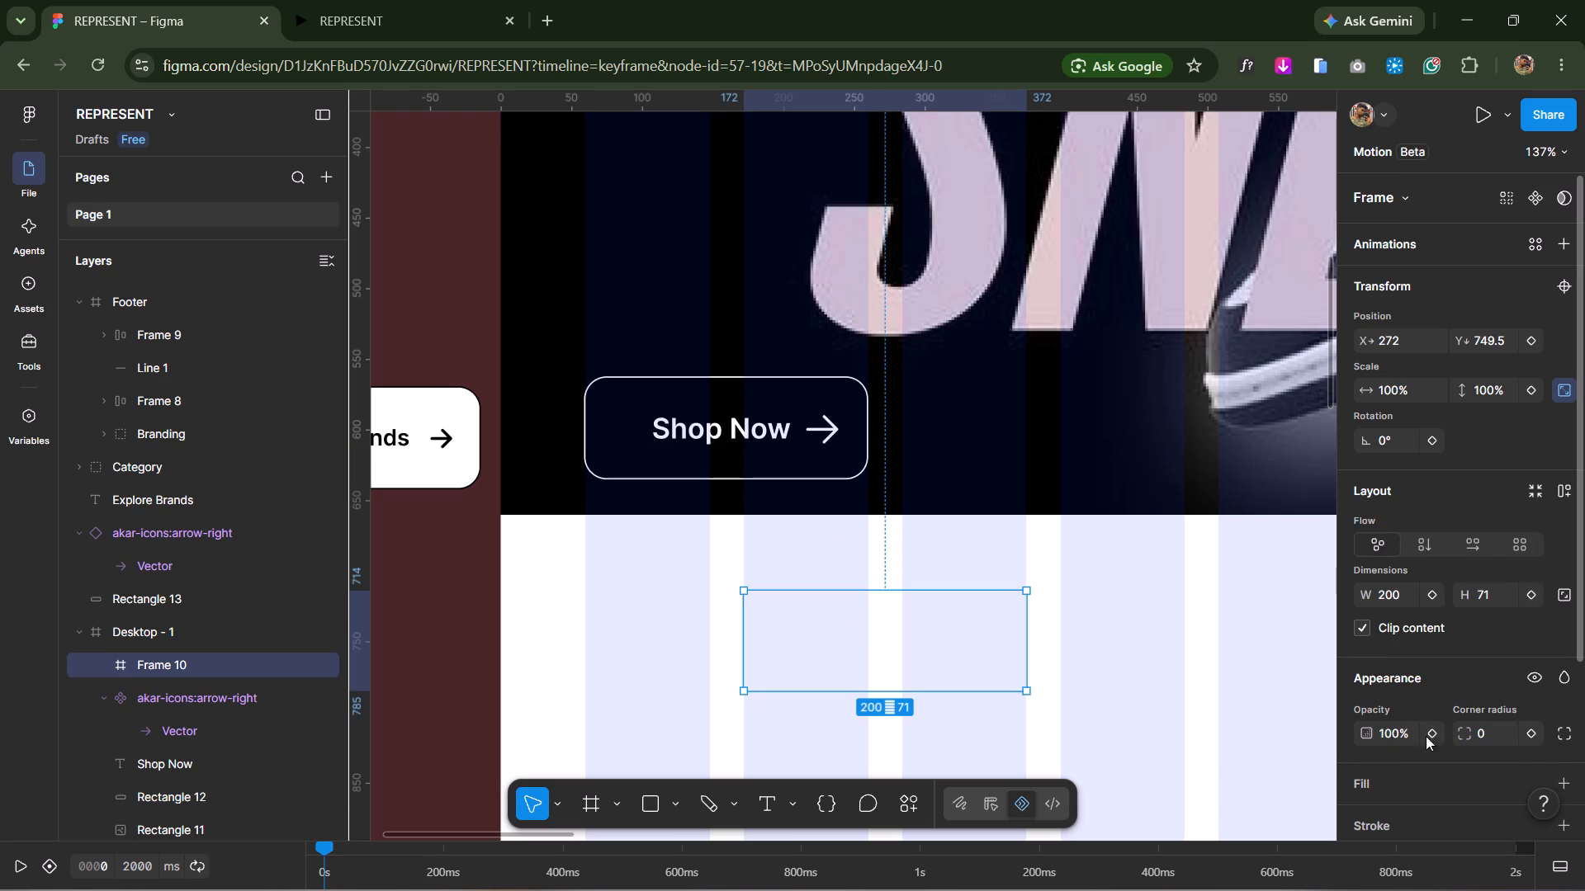
pyautogui.click(1485, 736)
pyautogui.press('1')
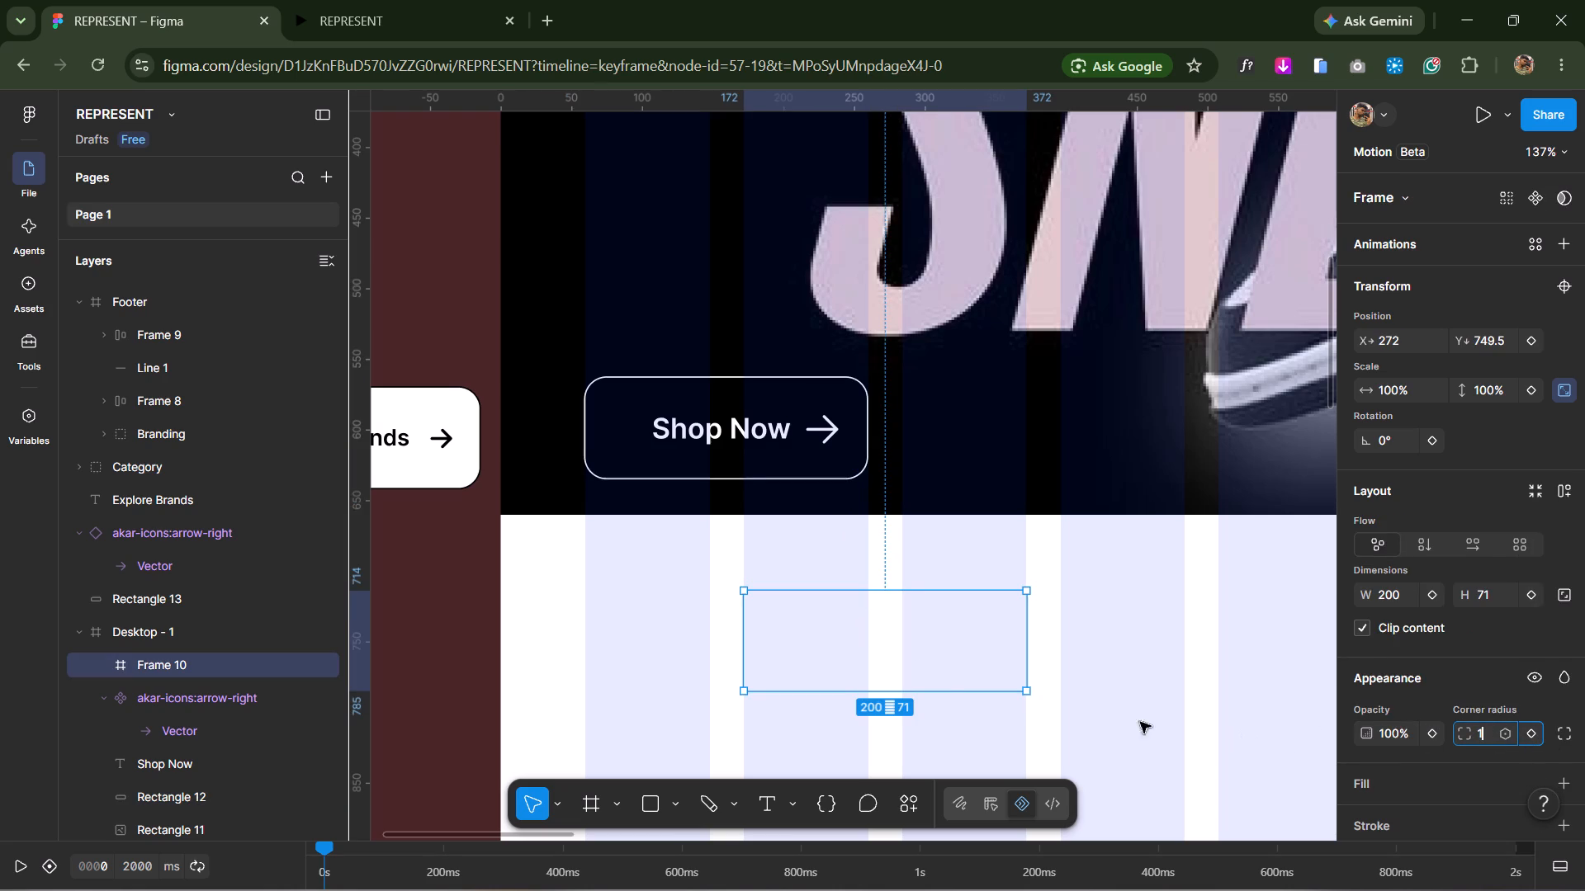
pyautogui.press('0')
pyautogui.click(1182, 658)
# Add a solid black 000000 fill to the new frame beneath the hero.
pyautogui.click(879, 634)
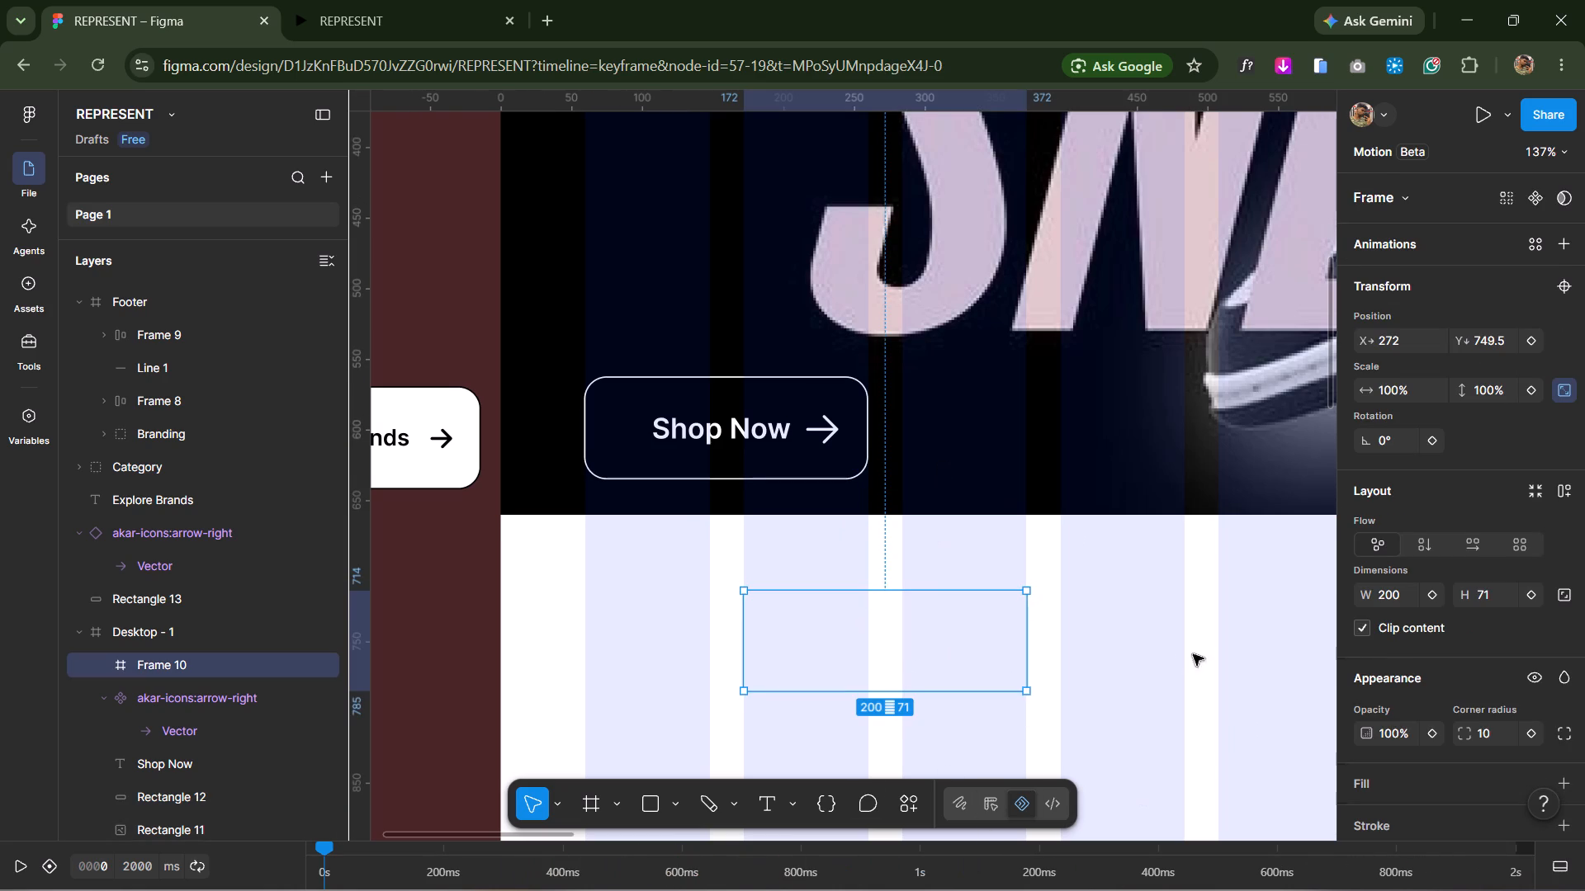
pyautogui.scroll(-3, 1393, 745)
pyautogui.click(1401, 549)
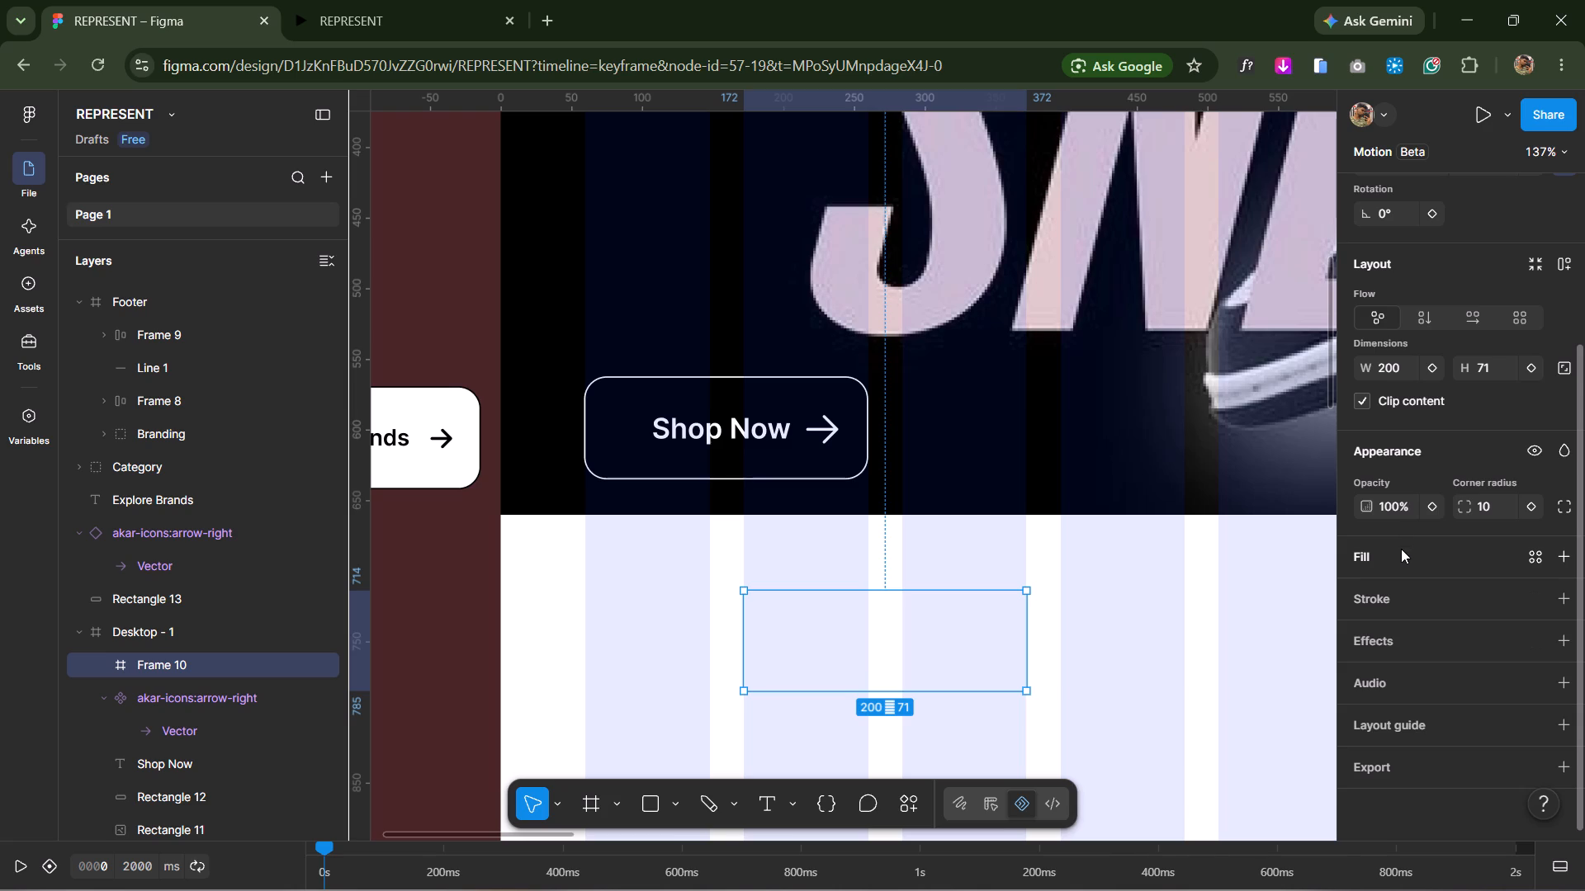
pyautogui.moveTo(1109, 469); pyautogui.dragTo(1118, 524)
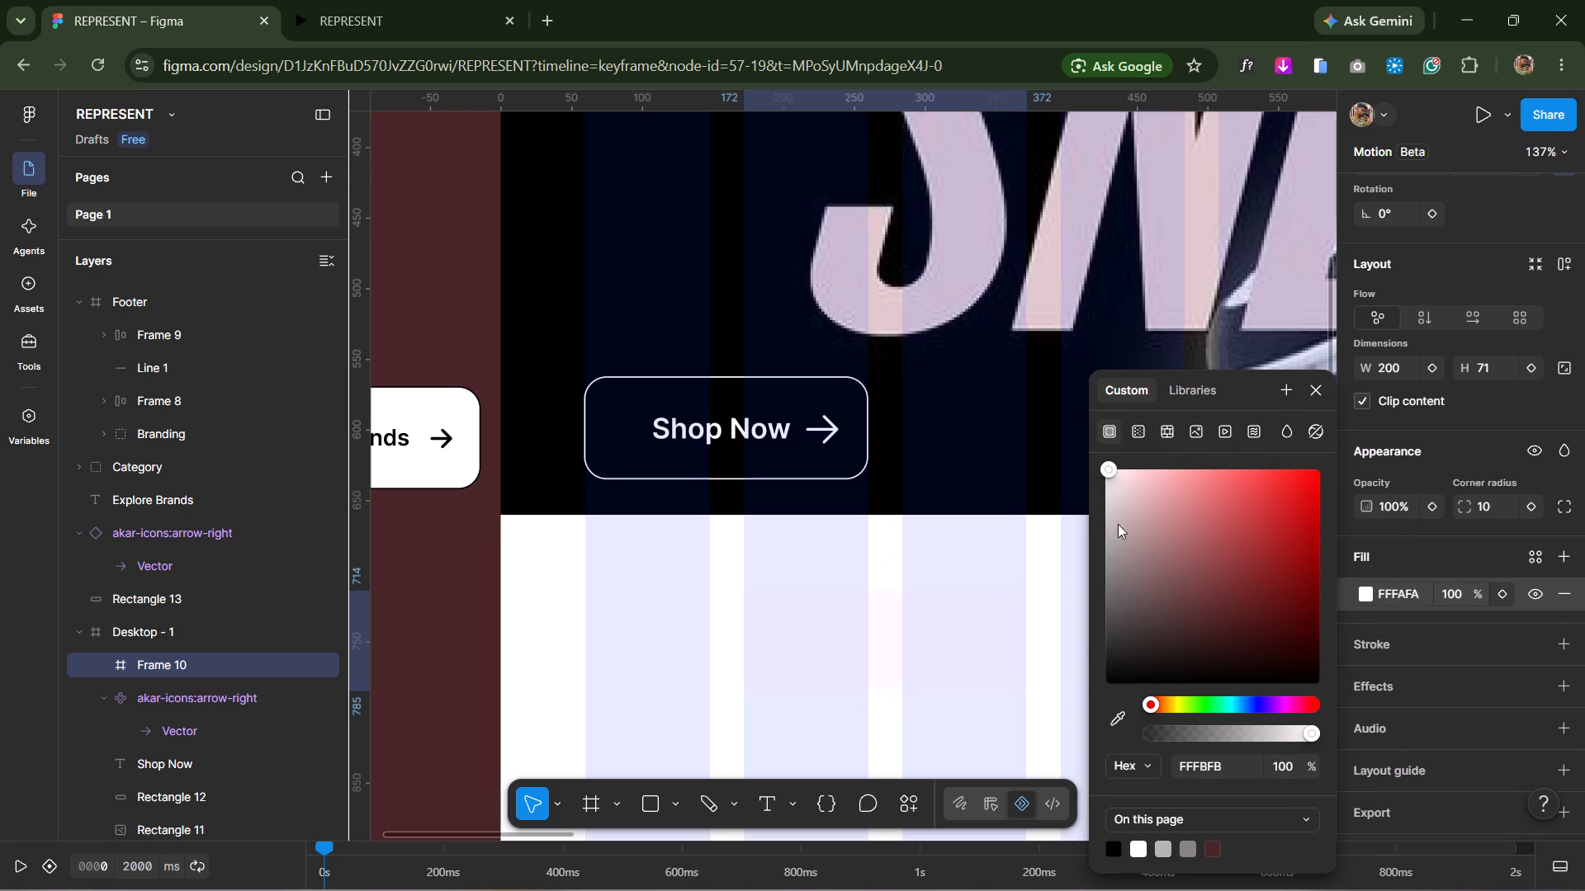
pyautogui.moveTo(1118, 524); pyautogui.dragTo(1081, 700)
pyautogui.click(1041, 724)
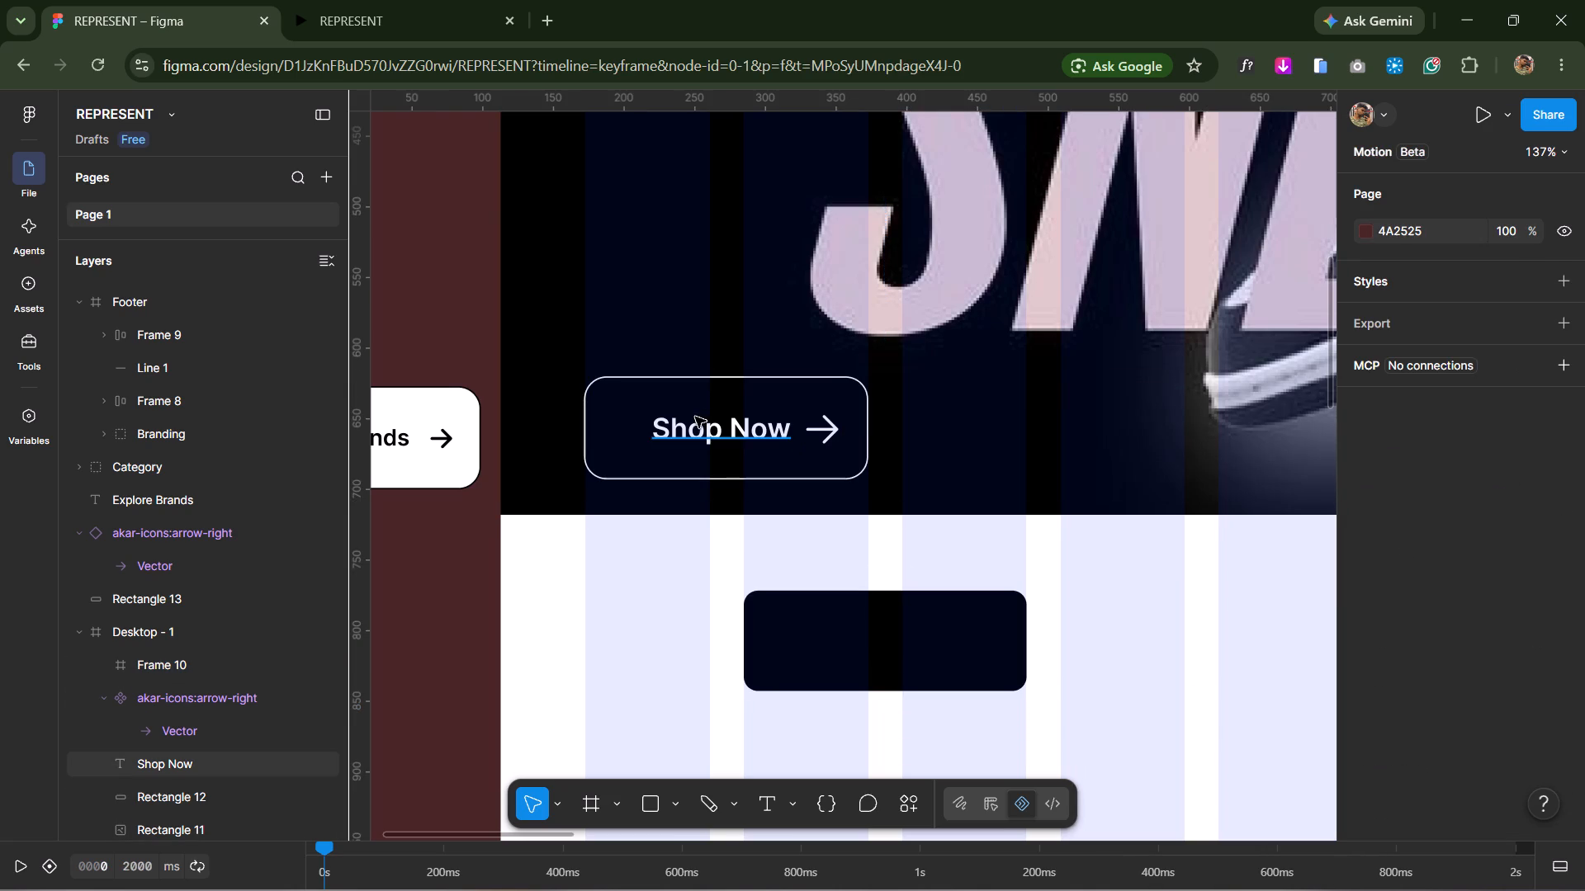
# Move the Shop Now label, arrow and outlined rectangle together off the Desktop - 1 frame, below the Explore Brands button.
pyautogui.click(609, 421)
pyautogui.keyDown('shift'); pyautogui.click(721, 428); pyautogui.keyUp('shift')
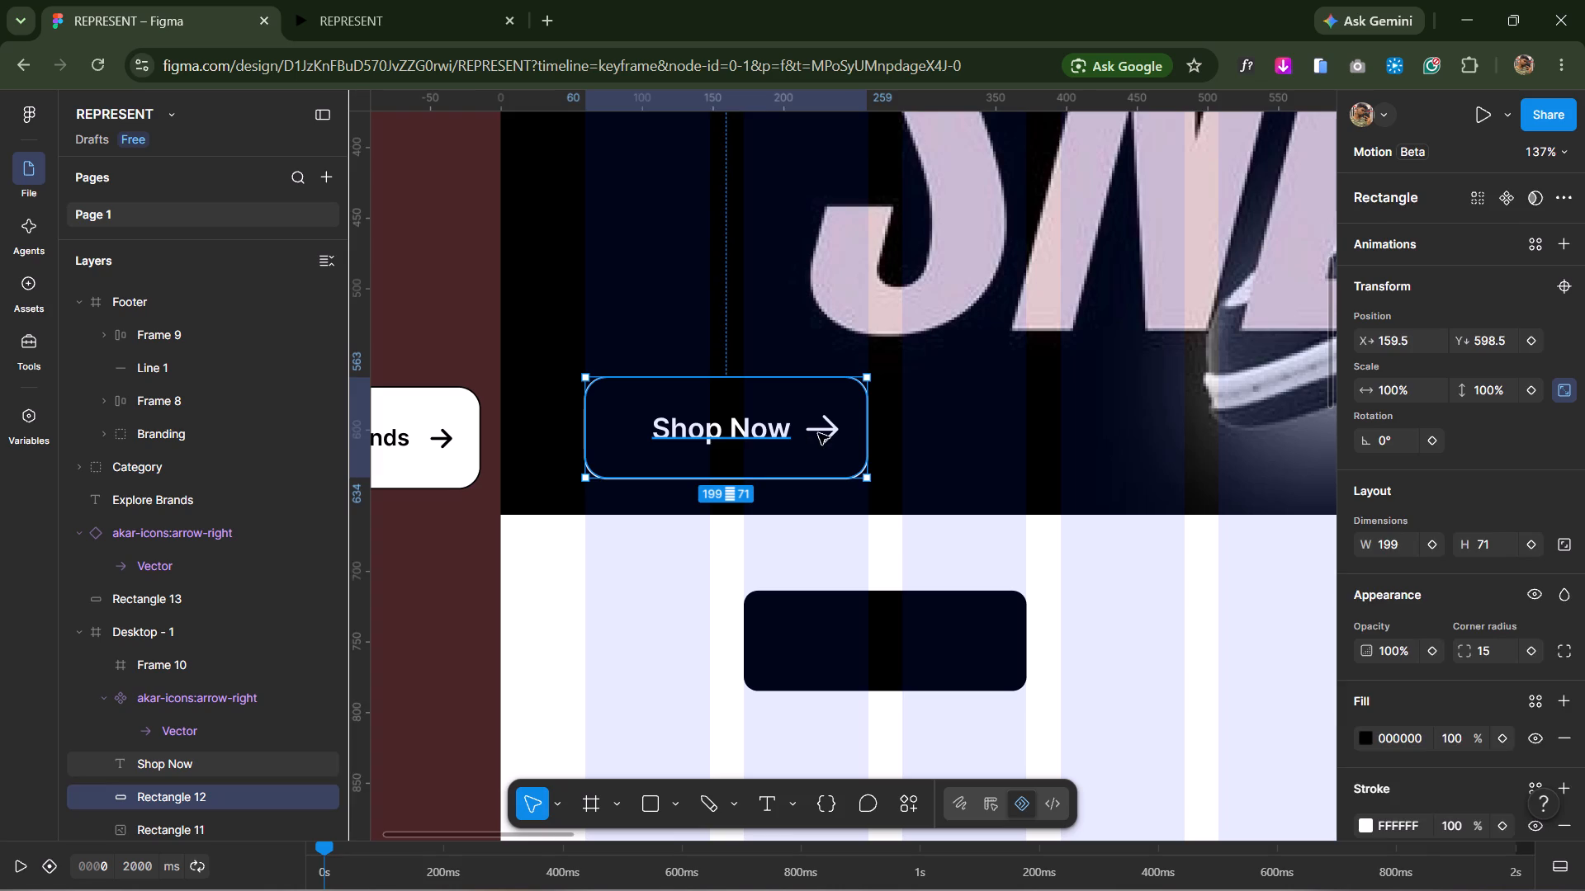
pyautogui.keyDown('shift'); pyautogui.click(832, 432); pyautogui.keyUp('shift')
pyautogui.moveTo(770, 392); pyautogui.dragTo(381, 593)
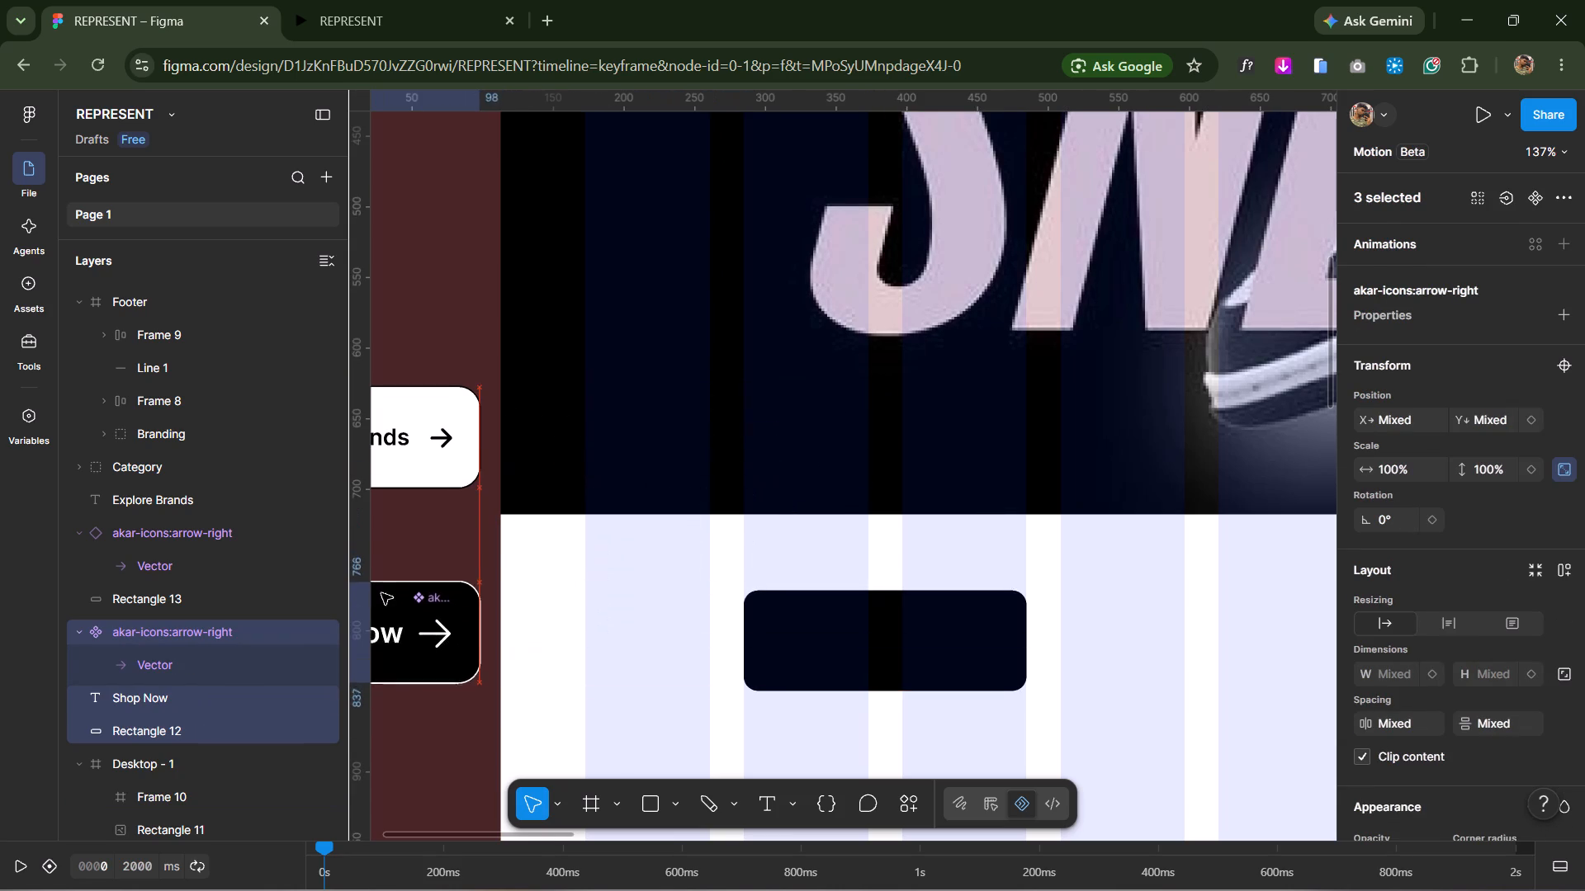
pyautogui.moveTo(381, 593); pyautogui.dragTo(371, 584)
pyautogui.click(489, 531)
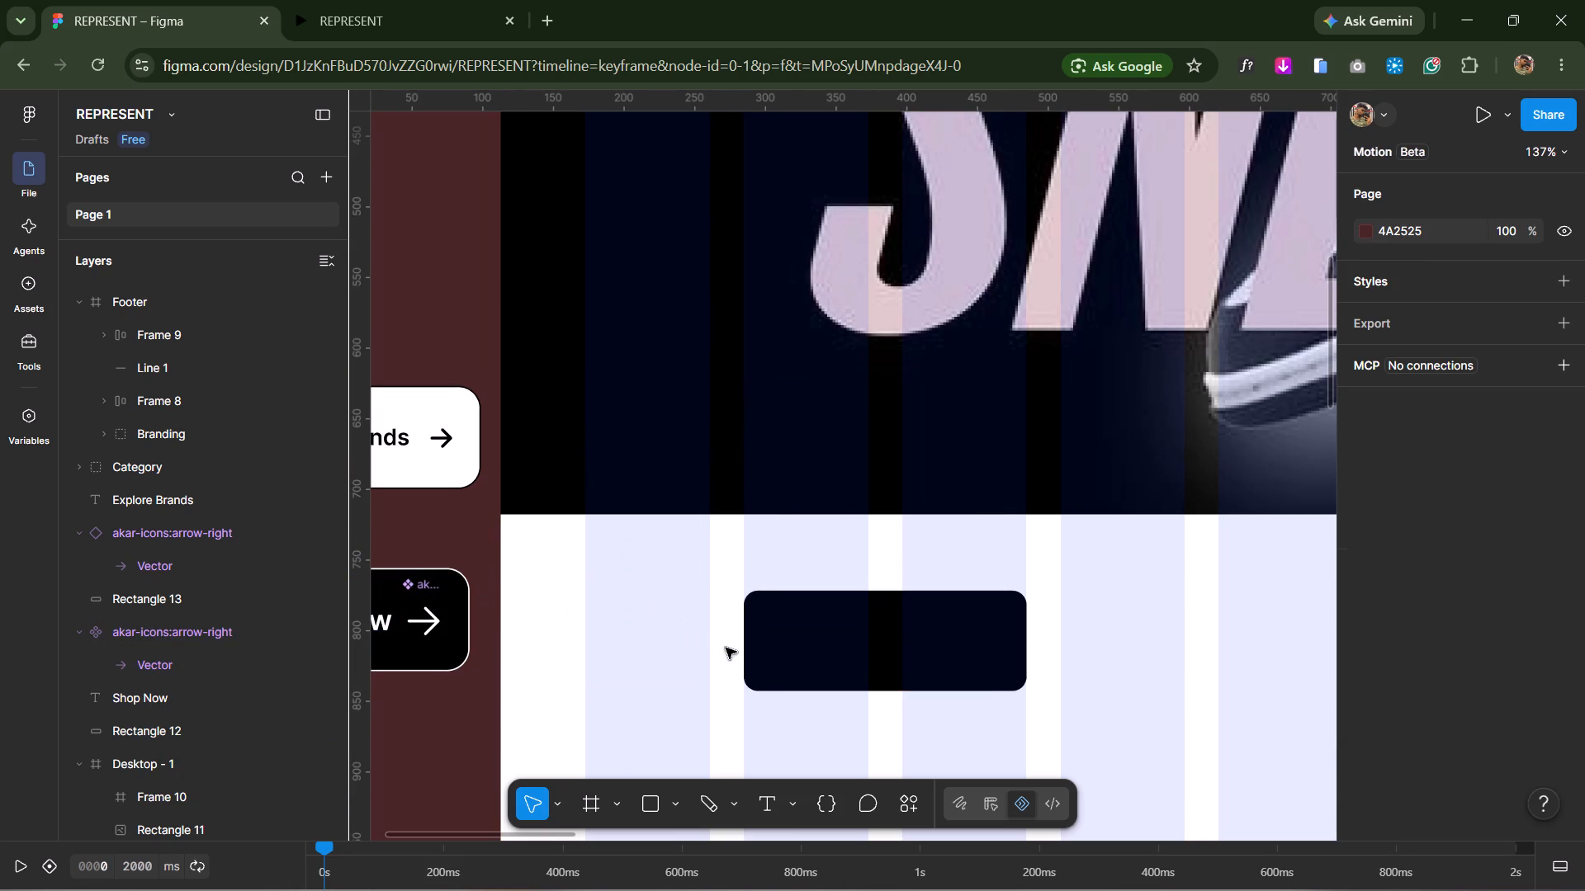
# Add a white FFFFFF stroke of weight 1 to the black frame and position the stroke outside.
pyautogui.click(970, 610)
pyautogui.scroll(-4, 1453, 700)
pyautogui.click(1443, 604)
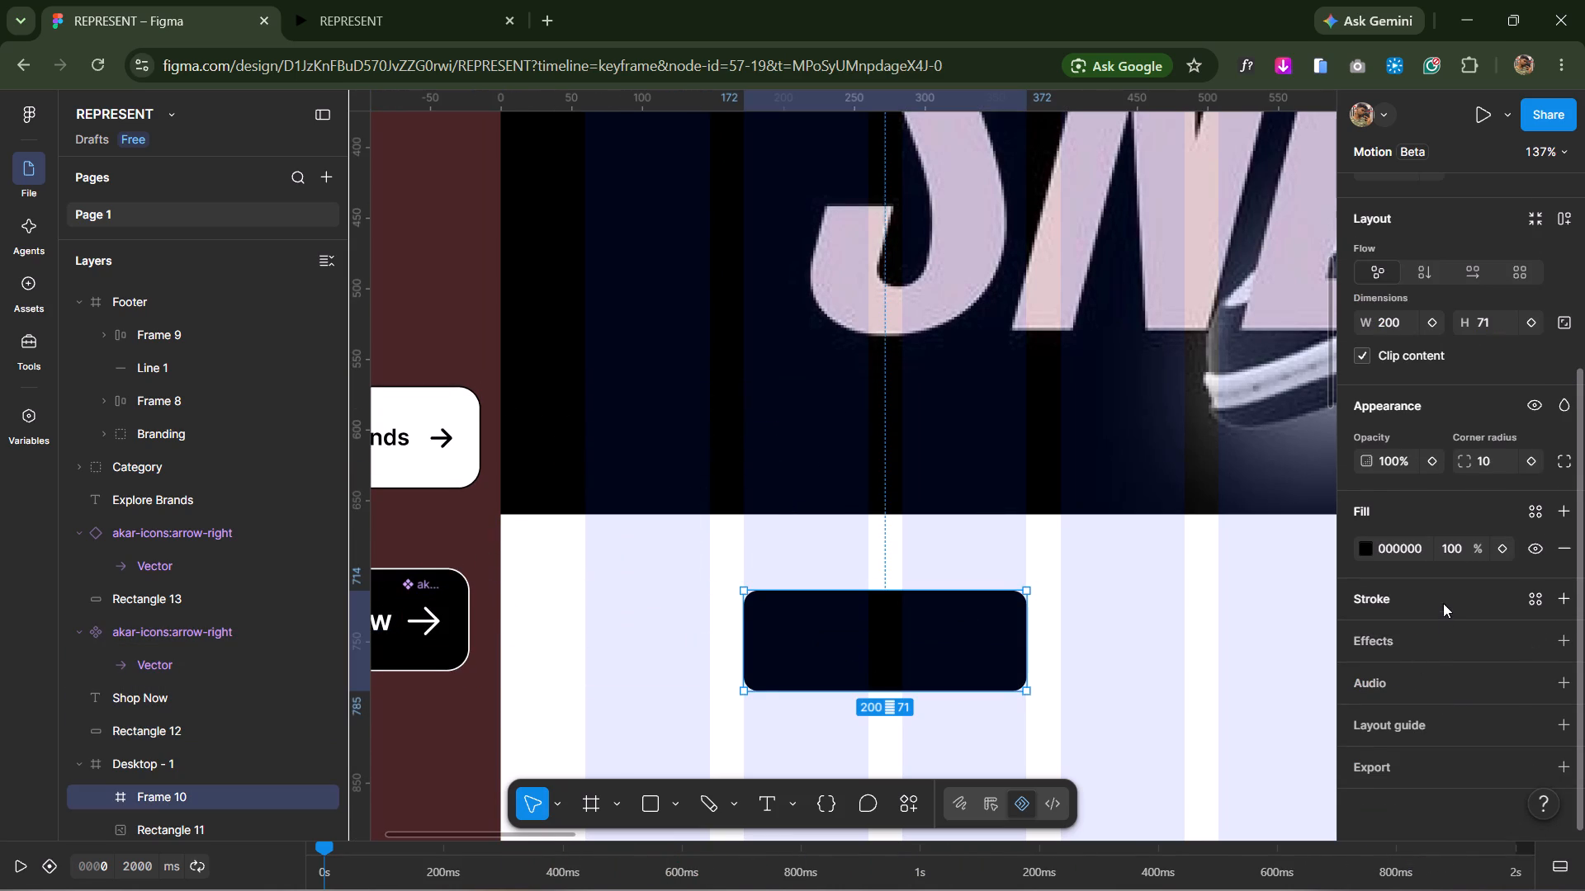
pyautogui.moveTo(1111, 634); pyautogui.dragTo(1094, 444)
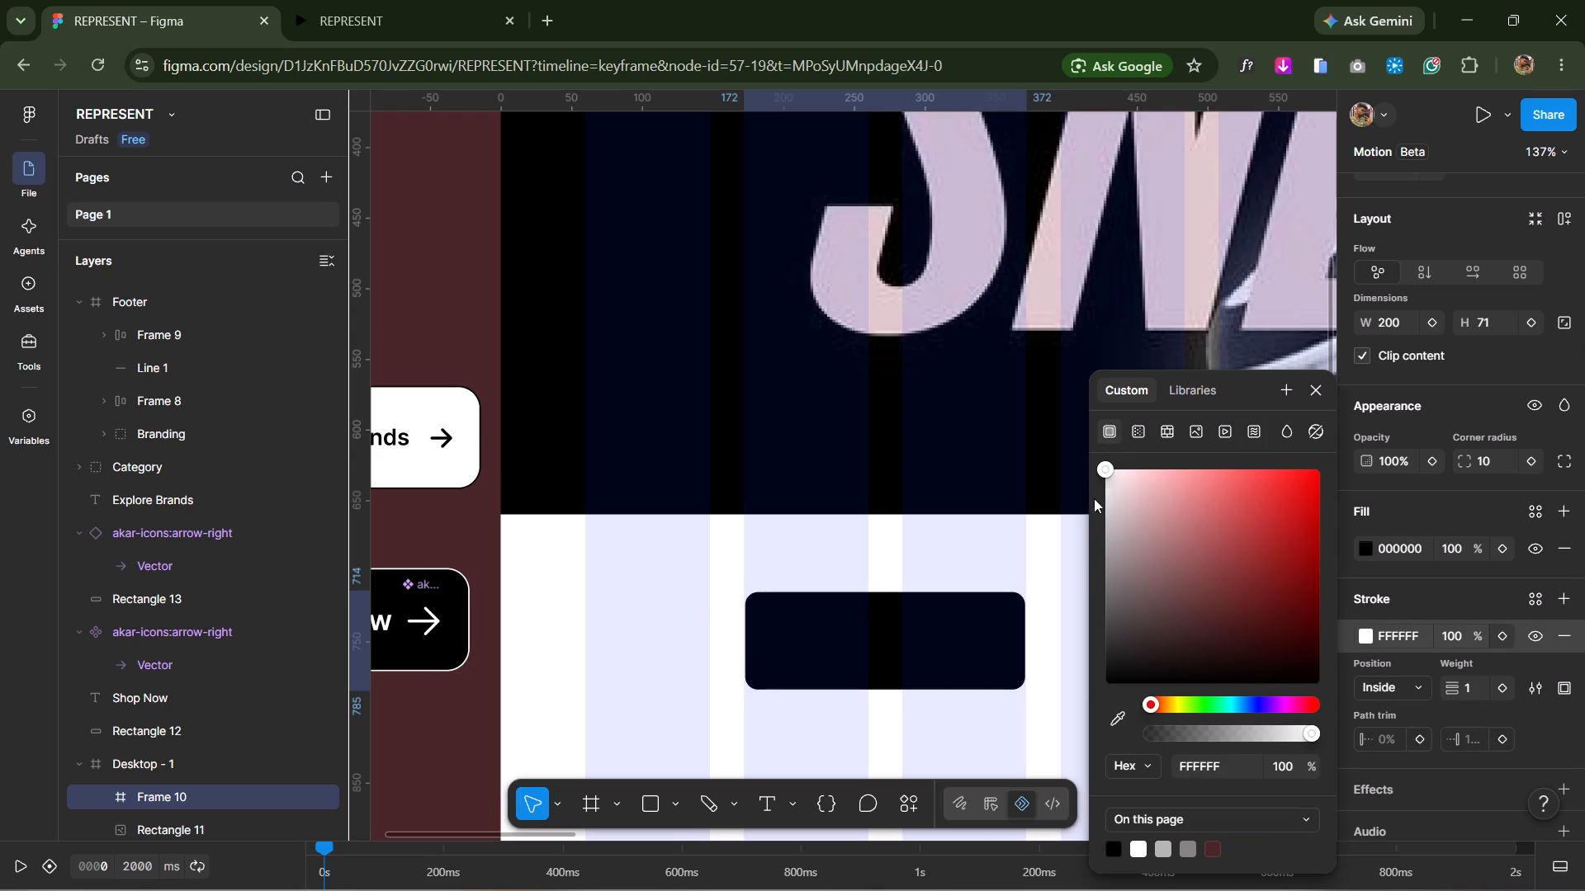
pyautogui.click(1046, 554)
pyautogui.click(1003, 626)
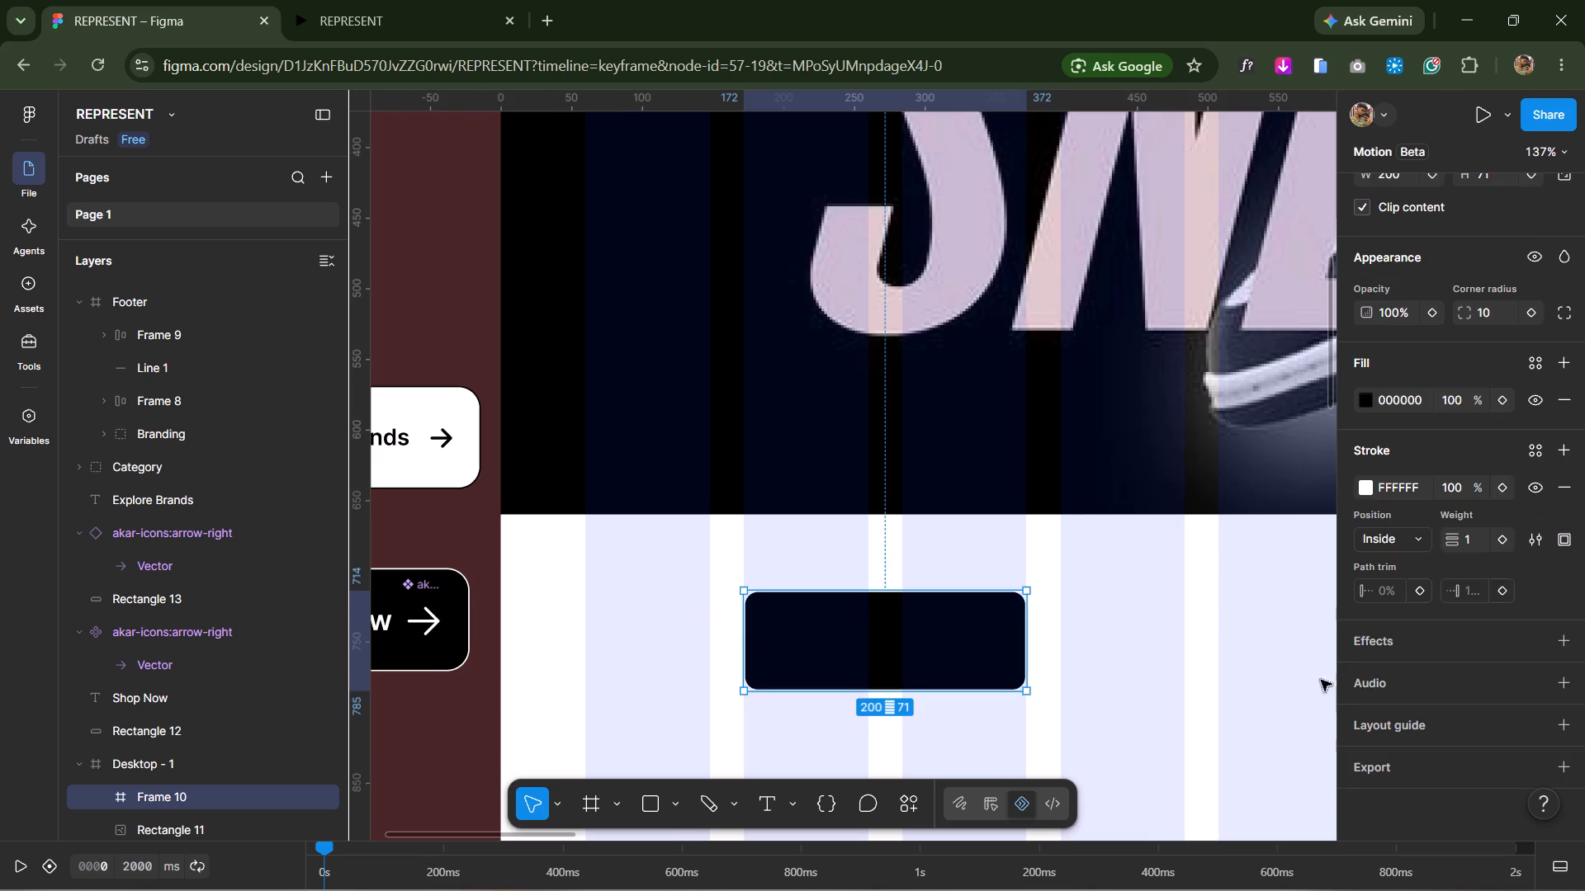
pyautogui.click(1417, 539)
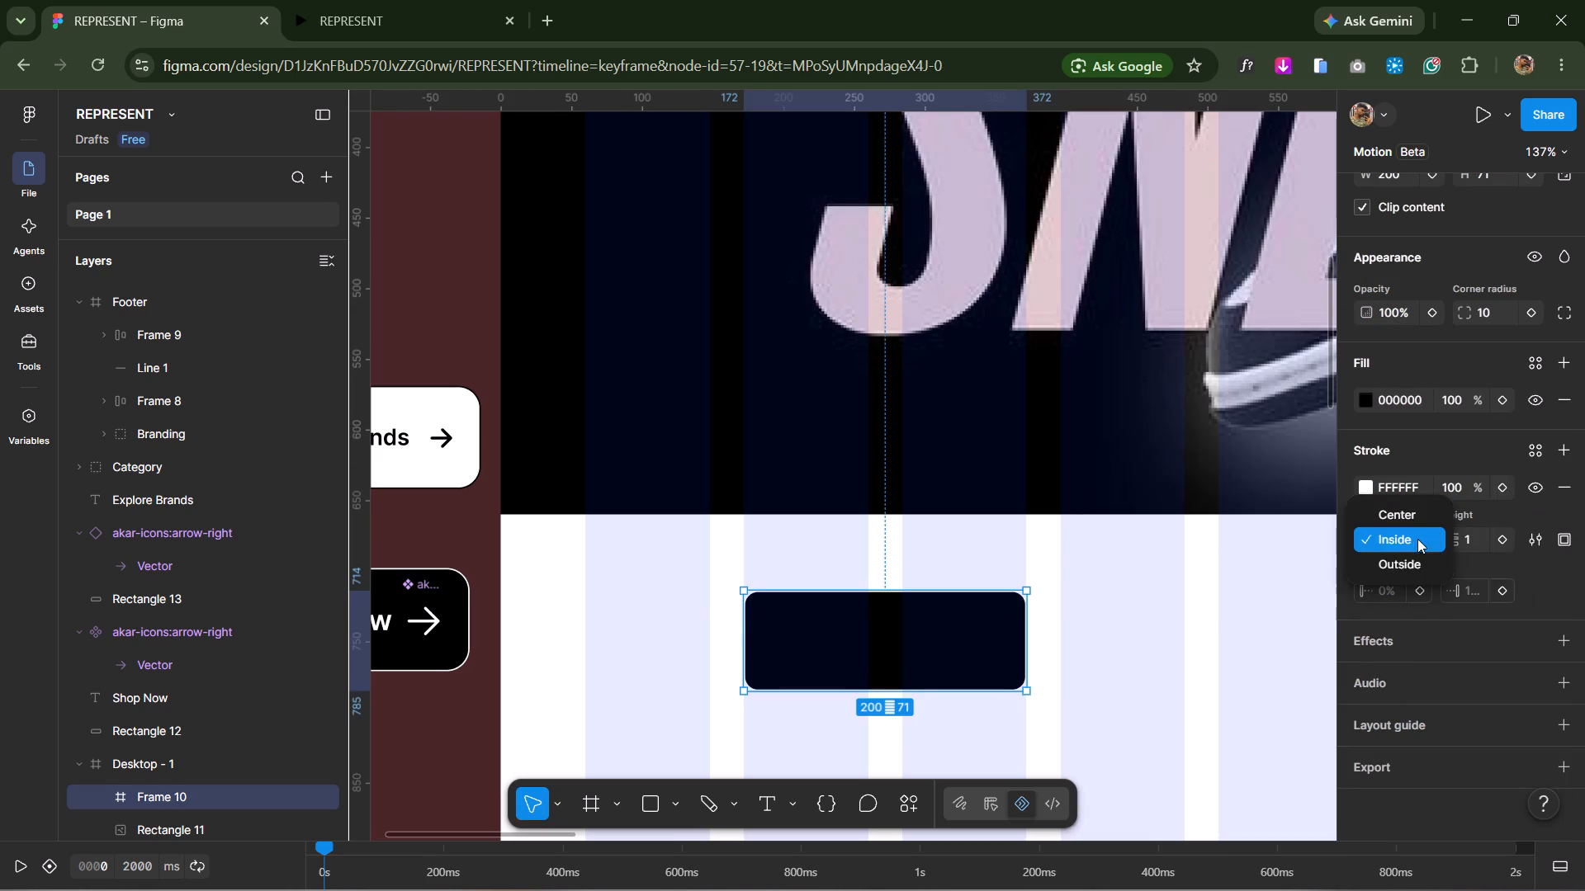
pyautogui.click(1397, 562)
pyautogui.click(1180, 629)
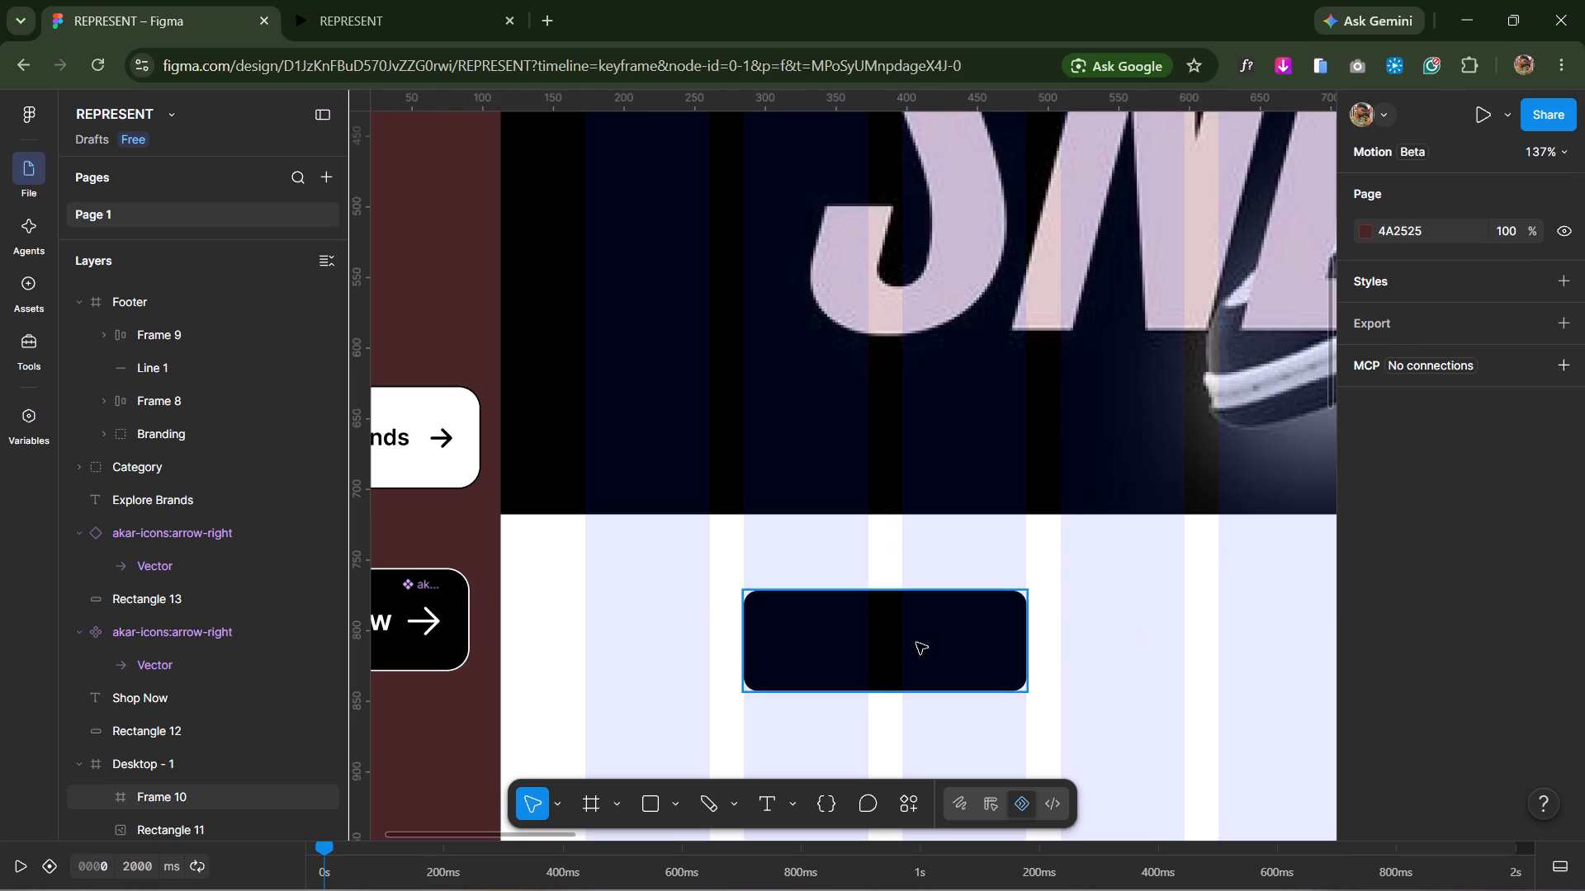
# Try the black frame at the hero's former Shop Now spot, ending with it below the hero at about X 176, Y 739.5.
pyautogui.moveTo(915, 643); pyautogui.dragTo(759, 436)
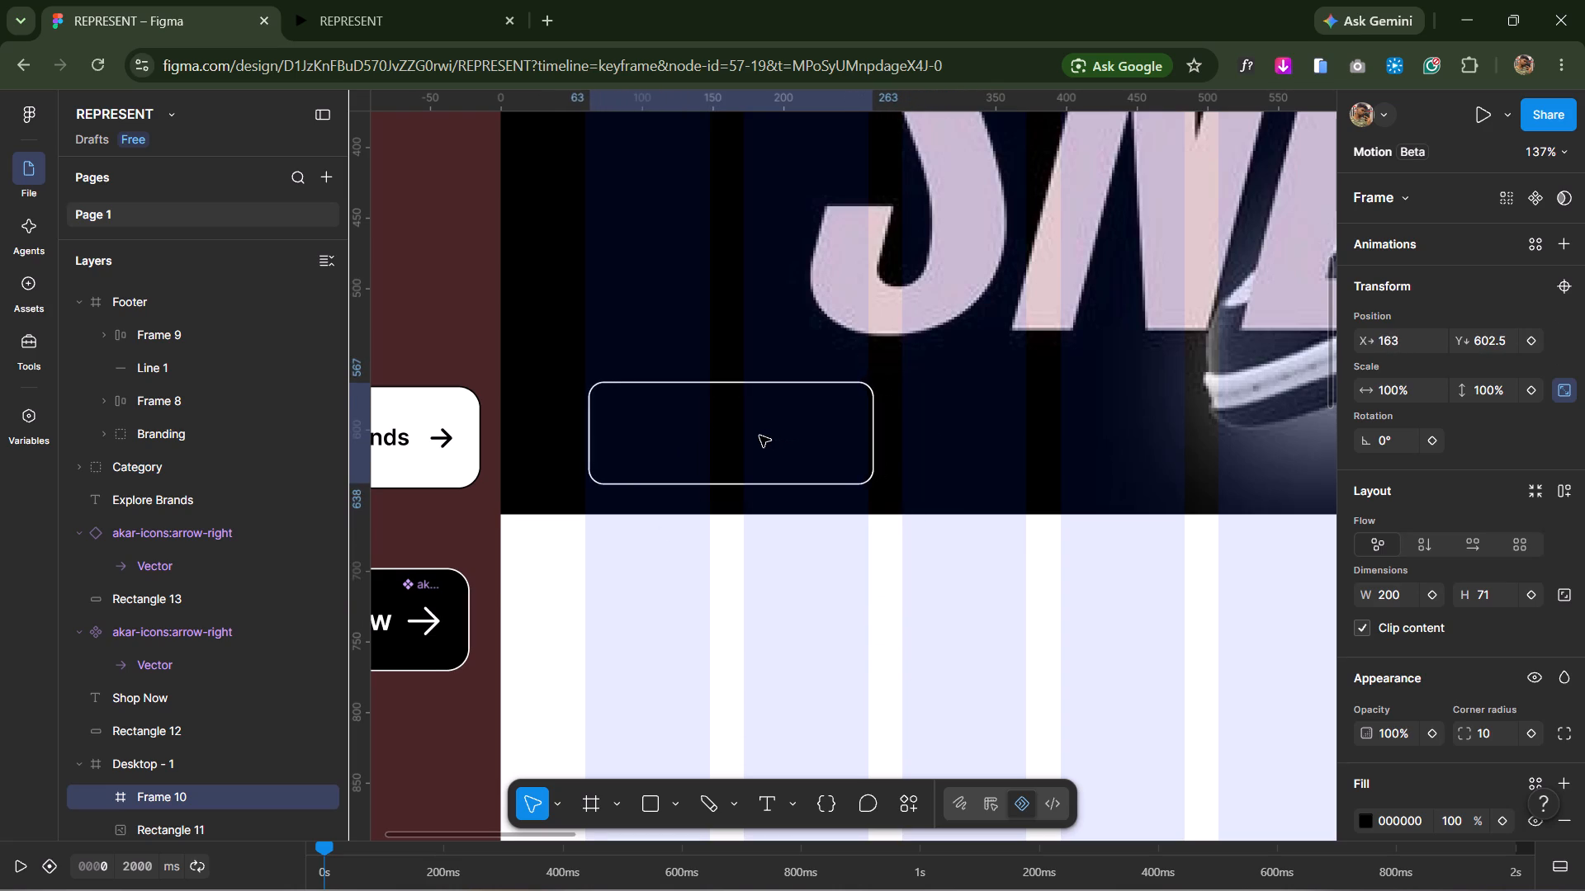
pyautogui.moveTo(759, 436); pyautogui.dragTo(778, 625)
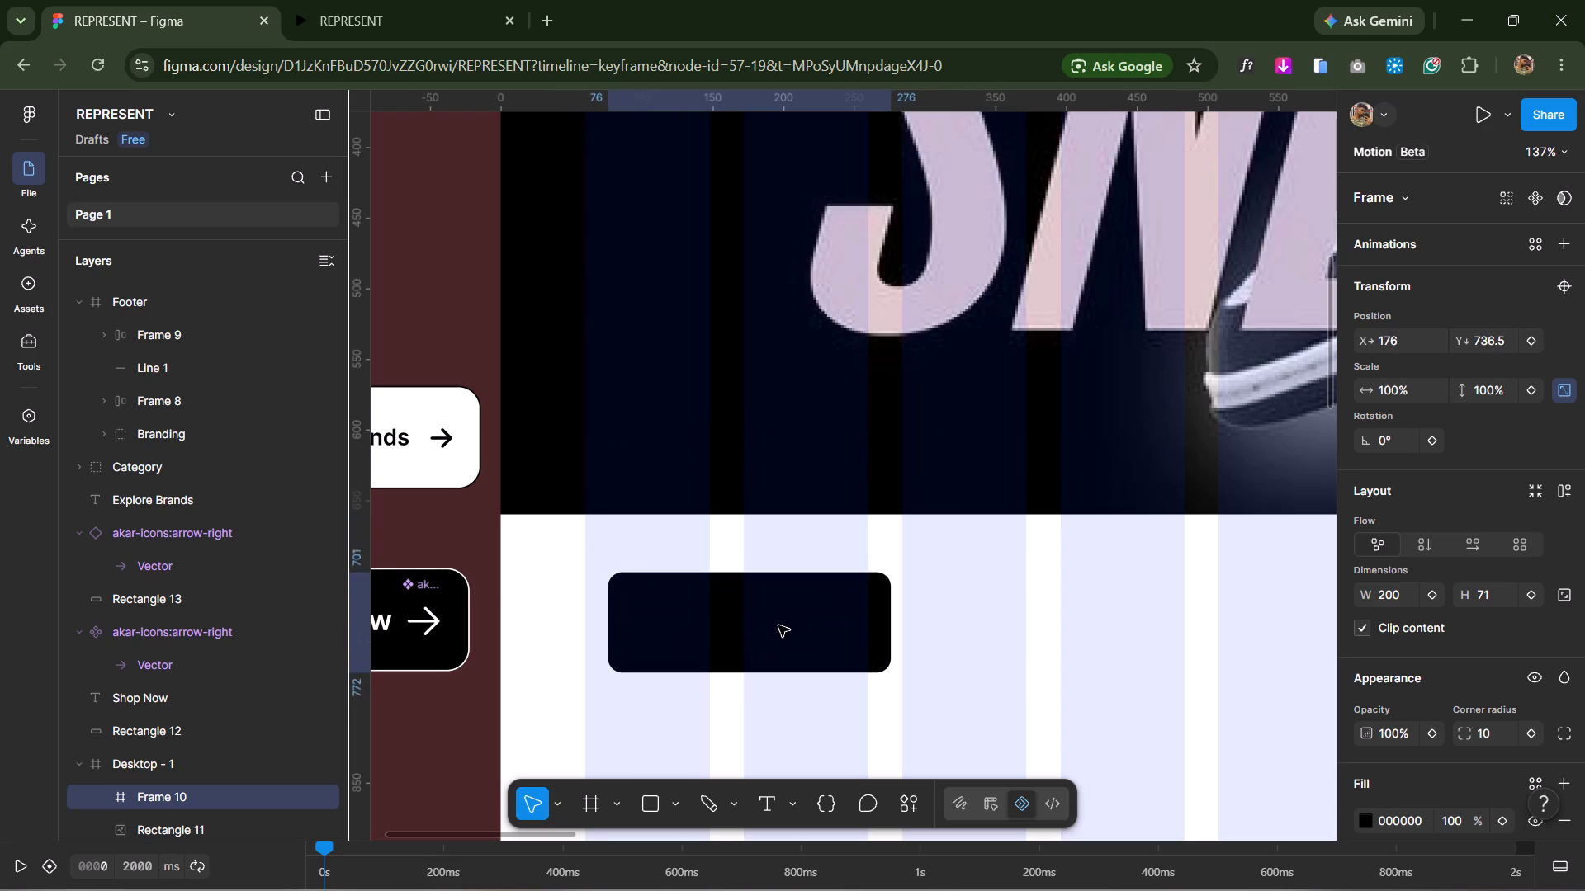
pyautogui.moveTo(778, 625); pyautogui.dragTo(778, 629)
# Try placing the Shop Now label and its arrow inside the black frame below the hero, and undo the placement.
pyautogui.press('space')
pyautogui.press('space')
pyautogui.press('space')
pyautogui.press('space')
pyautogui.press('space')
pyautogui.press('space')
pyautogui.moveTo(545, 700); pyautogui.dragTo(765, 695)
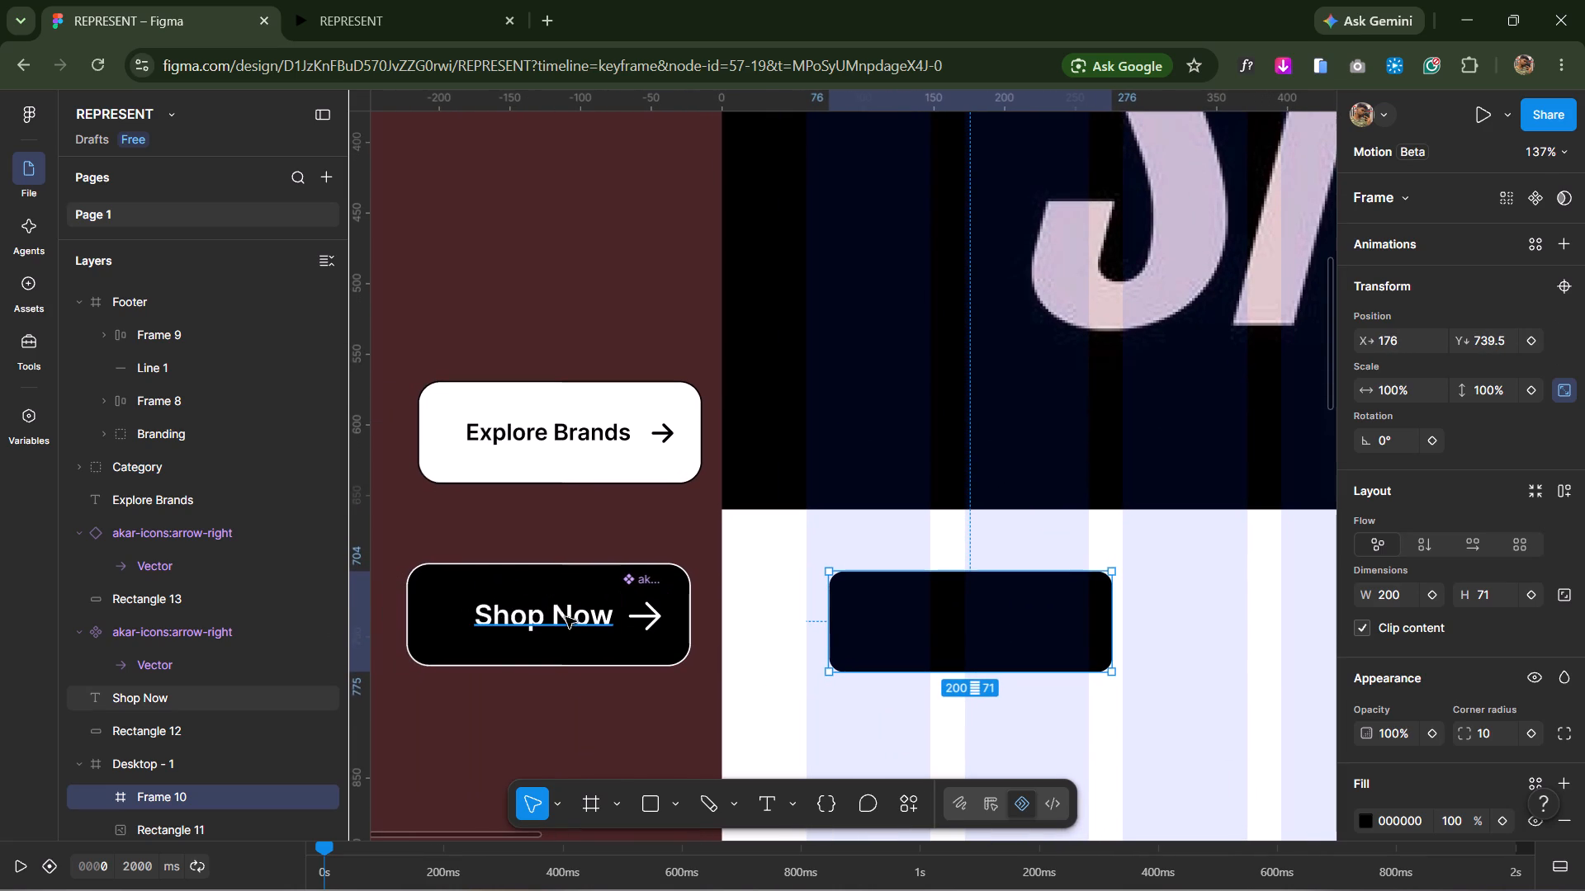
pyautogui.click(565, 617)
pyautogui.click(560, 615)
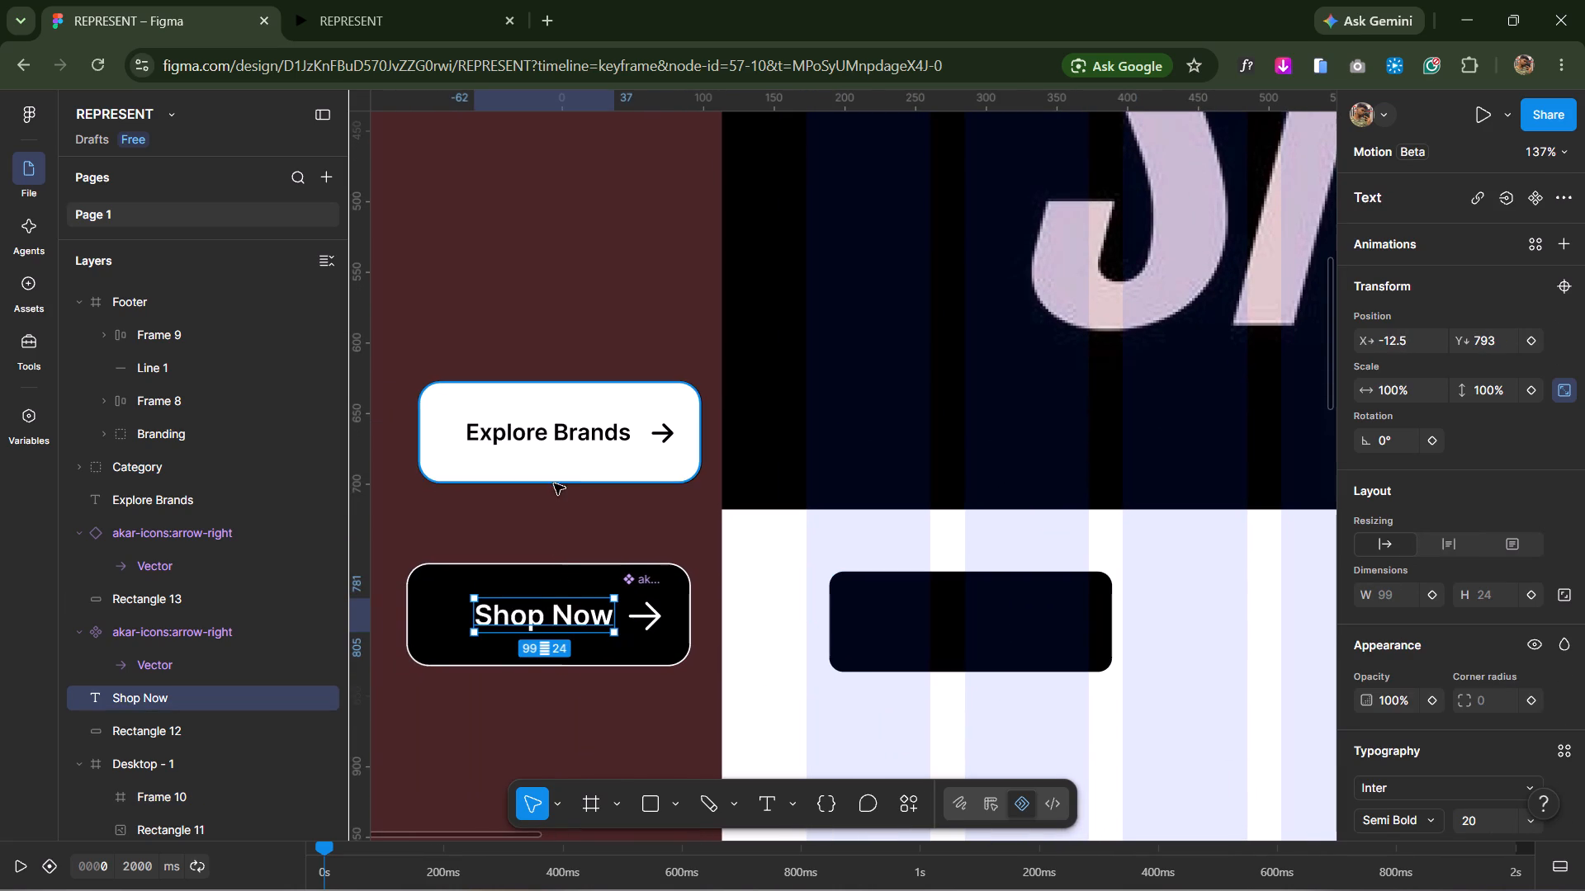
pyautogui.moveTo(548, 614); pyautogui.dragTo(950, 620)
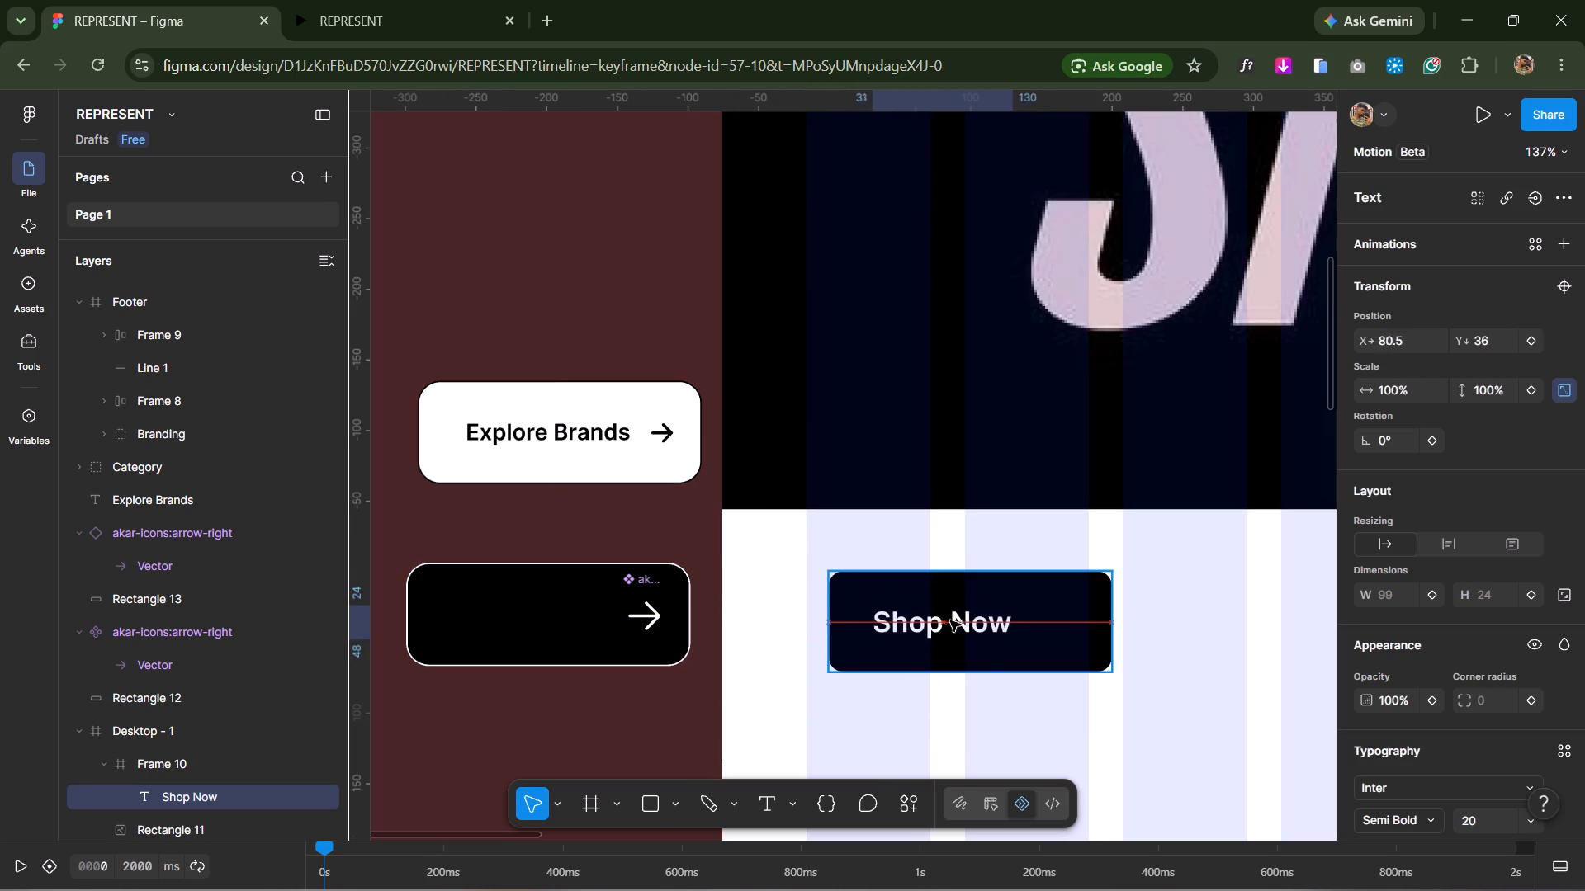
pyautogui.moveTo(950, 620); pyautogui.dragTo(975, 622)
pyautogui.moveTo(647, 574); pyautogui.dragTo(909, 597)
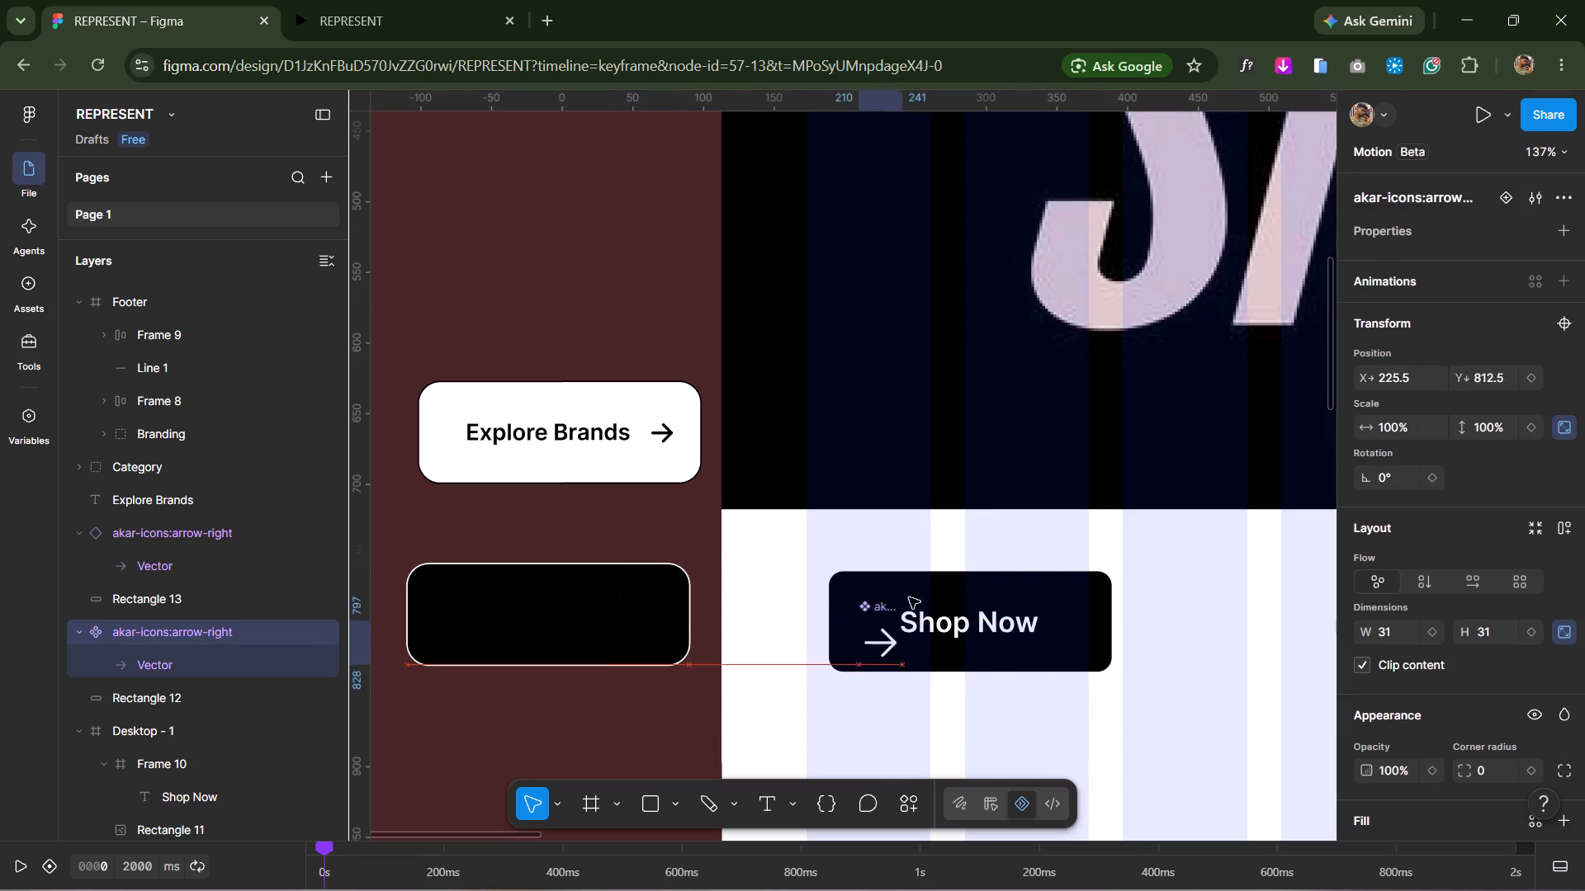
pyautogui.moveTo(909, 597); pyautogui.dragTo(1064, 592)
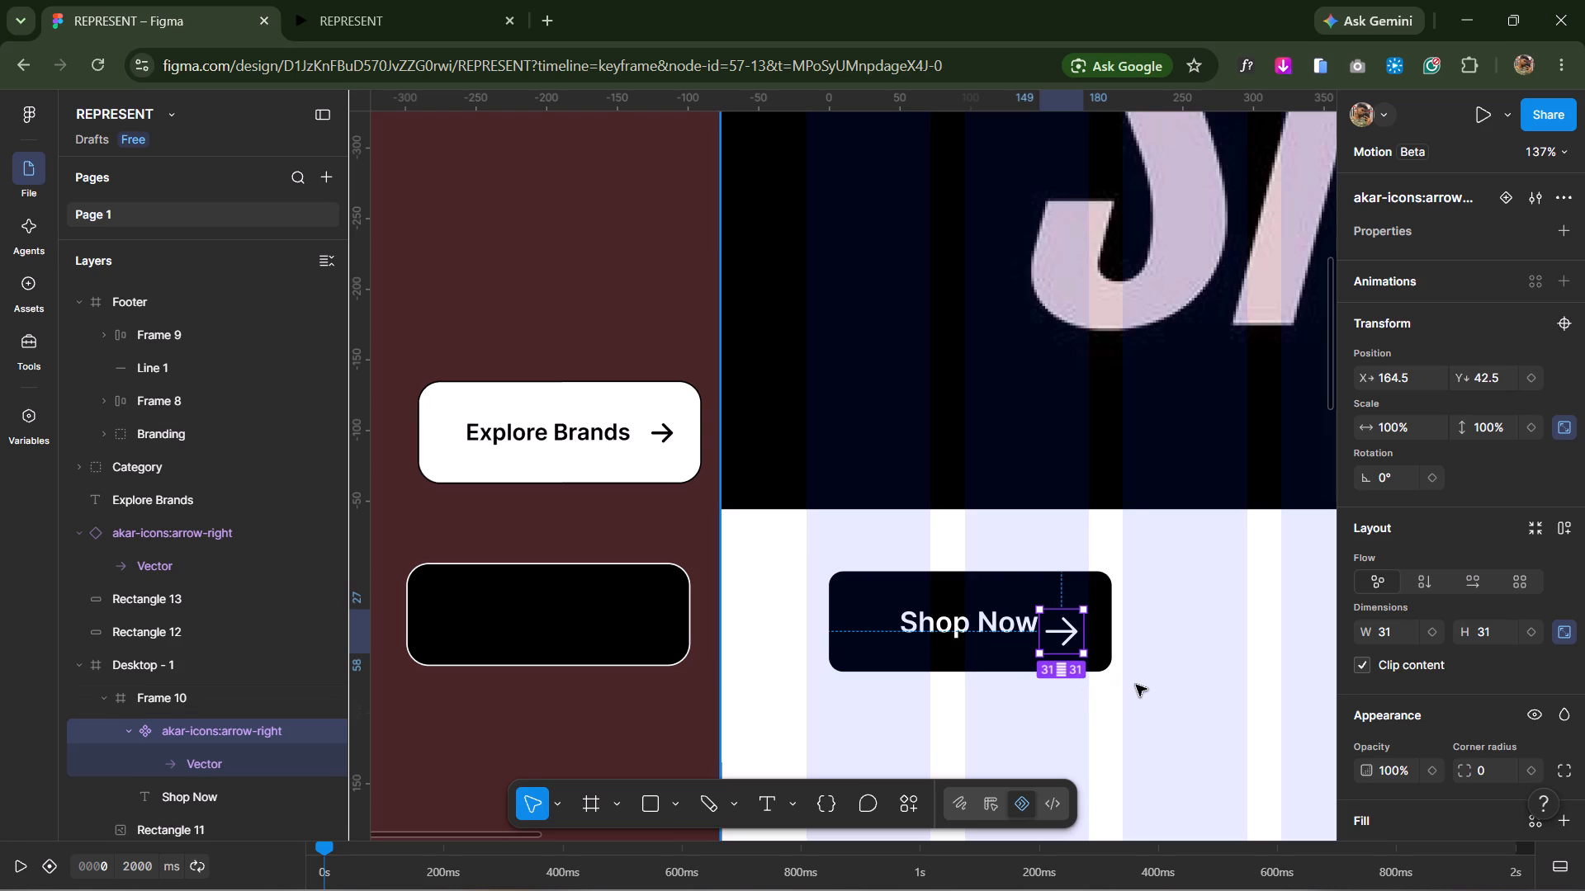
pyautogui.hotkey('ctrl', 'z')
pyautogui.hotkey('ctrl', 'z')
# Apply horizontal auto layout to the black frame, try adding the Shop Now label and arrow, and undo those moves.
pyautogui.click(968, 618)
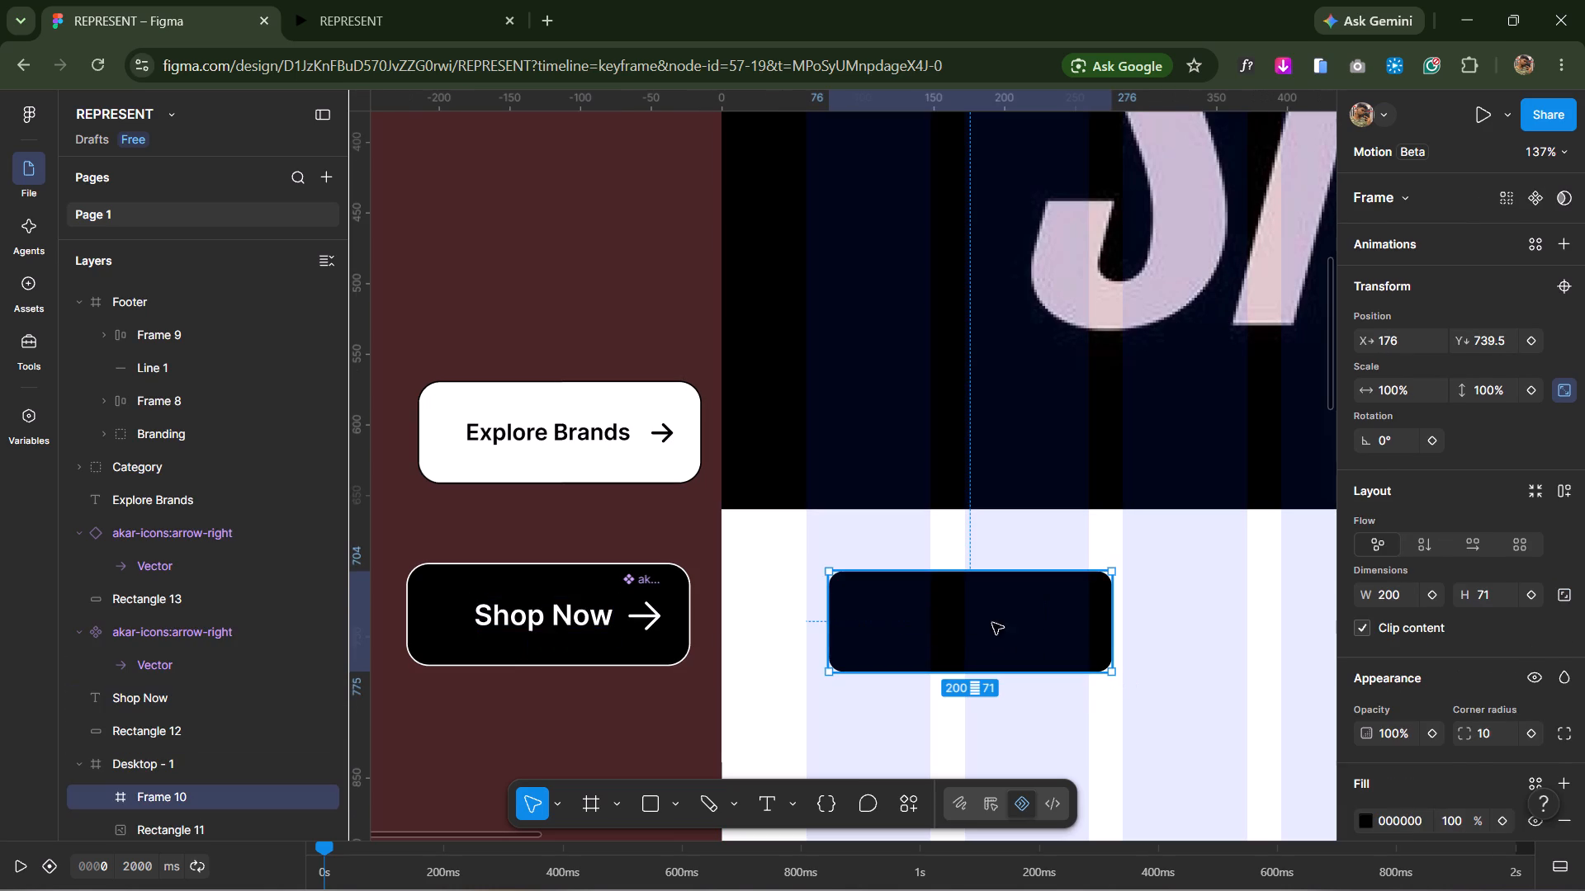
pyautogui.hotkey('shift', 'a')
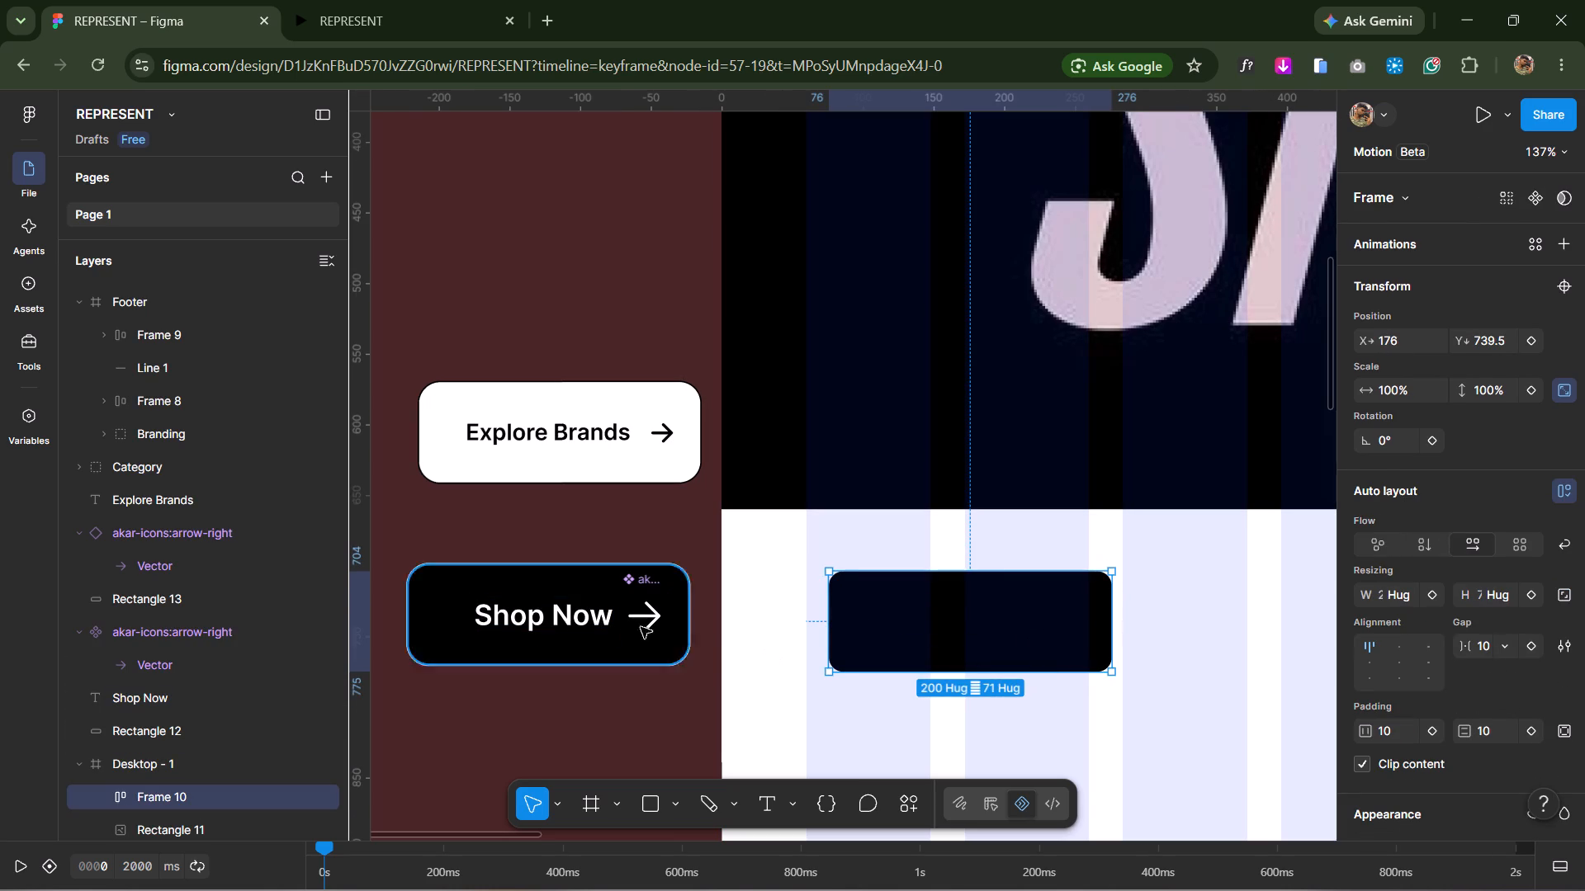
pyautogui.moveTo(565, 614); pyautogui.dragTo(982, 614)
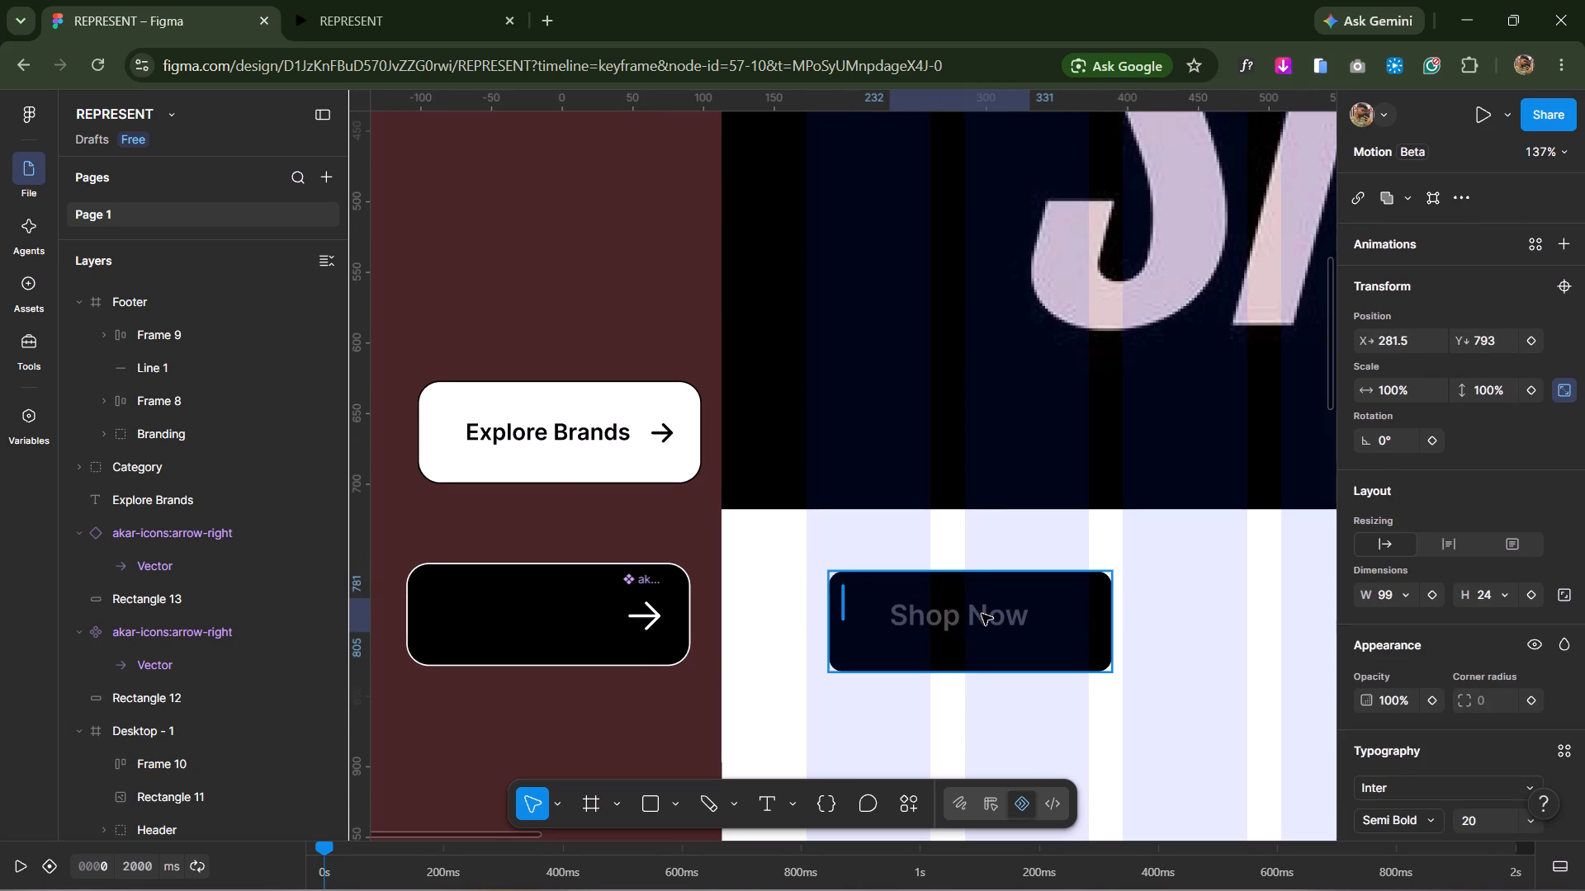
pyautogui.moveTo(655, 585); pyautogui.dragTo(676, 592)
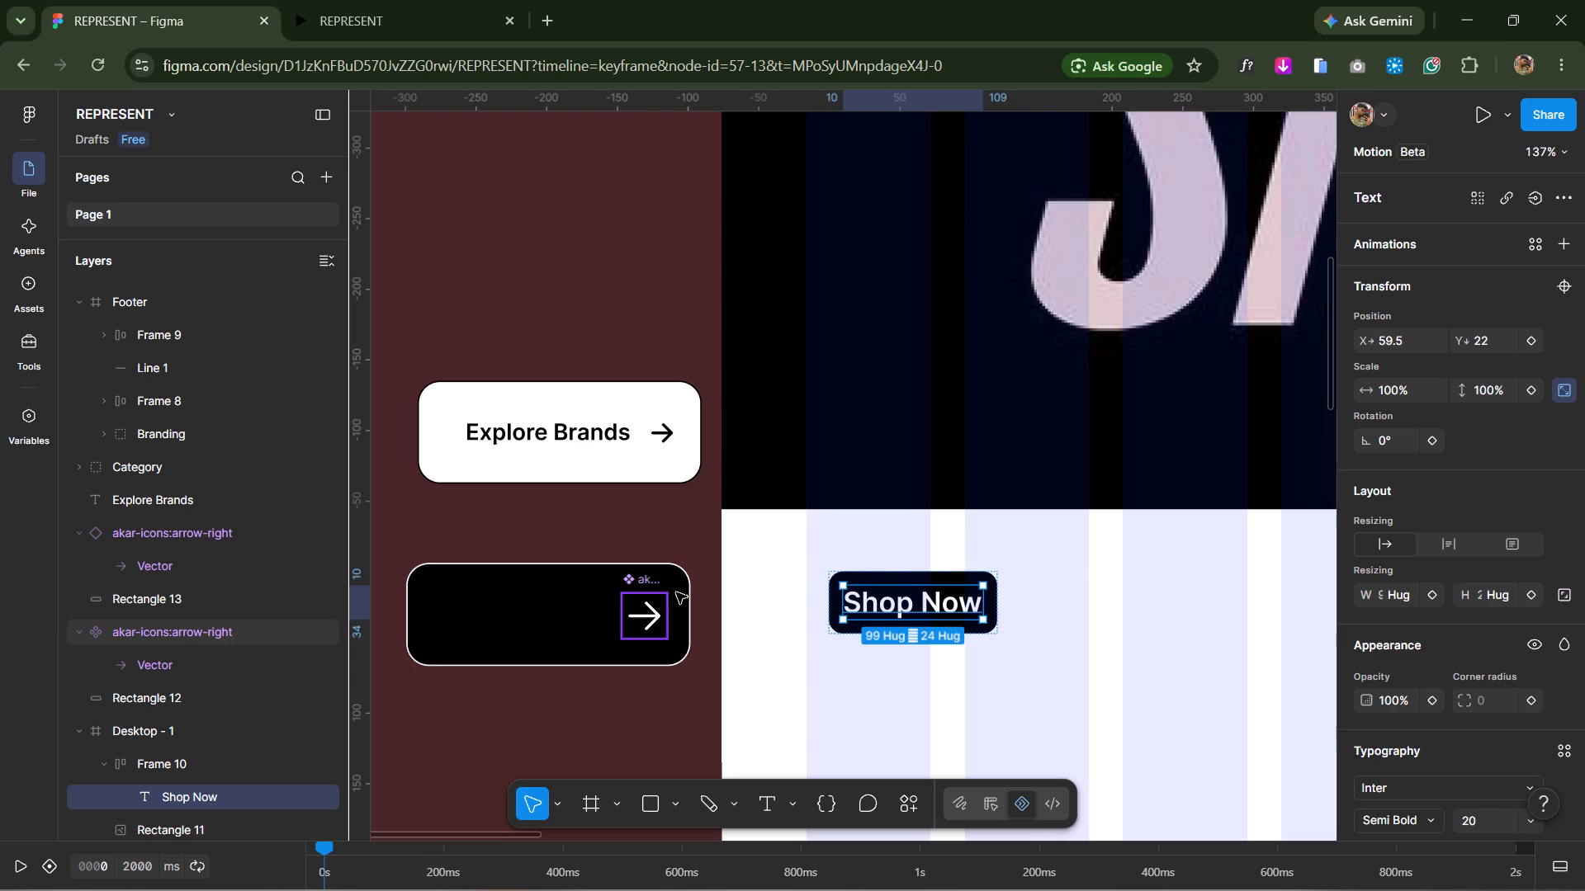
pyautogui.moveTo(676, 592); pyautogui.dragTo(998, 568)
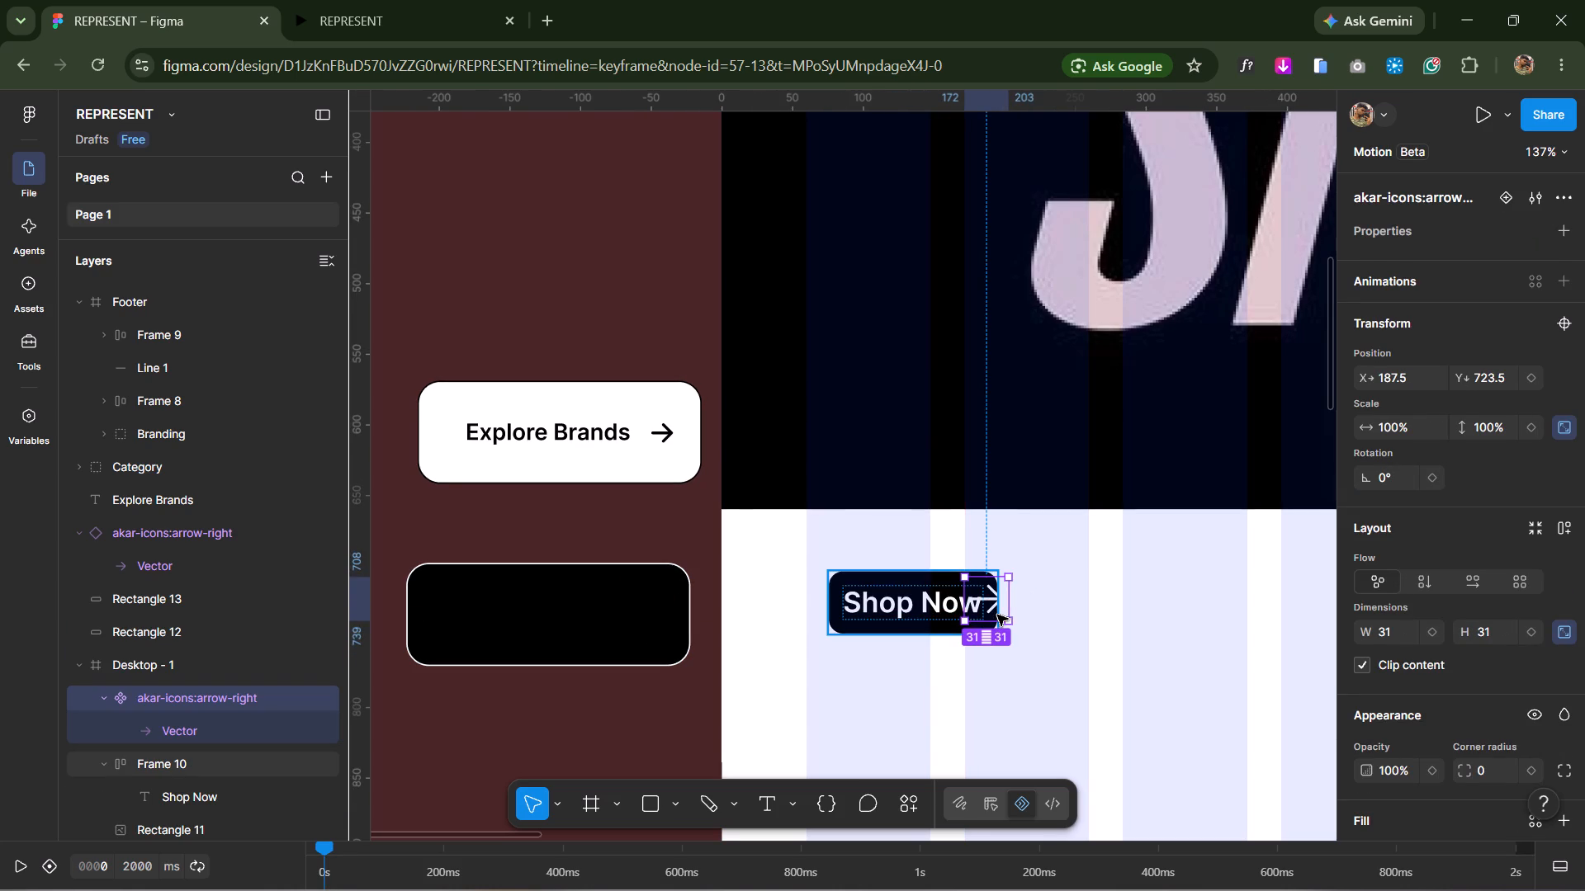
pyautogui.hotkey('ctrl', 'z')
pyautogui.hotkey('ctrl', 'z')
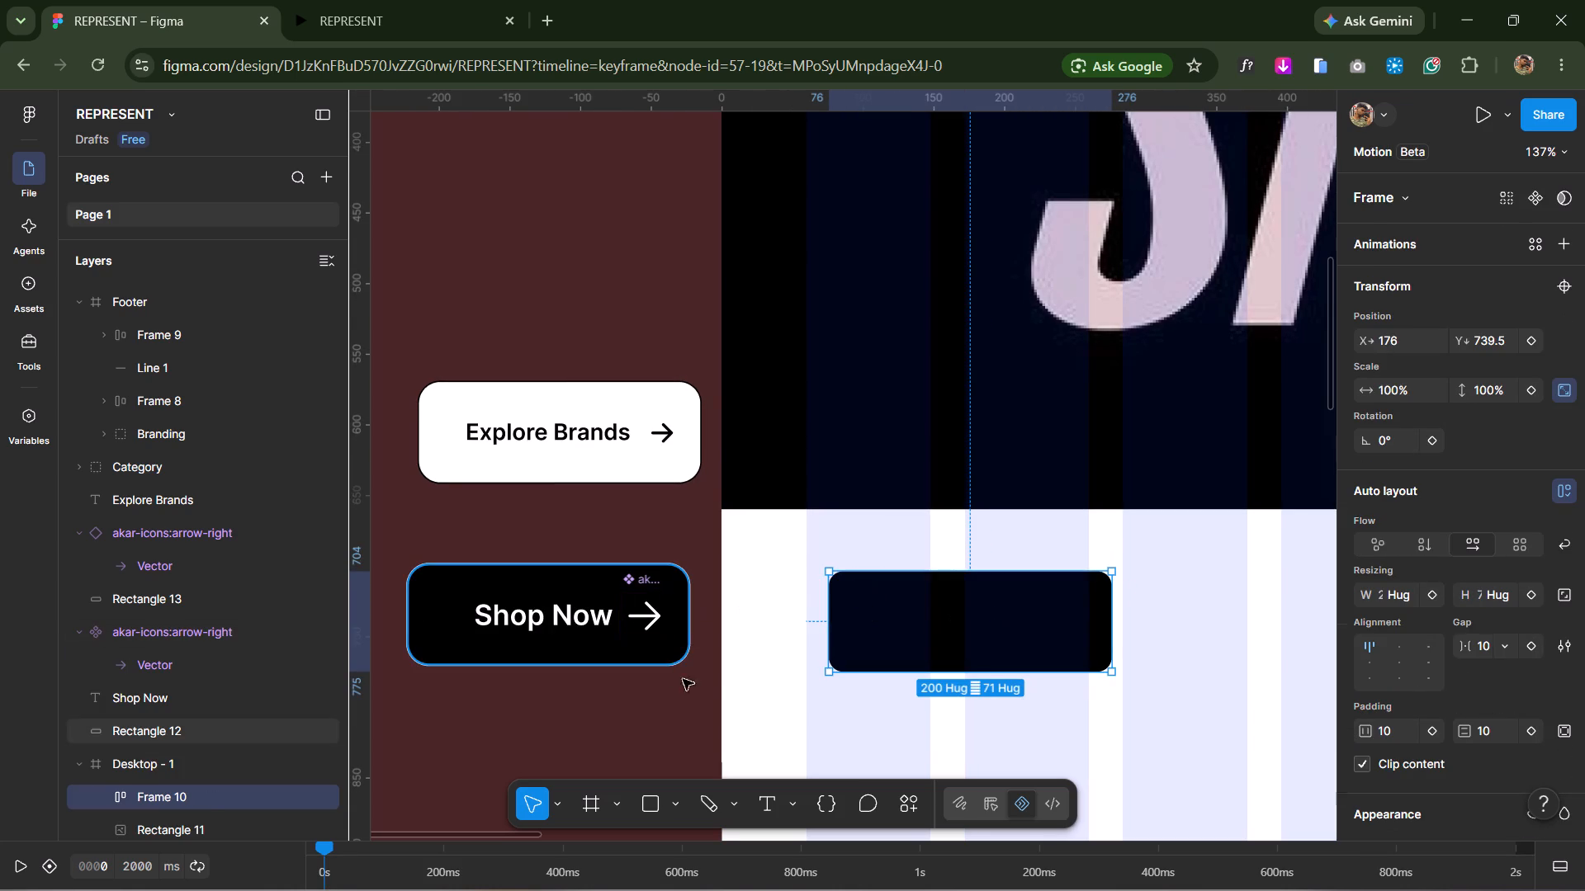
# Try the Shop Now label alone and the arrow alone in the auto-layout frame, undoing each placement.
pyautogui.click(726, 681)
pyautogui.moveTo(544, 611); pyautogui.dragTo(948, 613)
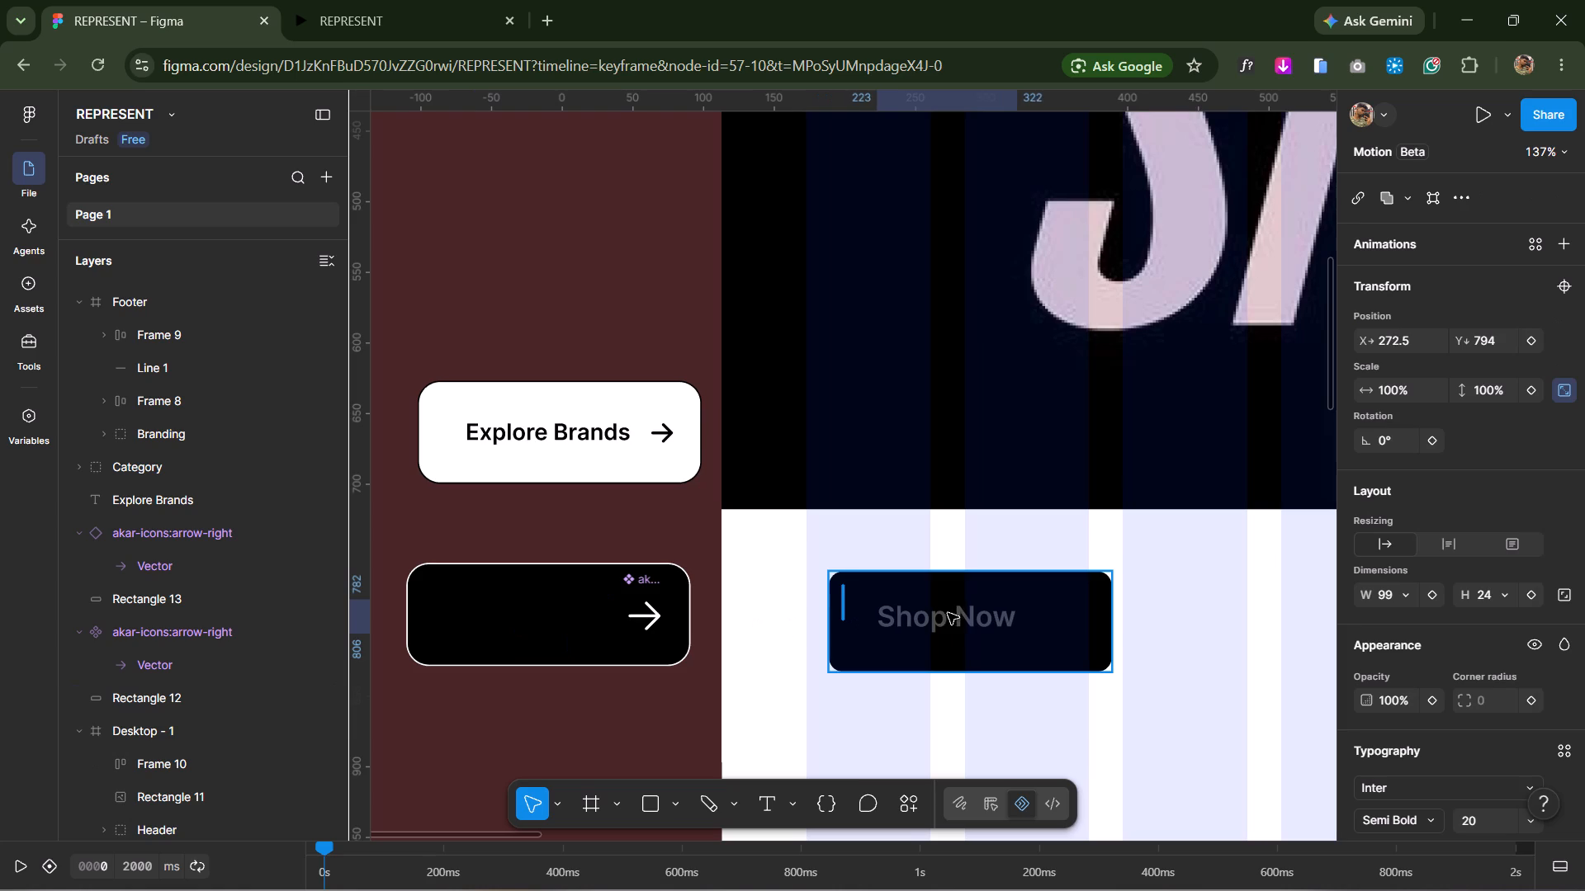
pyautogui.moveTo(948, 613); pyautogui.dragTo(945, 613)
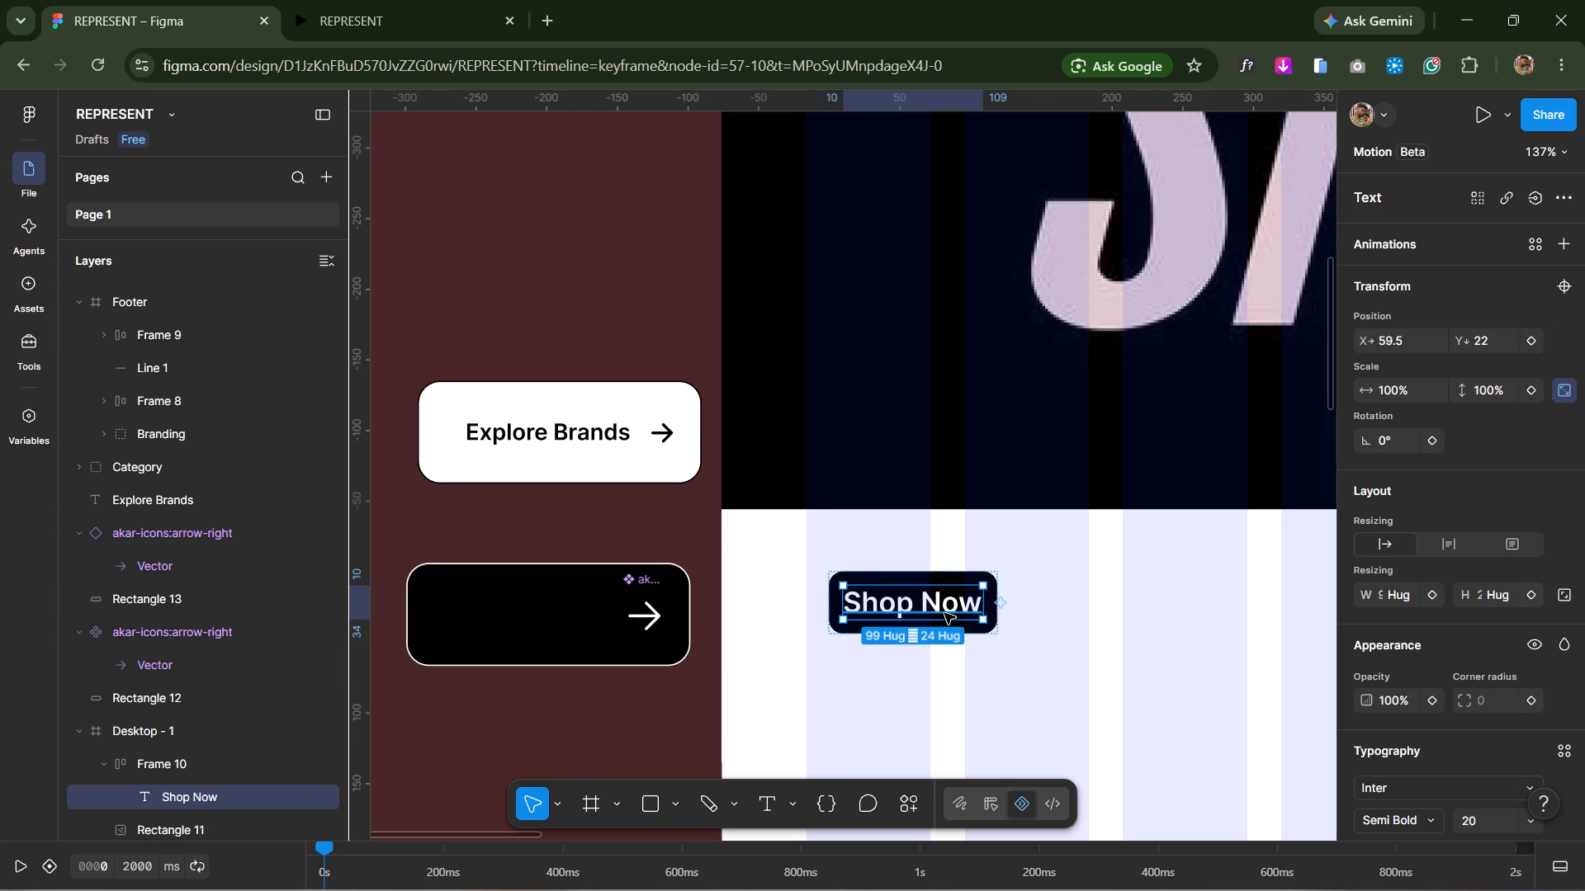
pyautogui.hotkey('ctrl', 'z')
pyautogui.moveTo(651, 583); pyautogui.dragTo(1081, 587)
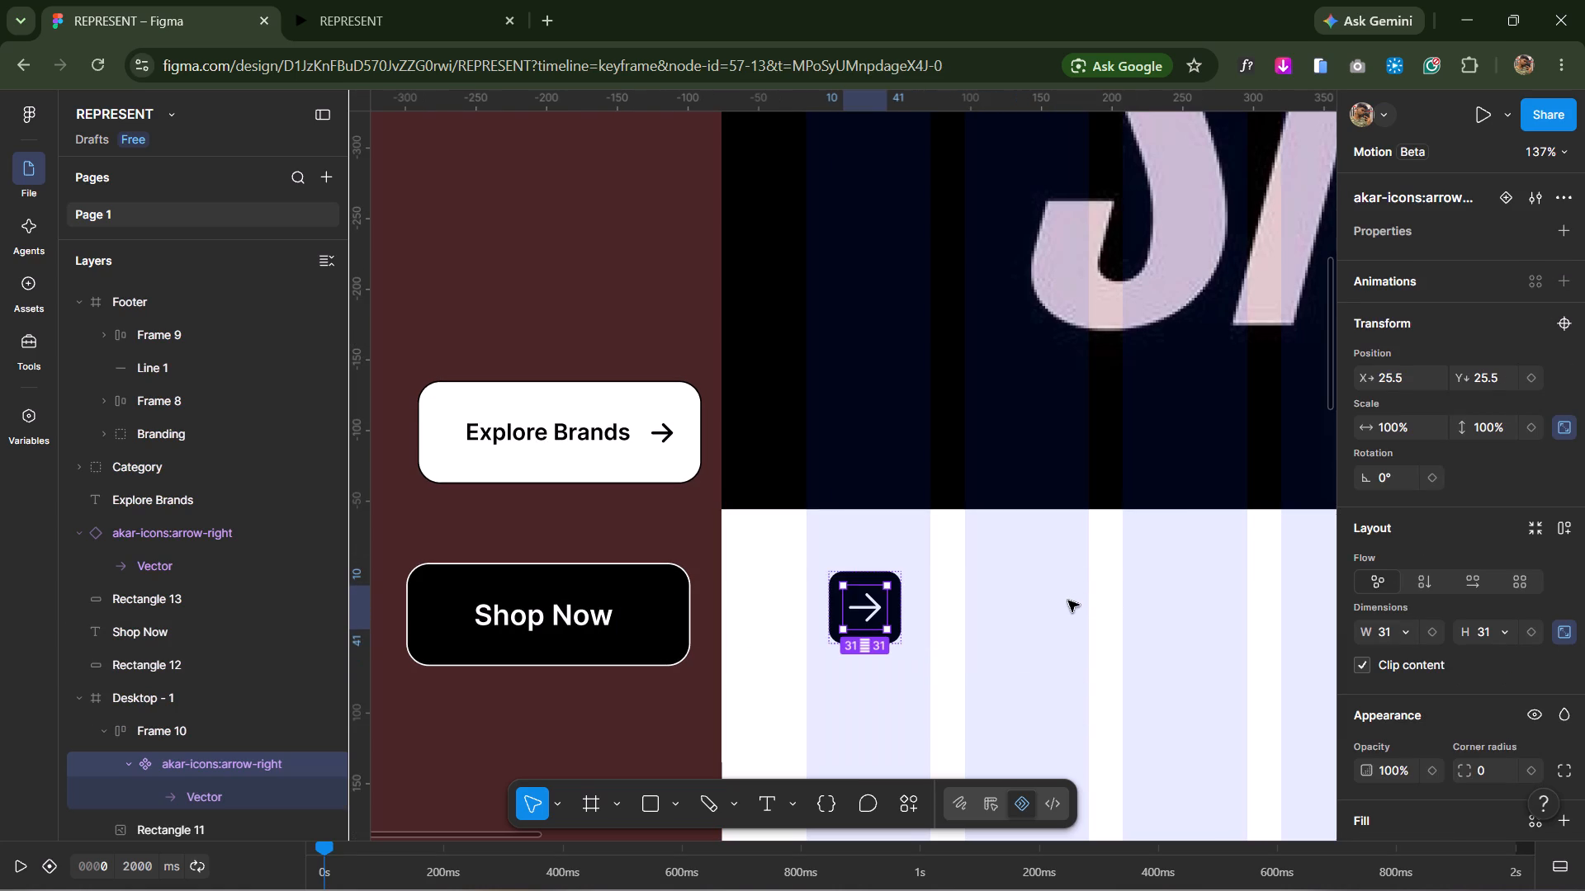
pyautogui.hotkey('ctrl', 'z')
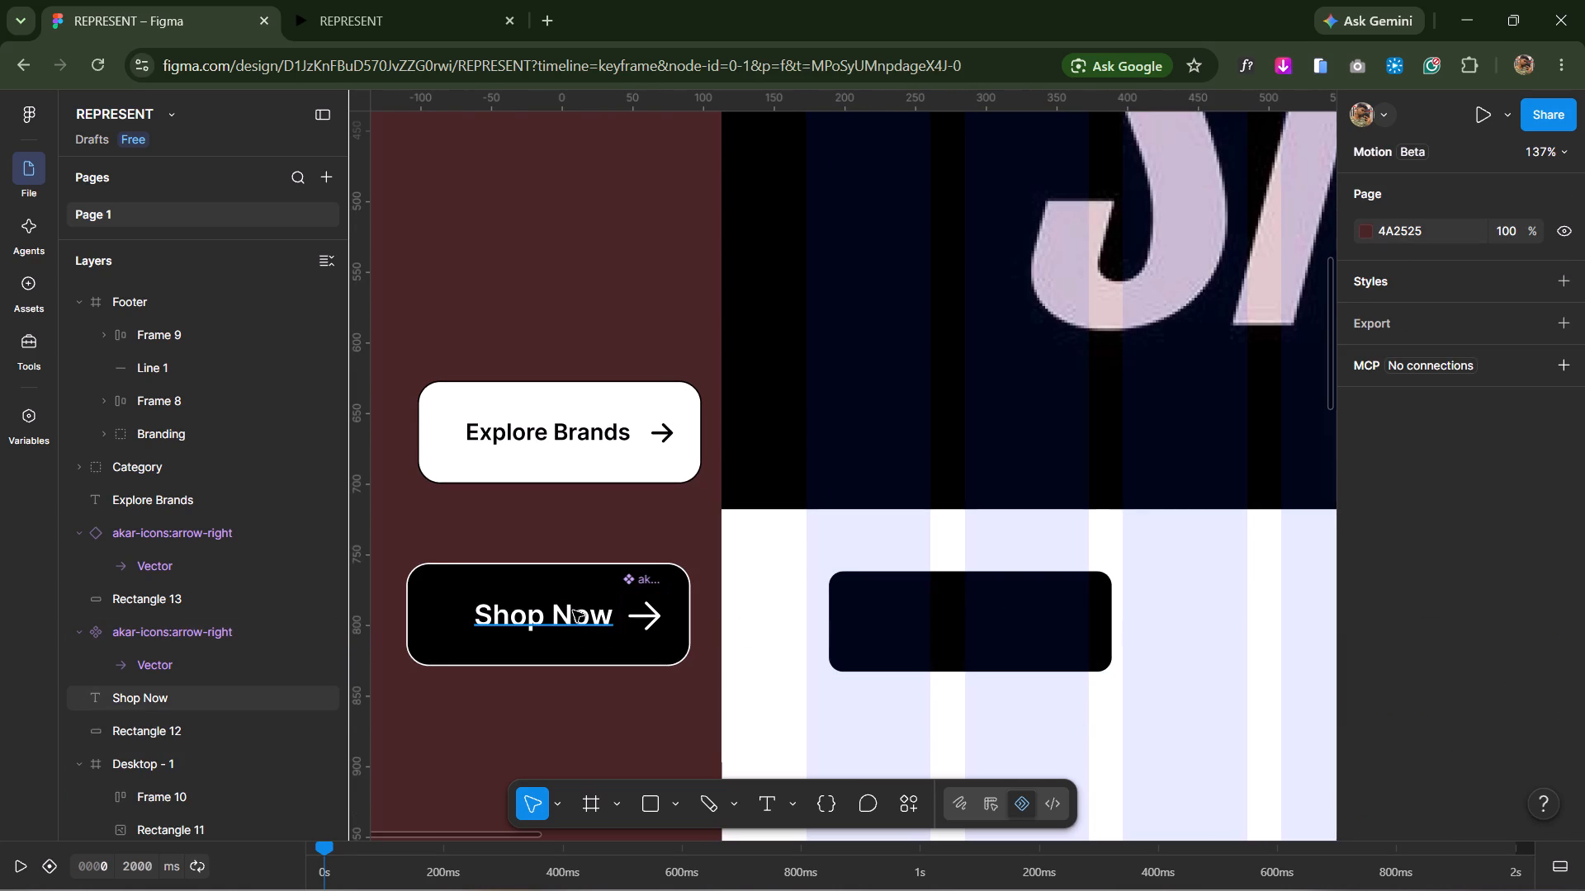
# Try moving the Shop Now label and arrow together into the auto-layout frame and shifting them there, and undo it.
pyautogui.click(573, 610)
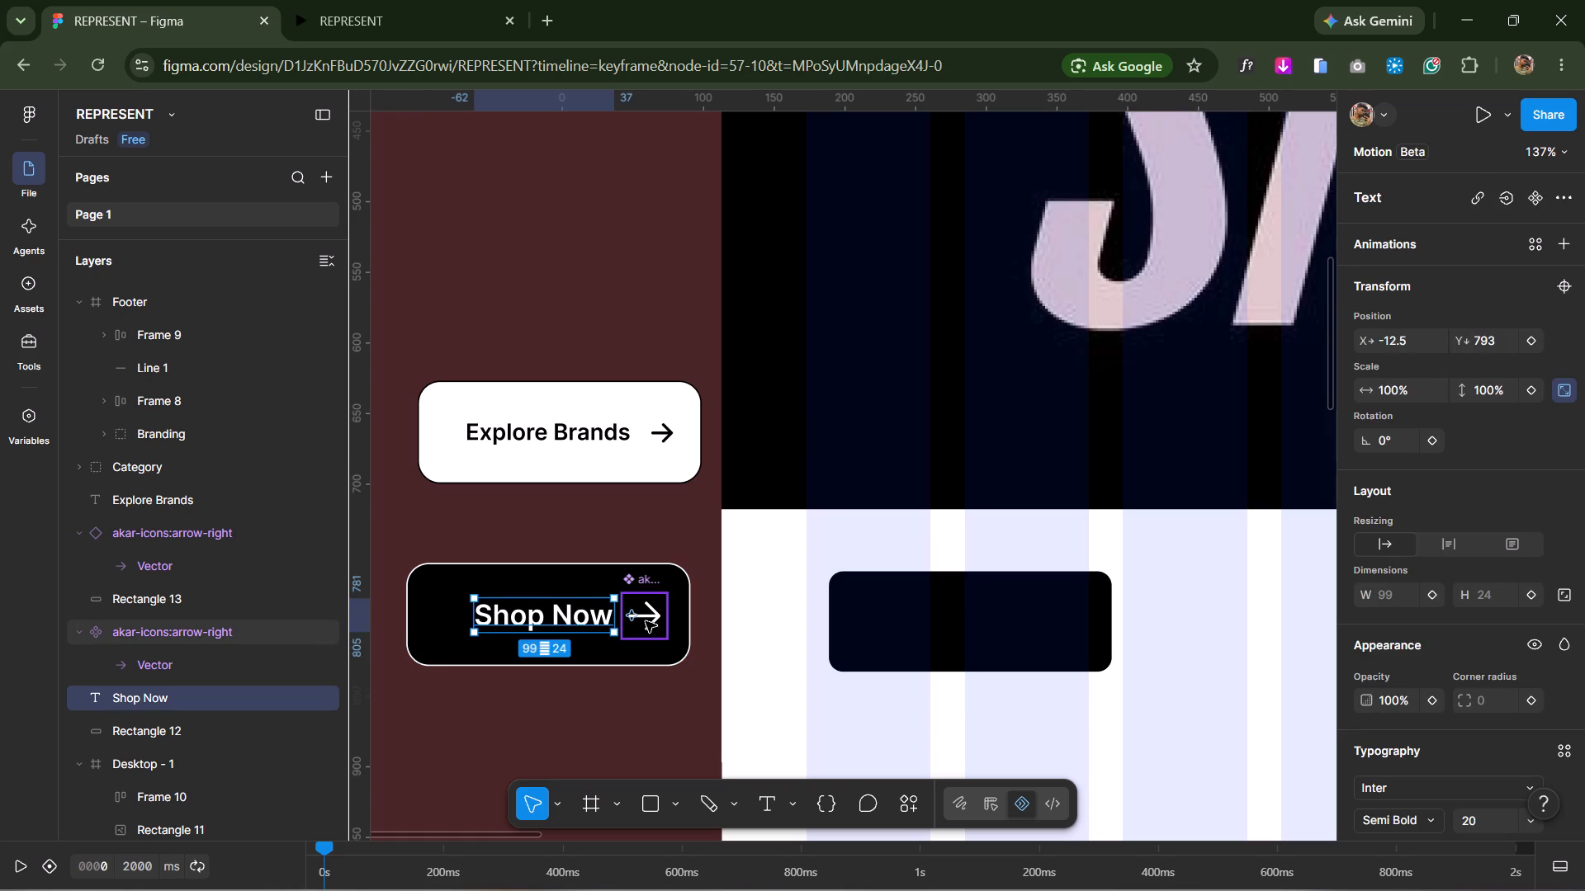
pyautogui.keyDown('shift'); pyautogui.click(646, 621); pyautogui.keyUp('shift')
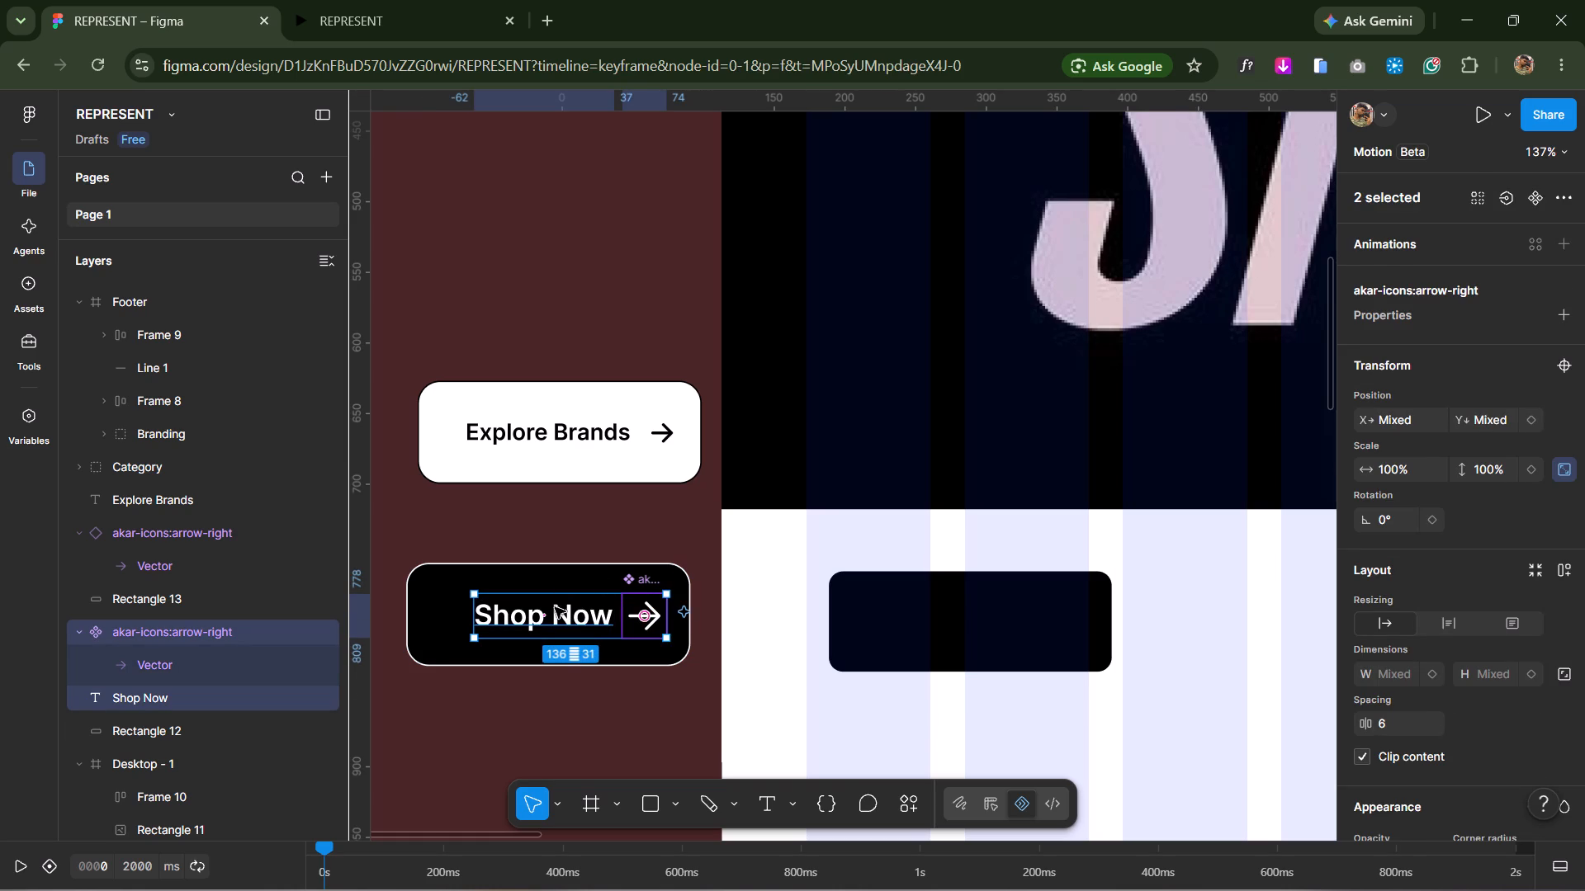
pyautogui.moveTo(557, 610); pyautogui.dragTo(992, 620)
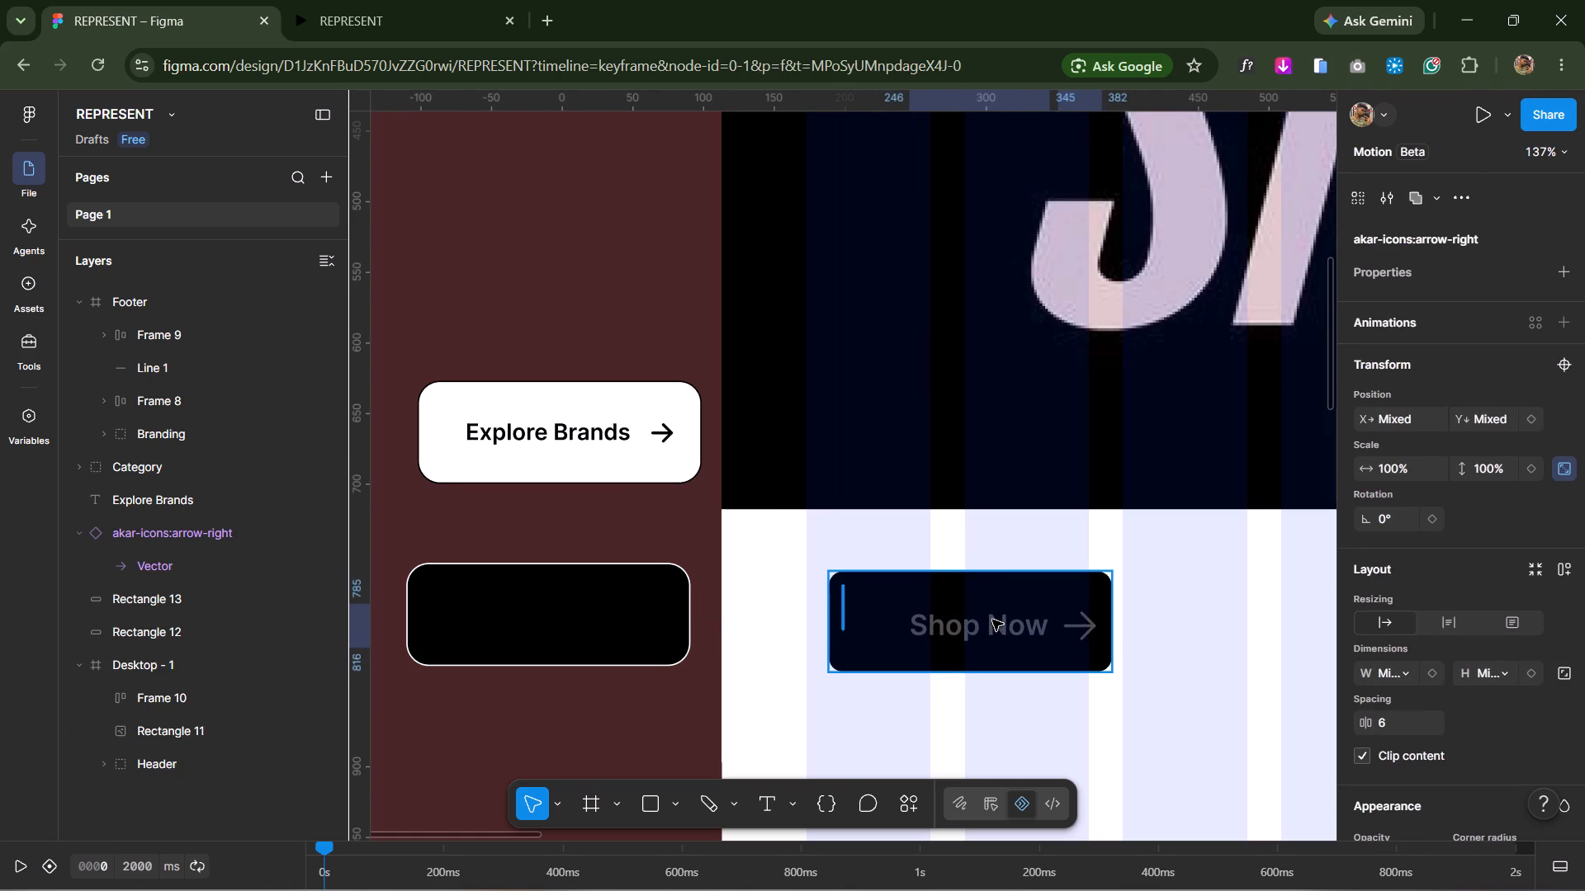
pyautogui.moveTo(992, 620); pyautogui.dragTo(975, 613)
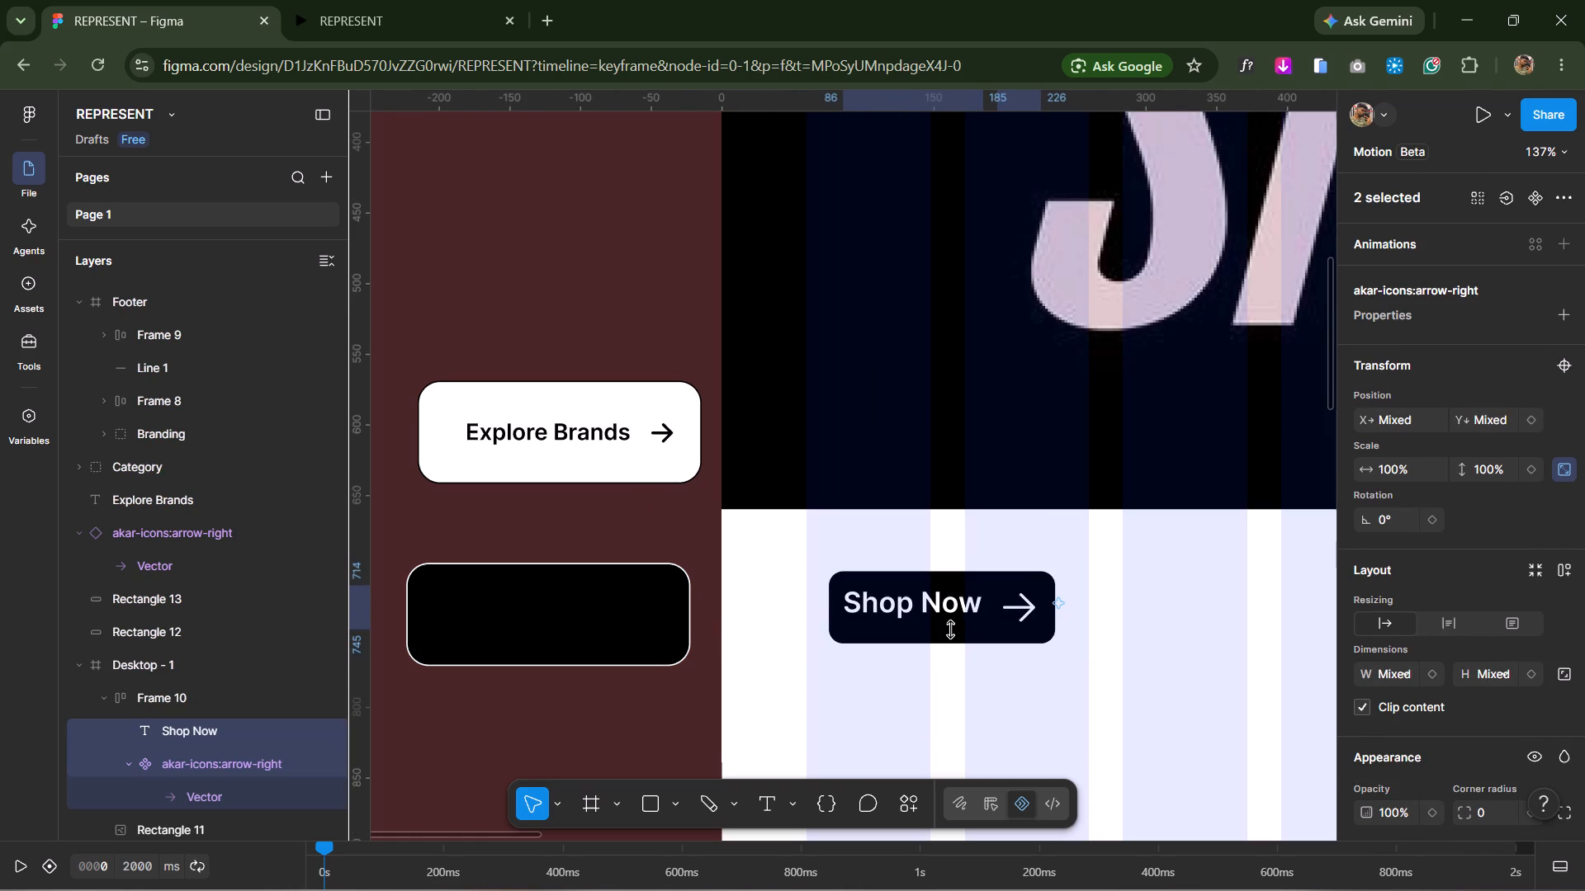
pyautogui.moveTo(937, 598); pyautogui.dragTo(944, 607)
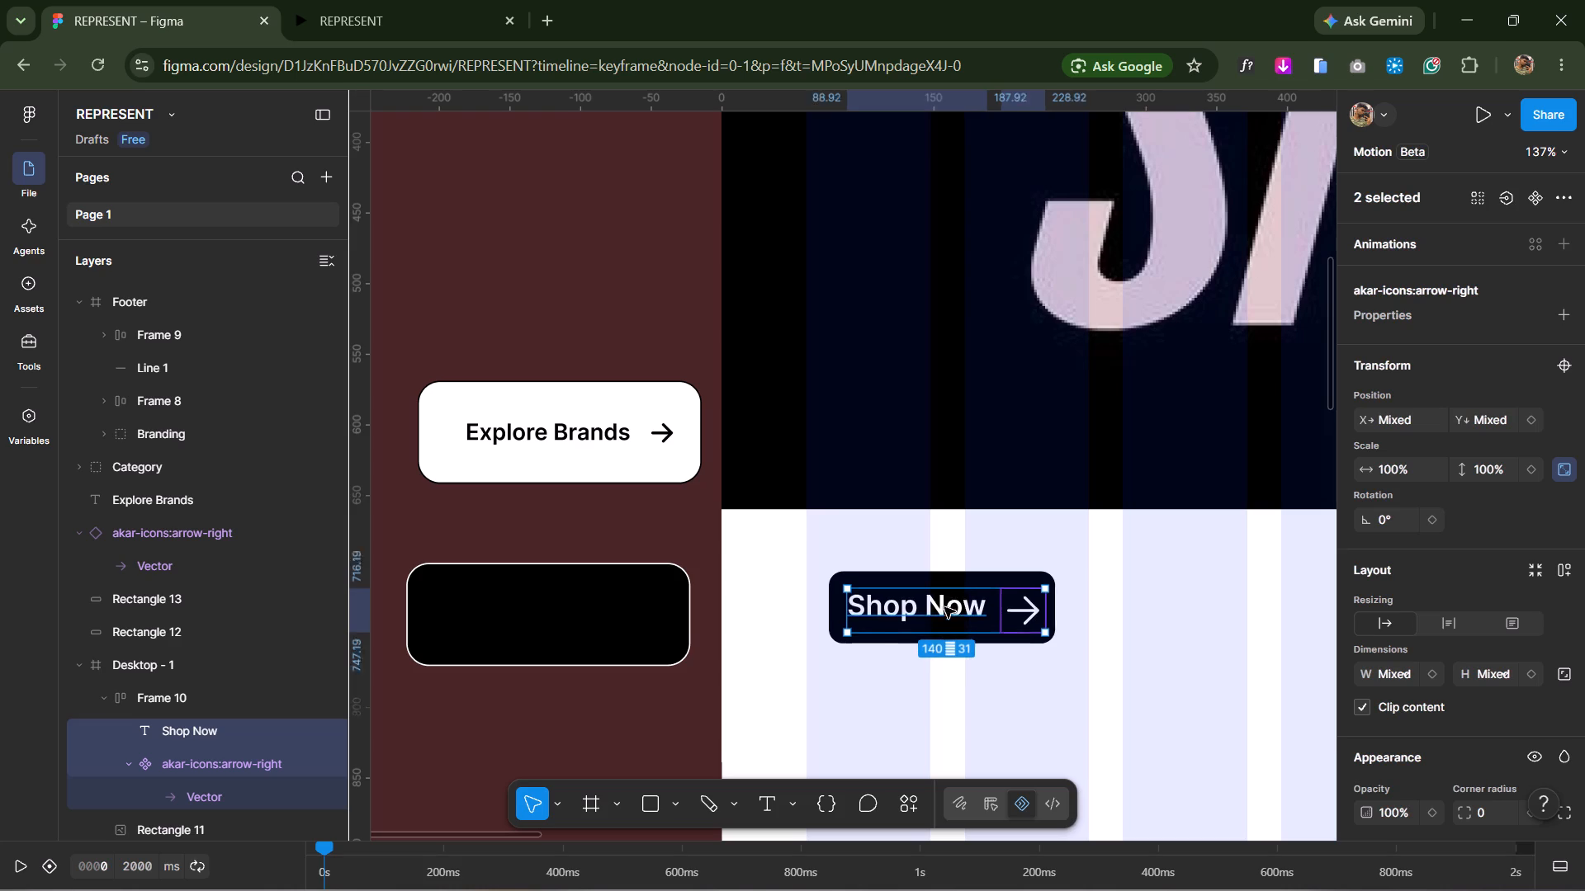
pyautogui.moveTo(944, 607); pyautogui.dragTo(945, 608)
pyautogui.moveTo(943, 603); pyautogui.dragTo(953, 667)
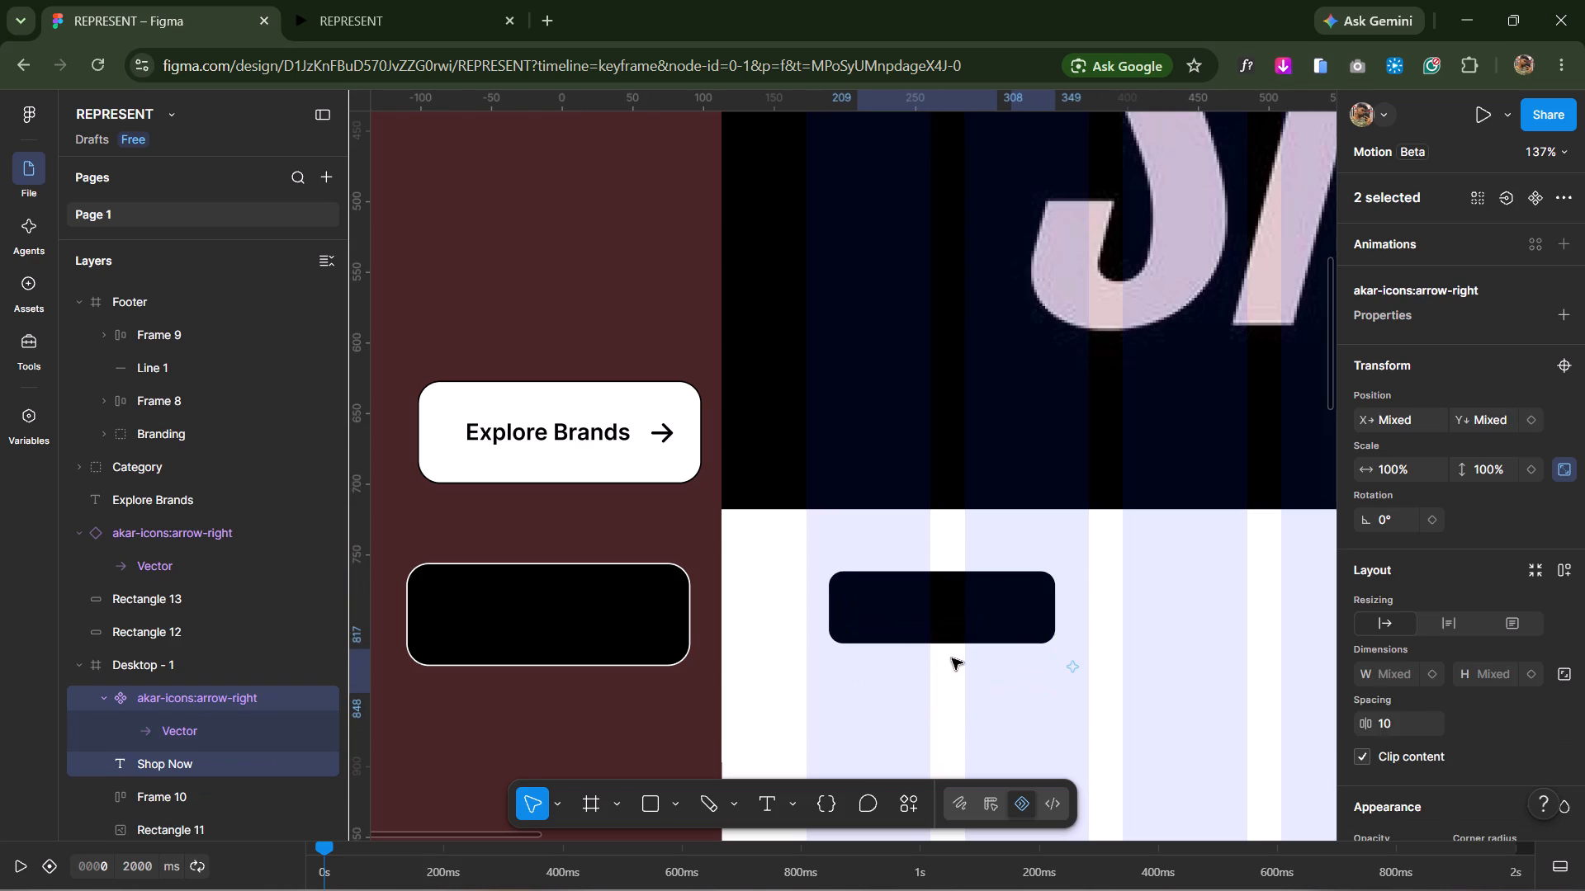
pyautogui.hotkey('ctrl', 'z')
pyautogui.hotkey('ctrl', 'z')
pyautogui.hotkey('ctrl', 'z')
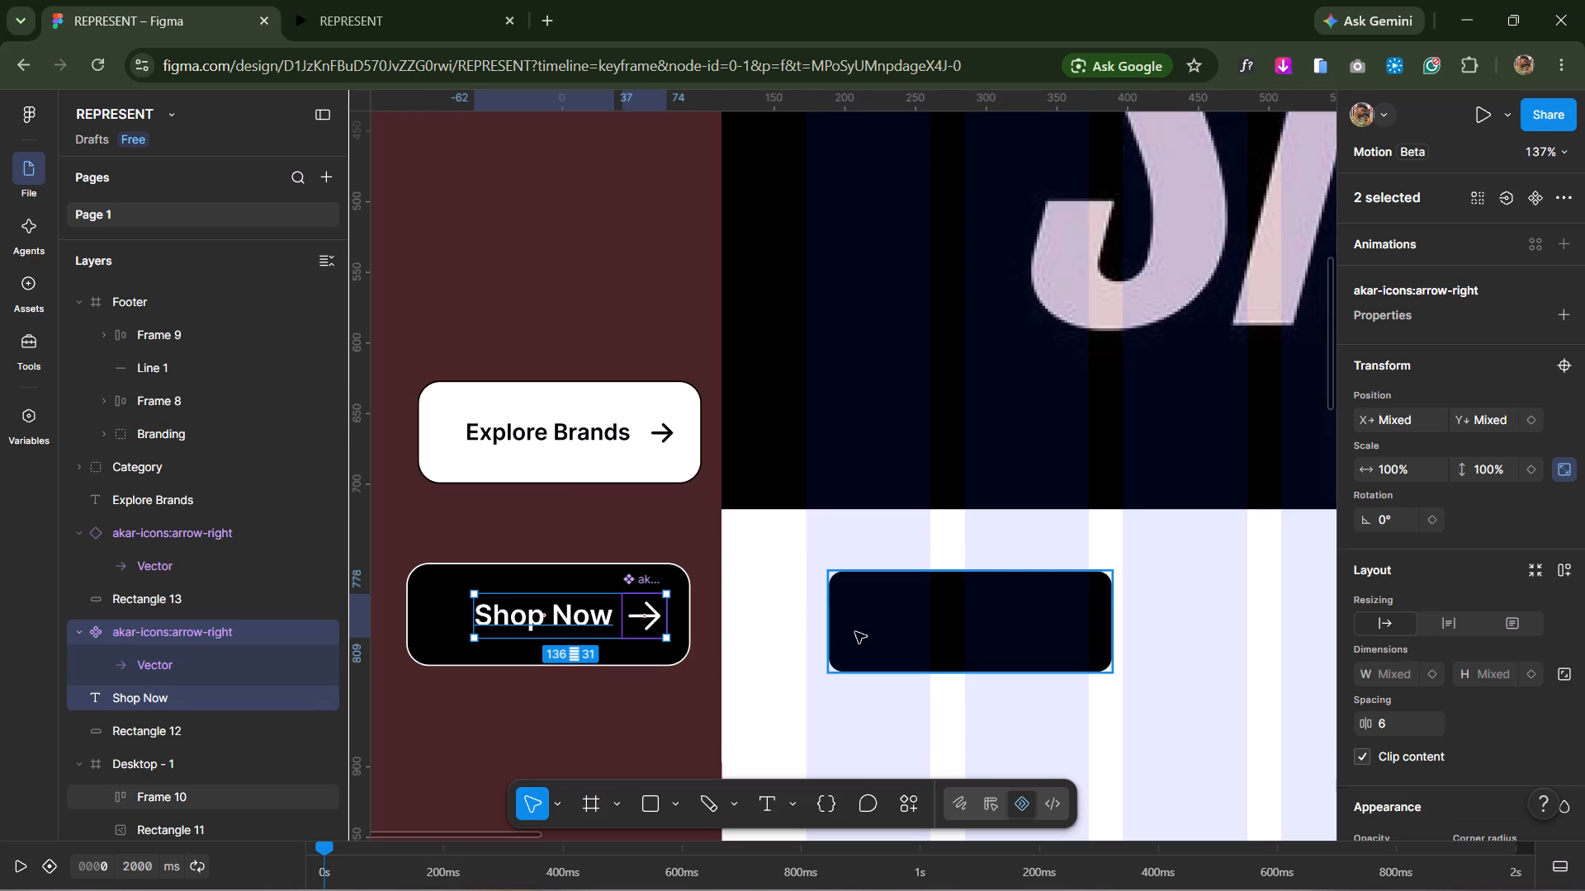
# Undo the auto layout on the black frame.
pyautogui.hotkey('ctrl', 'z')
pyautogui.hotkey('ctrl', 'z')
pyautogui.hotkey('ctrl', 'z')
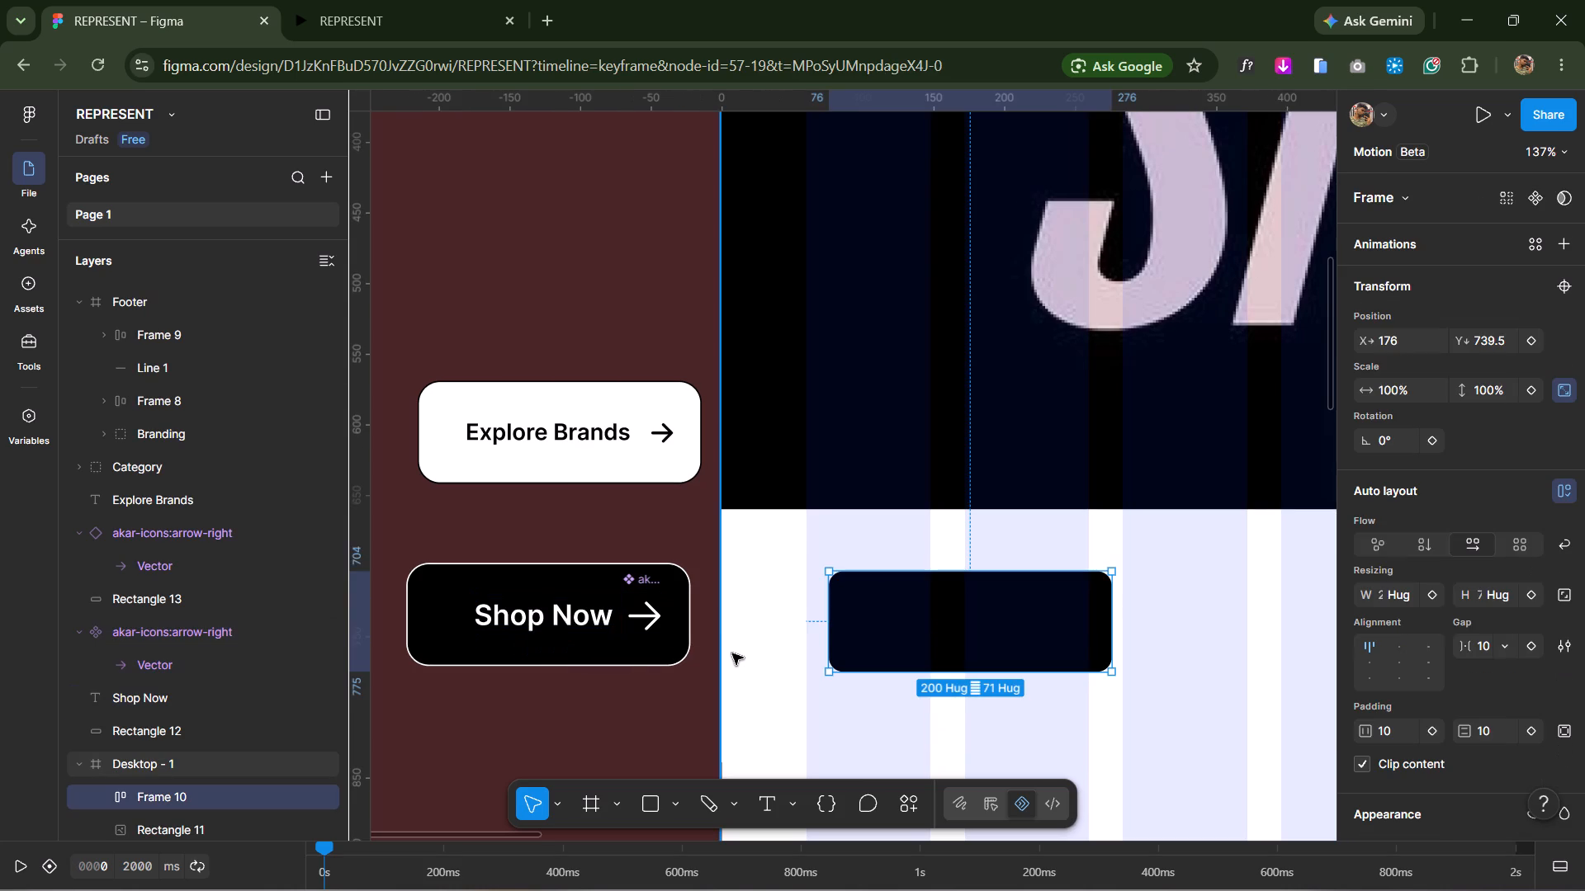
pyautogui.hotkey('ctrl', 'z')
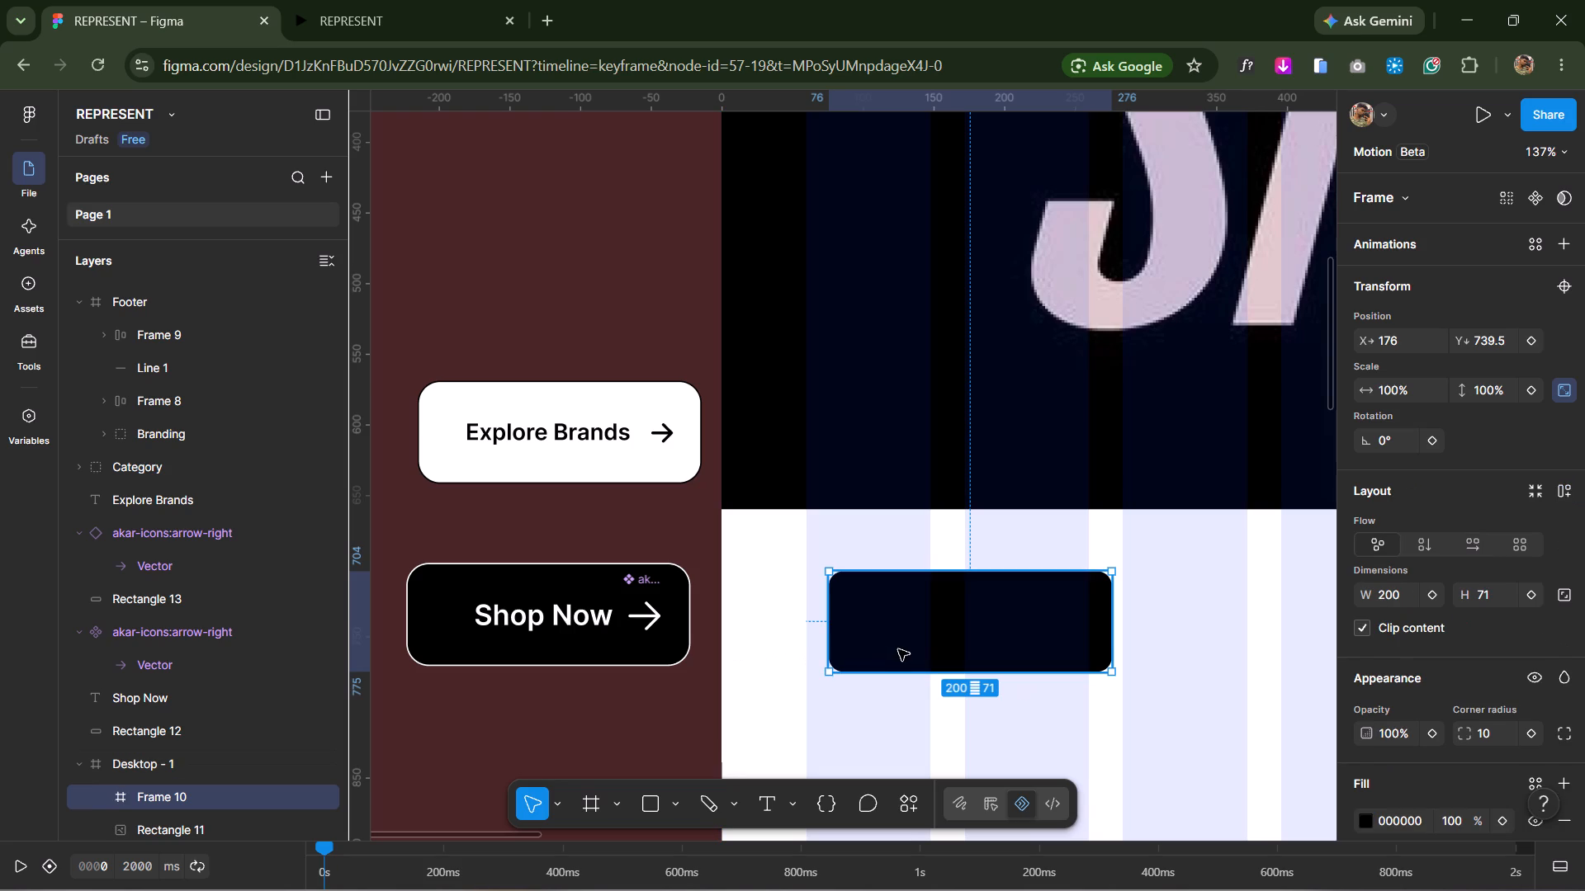
# Move the Shop Now label into the black frame and centre it there at X 99.5, Y 36.
pyautogui.click(955, 627)
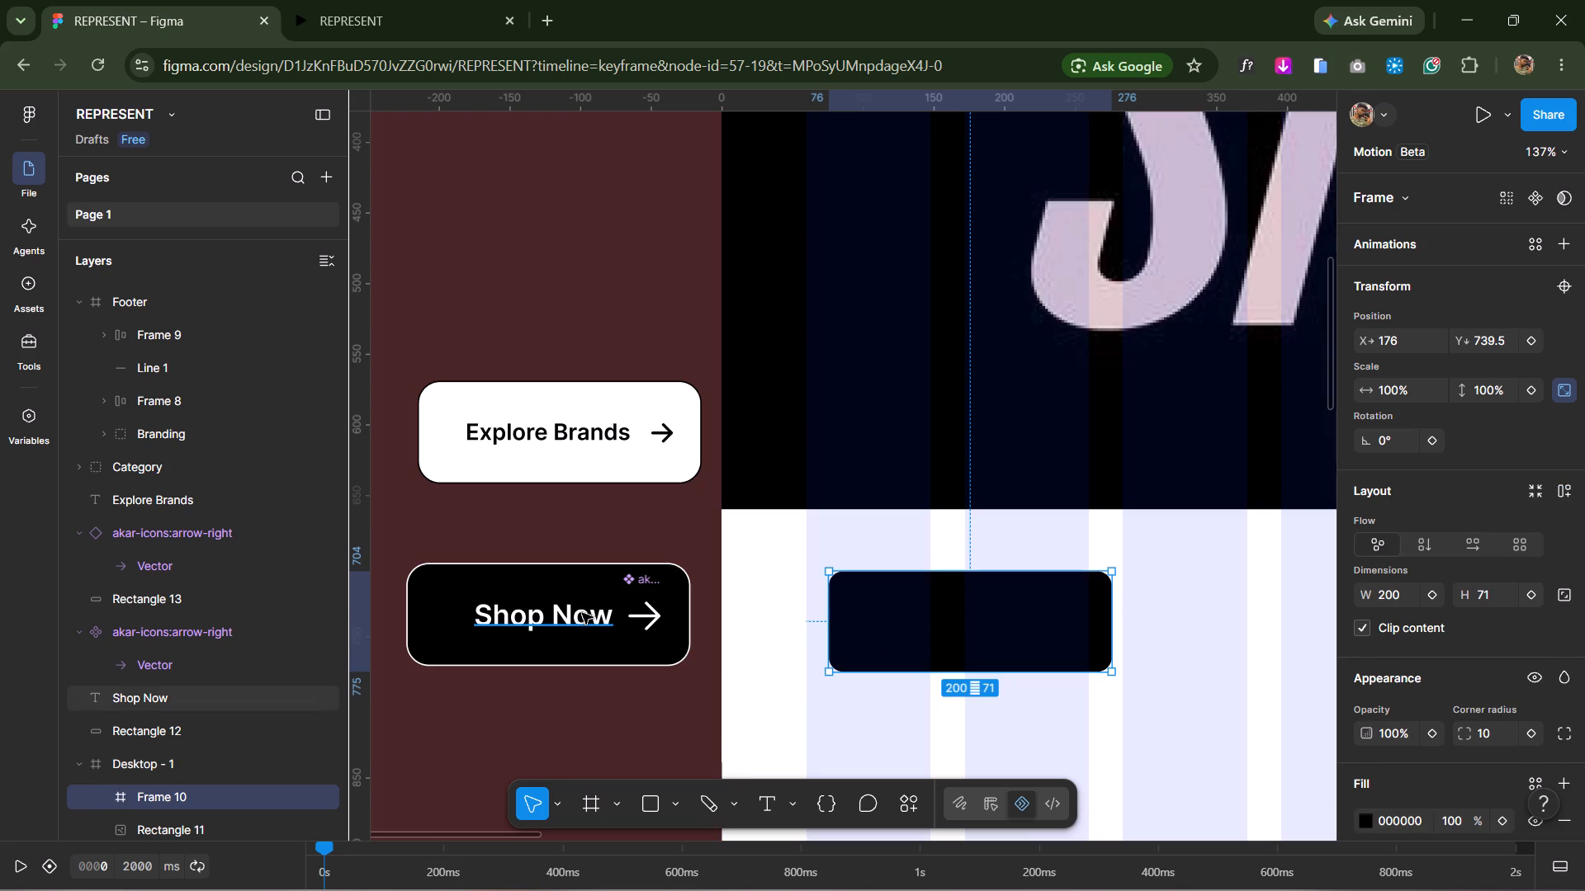
pyautogui.click(582, 612)
pyautogui.moveTo(576, 612); pyautogui.dragTo(977, 620)
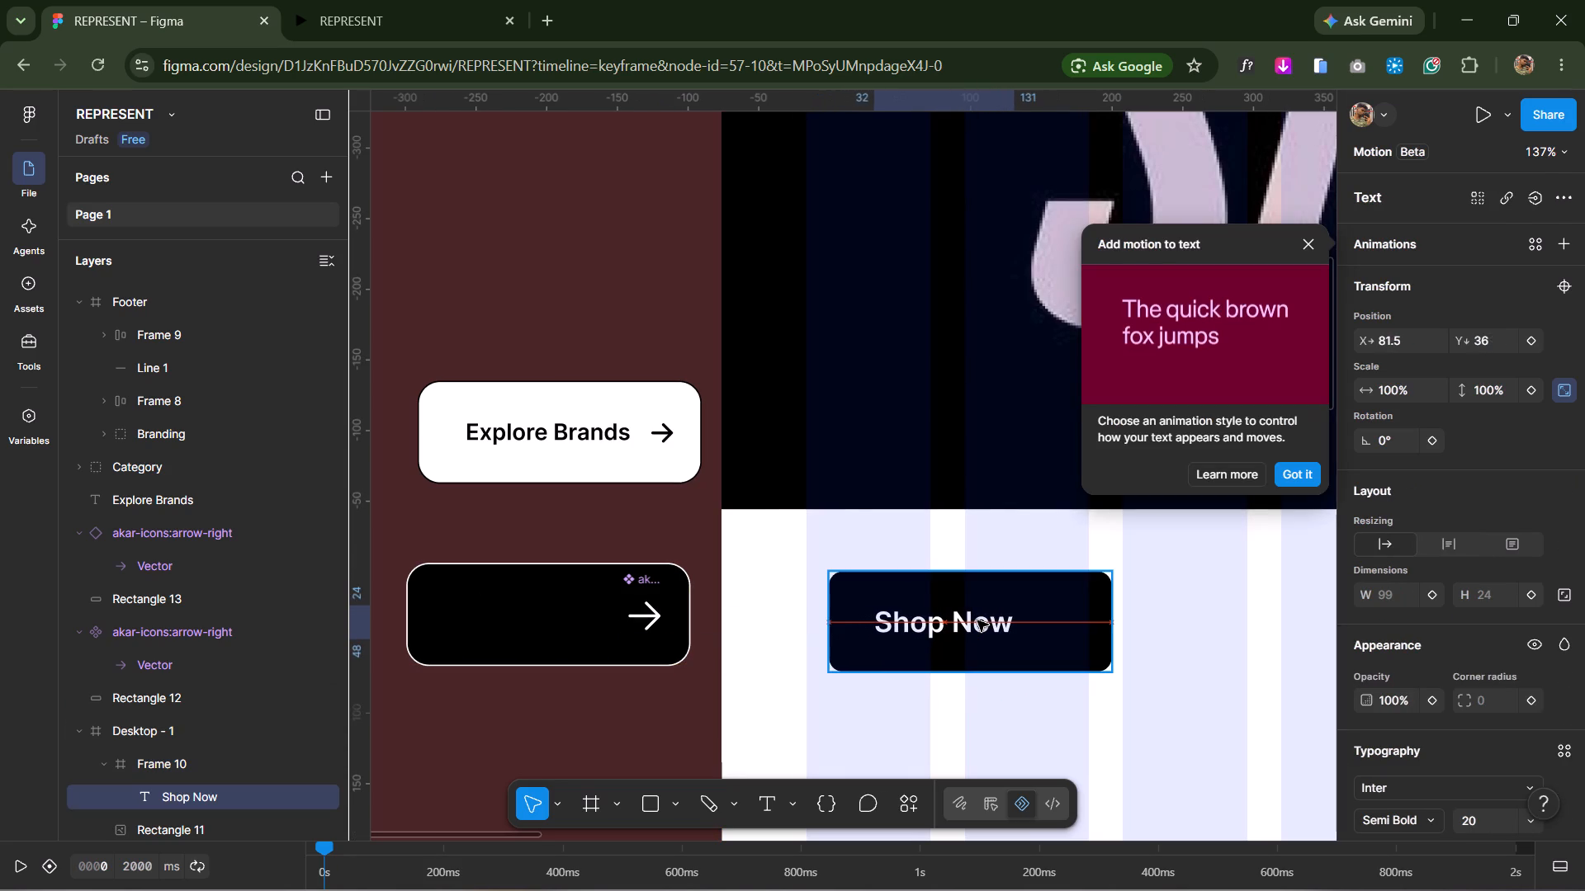
pyautogui.moveTo(977, 620); pyautogui.dragTo(980, 620)
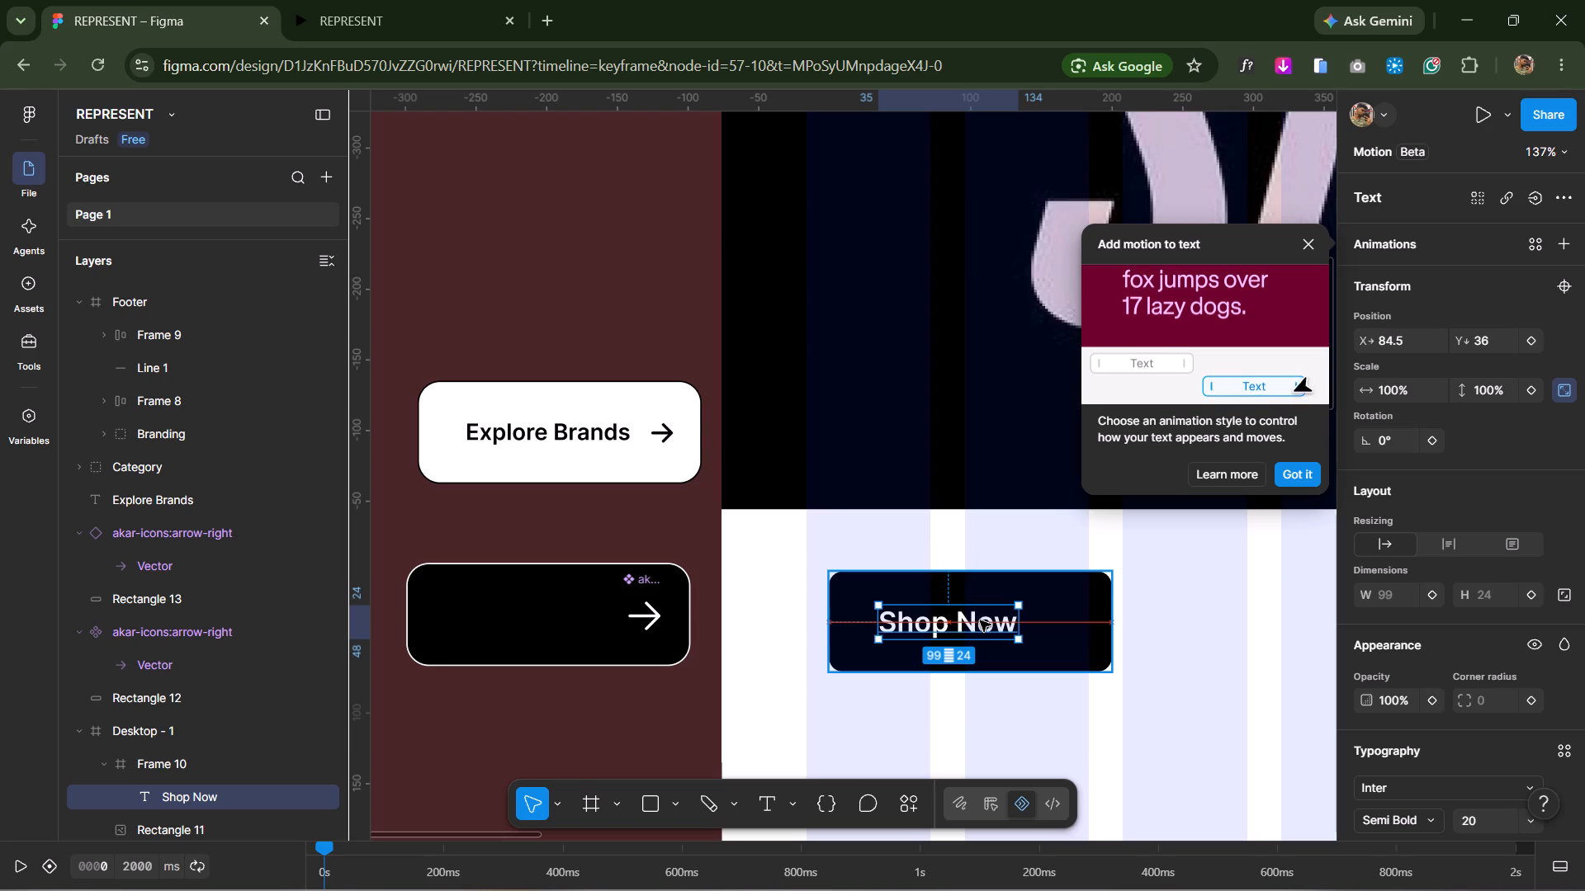
pyautogui.moveTo(980, 620); pyautogui.dragTo(987, 622)
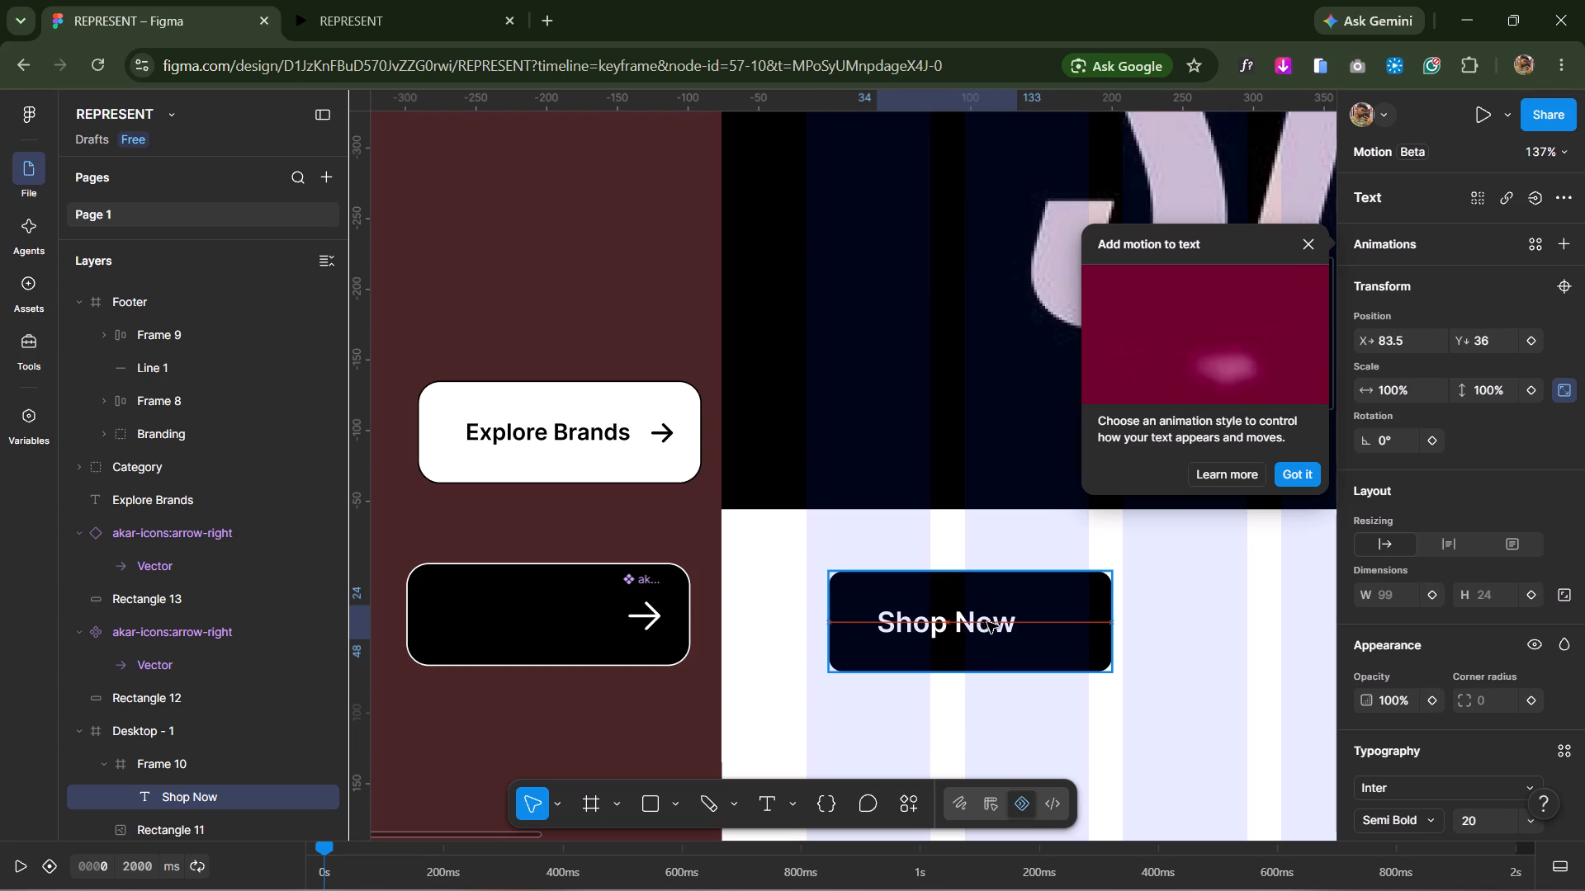
pyautogui.moveTo(987, 622); pyautogui.dragTo(996, 625)
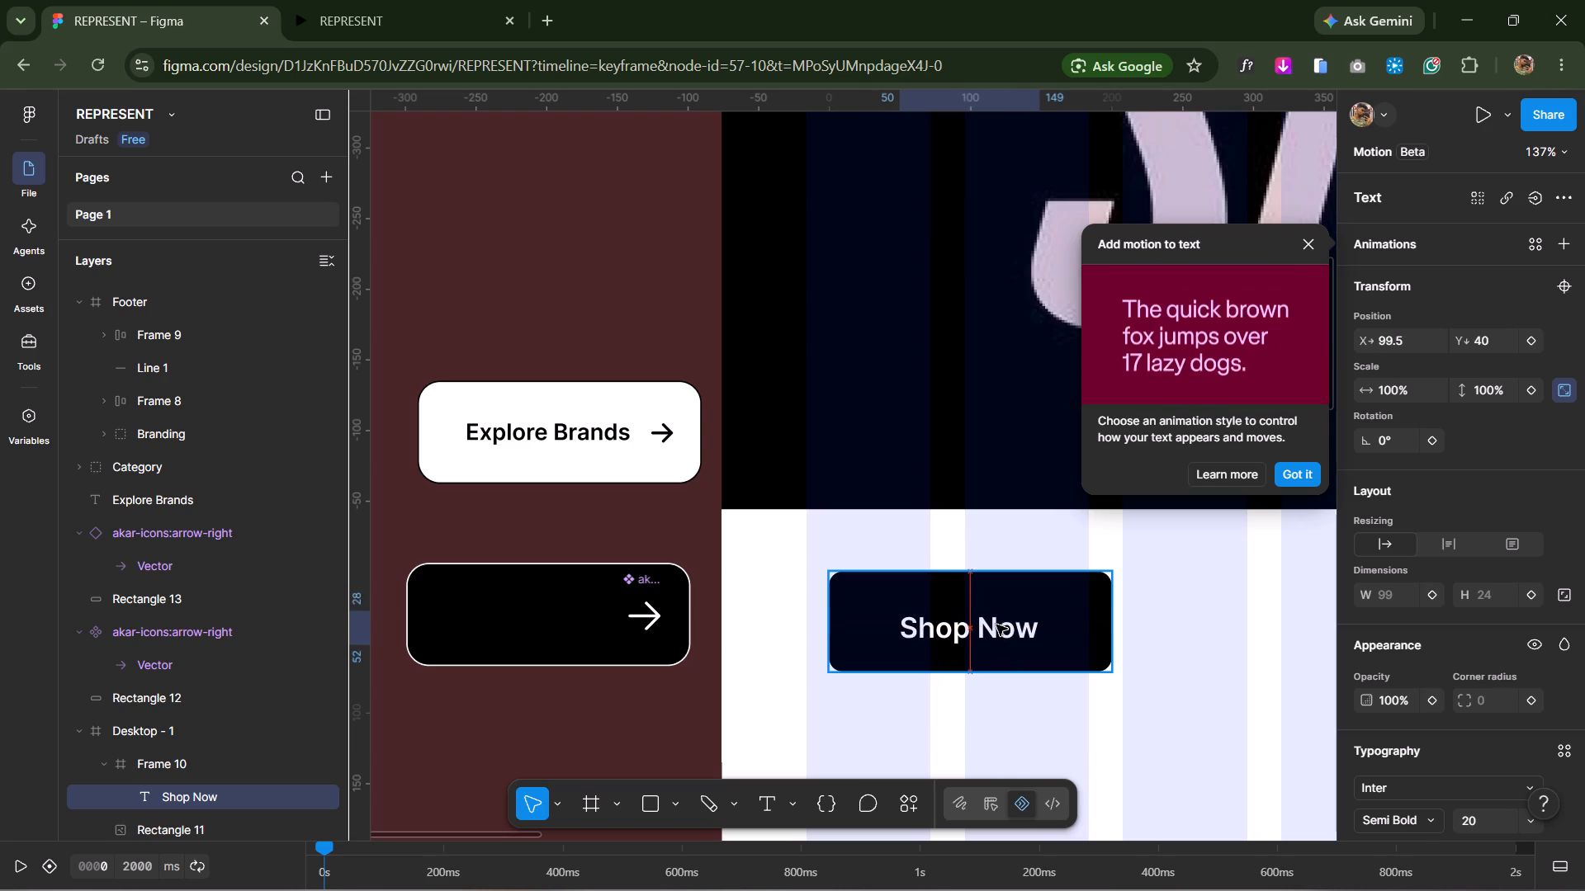
pyautogui.moveTo(996, 625); pyautogui.dragTo(996, 618)
# Resize the Shop Now arrow icon to 20 by 20, undoing any accidental opacity change.
pyautogui.click(653, 579)
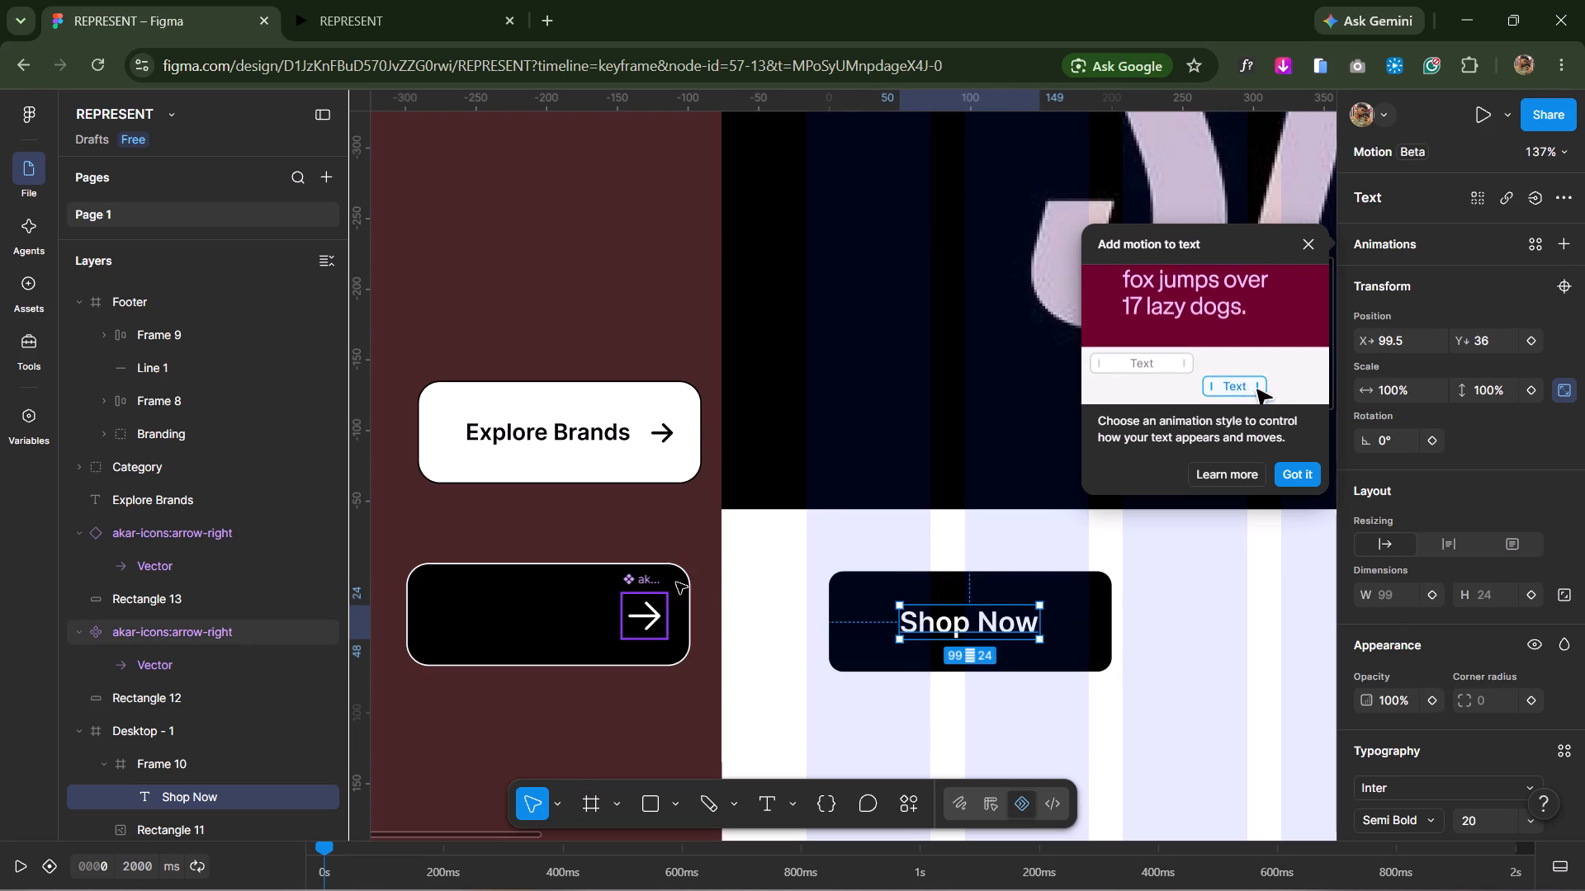
pyautogui.press('2')
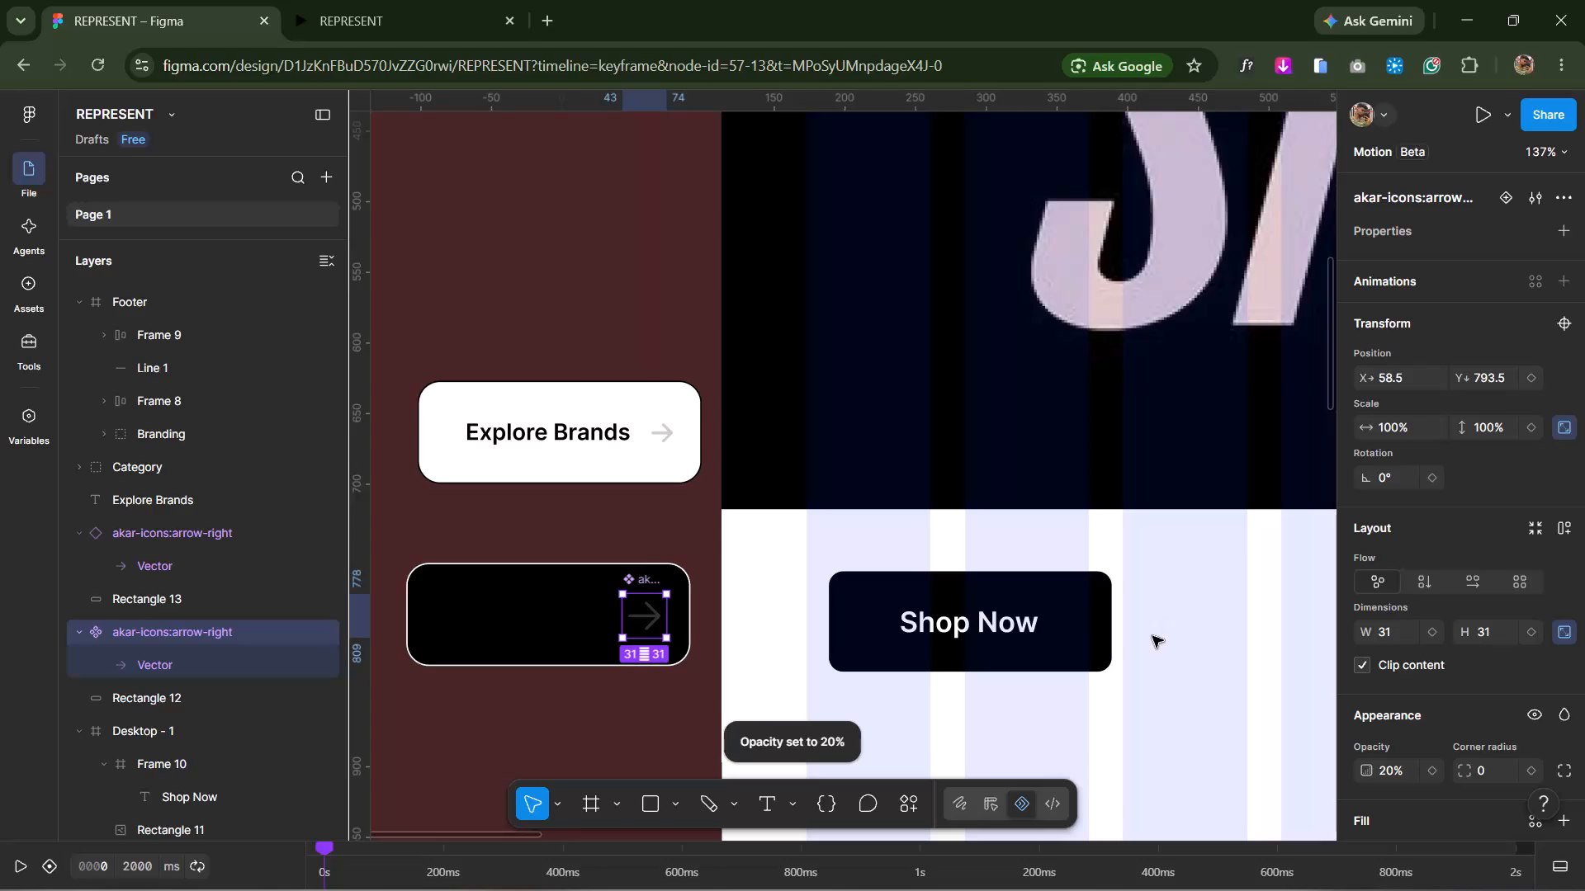
pyautogui.hotkey('ctrl', 'z')
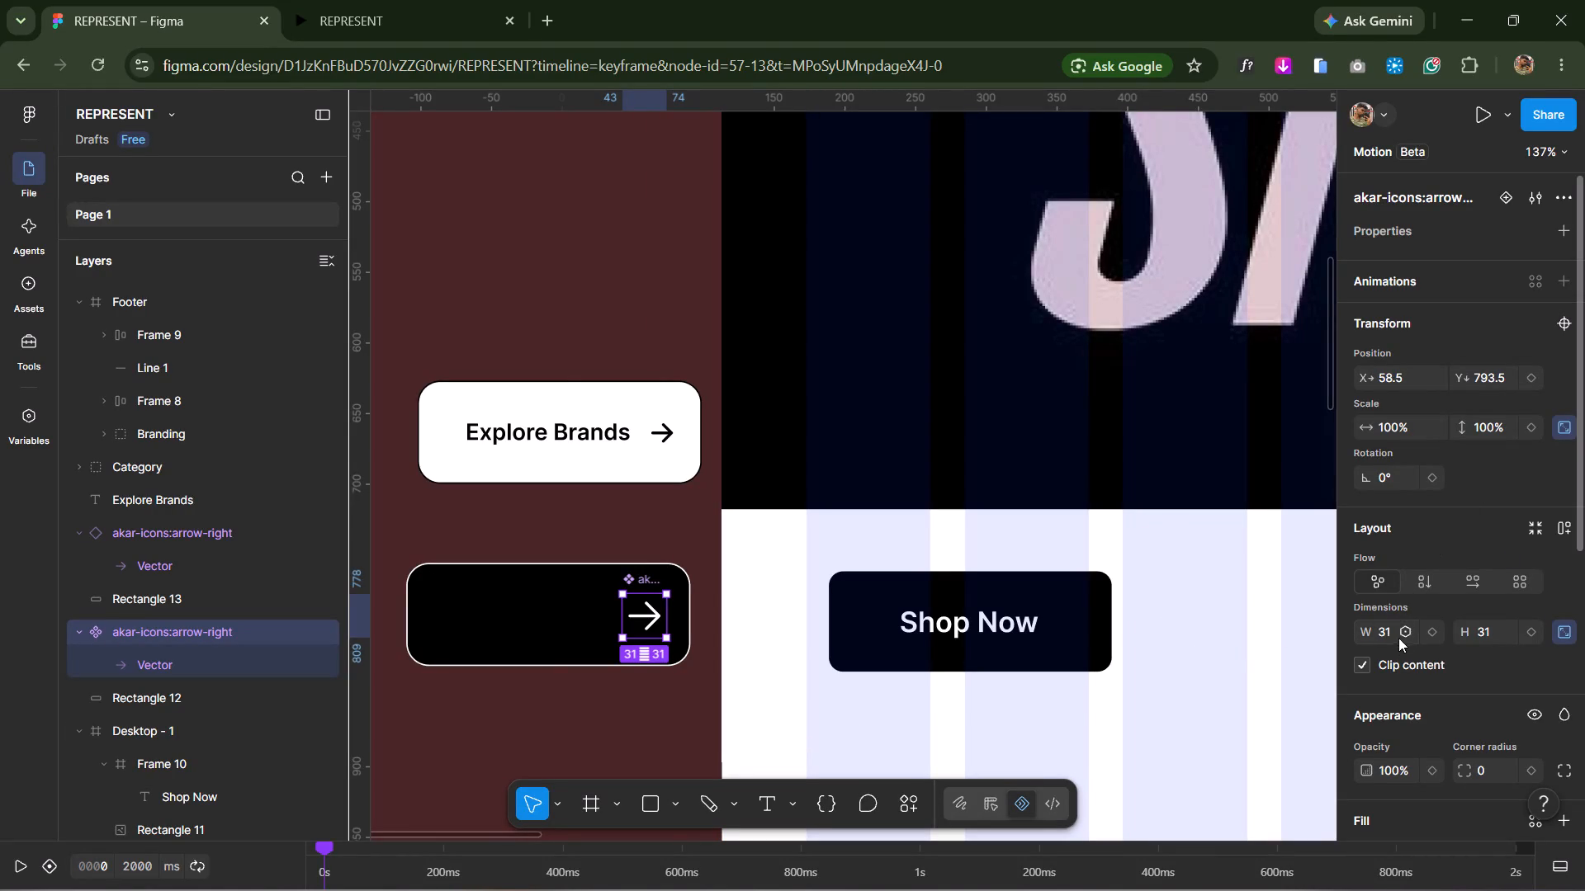
pyautogui.click(1378, 628)
pyautogui.press('2')
pyautogui.press('0')
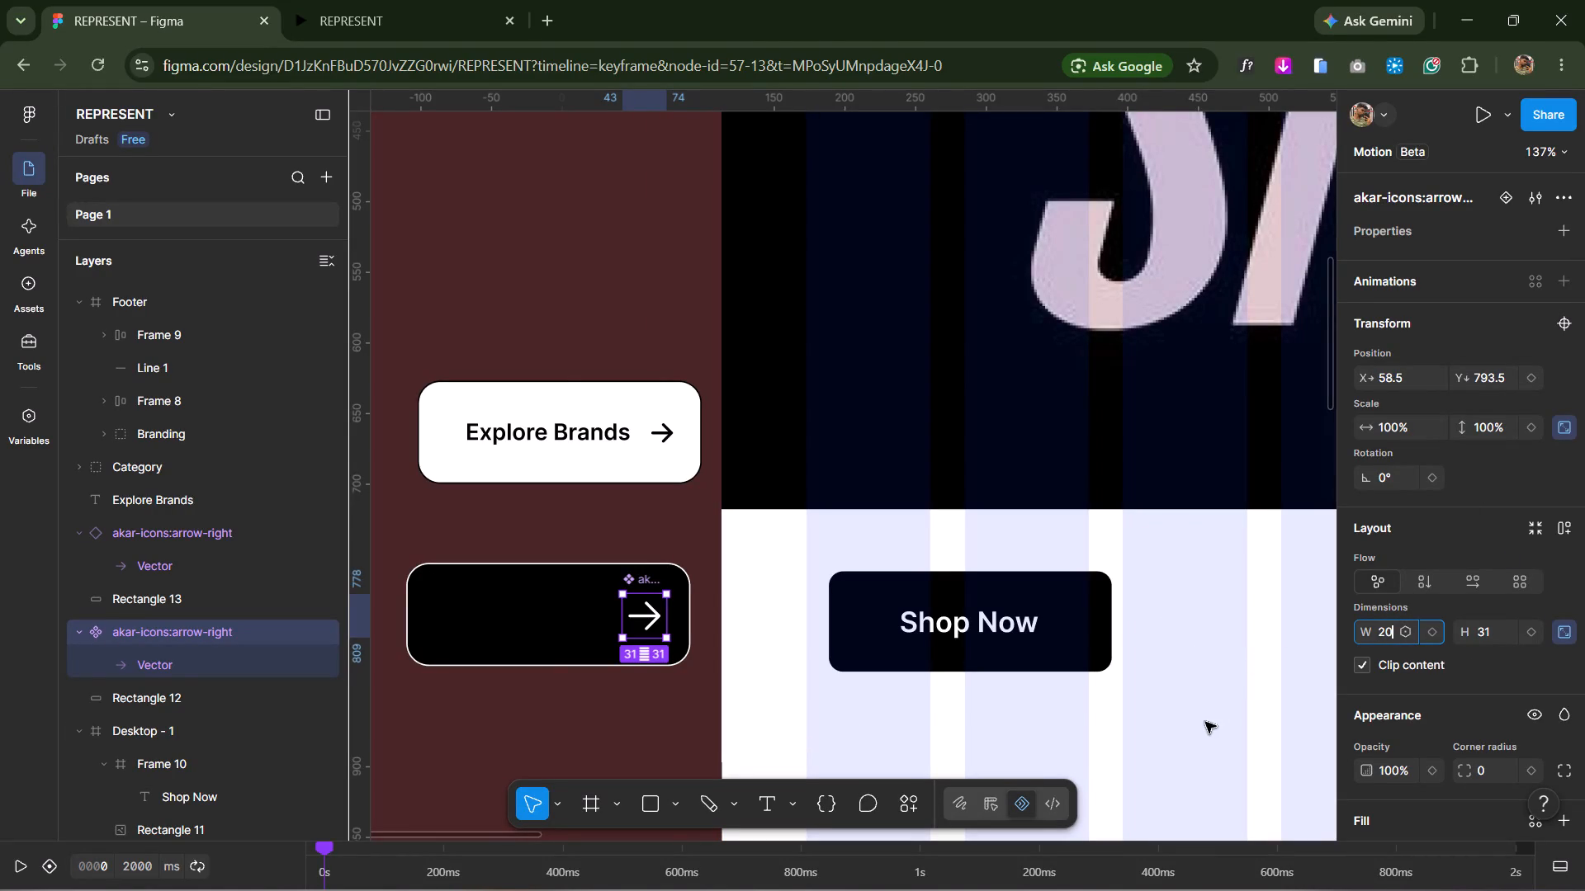
pyautogui.click(1205, 722)
# Move the resized arrow into the black frame, just after the Shop Now label and vertically level with it.
pyautogui.moveTo(638, 573); pyautogui.dragTo(821, 590)
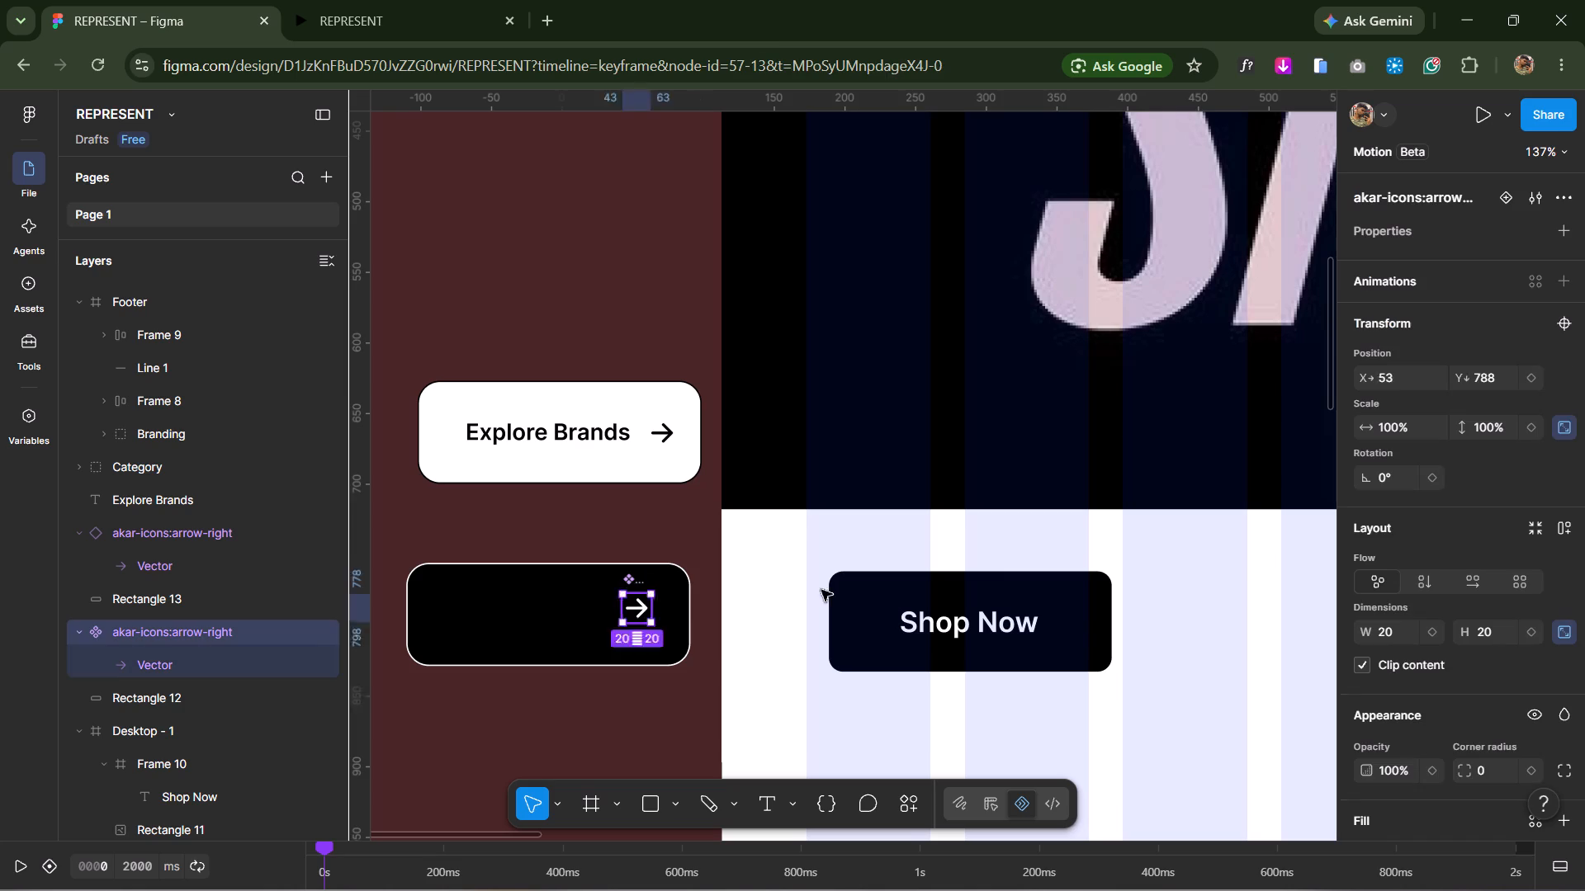
pyautogui.moveTo(821, 590); pyautogui.dragTo(1064, 587)
pyautogui.click(1183, 599)
pyautogui.moveTo(1143, 719); pyautogui.dragTo(915, 665)
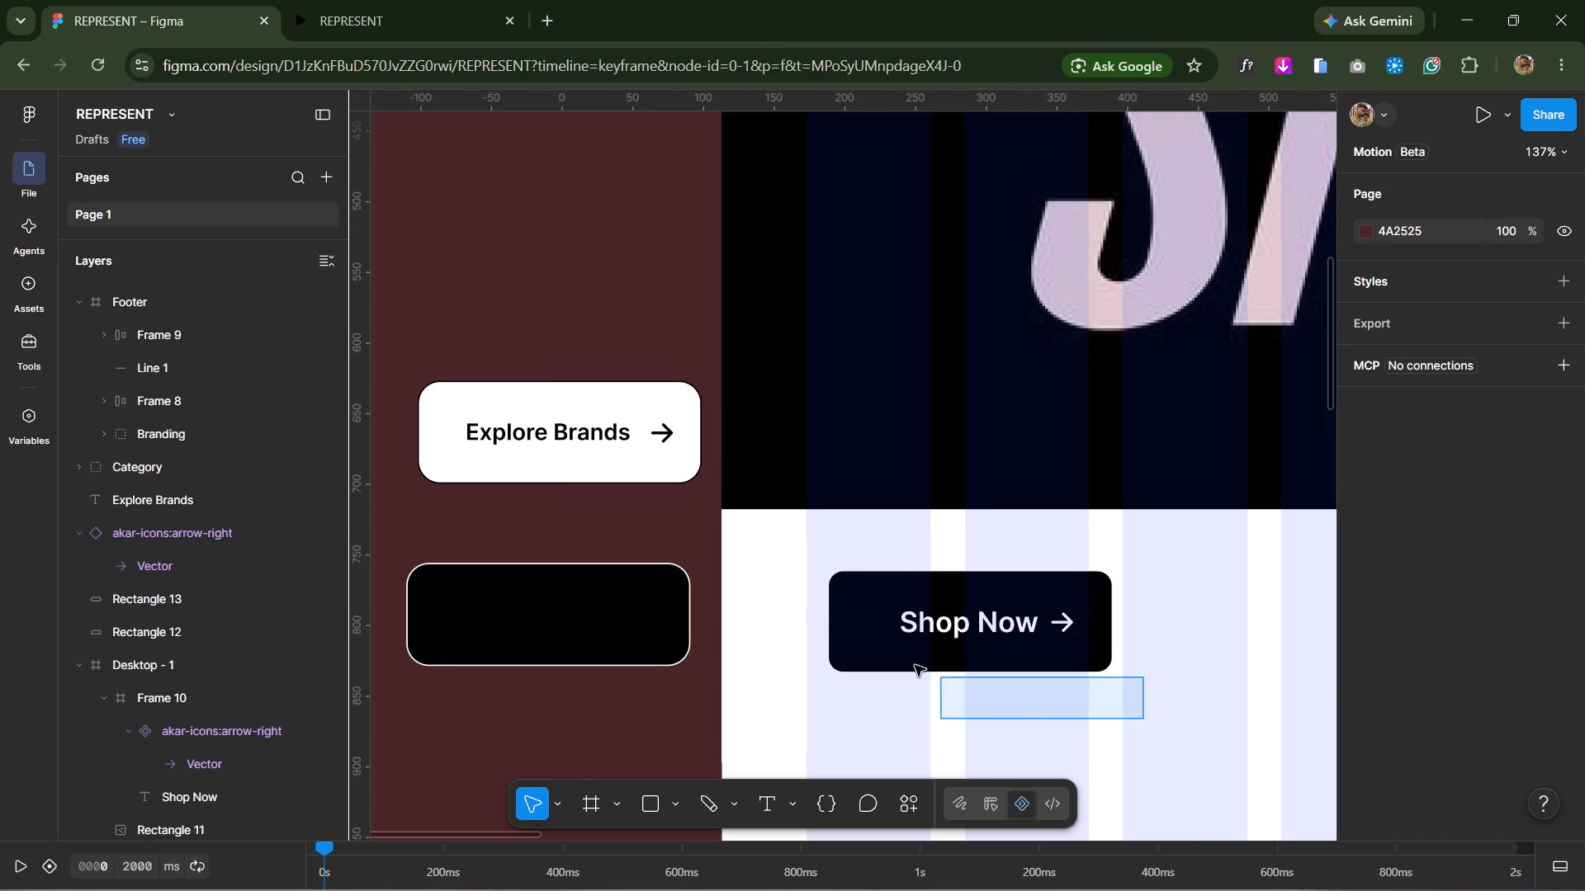
# Move the finished black Shop Now button frame up into the hero, aligned with the first layout-grid column.
pyautogui.moveTo(915, 665); pyautogui.dragTo(811, 568)
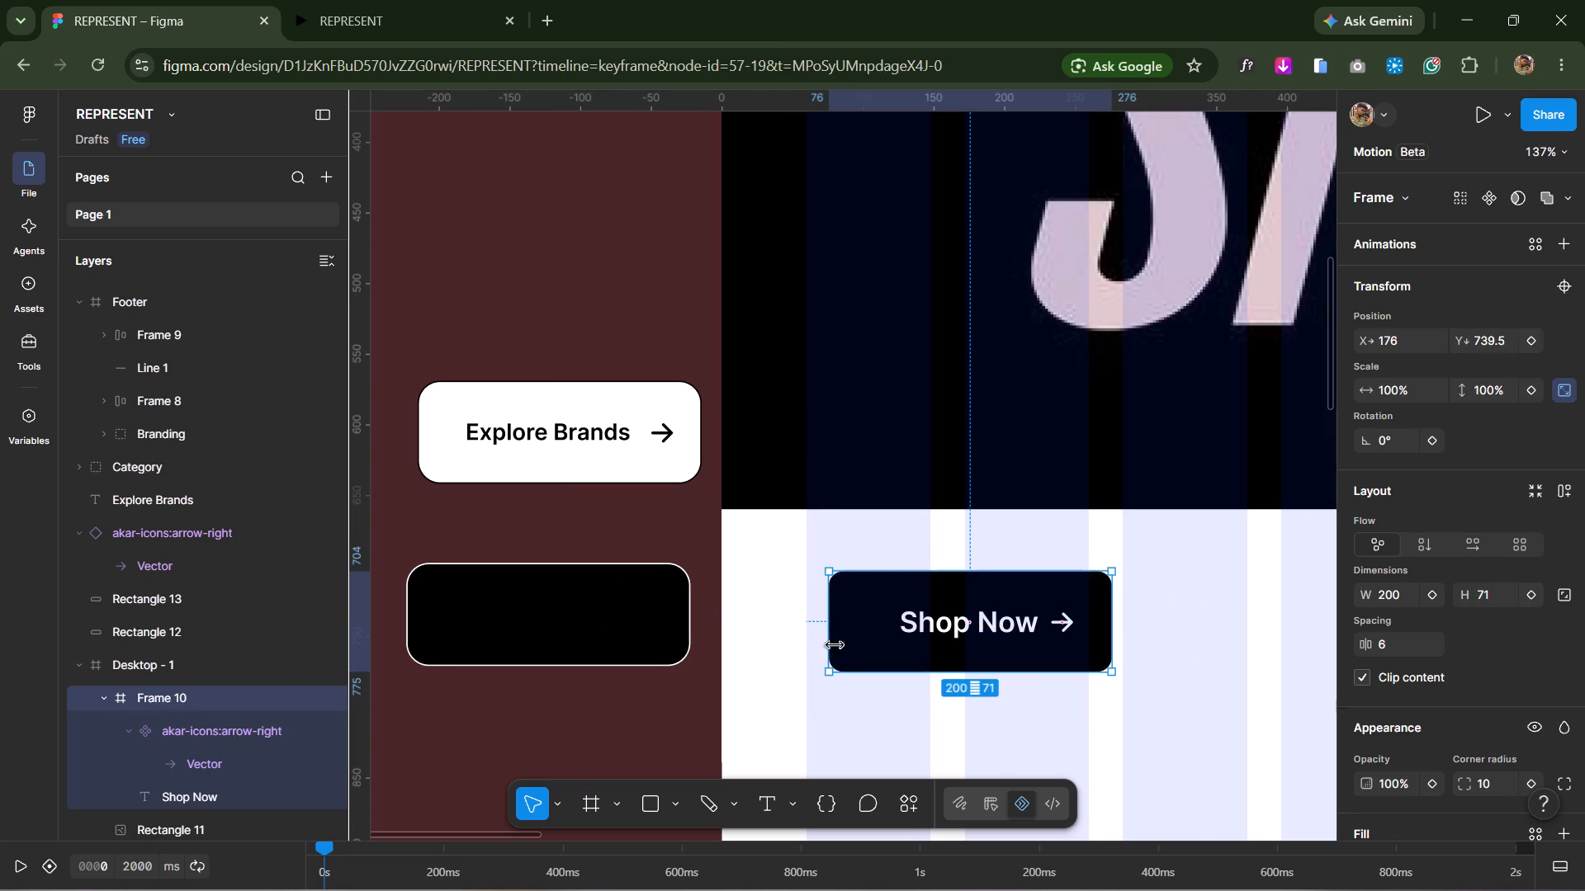
pyautogui.click(868, 640)
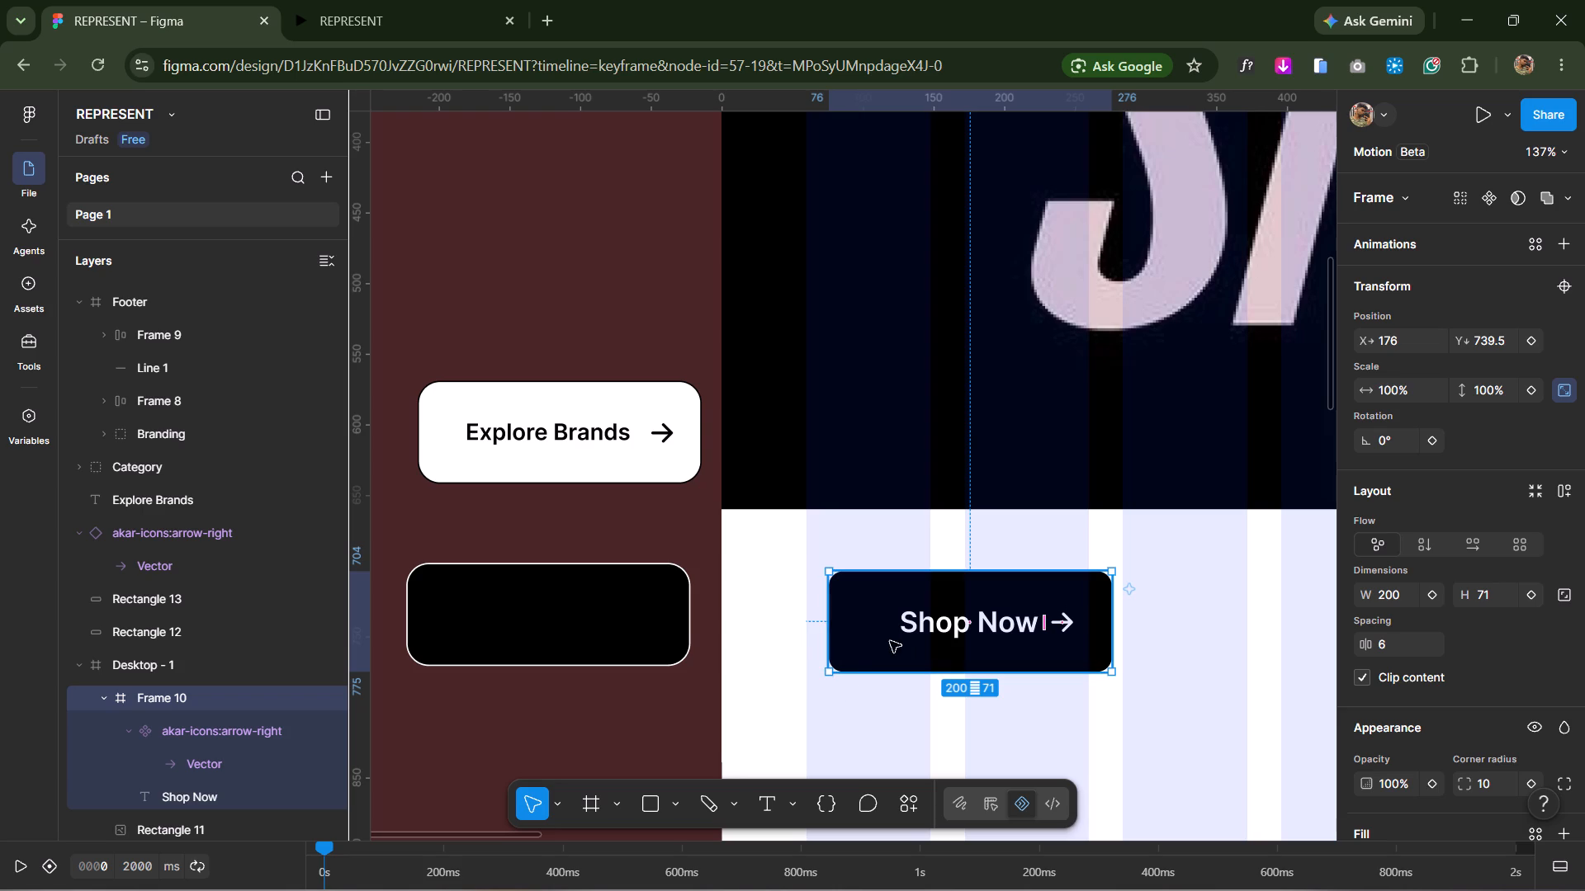
pyautogui.moveTo(840, 617); pyautogui.dragTo(810, 492)
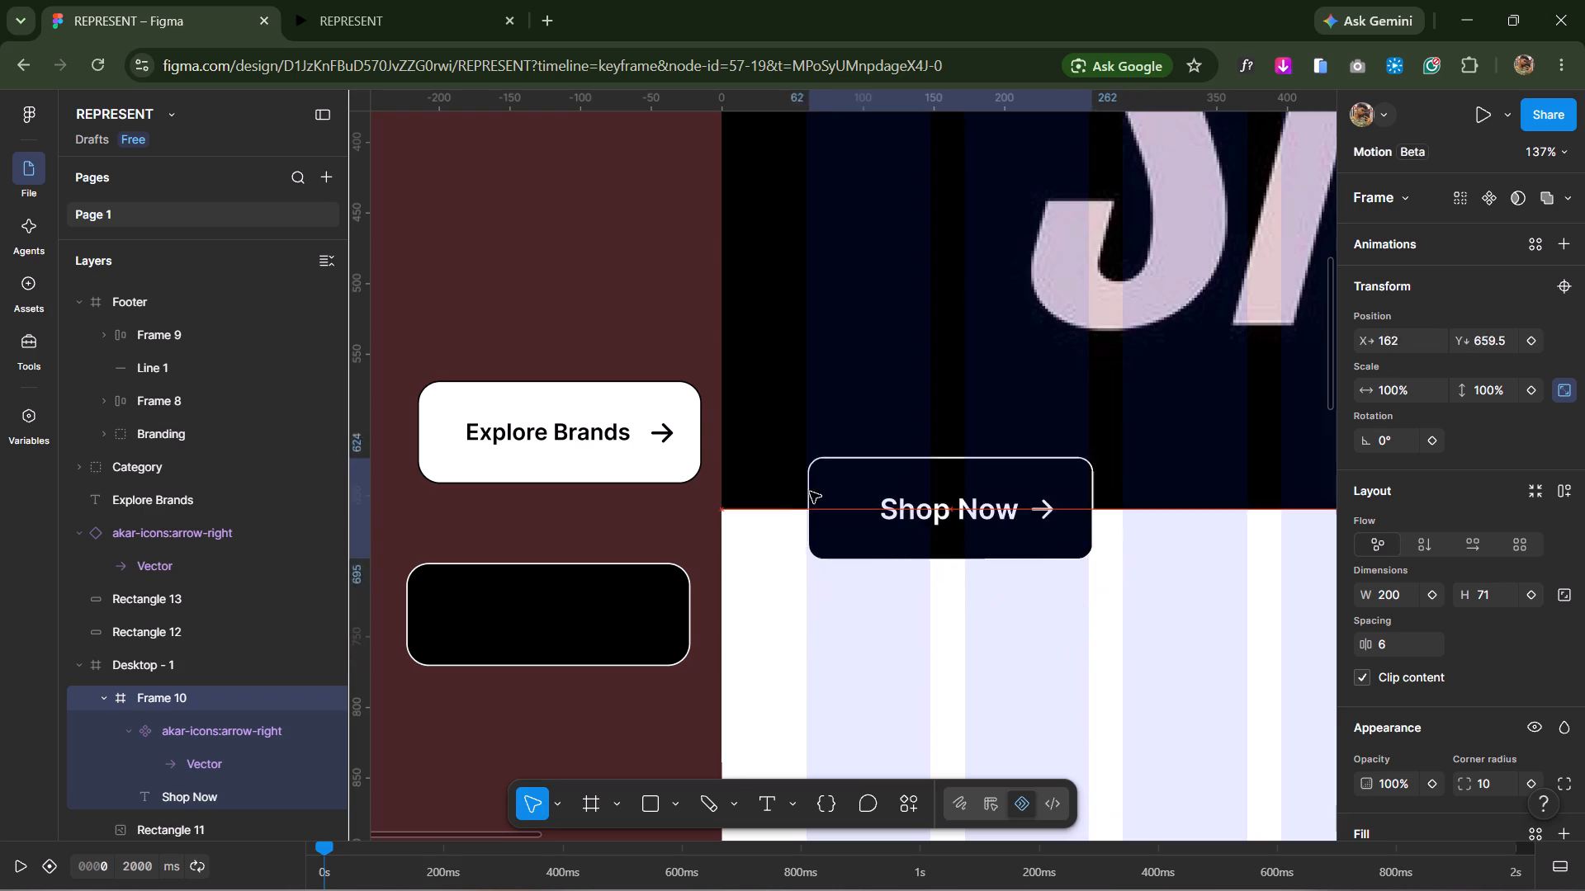
pyautogui.moveTo(810, 492); pyautogui.dragTo(820, 412)
pyautogui.click(870, 621)
# Delete the leftover empty black rounded rectangle on the canvas beside the page.
pyautogui.press('space')
pyautogui.press('space')
pyautogui.press('space')
pyautogui.press('space')
pyautogui.press('space')
pyautogui.press('space')
pyautogui.press('space')
pyautogui.press('space')
pyautogui.press('space')
pyautogui.press('space')
pyautogui.press('space')
pyautogui.press('space')
pyautogui.press('space')
pyautogui.press('space')
pyautogui.press('space')
pyautogui.press('space')
pyautogui.press('space')
pyautogui.press('space')
pyautogui.press('space')
pyautogui.press('space')
pyautogui.moveTo(1063, 577); pyautogui.dragTo(1035, 640)
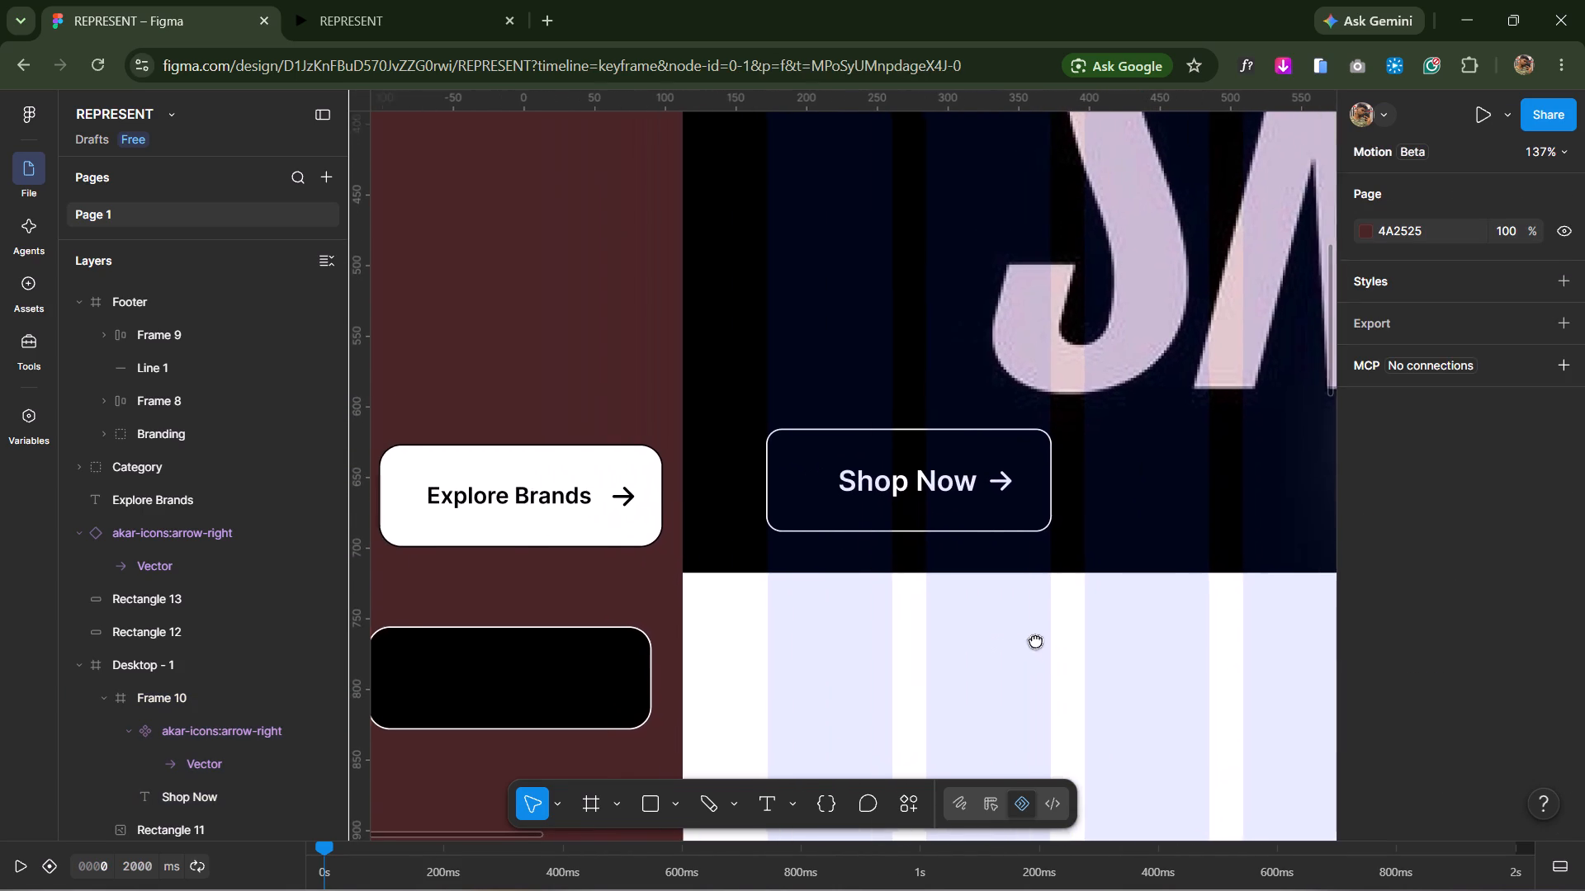
pyautogui.moveTo(1035, 640); pyautogui.dragTo(1045, 635)
pyautogui.click(606, 627)
pyautogui.press('BackSpace')
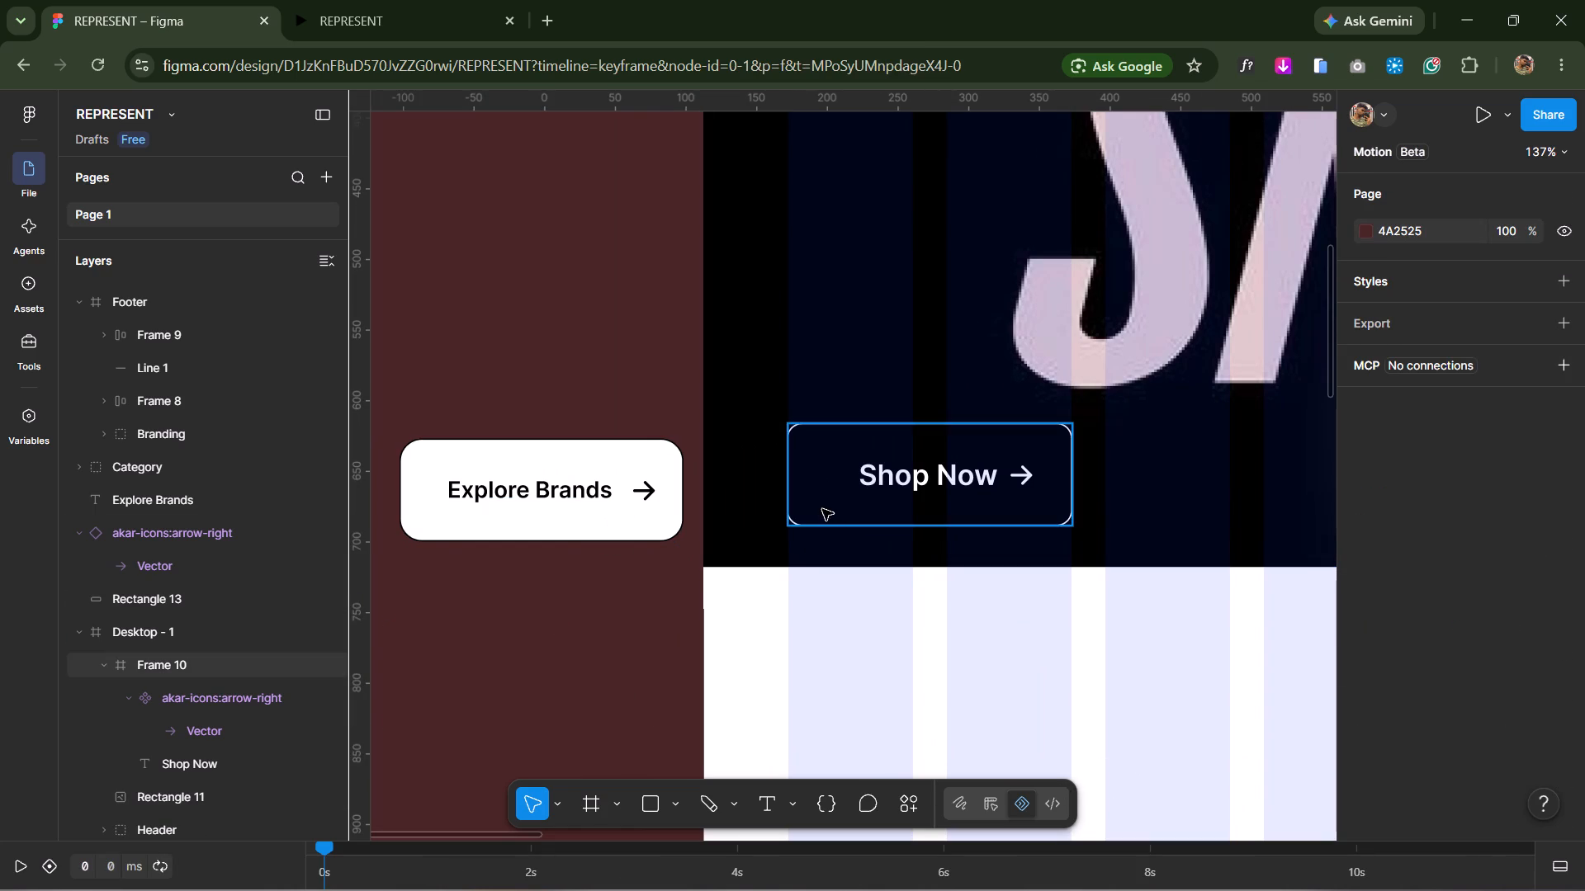
# Duplicate the Shop Now button frame directly below the original, just under the hero, at X 160, Y 733.5.
pyautogui.keyDown('alt'); pyautogui.moveTo(822, 509); pyautogui.dragTo(878, 695); pyautogui.keyUp('alt')
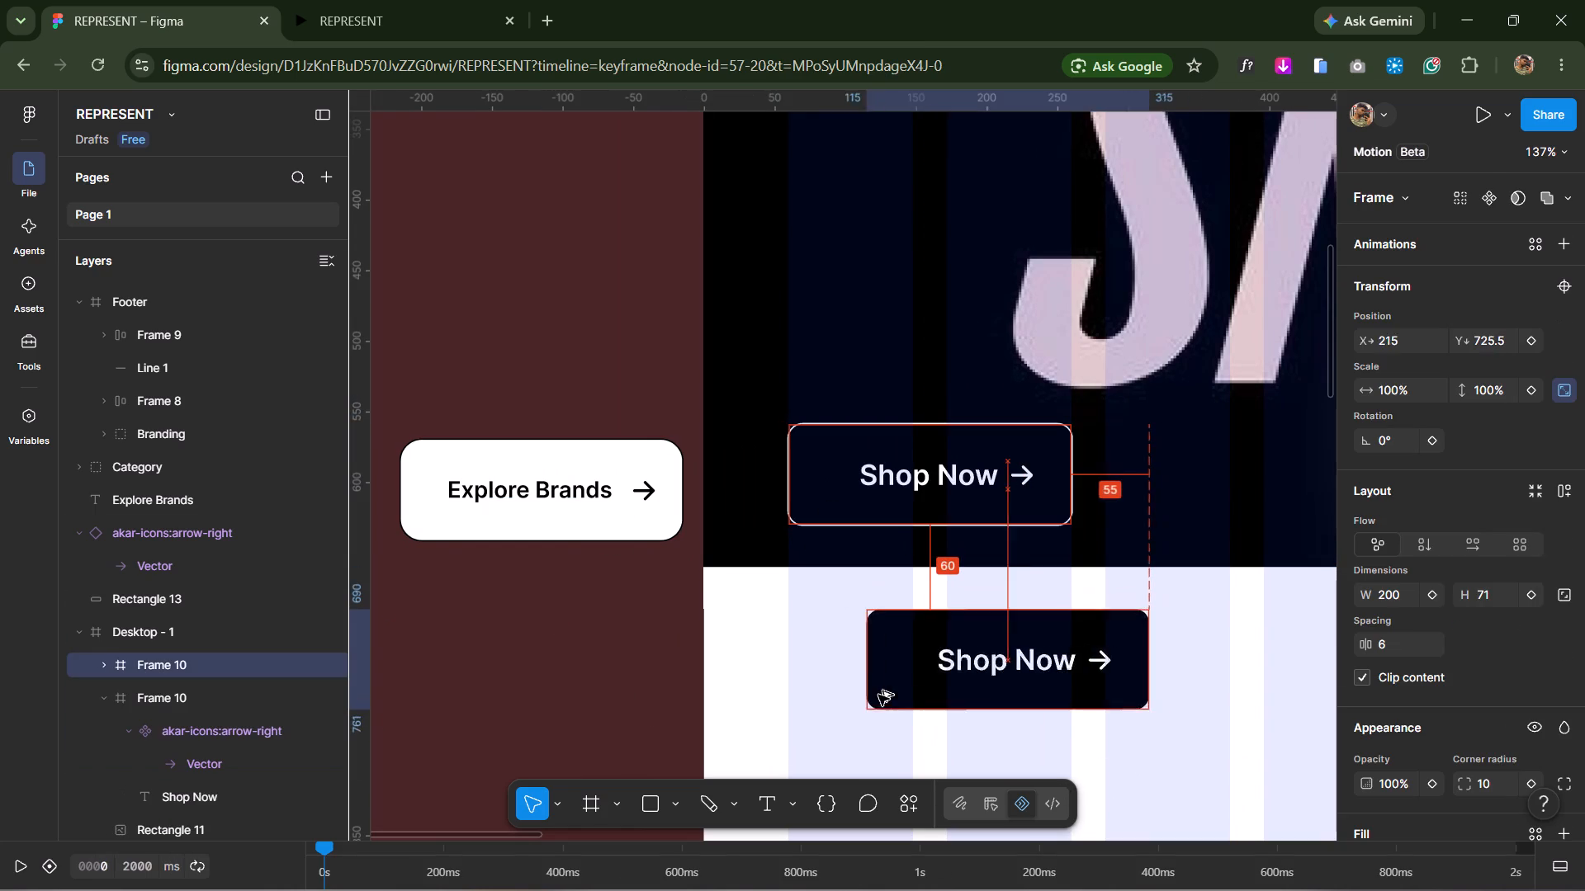
pyautogui.keyDown('alt'); pyautogui.moveTo(878, 695); pyautogui.dragTo(826, 705); pyautogui.keyUp('alt')
# Replace the duplicated button's label text with Explore Brands.
pyautogui.doubleClick(925, 670)
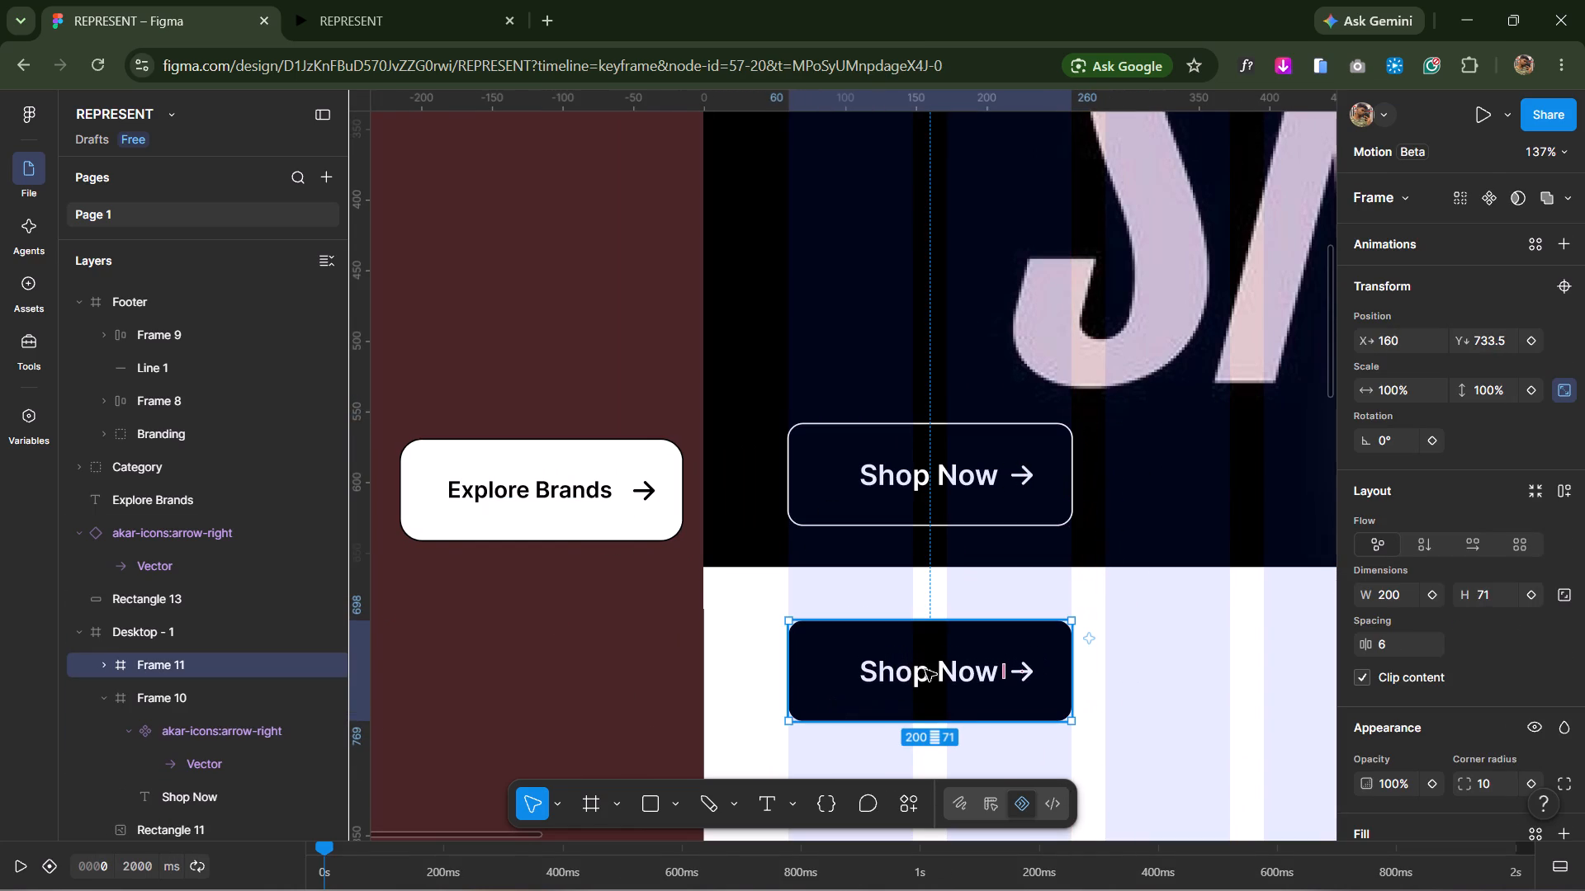
pyautogui.doubleClick(963, 674)
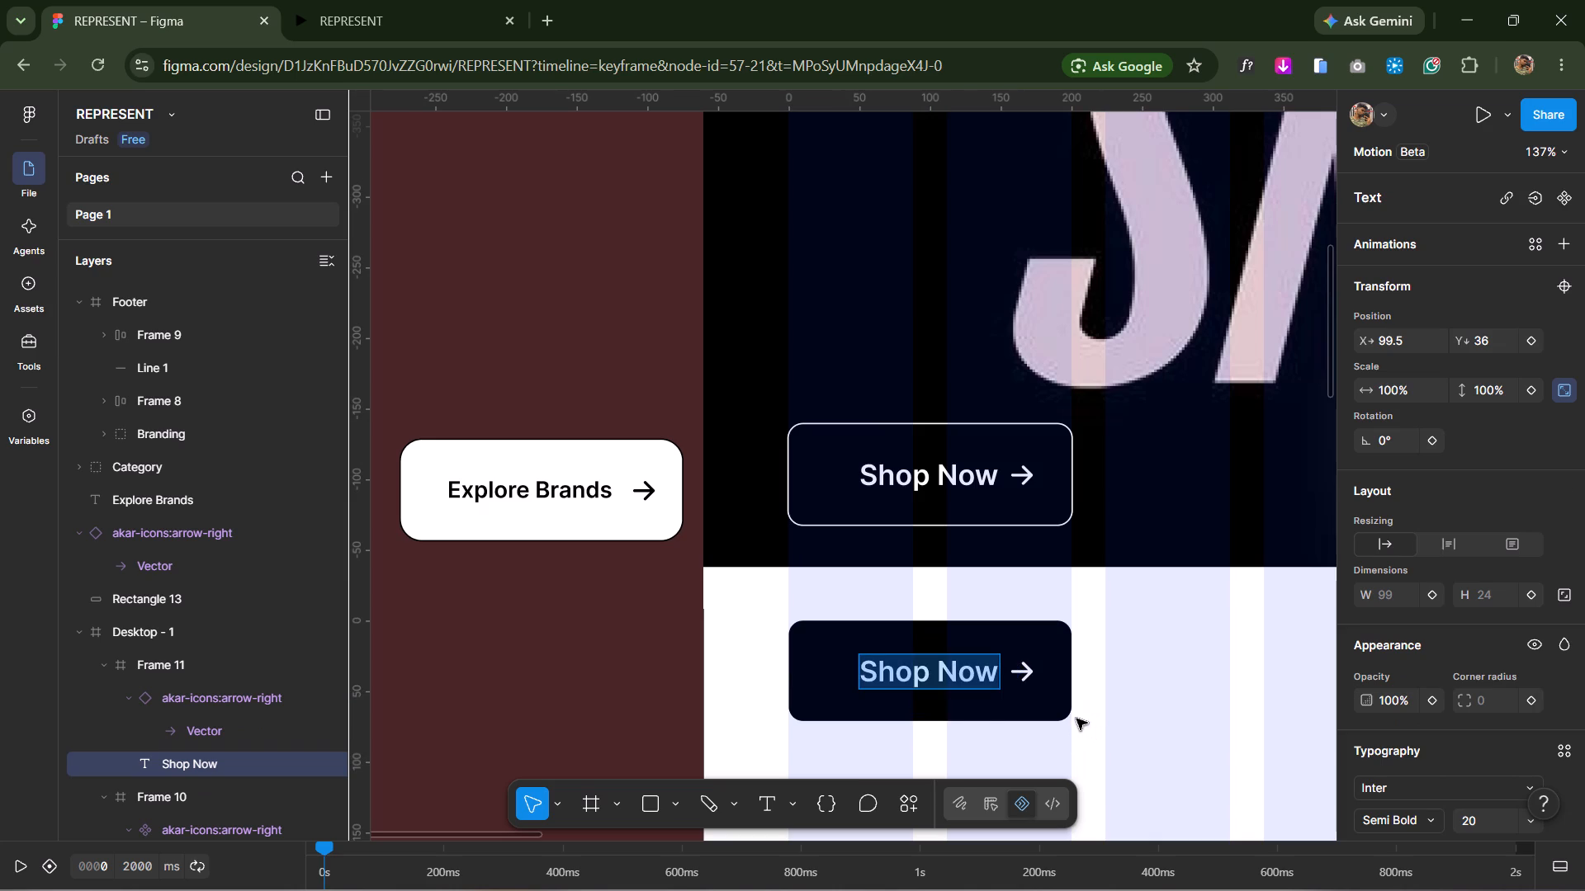
pyautogui.write('Ex')
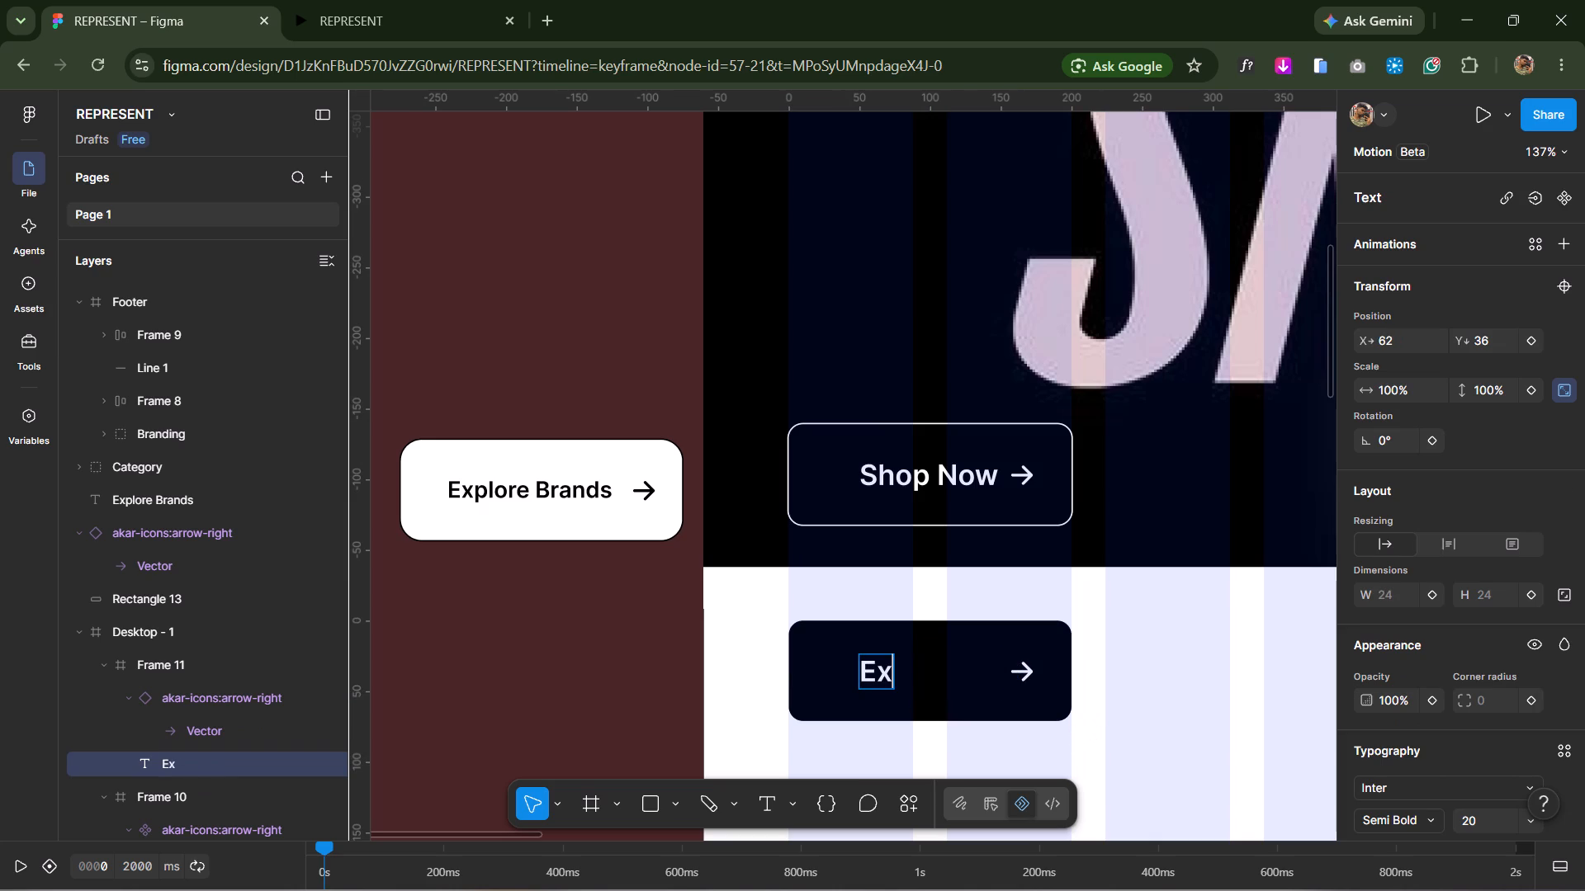
pyautogui.write('plo')
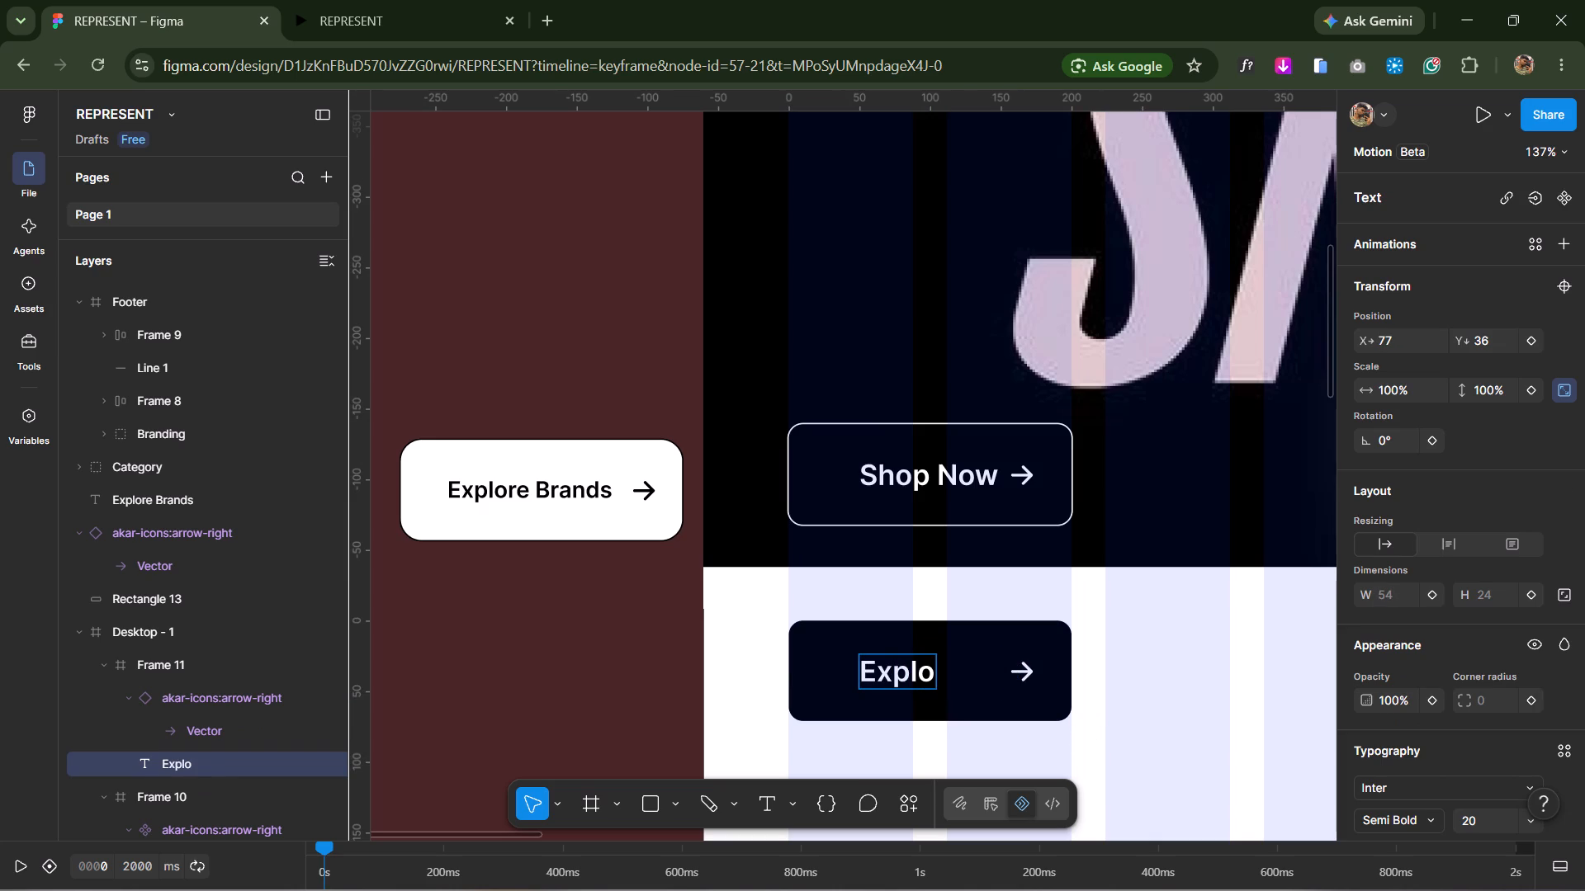
pyautogui.write('re')
pyautogui.press('space')
pyautogui.write('Brands')
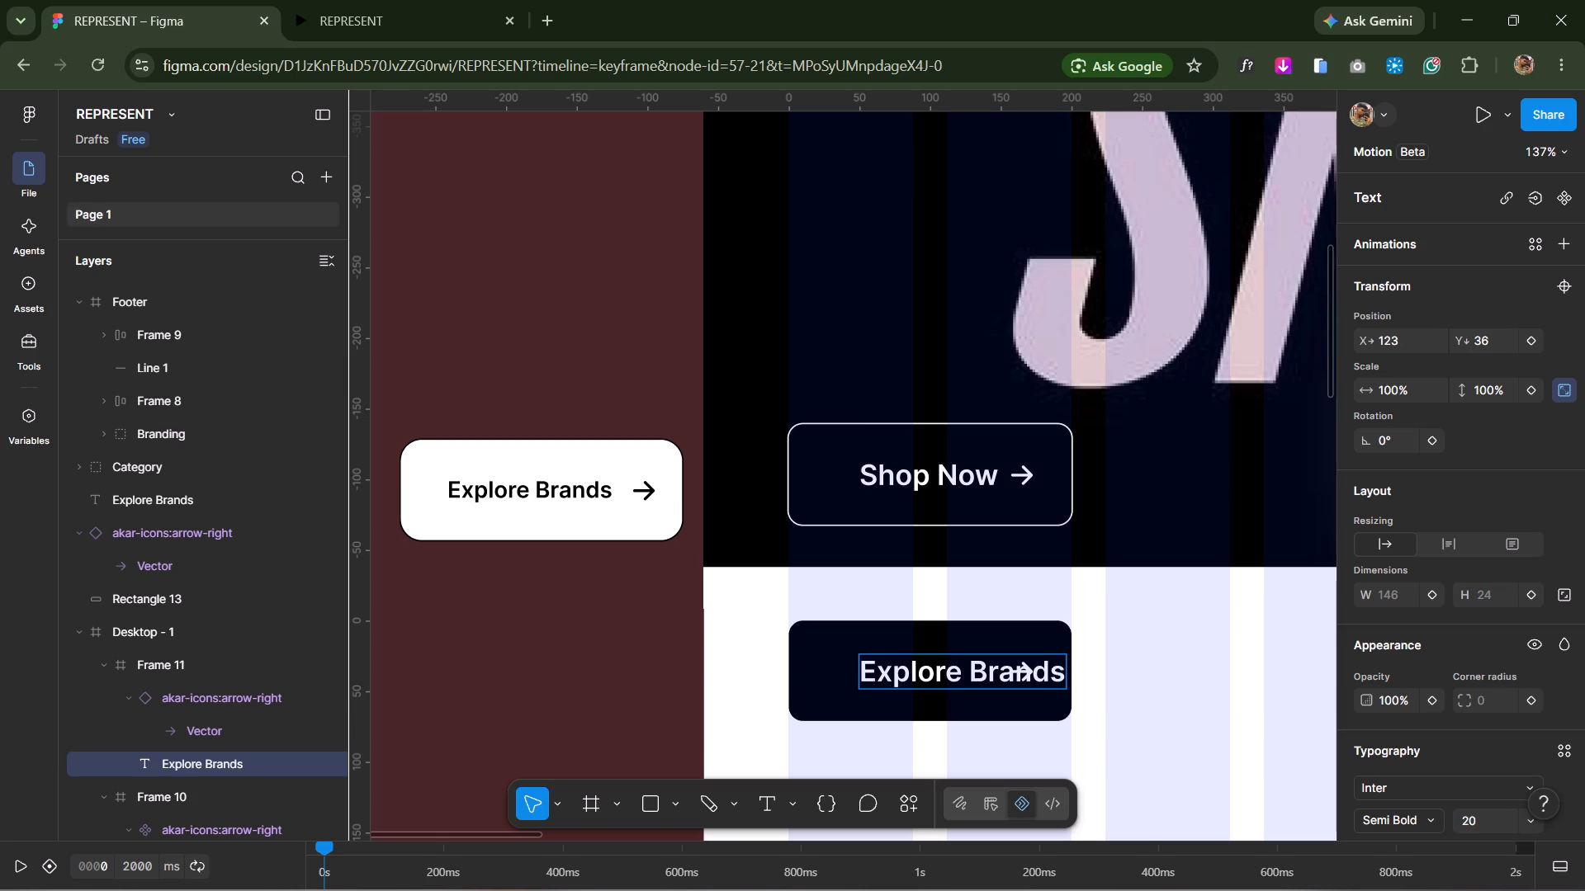
pyautogui.click(1212, 650)
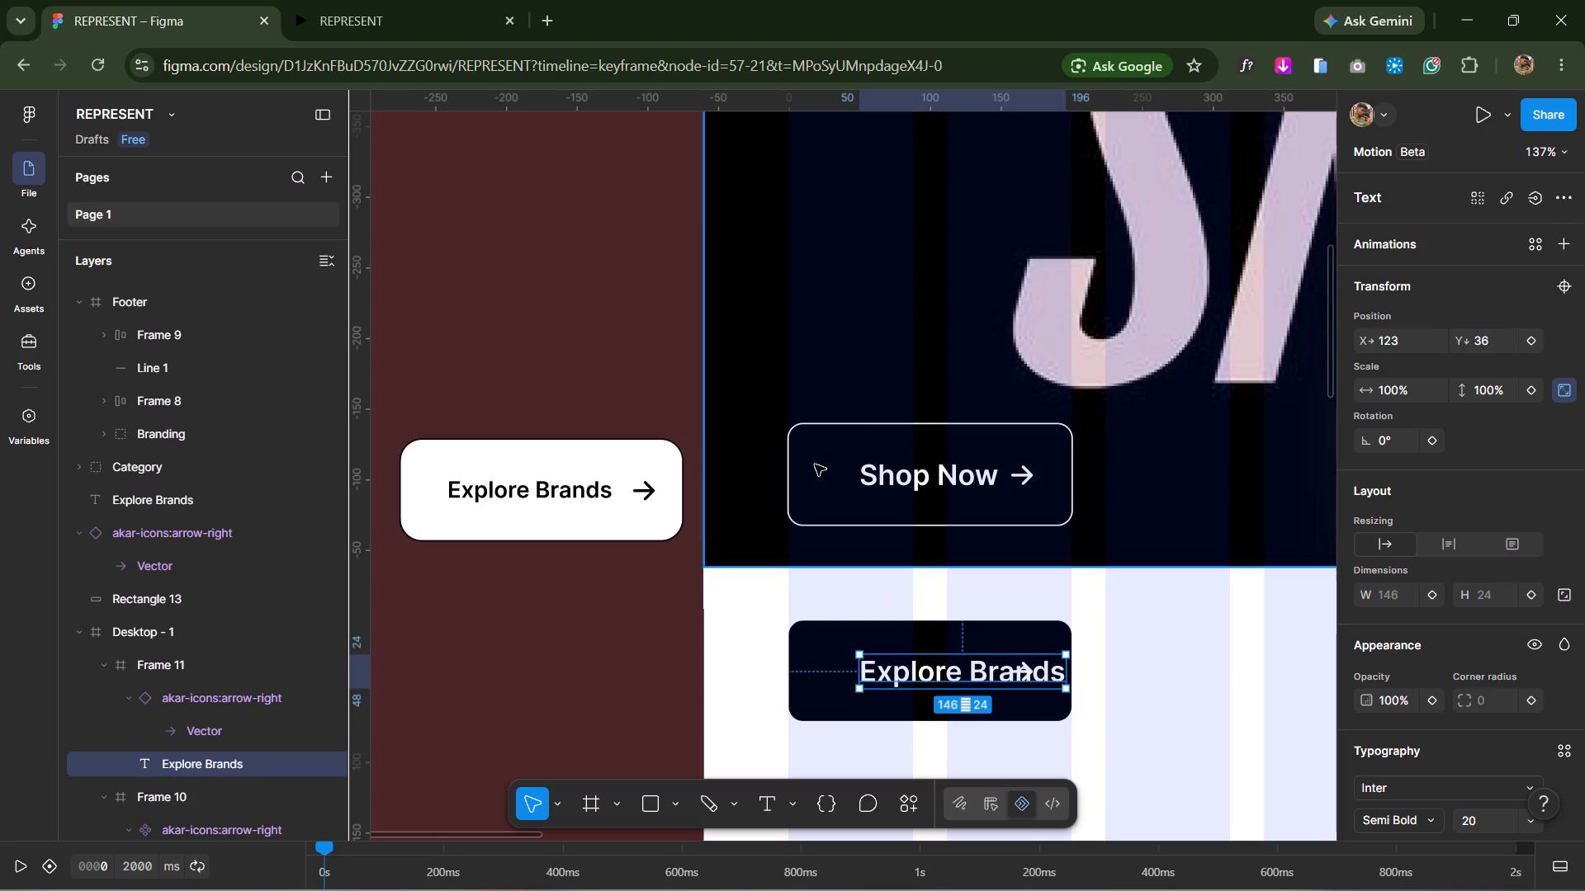
# Set the hero button's Shop Now label to font size 18.
pyautogui.doubleClick(887, 474)
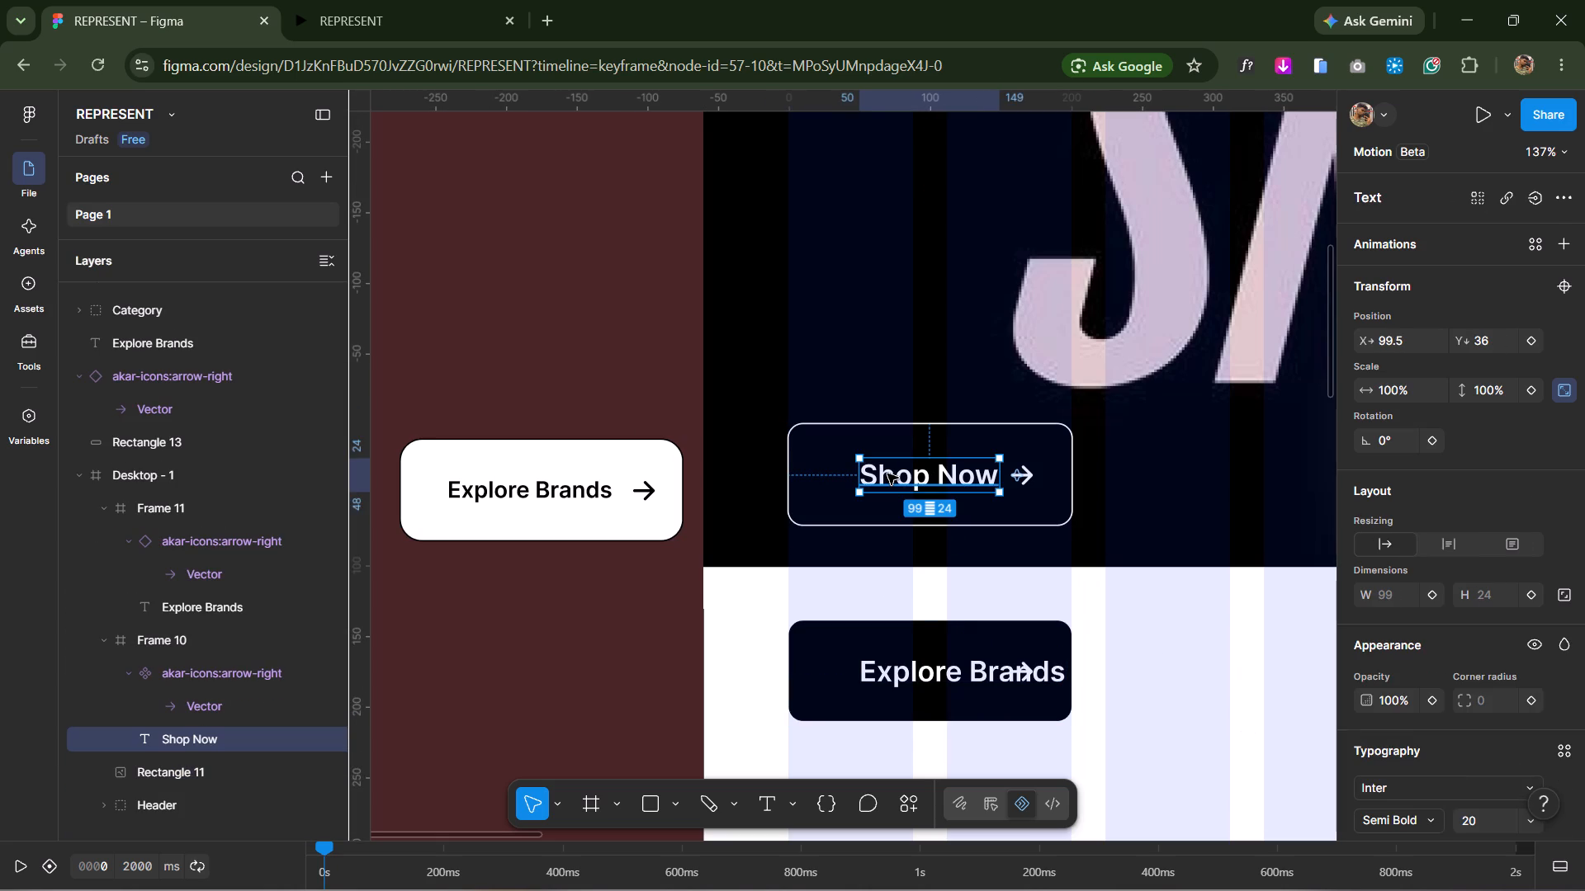
pyautogui.doubleClick(887, 474)
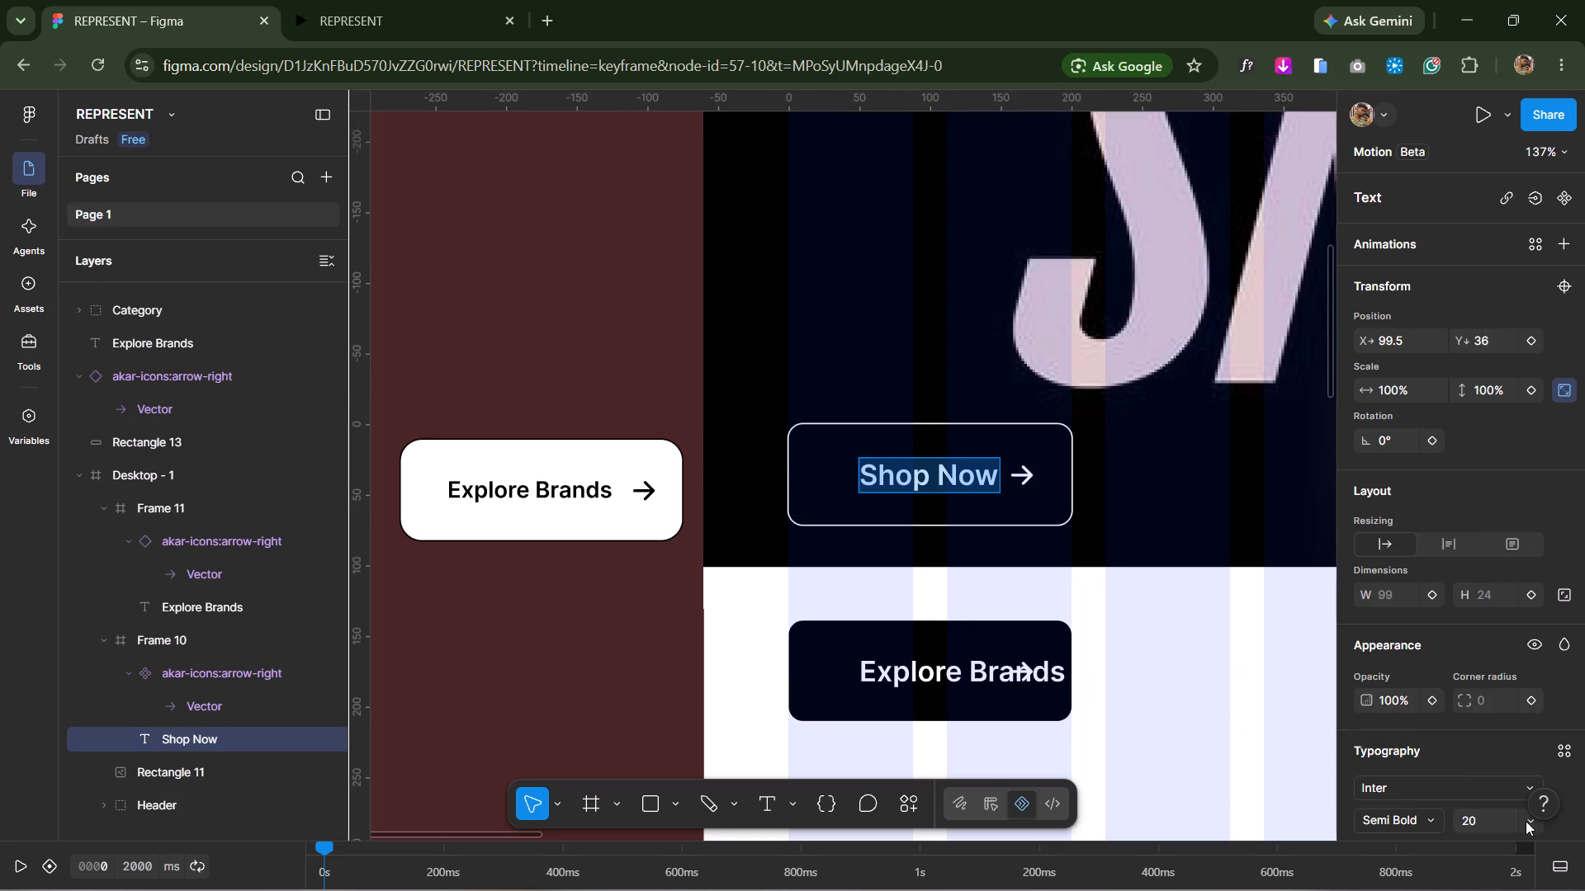
pyautogui.click(1526, 819)
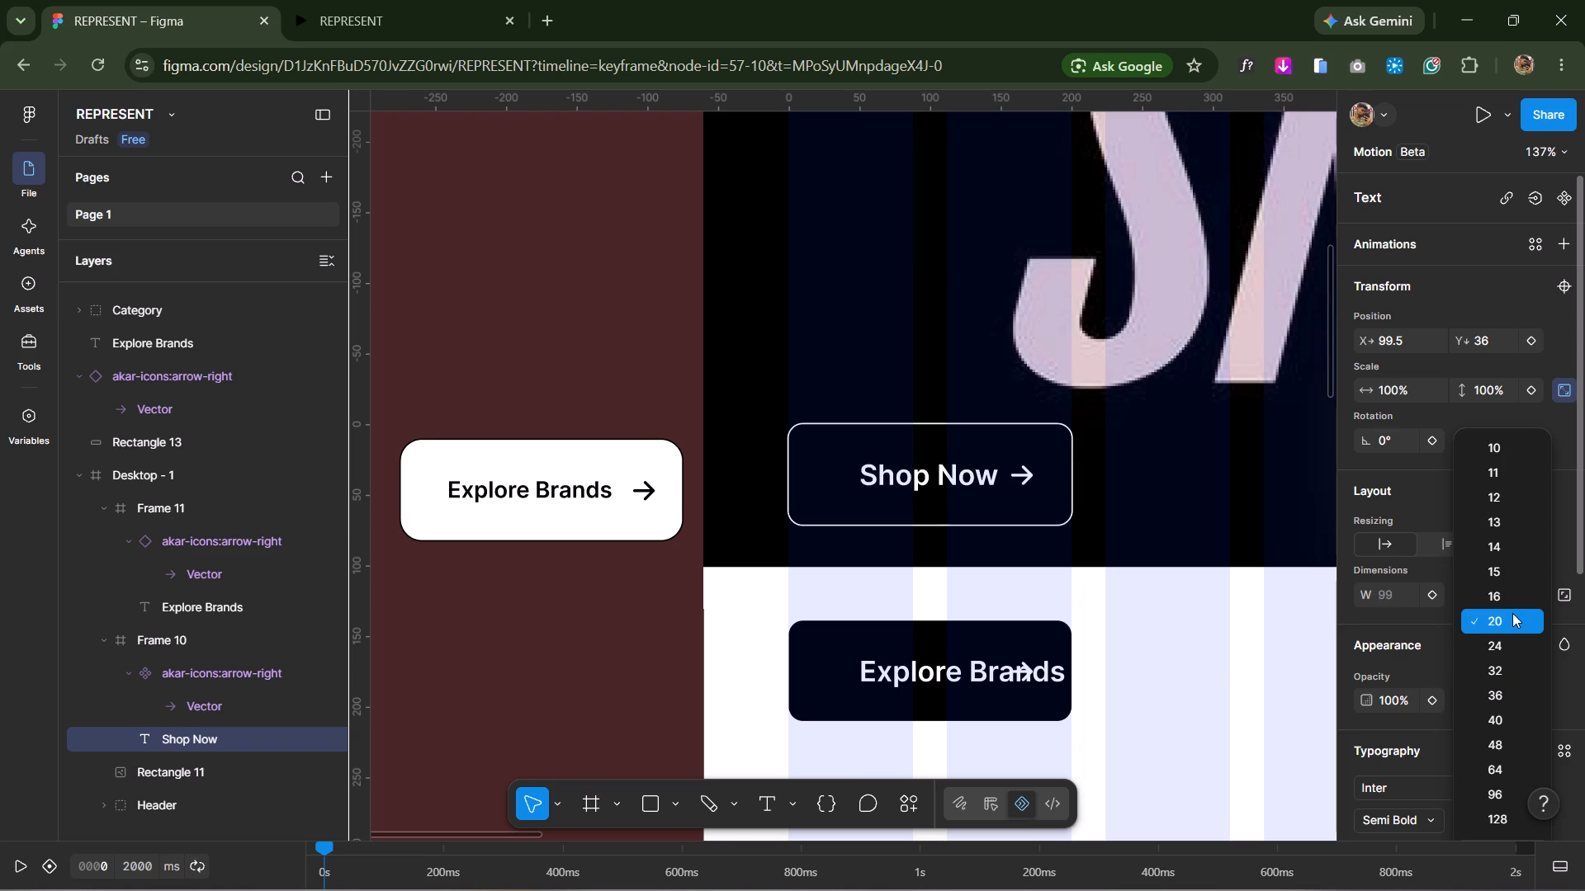
pyautogui.click(1512, 618)
pyautogui.click(1482, 815)
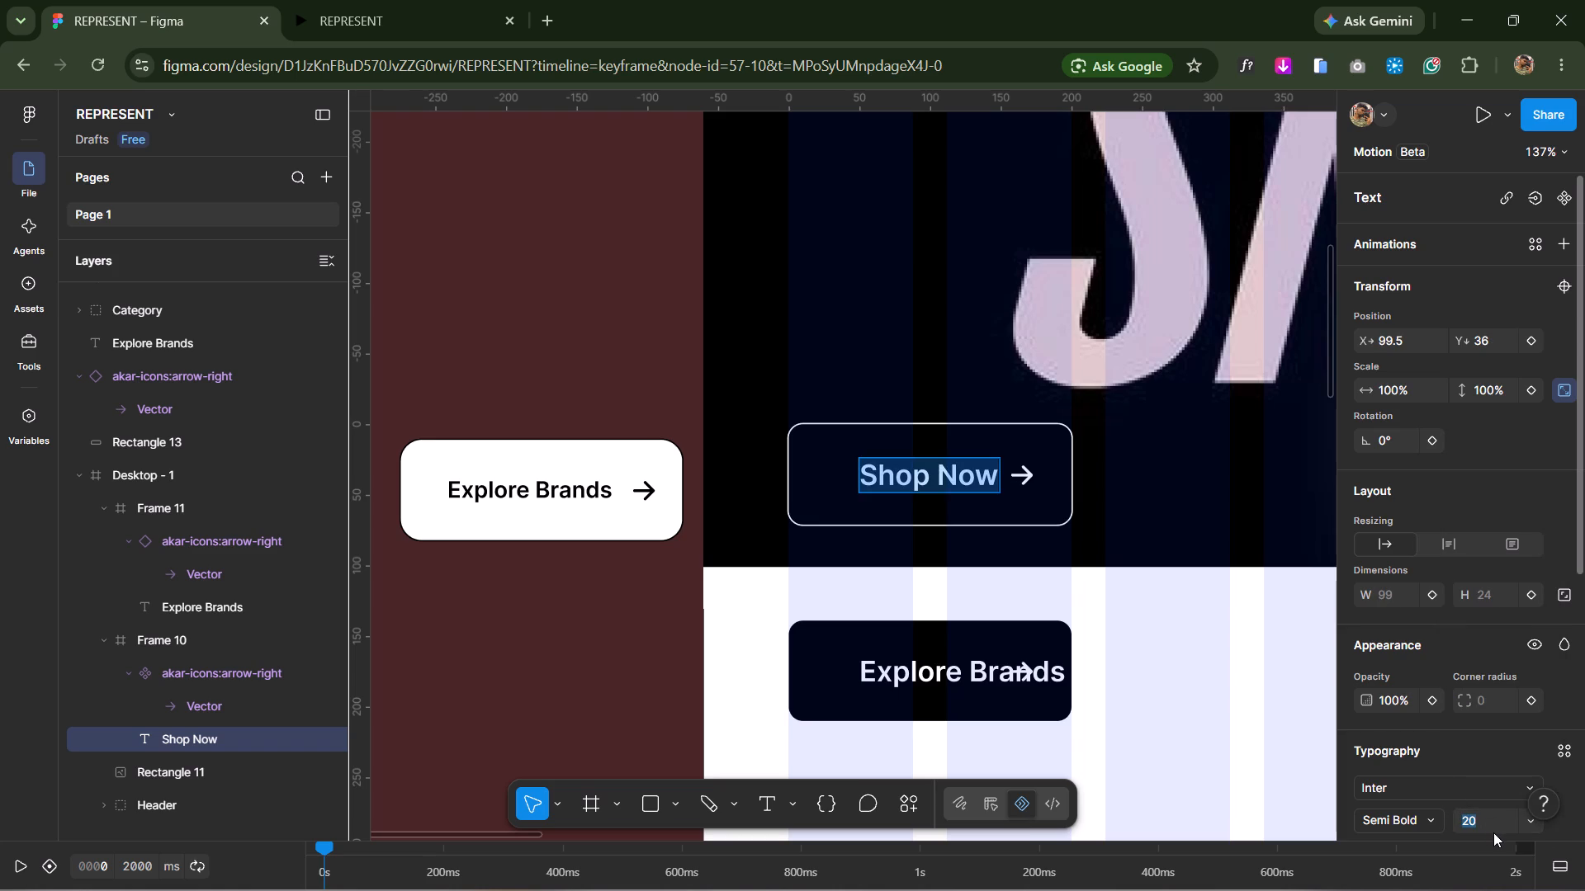
pyautogui.write('18')
pyautogui.click(1188, 669)
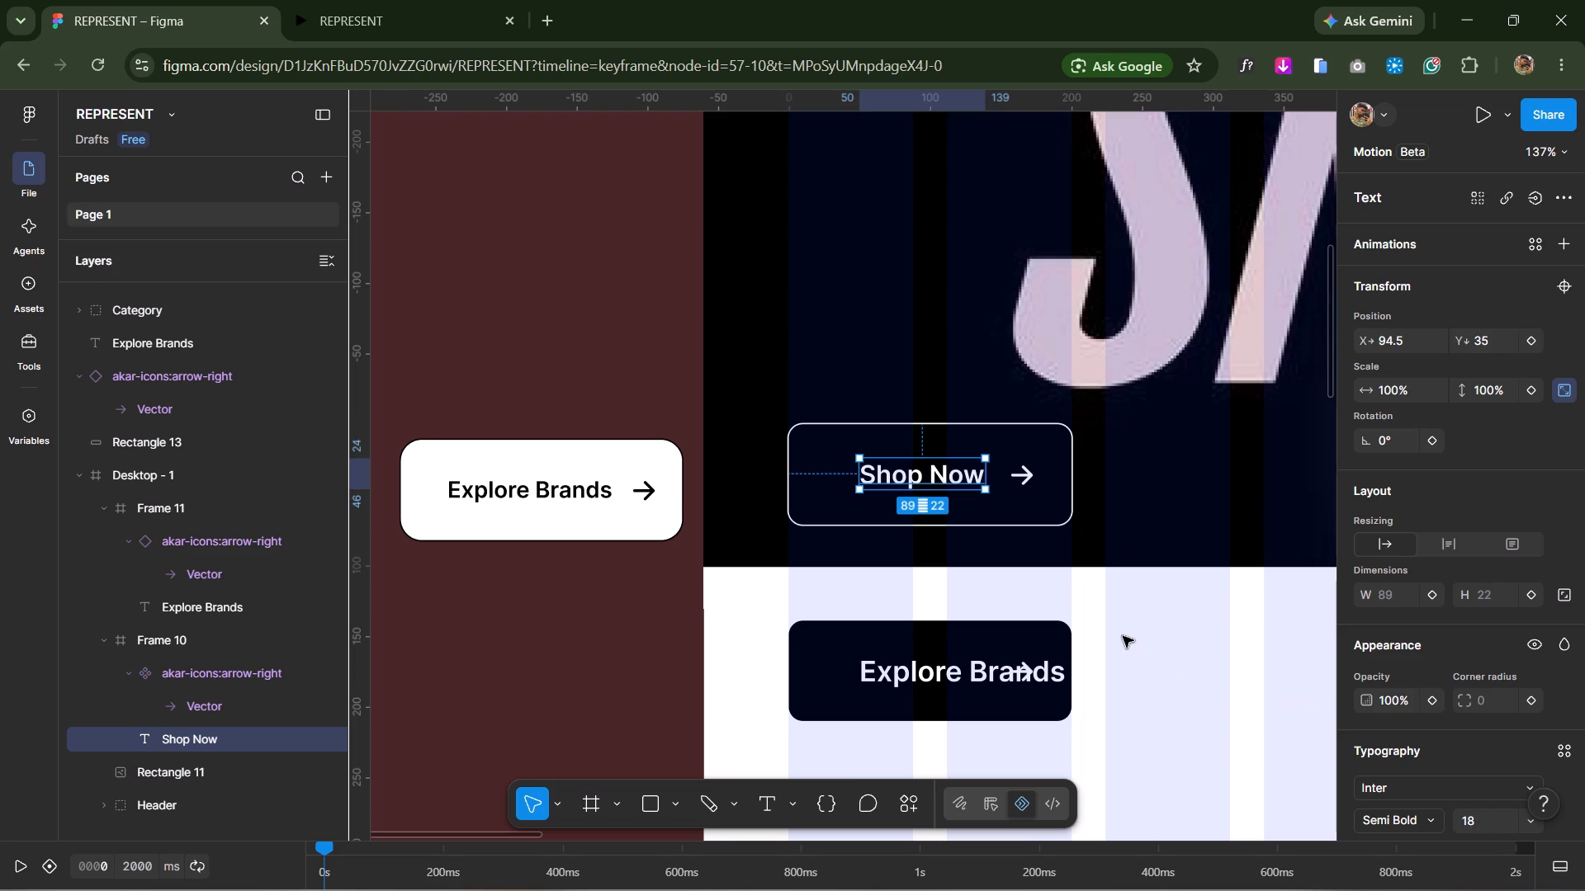
# Nudge the Shop Now label to X 100.5, Y 36 within its button frame.
pyautogui.press('Right')
pyautogui.press('Right')
pyautogui.press('Right')
pyautogui.press('Right')
pyautogui.press('Right')
pyautogui.press('Right')
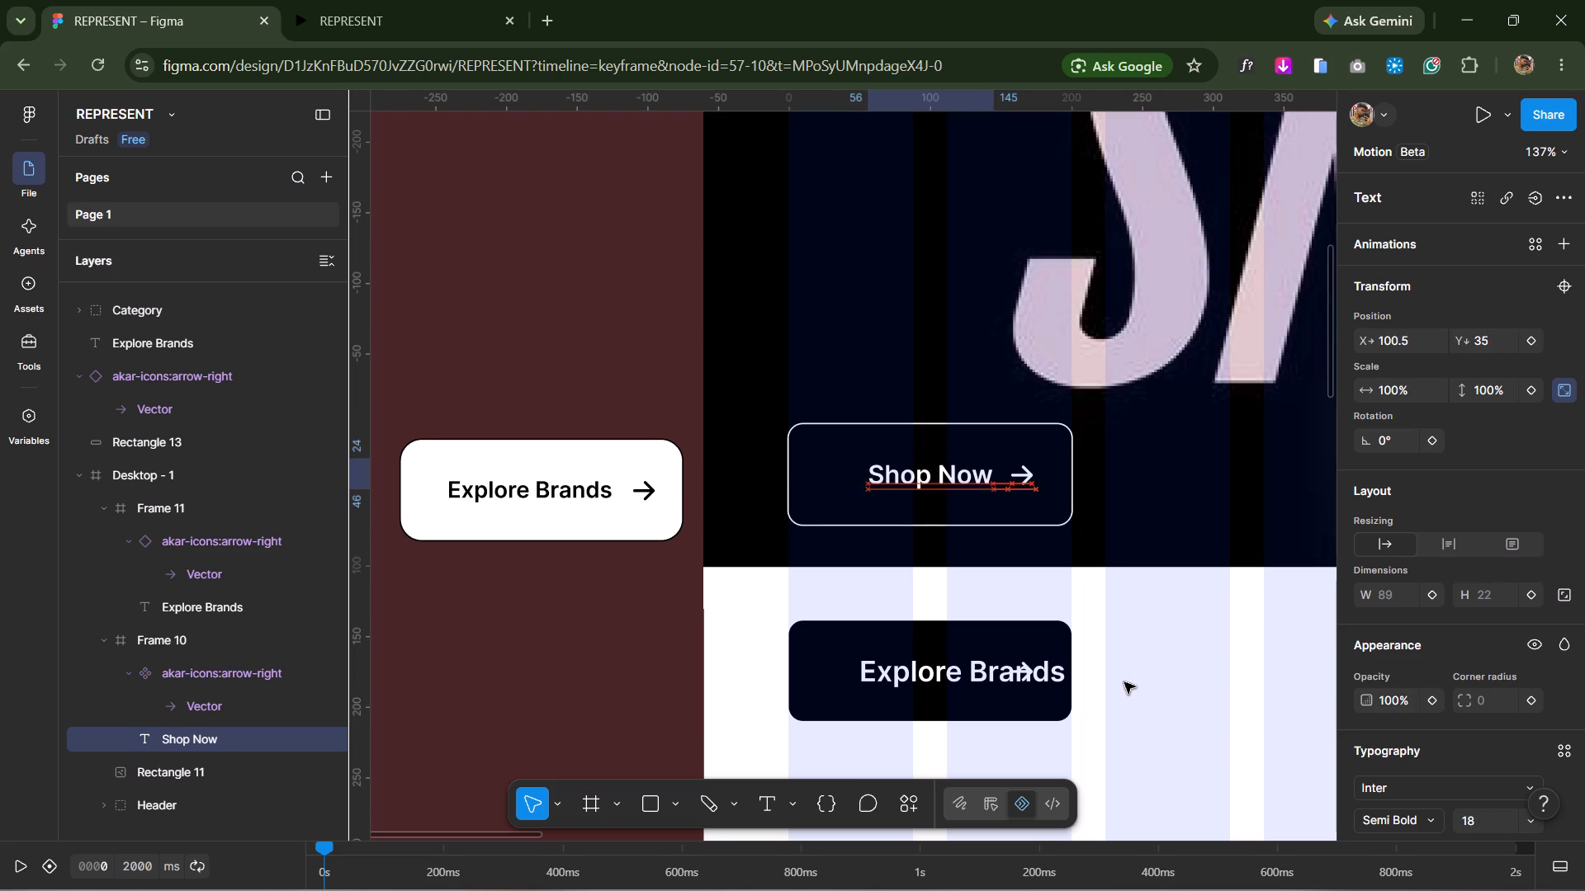
pyautogui.press('Down')
pyautogui.press('Down')
pyautogui.press('Up')
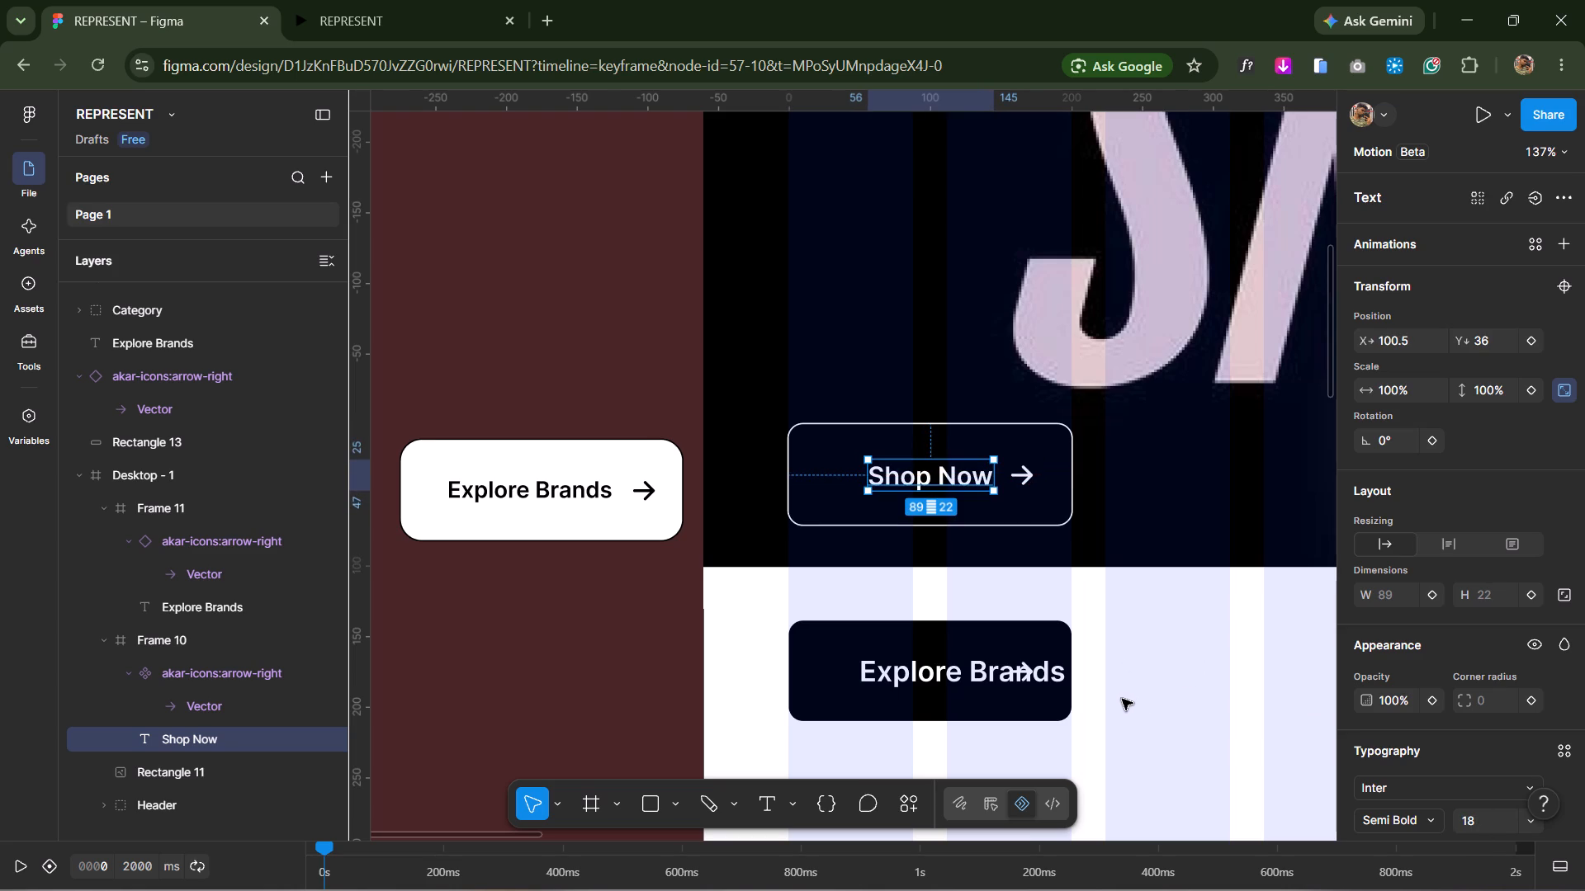
pyautogui.click(1223, 709)
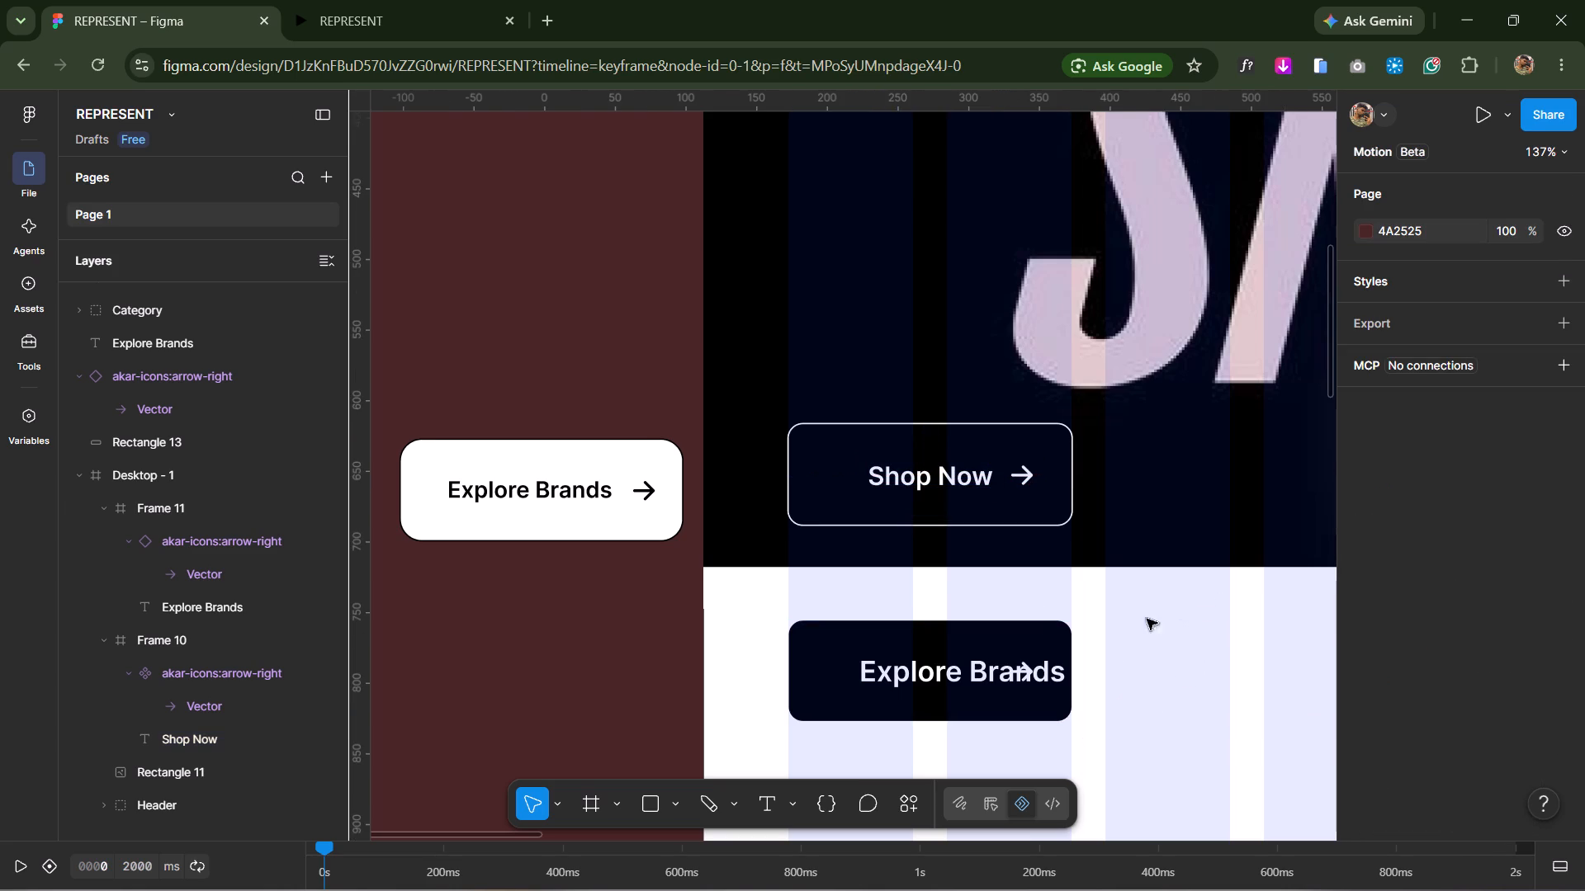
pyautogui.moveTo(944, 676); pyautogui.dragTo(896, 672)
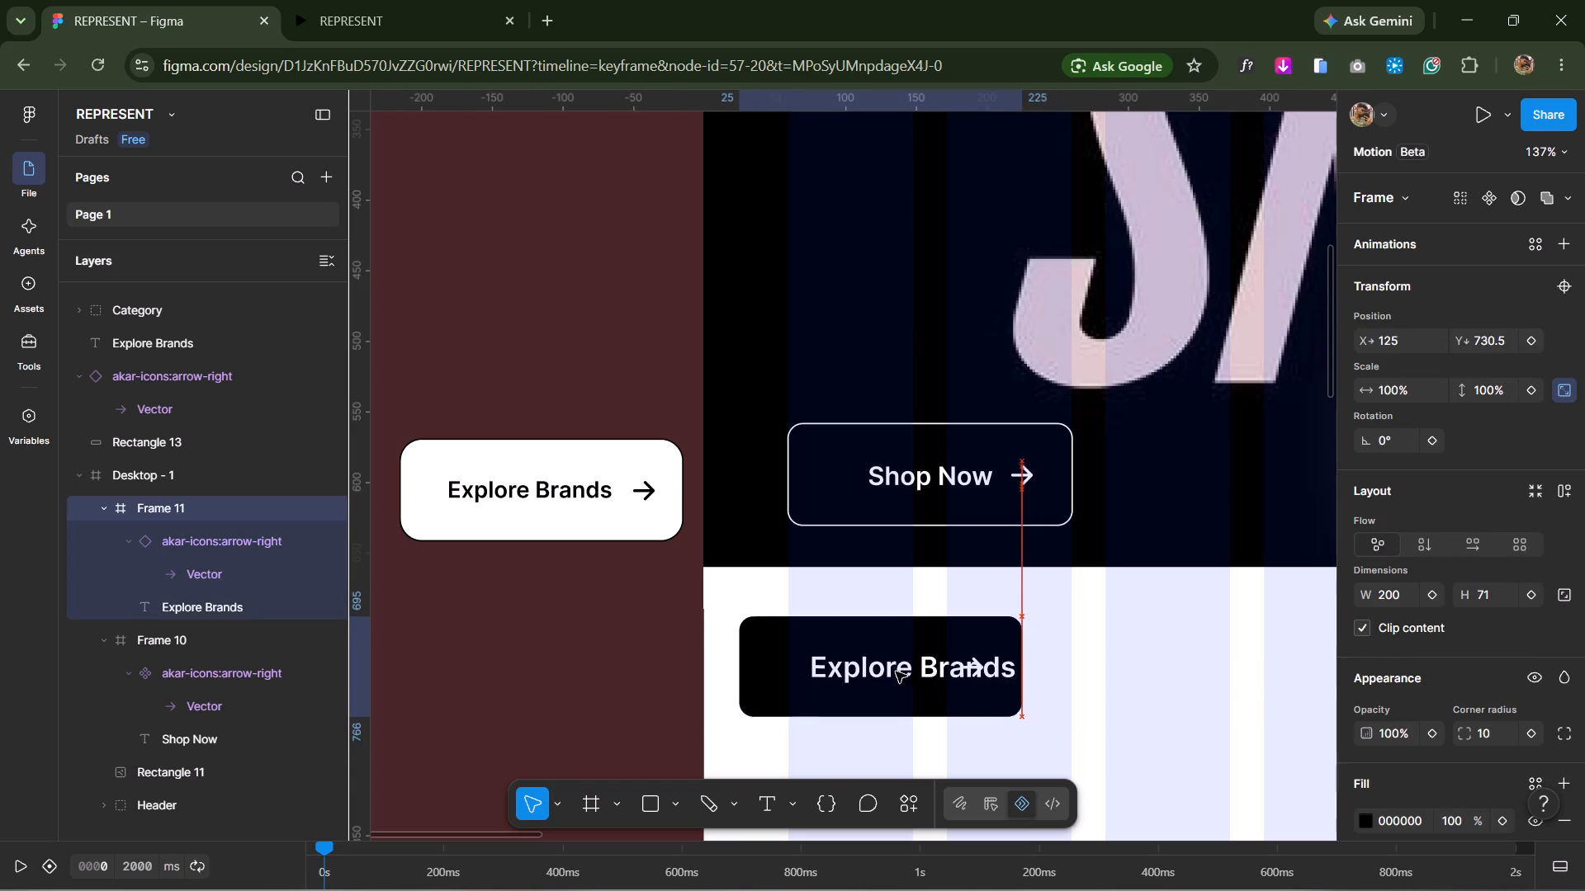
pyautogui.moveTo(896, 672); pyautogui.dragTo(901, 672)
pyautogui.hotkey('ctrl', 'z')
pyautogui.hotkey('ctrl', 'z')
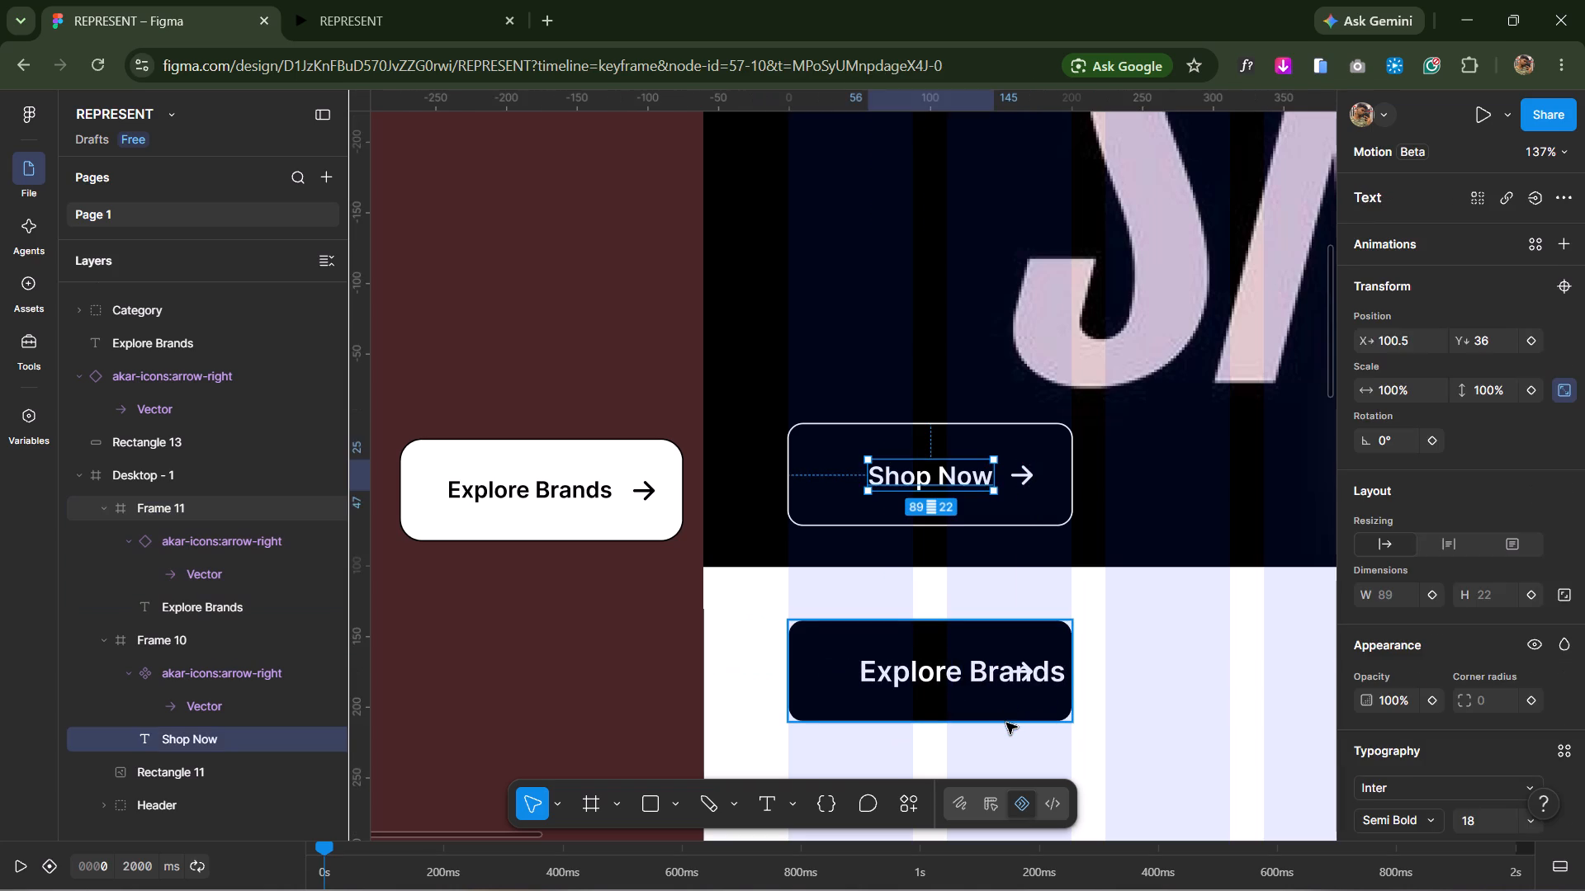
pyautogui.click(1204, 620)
# Move the new button's Explore Brands label clear of the arrow, to X 85, Y 34 in its frame.
pyautogui.doubleClick(958, 668)
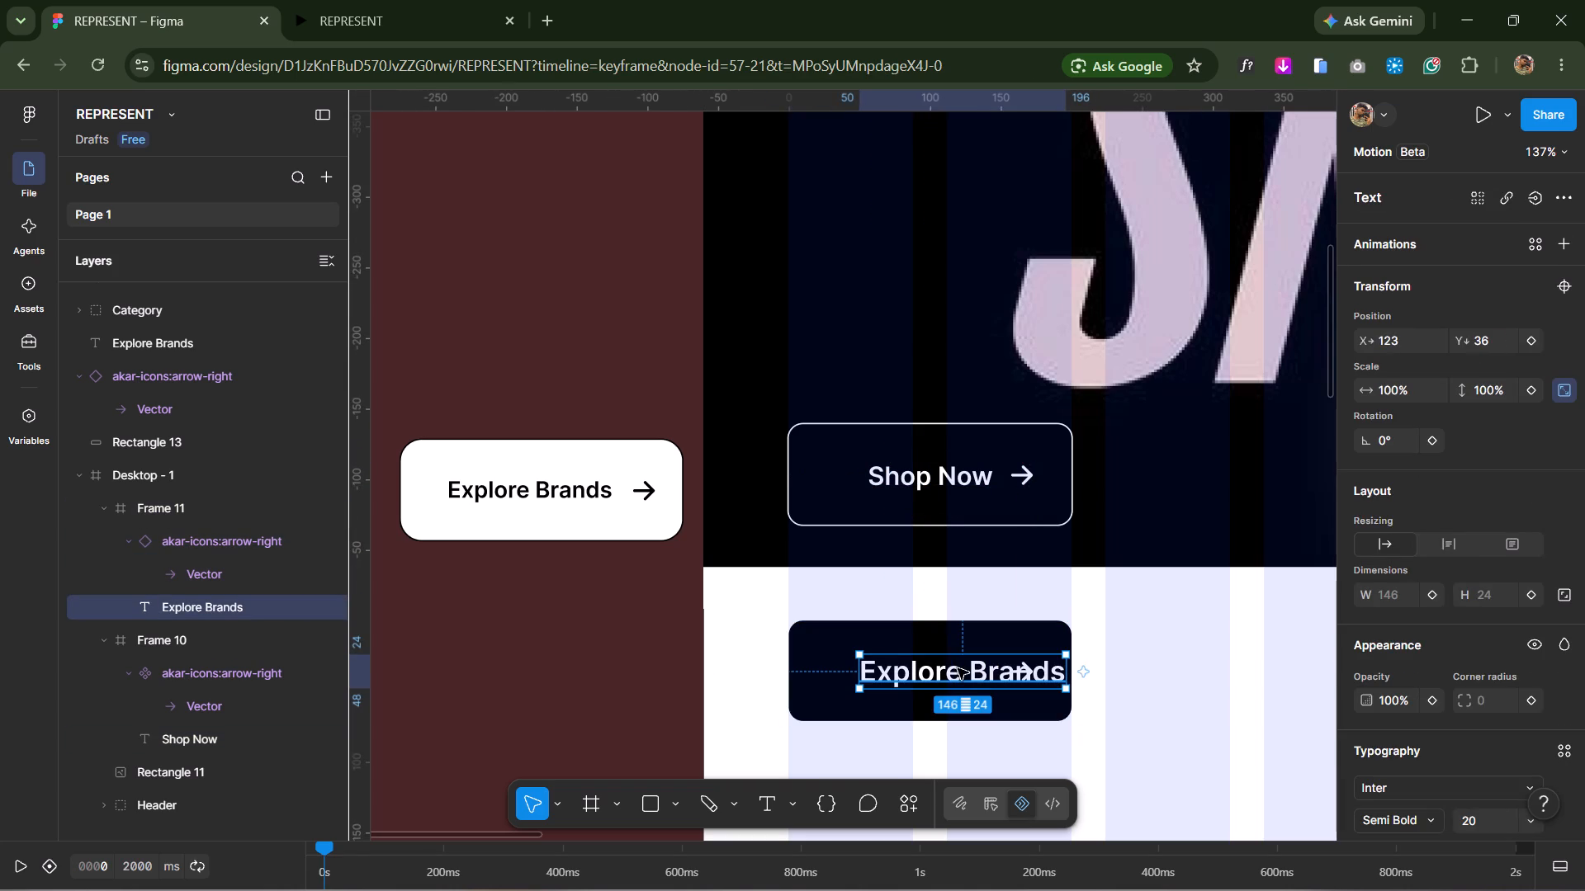
pyautogui.moveTo(958, 668); pyautogui.dragTo(906, 664)
pyautogui.click(941, 654)
# Set the new button's Explore Brands label to font size 18, undoing any accidental resize of its text box.
pyautogui.doubleClick(940, 672)
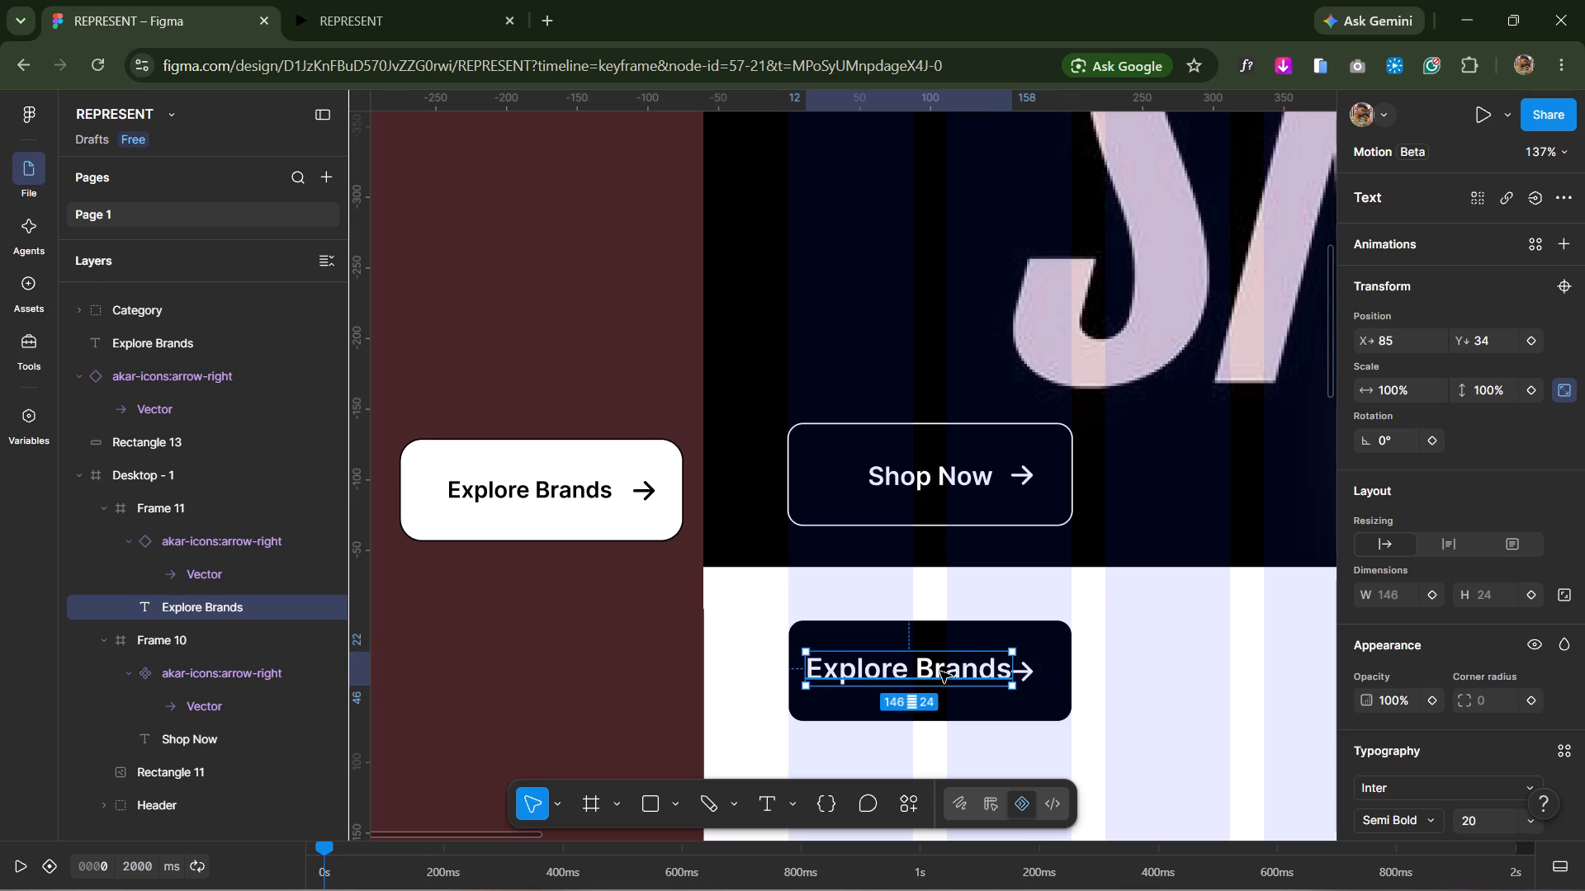
pyautogui.click(1486, 813)
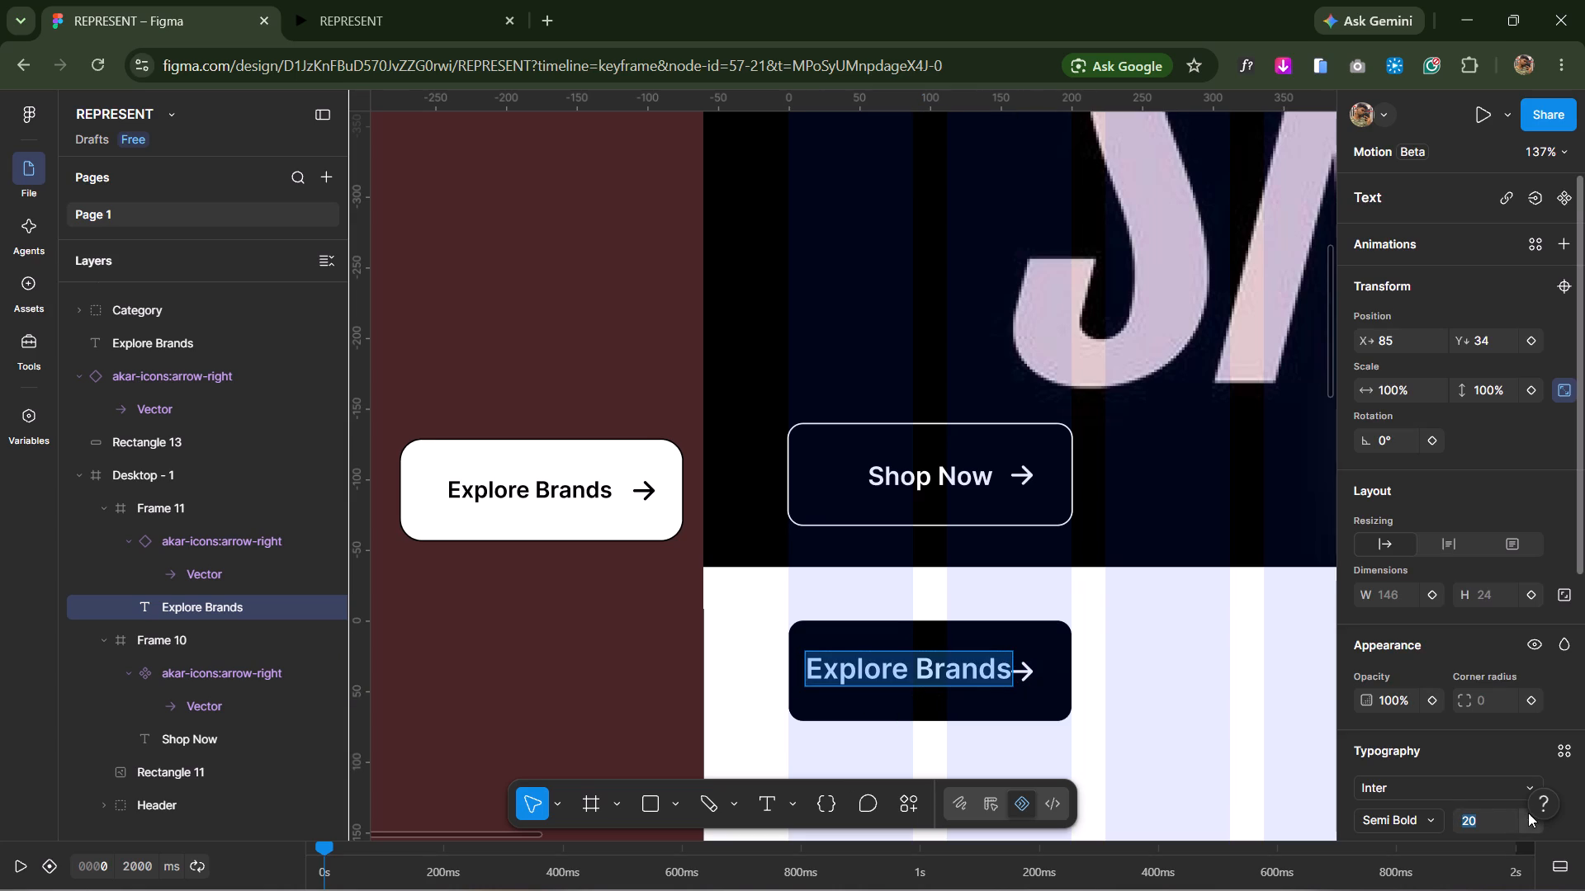
pyautogui.write('18')
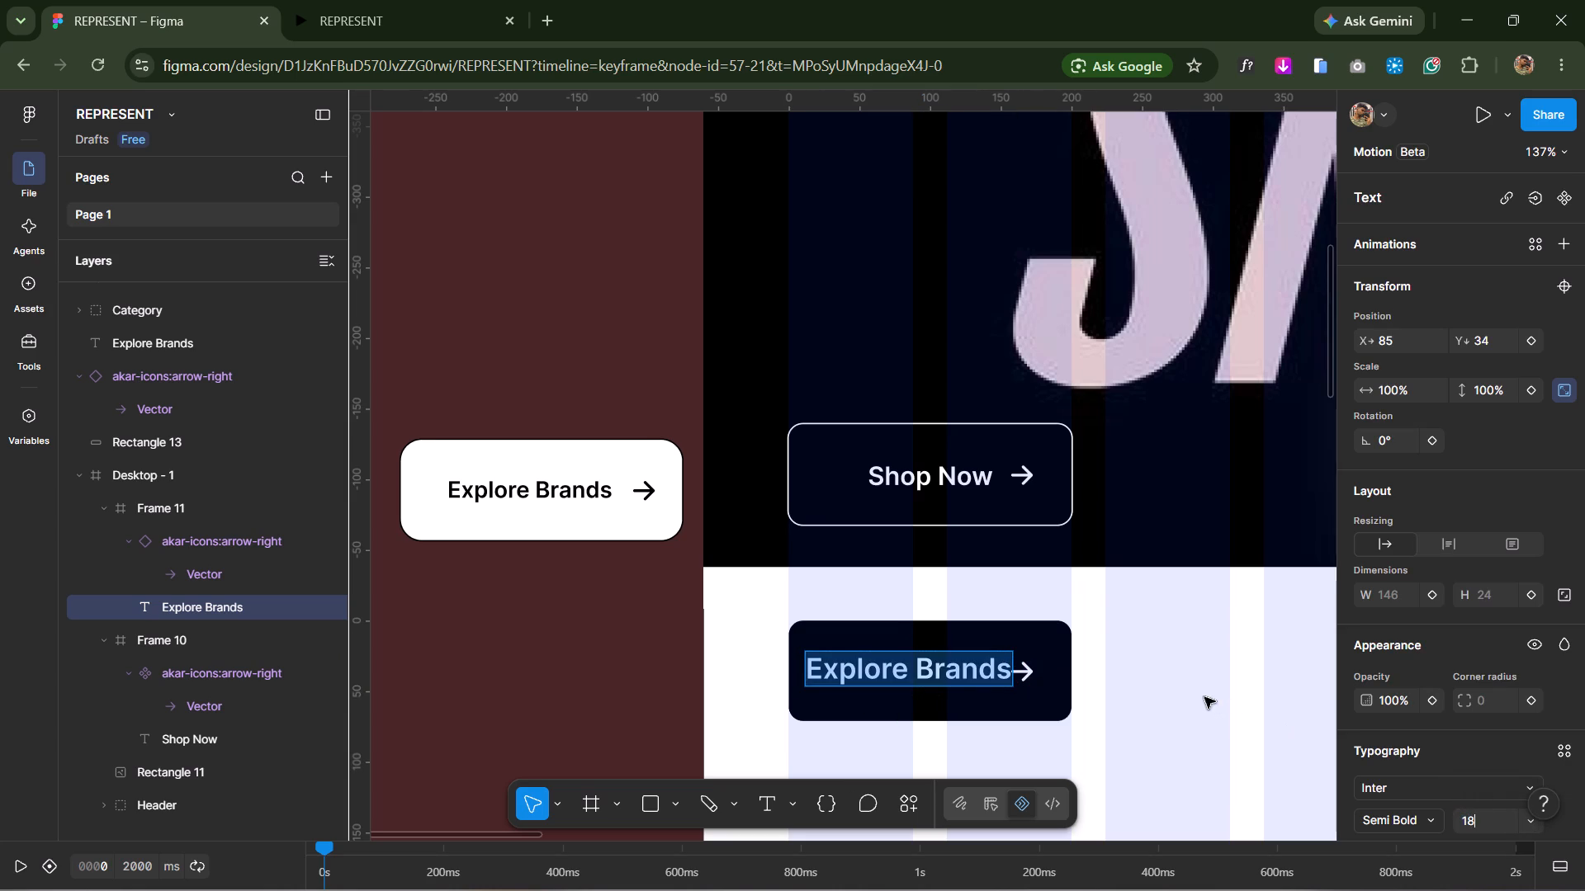
pyautogui.click(1195, 695)
pyautogui.moveTo(932, 680); pyautogui.dragTo(941, 674)
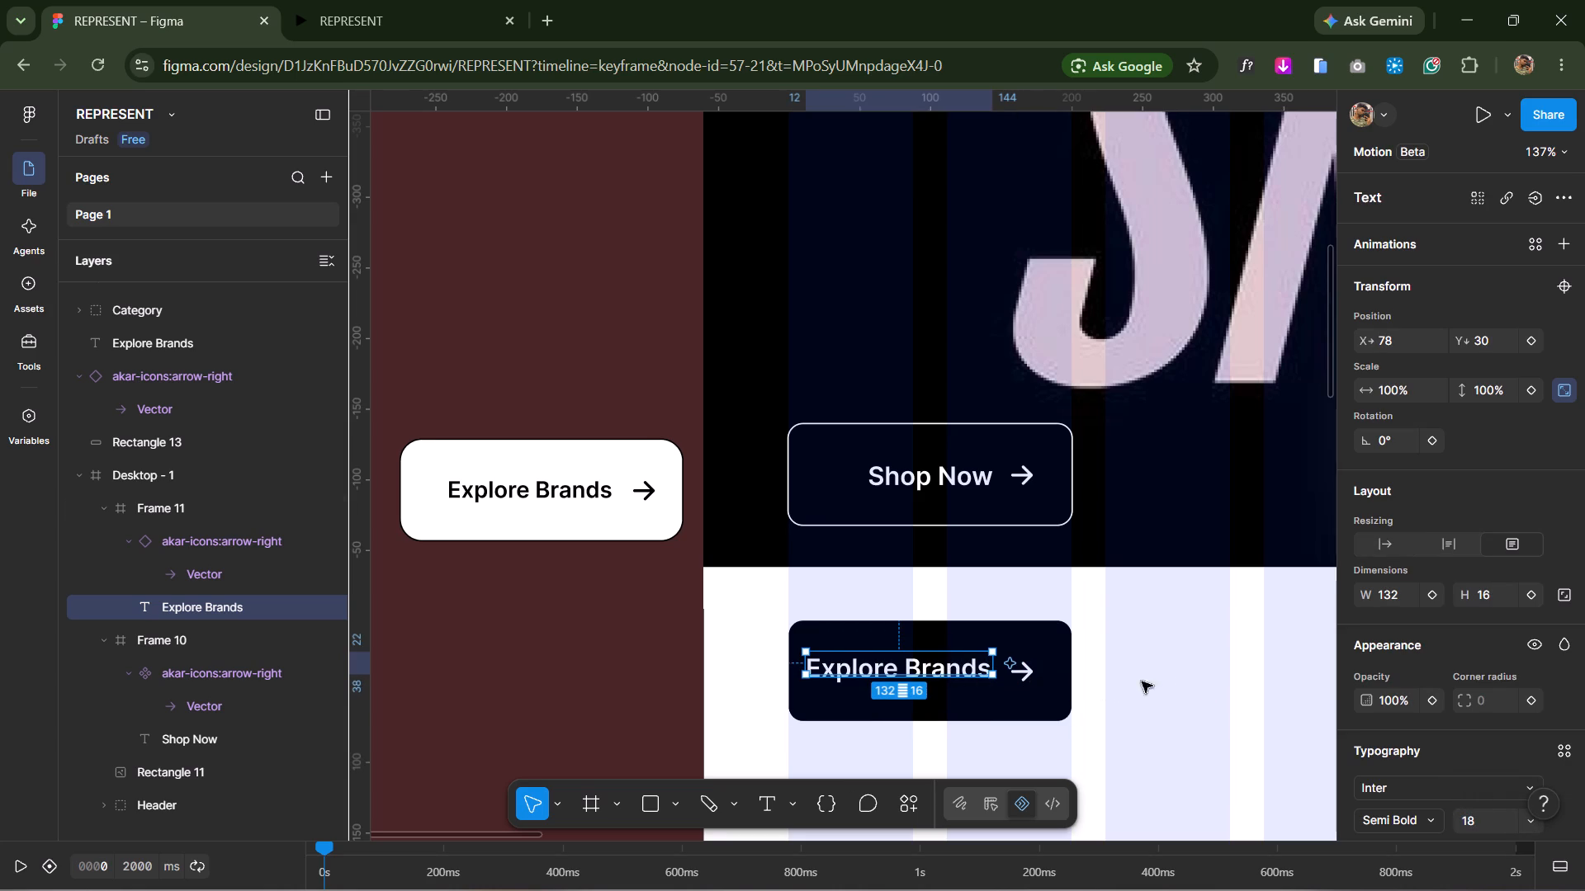
pyautogui.hotkey('ctrl', 'z')
pyautogui.click(1190, 676)
# Change the new Explore Brands button frame's fill to white FFFFFF.
pyautogui.doubleClick(935, 668)
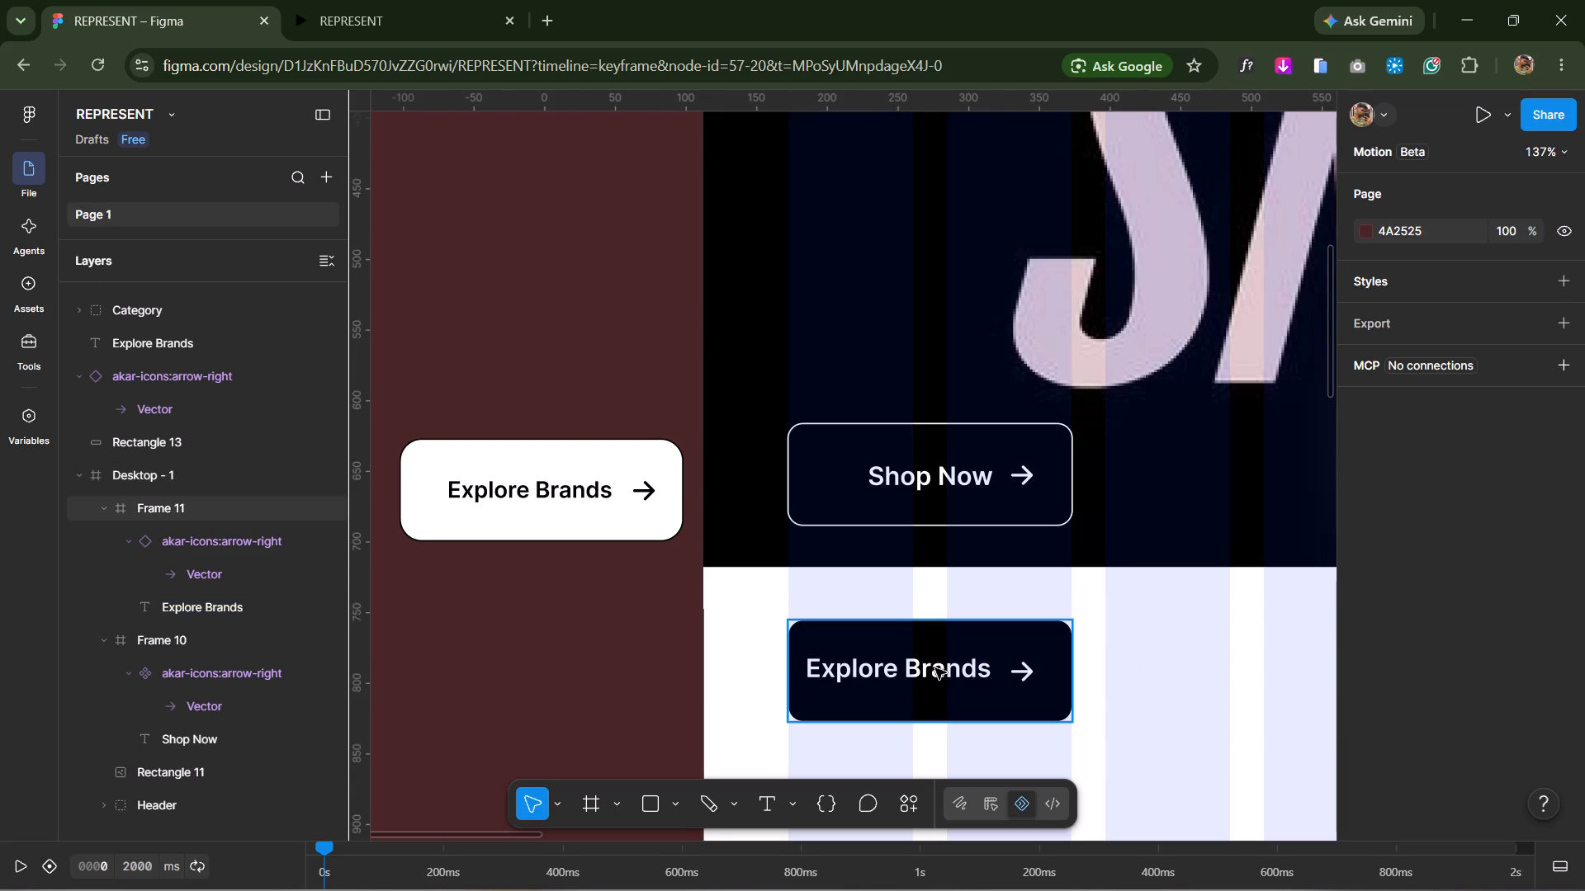
pyautogui.doubleClick(1028, 666)
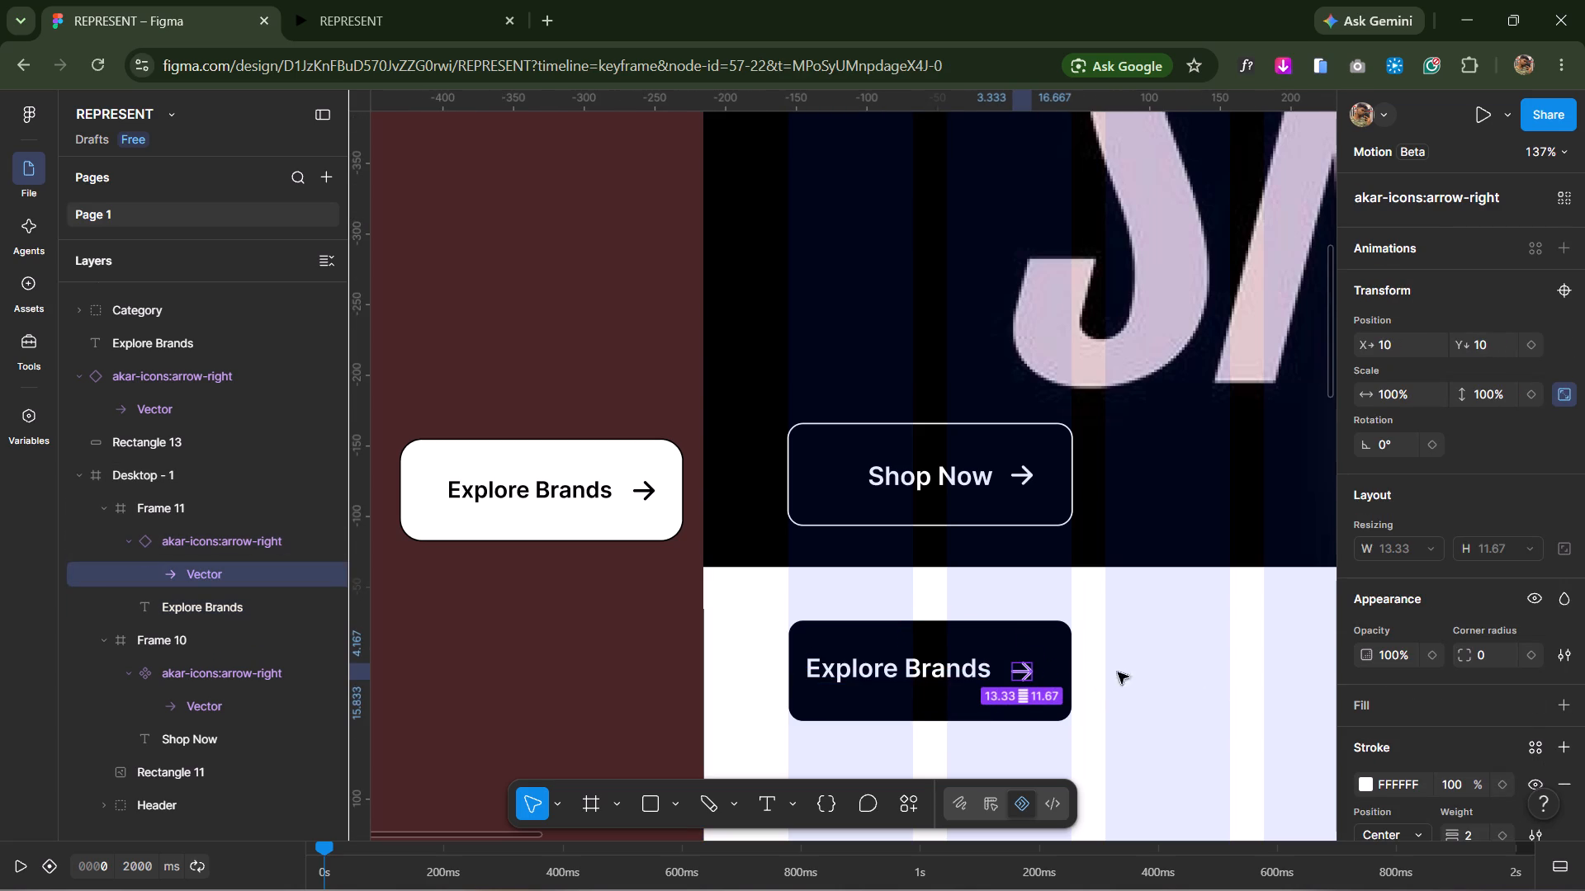
pyautogui.click(1067, 641)
pyautogui.scroll(-3, 1445, 764)
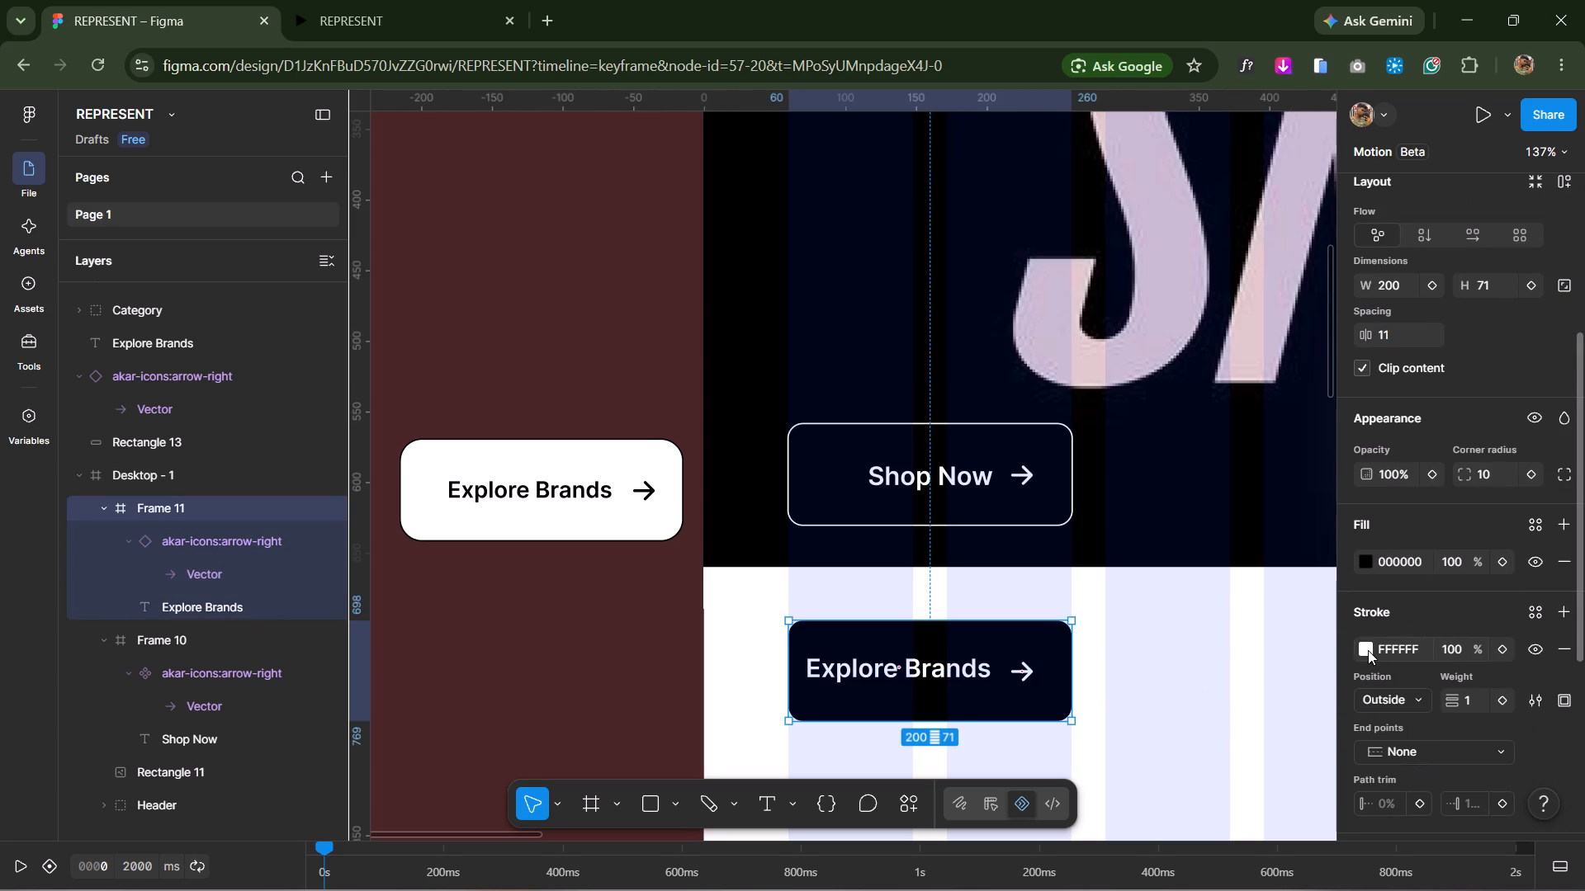
pyautogui.click(1368, 650)
pyautogui.click(1360, 560)
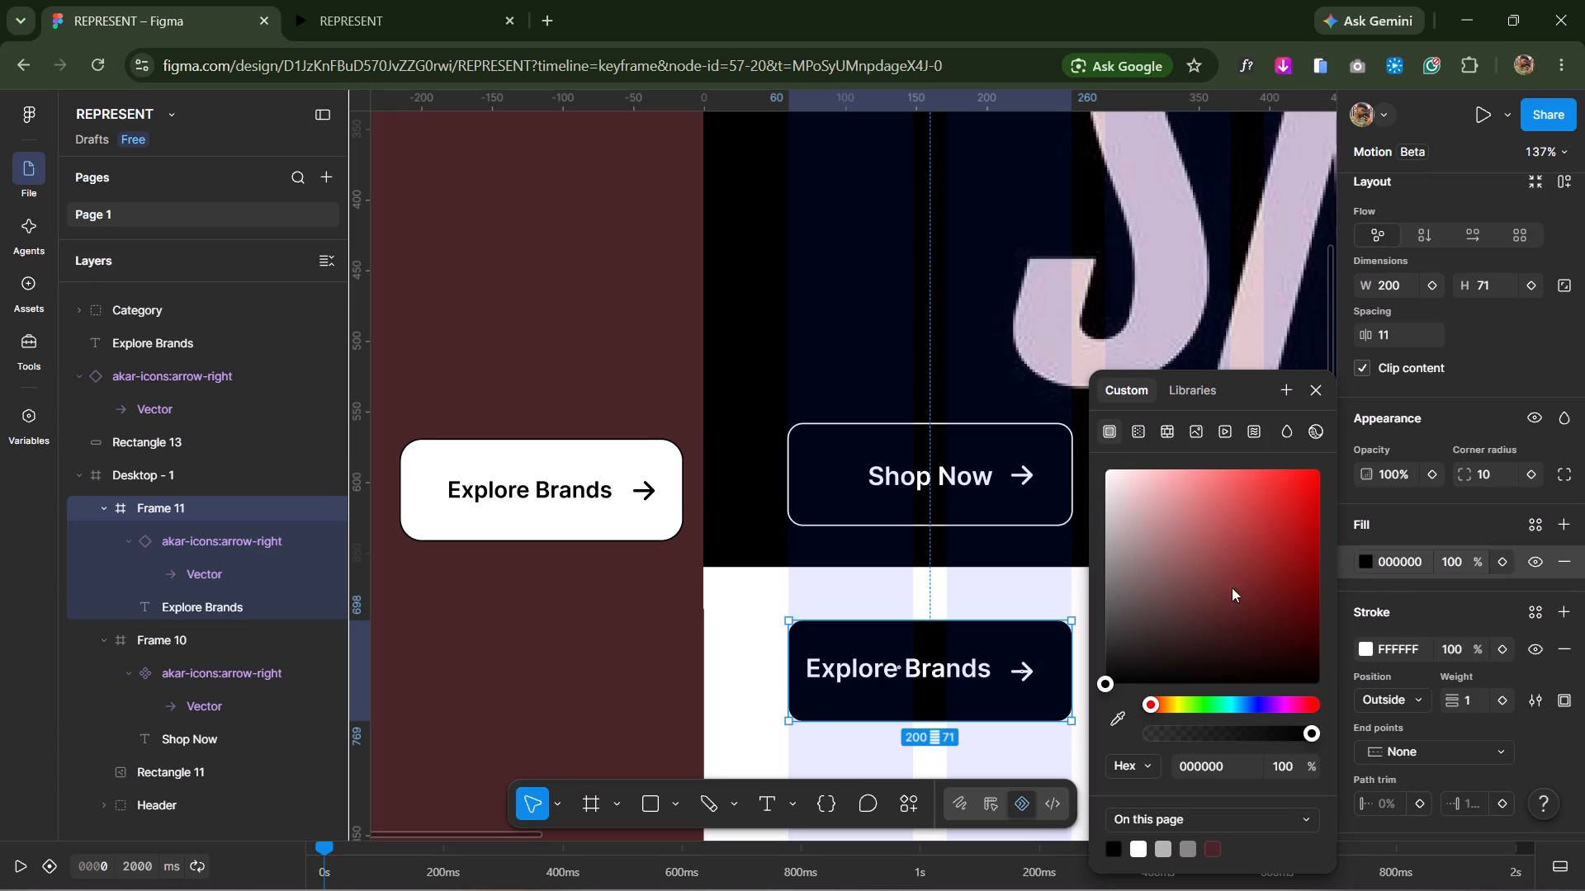
pyautogui.moveTo(1107, 681); pyautogui.dragTo(1114, 417)
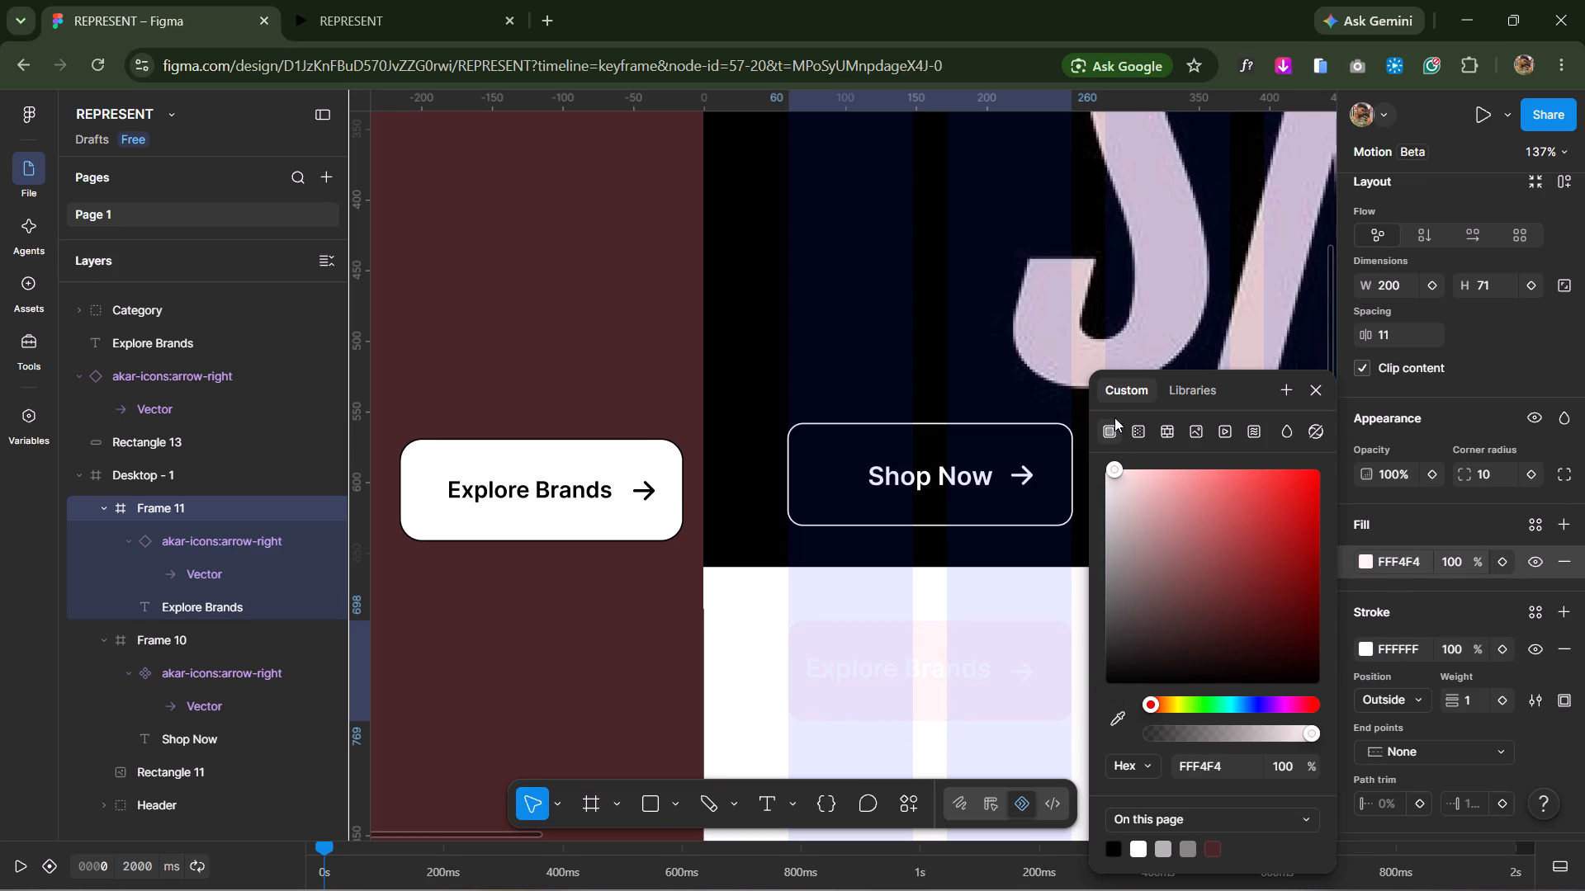
pyautogui.moveTo(1114, 417); pyautogui.dragTo(1024, 408)
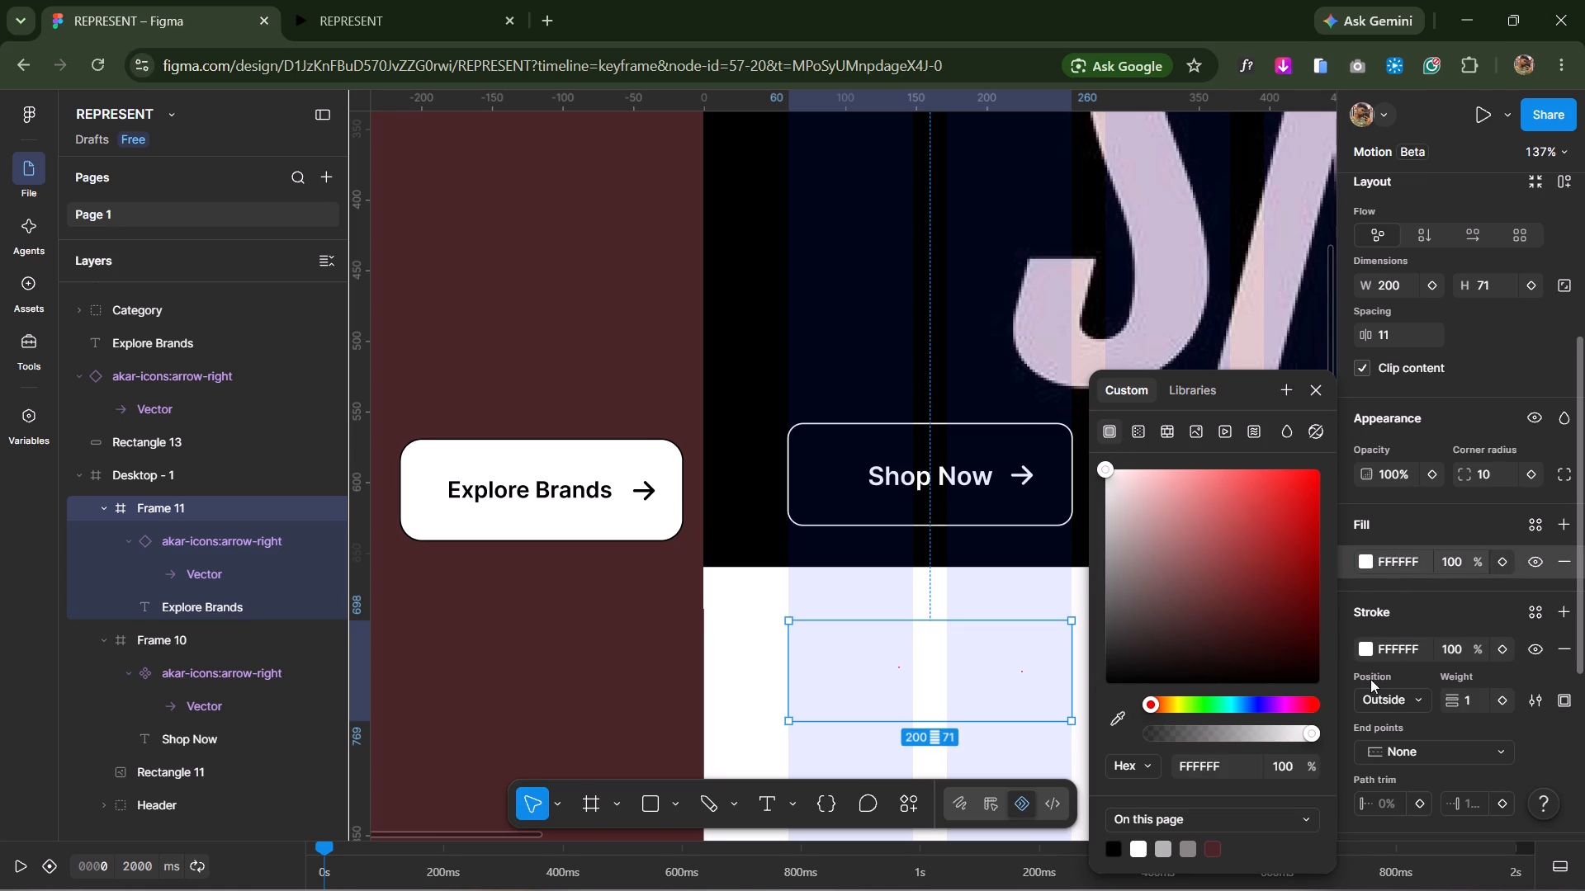
# Change the new Explore Brands button frame's stroke to black 000000.
pyautogui.click(1367, 636)
pyautogui.click(1366, 645)
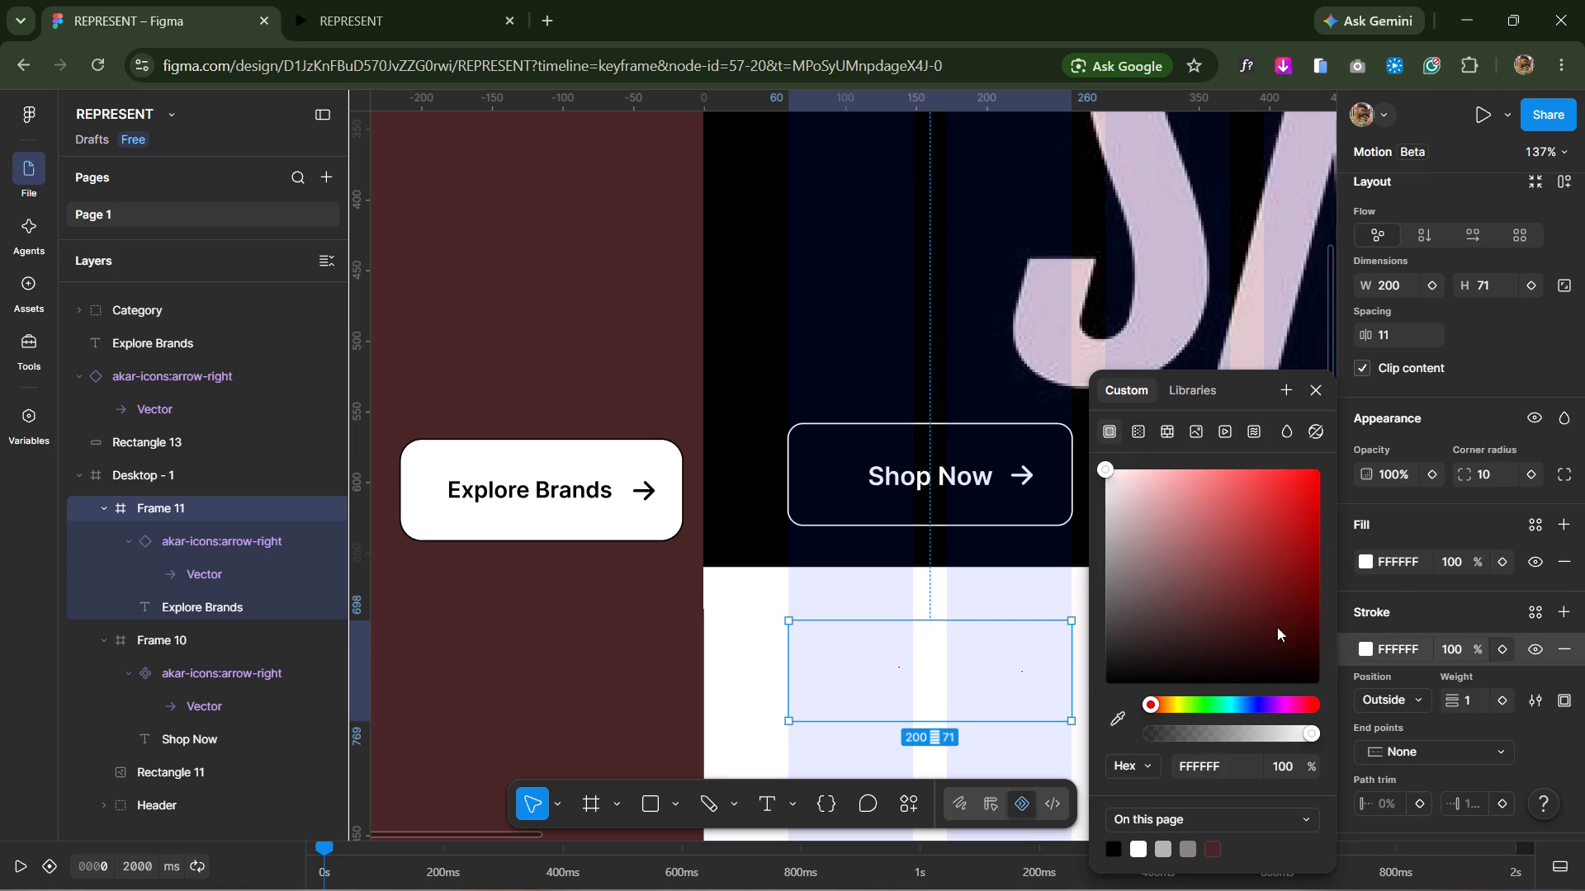
pyautogui.moveTo(1153, 620); pyautogui.dragTo(1058, 724)
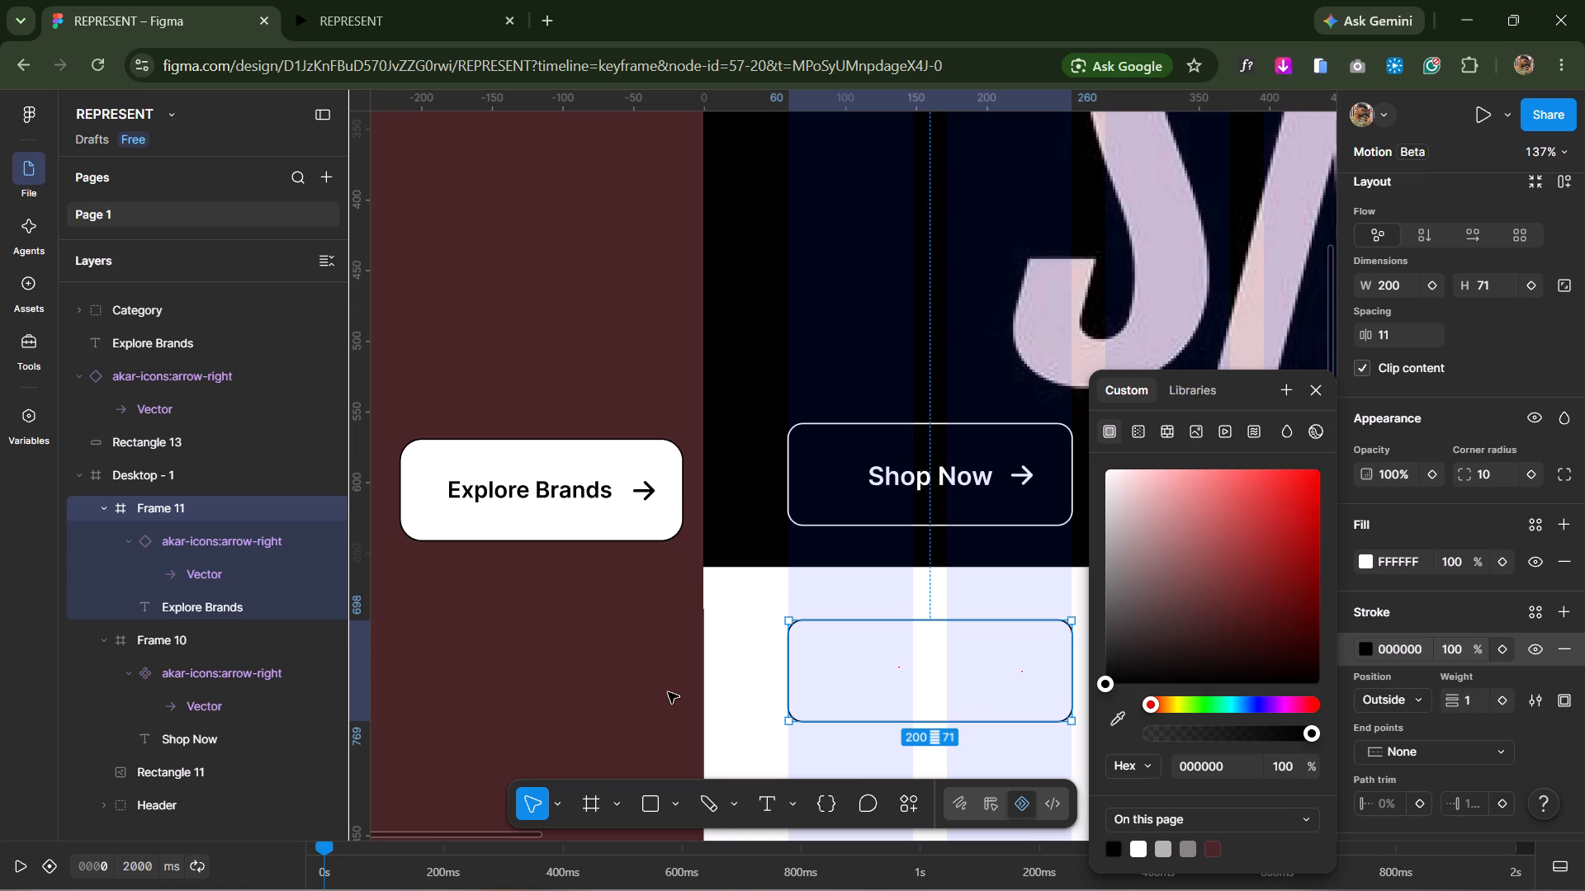
pyautogui.click(742, 701)
# Change the fill of the Explore Brands label inside the new button frame to black 000000.
pyautogui.doubleClick(931, 674)
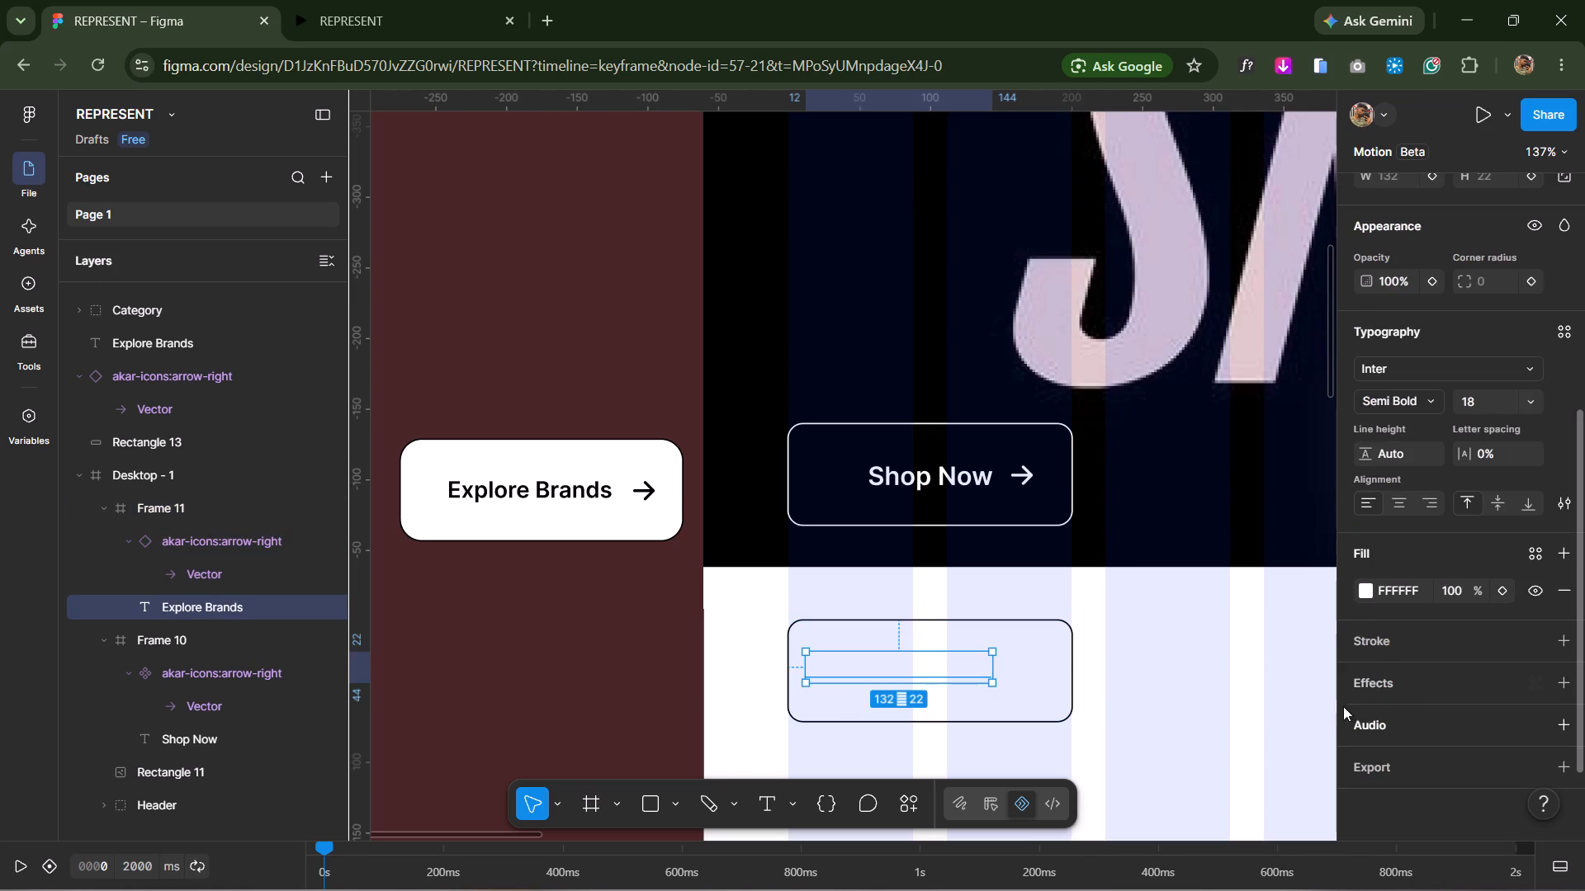
pyautogui.click(1361, 589)
pyautogui.moveTo(1098, 614); pyautogui.dragTo(1100, 667)
pyautogui.moveTo(1136, 662); pyautogui.dragTo(1095, 765)
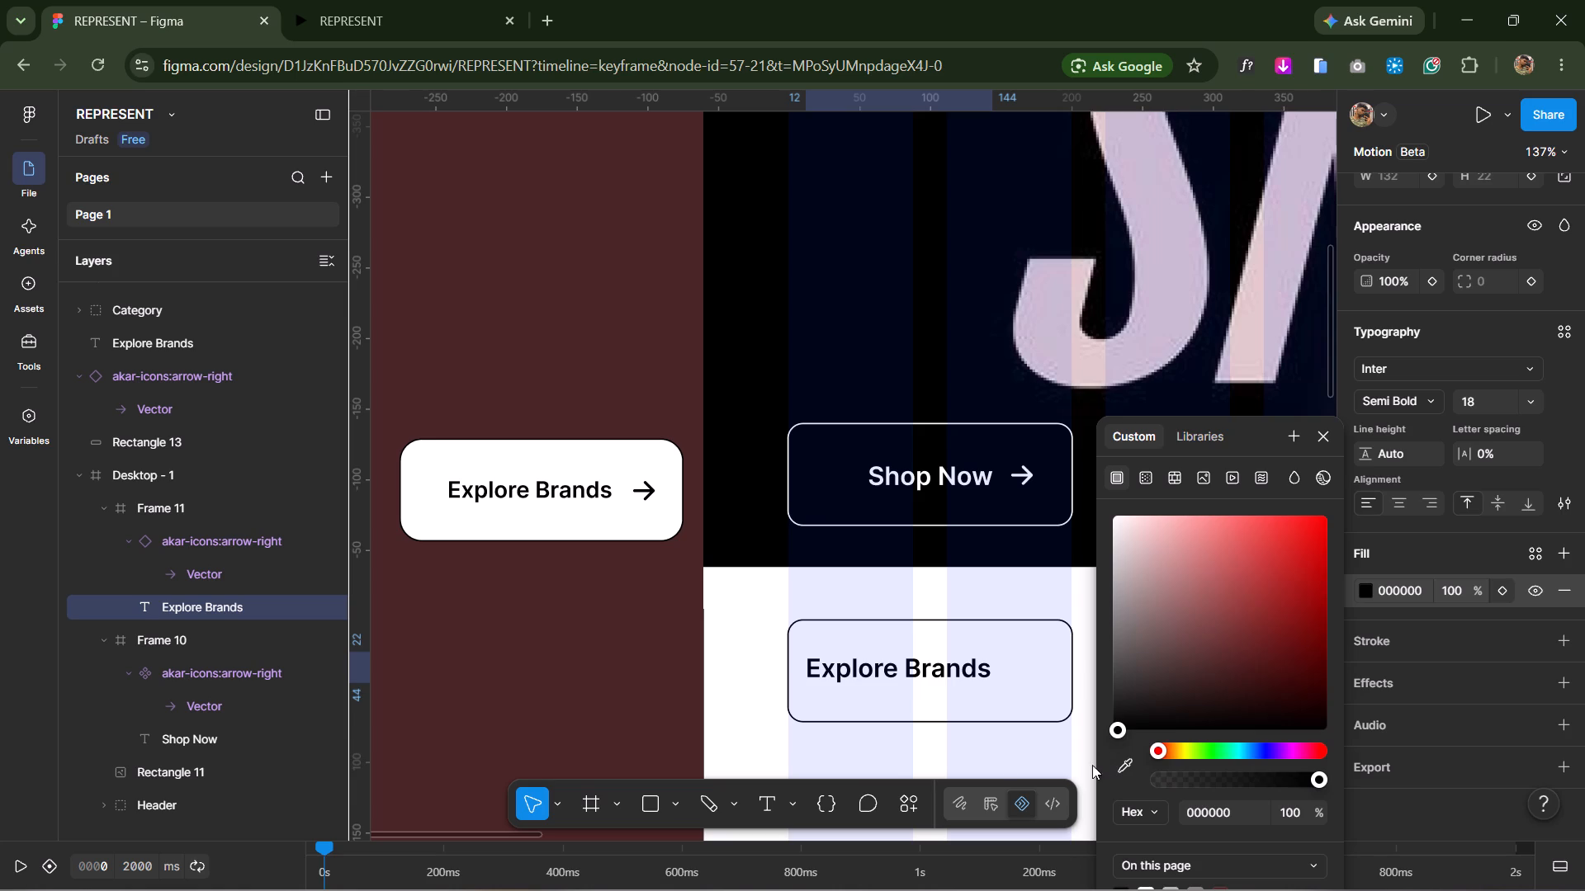
pyautogui.click(608, 690)
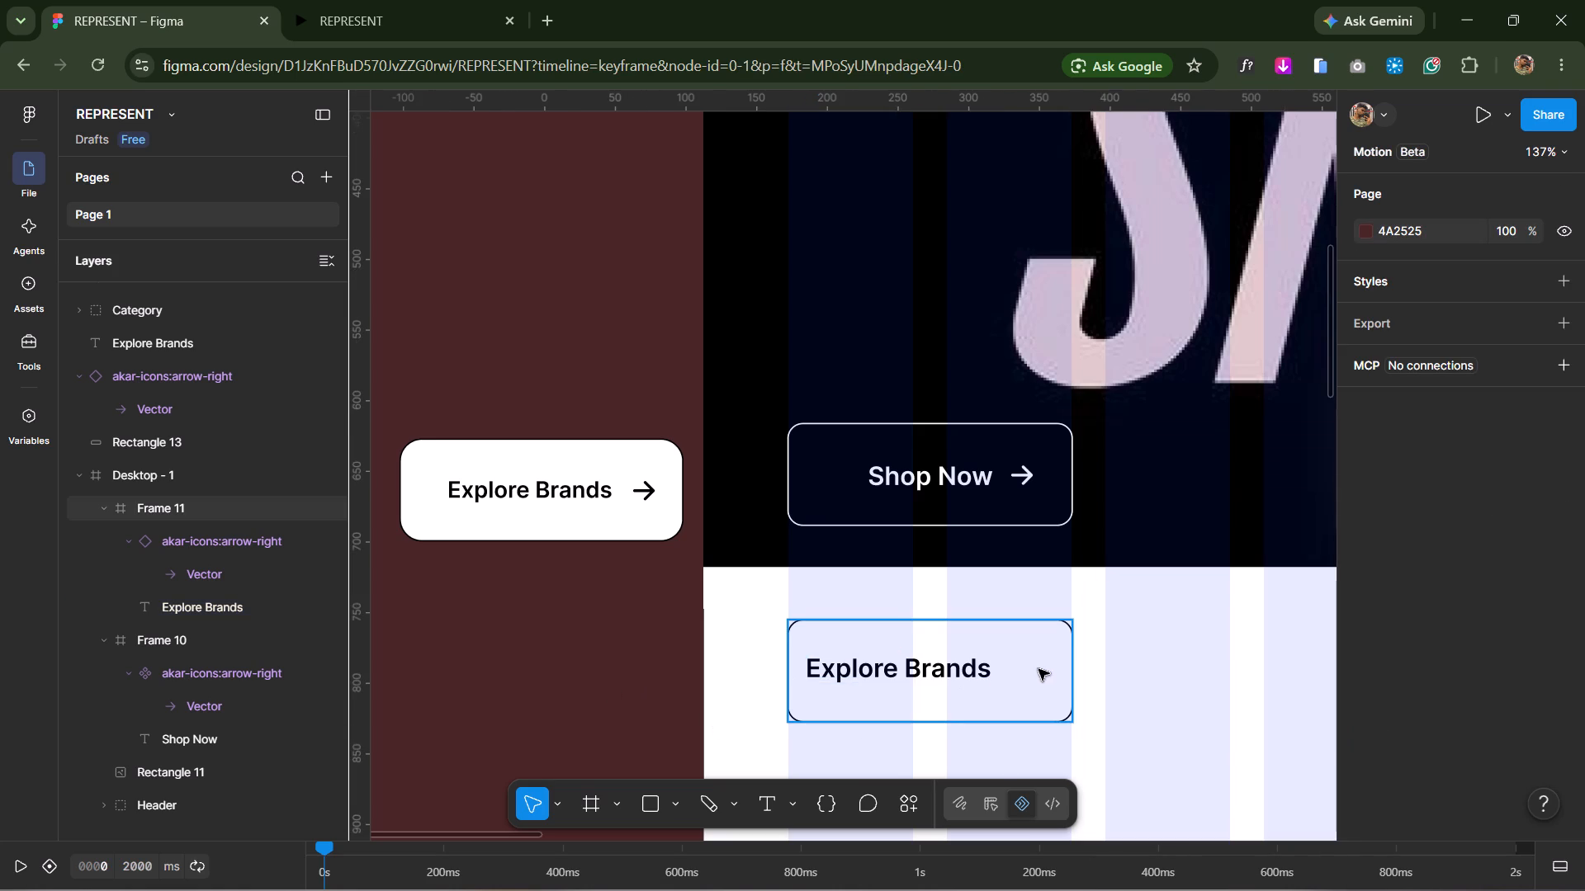
# Change the stroke of the arrow vector inside the new Explore Brands button to black 000000.
pyautogui.doubleClick(1039, 669)
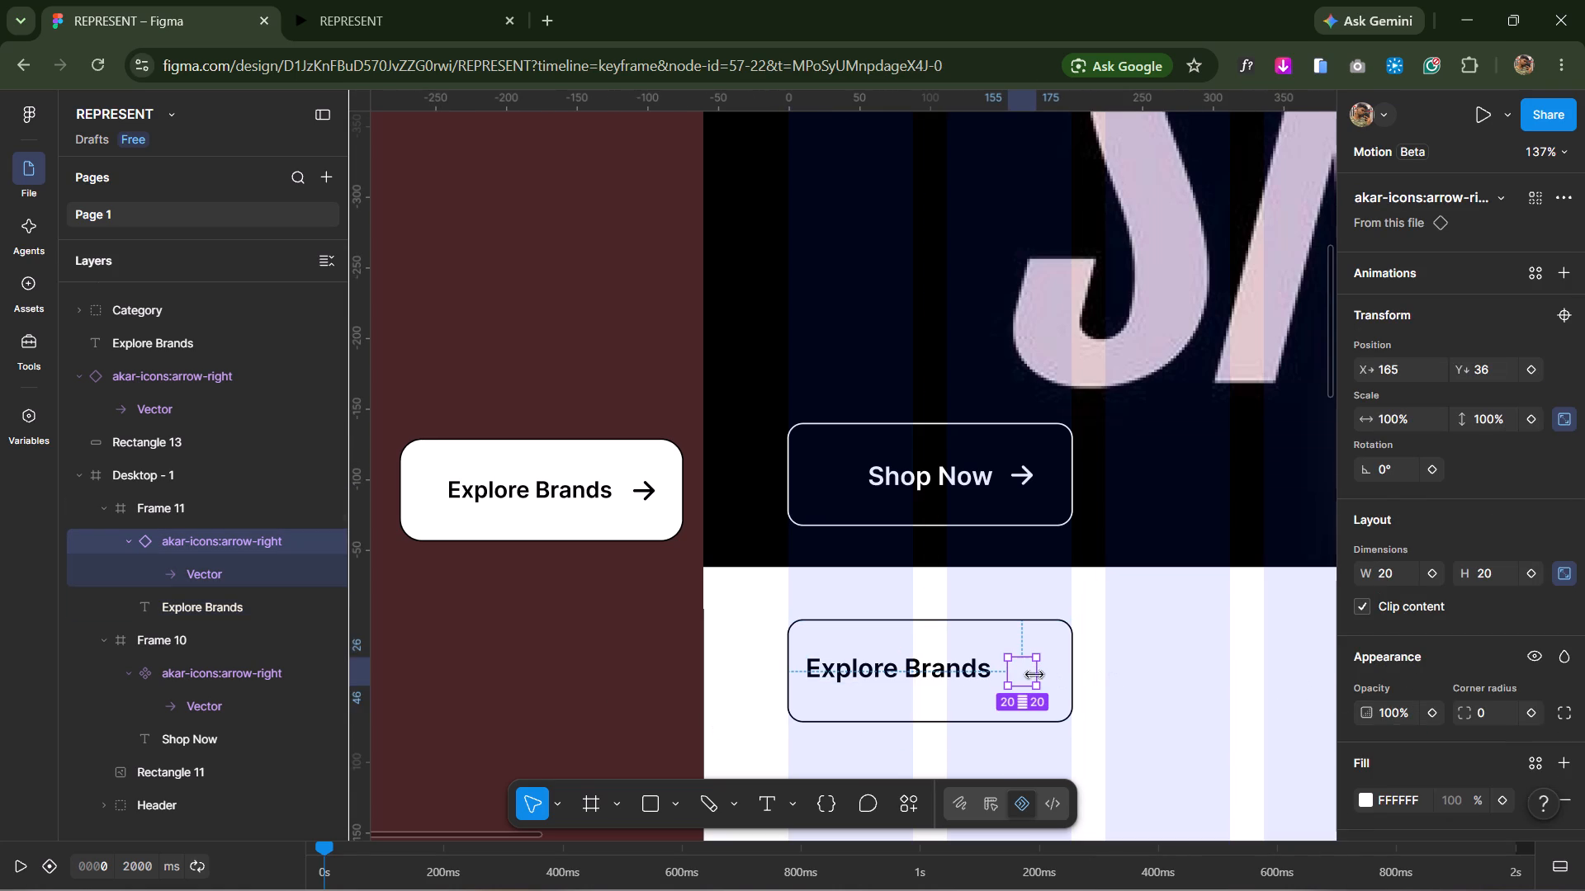
pyautogui.doubleClick(1020, 675)
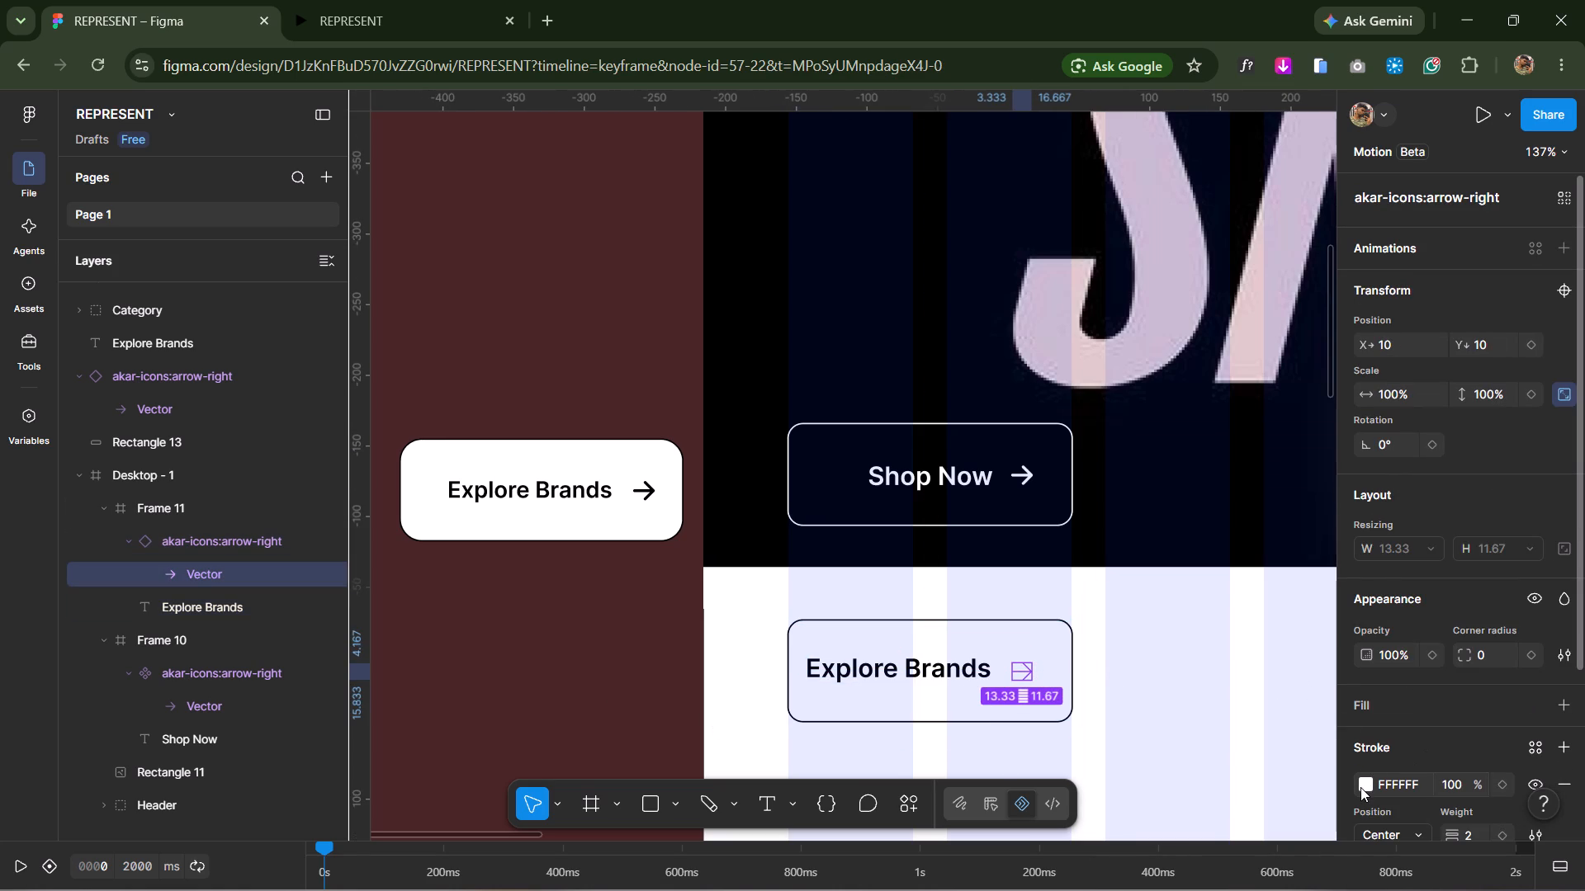
pyautogui.click(1360, 787)
pyautogui.moveTo(1131, 655); pyautogui.dragTo(1062, 707)
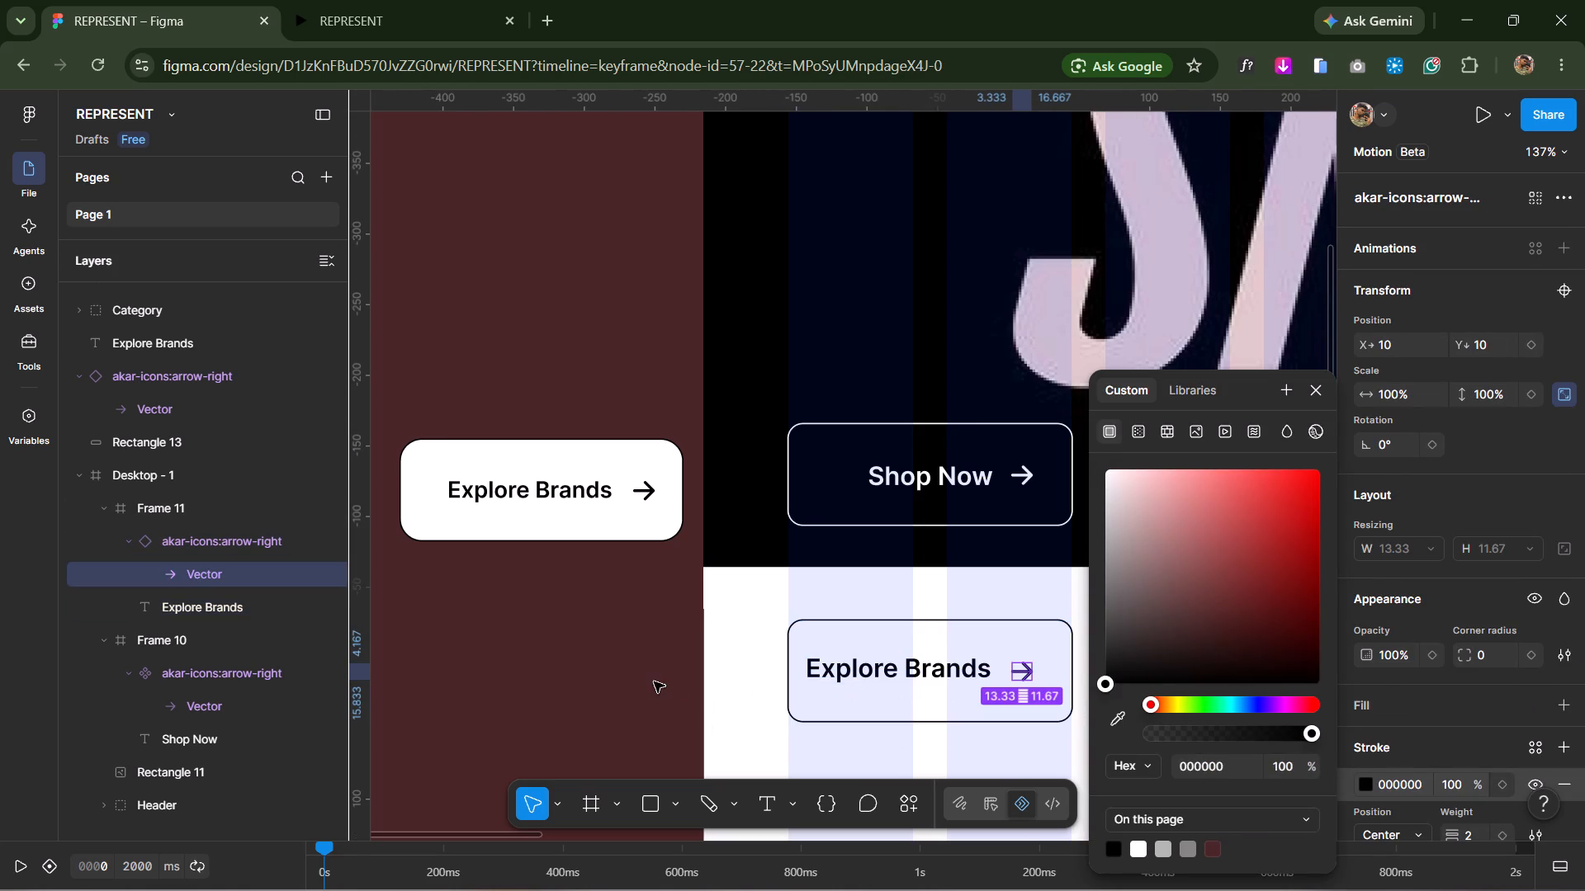
pyautogui.click(654, 681)
# Shift the arrow in the new Explore Brands button to X 173, Y 36 within its frame.
pyautogui.keyDown('ctrl'); pyautogui.scroll(4, 1210, 732); pyautogui.keyUp('ctrl')
pyautogui.press('space')
pyautogui.press('space')
pyautogui.press('space')
pyautogui.press('space')
pyautogui.press('space')
pyautogui.press('space')
pyautogui.moveTo(1061, 615); pyautogui.dragTo(1194, 632)
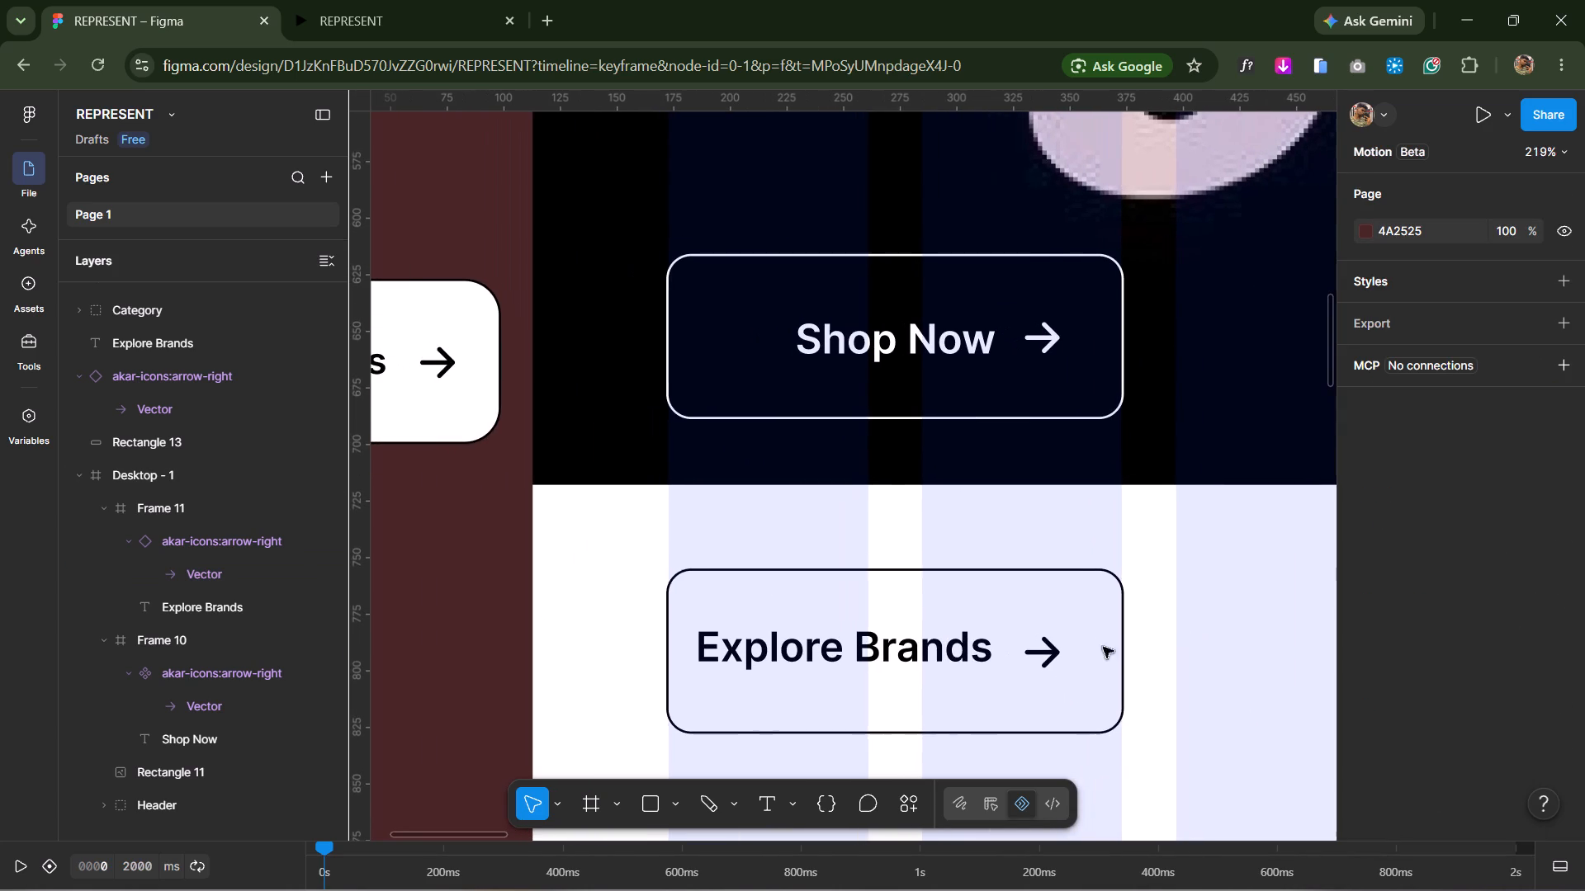
pyautogui.doubleClick(1055, 644)
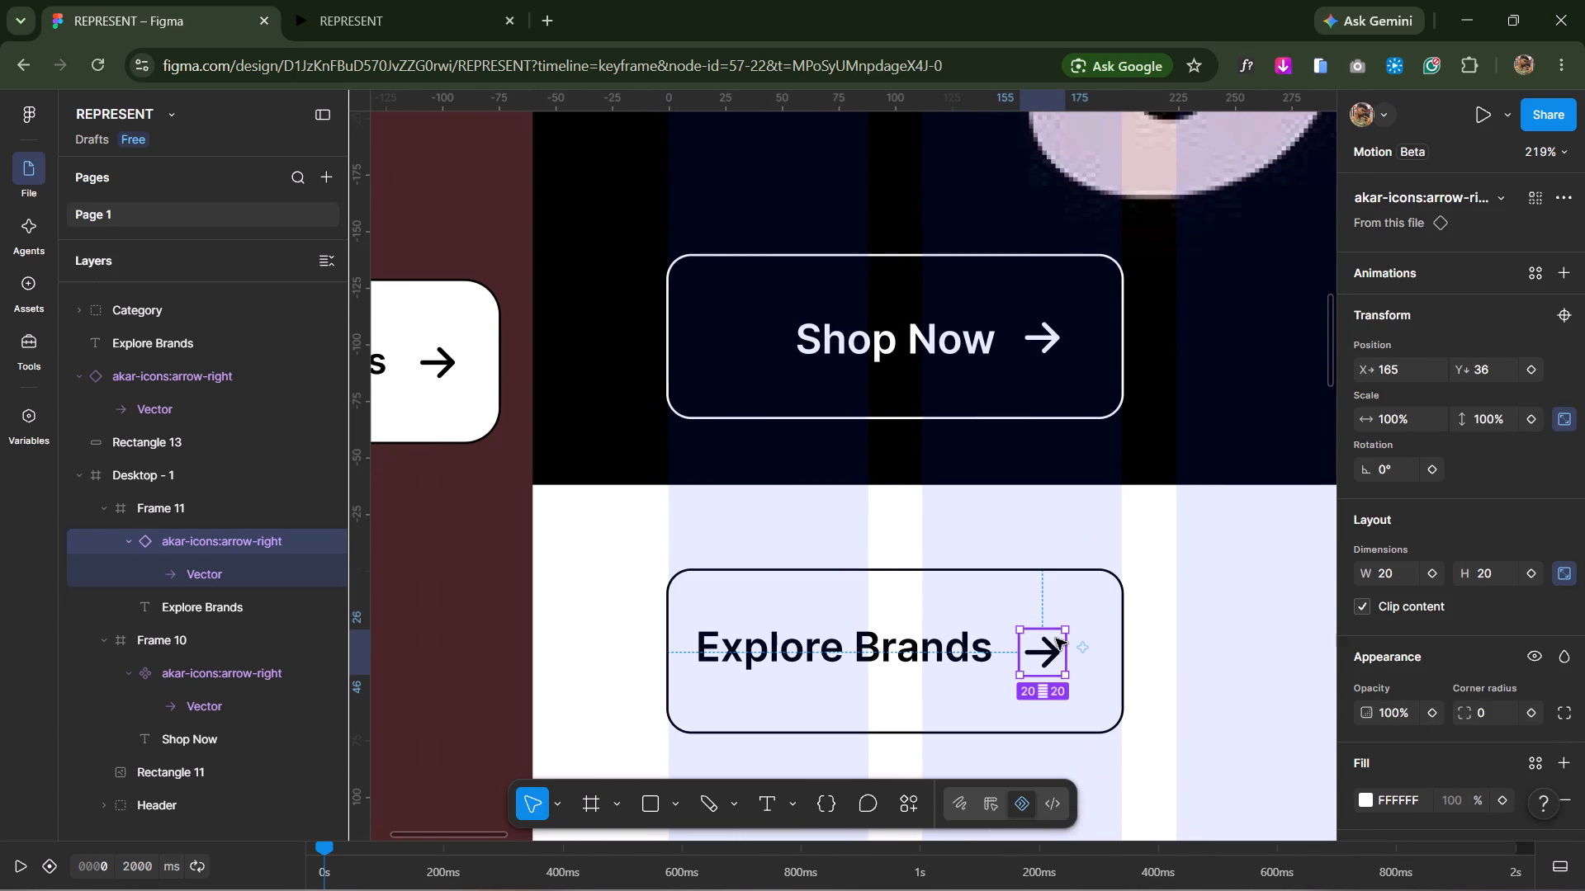
pyautogui.moveTo(1056, 639); pyautogui.dragTo(1074, 637)
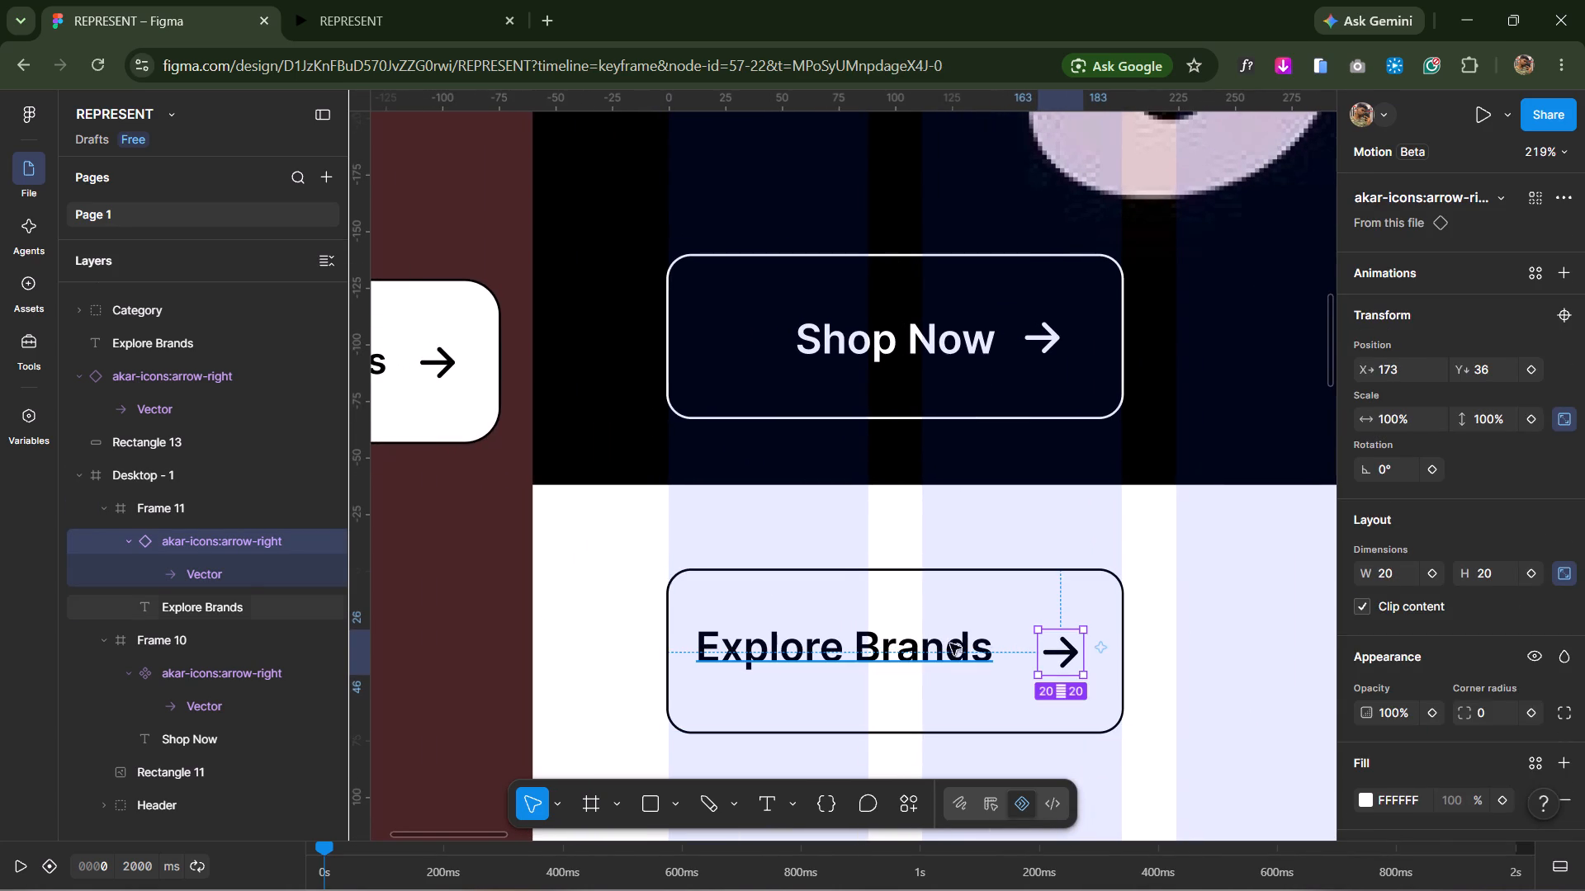
# Reposition the new button's Explore Brands label to X 97, Y 35 within its frame.
pyautogui.click(934, 647)
pyautogui.moveTo(931, 647); pyautogui.dragTo(974, 648)
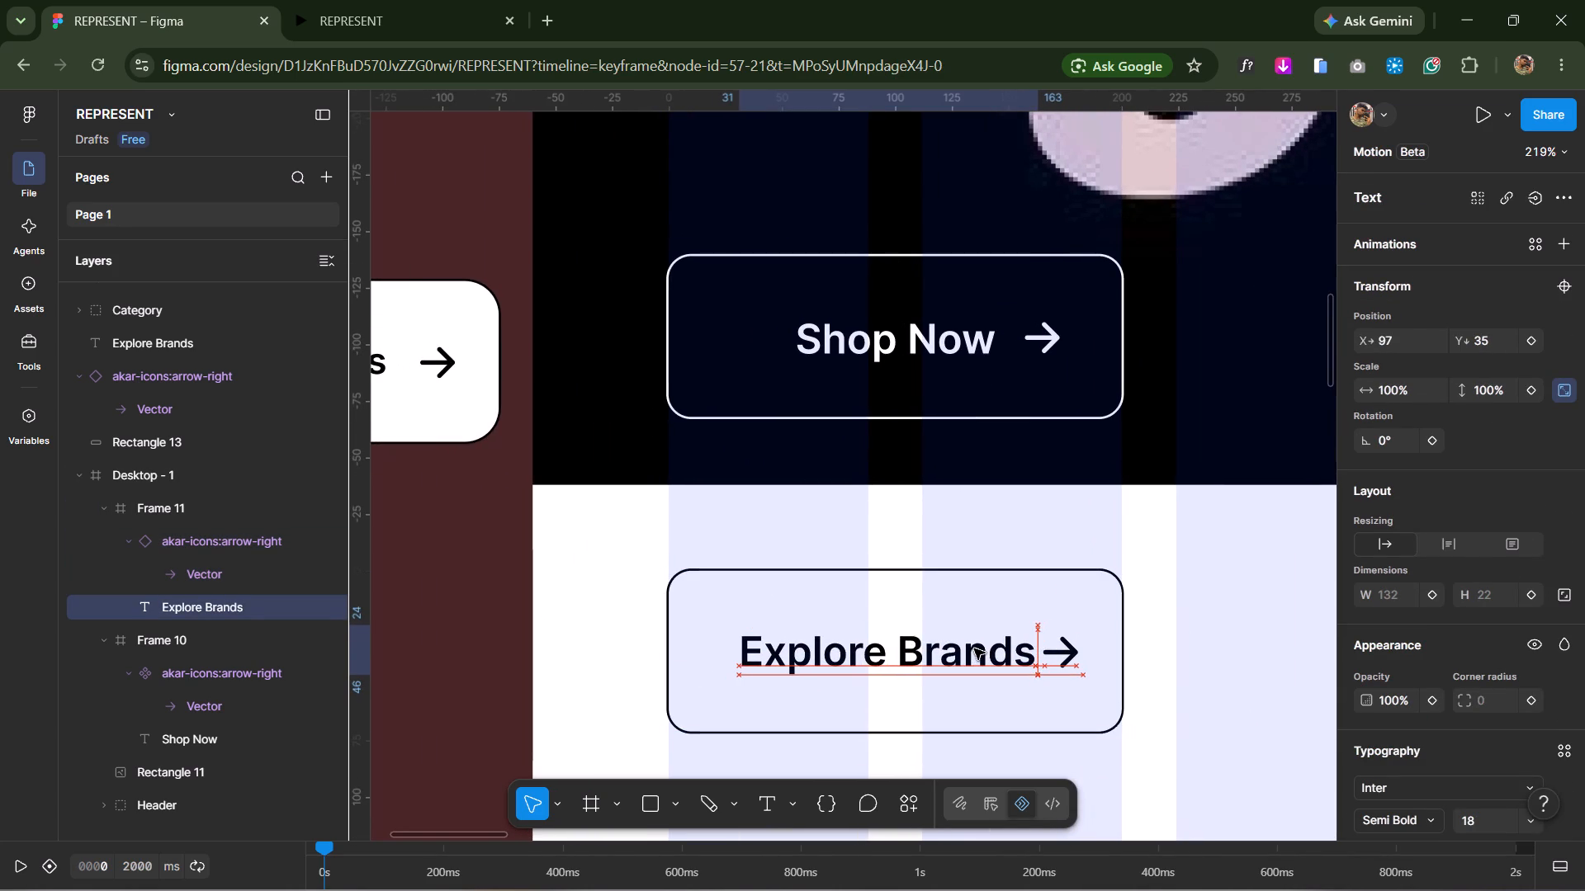
pyautogui.moveTo(974, 648); pyautogui.dragTo(973, 647)
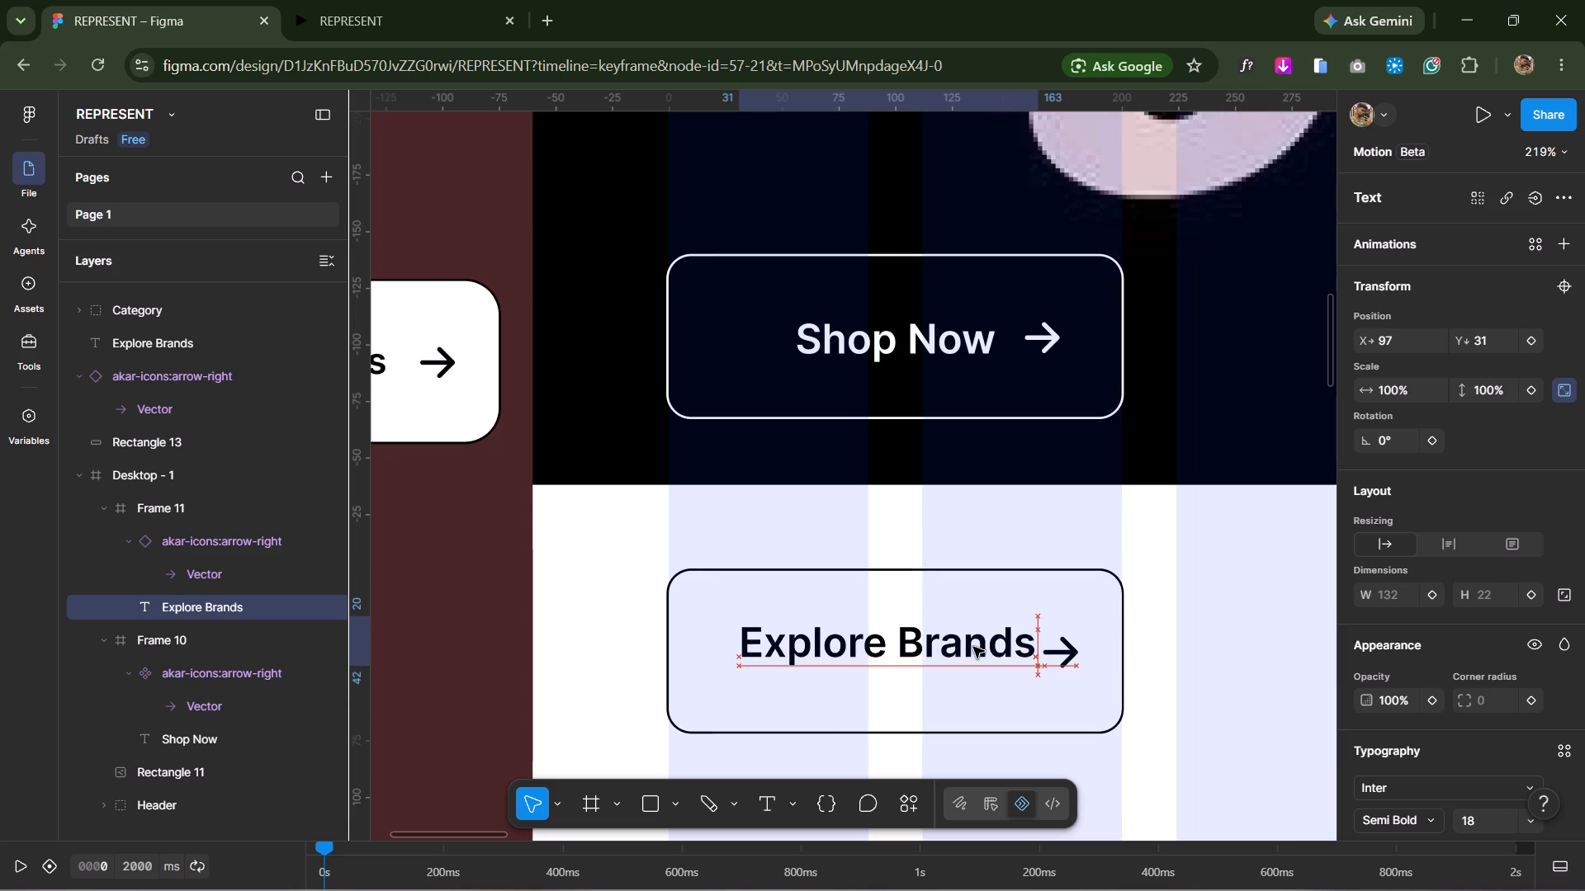
pyautogui.moveTo(973, 647); pyautogui.dragTo(944, 652)
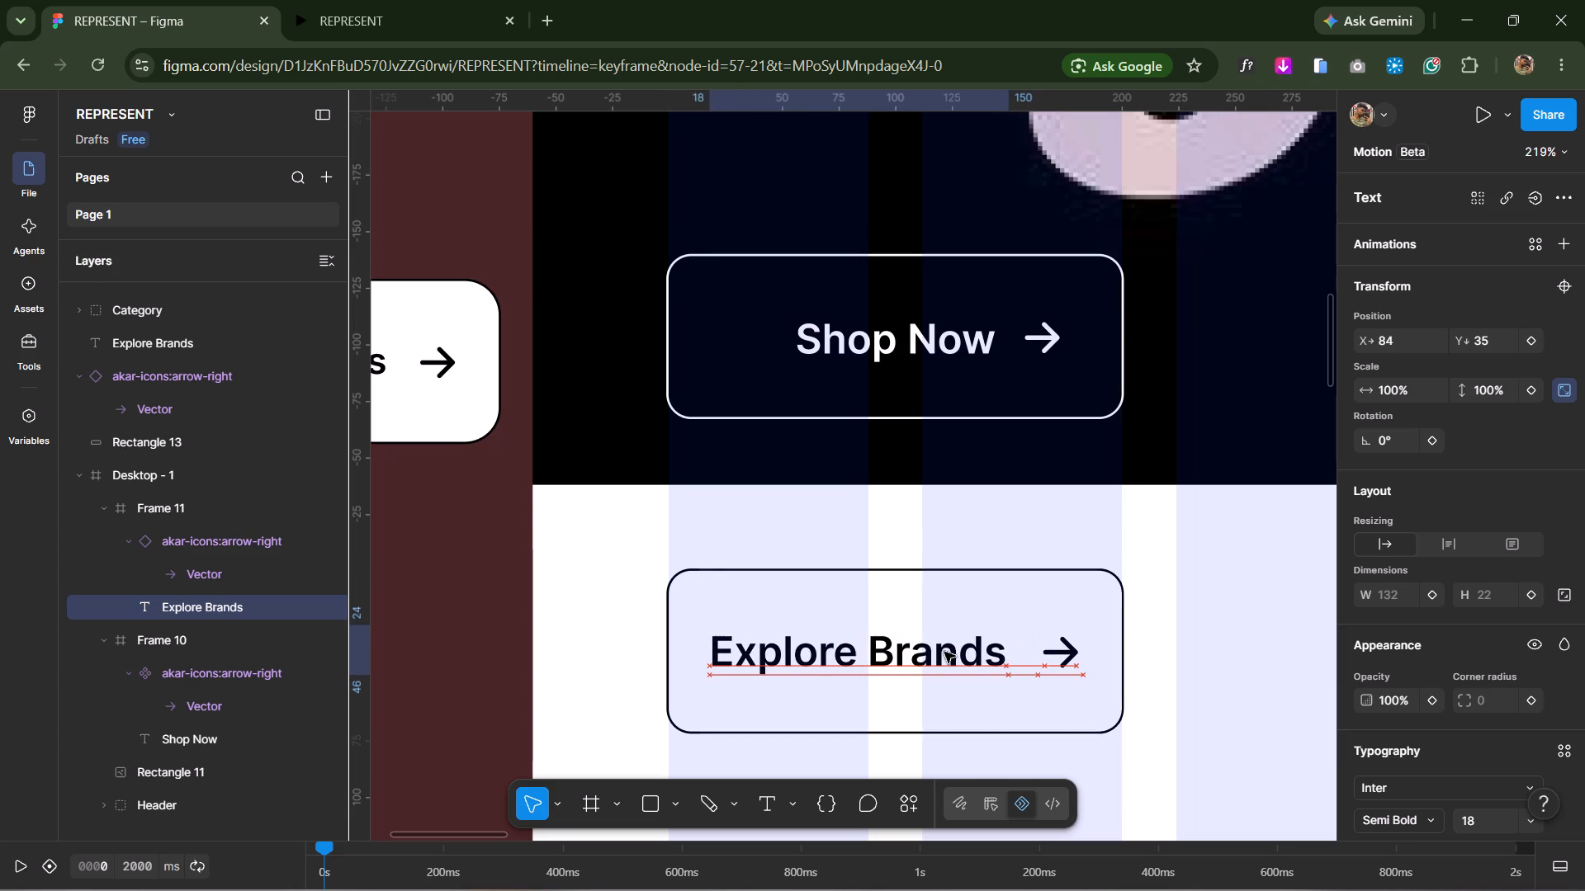
pyautogui.moveTo(944, 652); pyautogui.dragTo(969, 652)
pyautogui.click(1186, 638)
# Move the new Explore Brands button frame into the hero beside the Shop Now button, at X 384, Y 594.5.
pyautogui.moveTo(1172, 747); pyautogui.dragTo(615, 576)
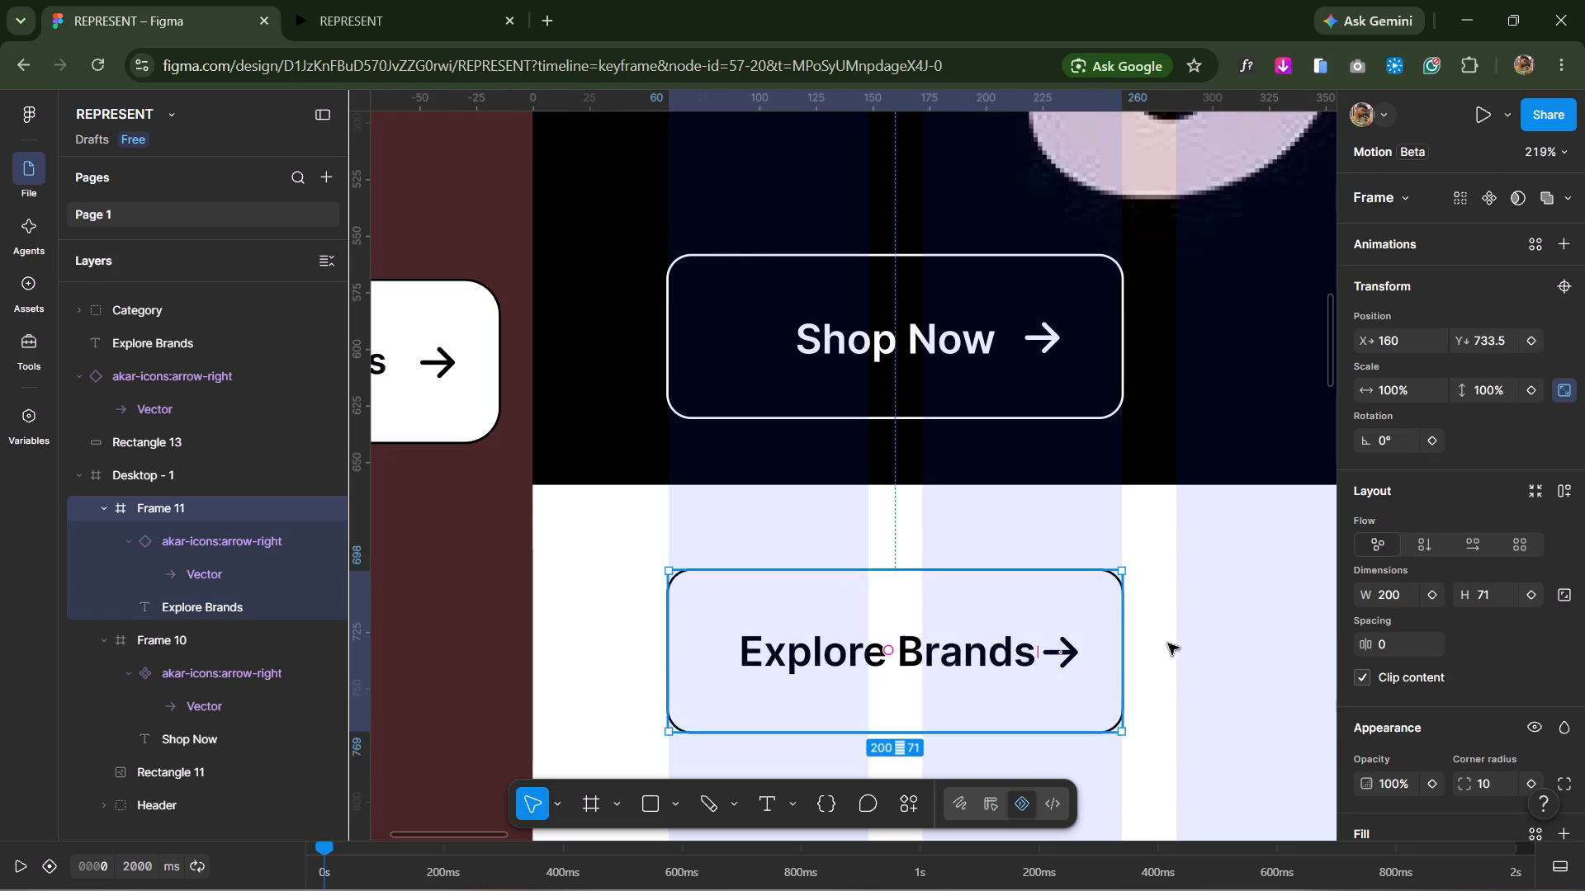
pyautogui.keyDown('ctrl'); pyautogui.scroll(-4, 1249, 661); pyautogui.keyUp('ctrl')
pyautogui.hotkey('ctrl', 'space')
pyautogui.hotkey('ctrl', 'space')
pyautogui.hotkey('ctrl', 'space')
pyautogui.hotkey('ctrl', 'space')
pyautogui.hotkey('ctrl', 'space')
pyautogui.hotkey('ctrl', 'space')
pyautogui.moveTo(1251, 636); pyautogui.dragTo(938, 594)
pyautogui.press('space')
pyautogui.press('space')
pyautogui.press('space')
pyautogui.press('space')
pyautogui.press('space')
pyautogui.press('space')
pyautogui.press('space')
pyautogui.press('space')
pyautogui.press('space')
pyautogui.press('space')
pyautogui.press('space')
pyautogui.press('space')
pyautogui.press('space')
pyautogui.press('space')
pyautogui.press('space')
pyautogui.moveTo(1237, 582); pyautogui.dragTo(847, 558)
pyautogui.moveTo(693, 604); pyautogui.dragTo(1002, 425)
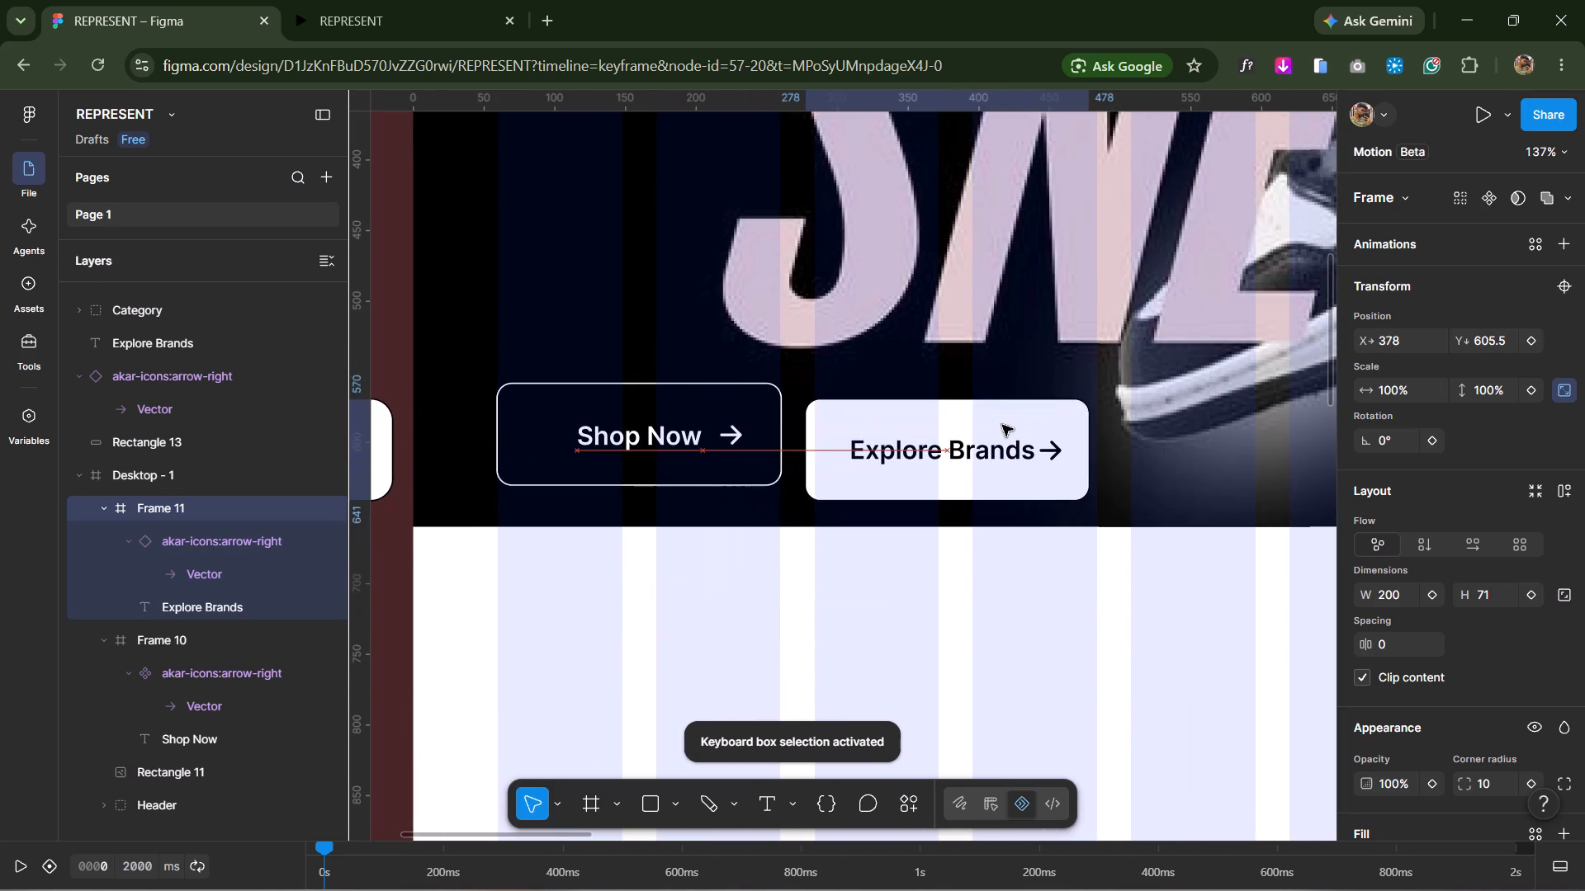
pyautogui.moveTo(1002, 425); pyautogui.dragTo(1012, 408)
pyautogui.click(1062, 624)
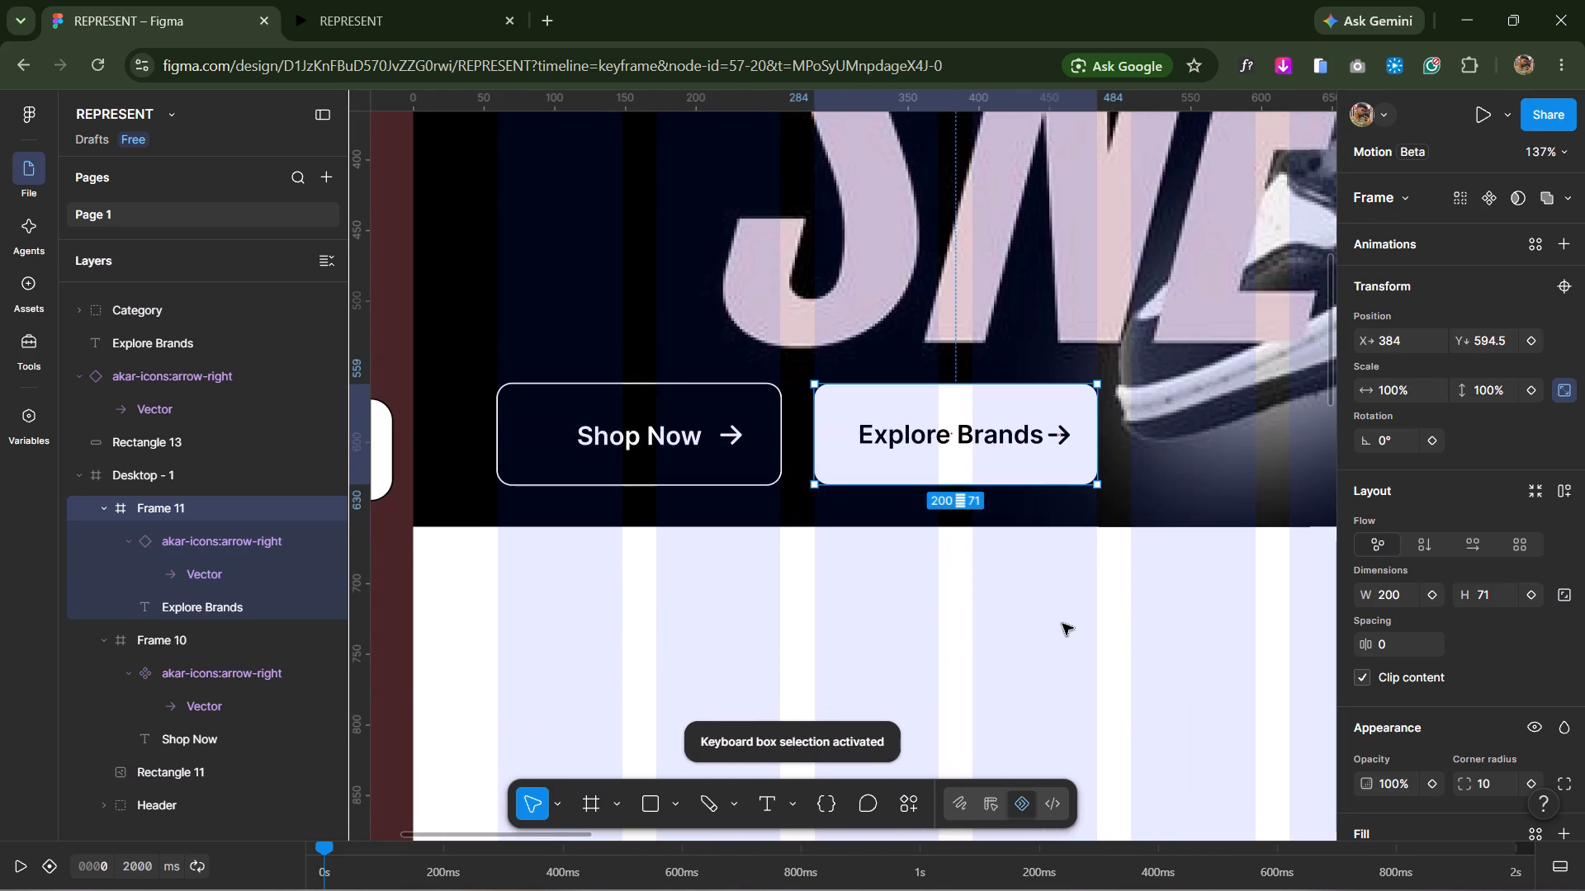
# Delete the old loose Explore Brands label, arrow and white rectangle lying outside the Desktop - 1 frame.
pyautogui.keyDown('ctrl'); pyautogui.scroll(-4, 1176, 615); pyautogui.keyUp('ctrl')
pyautogui.press('space')
pyautogui.moveTo(1198, 643); pyautogui.dragTo(1014, 672)
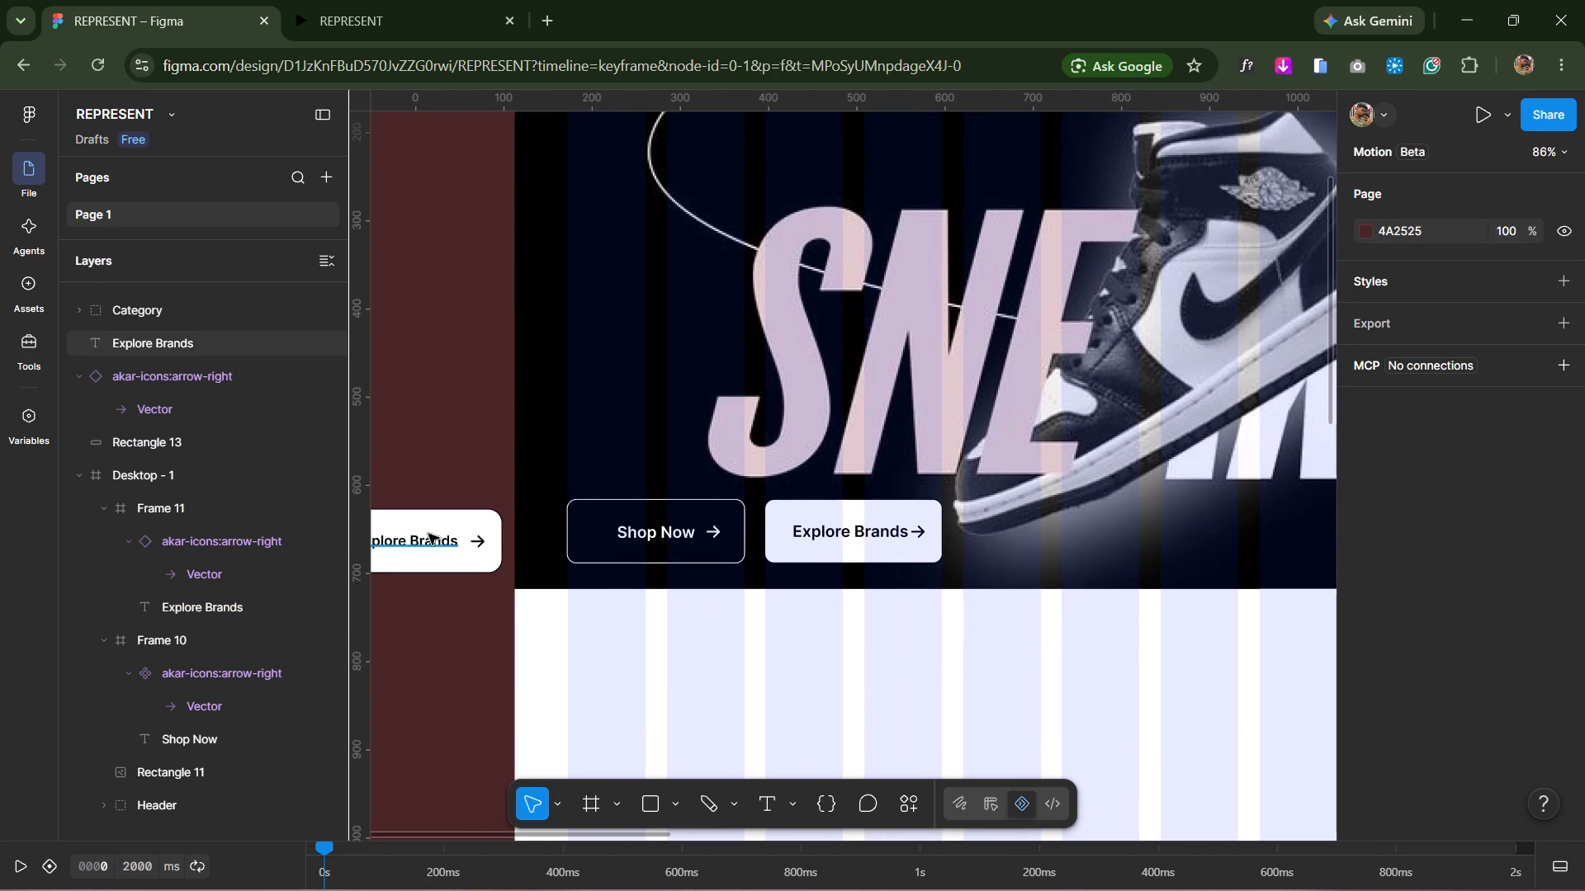
pyautogui.moveTo(478, 601); pyautogui.dragTo(381, 429)
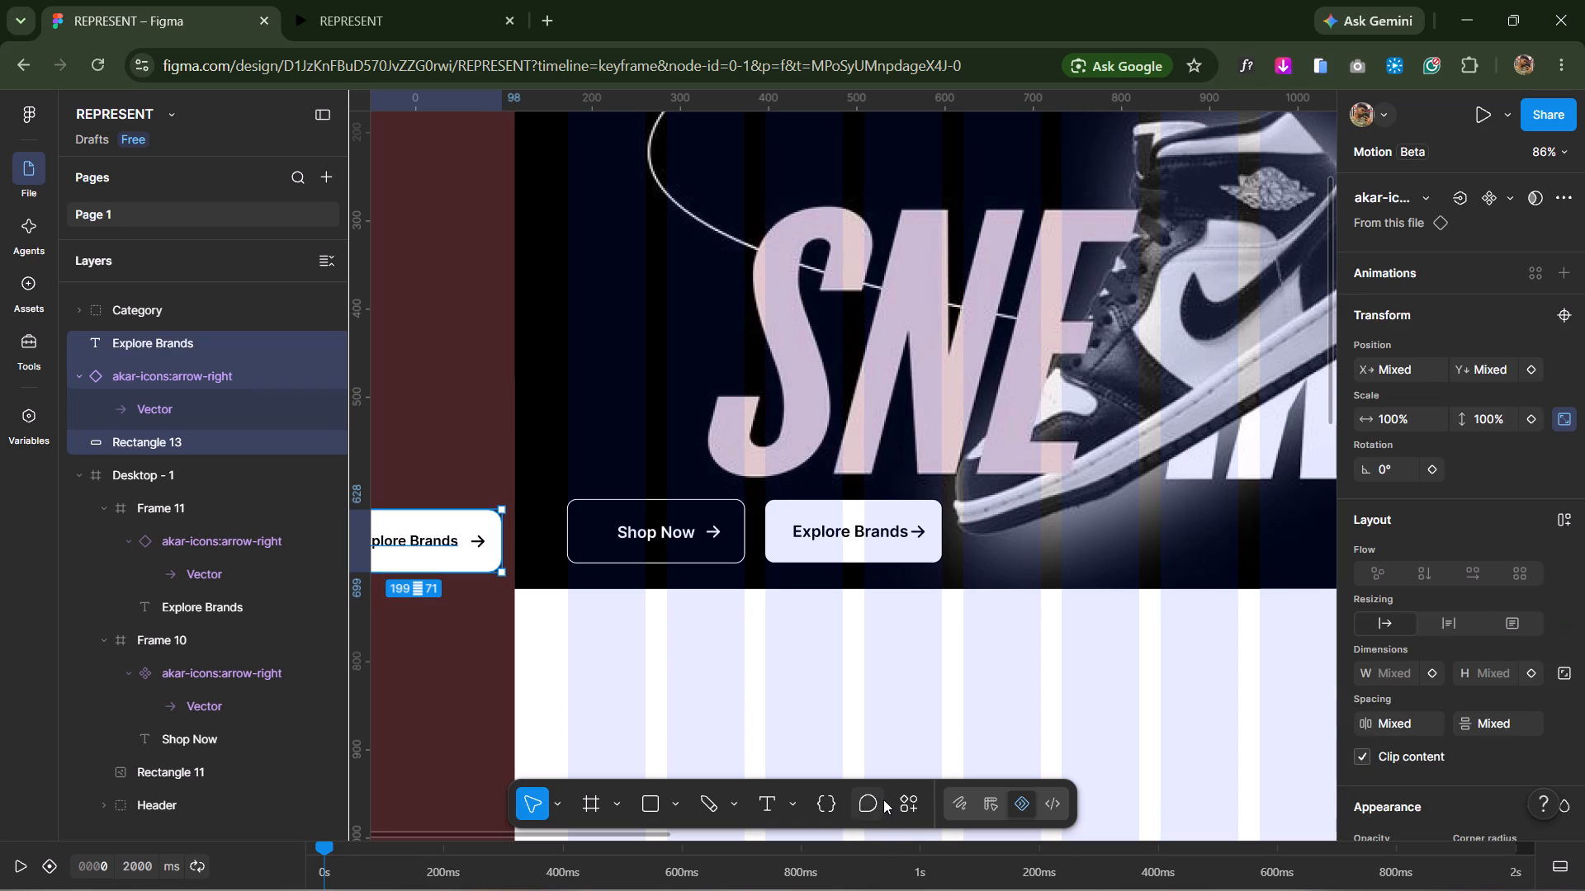
pyautogui.press('BackSpace')
# Nudge the Shop Now label to X 99.5, Y 36 within its button frame.
pyautogui.keyDown('ctrl'); pyautogui.scroll(-3, 1247, 677); pyautogui.keyUp('ctrl')
pyautogui.press('space')
pyautogui.press('space')
pyautogui.press('space')
pyautogui.press('space')
pyautogui.press('space')
pyautogui.press('space')
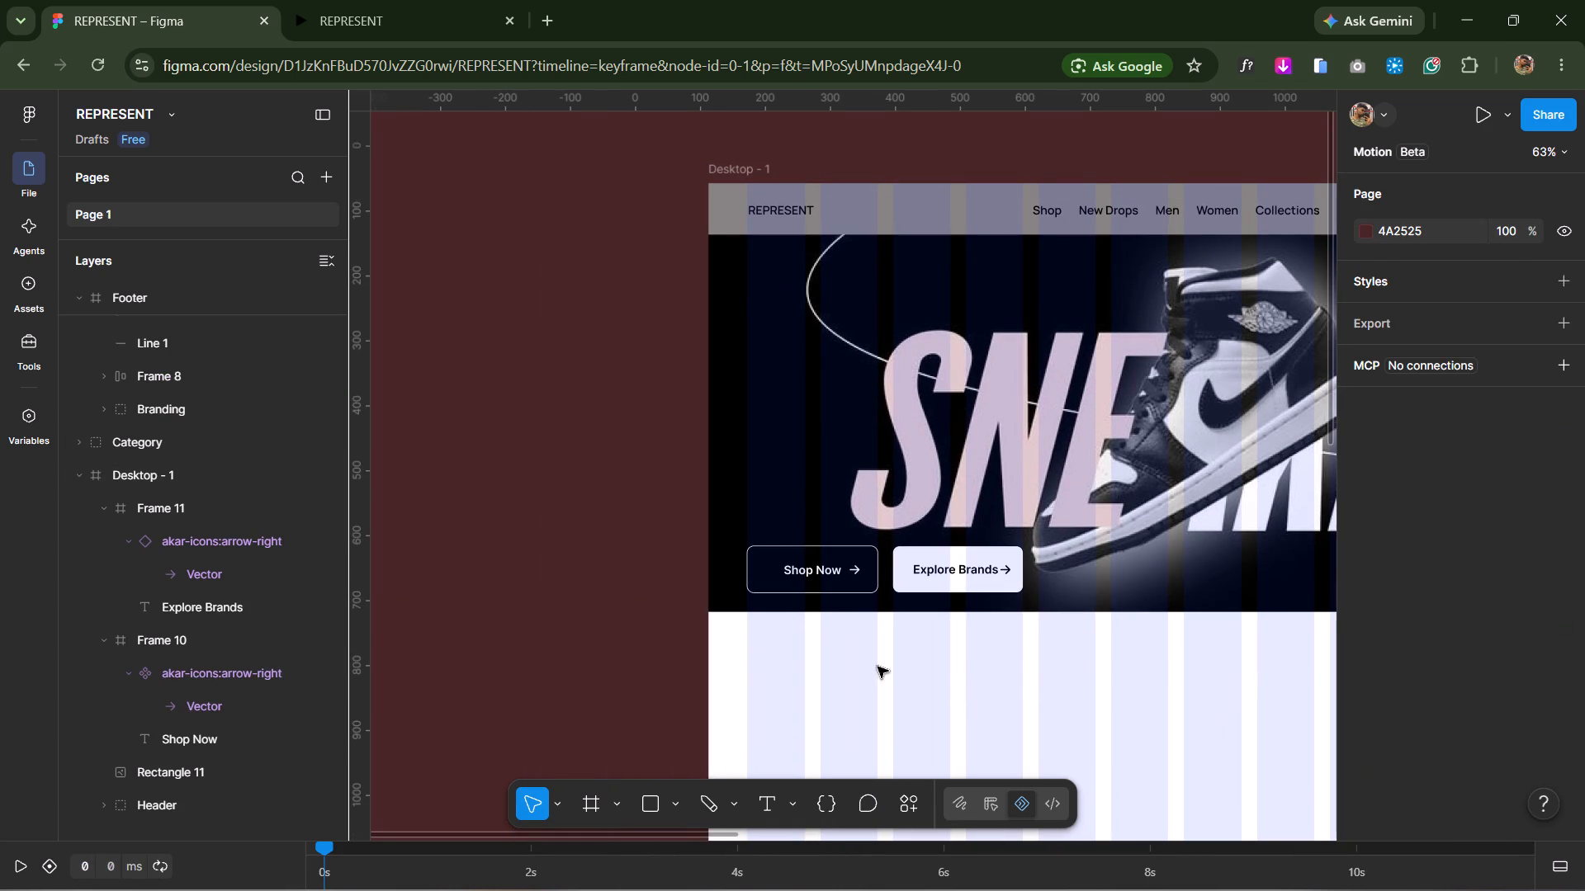
pyautogui.keyDown('ctrl'); pyautogui.scroll(6, 956, 676); pyautogui.keyUp('ctrl')
pyautogui.hotkey('ctrl', 'space')
pyautogui.hotkey('ctrl', 'space')
pyautogui.hotkey('ctrl', 'space')
pyautogui.hotkey('ctrl', 'space')
pyautogui.hotkey('ctrl', 'space')
pyautogui.moveTo(699, 594); pyautogui.dragTo(963, 792)
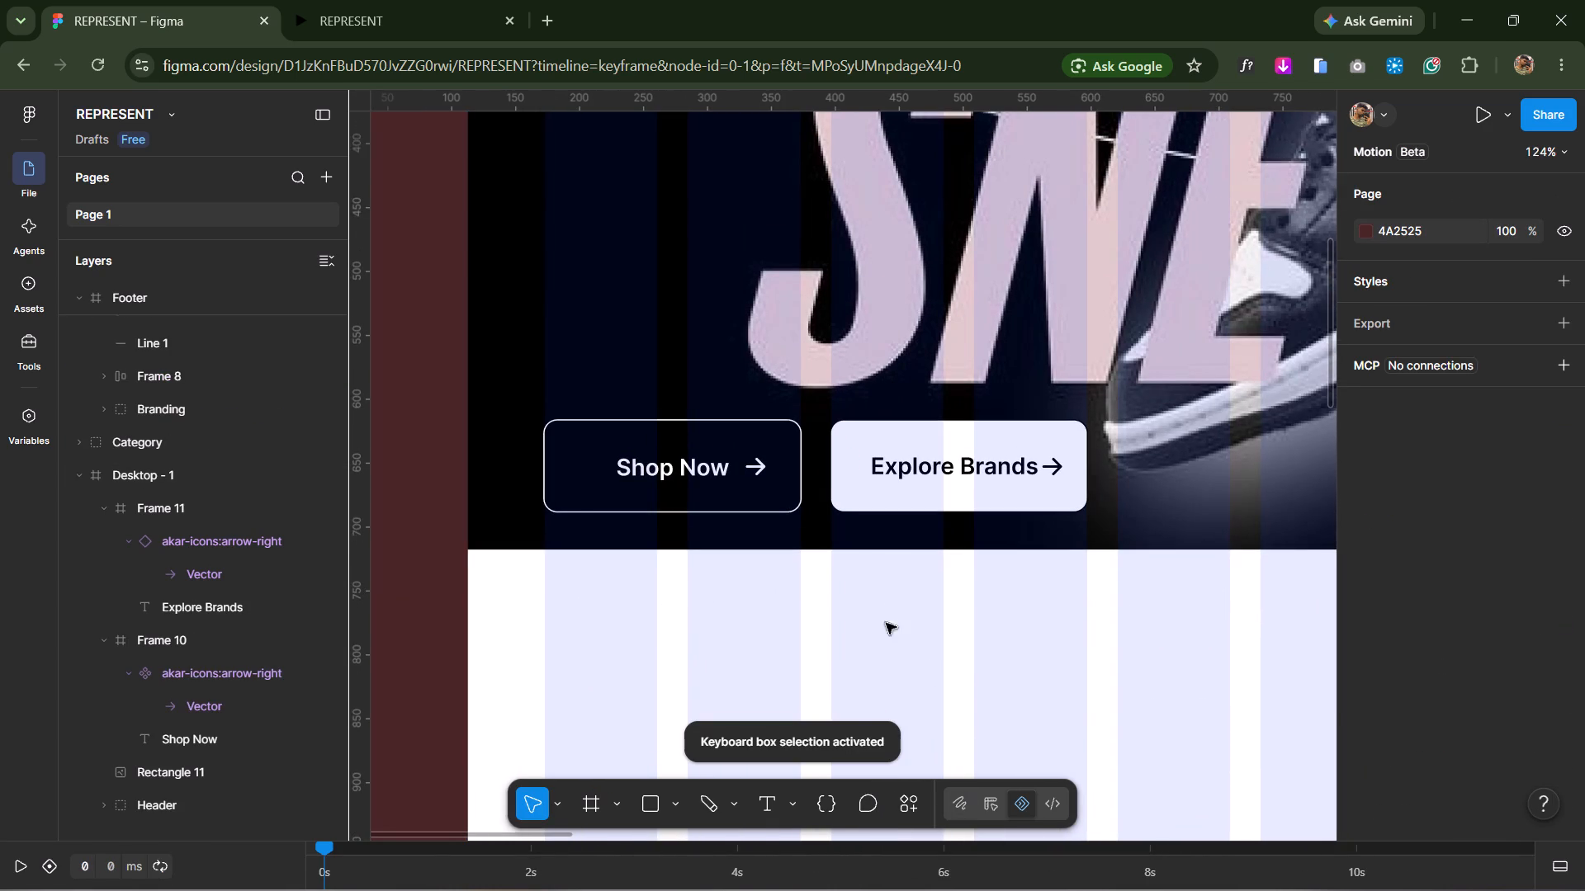
pyautogui.press('space')
pyautogui.press('space')
pyautogui.press('space')
pyautogui.press('space')
pyautogui.press('space')
pyautogui.press('space')
pyautogui.press('space')
pyautogui.press('space')
pyautogui.press('space')
pyautogui.moveTo(830, 596); pyautogui.dragTo(1104, 777)
pyautogui.keyDown('ctrl'); pyautogui.scroll(6, 1104, 761); pyautogui.keyUp('ctrl')
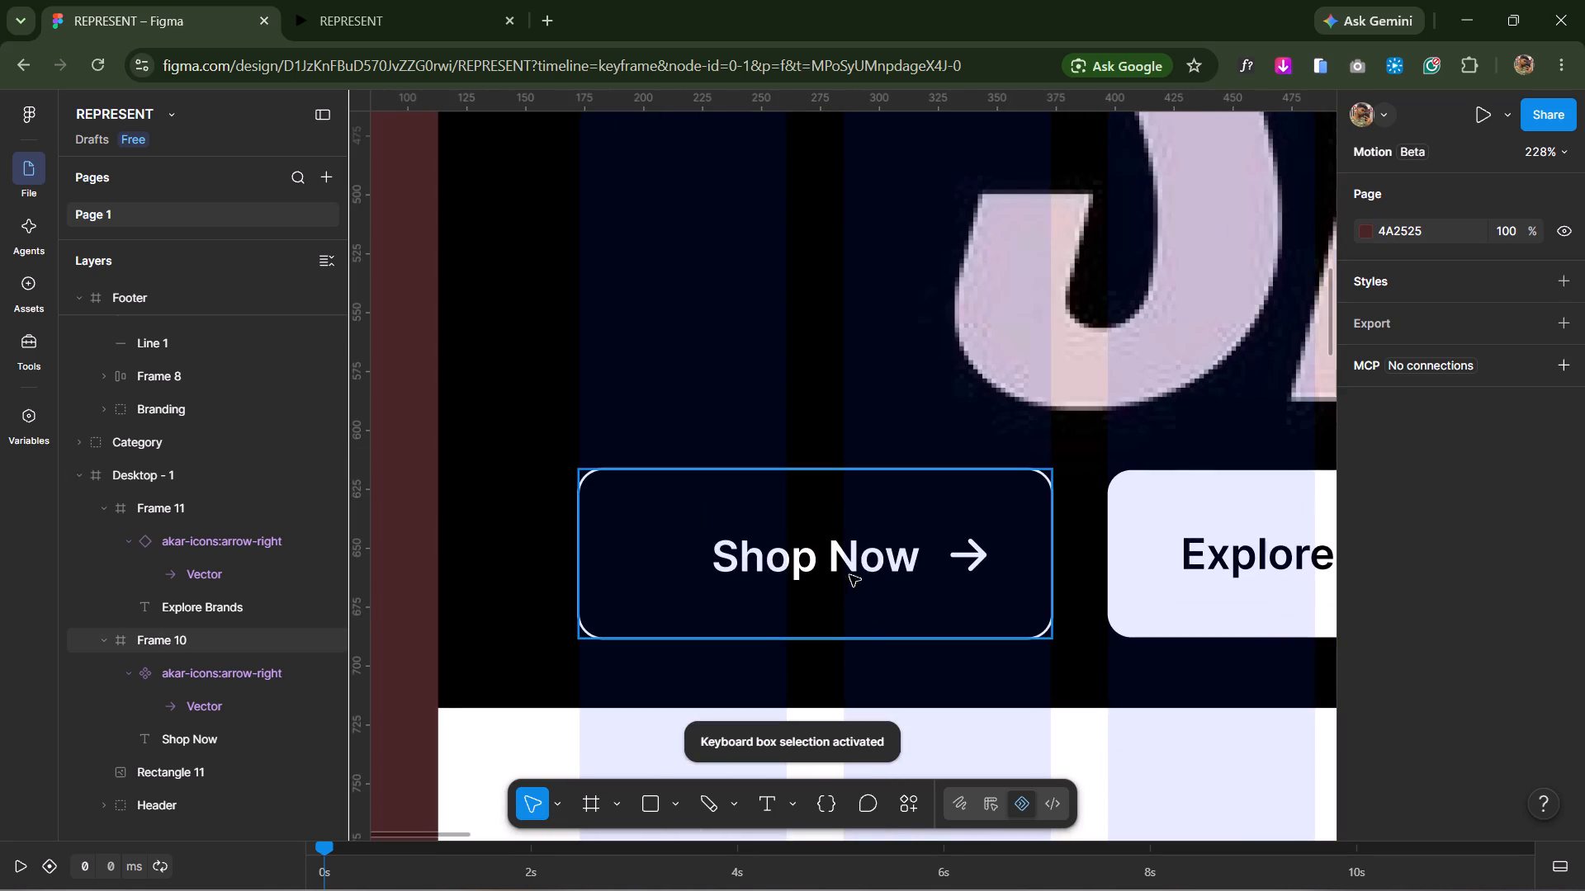
pyautogui.doubleClick(859, 566)
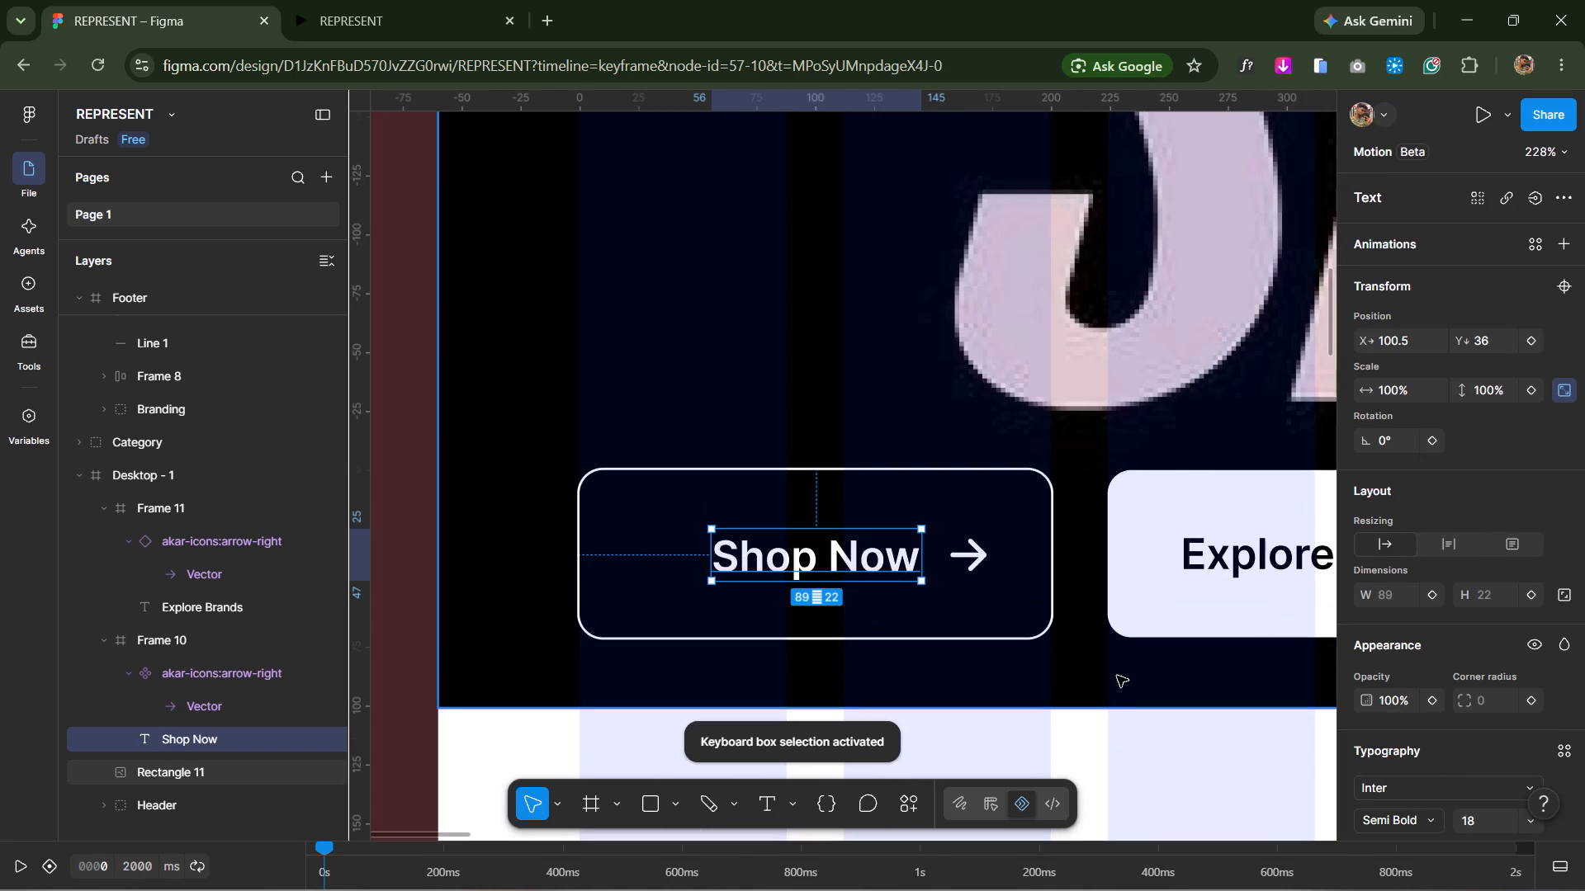
pyautogui.press('Left')
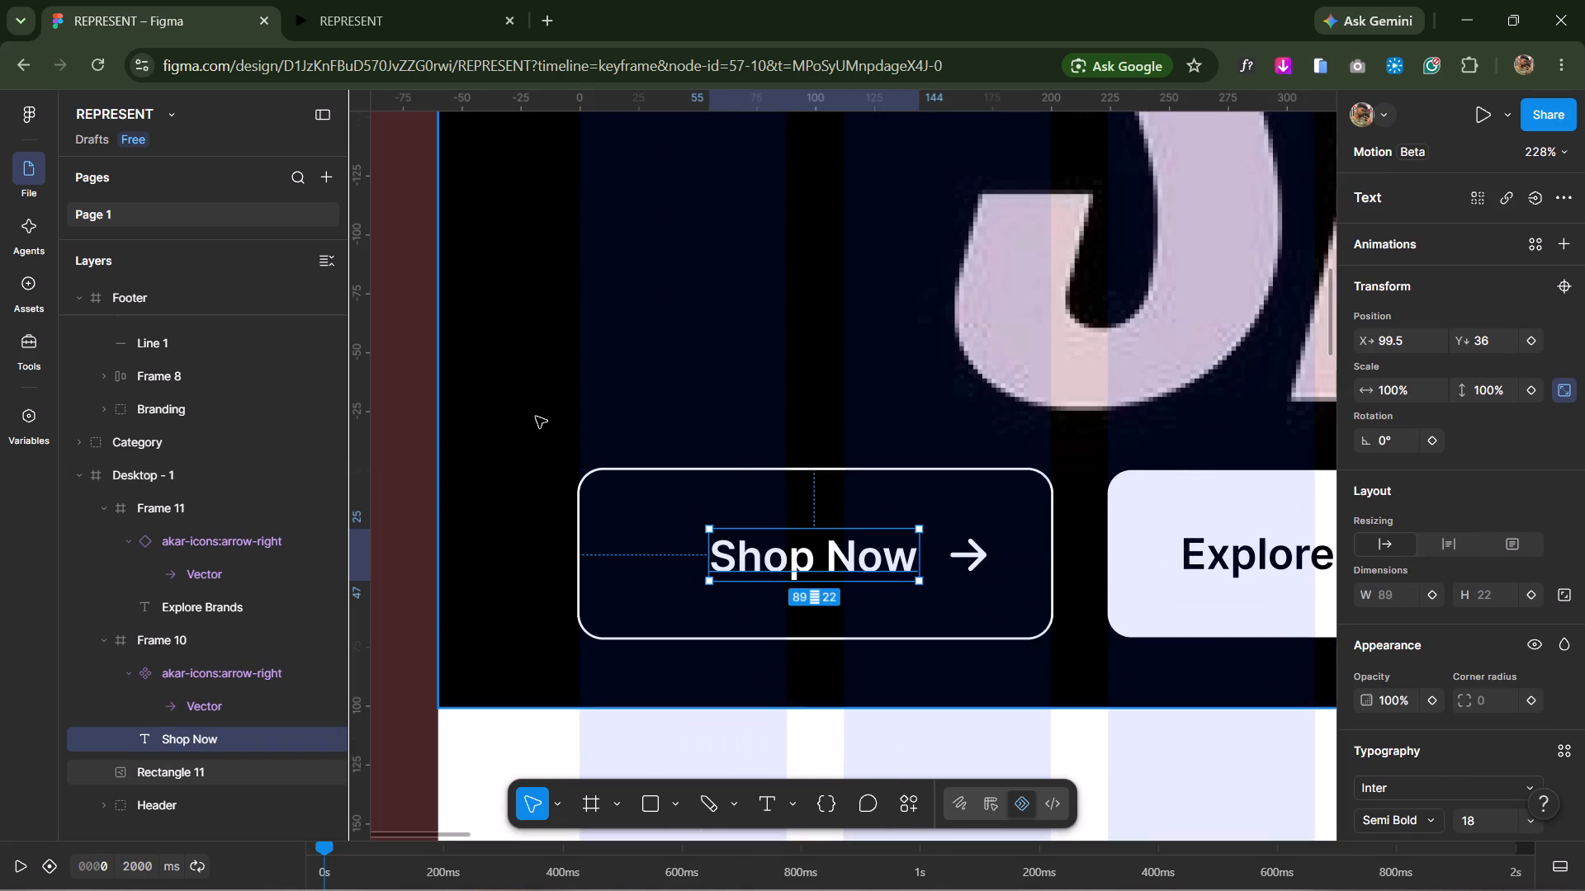
# Nudge the Shop Now button's arrow to X 167, Y 36, undoing any accidental shift of it.
pyautogui.click(985, 563)
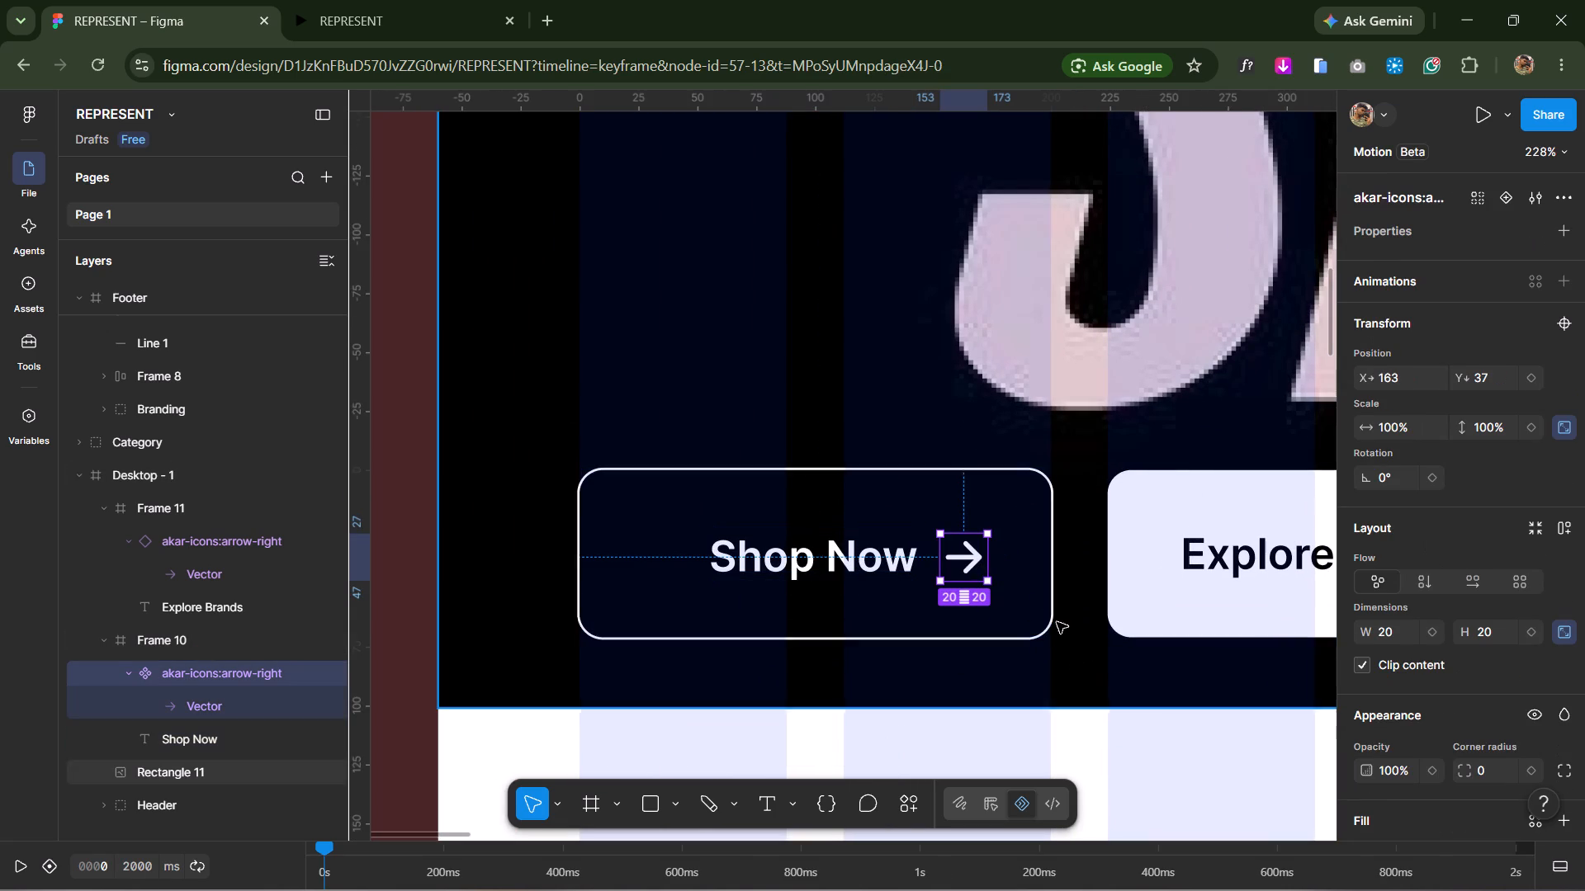
pyautogui.hotkey('ctrl', 'z')
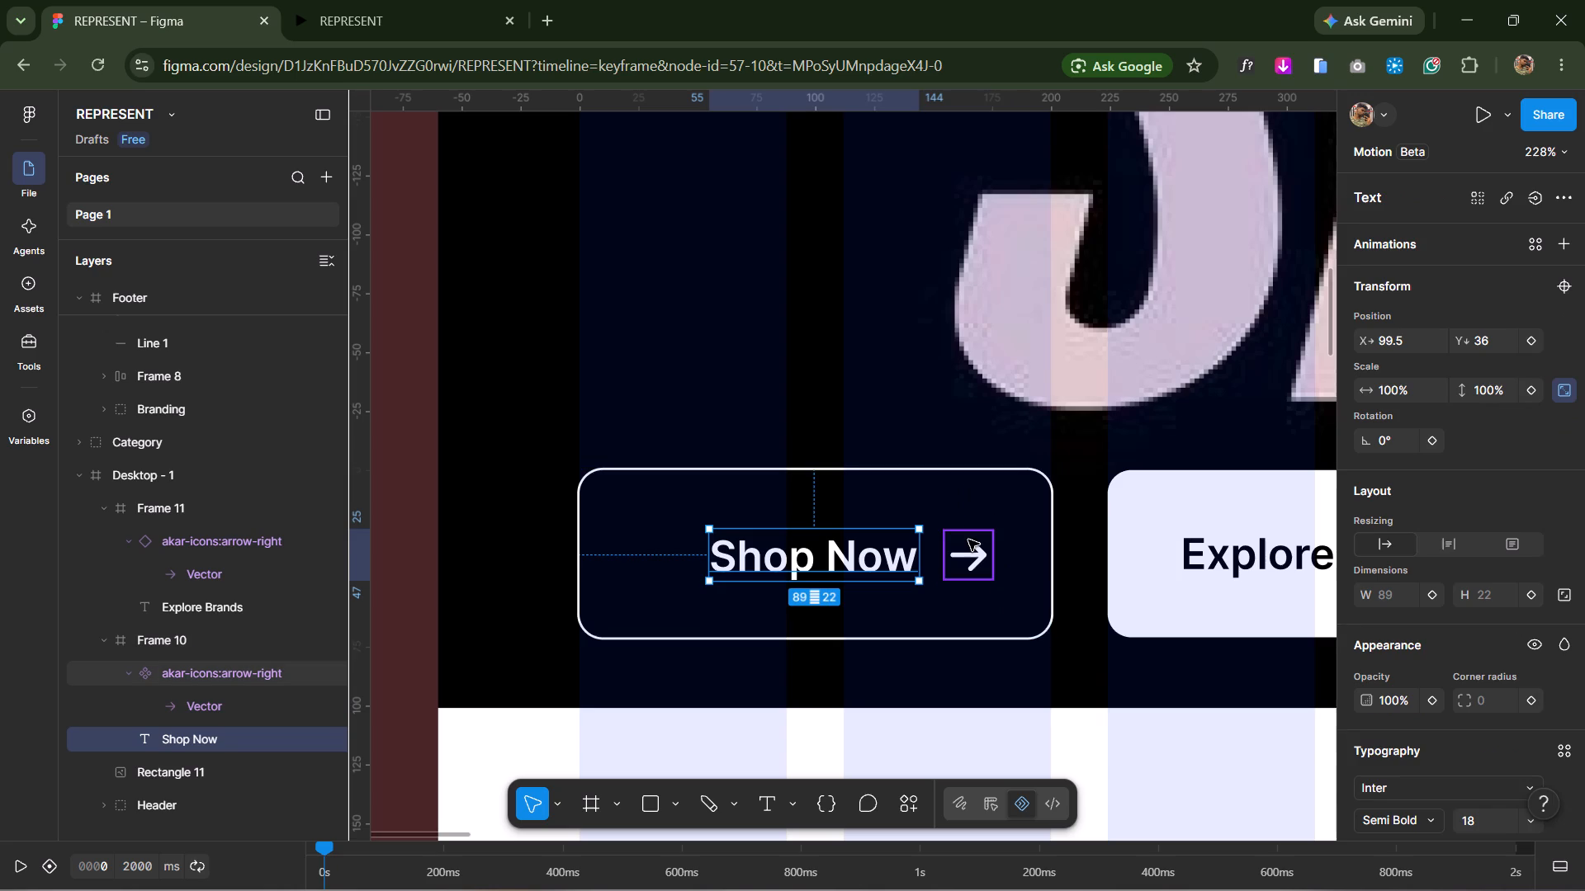
pyautogui.click(968, 540)
pyautogui.press('Right')
pyautogui.press('Right')
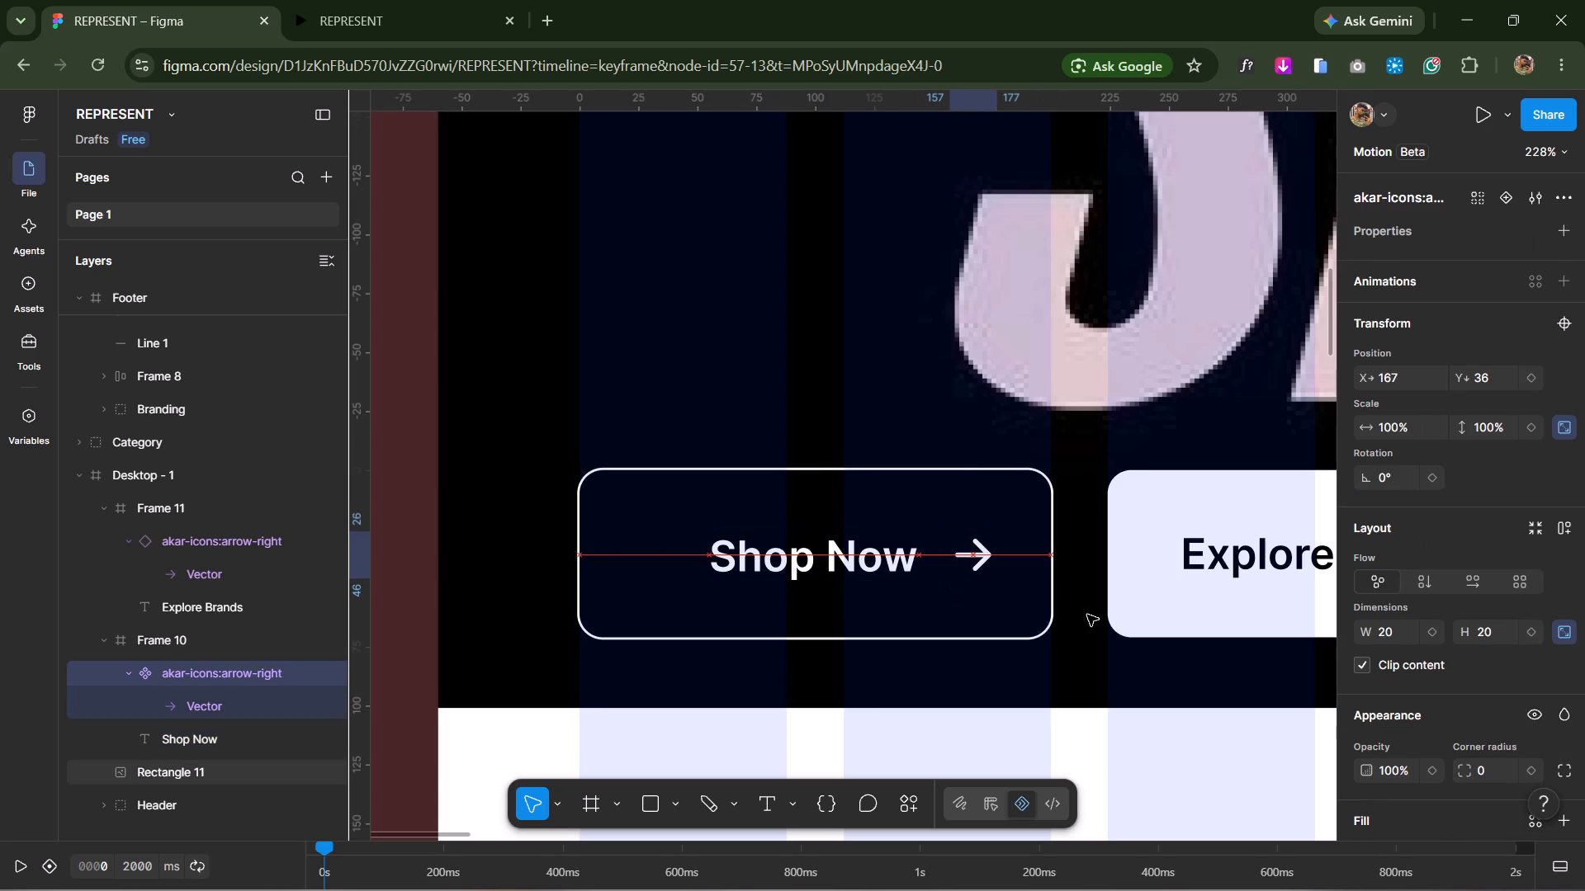
# Nudge the Explore Brands button's arrow away from its label to X 176, Y 36 within its frame.
pyautogui.press('space')
pyautogui.press('space')
pyautogui.press('space')
pyautogui.press('space')
pyautogui.press('space')
pyautogui.press('space')
pyautogui.press('space')
pyautogui.press('space')
pyautogui.press('space')
pyautogui.press('space')
pyautogui.press('space')
pyautogui.press('space')
pyautogui.press('space')
pyautogui.press('space')
pyautogui.press('space')
pyautogui.press('space')
pyautogui.press('space')
pyautogui.press('space')
pyautogui.press('space')
pyautogui.press('space')
pyautogui.moveTo(1214, 788); pyautogui.dragTo(750, 780)
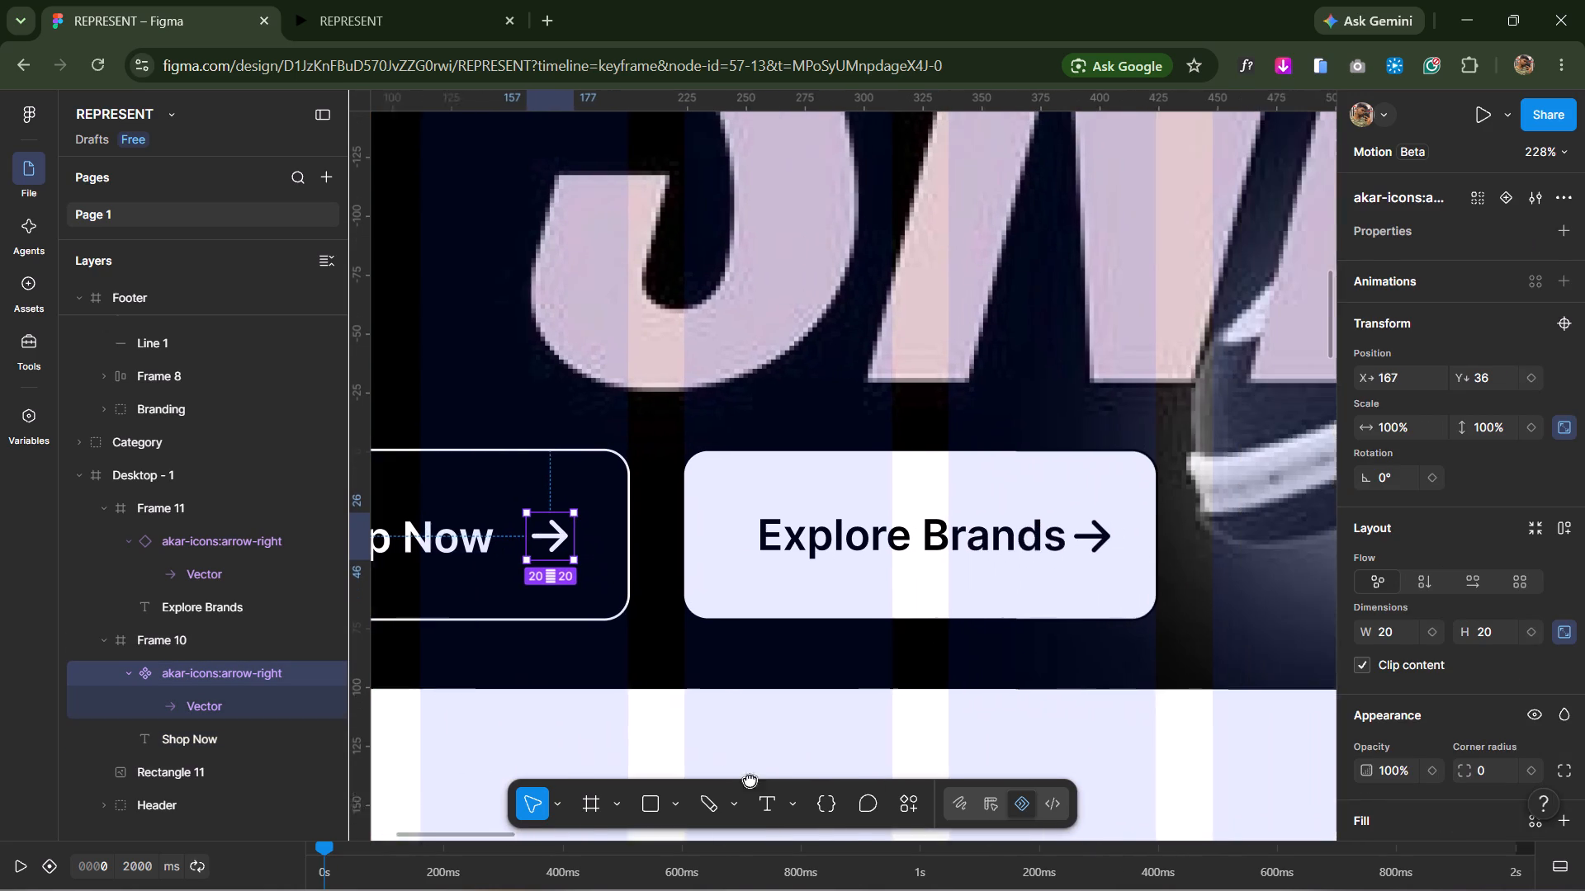
pyautogui.moveTo(750, 780); pyautogui.dragTo(703, 790)
pyautogui.doubleClick(903, 561)
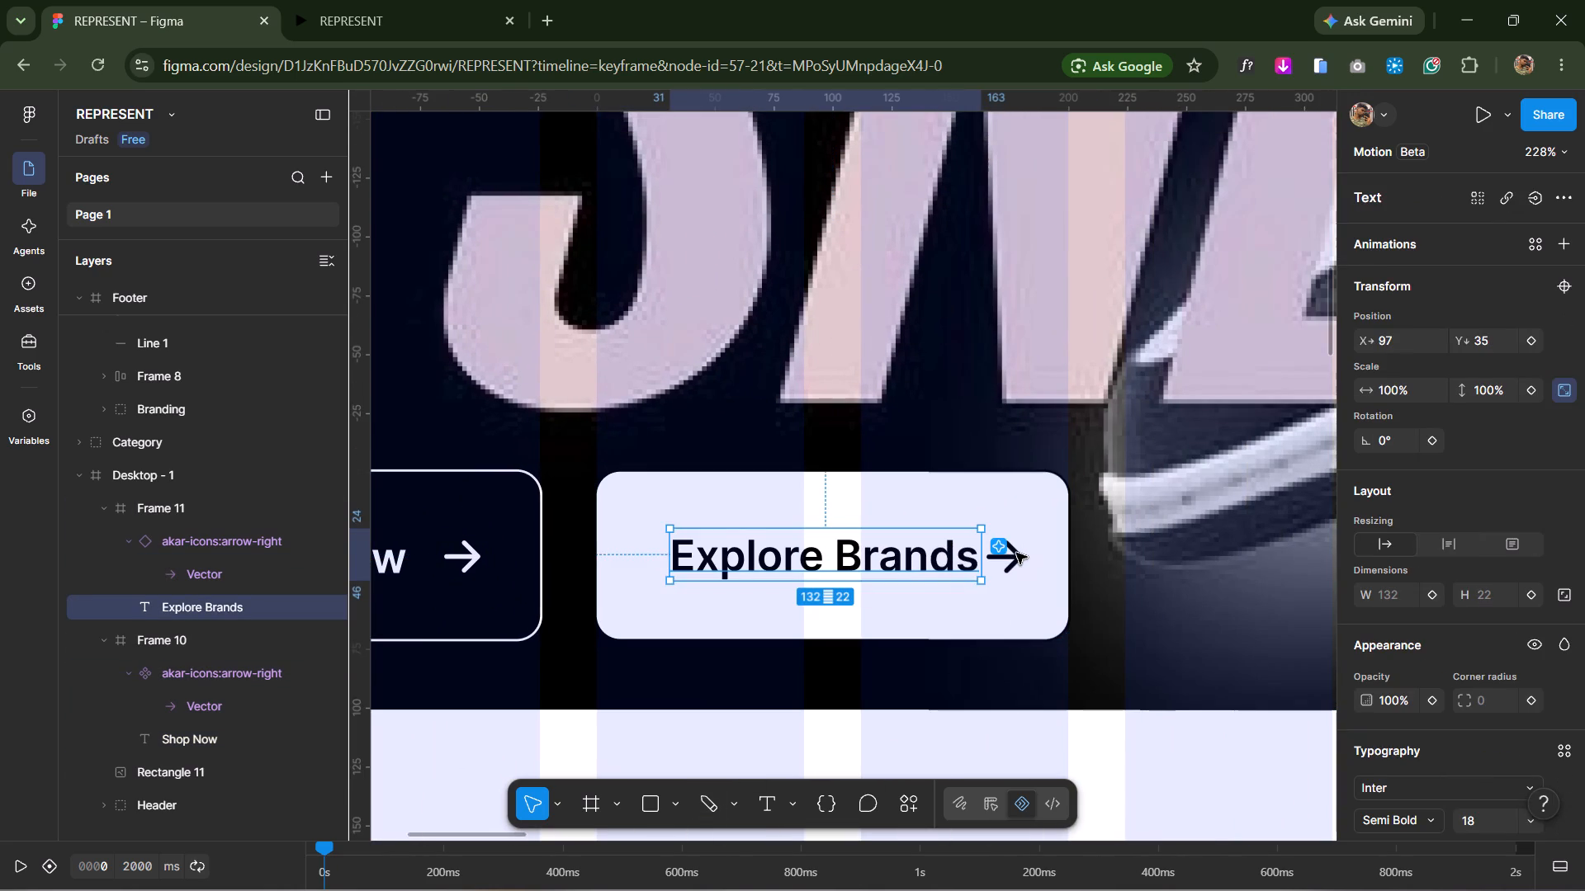
pyautogui.click(1016, 553)
pyautogui.press('Right')
pyautogui.press('Right')
pyautogui.press('Right')
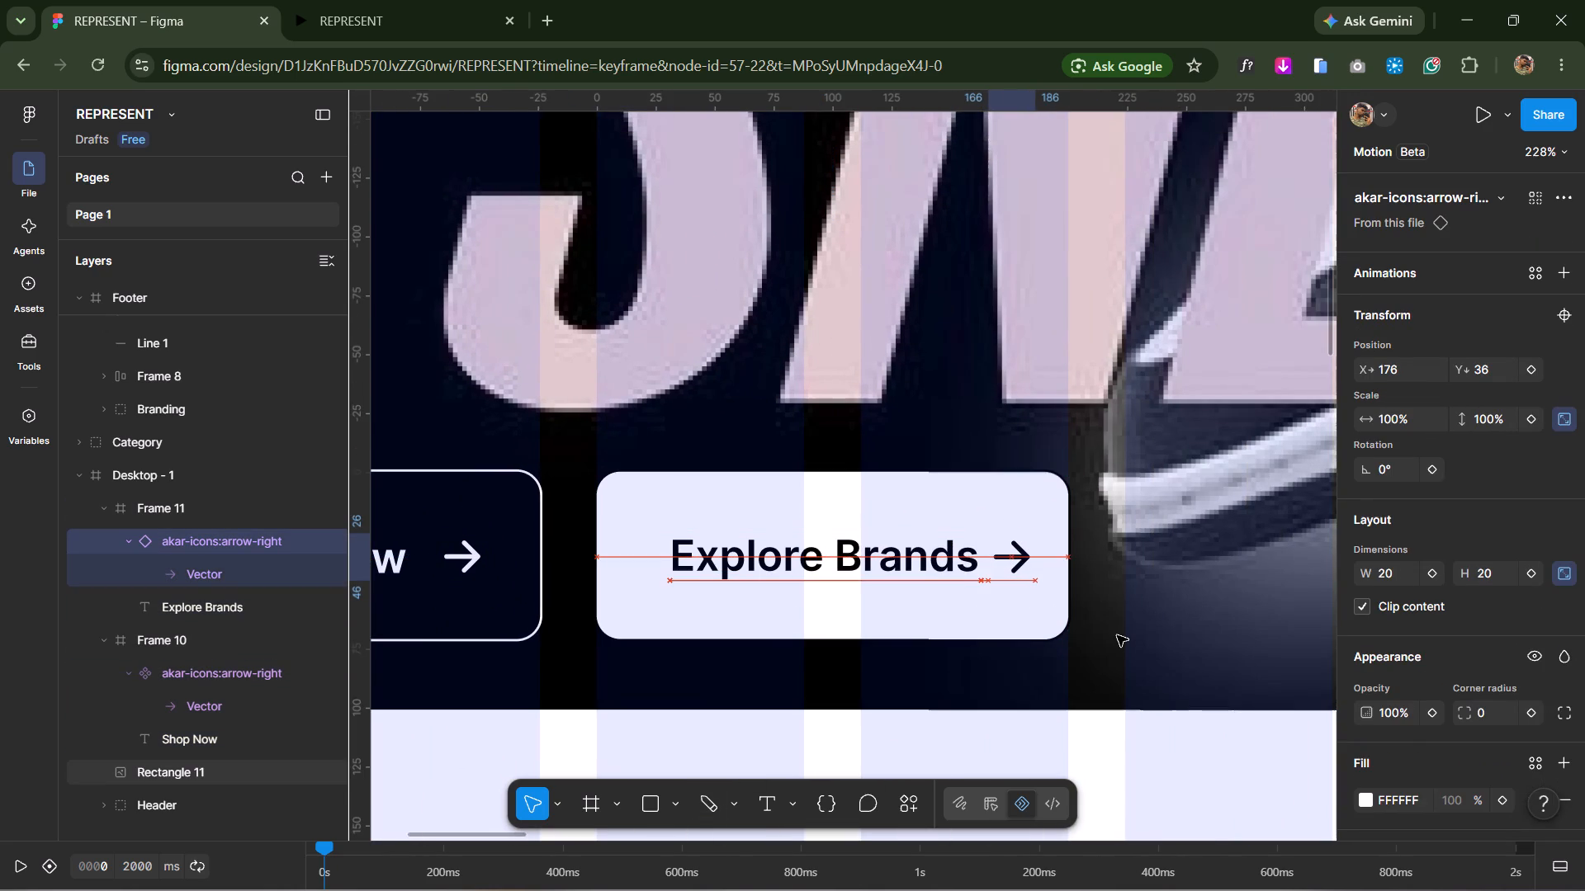
pyautogui.click(1218, 797)
# Check both hero buttons in the prototype preview, and return to the design file.
pyautogui.keyDown('ctrl'); pyautogui.scroll(-4, 1242, 786); pyautogui.keyUp('ctrl')
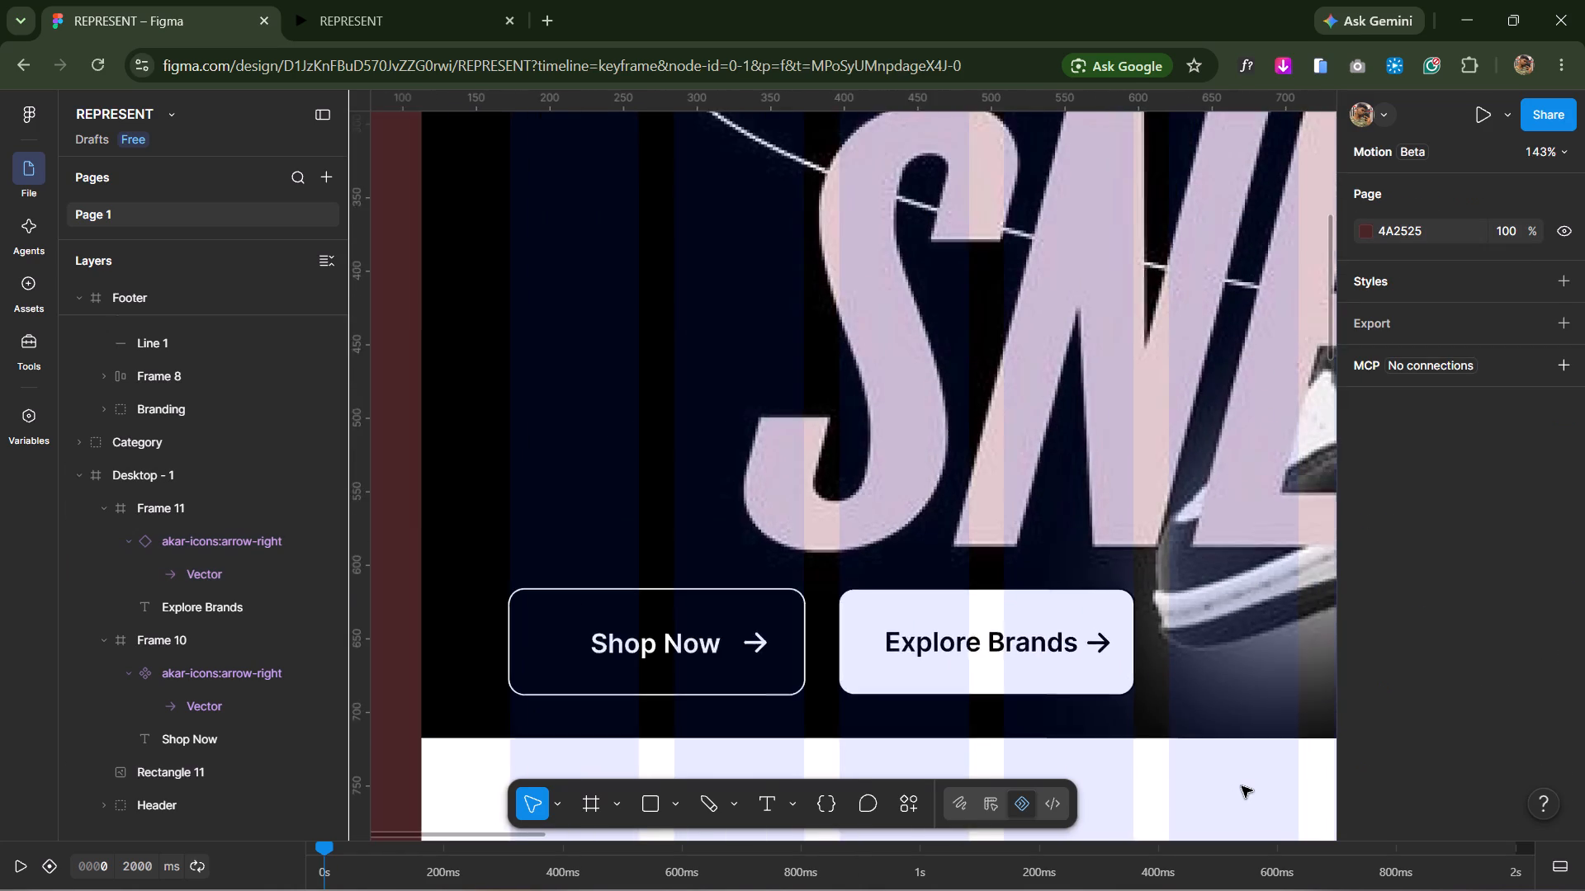
pyautogui.keyDown('ctrl'); pyautogui.scroll(-3, 1242, 786); pyautogui.keyUp('ctrl')
pyautogui.click(376, 0)
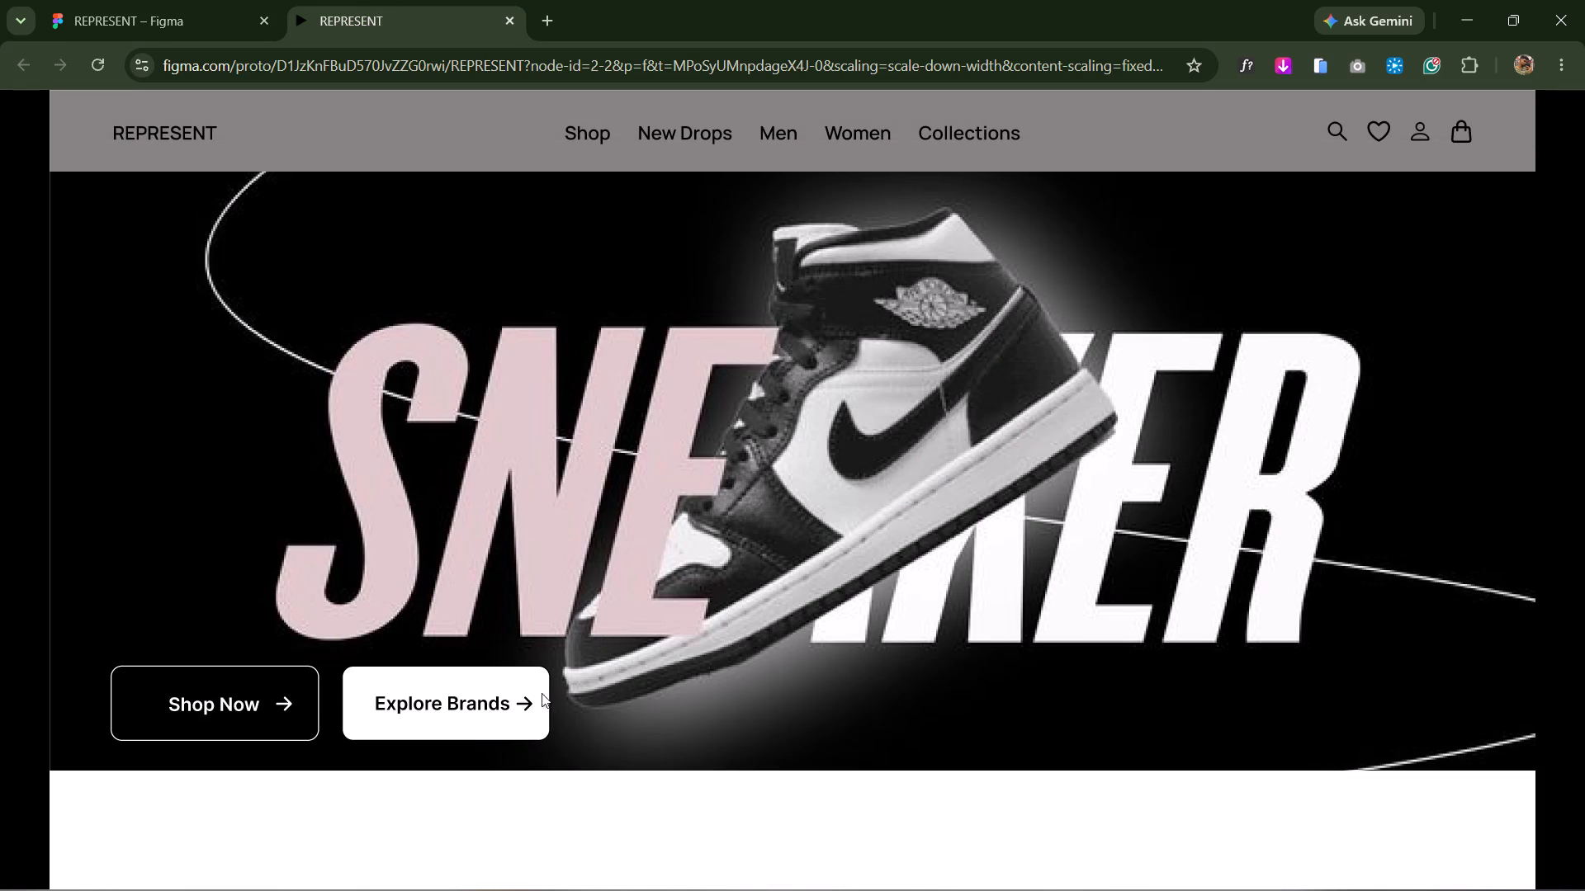
pyautogui.hotkey('ctrl', 'Tab')
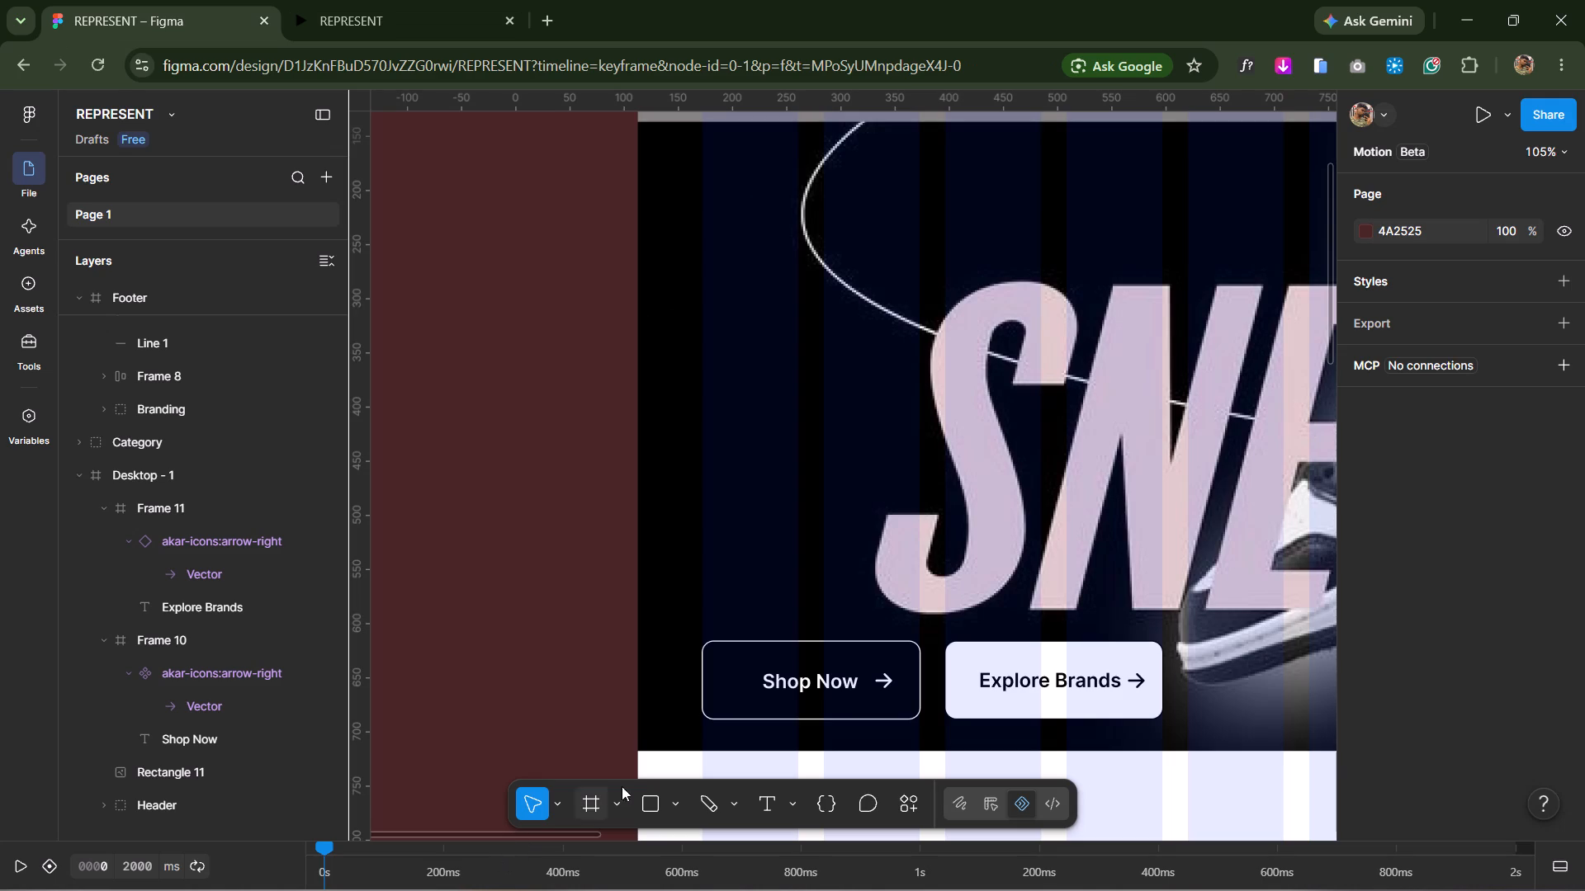
# Set the width of the Shop Now button frame to 199.
pyautogui.click(741, 700)
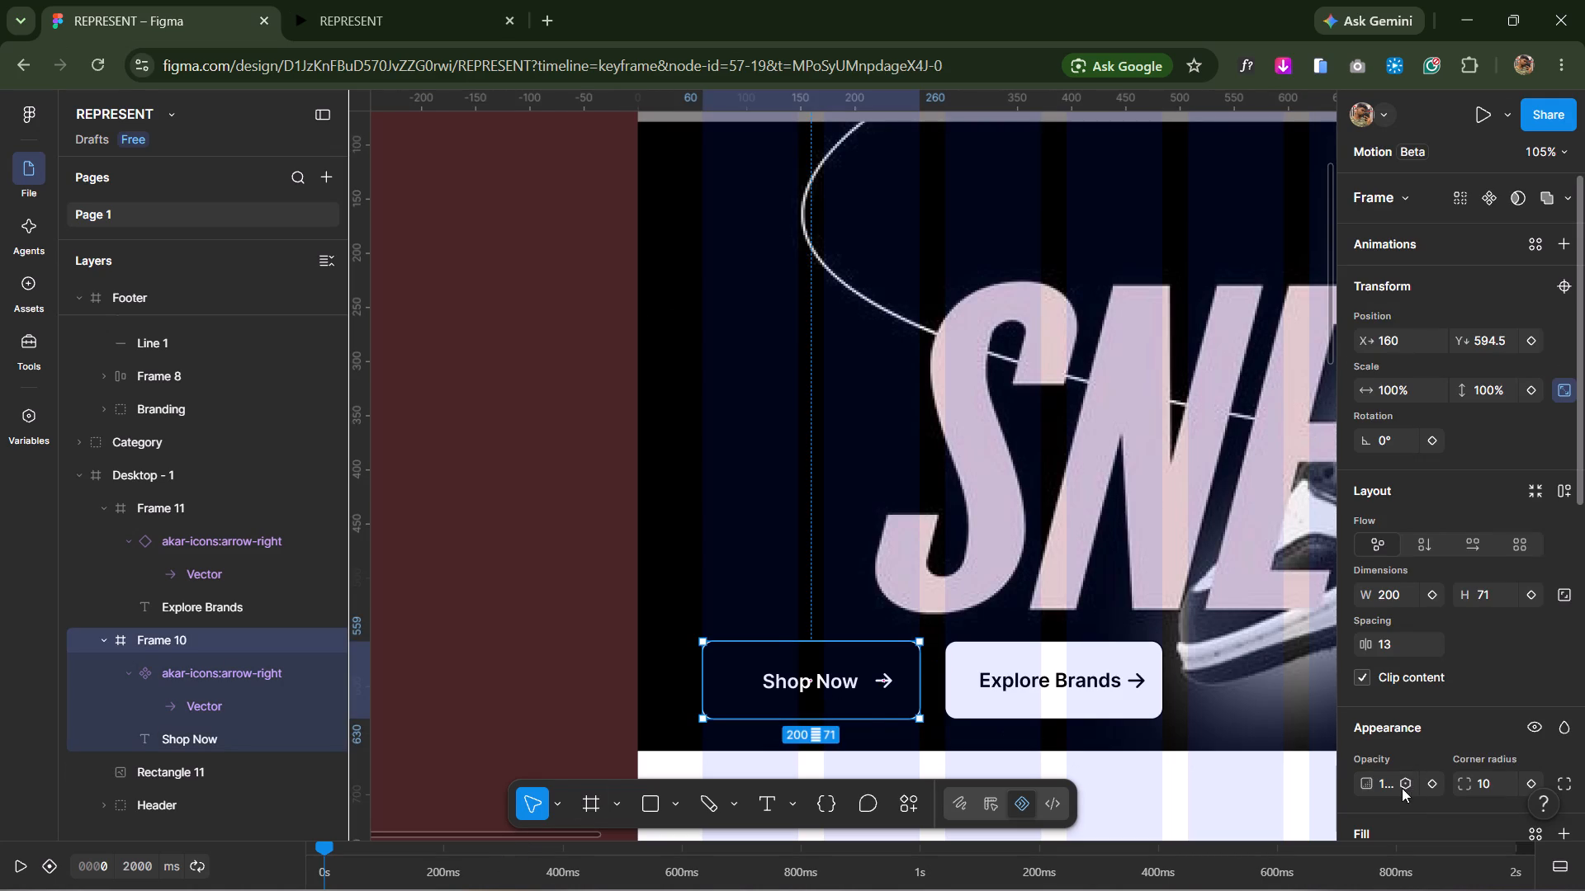
pyautogui.click(1399, 594)
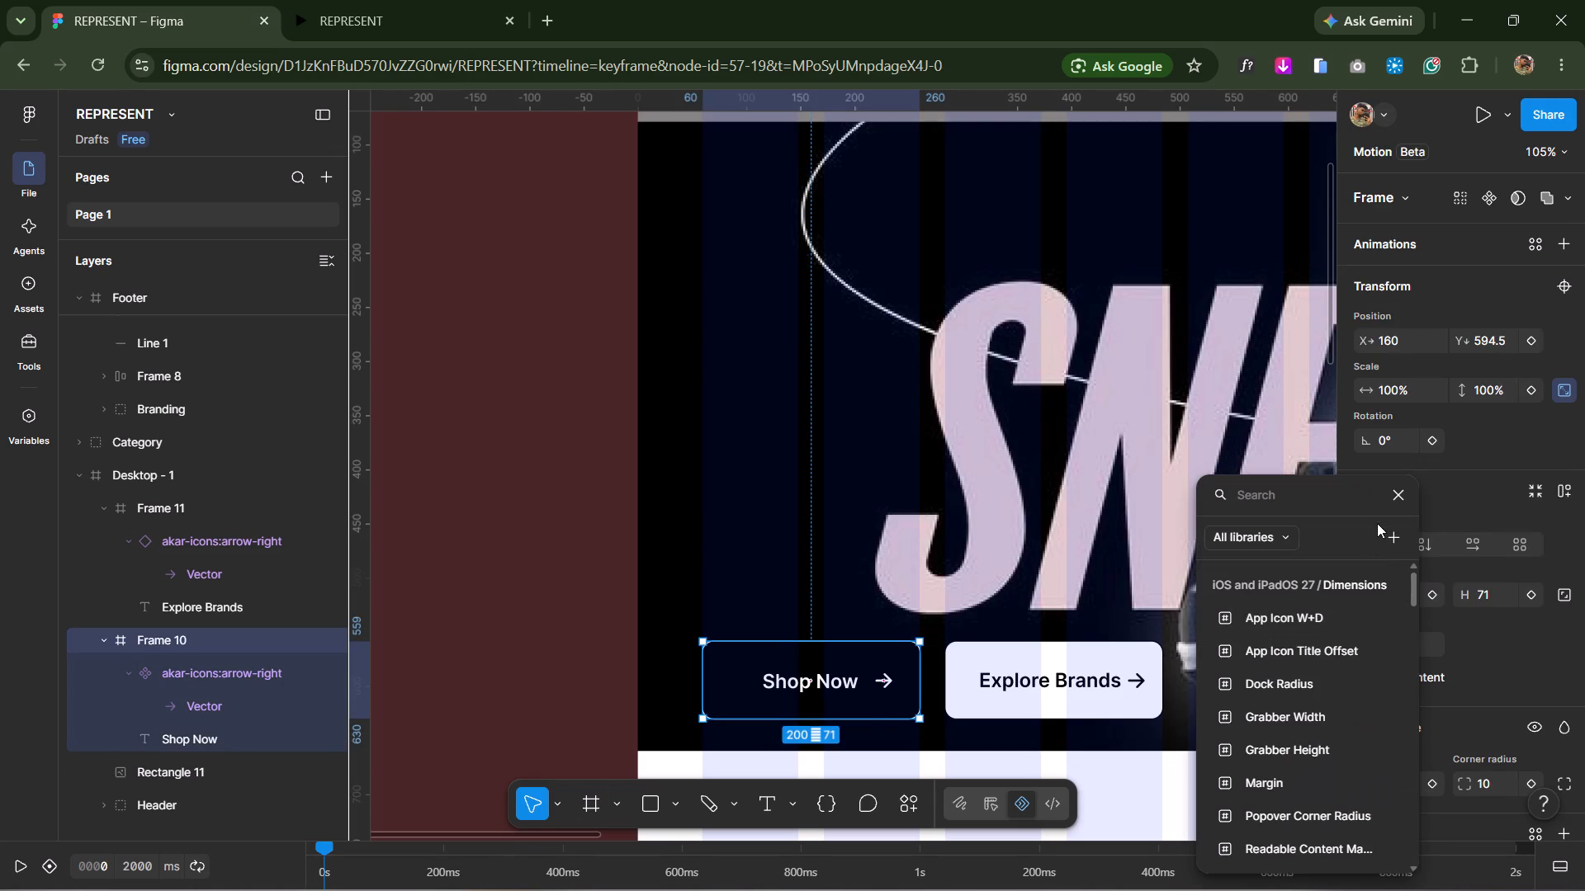
pyautogui.click(1407, 483)
pyautogui.moveTo(1371, 593); pyautogui.dragTo(792, 489)
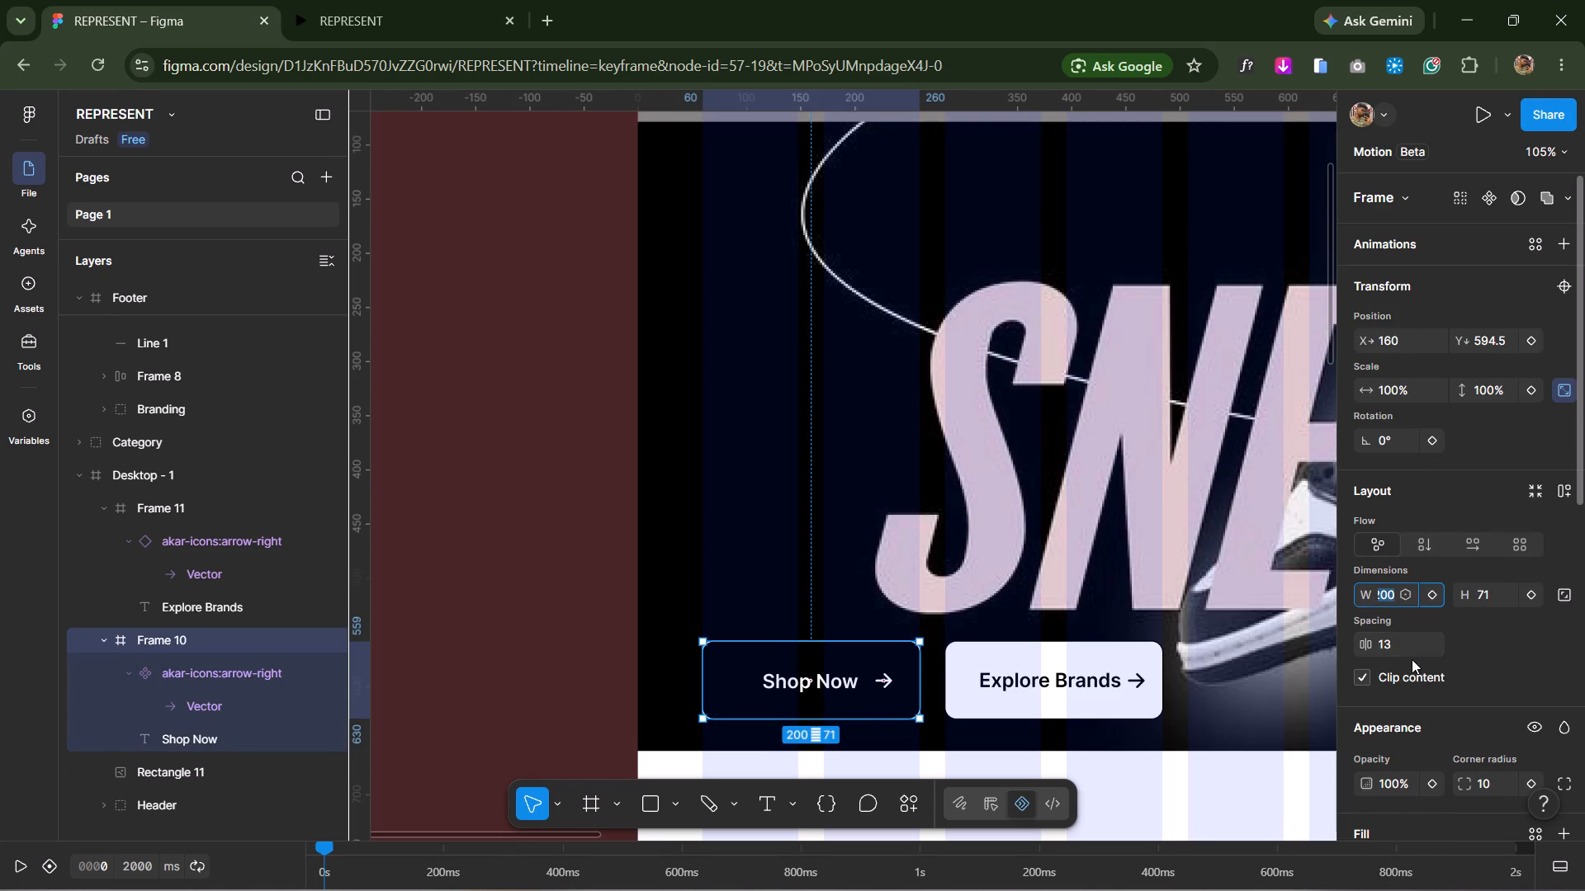
pyautogui.write('199')
pyautogui.click(1201, 788)
# Set the width of the Explore Brands button frame to 199.
pyautogui.click(985, 706)
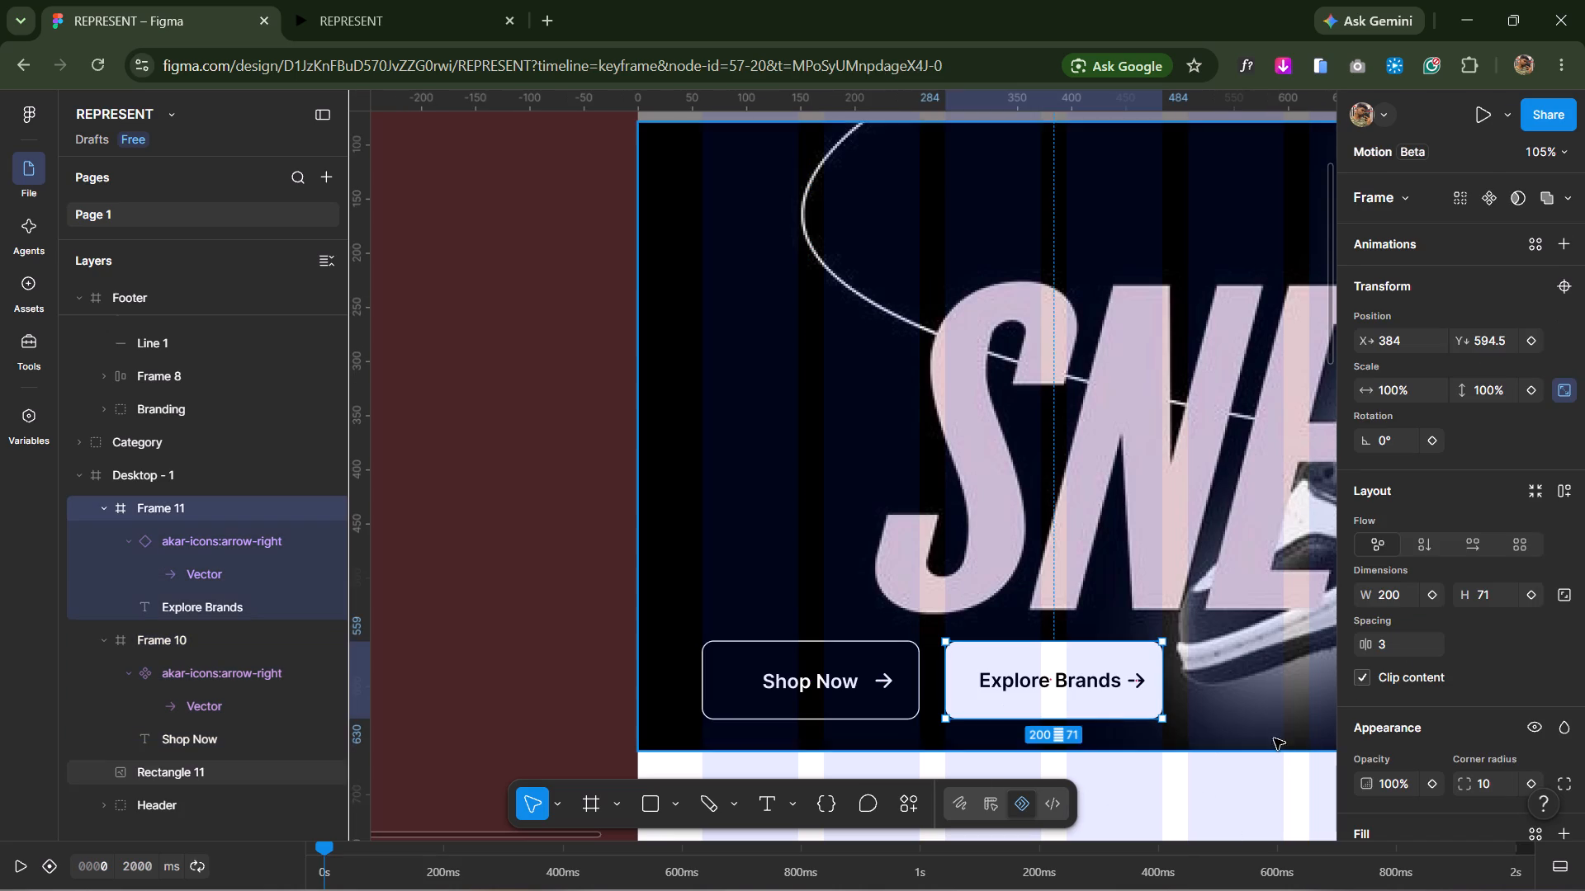
pyautogui.click(1386, 592)
pyautogui.write('199')
pyautogui.click(1157, 768)
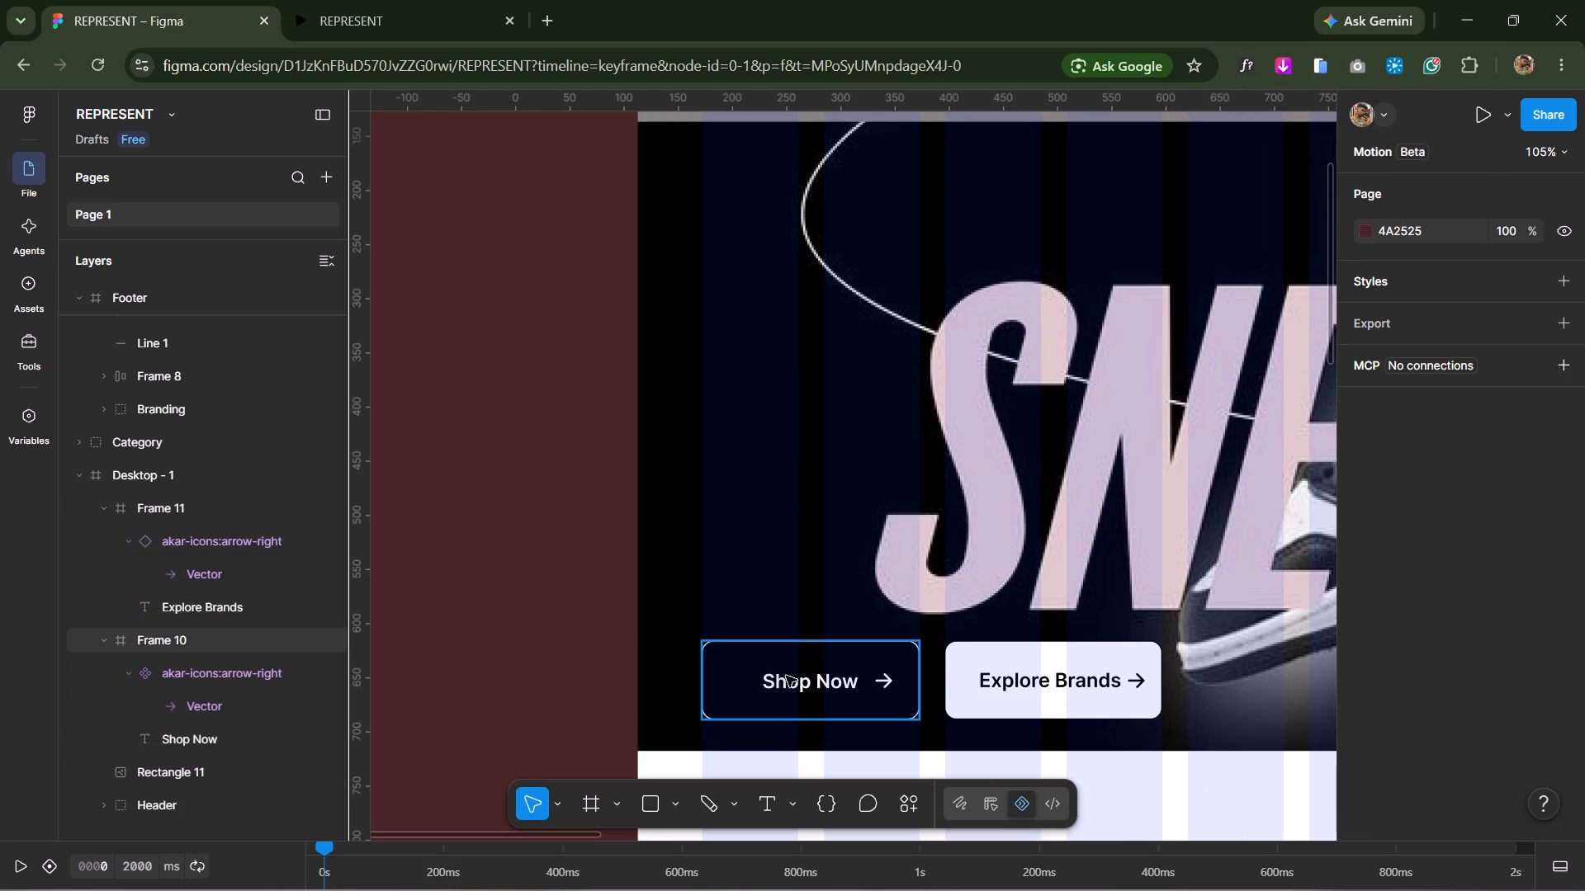
# Centre-align the text of the Shop Now label inside its button frame.
pyautogui.keyDown('ctrl'); pyautogui.scroll(9, 927, 744); pyautogui.keyUp('ctrl')
pyautogui.press('space')
pyautogui.press('space')
pyautogui.press('space')
pyautogui.press('space')
pyautogui.press('space')
pyautogui.press('space')
pyautogui.press('space')
pyautogui.press('space')
pyautogui.press('space')
pyautogui.press('space')
pyautogui.moveTo(842, 729); pyautogui.dragTo(1190, 775)
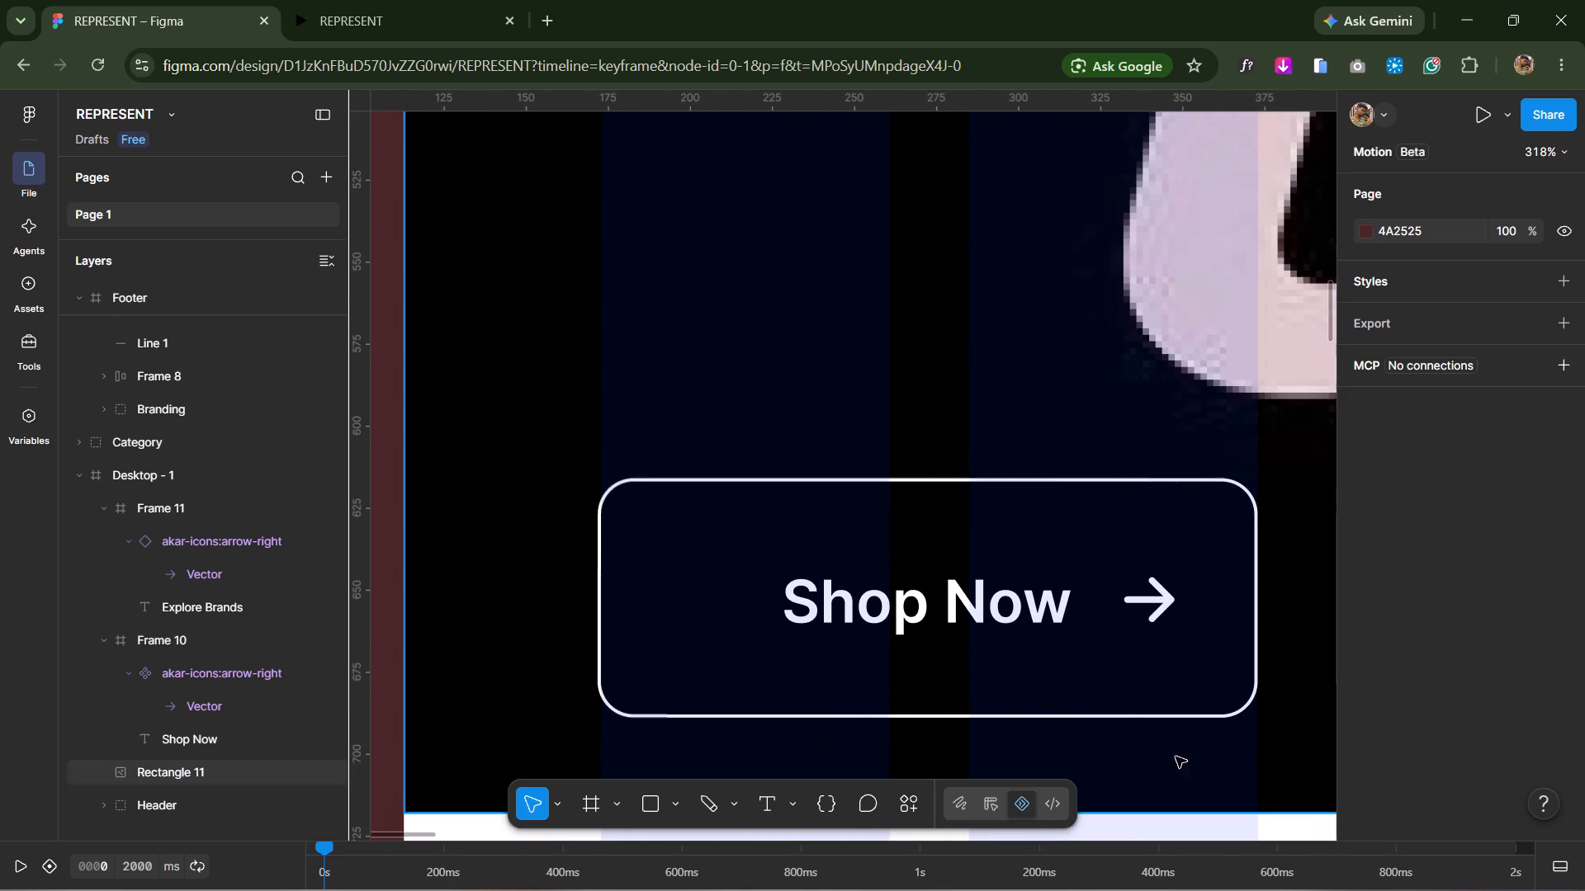
pyautogui.doubleClick(999, 611)
pyautogui.click(999, 611)
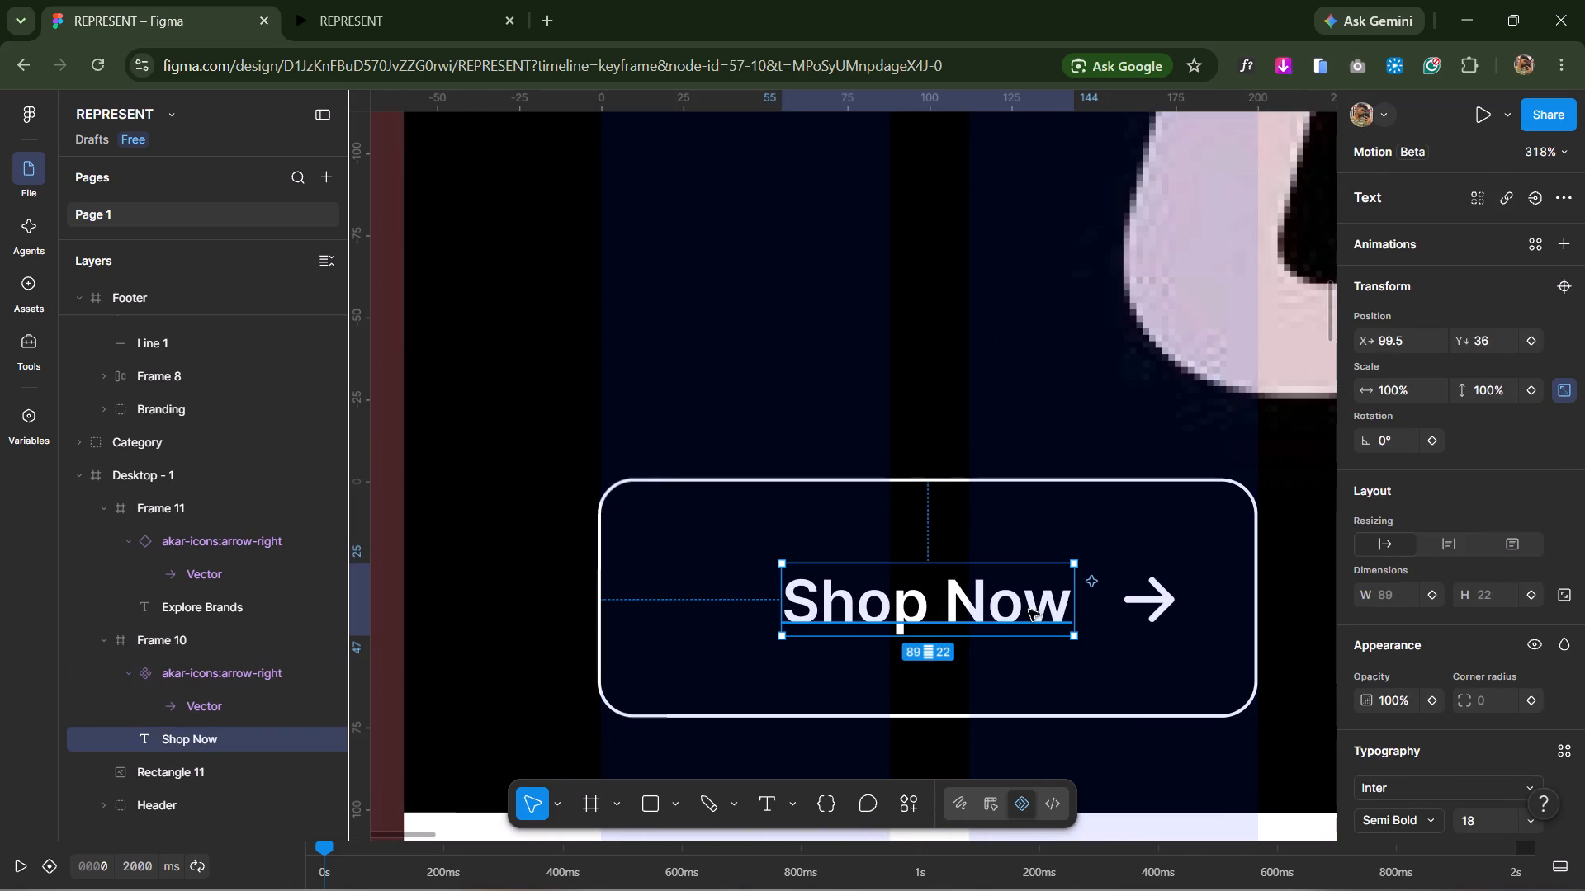
pyautogui.scroll(-4, 1414, 778)
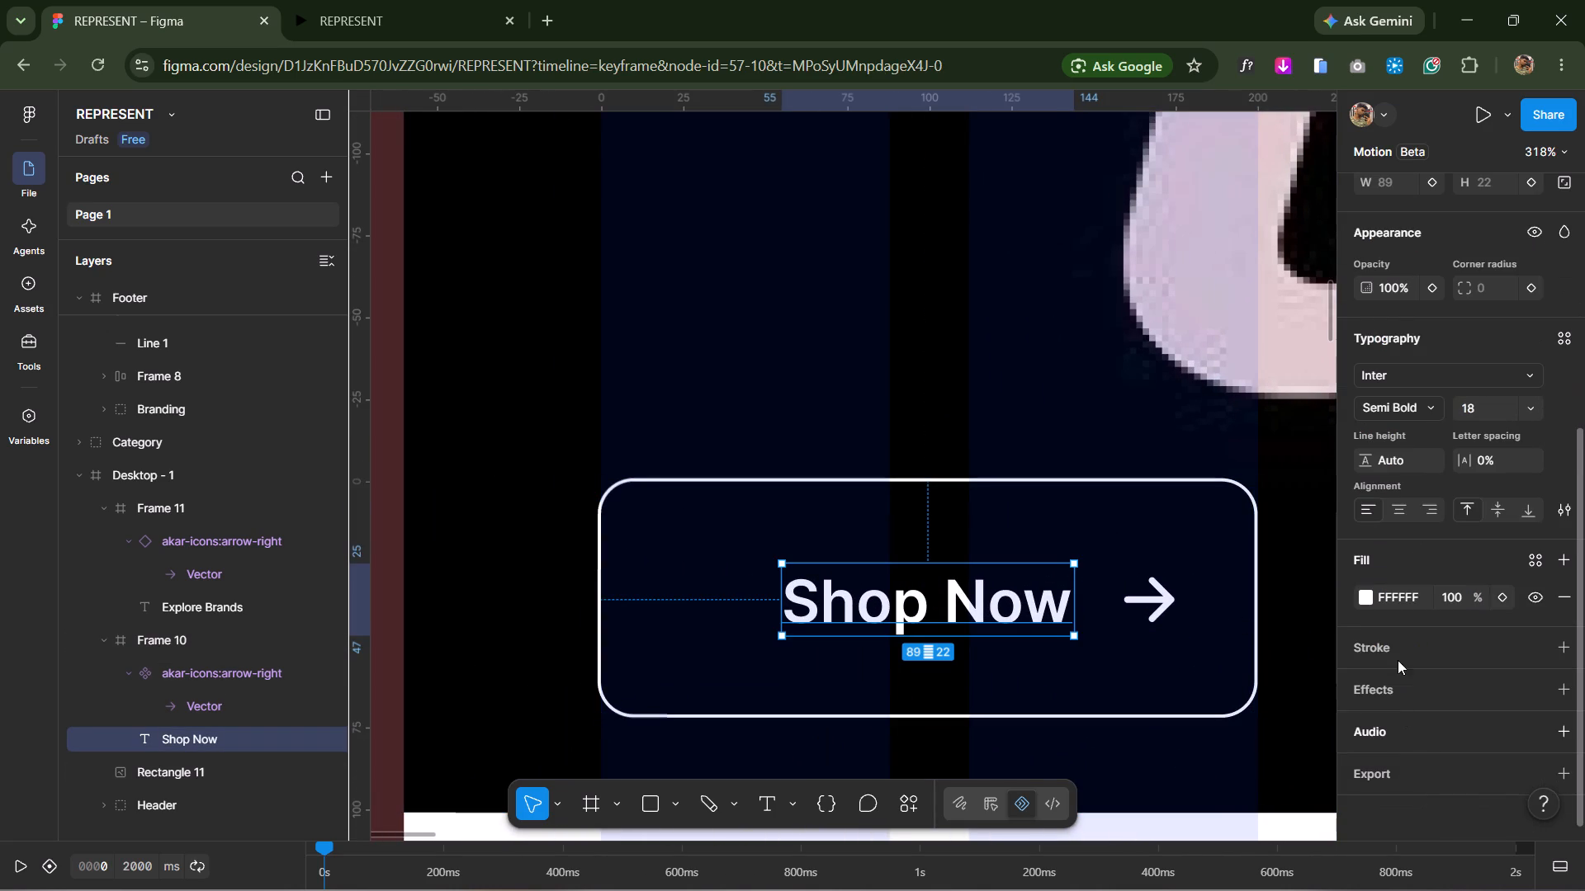
pyautogui.click(1401, 511)
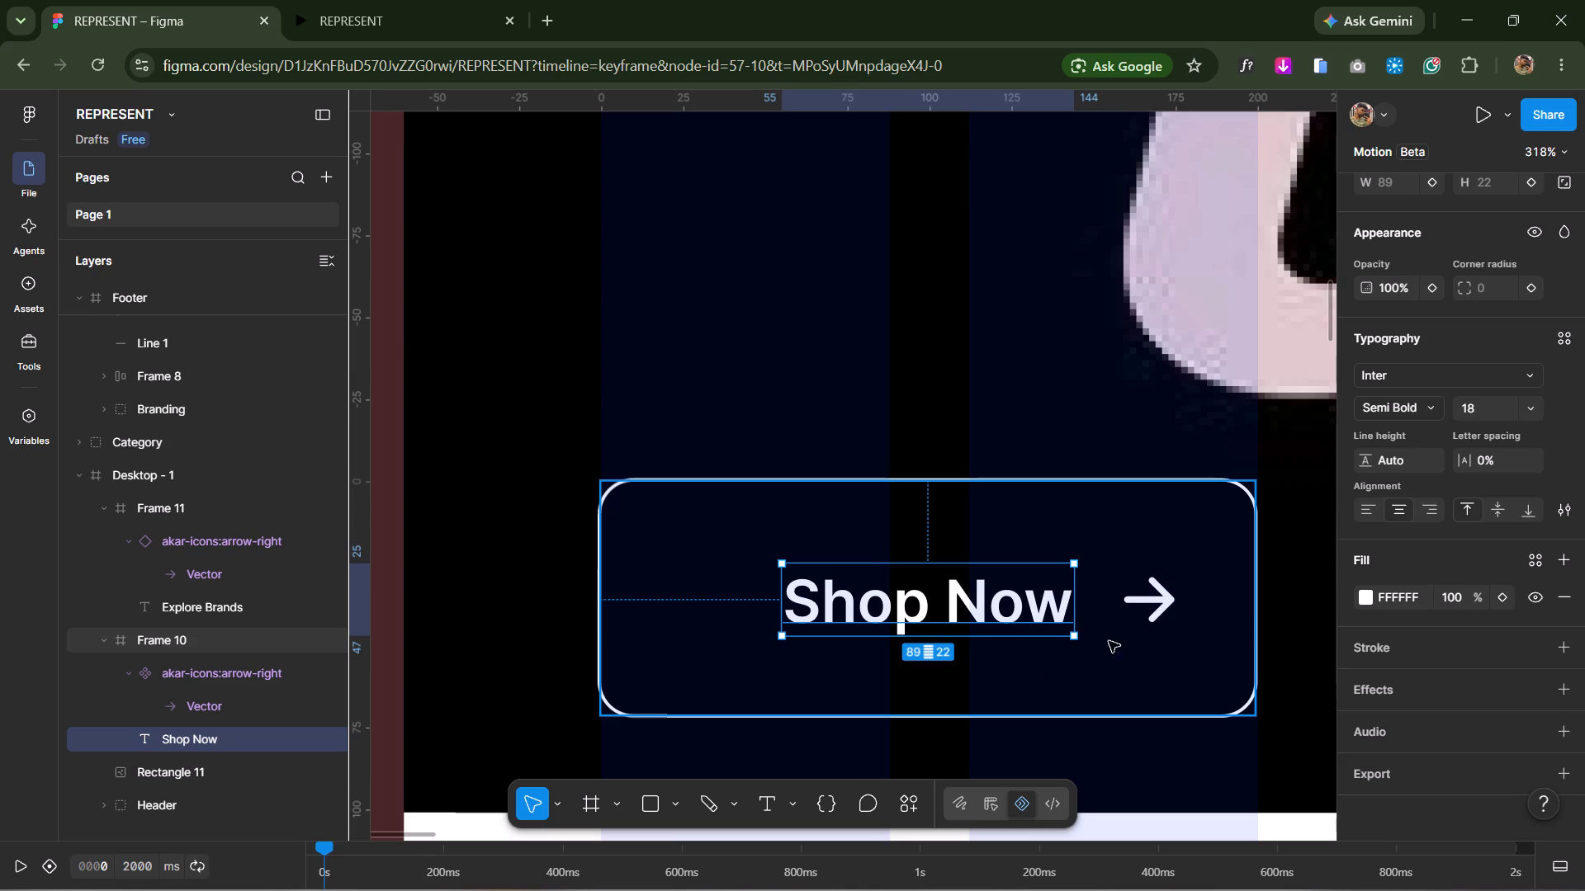
# Centre-align the text of the Explore Brands label inside its button frame.
pyautogui.press('space')
pyautogui.press('space')
pyautogui.press('space')
pyautogui.press('space')
pyautogui.press('space')
pyautogui.press('space')
pyautogui.press('space')
pyautogui.press('space')
pyautogui.press('space')
pyautogui.press('space')
pyautogui.press('space')
pyautogui.scroll(-6, 1178, 715)
pyautogui.keyDown('ctrl'); pyautogui.scroll(-5, 1163, 632); pyautogui.keyUp('ctrl')
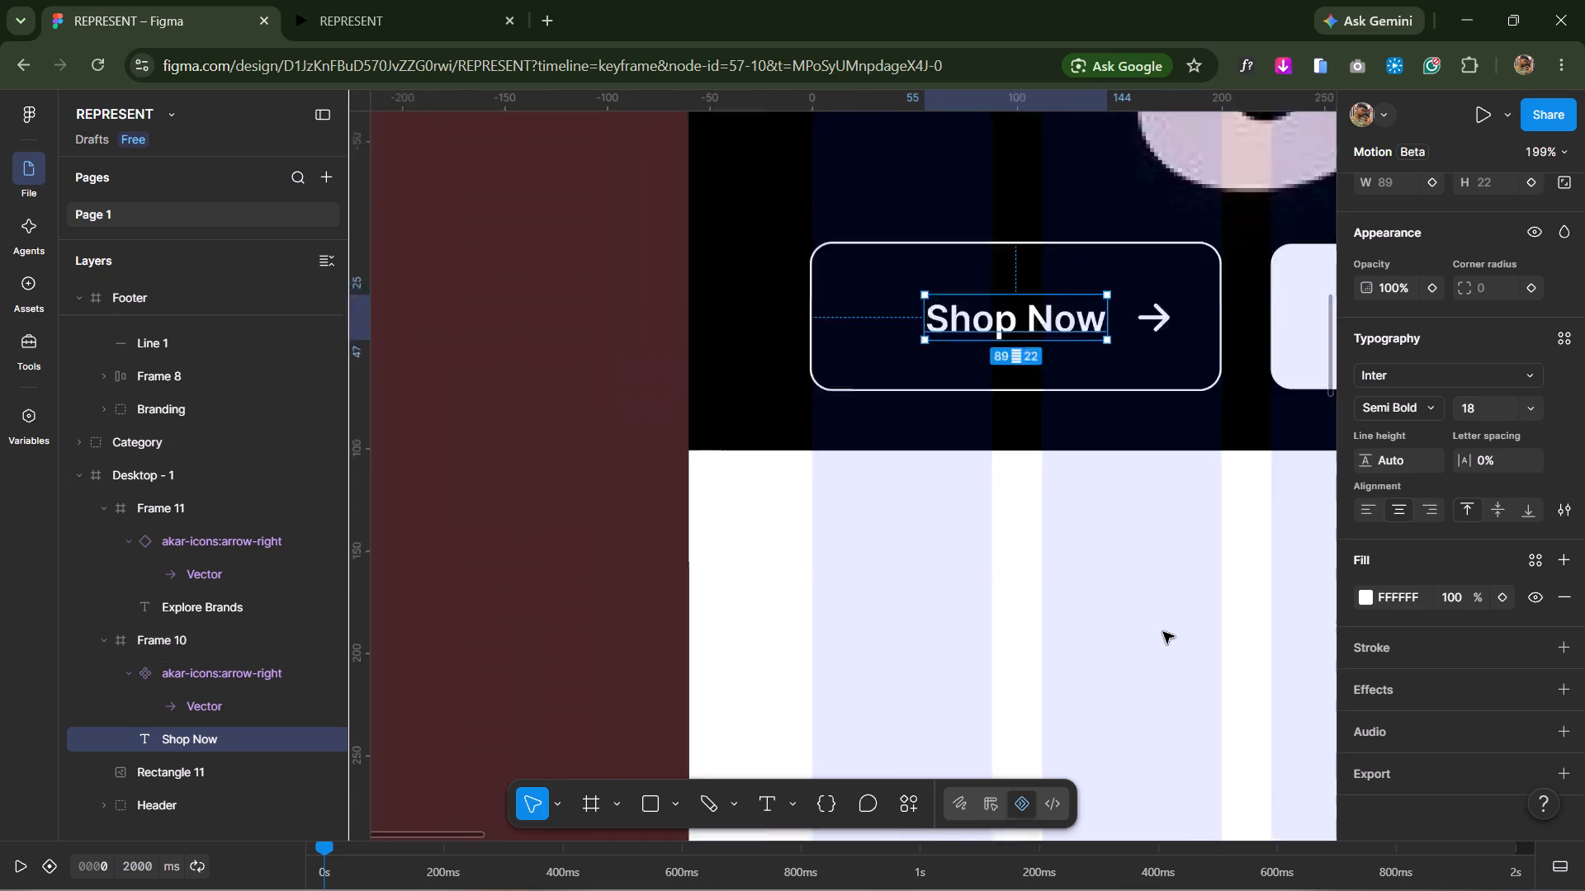
pyautogui.hotkey('ctrl', 'space')
pyautogui.hotkey('ctrl', 'space')
pyautogui.hotkey('ctrl', 'space')
pyautogui.hotkey('ctrl', 'space')
pyautogui.hotkey('ctrl', 'space')
pyautogui.hotkey('ctrl', 'space')
pyautogui.hotkey('ctrl', 'space')
pyautogui.hotkey('ctrl', 'space')
pyautogui.click(1203, 577)
pyautogui.moveTo(1203, 577); pyautogui.dragTo(845, 680)
pyautogui.press('space')
pyautogui.press('space')
pyautogui.press('space')
pyautogui.press('space')
pyautogui.press('space')
pyautogui.press('space')
pyautogui.press('space')
pyautogui.press('space')
pyautogui.press('space')
pyautogui.press('space')
pyautogui.press('space')
pyautogui.moveTo(1157, 531); pyautogui.dragTo(808, 710)
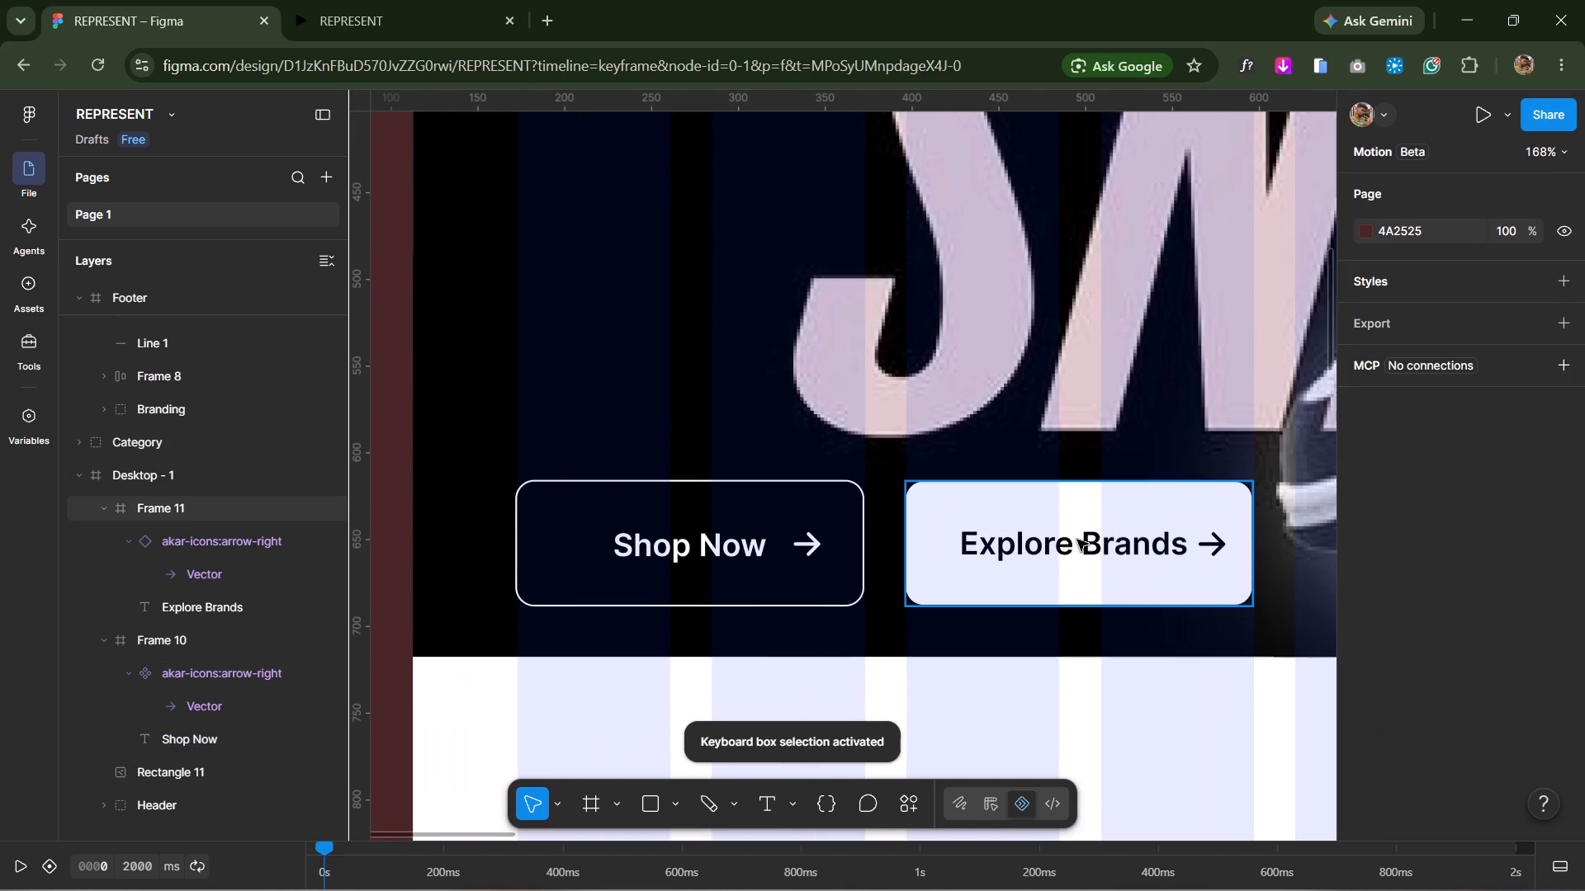
pyautogui.doubleClick(1077, 540)
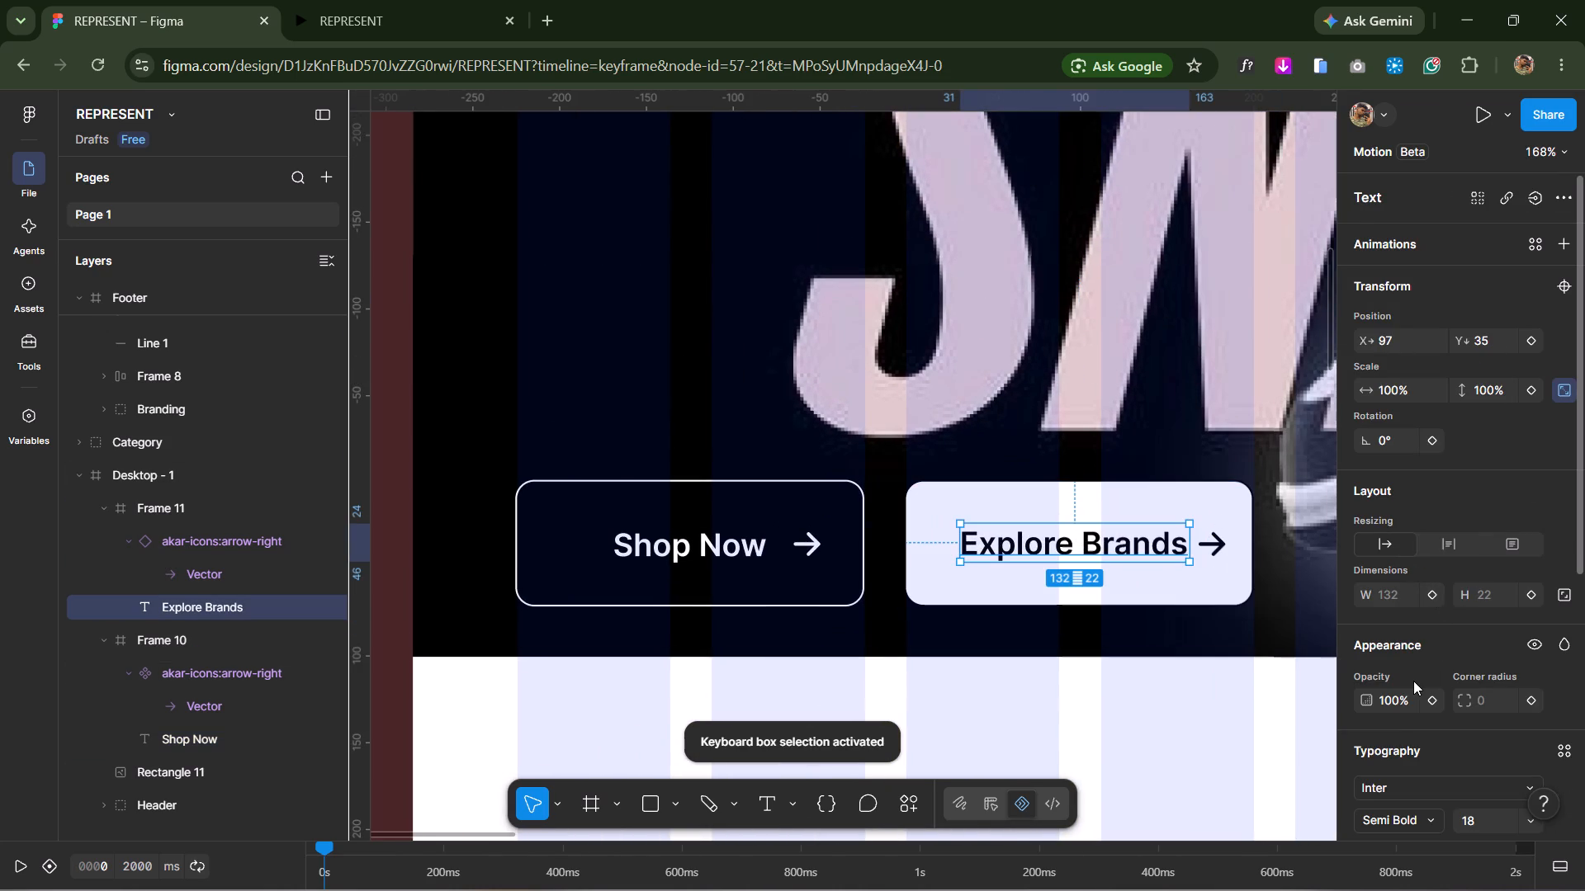
pyautogui.scroll(-3, 1405, 674)
pyautogui.click(1403, 612)
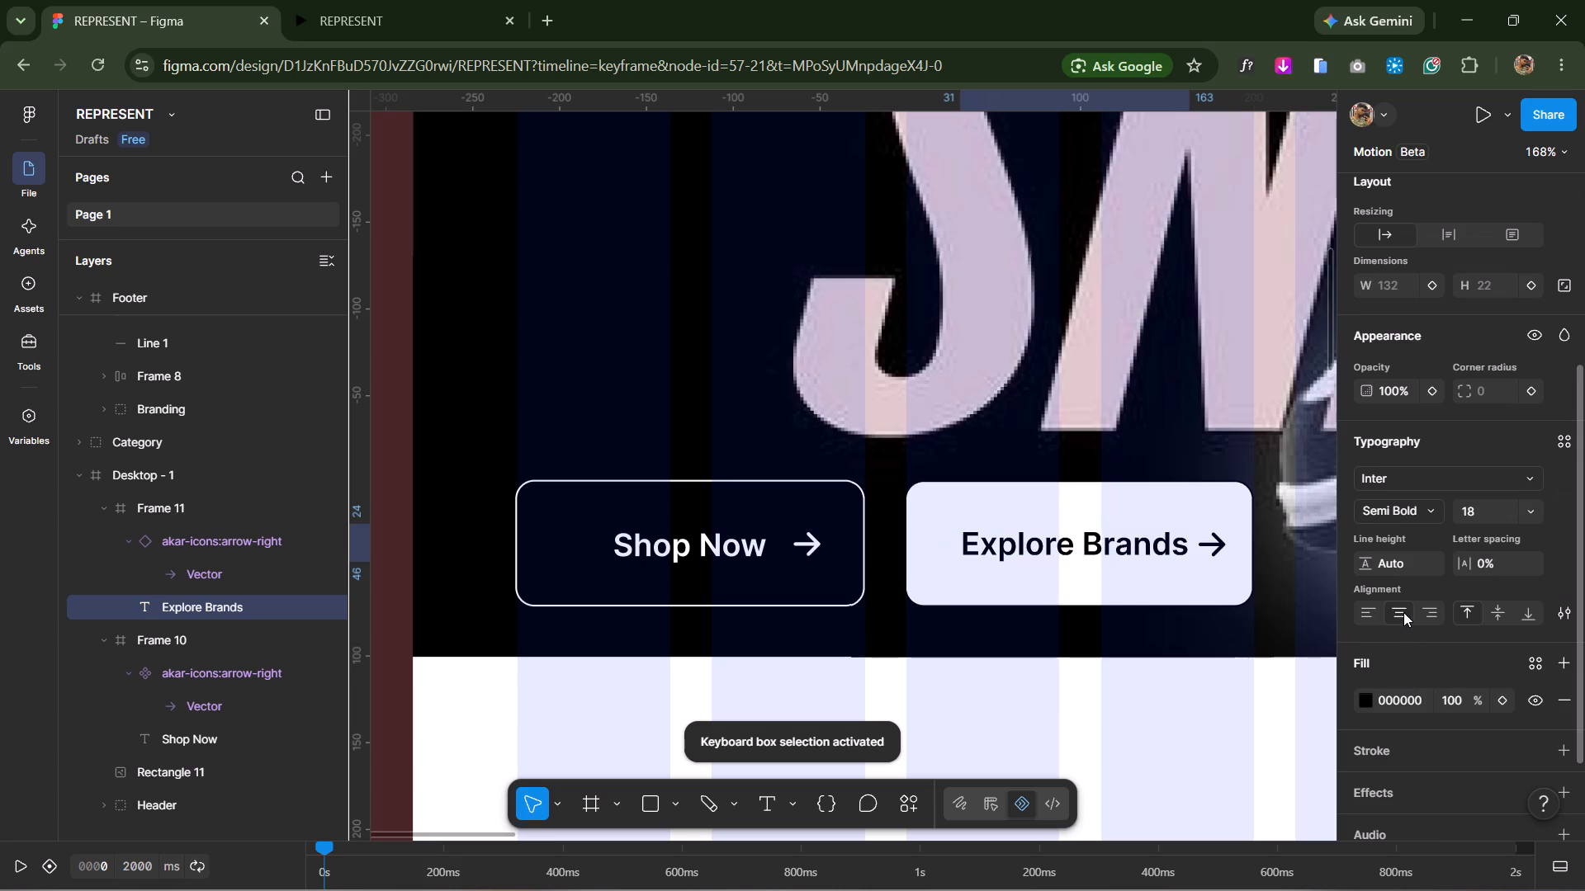
pyautogui.click(1158, 739)
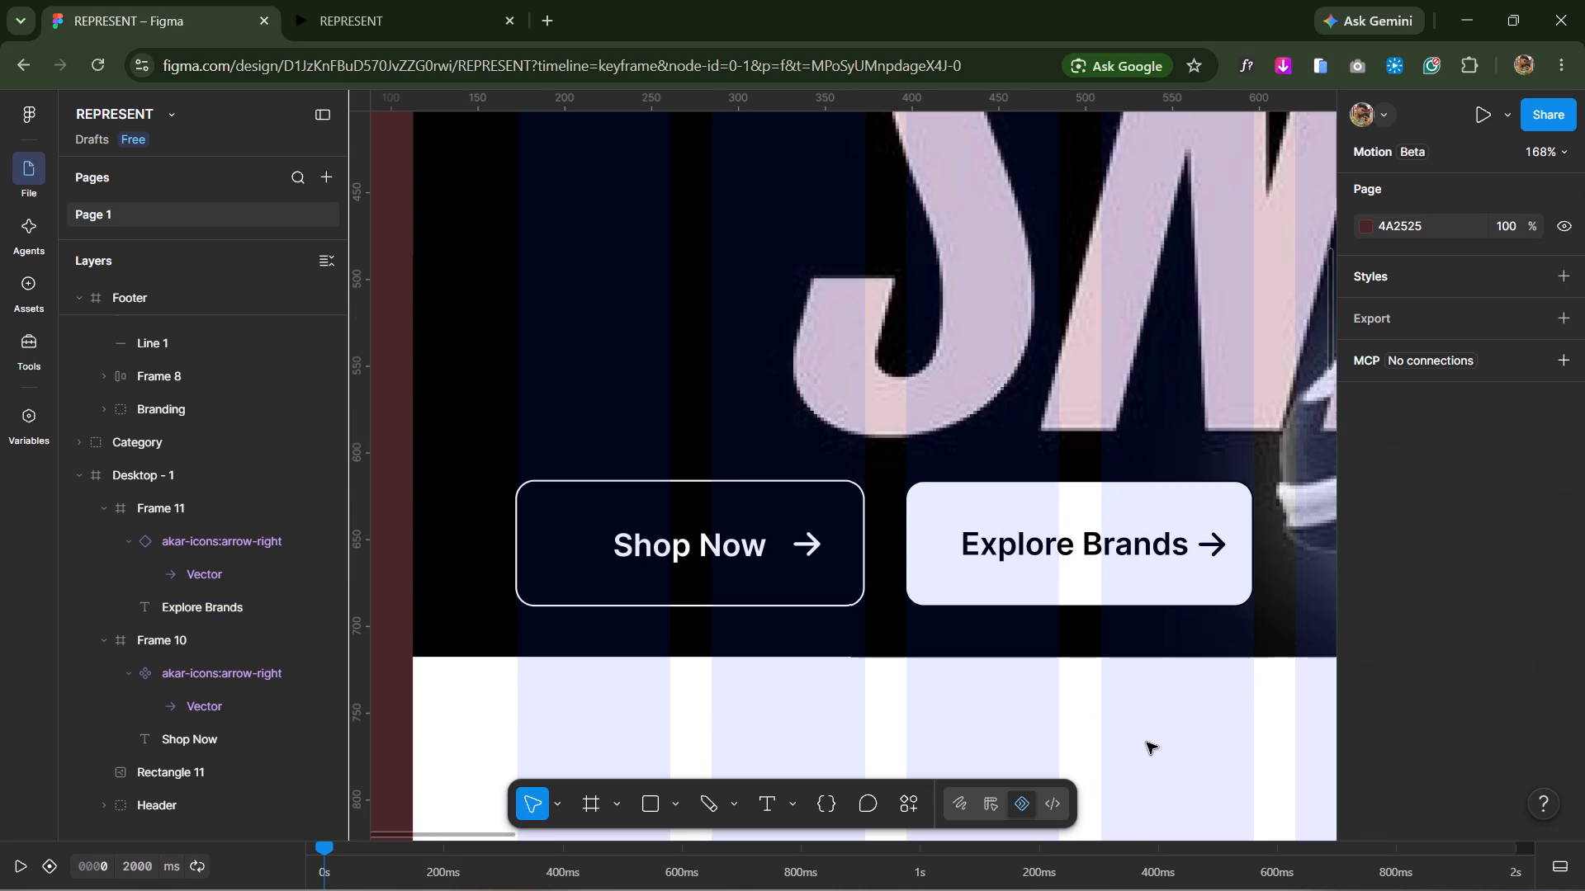
# Review the hero section with both buttons on the canvas and in the prototype preview, and return to the design file.
pyautogui.click(1147, 742)
pyautogui.keyDown('ctrl'); pyautogui.scroll(-5, 1166, 747); pyautogui.keyUp('ctrl')
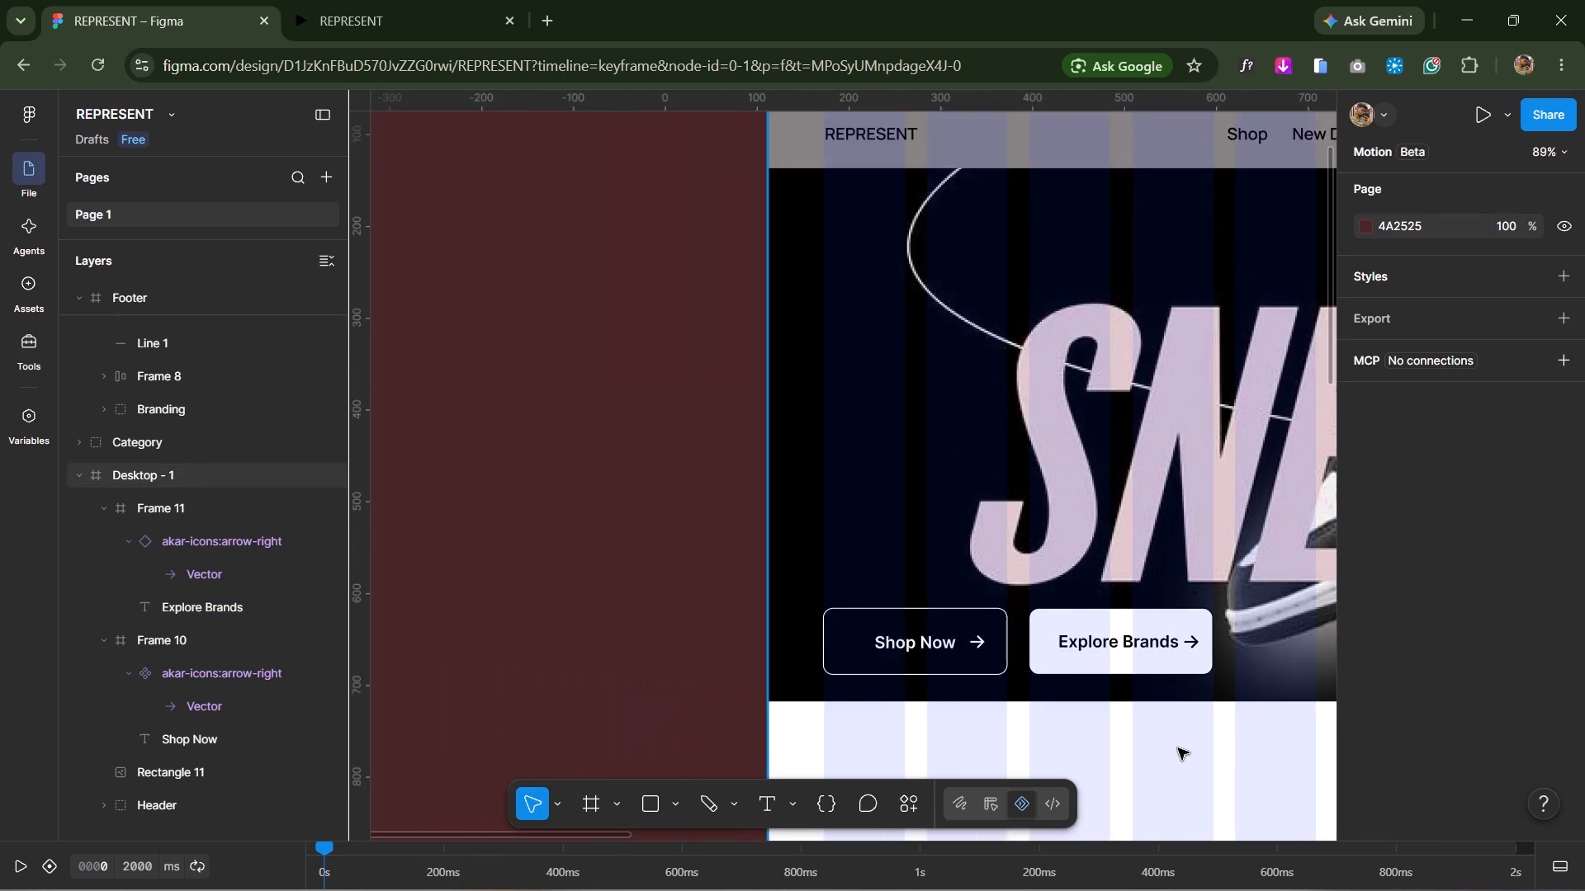
pyautogui.keyDown('ctrl'); pyautogui.scroll(-4, 1180, 746); pyautogui.keyUp('ctrl')
pyautogui.hotkey('ctrl', 'space')
pyautogui.hotkey('ctrl', 'space')
pyautogui.hotkey('ctrl', 'space')
pyautogui.hotkey('ctrl', 'space')
pyautogui.hotkey('ctrl', 'space')
pyautogui.hotkey('ctrl', 'space')
pyautogui.moveTo(1190, 749); pyautogui.dragTo(979, 735)
pyautogui.press('space')
pyautogui.press('space')
pyautogui.press('space')
pyautogui.press('space')
pyautogui.press('space')
pyautogui.press('space')
pyautogui.press('space')
pyautogui.press('space')
pyautogui.moveTo(1185, 750); pyautogui.dragTo(990, 725)
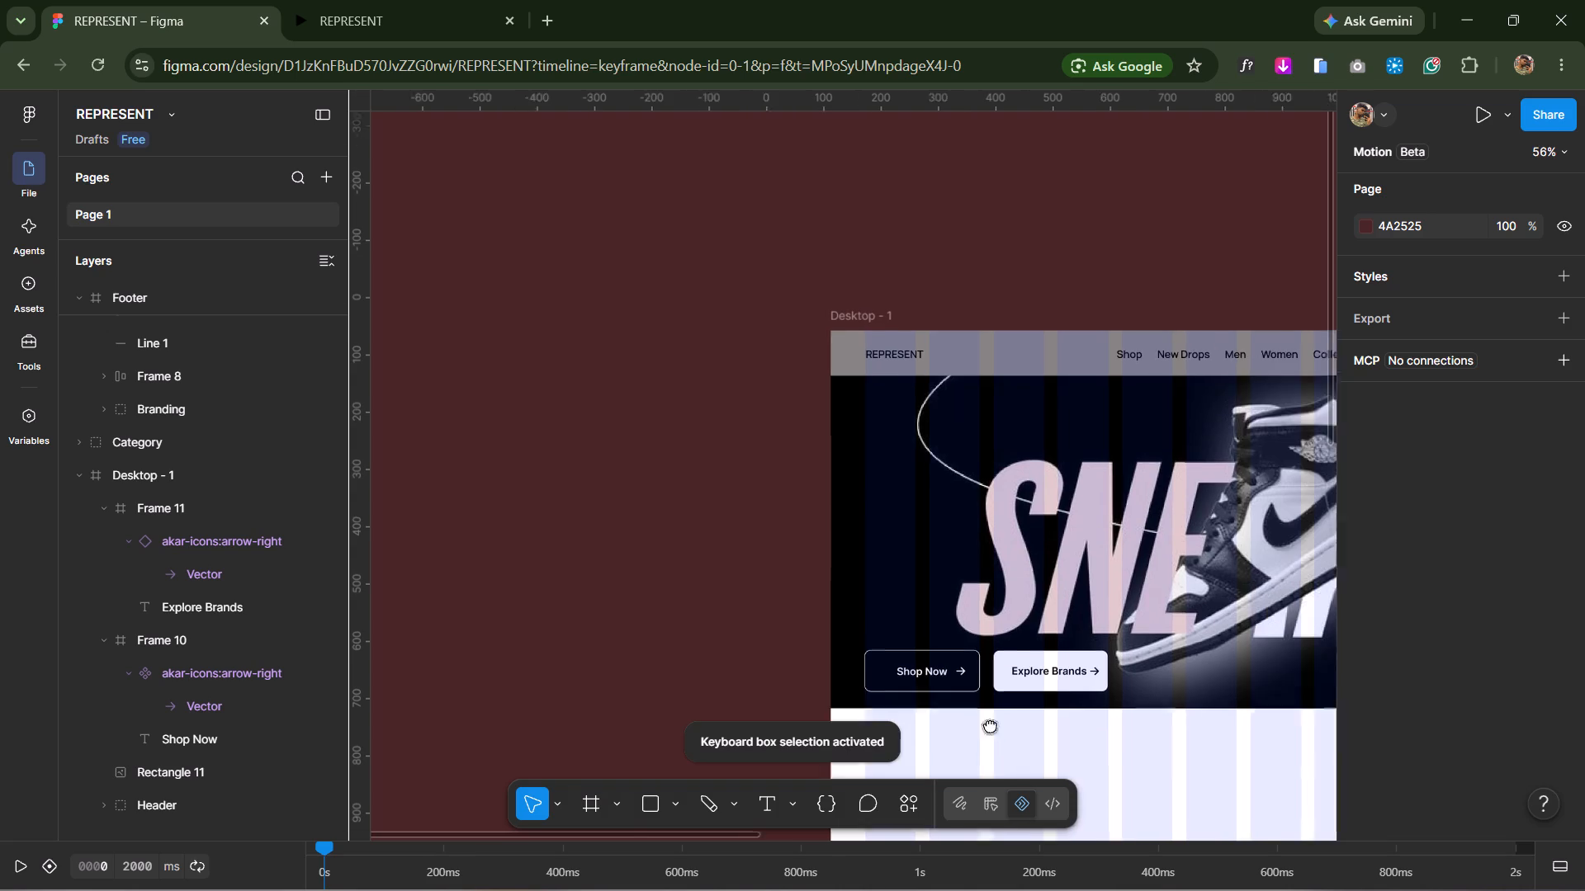
pyautogui.moveTo(990, 725); pyautogui.dragTo(888, 695)
pyautogui.keyDown('ctrl'); pyautogui.scroll(-4, 1098, 714); pyautogui.keyUp('ctrl')
pyautogui.press('space')
pyautogui.press('space')
pyautogui.press('space')
pyautogui.press('space')
pyautogui.press('space')
pyautogui.press('space')
pyautogui.press('space')
pyautogui.press('space')
pyautogui.press('space')
pyautogui.press('space')
pyautogui.press('space')
pyautogui.press('space')
pyautogui.press('space')
pyautogui.press('space')
pyautogui.press('space')
pyautogui.press('space')
pyautogui.press('space')
pyautogui.press('space')
pyautogui.press('space')
pyautogui.press('space')
pyautogui.moveTo(1238, 724); pyautogui.dragTo(1050, 622)
pyautogui.click(362, 0)
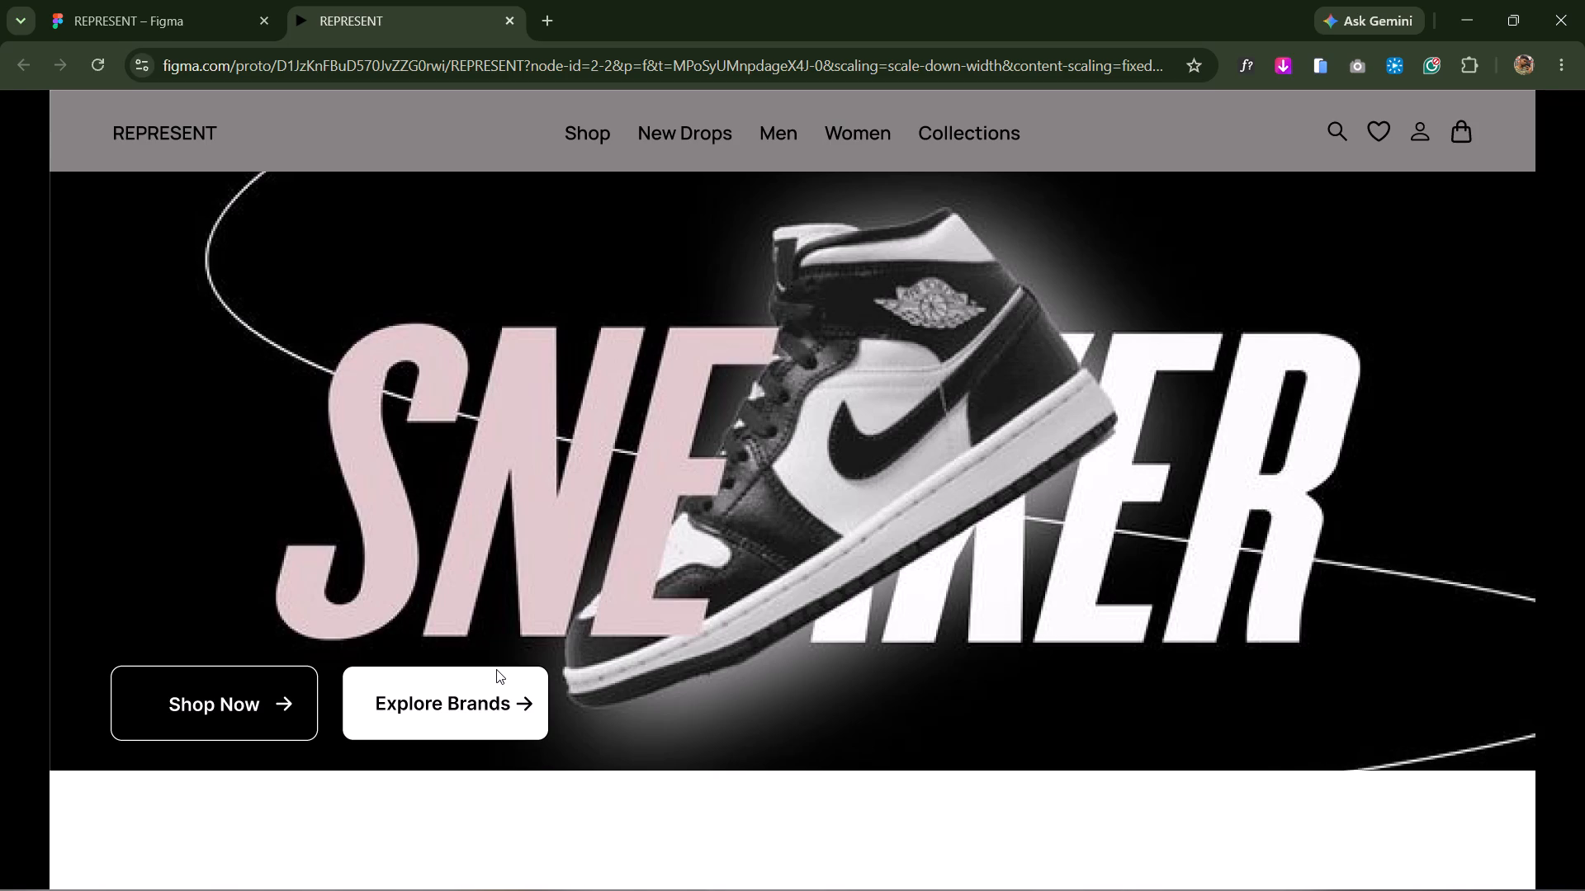
pyautogui.click(186, 1)
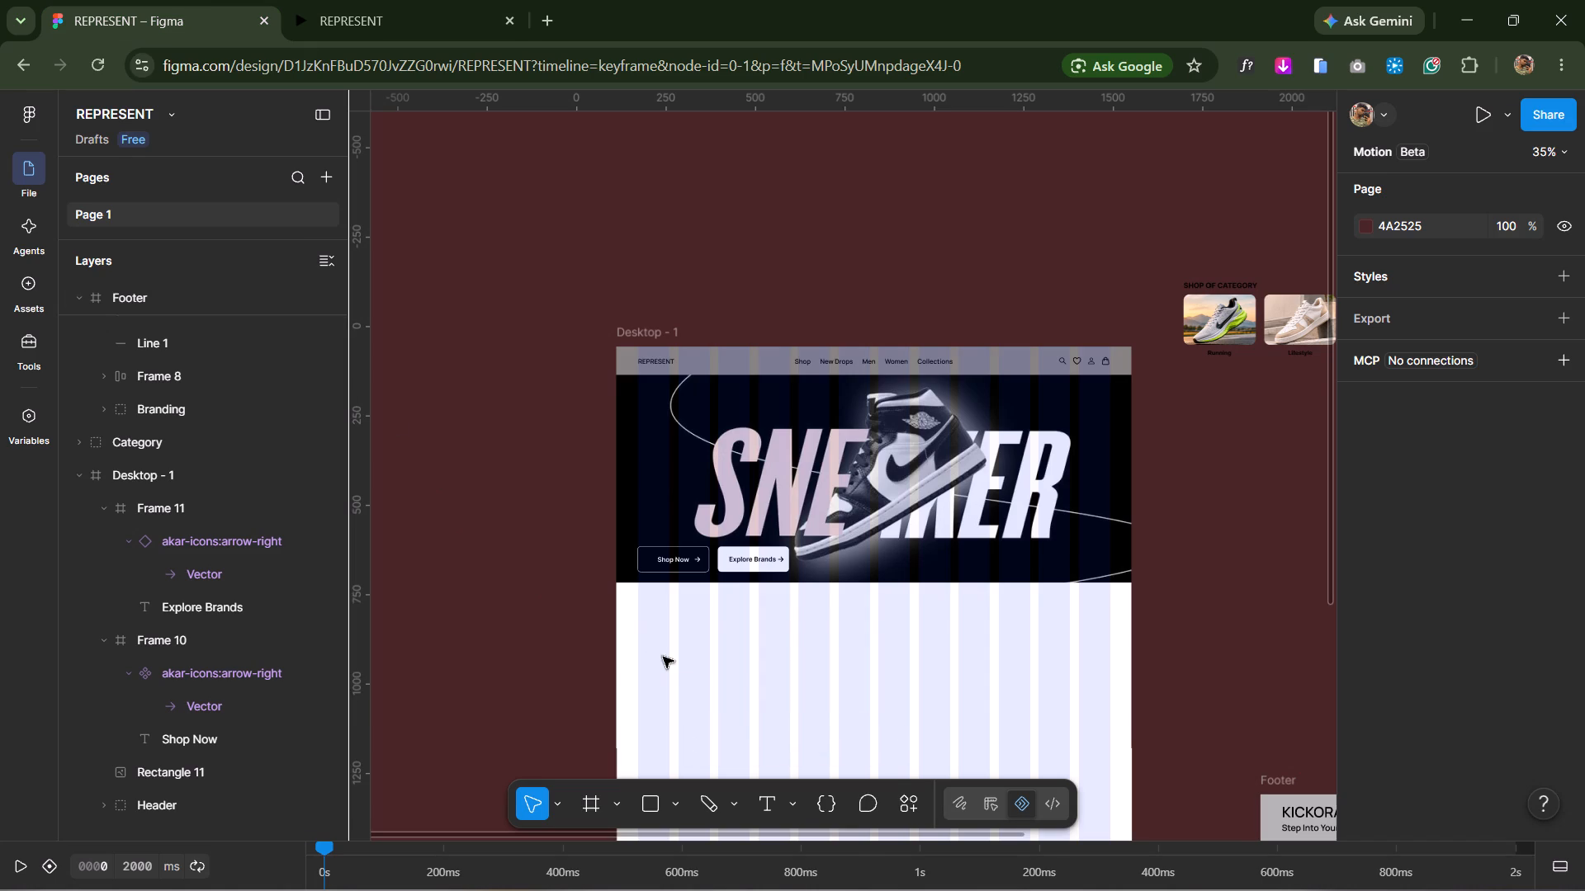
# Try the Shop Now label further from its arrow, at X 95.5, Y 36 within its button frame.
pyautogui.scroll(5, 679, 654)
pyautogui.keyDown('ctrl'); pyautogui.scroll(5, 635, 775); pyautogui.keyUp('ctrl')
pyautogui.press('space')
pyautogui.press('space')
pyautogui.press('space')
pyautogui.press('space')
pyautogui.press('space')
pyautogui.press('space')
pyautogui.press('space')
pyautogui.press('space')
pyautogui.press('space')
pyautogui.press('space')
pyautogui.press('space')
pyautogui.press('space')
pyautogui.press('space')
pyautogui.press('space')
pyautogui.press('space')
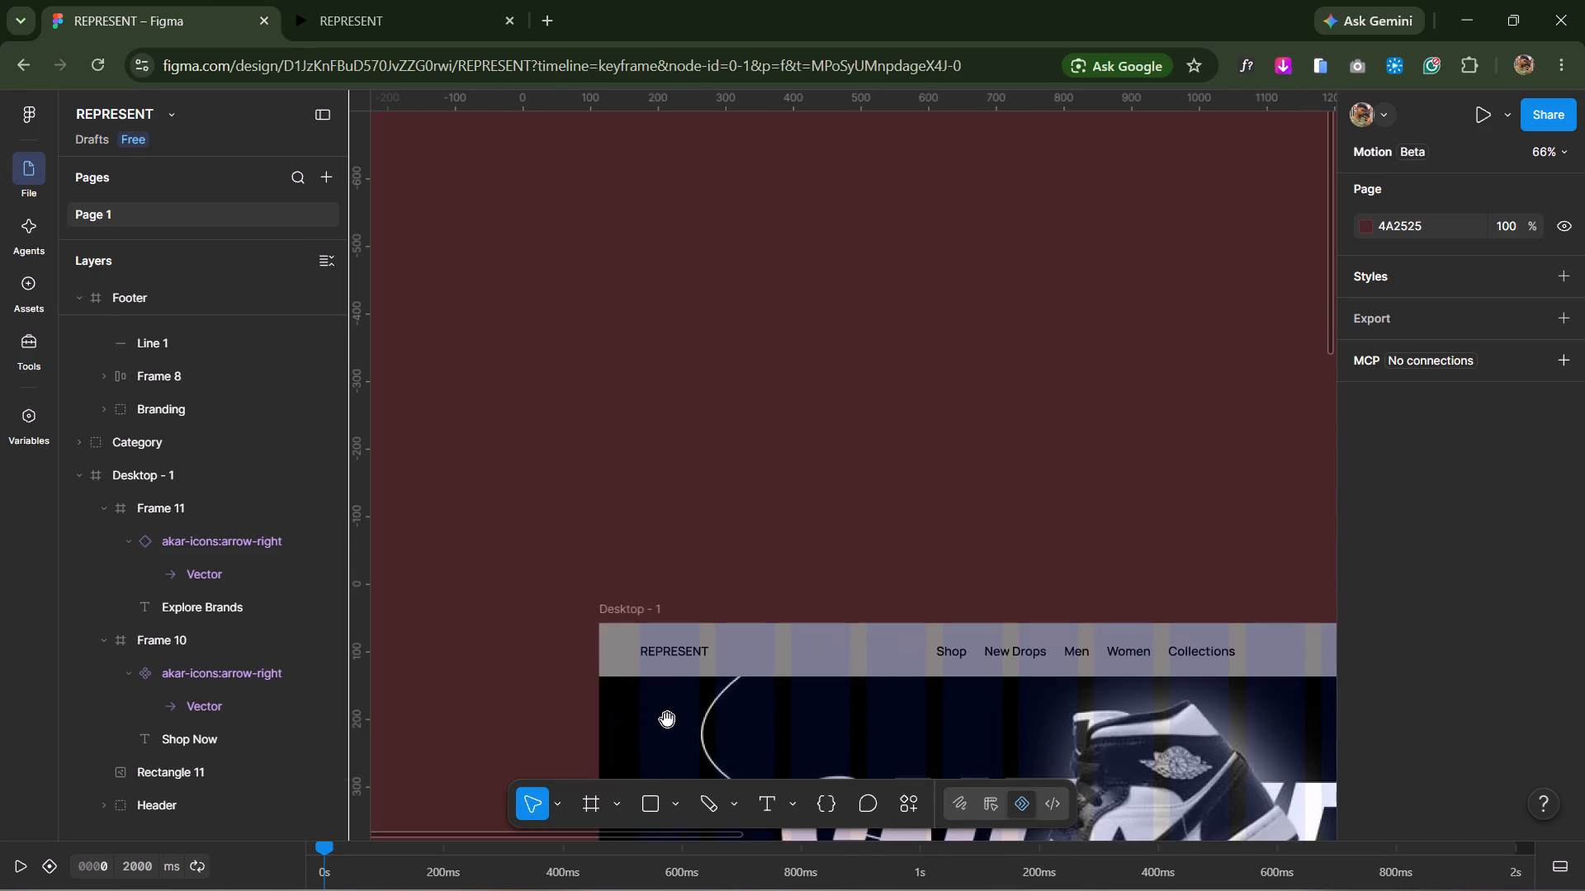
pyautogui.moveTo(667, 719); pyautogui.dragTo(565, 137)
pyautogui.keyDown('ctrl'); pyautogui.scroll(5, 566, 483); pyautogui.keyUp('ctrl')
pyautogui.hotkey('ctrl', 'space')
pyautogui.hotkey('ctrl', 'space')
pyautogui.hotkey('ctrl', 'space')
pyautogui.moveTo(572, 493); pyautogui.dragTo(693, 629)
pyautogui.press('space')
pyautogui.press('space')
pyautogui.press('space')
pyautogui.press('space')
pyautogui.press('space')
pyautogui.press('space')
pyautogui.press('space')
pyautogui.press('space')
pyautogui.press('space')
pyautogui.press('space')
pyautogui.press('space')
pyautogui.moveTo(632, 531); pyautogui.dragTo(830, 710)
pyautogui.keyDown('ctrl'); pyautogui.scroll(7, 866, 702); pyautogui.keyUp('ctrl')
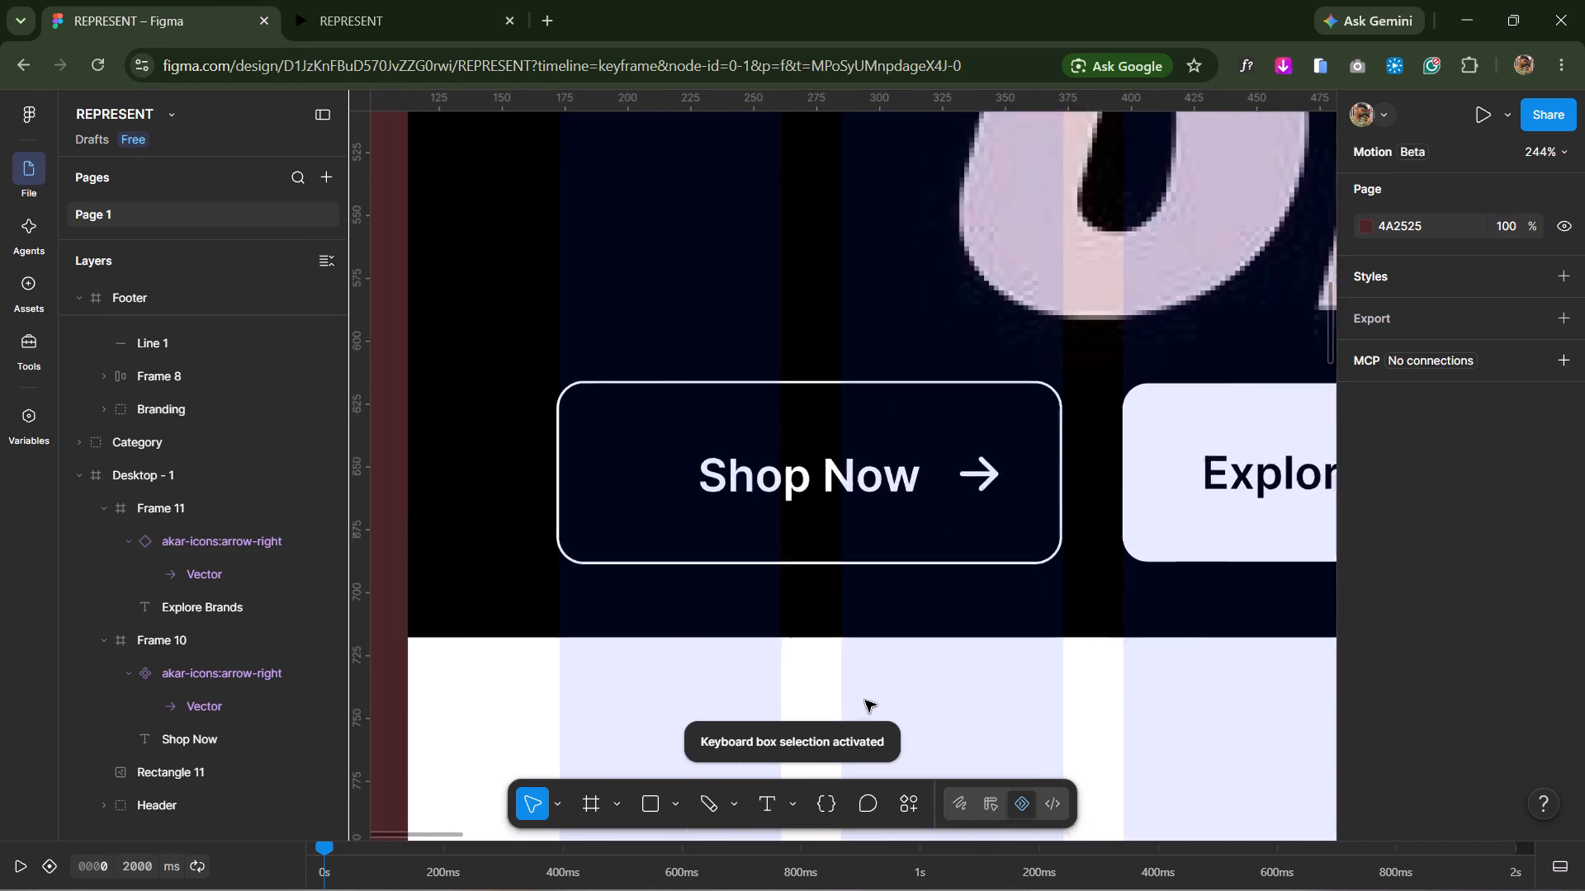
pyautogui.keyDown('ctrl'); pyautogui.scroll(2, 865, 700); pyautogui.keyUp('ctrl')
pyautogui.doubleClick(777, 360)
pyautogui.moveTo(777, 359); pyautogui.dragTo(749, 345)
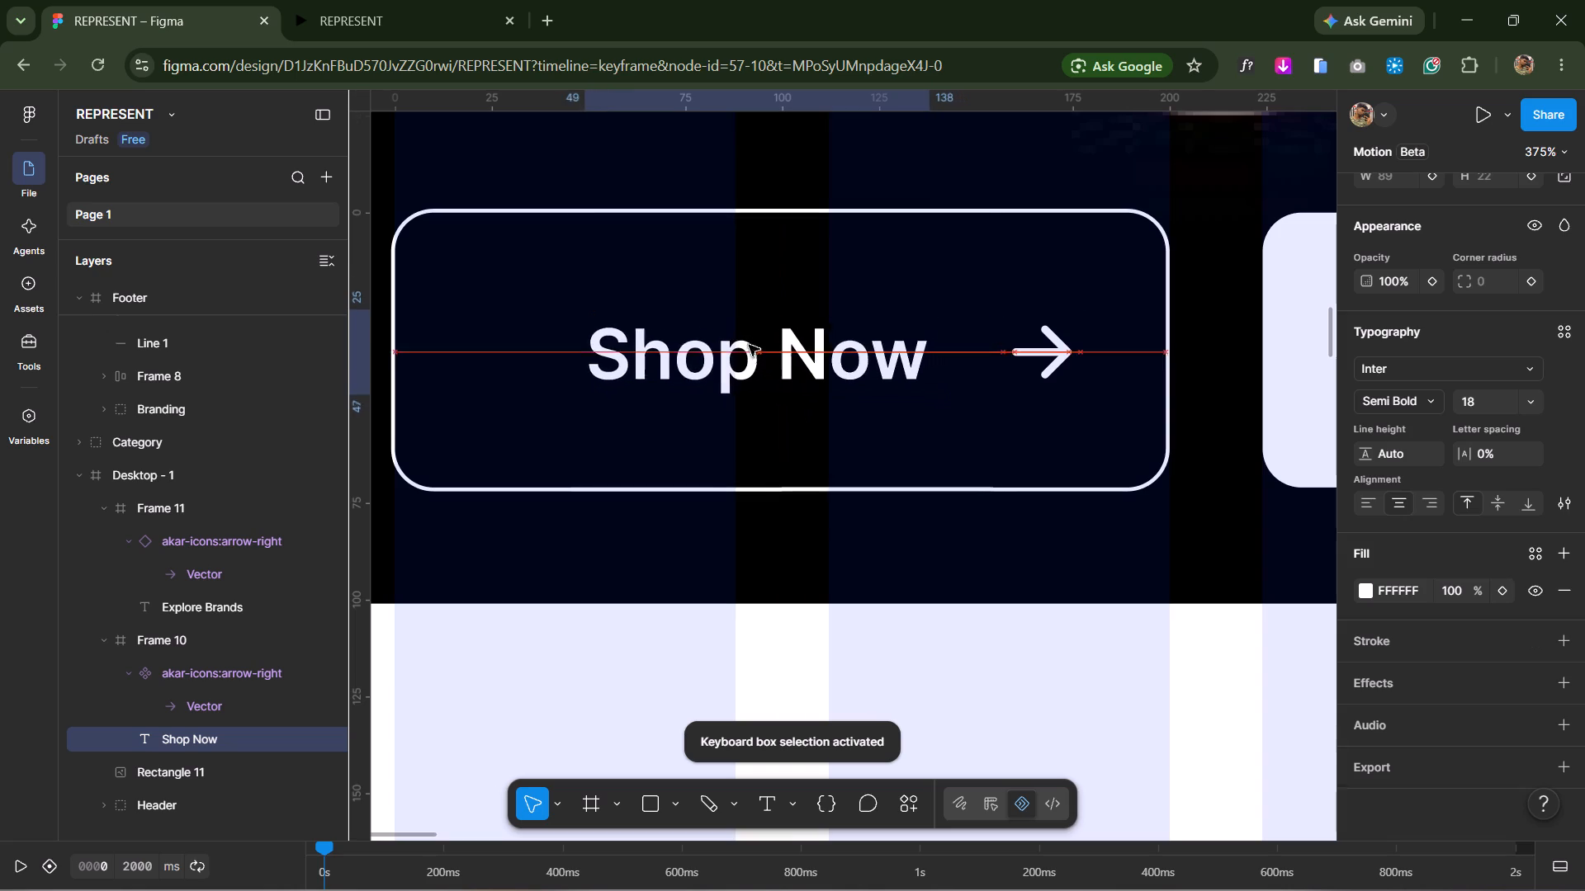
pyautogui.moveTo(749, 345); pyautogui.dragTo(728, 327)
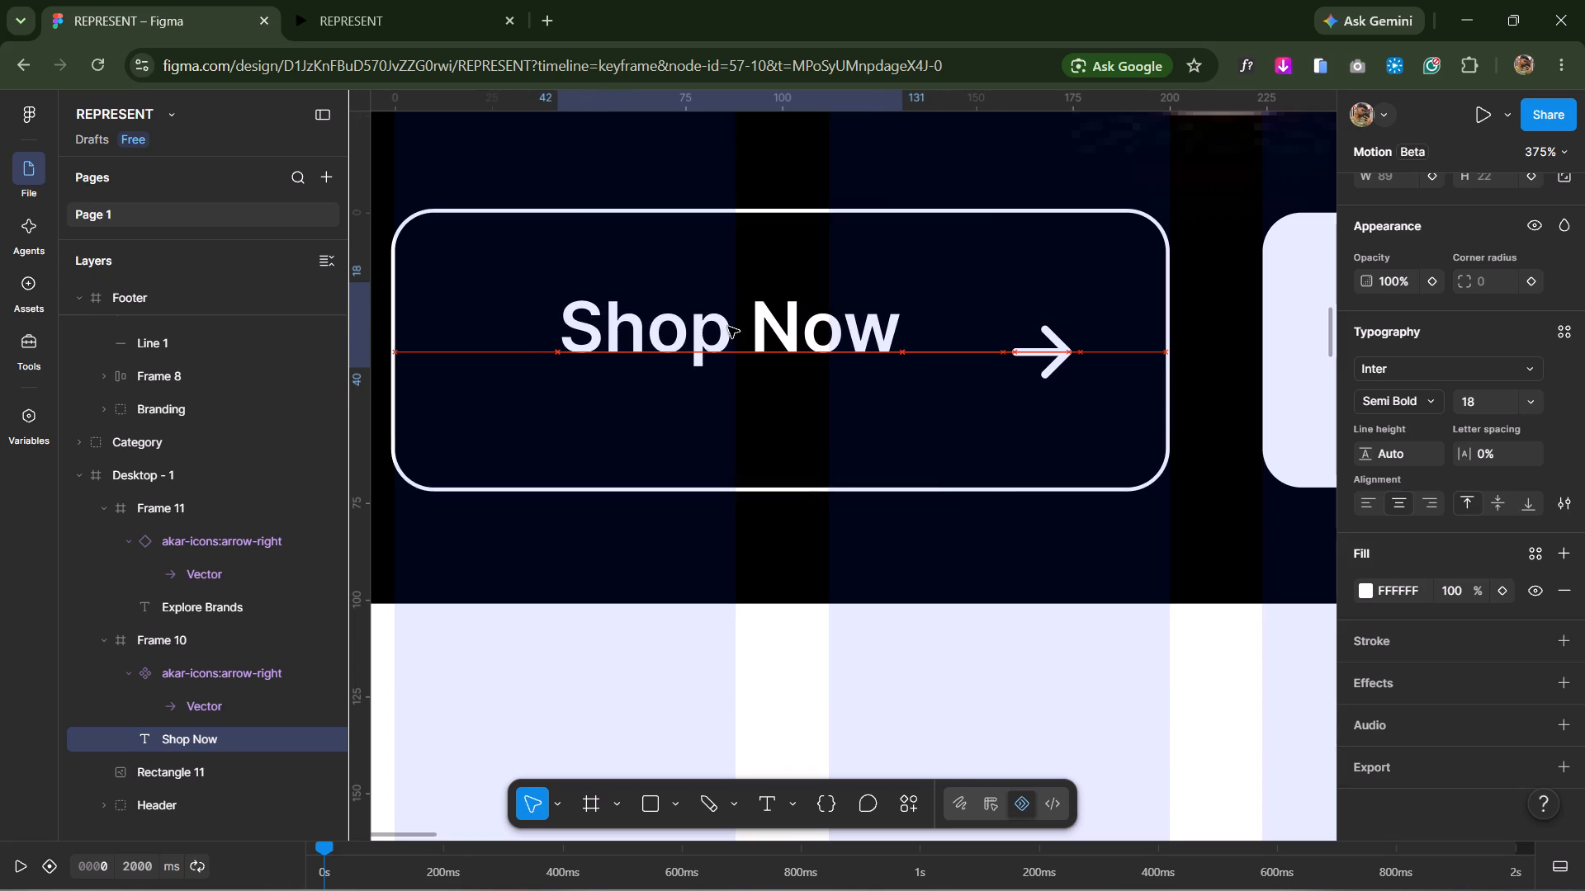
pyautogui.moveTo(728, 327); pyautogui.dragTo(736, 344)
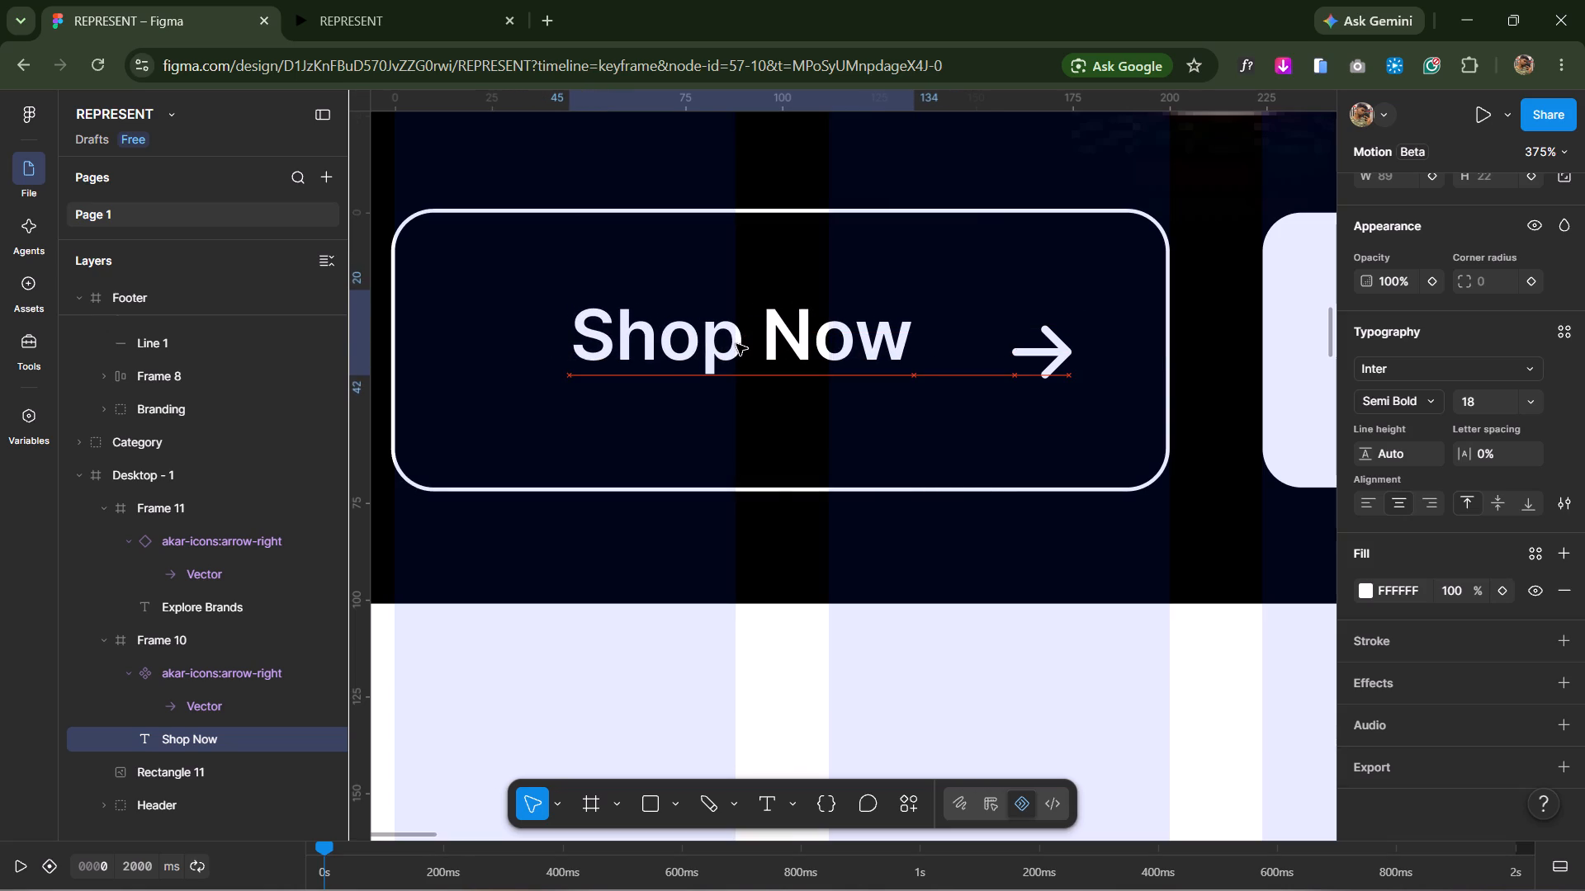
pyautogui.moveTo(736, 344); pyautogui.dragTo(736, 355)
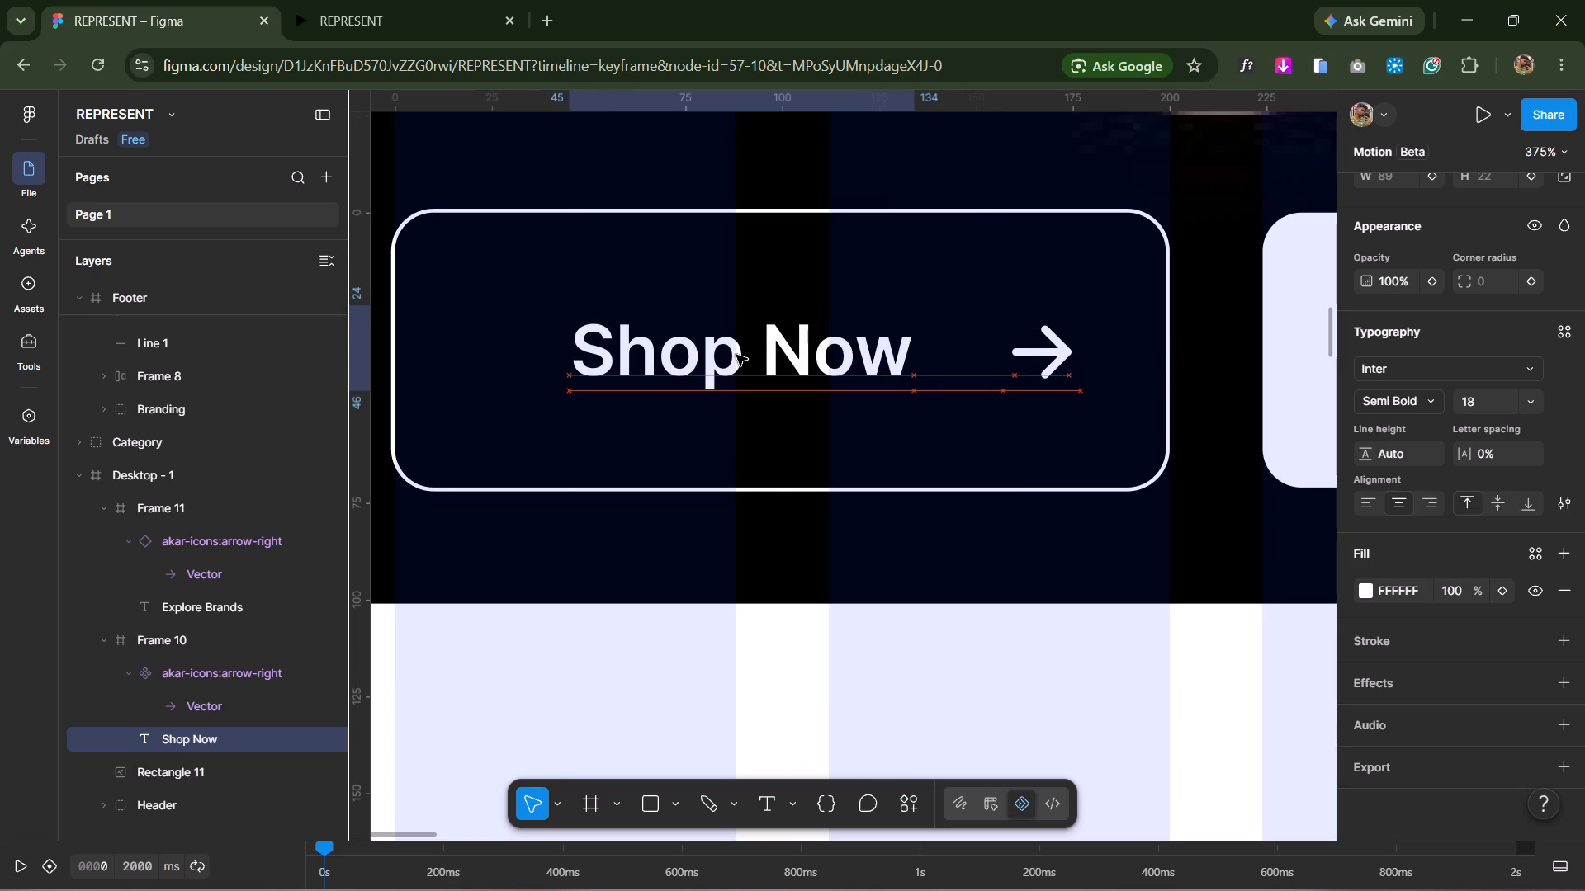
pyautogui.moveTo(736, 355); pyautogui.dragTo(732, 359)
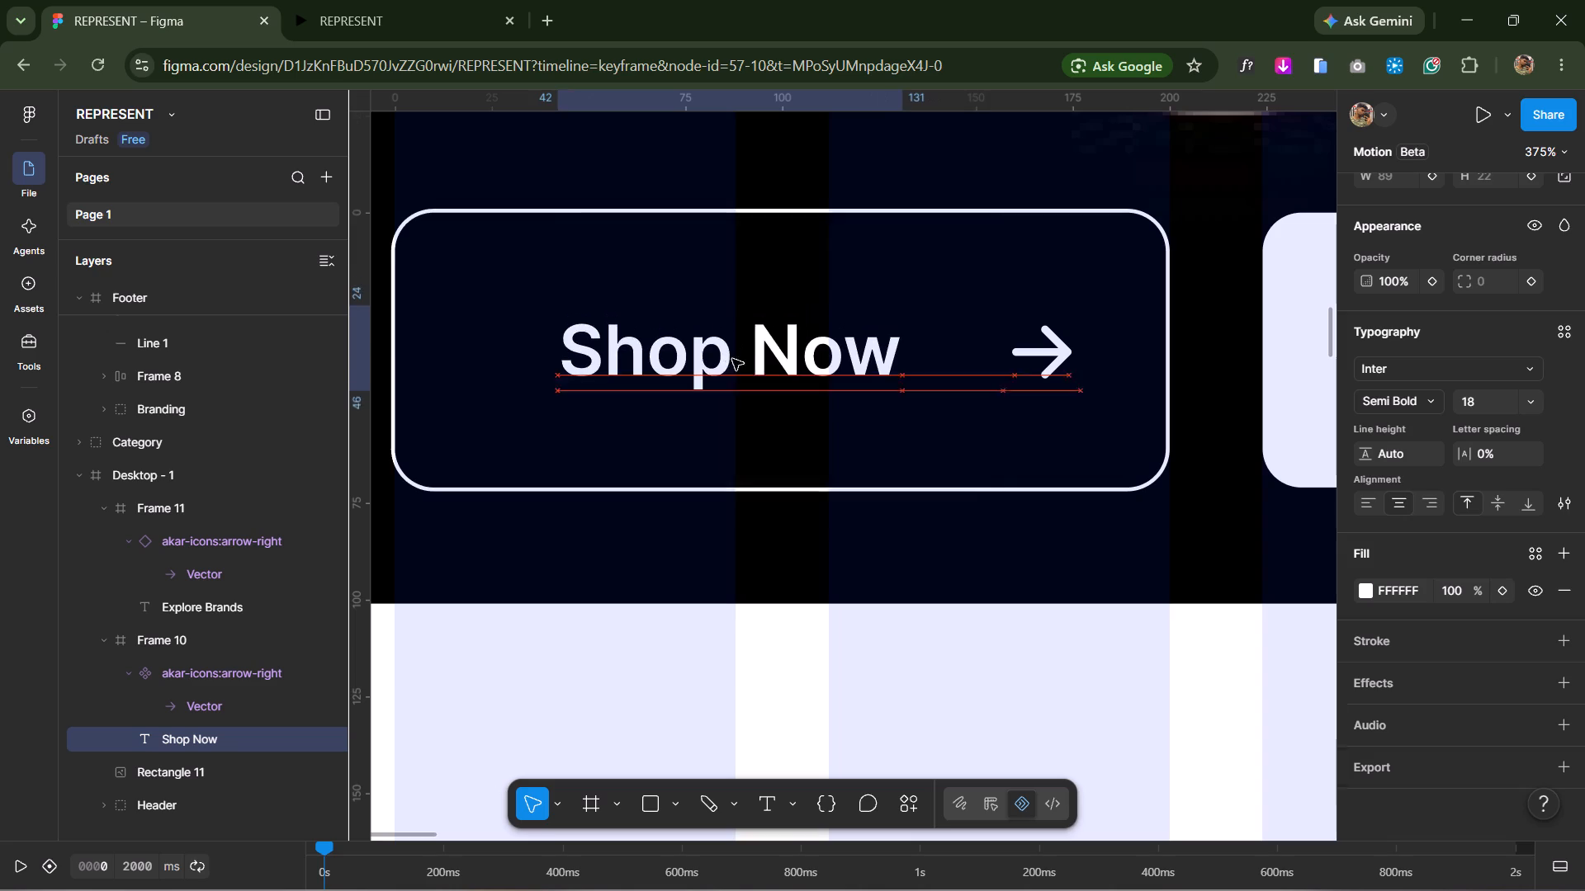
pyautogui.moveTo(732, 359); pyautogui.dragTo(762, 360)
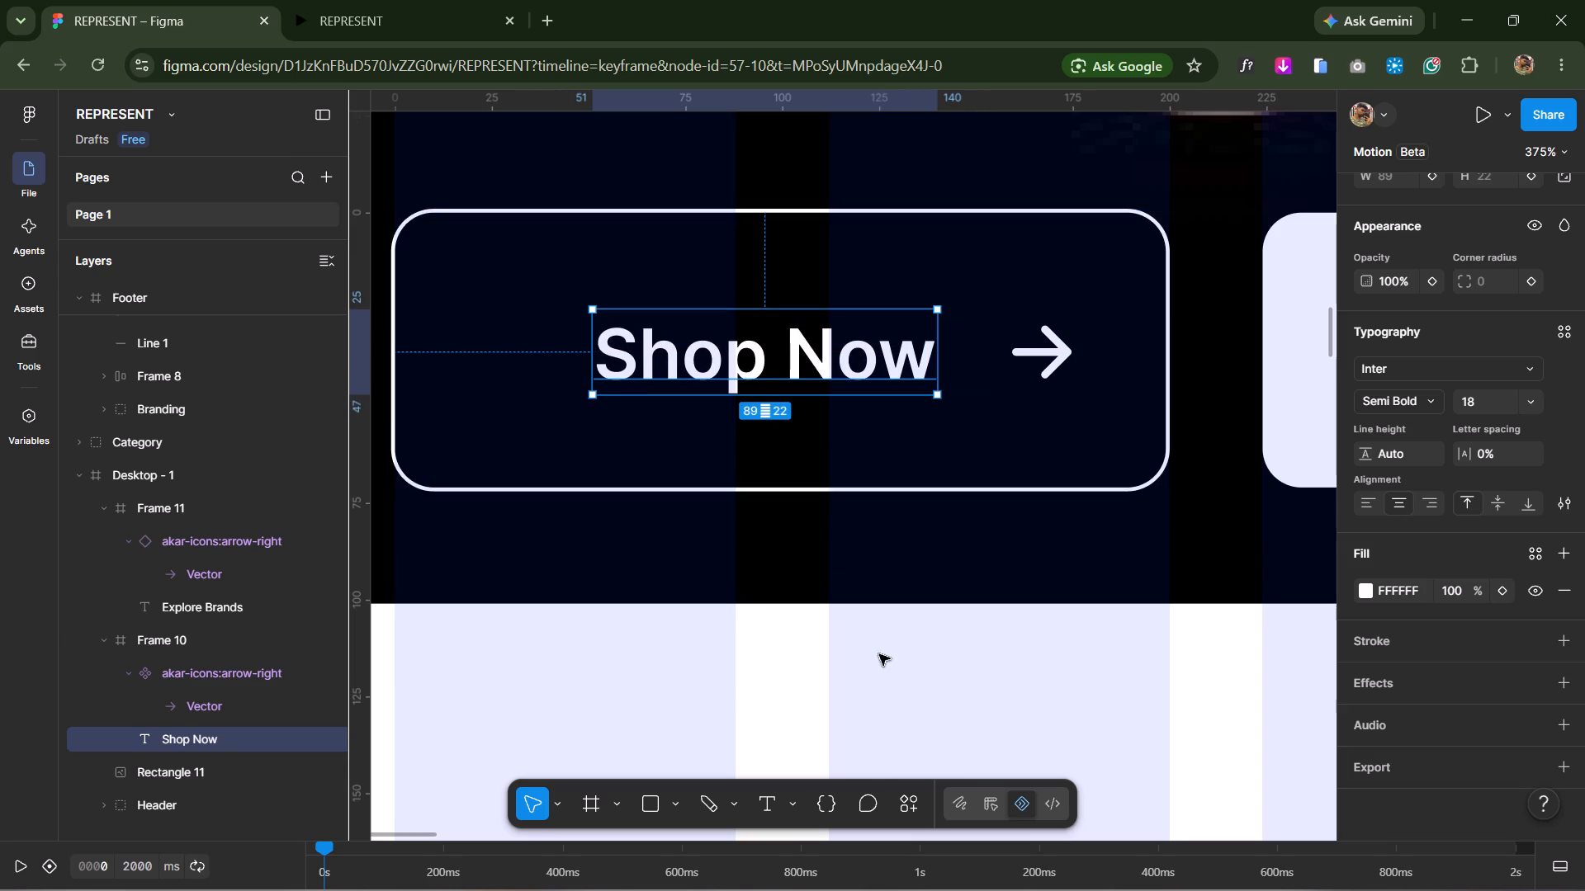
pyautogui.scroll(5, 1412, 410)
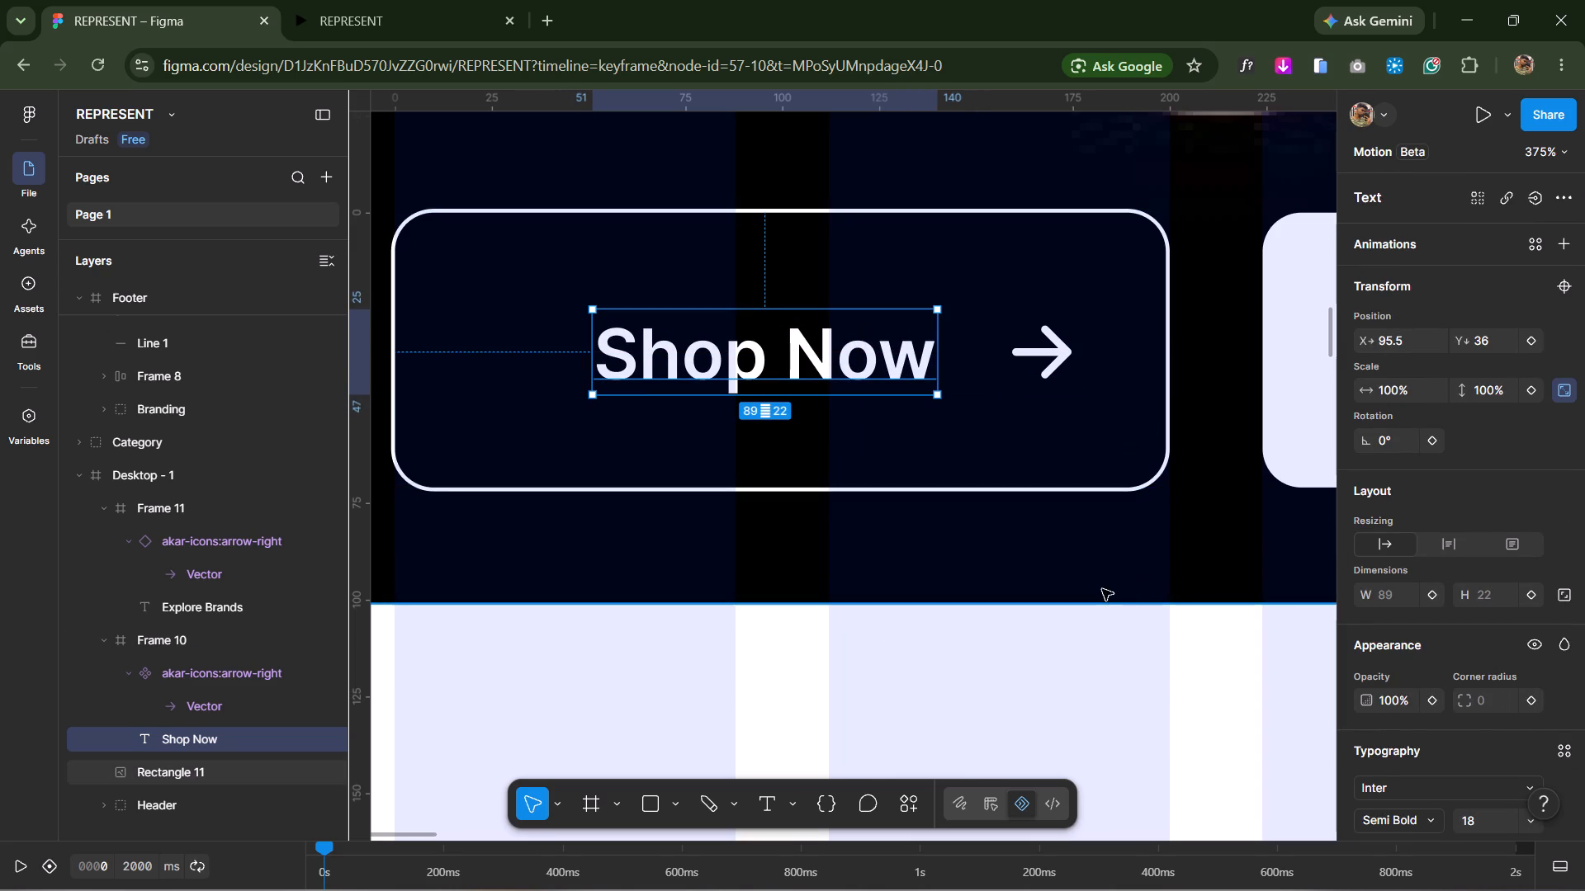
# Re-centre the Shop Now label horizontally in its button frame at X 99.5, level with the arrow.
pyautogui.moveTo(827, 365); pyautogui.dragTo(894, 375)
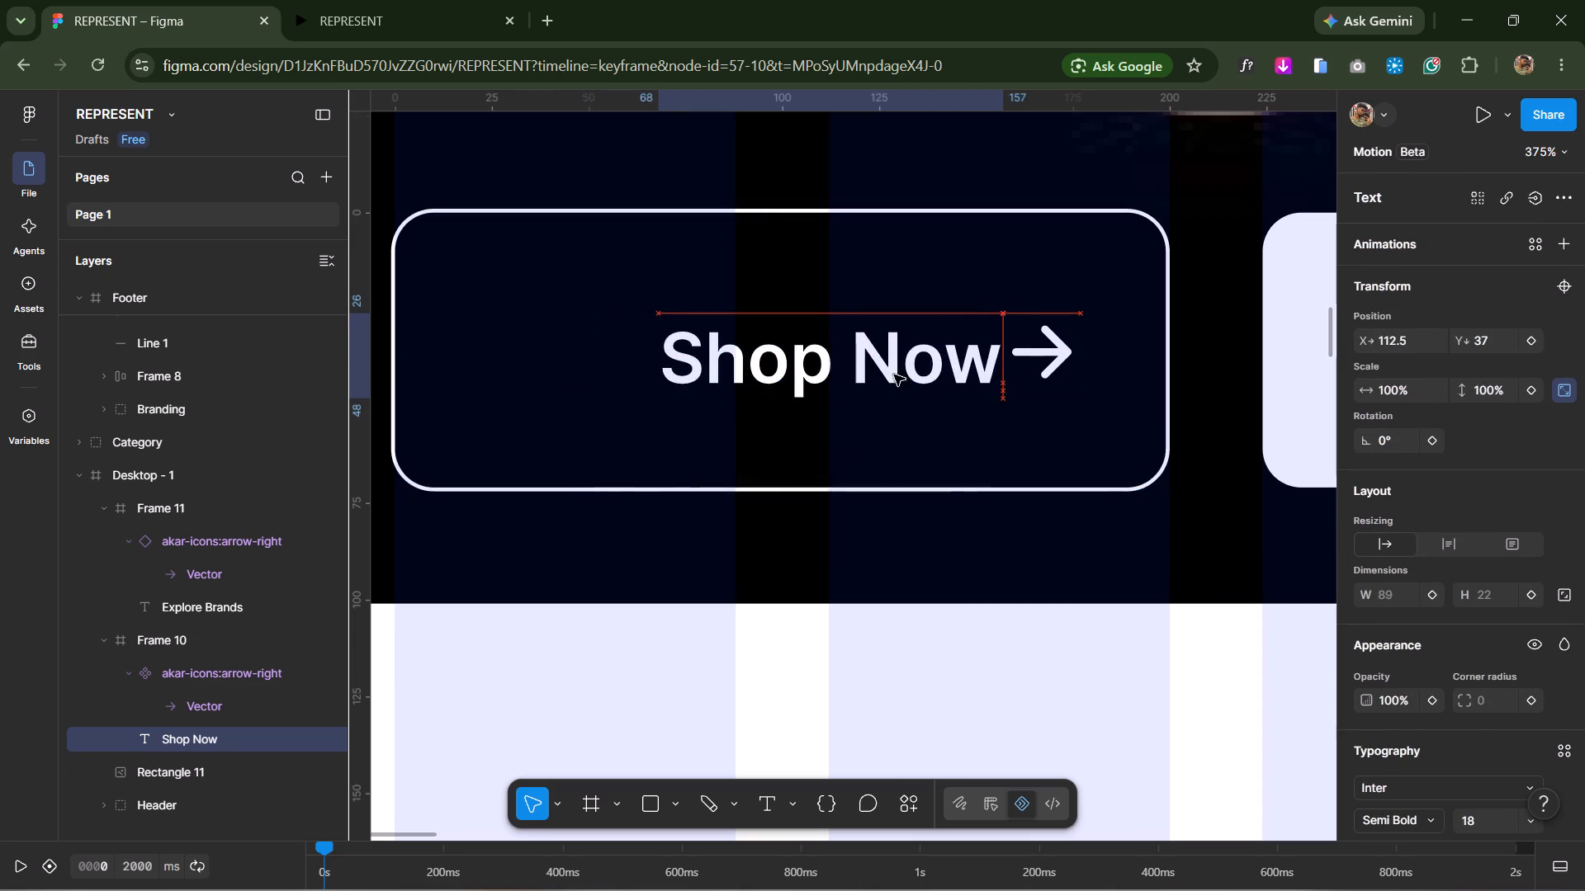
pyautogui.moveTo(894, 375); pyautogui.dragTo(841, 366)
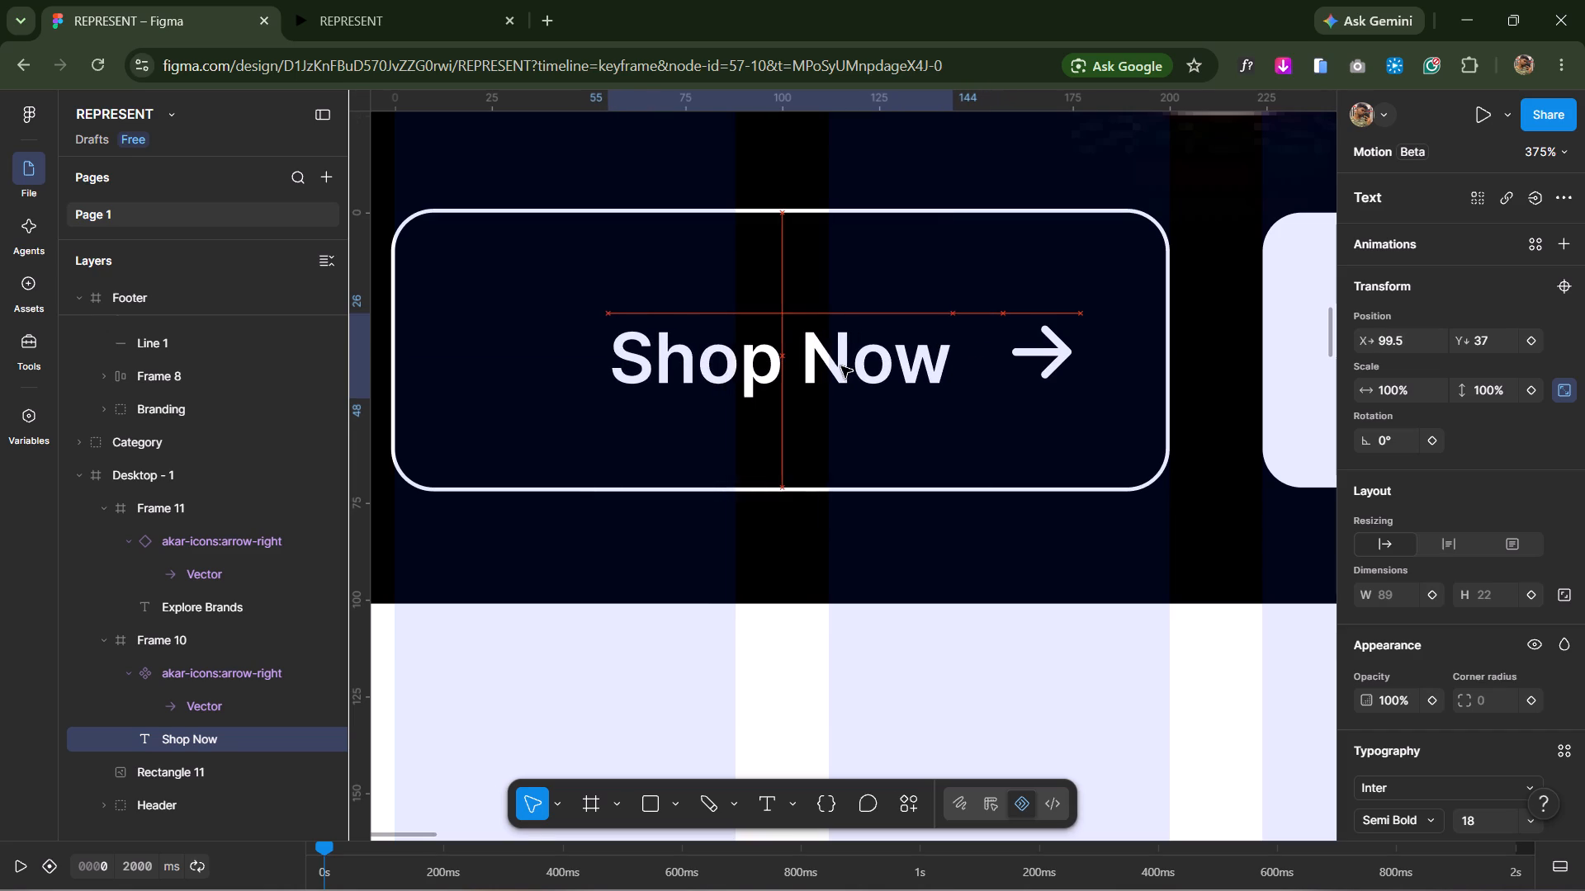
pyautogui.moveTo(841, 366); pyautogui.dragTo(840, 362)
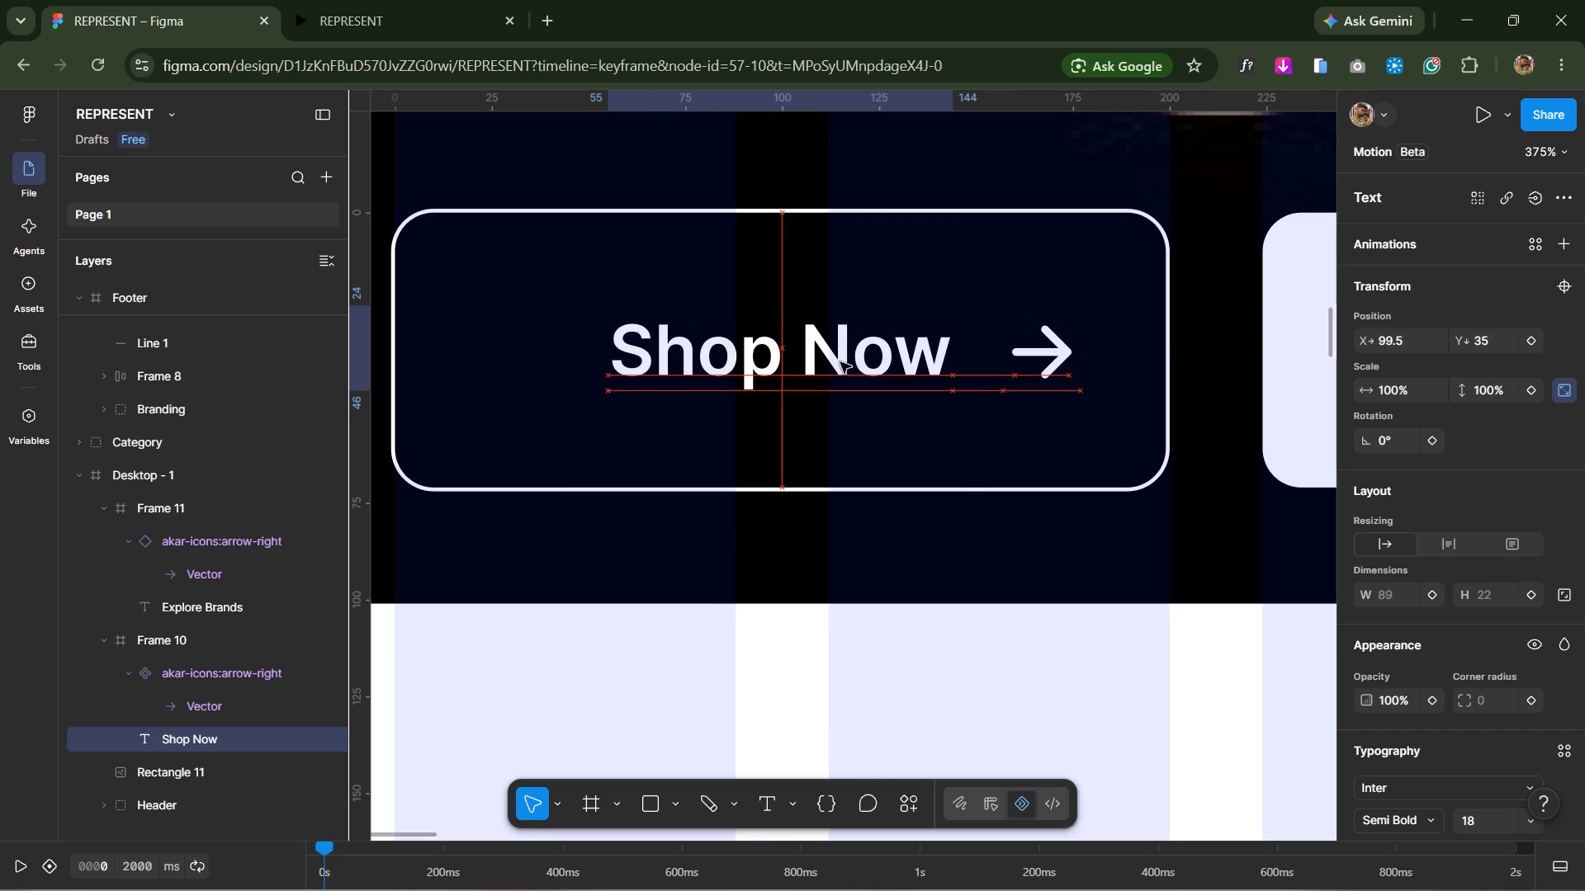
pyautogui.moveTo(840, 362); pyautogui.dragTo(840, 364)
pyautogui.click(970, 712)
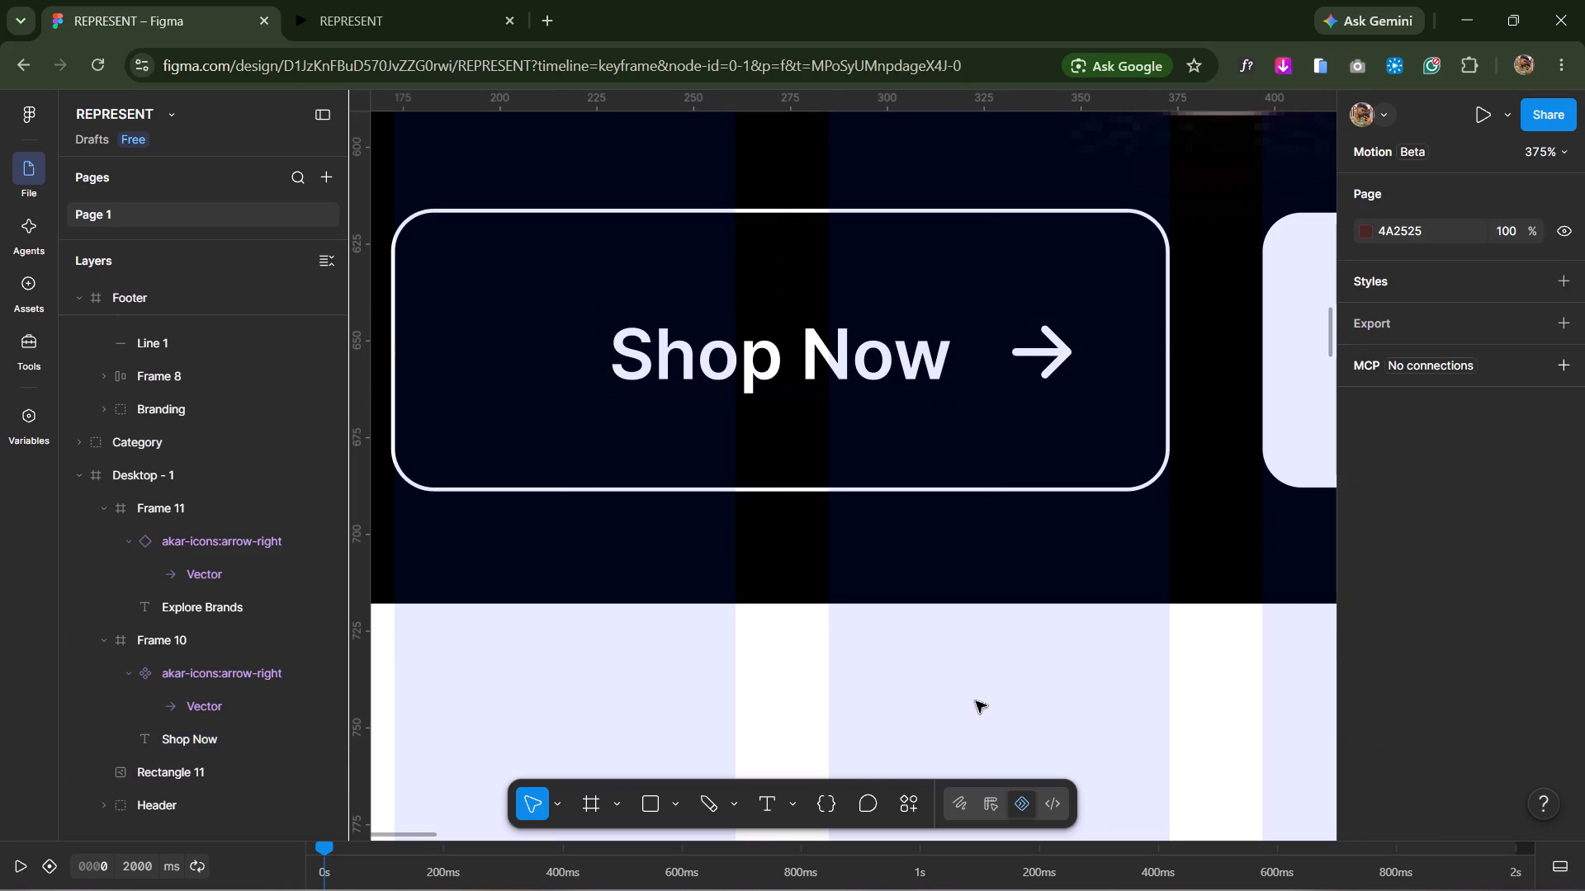
# Nudge the Shop Now arrow icon to X 168, Y 36 within its button frame.
pyautogui.doubleClick(1047, 351)
pyautogui.click(1069, 329)
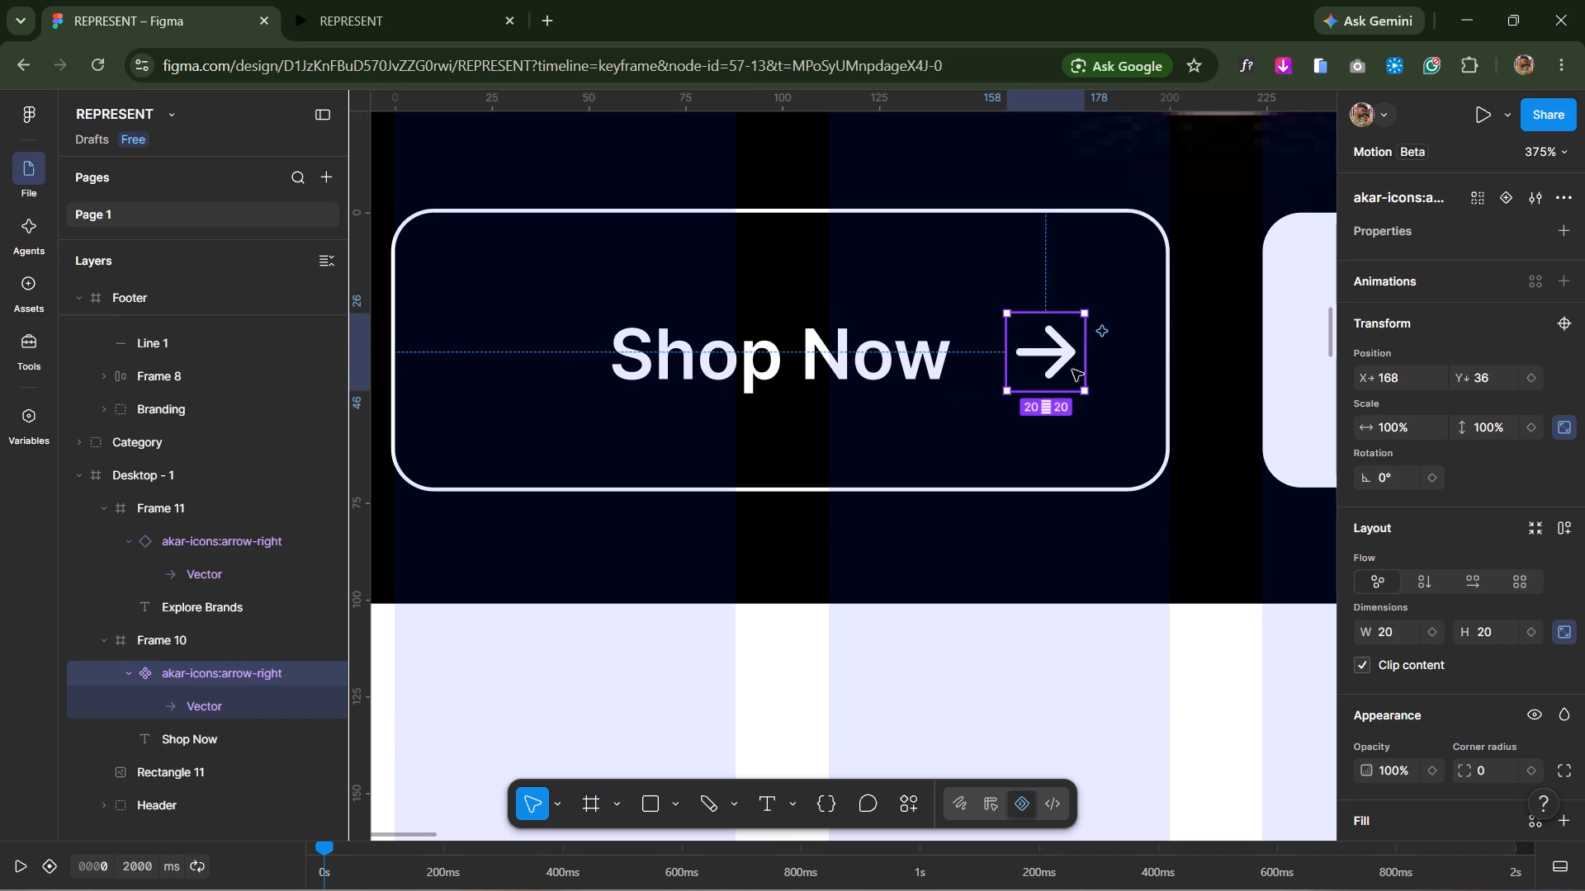
pyautogui.click(1121, 646)
# Review the hero section with both the Shop Now and Explore Brands buttons at a wider view.
pyautogui.keyDown('ctrl'); pyautogui.scroll(-5, 1159, 705); pyautogui.keyUp('ctrl')
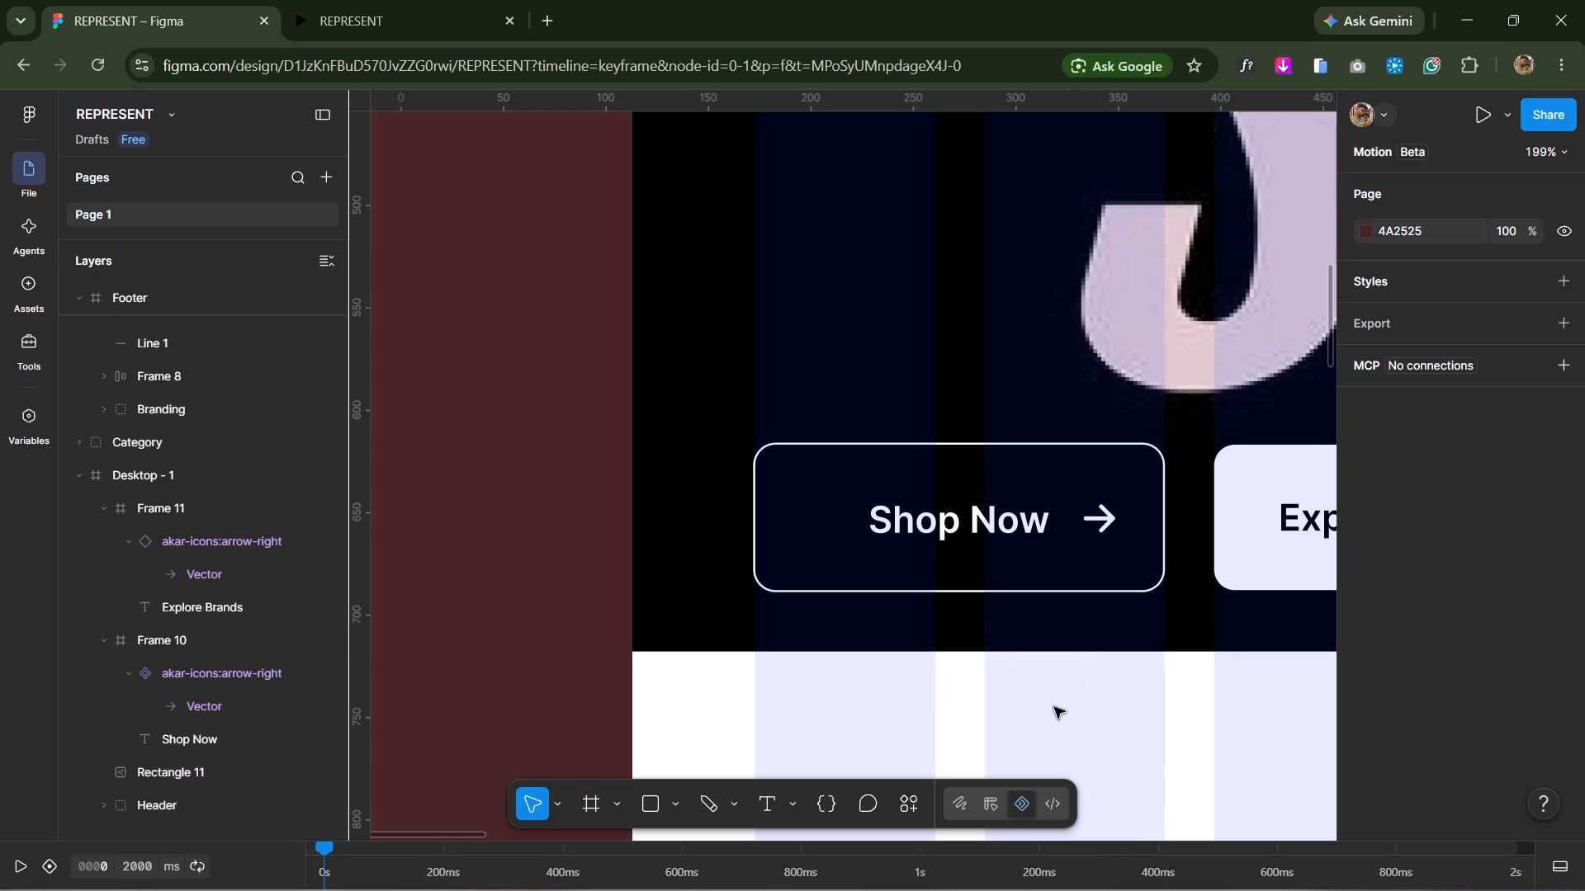
pyautogui.press('space')
pyautogui.press('space')
pyautogui.press('space')
pyautogui.press('space')
pyautogui.press('space')
pyautogui.press('space')
pyautogui.press('space')
pyautogui.scroll(-4, 1147, 748)
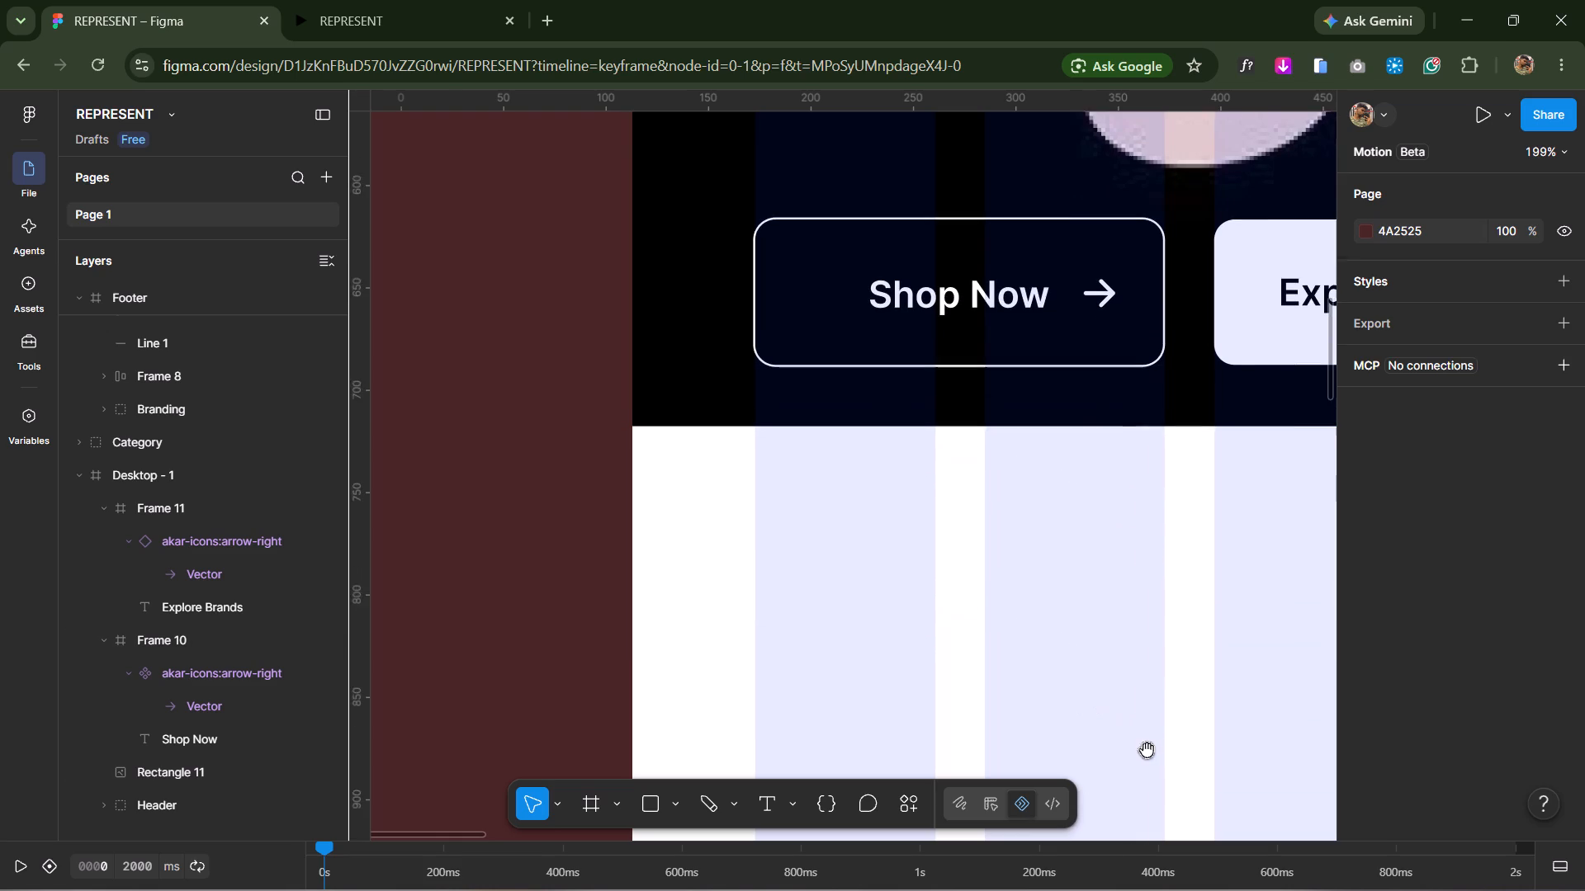
pyautogui.scroll(-1, 1147, 750)
pyautogui.keyDown('ctrl'); pyautogui.scroll(-5, 1182, 651); pyautogui.keyUp('ctrl')
pyautogui.hotkey('ctrl', 'space')
pyautogui.hotkey('ctrl', 'space')
pyautogui.hotkey('ctrl', 'space')
pyautogui.hotkey('ctrl', 'space')
pyautogui.click(1195, 644)
pyautogui.moveTo(1193, 645); pyautogui.dragTo(956, 674)
pyautogui.press('space')
pyautogui.press('space')
pyautogui.press('space')
pyautogui.press('space')
pyautogui.press('space')
pyautogui.press('space')
pyautogui.press('space')
pyautogui.moveTo(1180, 606); pyautogui.dragTo(1039, 639)
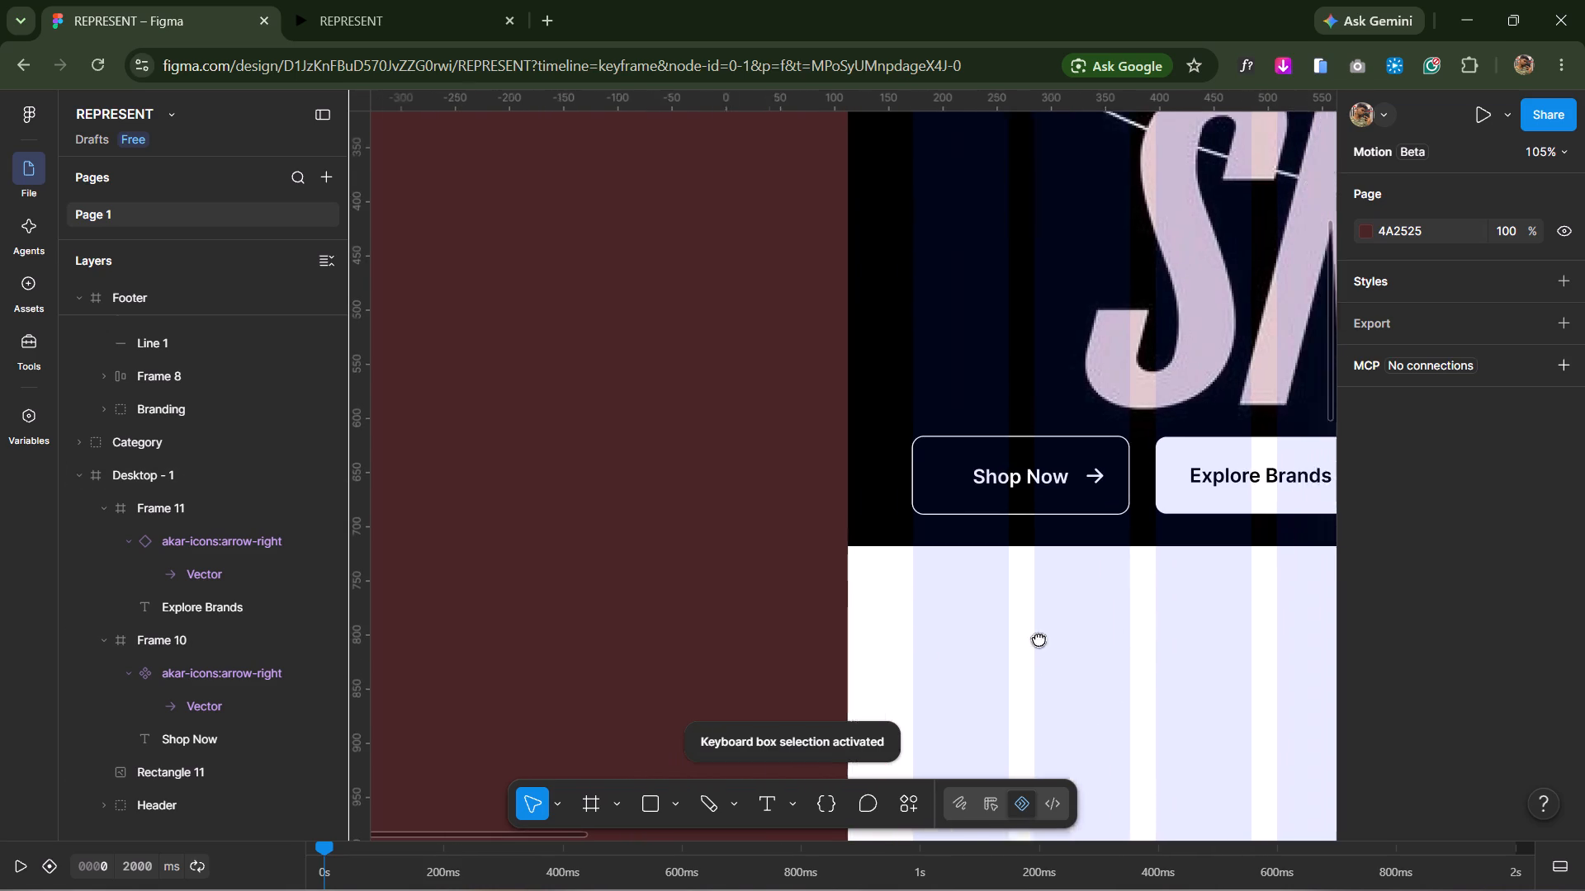
pyautogui.moveTo(1039, 639); pyautogui.dragTo(836, 662)
pyautogui.keyDown('ctrl'); pyautogui.scroll(-4, 955, 680); pyautogui.keyUp('ctrl')
pyautogui.keyDown('ctrl'); pyautogui.scroll(-1, 1089, 667); pyautogui.keyUp('ctrl')
pyautogui.press('space')
pyautogui.press('space')
pyautogui.press('space')
pyautogui.press('space')
pyautogui.press('space')
pyautogui.press('space')
pyautogui.press('space')
pyautogui.press('space')
pyautogui.press('space')
pyautogui.press('space')
pyautogui.press('space')
pyautogui.press('space')
pyautogui.press('space')
pyautogui.press('space')
pyautogui.press('space')
pyautogui.press('space')
pyautogui.press('space')
pyautogui.press('space')
pyautogui.press('space')
pyautogui.press('space')
pyautogui.moveTo(1190, 705); pyautogui.dragTo(988, 706)
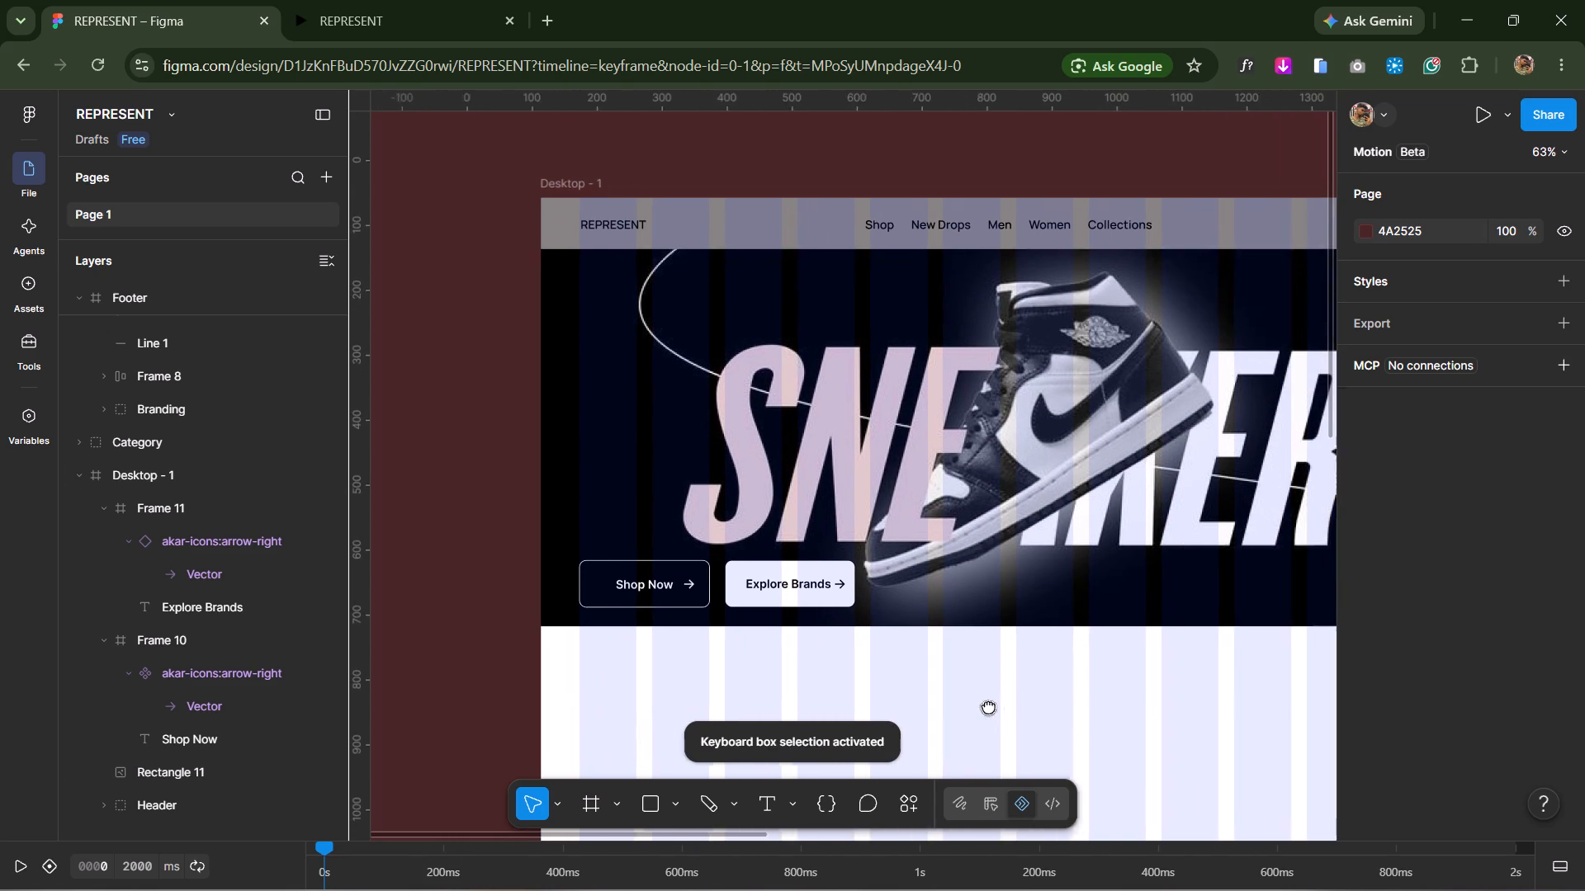
pyautogui.moveTo(988, 706); pyautogui.dragTo(949, 705)
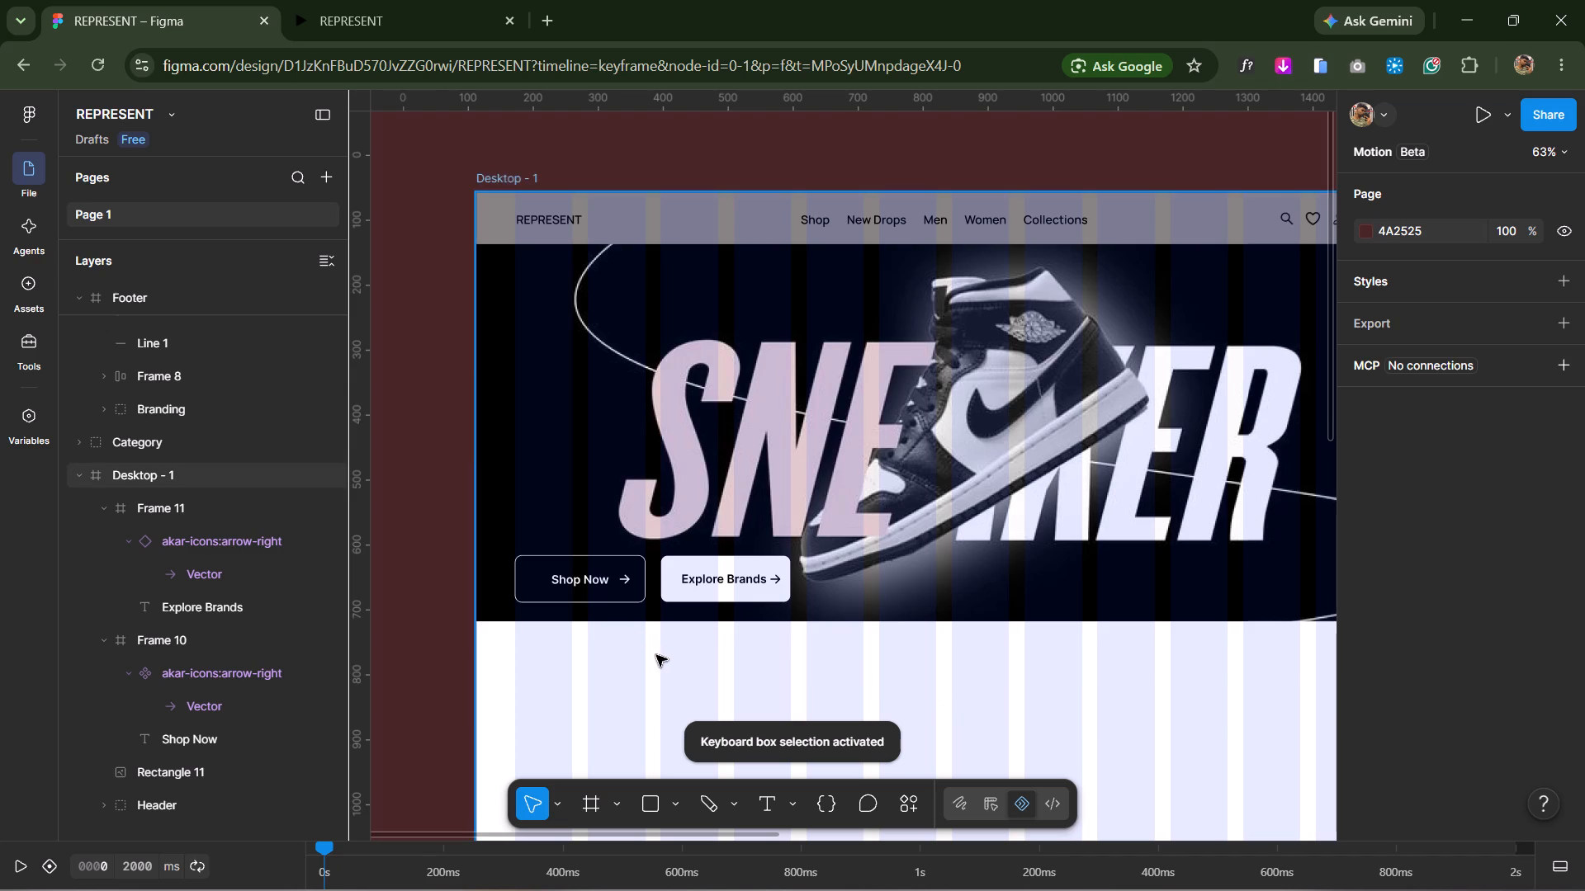
# Reduce the Explore Brands button frame's height to 59, keeping its top edge and its width of 199.
pyautogui.keyDown('ctrl'); pyautogui.scroll(10, 660, 655); pyautogui.keyUp('ctrl')
pyautogui.click(789, 487)
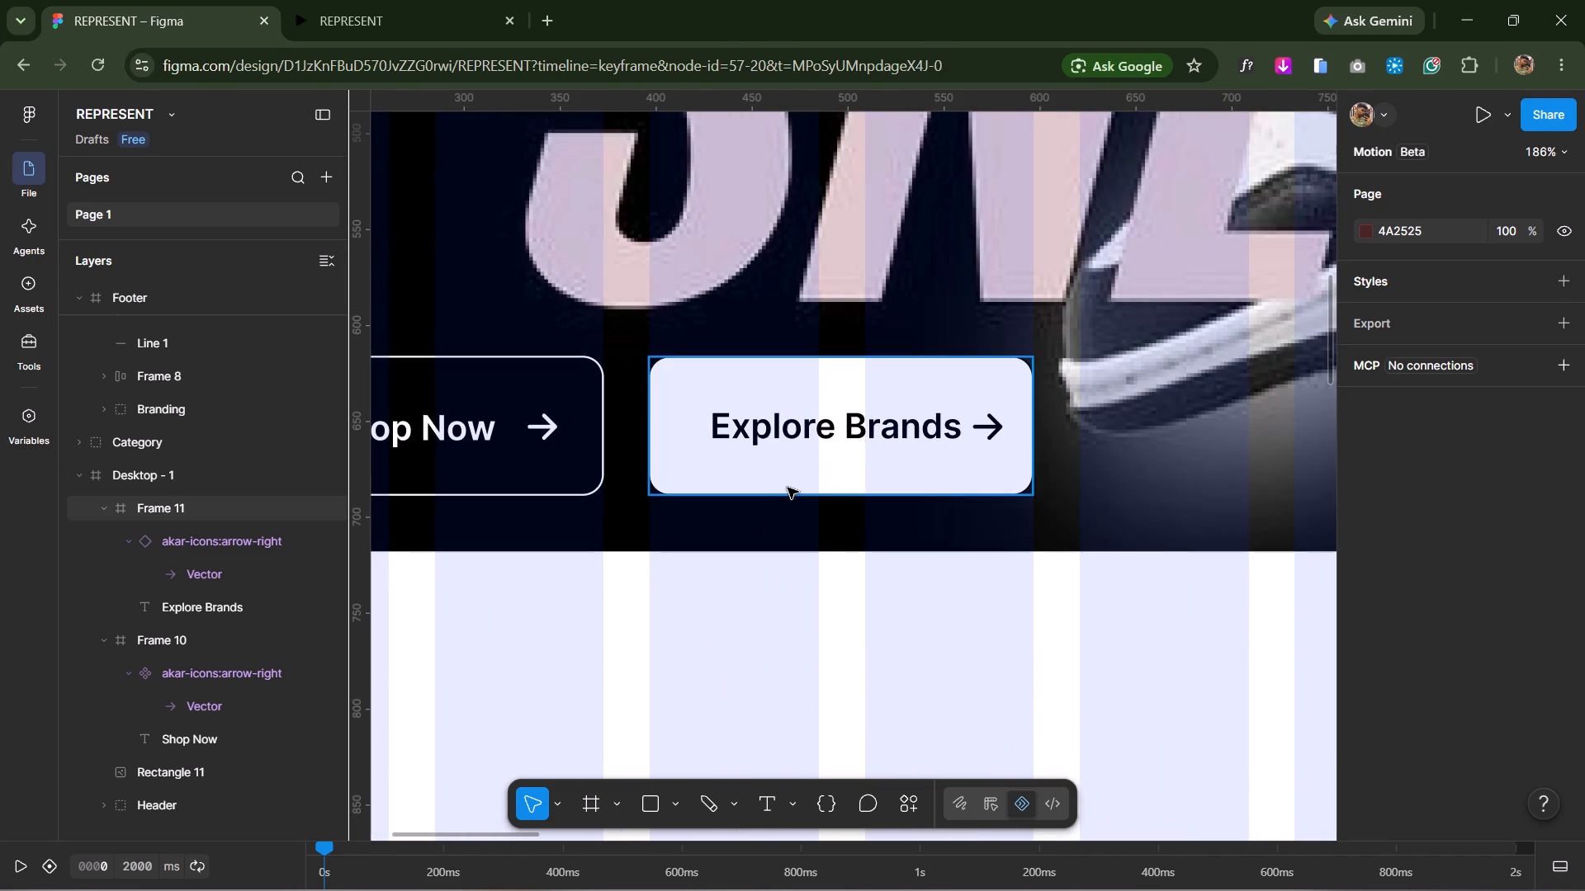
pyautogui.moveTo(835, 500); pyautogui.dragTo(835, 479)
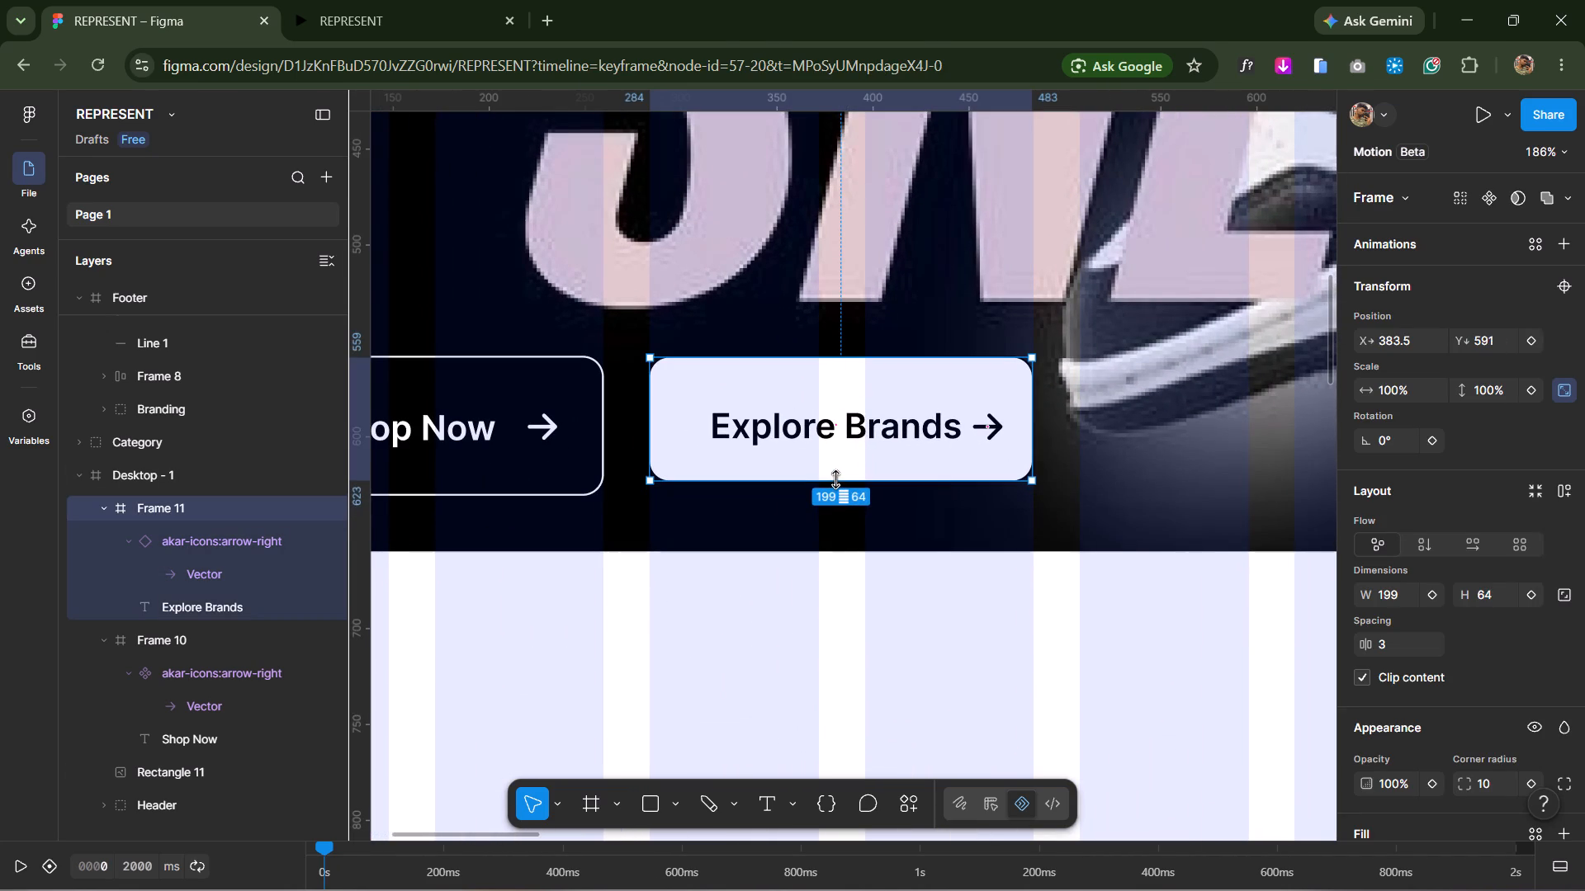
pyautogui.moveTo(835, 479); pyautogui.dragTo(835, 467)
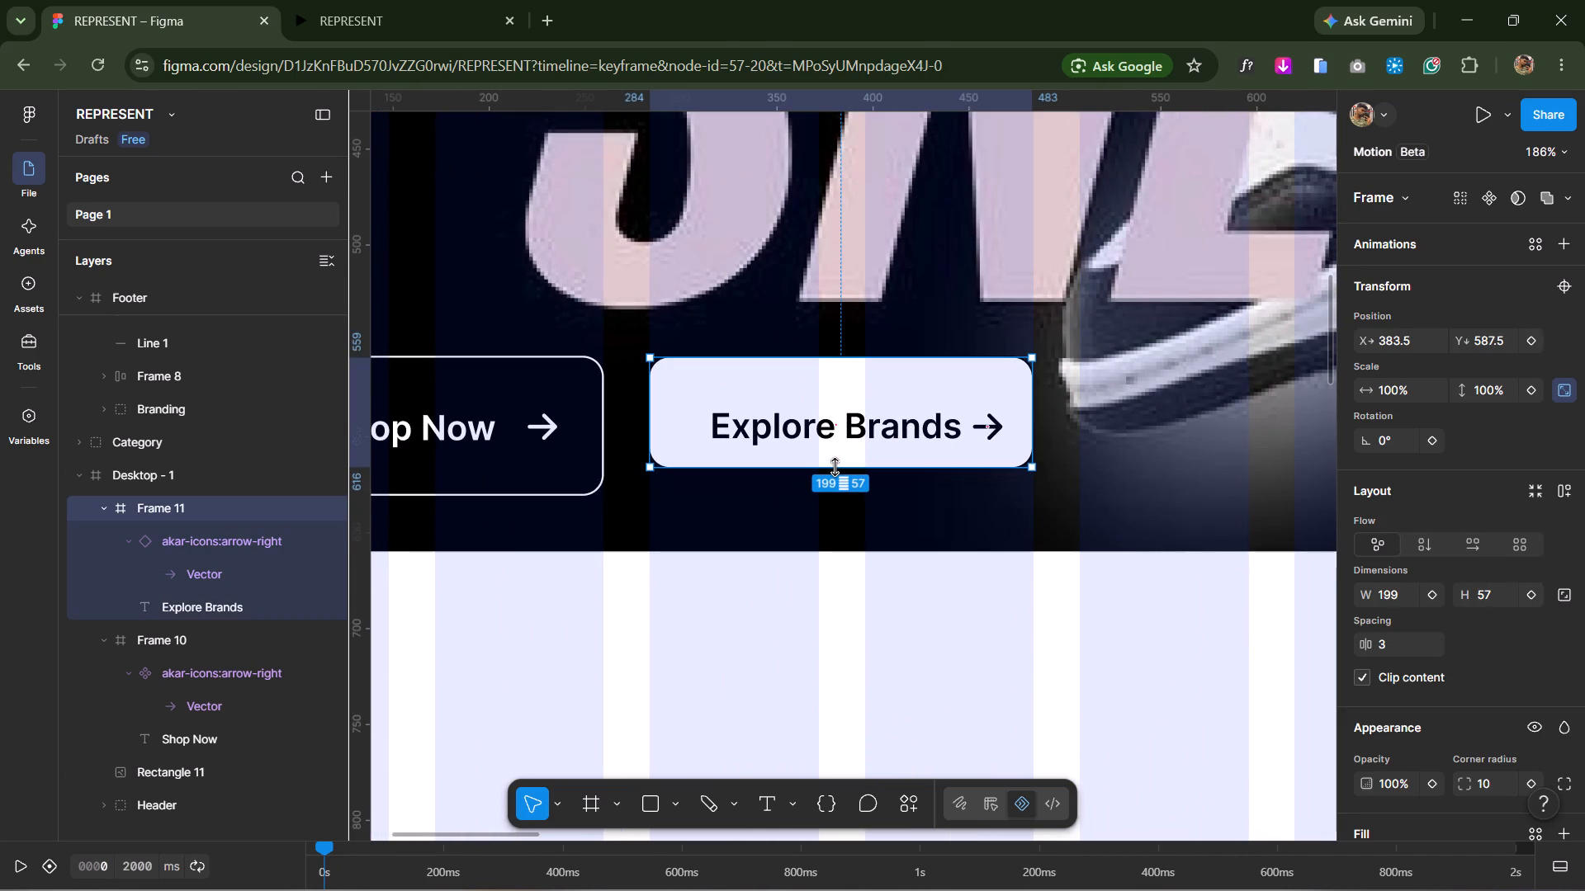
pyautogui.moveTo(835, 467); pyautogui.dragTo(830, 469)
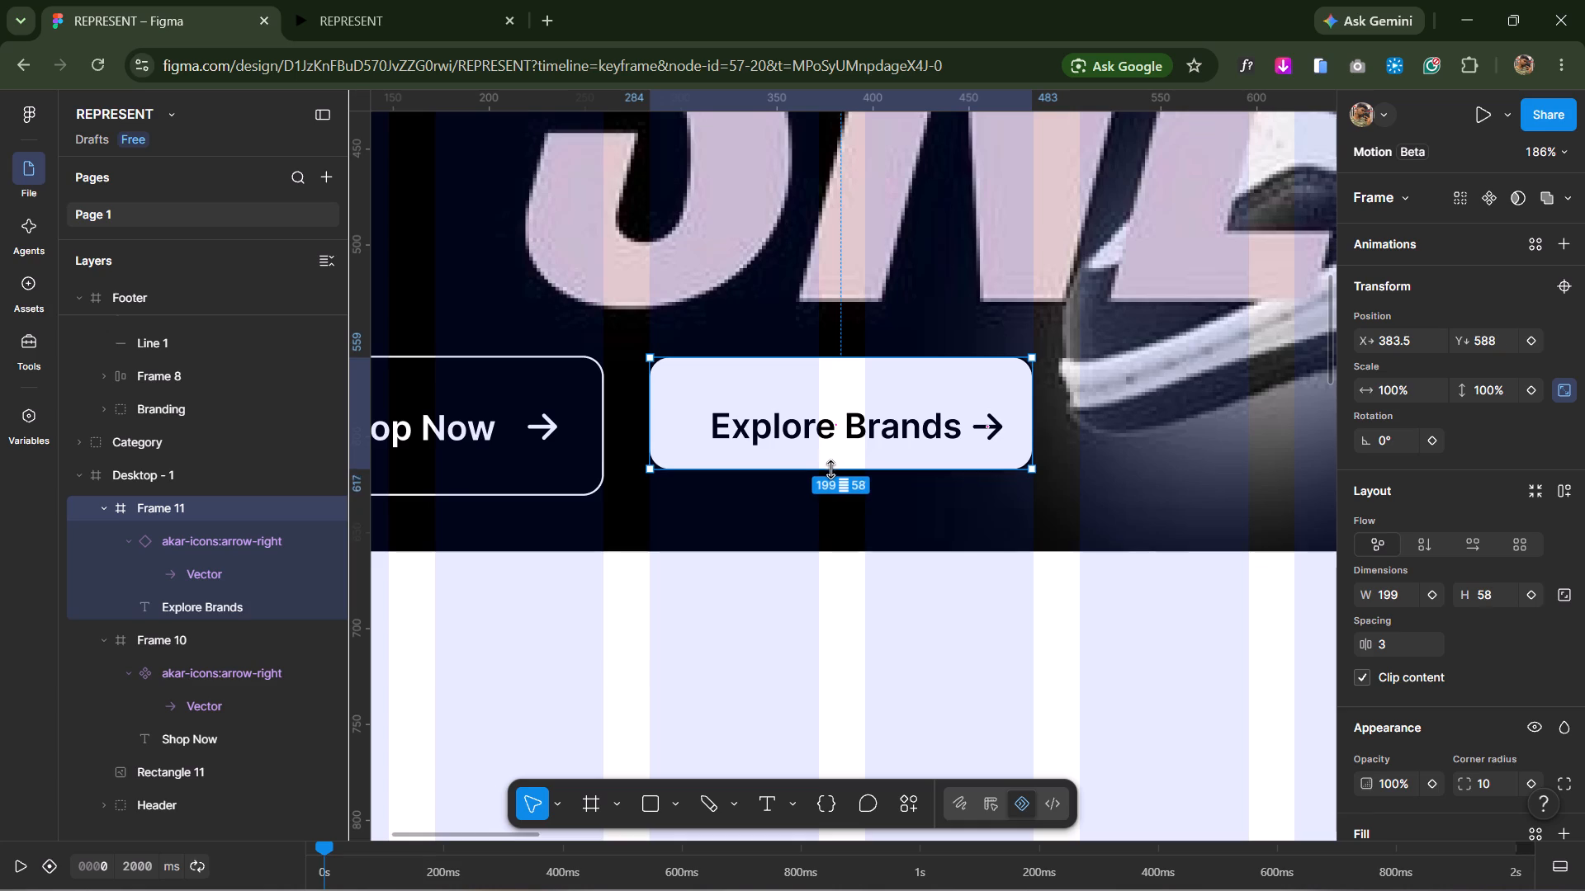
pyautogui.moveTo(830, 469); pyautogui.dragTo(830, 470)
pyautogui.click(819, 620)
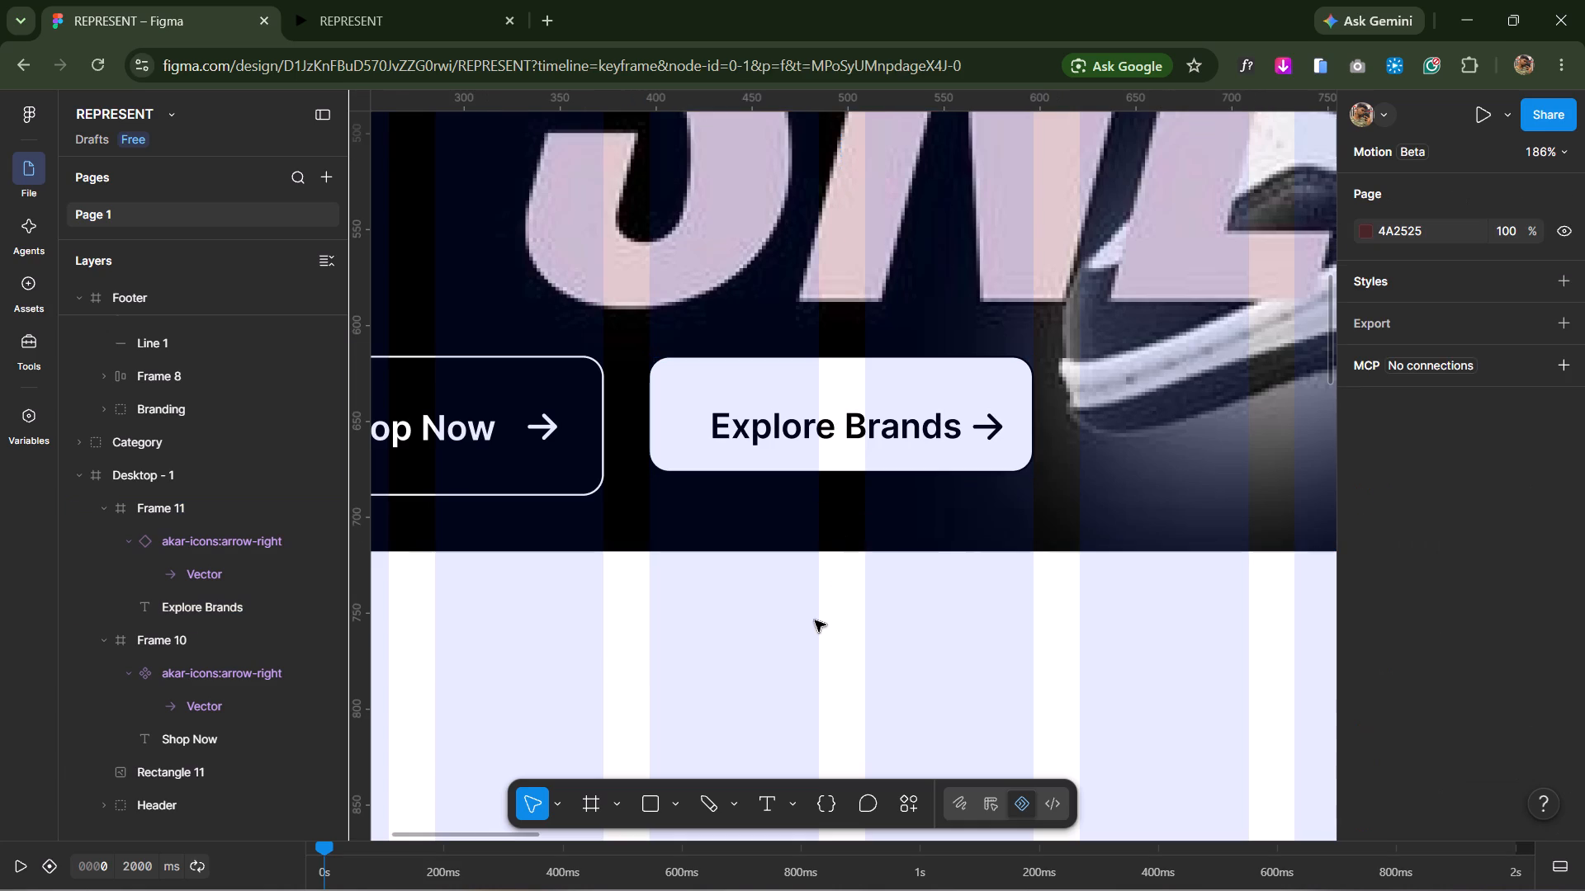
# Move the Explore Brands label up to Y 29 within its shortened button frame.
pyautogui.doubleClick(903, 436)
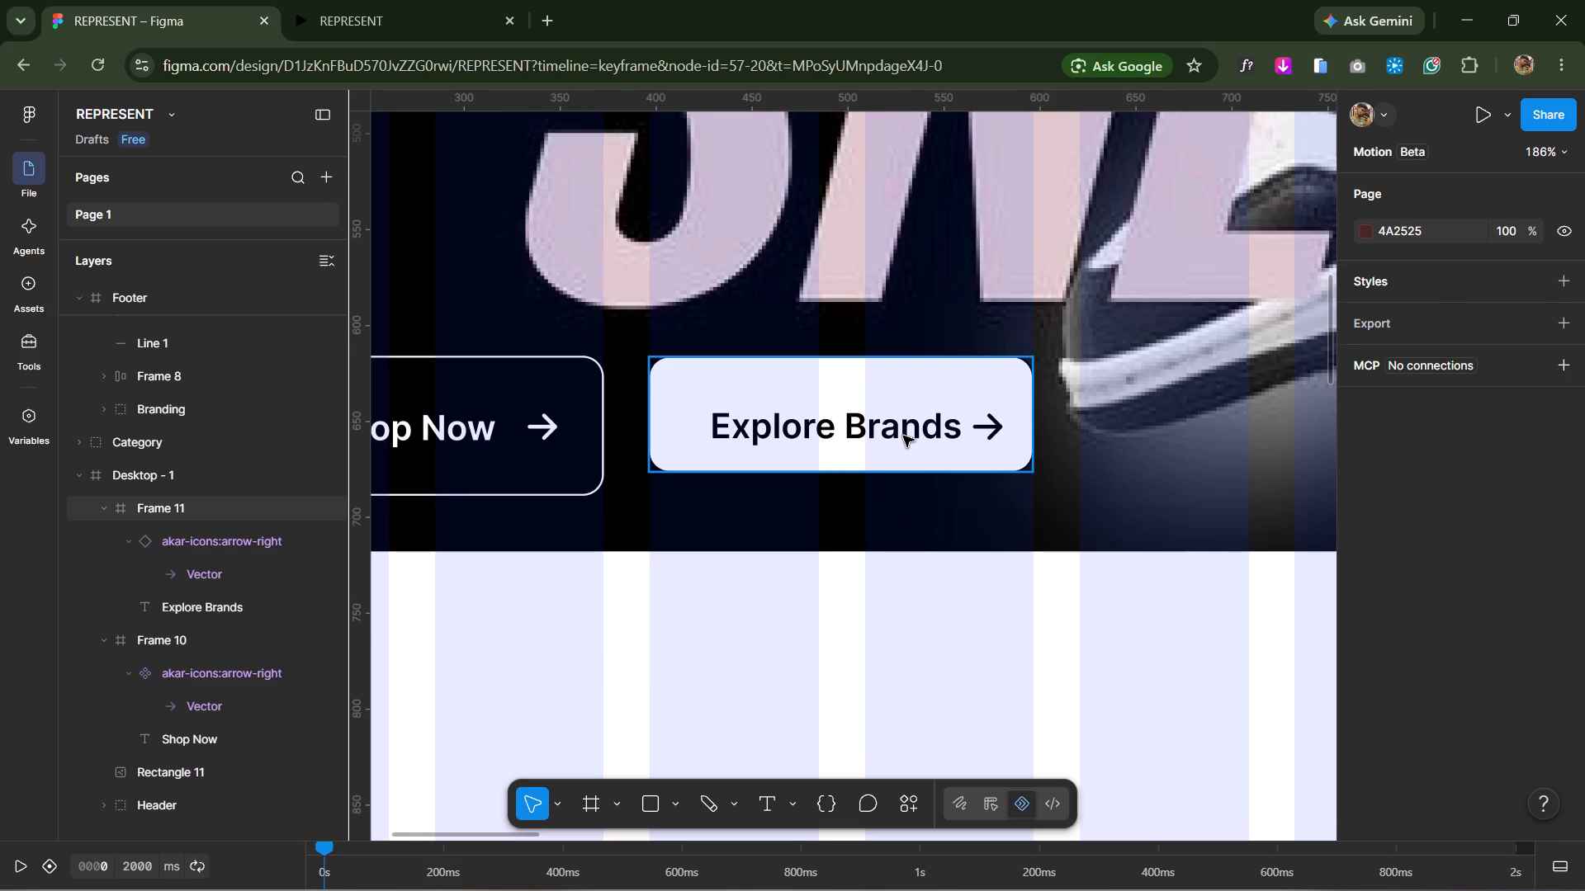
pyautogui.press('Up')
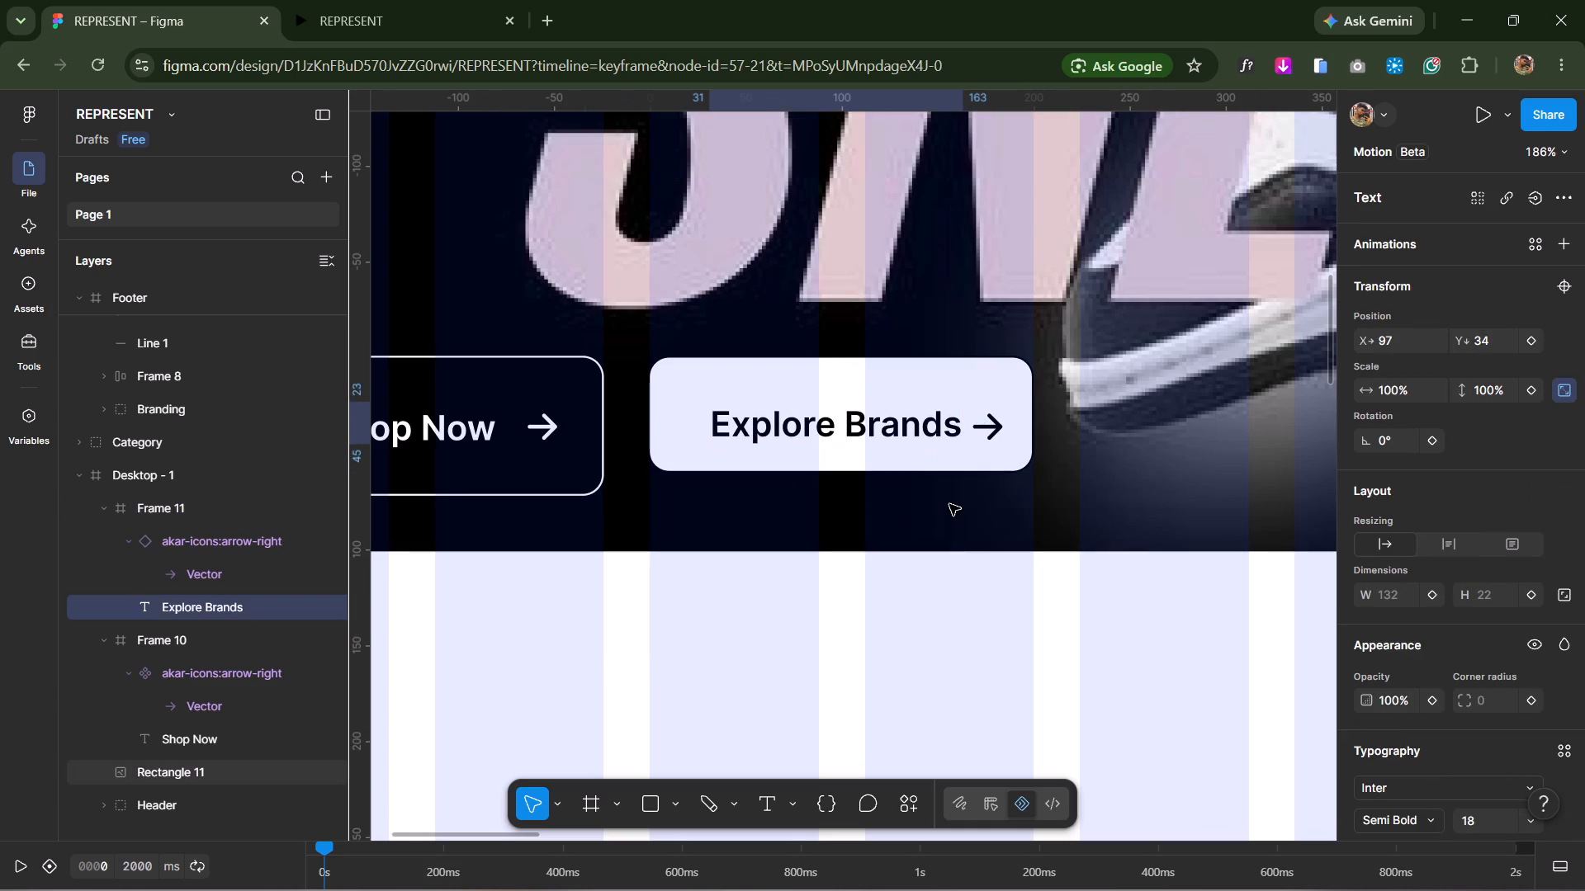
pyautogui.press('Up')
pyautogui.press('Up')
pyautogui.press('Up')
pyautogui.press('Up')
pyautogui.press('Up')
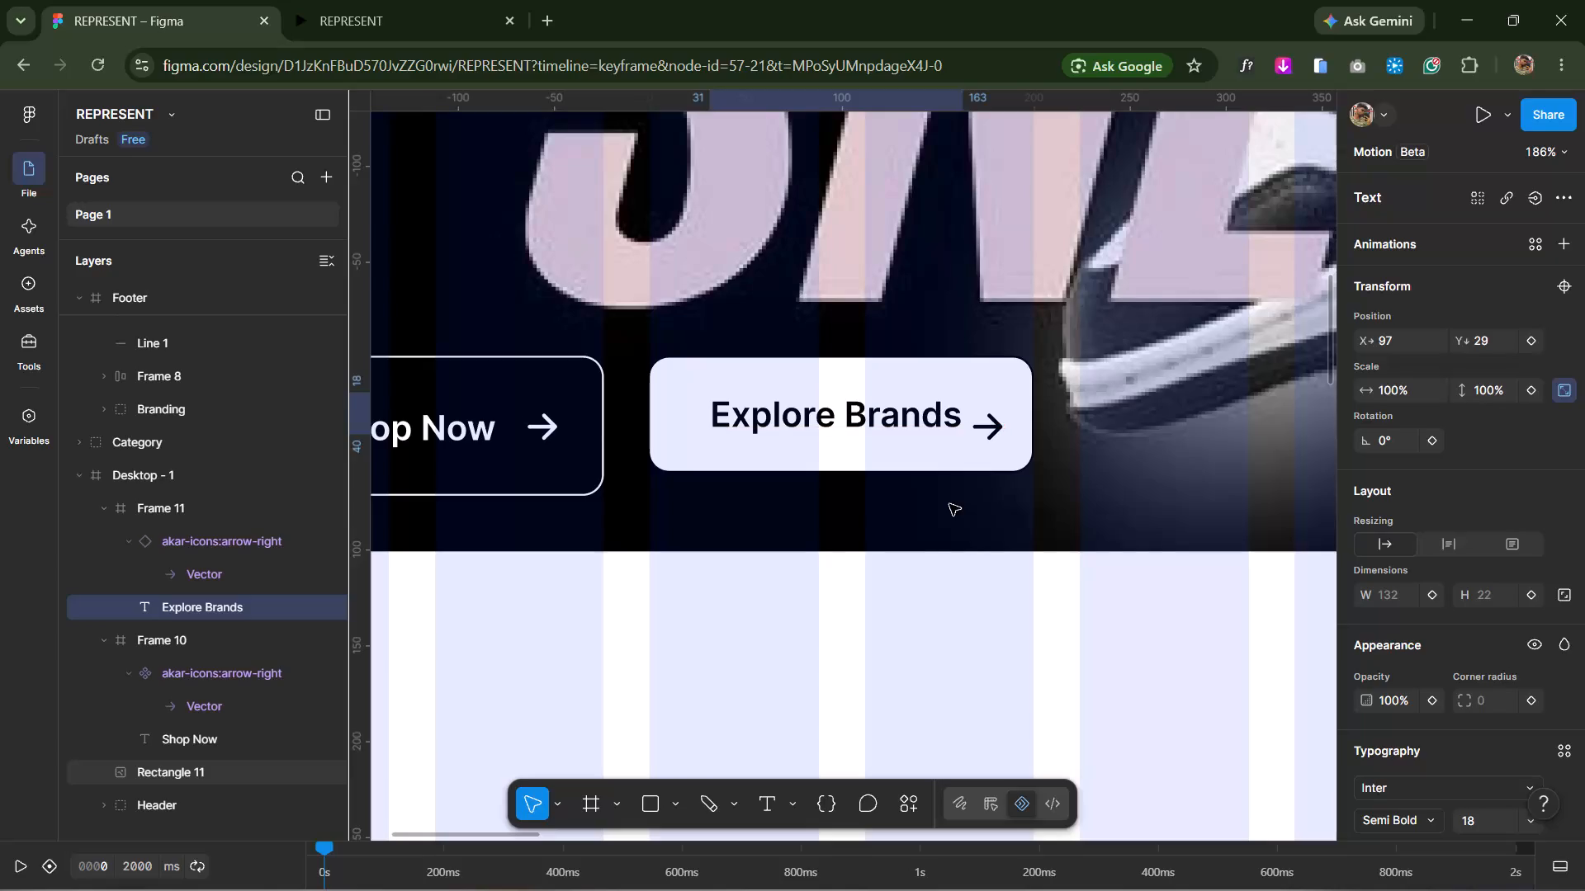
pyautogui.press('Up')
pyautogui.press('Down')
pyautogui.press('Down')
pyautogui.press('Up')
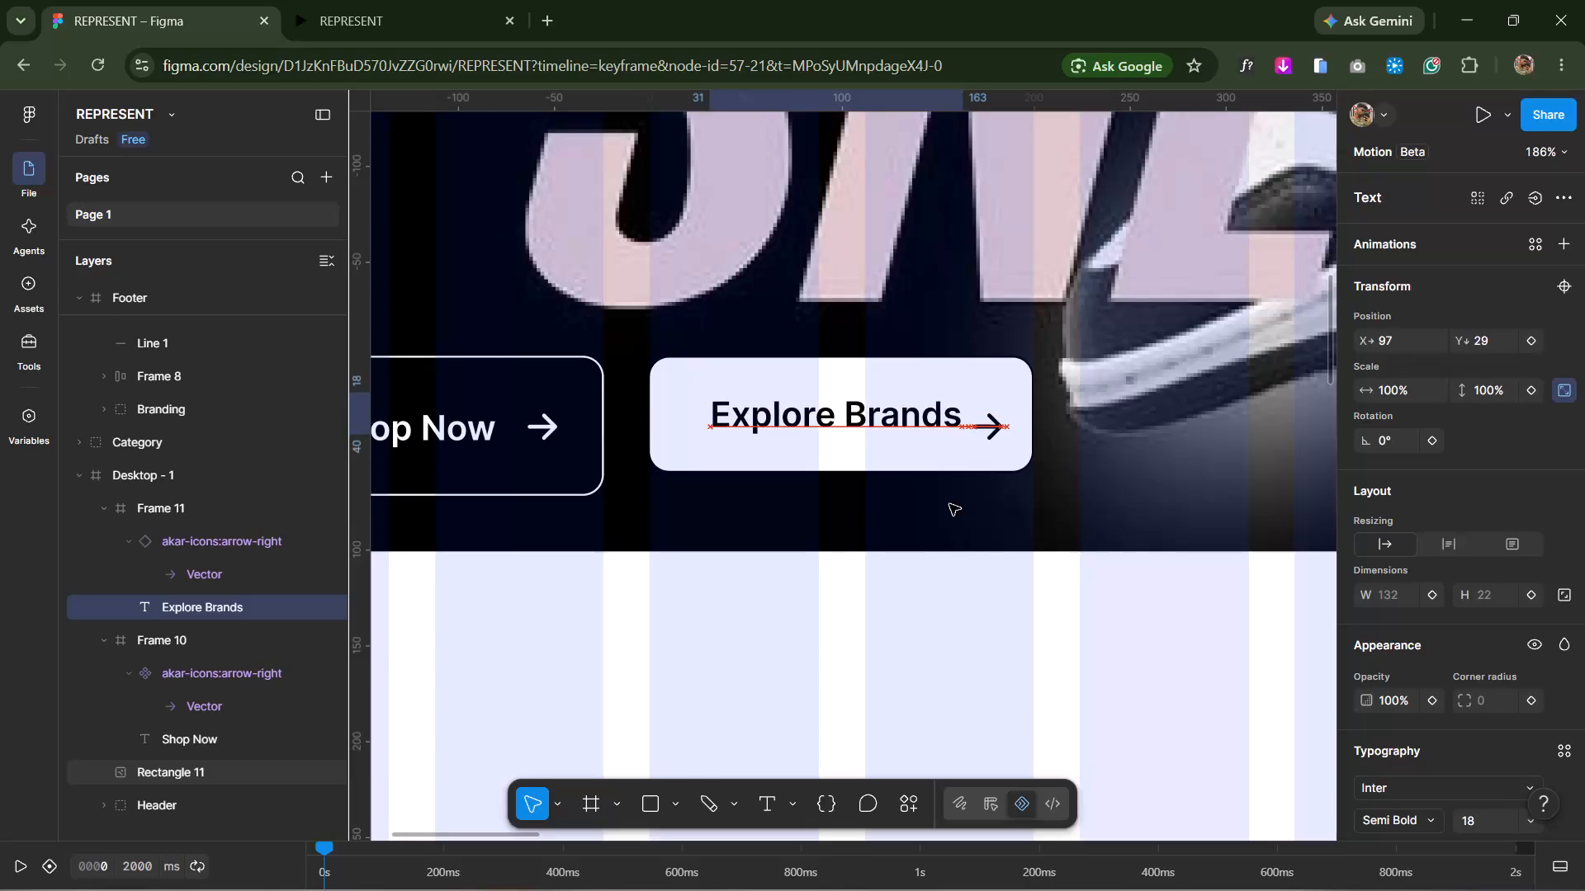
pyautogui.press('Up')
pyautogui.press('Up')
pyautogui.press('Up')
pyautogui.press('Up')
pyautogui.press('Down')
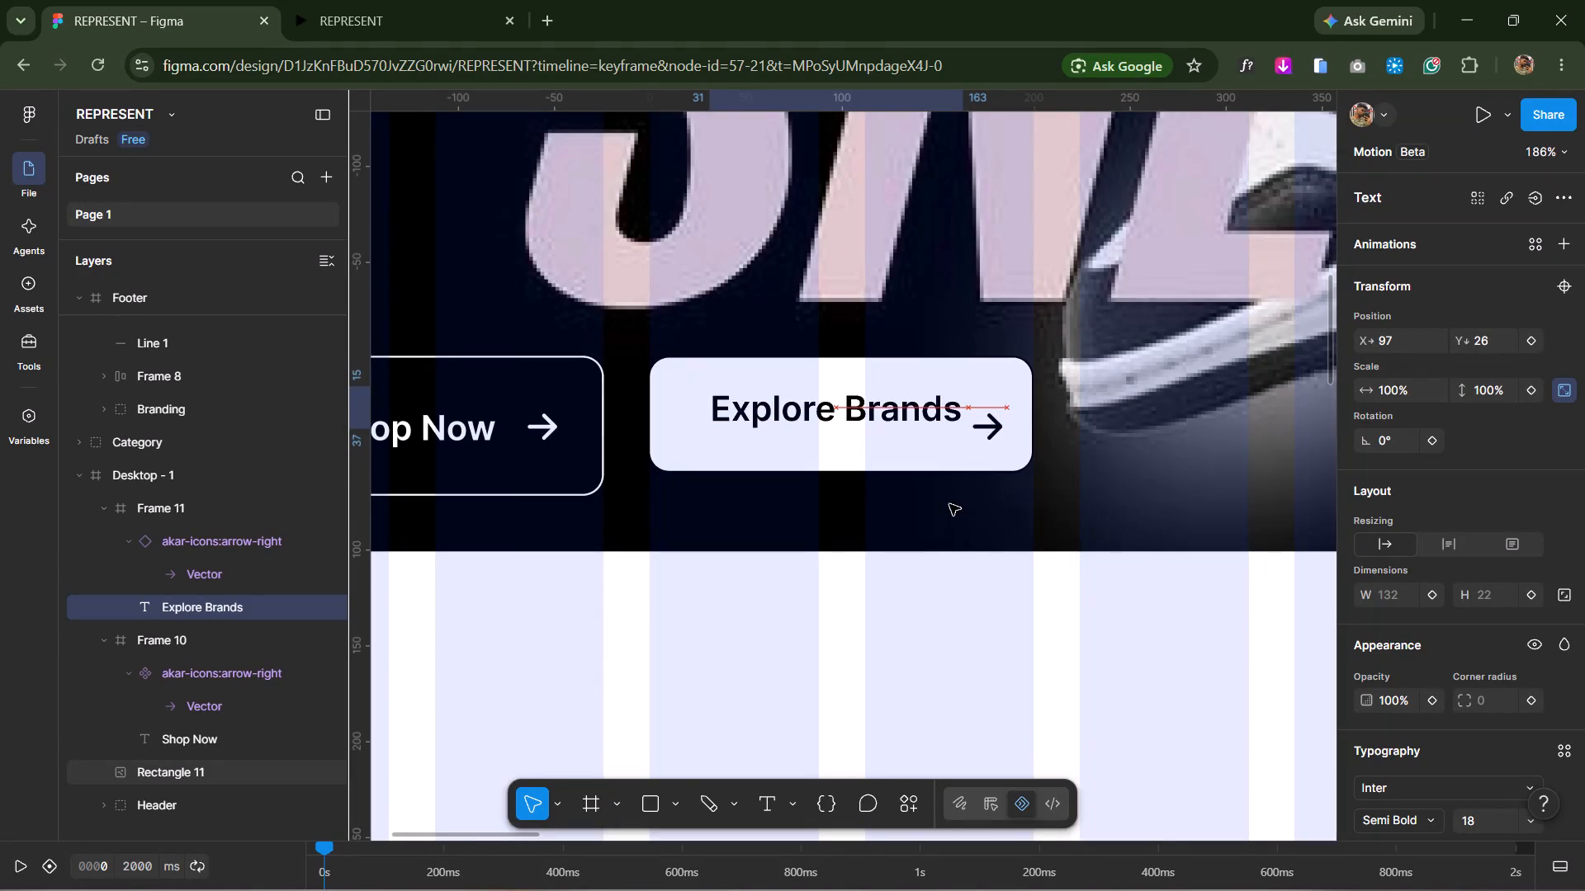
pyautogui.press('Down')
pyautogui.press('Down')
pyautogui.press('Down')
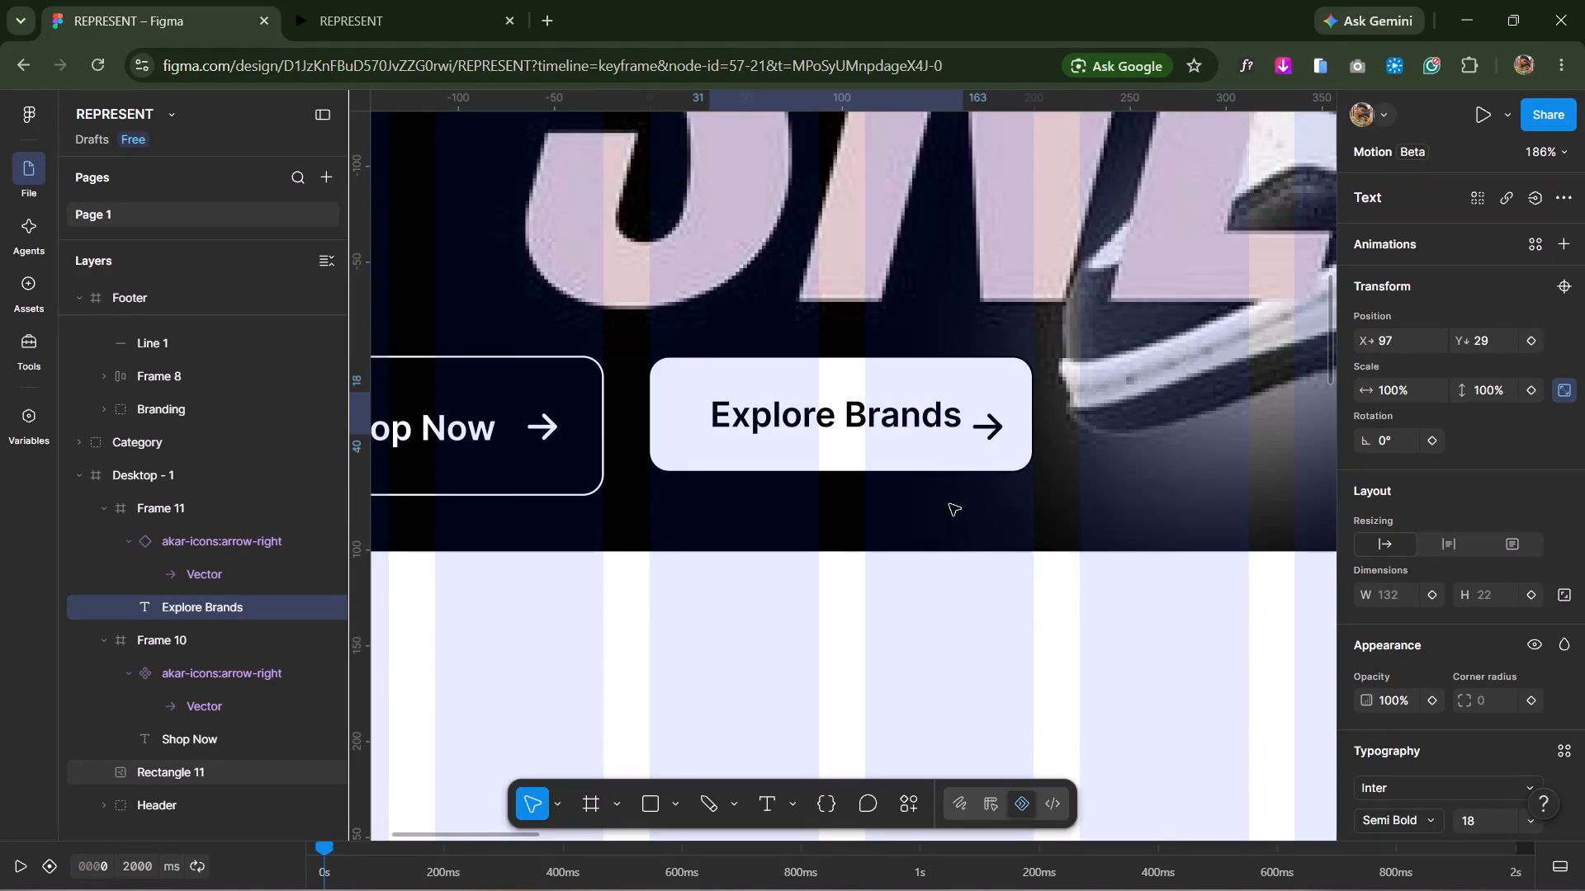
# Move the Explore Brands arrow icon up to Y 30, vertically centred in its button frame.
pyautogui.click(990, 427)
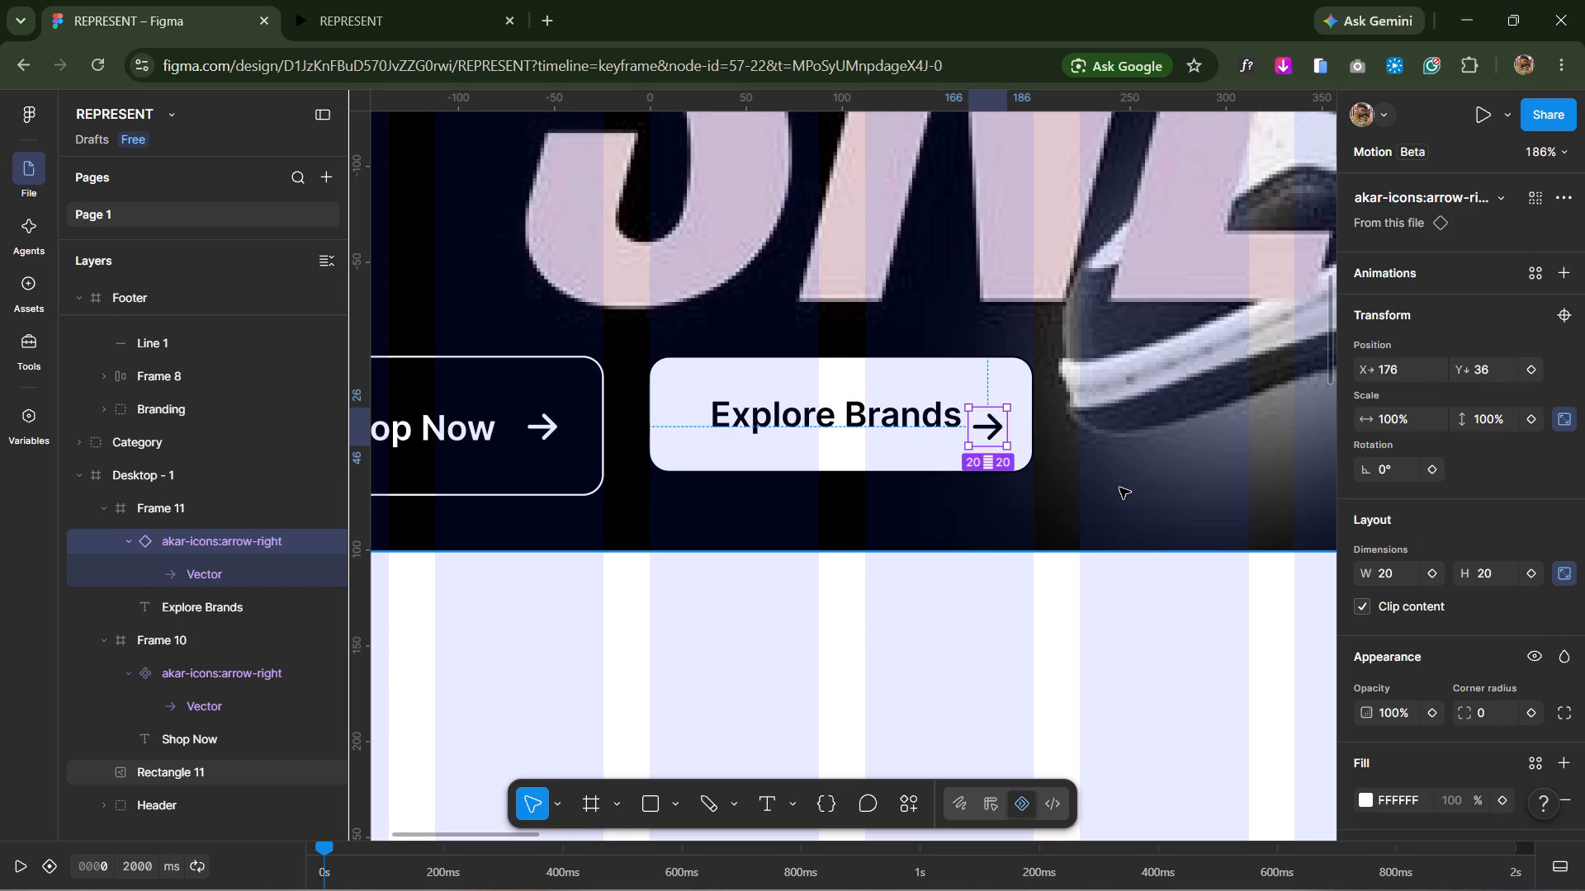
pyautogui.press('Up')
pyautogui.press('Up')
pyautogui.press('Up')
pyautogui.press('Up')
pyautogui.press('Up')
pyautogui.press('Up')
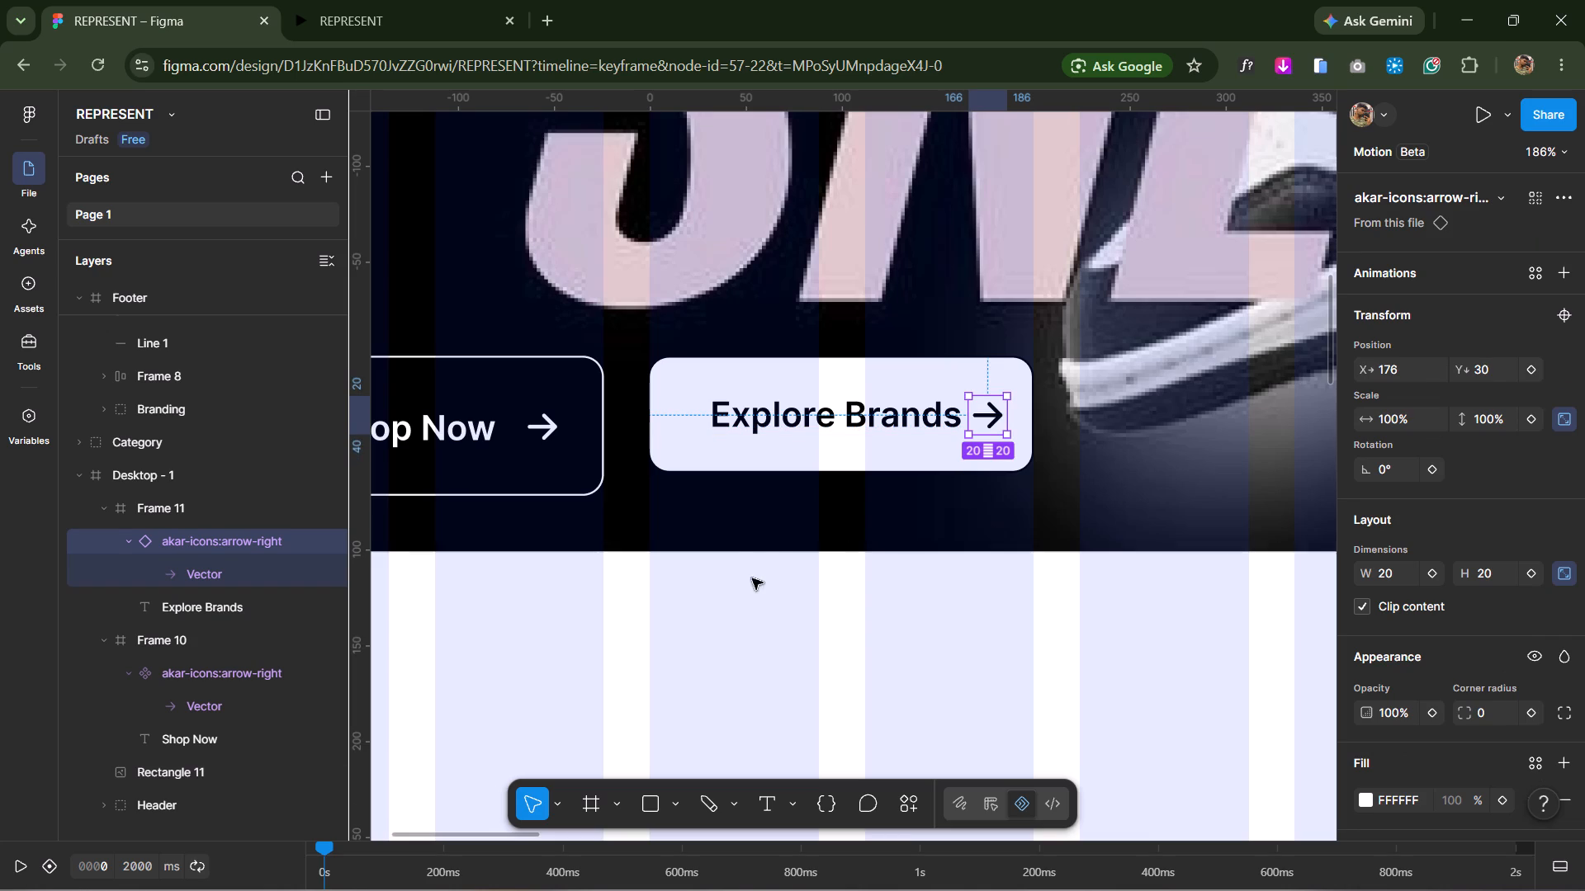
# Set the Shop Now button frame's height to 59 to match the Explore Brands button.
pyautogui.click(695, 445)
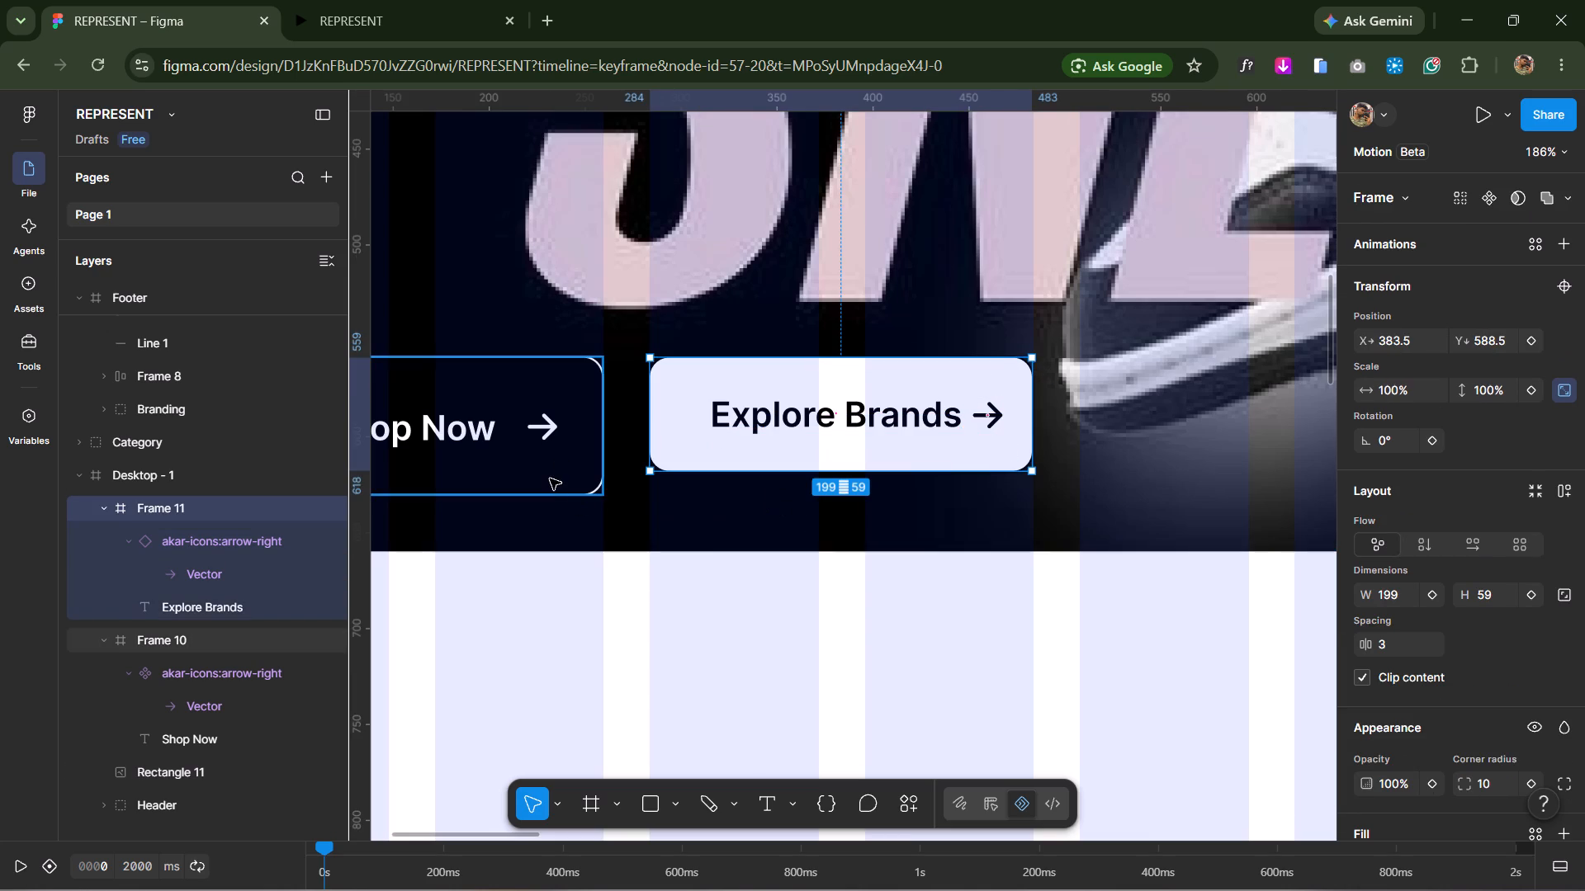
pyautogui.click(550, 478)
pyautogui.click(1477, 584)
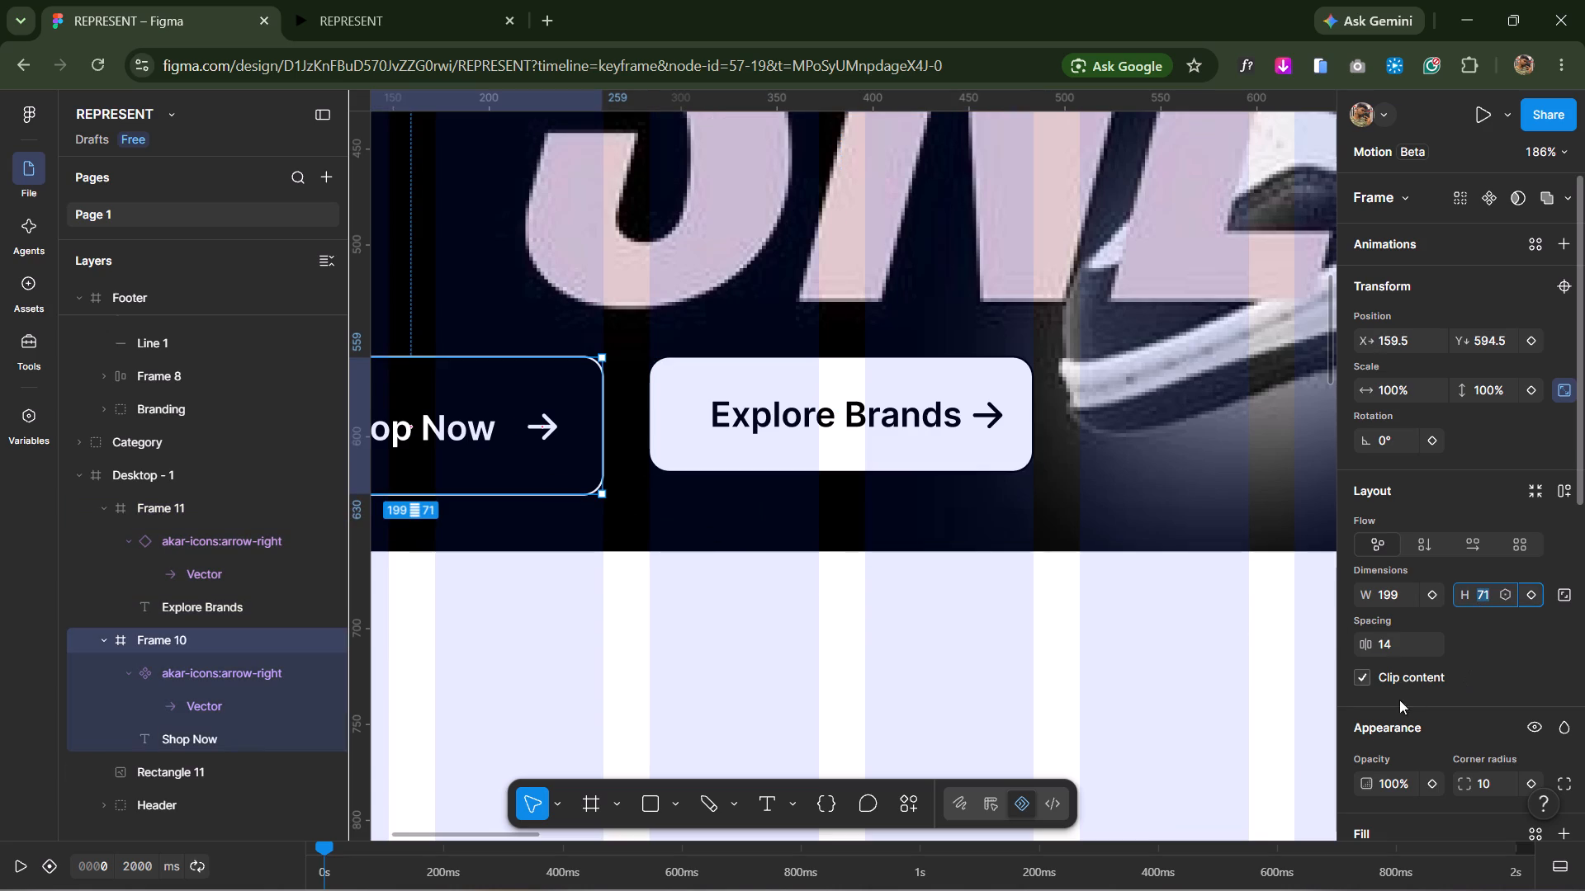
pyautogui.press('5')
pyautogui.press('9')
pyautogui.click(1165, 790)
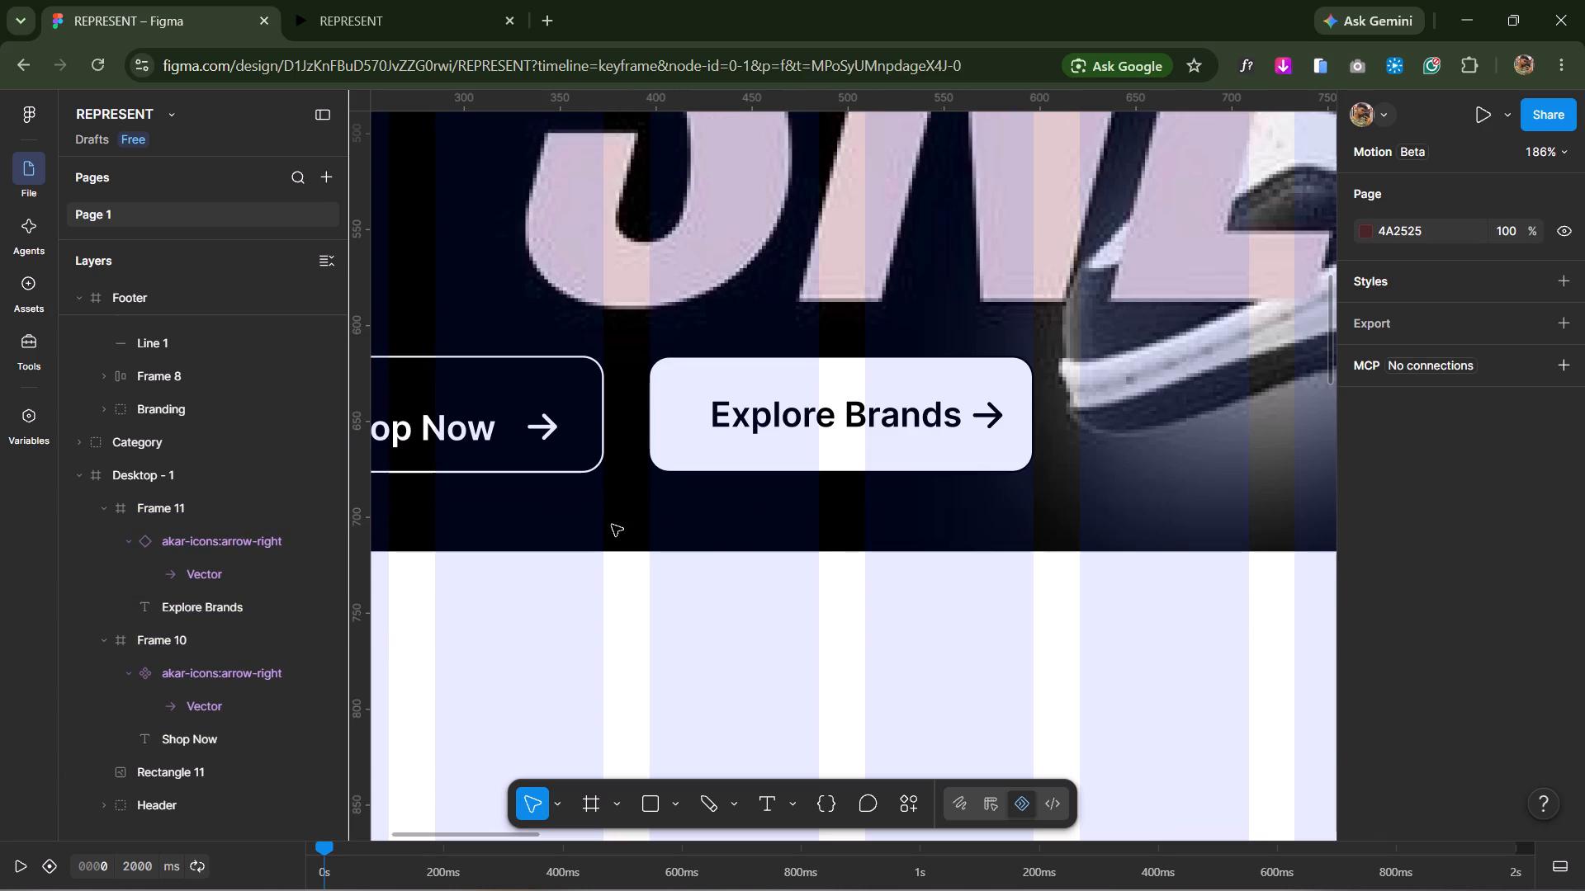
# Move the Shop Now label up to Y 30 within its button frame, keeping X at 99.5.
pyautogui.press('space')
pyautogui.press('space')
pyautogui.press('space')
pyautogui.press('space')
pyautogui.press('space')
pyautogui.press('space')
pyautogui.press('space')
pyautogui.press('space')
pyautogui.press('space')
pyautogui.press('space')
pyautogui.press('space')
pyautogui.press('space')
pyautogui.press('space')
pyautogui.press('space')
pyautogui.press('space')
pyautogui.press('space')
pyautogui.click(571, 614)
pyautogui.moveTo(571, 614); pyautogui.dragTo(1036, 702)
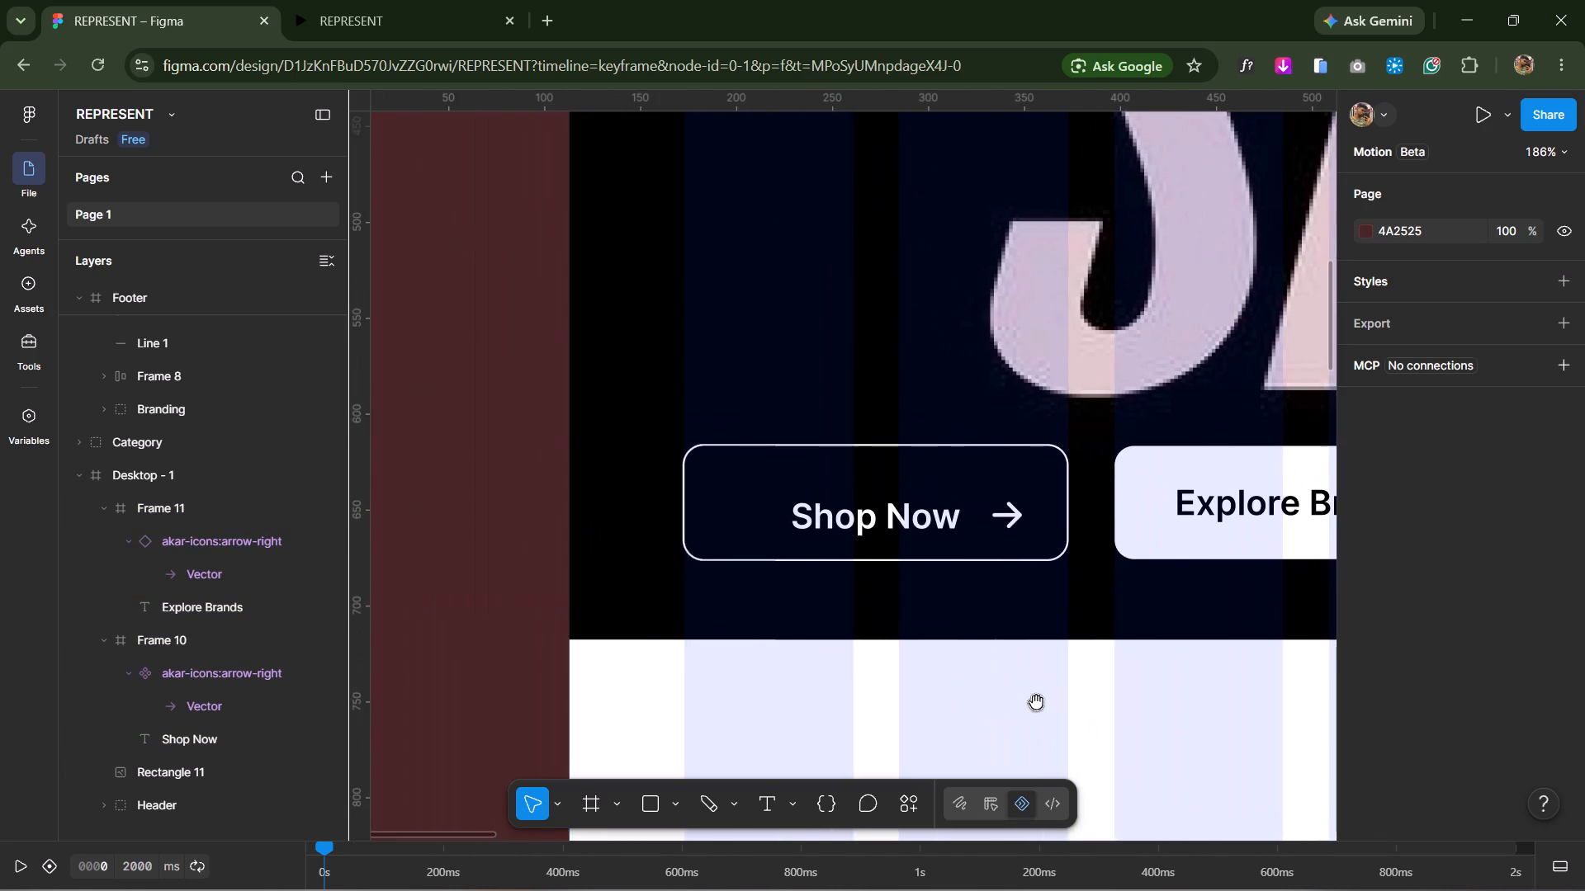
pyautogui.keyDown('ctrl'); pyautogui.scroll(4, 1031, 700); pyautogui.keyUp('ctrl')
pyautogui.click(931, 438)
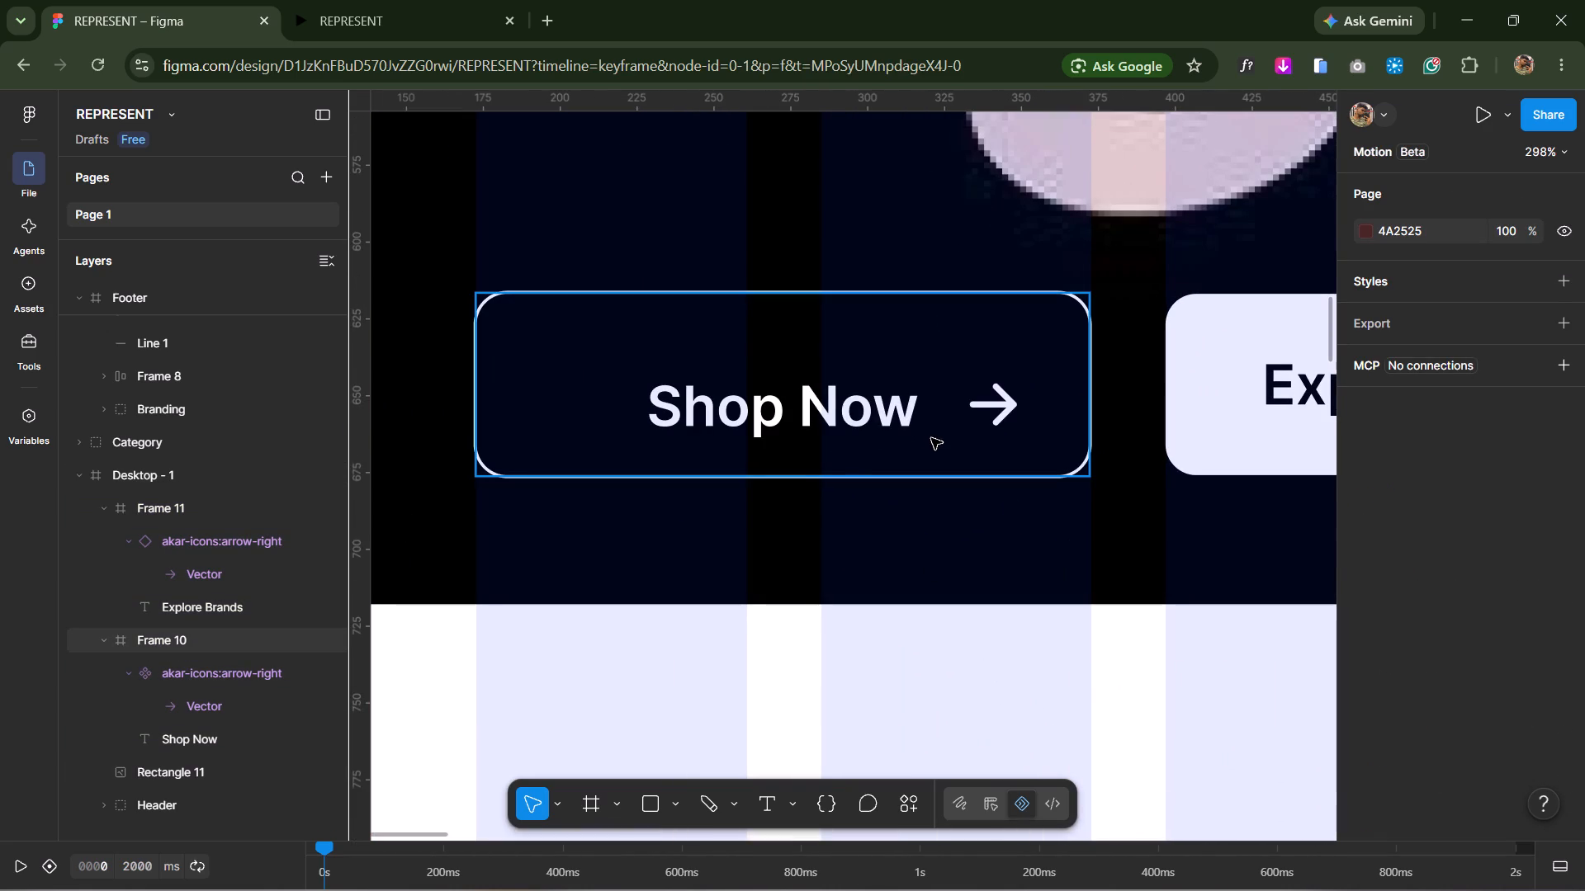
pyautogui.doubleClick(842, 411)
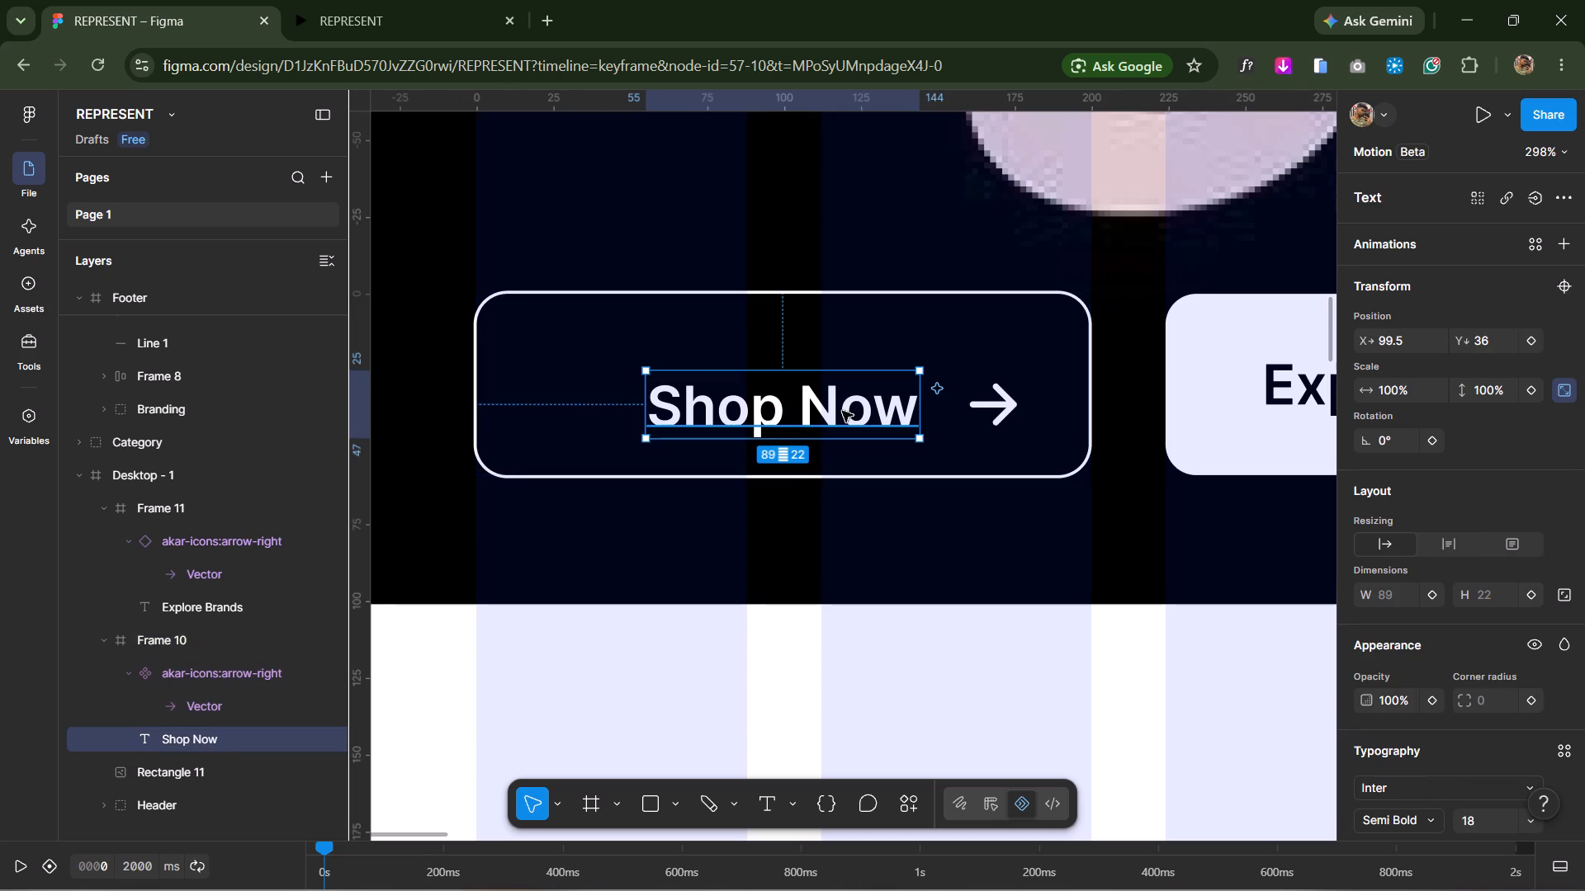
pyautogui.moveTo(842, 411); pyautogui.dragTo(840, 386)
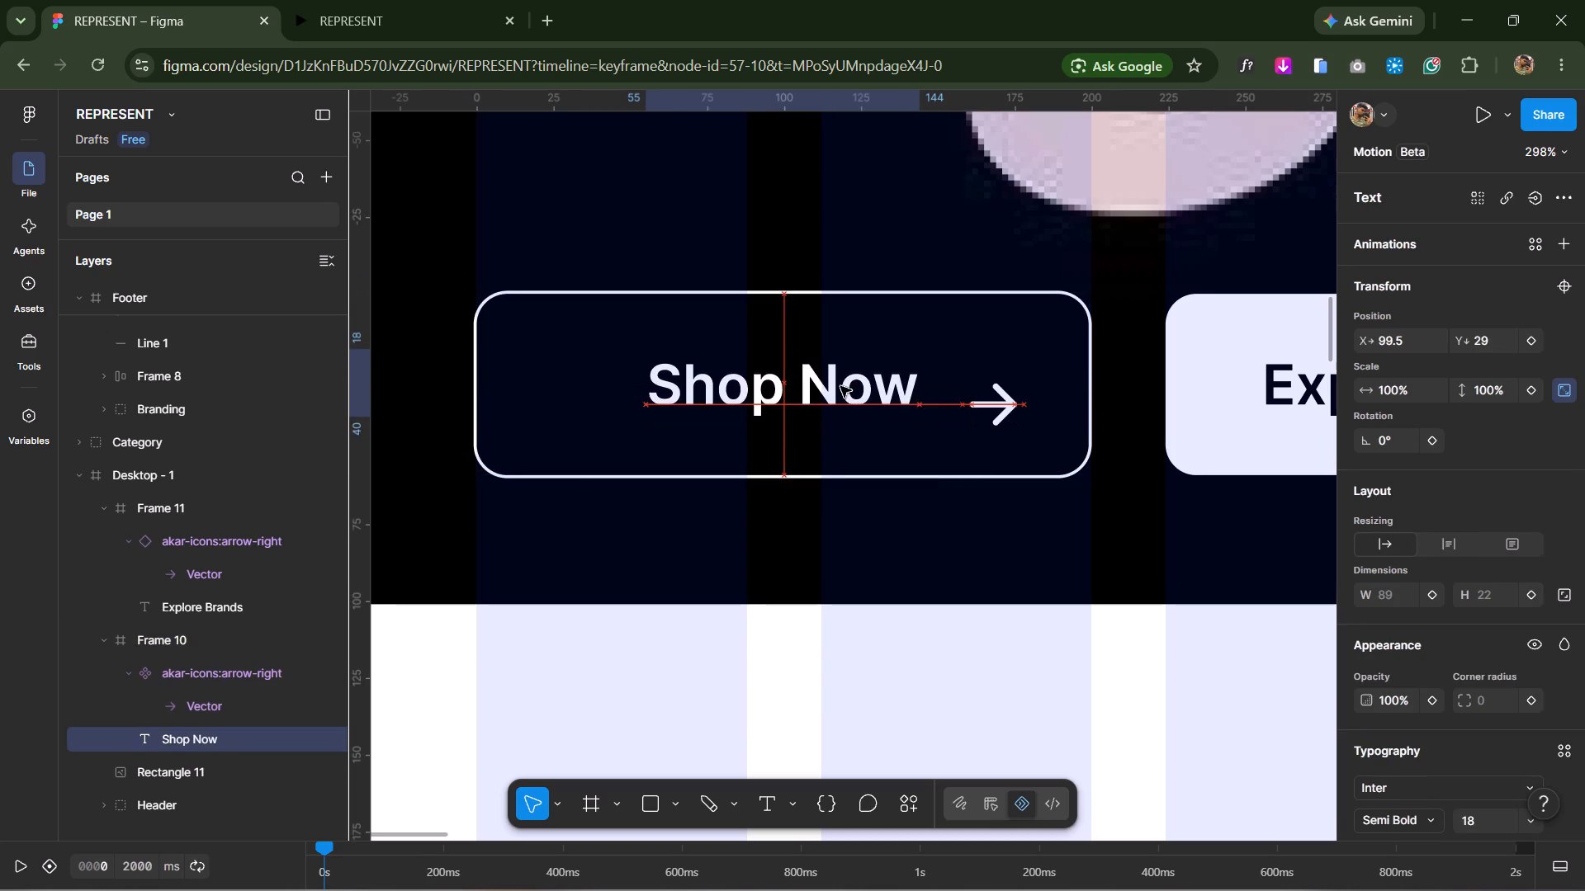
pyautogui.moveTo(840, 386); pyautogui.dragTo(840, 382)
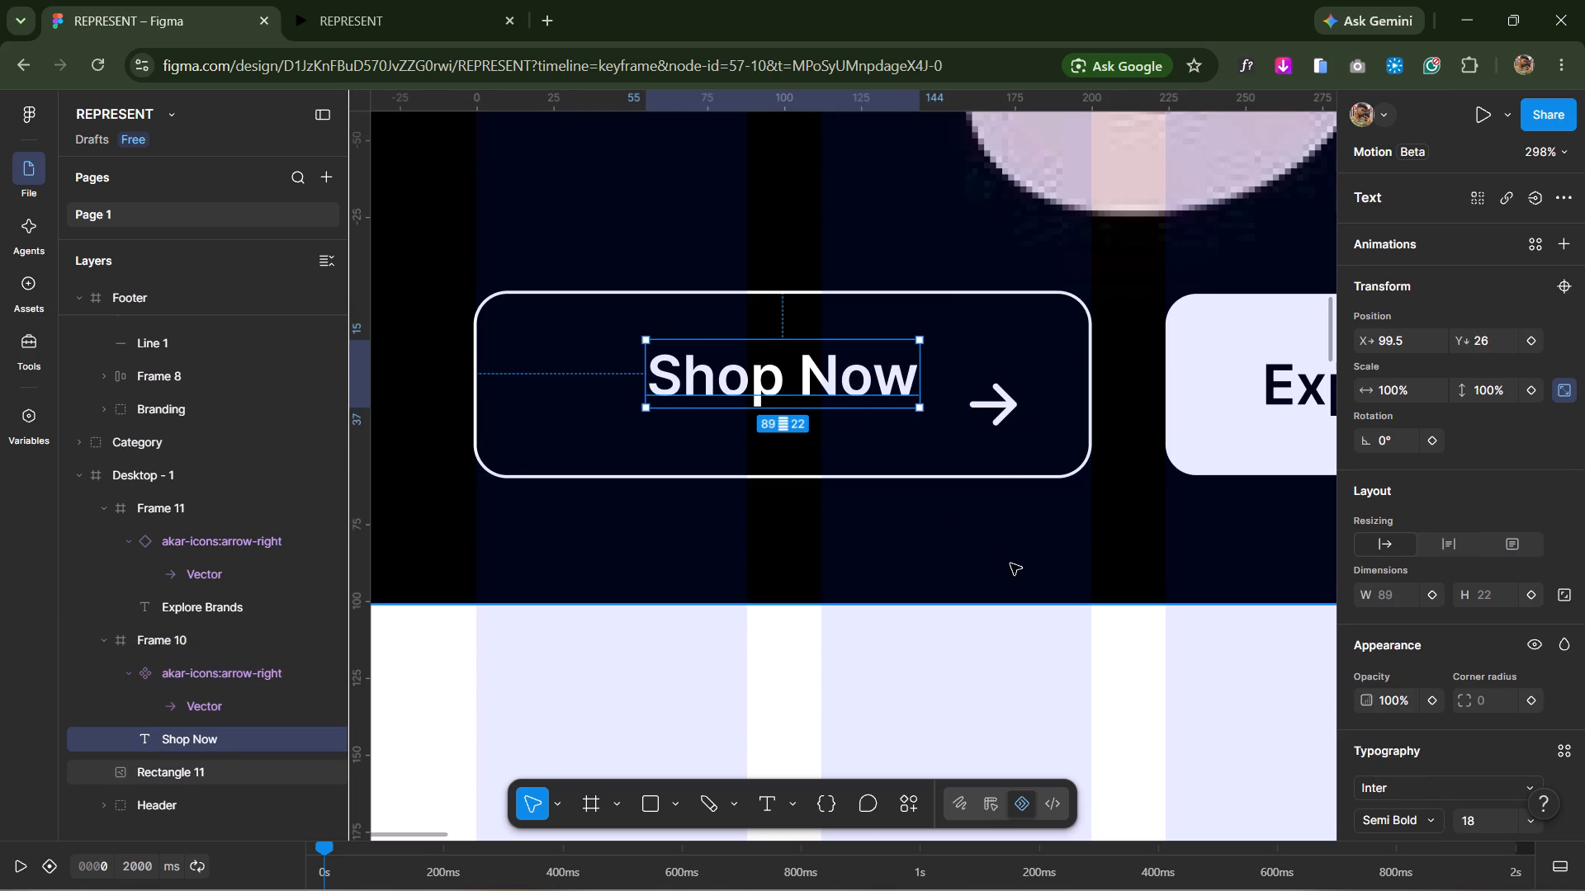
pyautogui.press('Down')
pyautogui.press('Down')
pyautogui.press('Down')
pyautogui.press('Down')
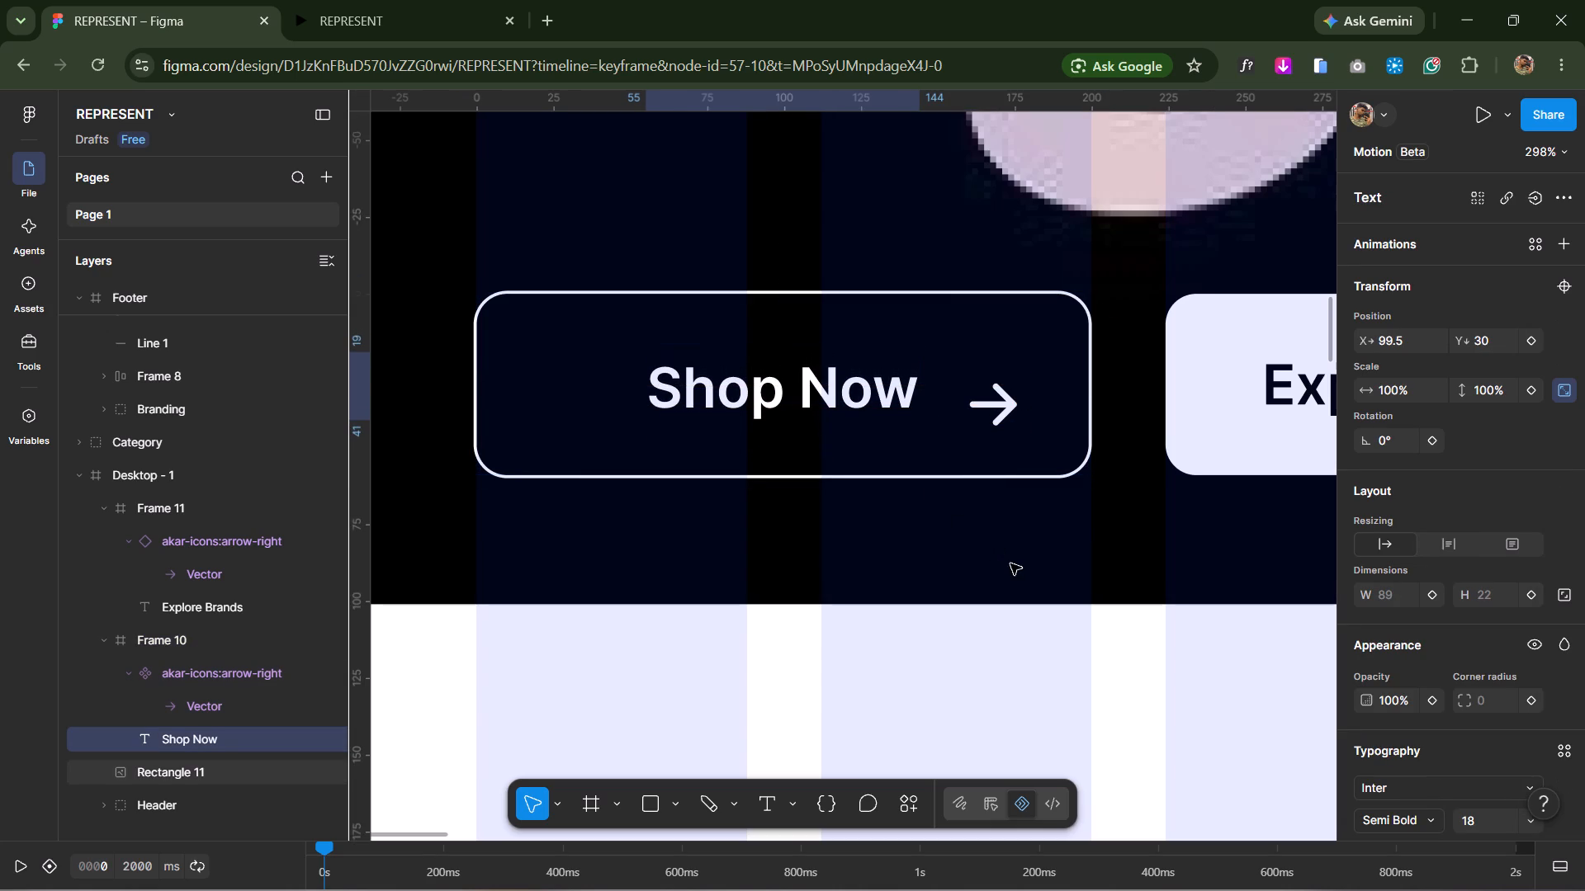
# Move the Shop Now arrow icon up to Y 30, level with its label.
pyautogui.click(978, 394)
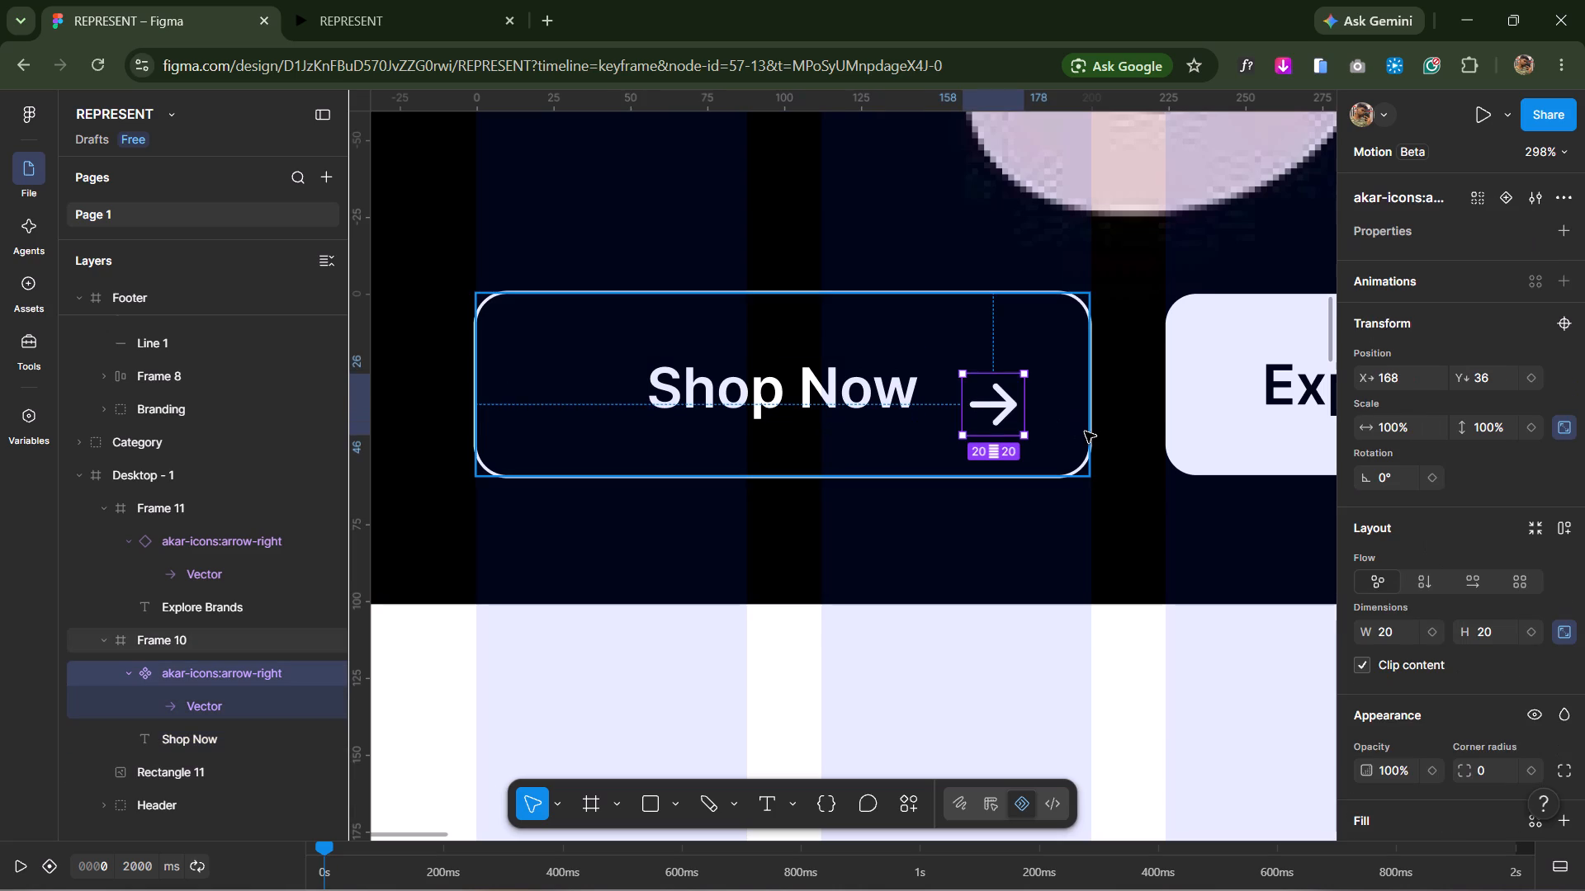
pyautogui.press('Up')
pyautogui.press('Up')
pyautogui.press('Up')
pyautogui.press('Up')
pyautogui.press('Up')
pyautogui.press('Up')
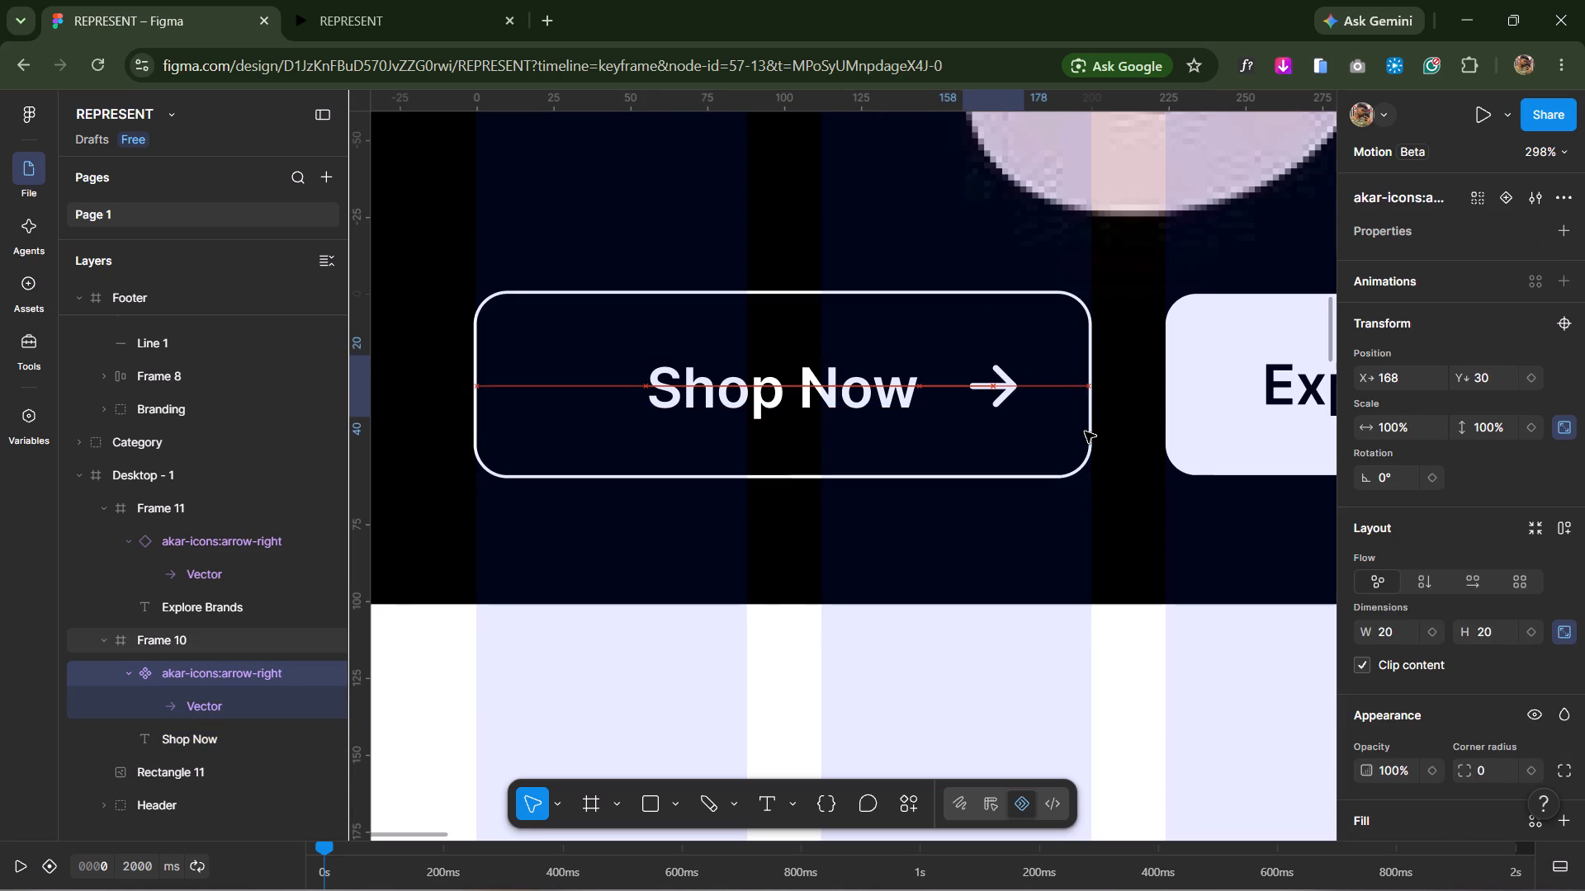
pyautogui.click(1009, 740)
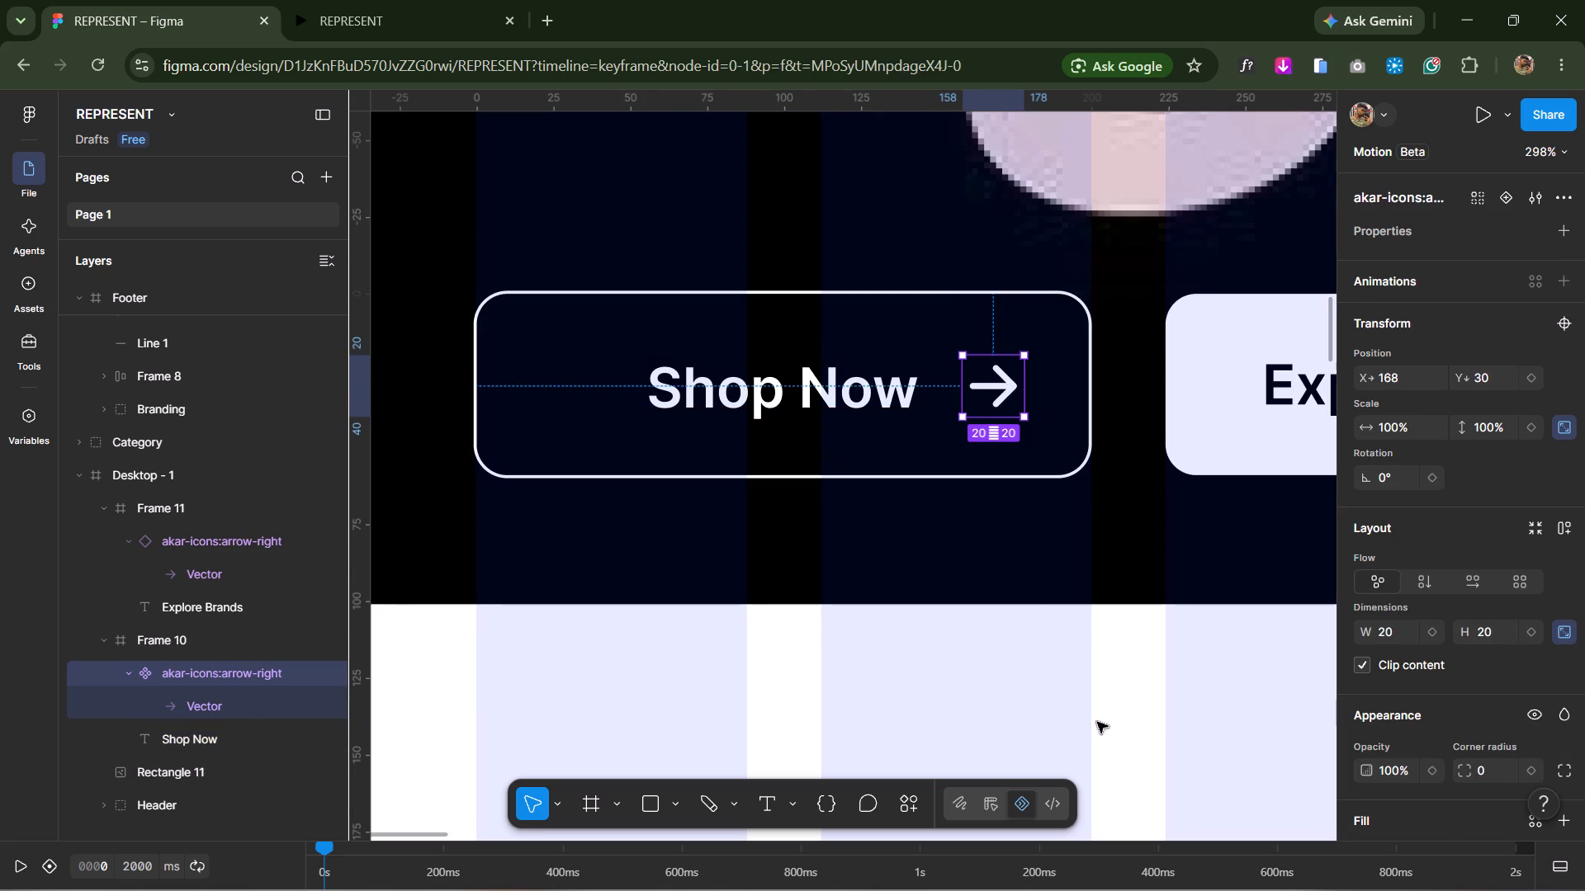
# Review both resized buttons in the context of the whole hero section.
pyautogui.keyDown('ctrl'); pyautogui.scroll(-5, 1222, 704); pyautogui.keyUp('ctrl')
pyautogui.hotkey('ctrl', 'space')
pyautogui.hotkey('ctrl', 'space')
pyautogui.hotkey('ctrl', 'space')
pyautogui.hotkey('ctrl', 'space')
pyautogui.hotkey('ctrl', 'space')
pyautogui.hotkey('ctrl', 'space')
pyautogui.moveTo(1237, 719); pyautogui.dragTo(999, 738)
pyautogui.press('space')
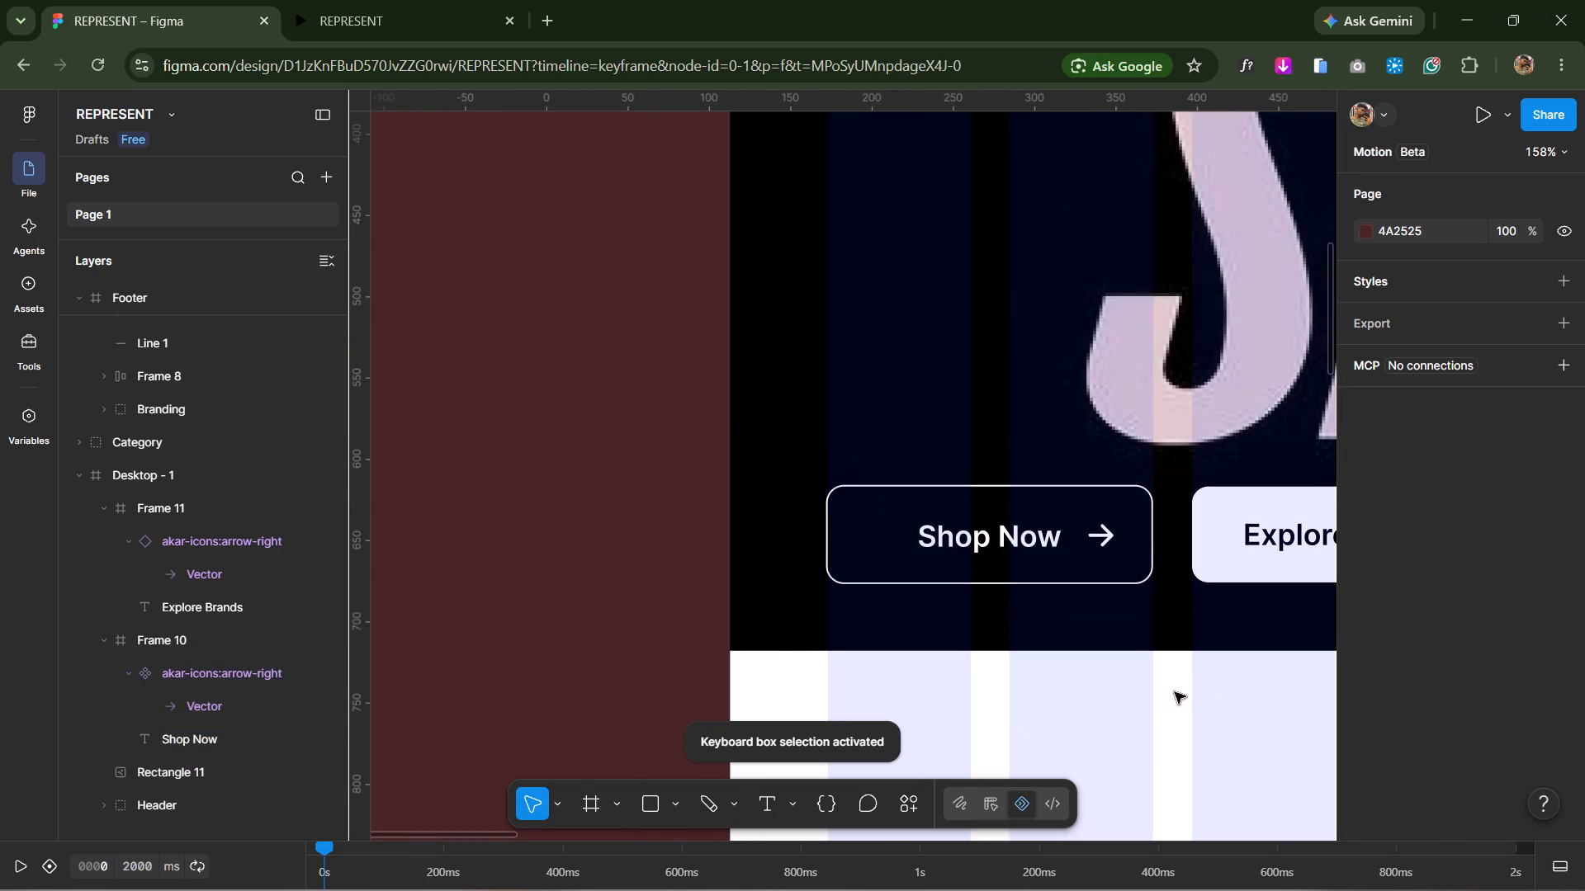
pyautogui.press('space')
pyautogui.press('space')
pyautogui.press('space')
pyautogui.press('space')
pyautogui.press('space')
pyautogui.press('space')
pyautogui.press('space')
pyautogui.press('space')
pyautogui.press('space')
pyautogui.press('space')
pyautogui.moveTo(1214, 686); pyautogui.dragTo(928, 715)
pyautogui.keyDown('ctrl'); pyautogui.scroll(-4, 1081, 758); pyautogui.keyUp('ctrl')
pyautogui.keyDown('ctrl'); pyautogui.scroll(-3, 1160, 758); pyautogui.keyUp('ctrl')
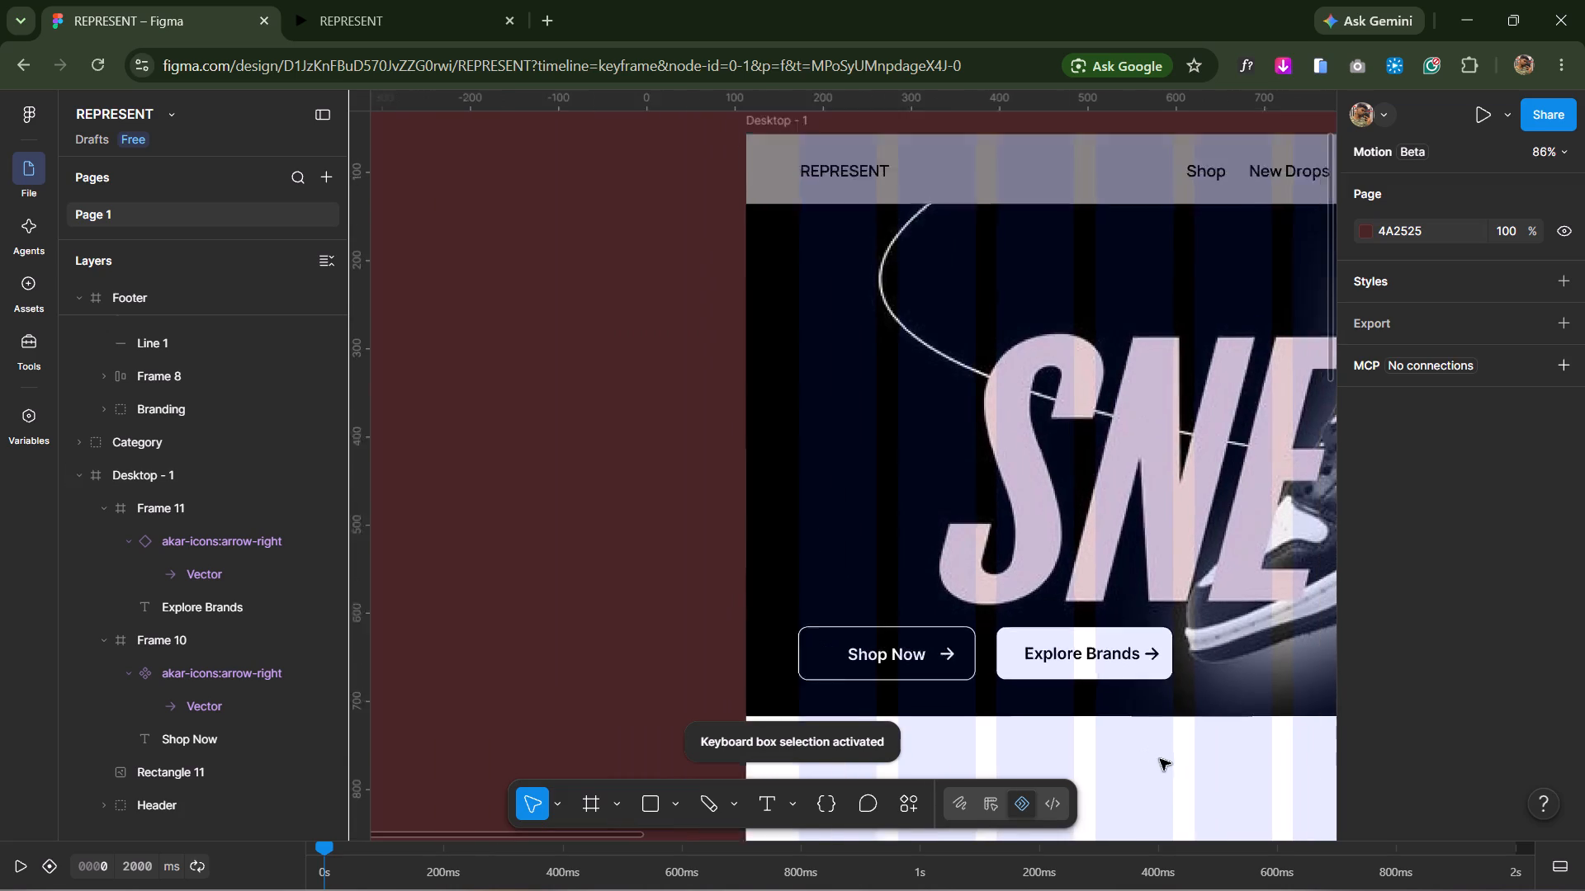
# Review the hero section and its two buttons on the canvas and in the prototype preview.
pyautogui.press('space')
pyautogui.press('space')
pyautogui.press('space')
pyautogui.press('space')
pyautogui.press('space')
pyautogui.press('space')
pyautogui.press('space')
pyautogui.press('space')
pyautogui.press('space')
pyautogui.press('space')
pyautogui.press('space')
pyautogui.press('space')
pyautogui.press('space')
pyautogui.press('space')
pyautogui.press('space')
pyautogui.press('space')
pyautogui.press('space')
pyautogui.press('space')
pyautogui.press('space')
pyautogui.press('space')
pyautogui.moveTo(1228, 773); pyautogui.dragTo(646, 693)
pyautogui.keyDown('ctrl'); pyautogui.scroll(-4, 796, 705); pyautogui.keyUp('ctrl')
pyautogui.press('space')
pyautogui.press('space')
pyautogui.press('space')
pyautogui.press('space')
pyautogui.press('space')
pyautogui.press('space')
pyautogui.press('space')
pyautogui.press('space')
pyautogui.press('space')
pyautogui.press('space')
pyautogui.press('space')
pyautogui.press('space')
pyautogui.press('space')
pyautogui.press('space')
pyautogui.press('space')
pyautogui.press('space')
pyautogui.press('space')
pyautogui.press('space')
pyautogui.press('space')
pyautogui.press('space')
pyautogui.moveTo(894, 714); pyautogui.dragTo(963, 642)
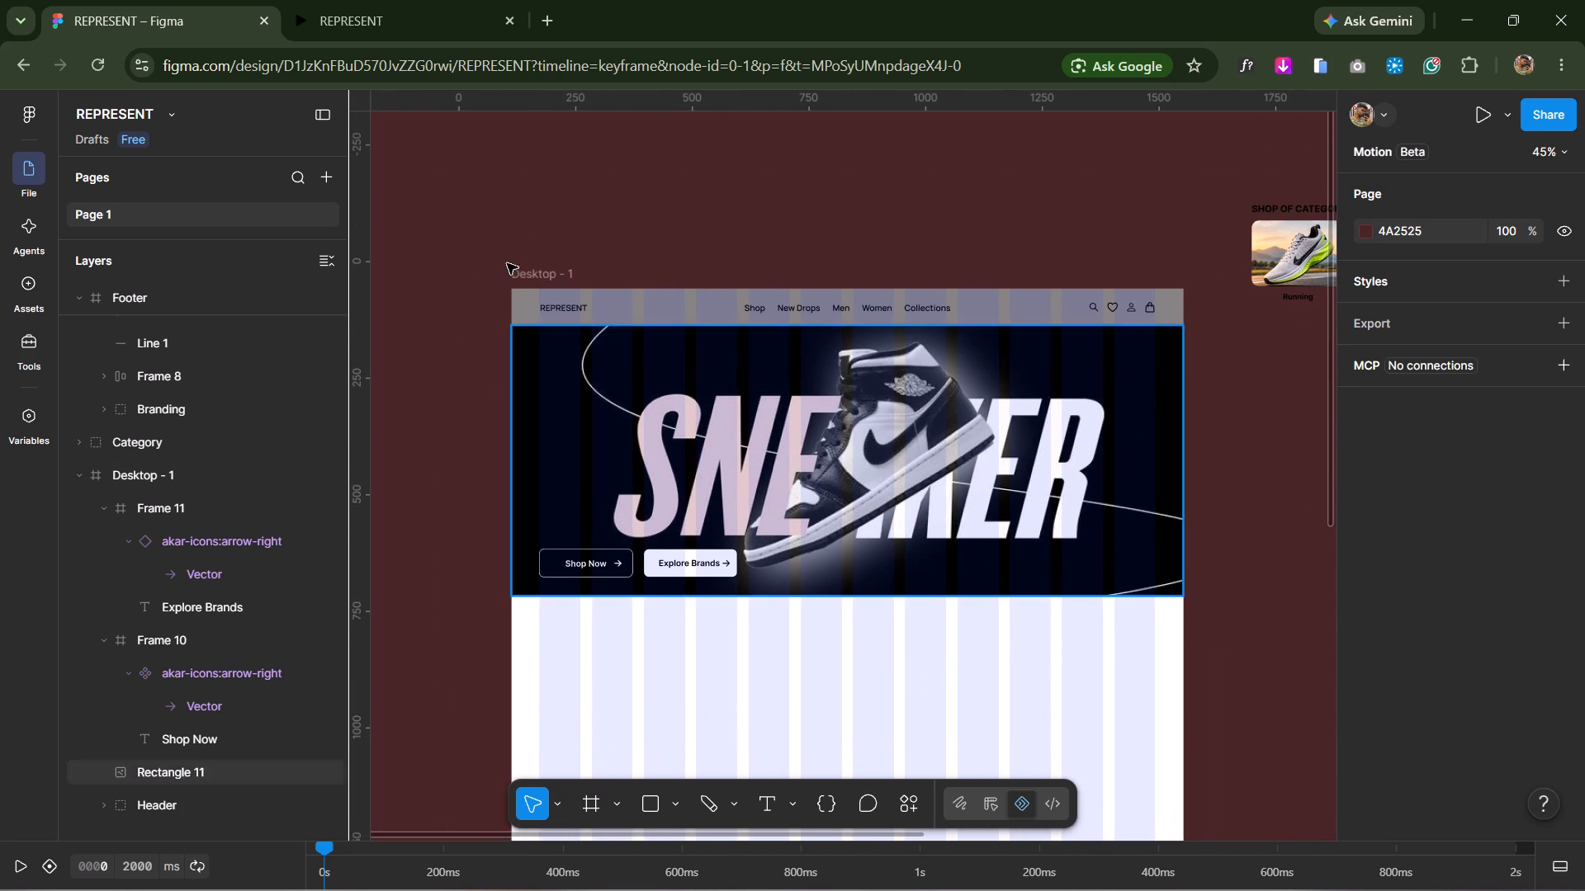
pyautogui.click(354, 0)
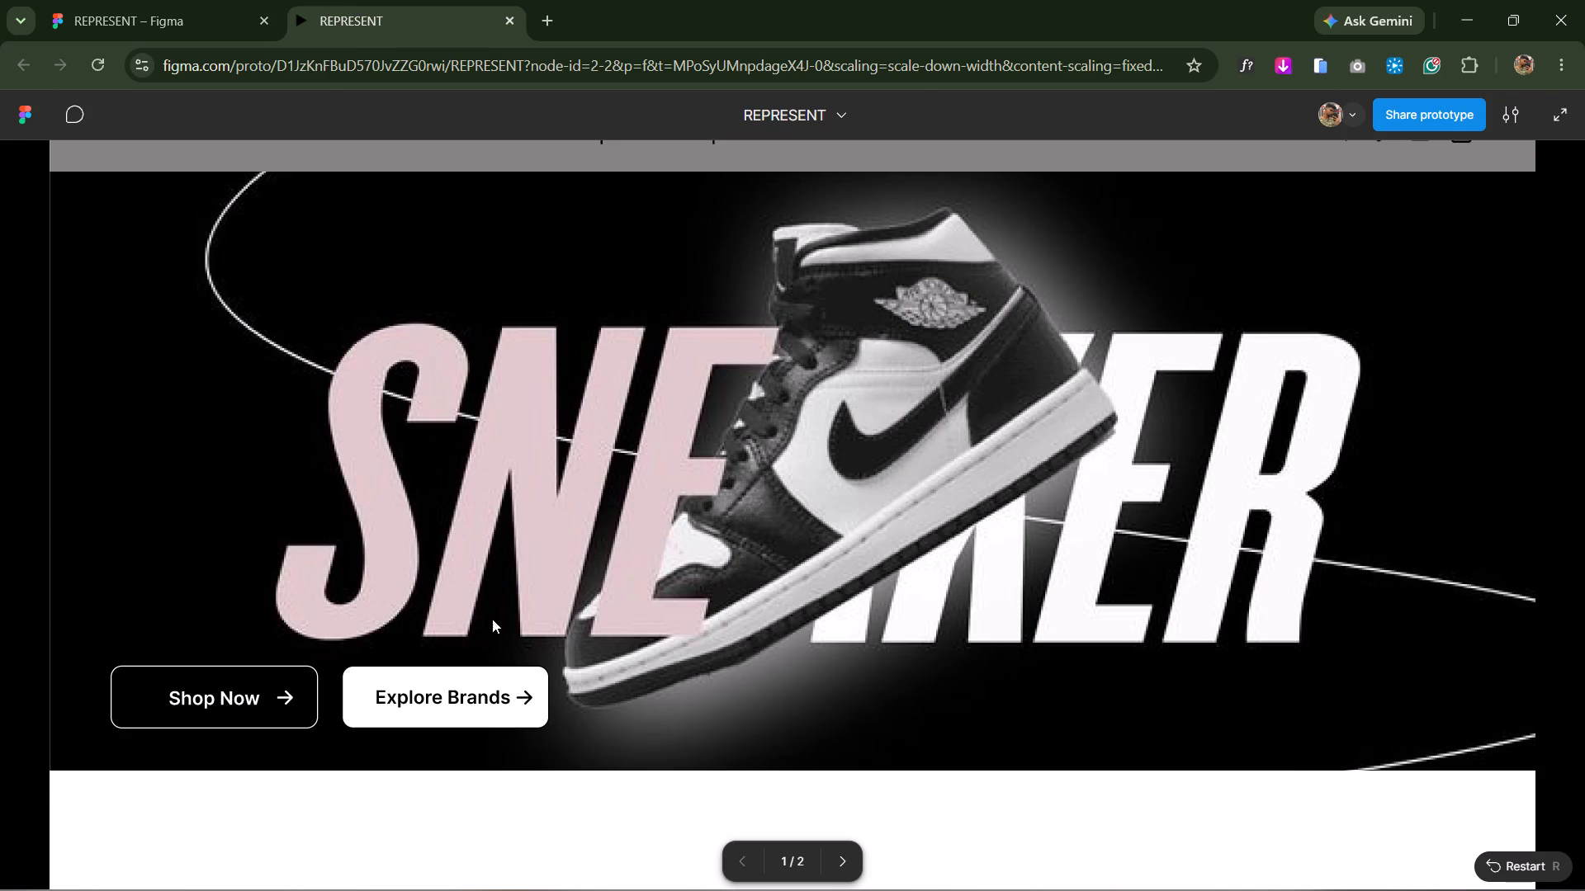
pyautogui.click(91, 60)
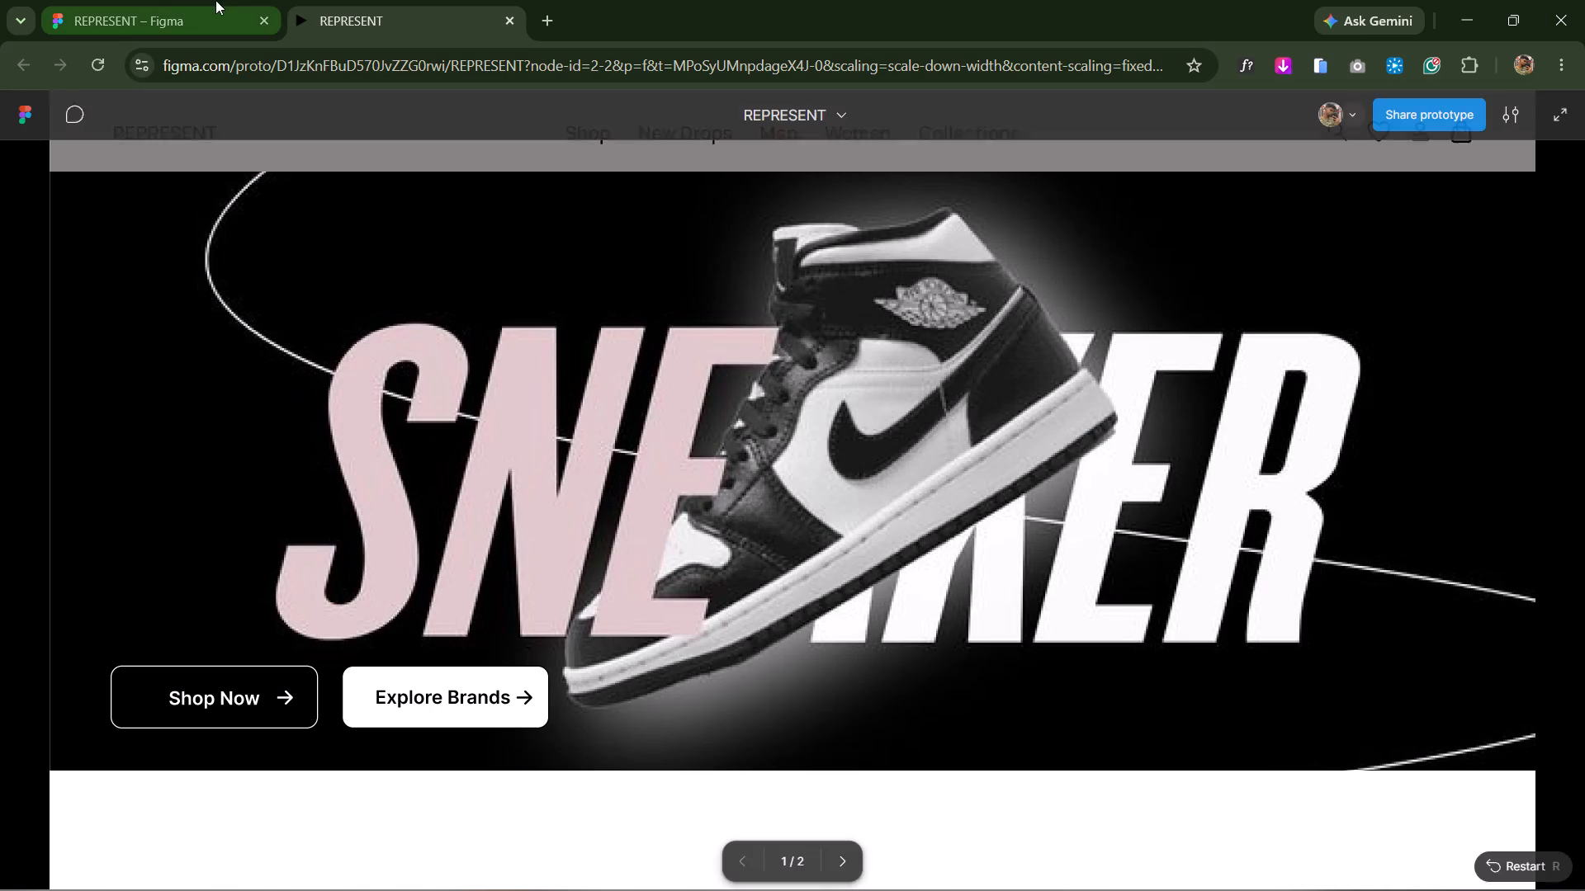
pyautogui.click(173, 0)
# Draw a frame about 1320 by 86 just below the hero image, spanning the full width of the layout columns.
pyautogui.scroll(-4, 704, 625)
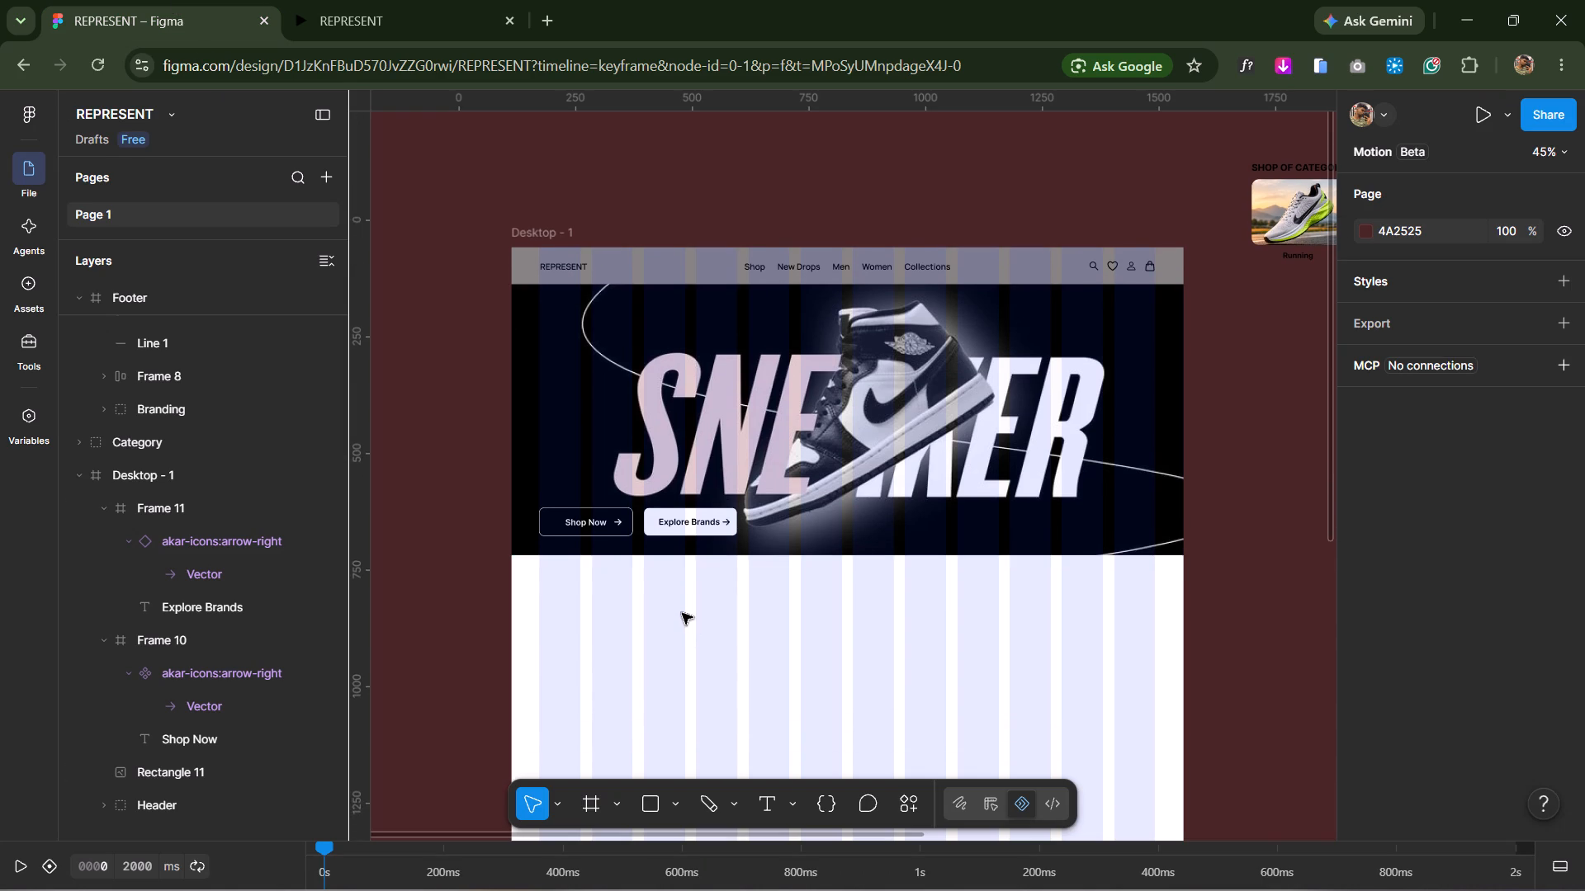
pyautogui.scroll(-5, 680, 606)
pyautogui.scroll(4, 717, 577)
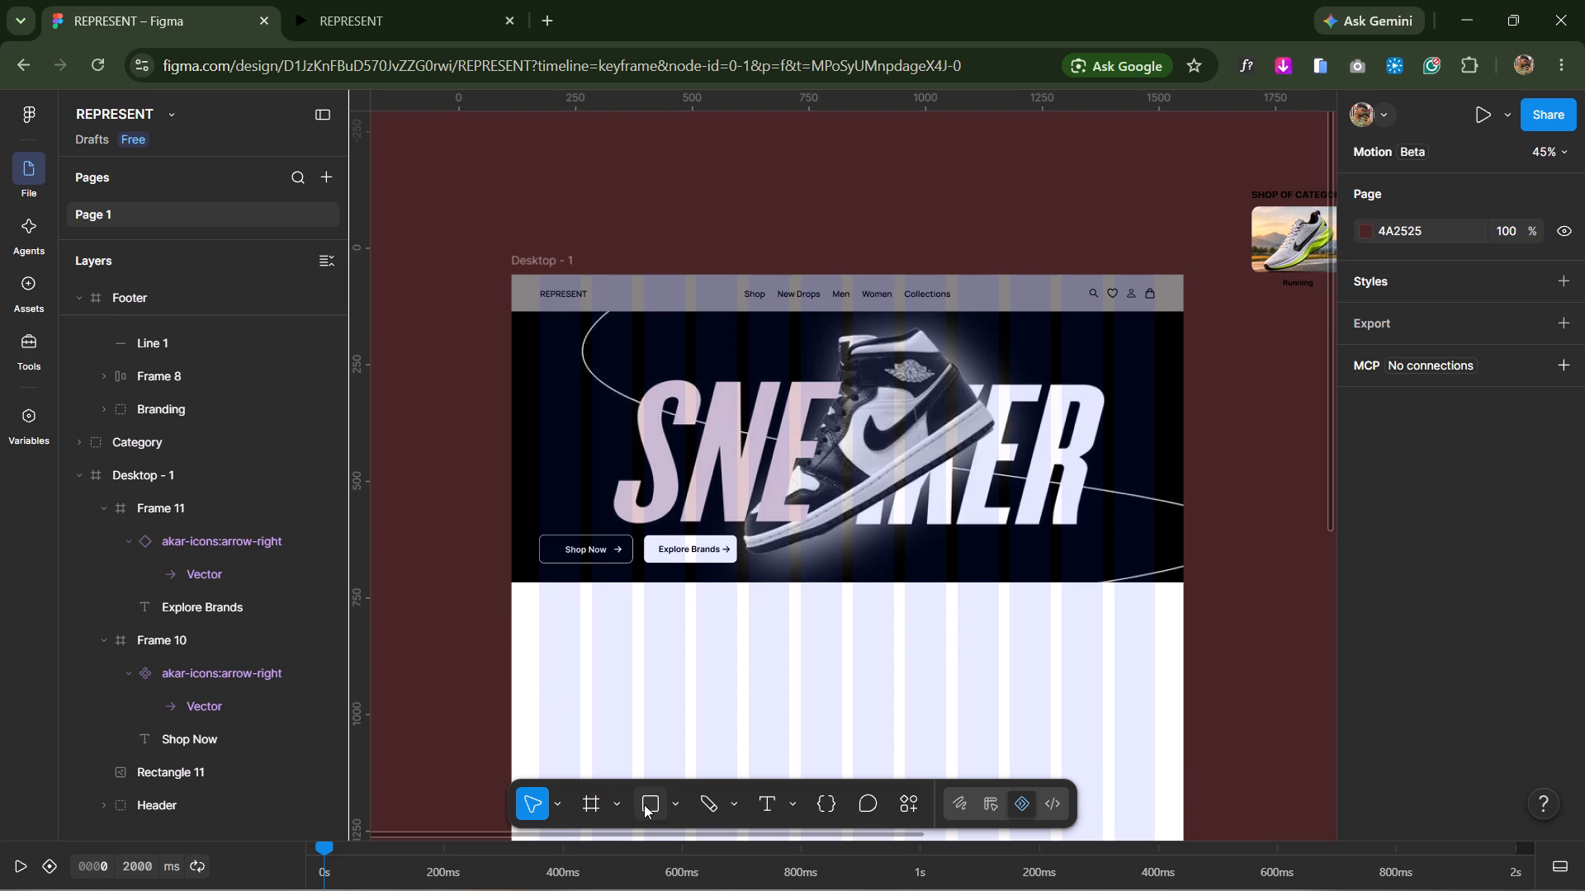
pyautogui.click(580, 799)
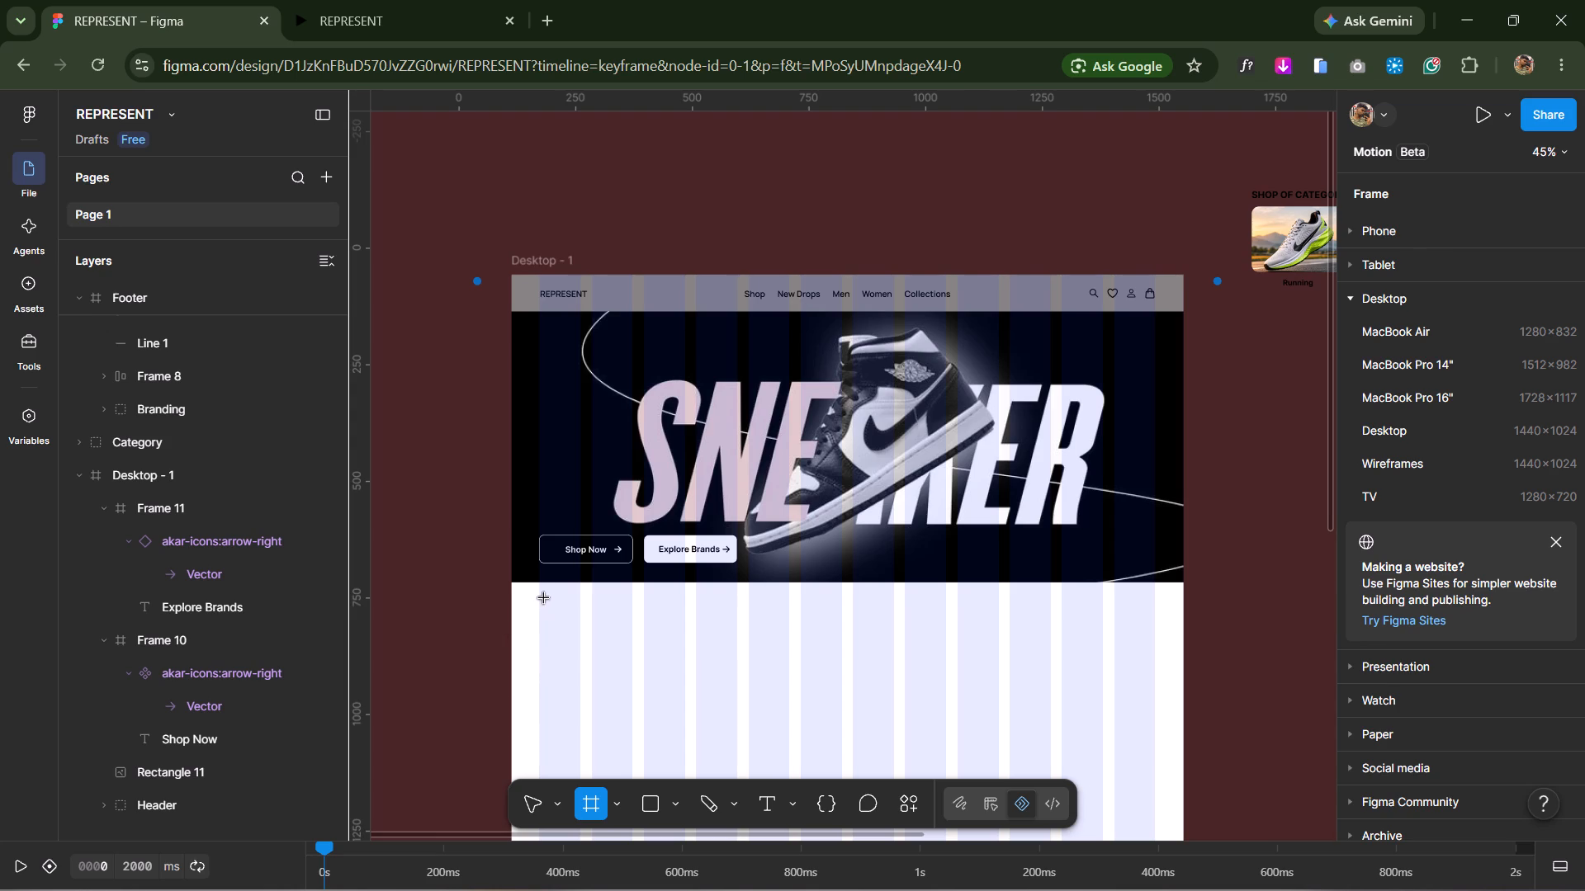
pyautogui.moveTo(538, 595); pyautogui.dragTo(1099, 639)
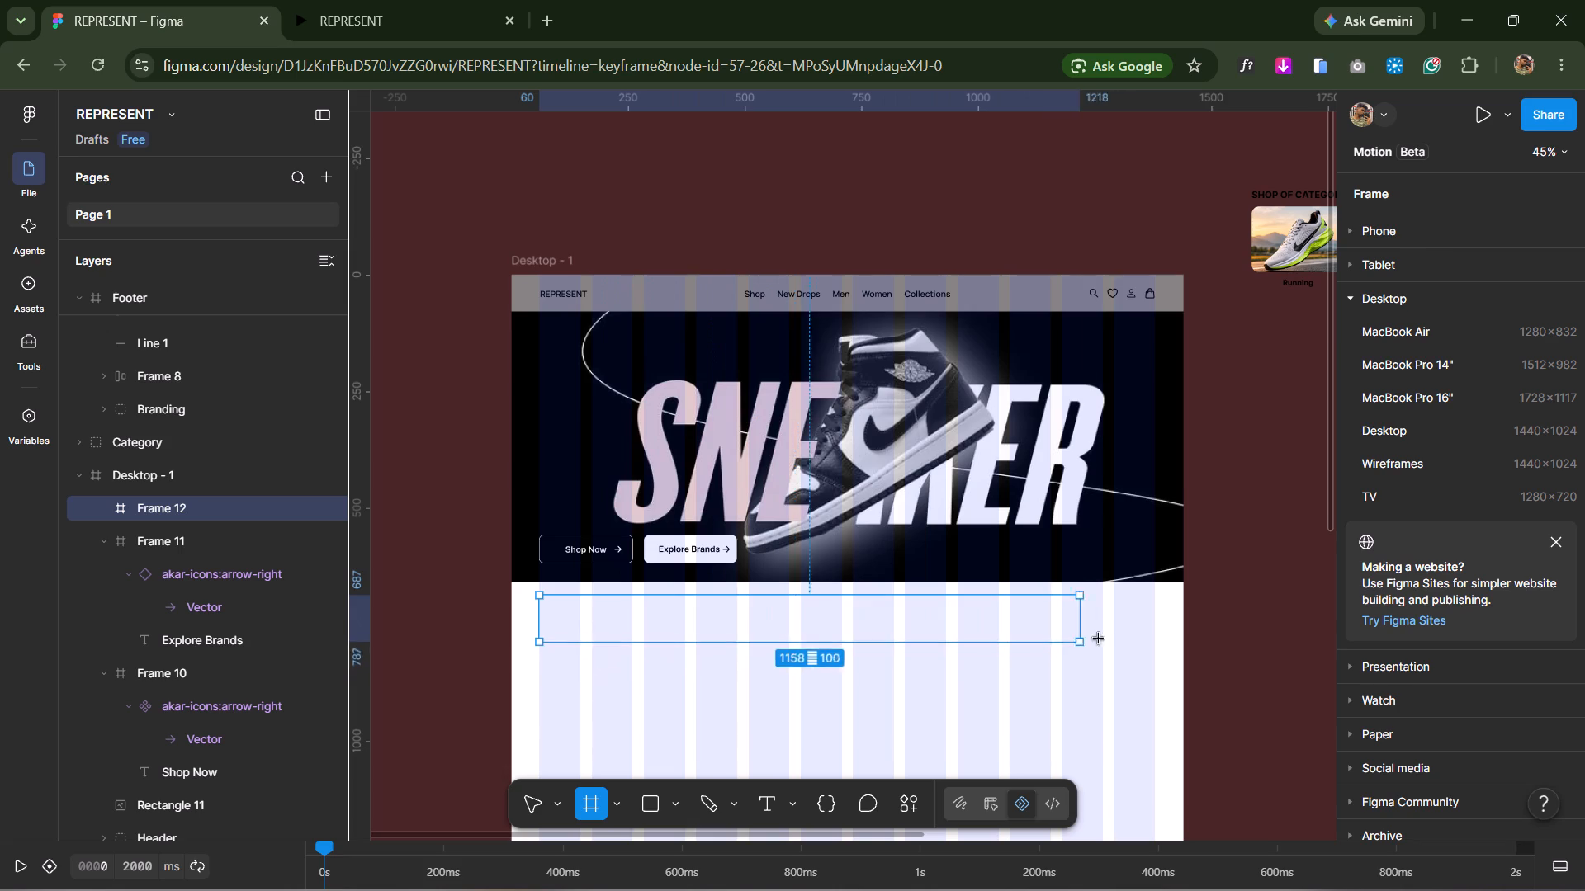
pyautogui.moveTo(1099, 639); pyautogui.dragTo(1156, 635)
pyautogui.click(1220, 617)
pyautogui.click(1020, 612)
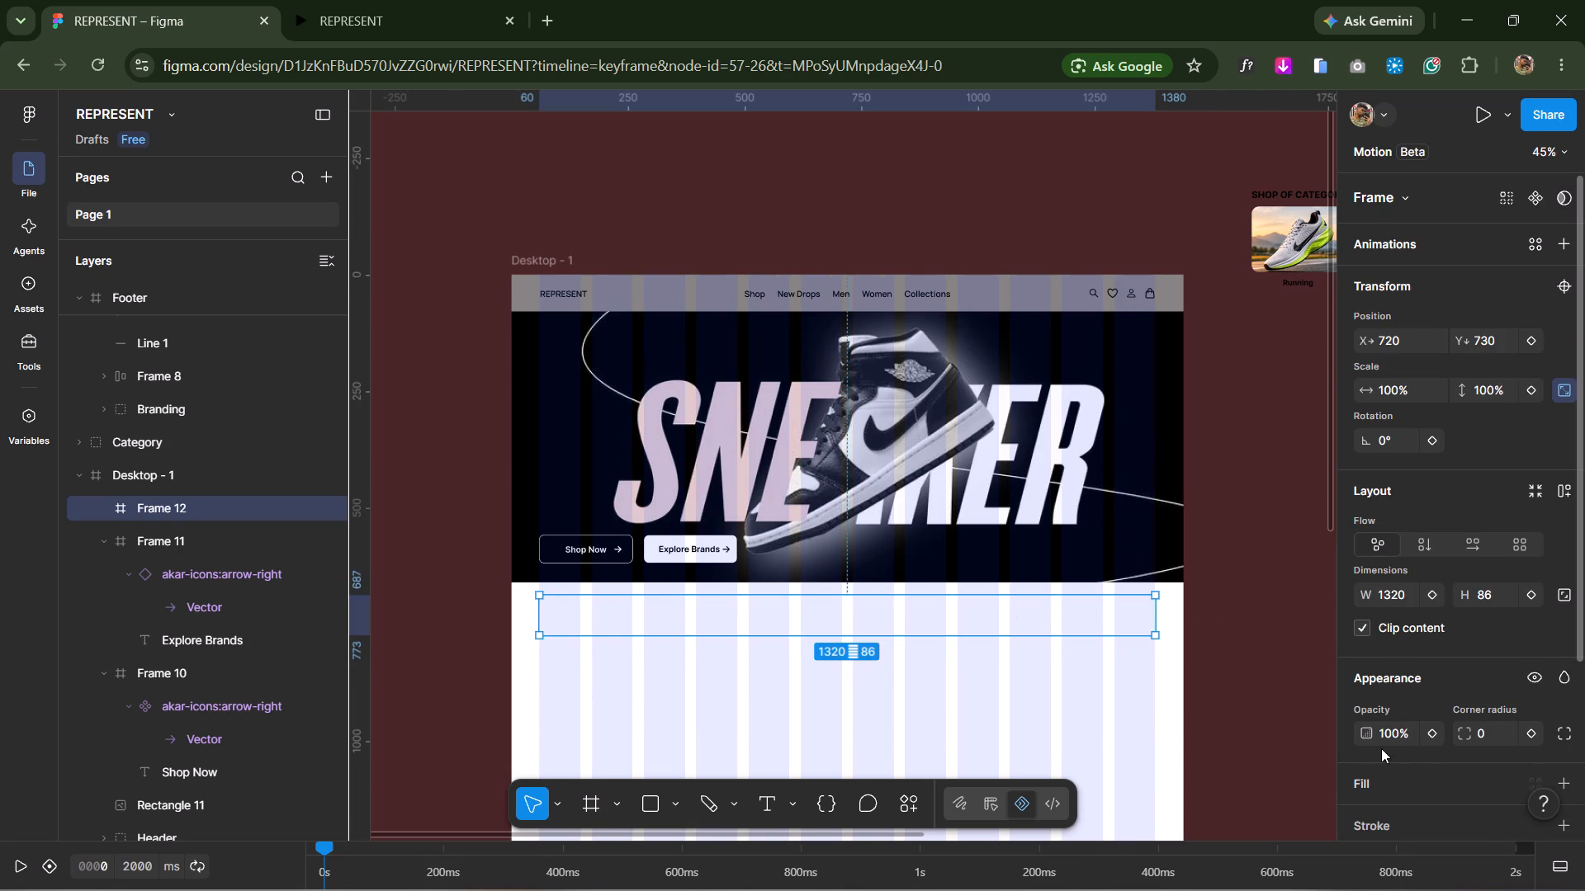
# Give the new frame below the hero a 000000 stroke positioned Outside.
pyautogui.scroll(-1, 1374, 804)
pyautogui.click(1380, 724)
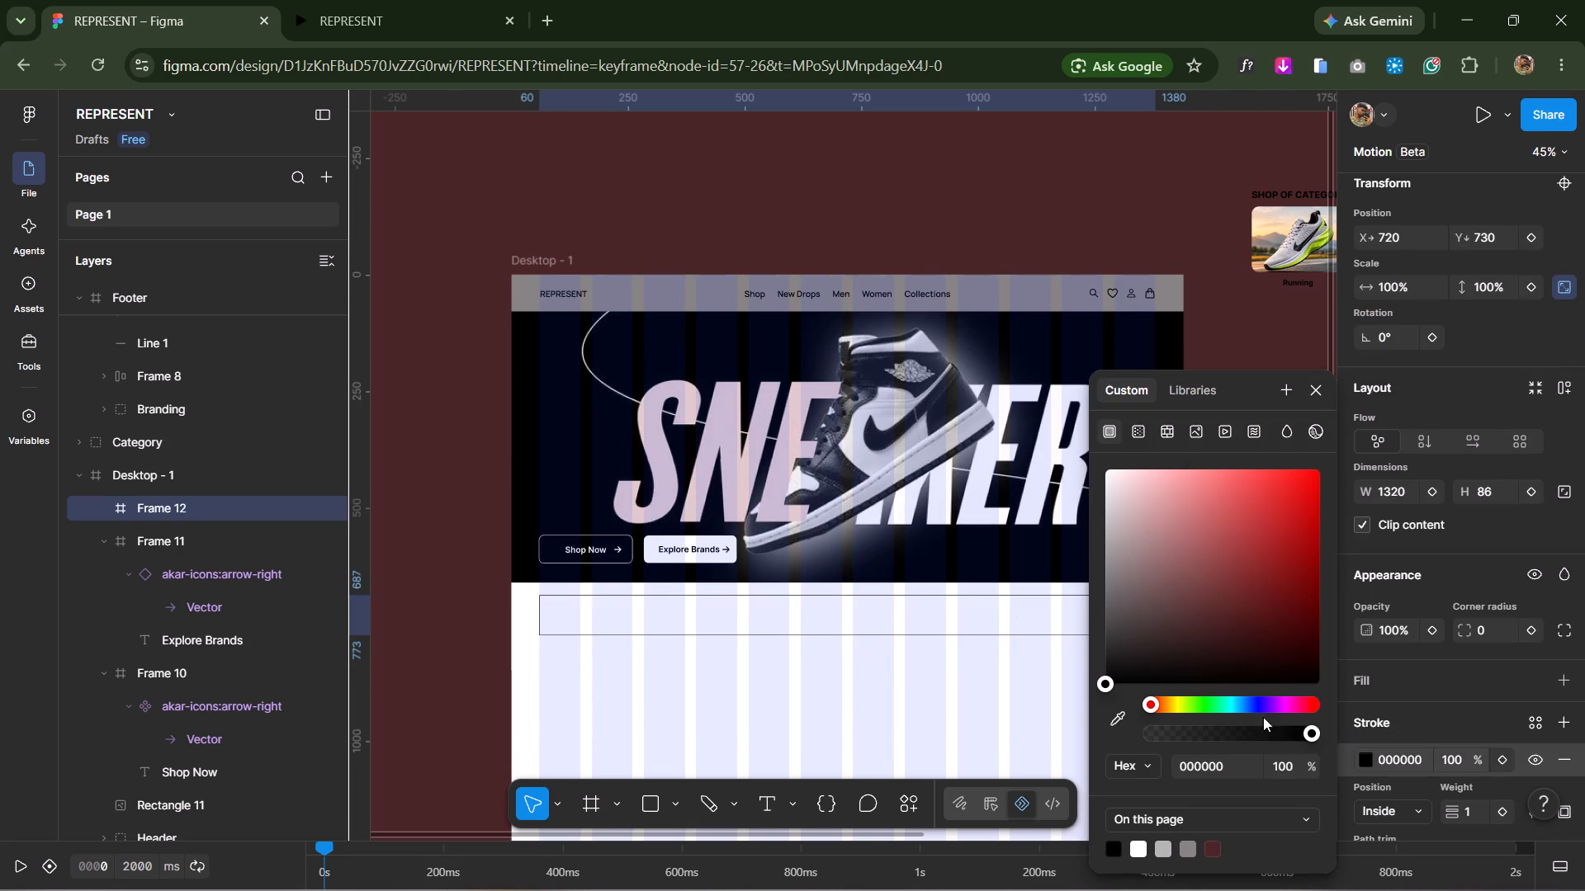
pyautogui.click(1407, 814)
pyautogui.click(1403, 786)
pyautogui.click(457, 723)
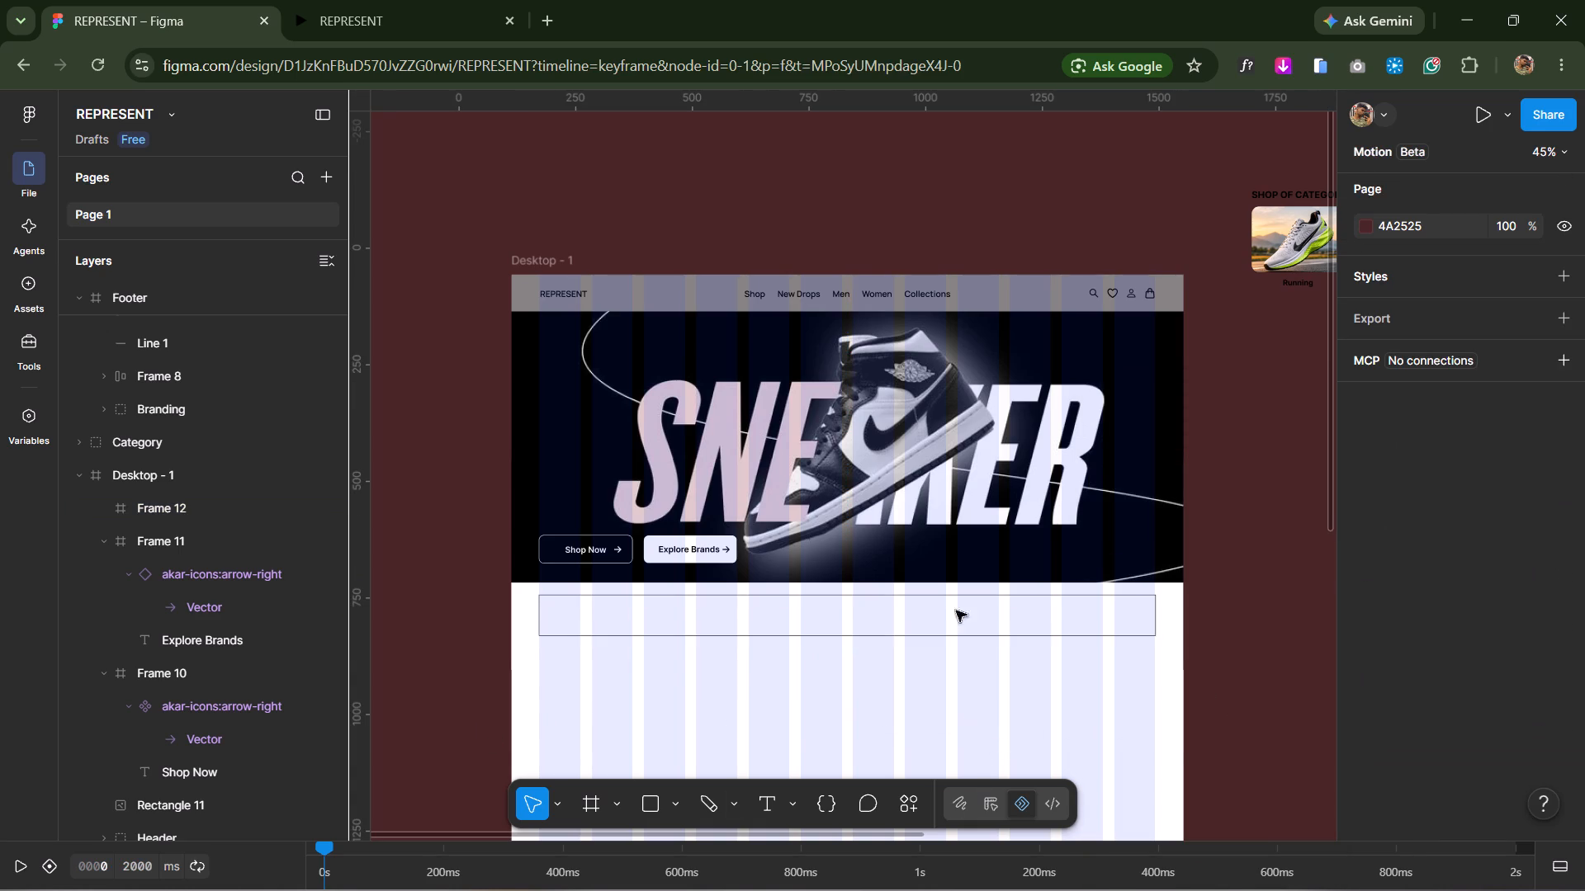
# Inspect the outlined frame below the hero from its right end to its left end.
pyautogui.keyDown('ctrl'); pyautogui.scroll(5, 952, 705); pyautogui.keyUp('ctrl')
pyautogui.press('space')
pyautogui.press('space')
pyautogui.press('space')
pyautogui.press('space')
pyautogui.press('space')
pyautogui.press('space')
pyautogui.press('space')
pyautogui.press('space')
pyautogui.press('space')
pyautogui.press('space')
pyautogui.press('space')
pyautogui.press('space')
pyautogui.press('space')
pyautogui.press('space')
pyautogui.press('space')
pyautogui.press('space')
pyautogui.press('space')
pyautogui.press('space')
pyautogui.press('space')
pyautogui.press('space')
pyautogui.moveTo(1137, 639); pyautogui.dragTo(888, 653)
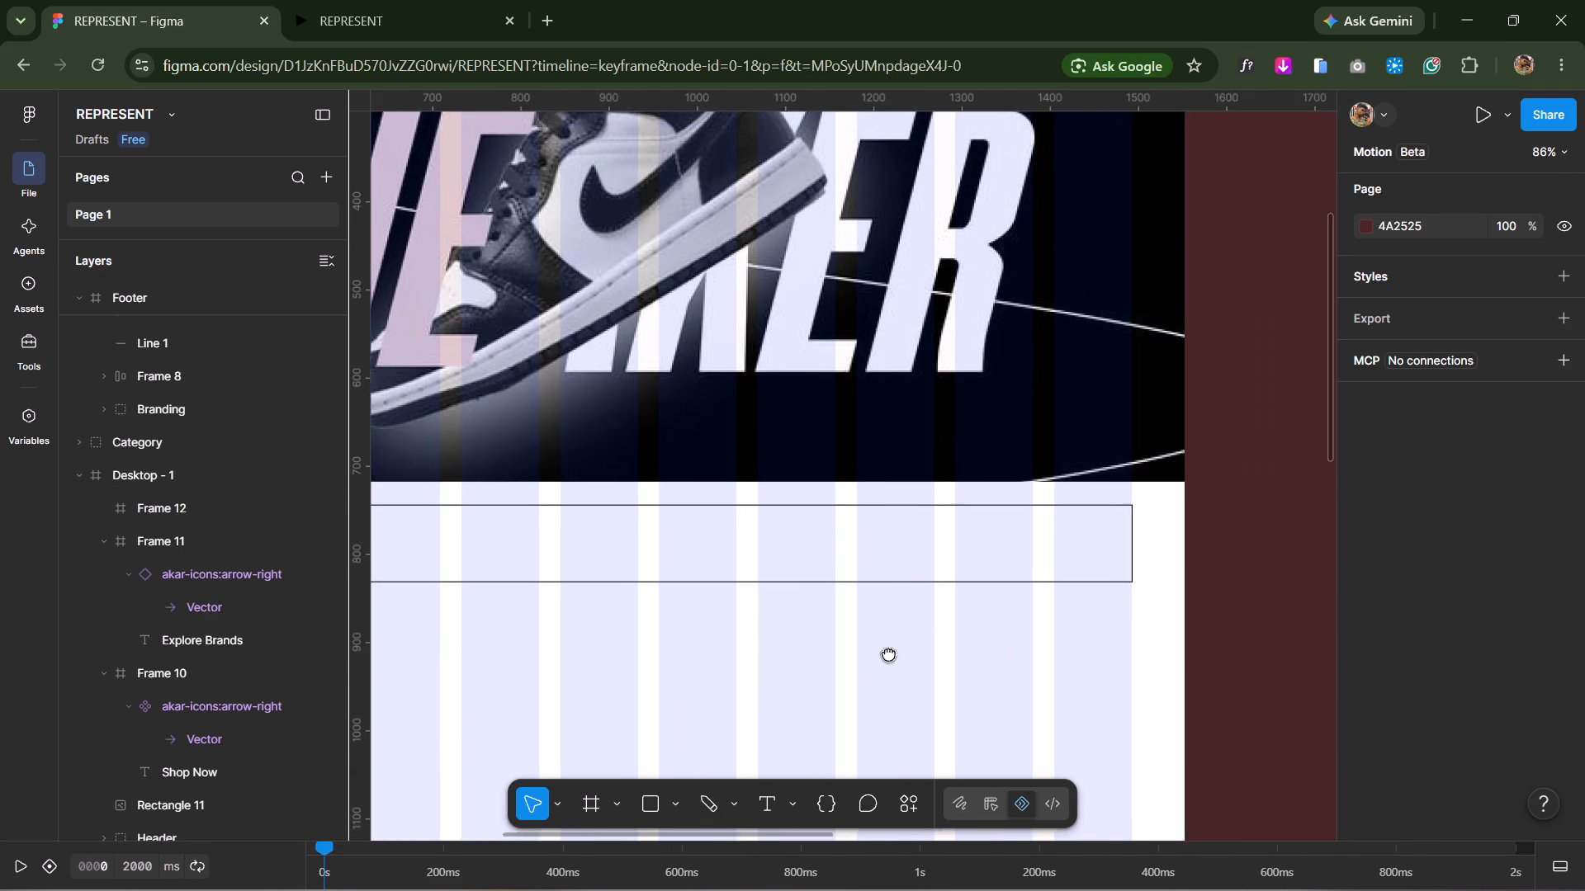
pyautogui.moveTo(888, 653); pyautogui.dragTo(1178, 609)
pyautogui.moveTo(589, 617); pyautogui.dragTo(1061, 644)
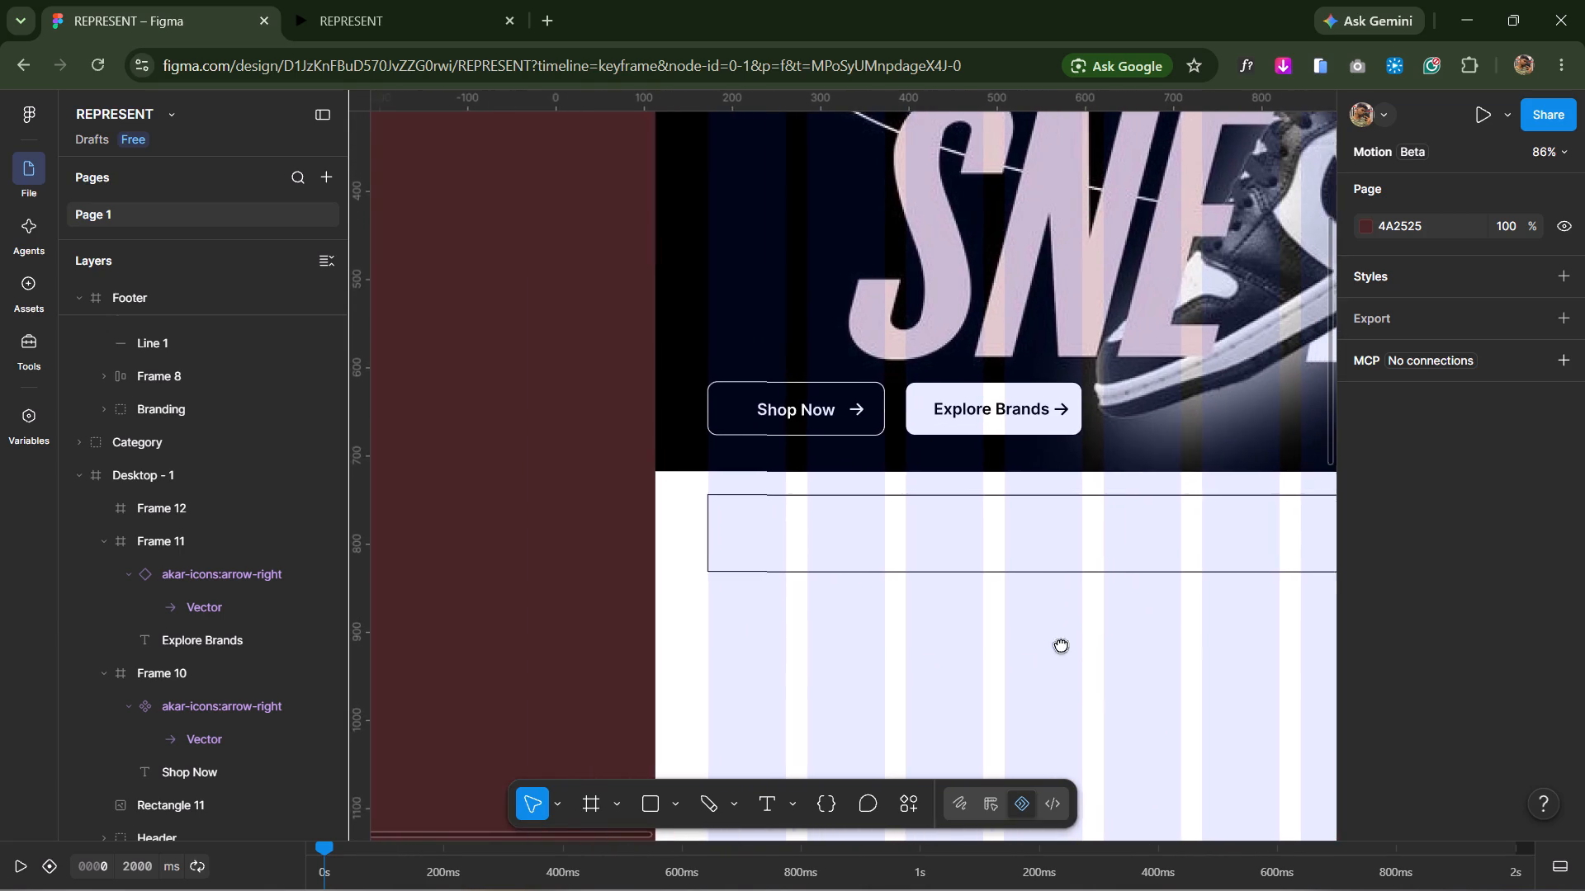
pyautogui.moveTo(1061, 644); pyautogui.dragTo(916, 693)
# Add the text "Top Brands" and place it inside the outlined frame, vertically centred about 29 px from its left edge.
pyautogui.click(955, 593)
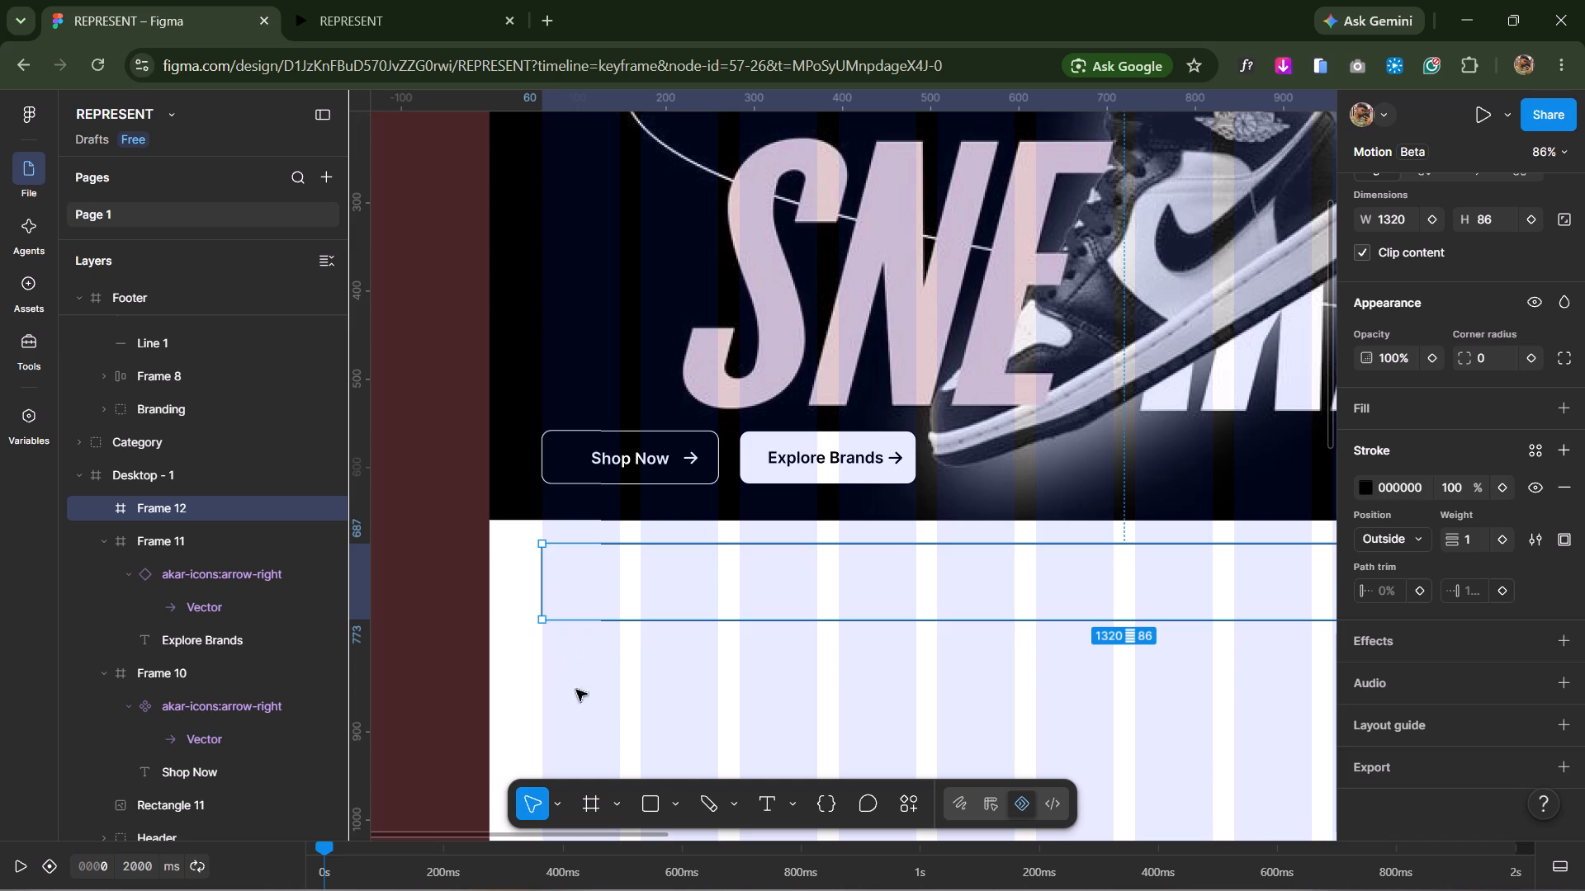
pyautogui.click(751, 791)
pyautogui.click(749, 729)
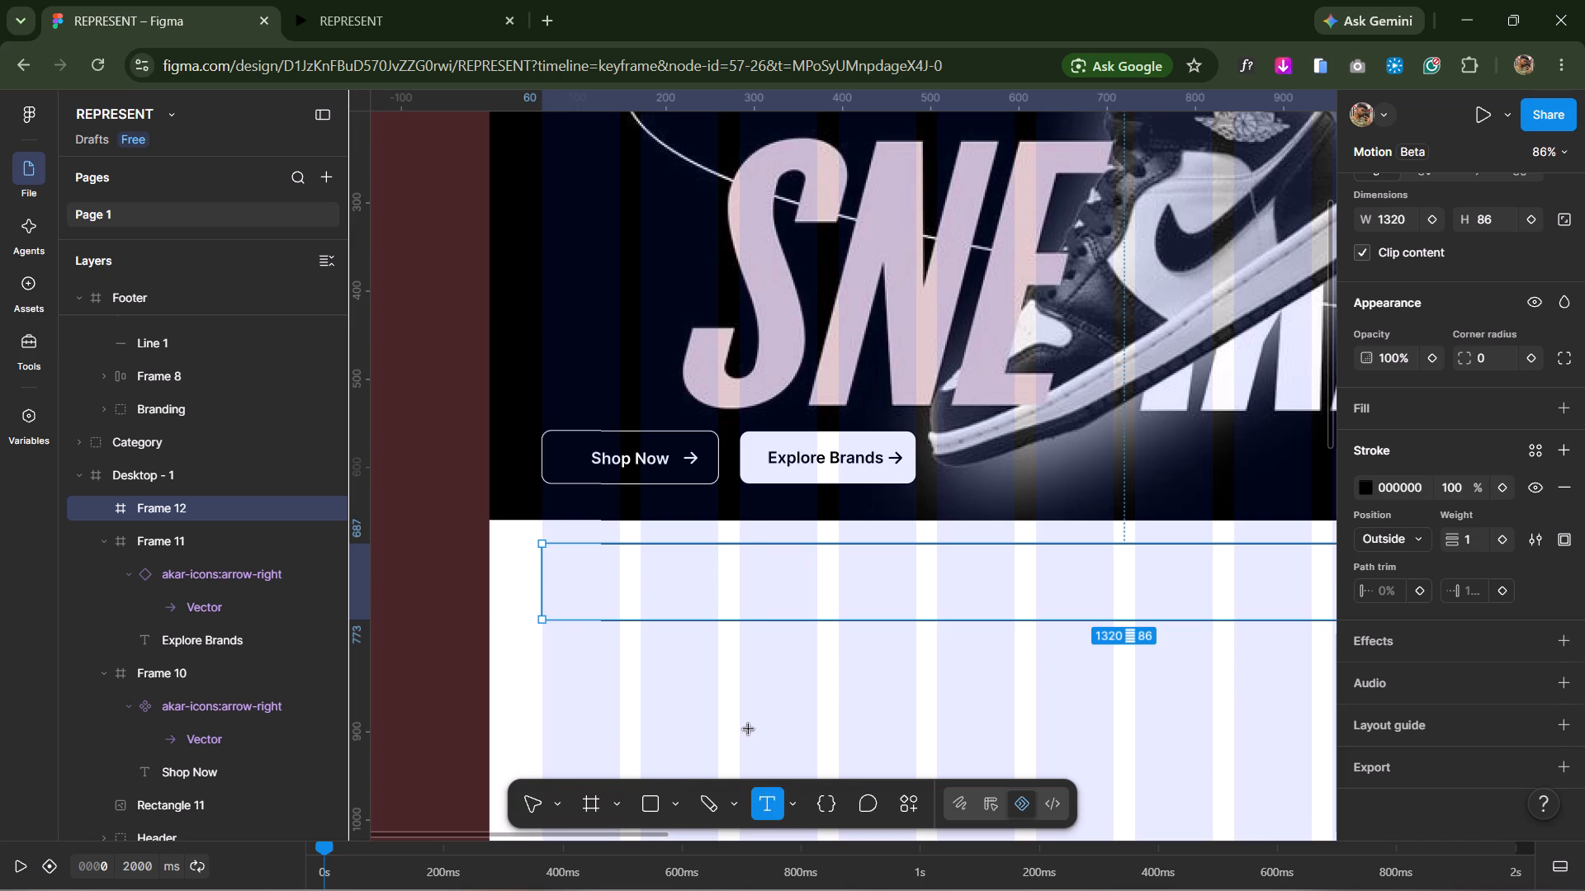
pyautogui.write('Top Brands')
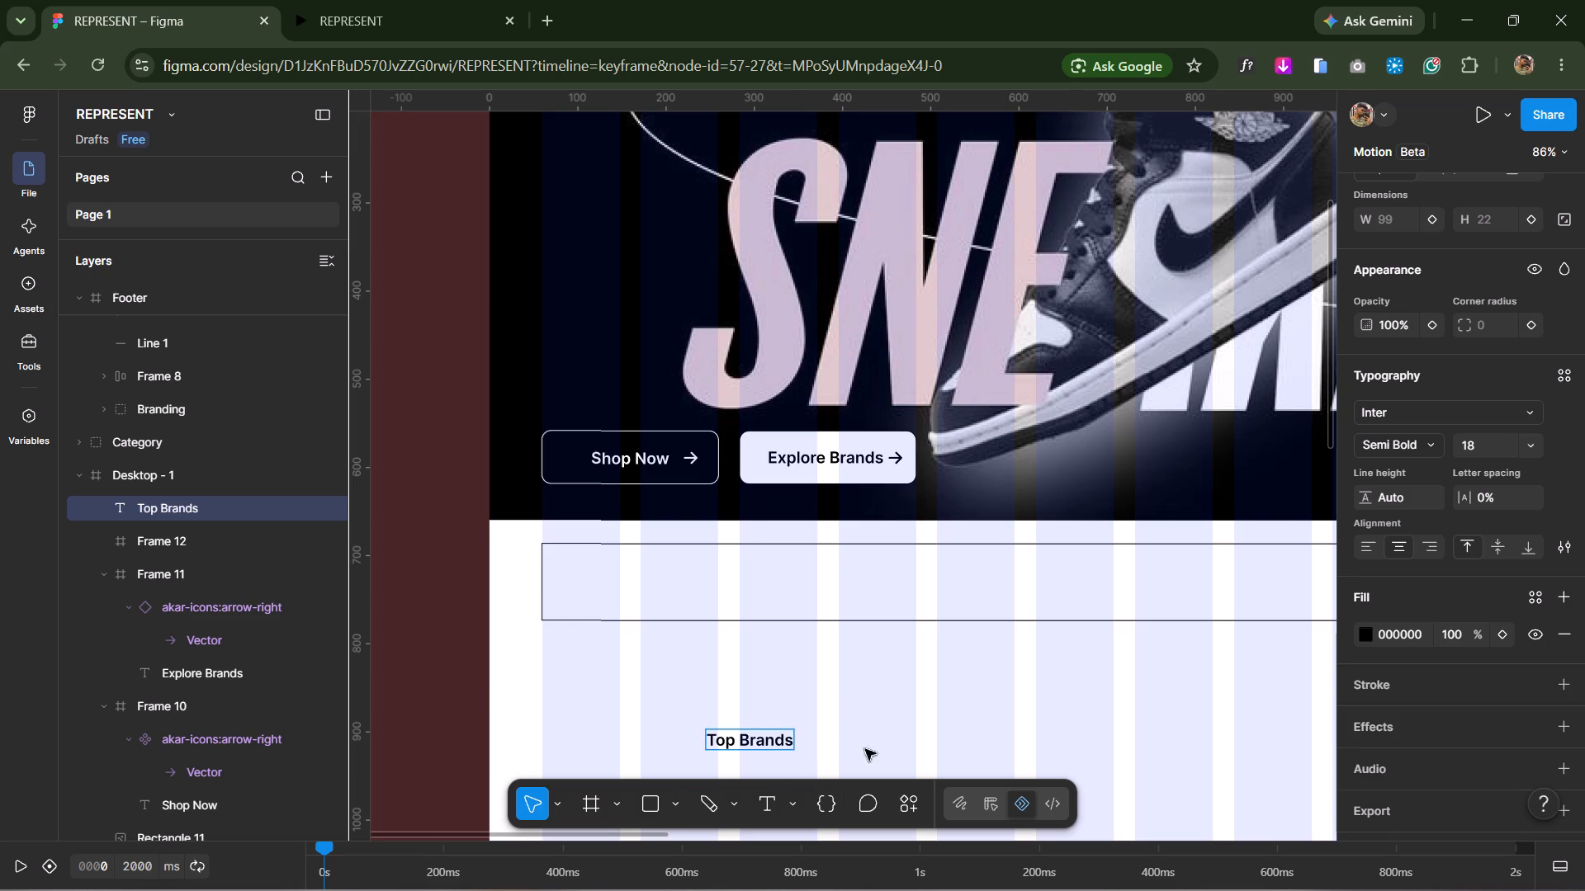
pyautogui.click(744, 656)
pyautogui.moveTo(741, 740); pyautogui.dragTo(741, 730)
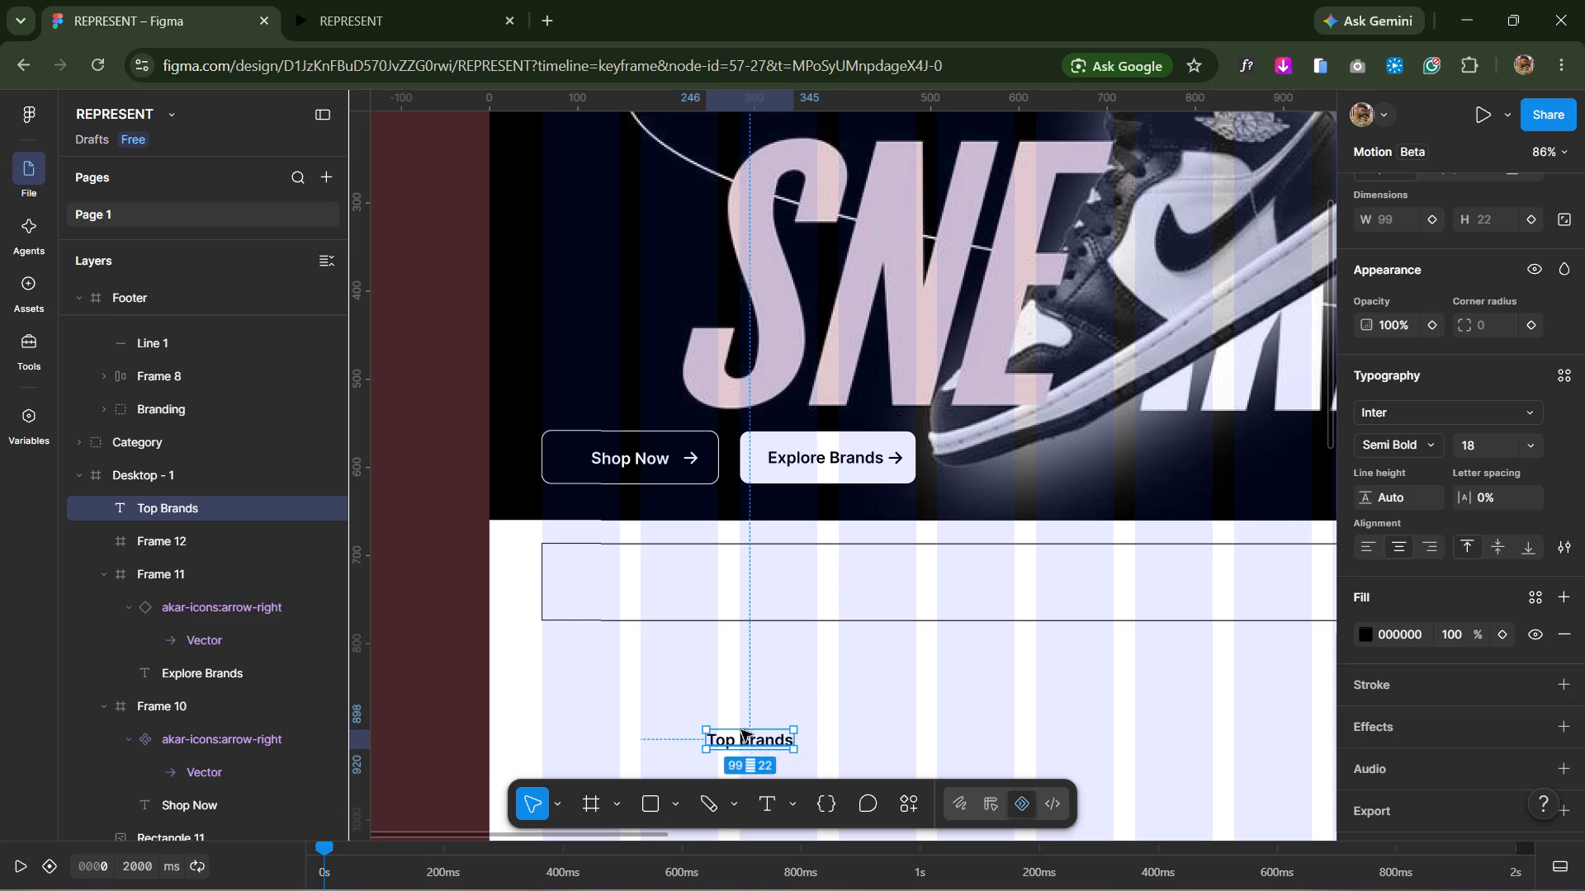
pyautogui.moveTo(741, 730); pyautogui.dragTo(632, 582)
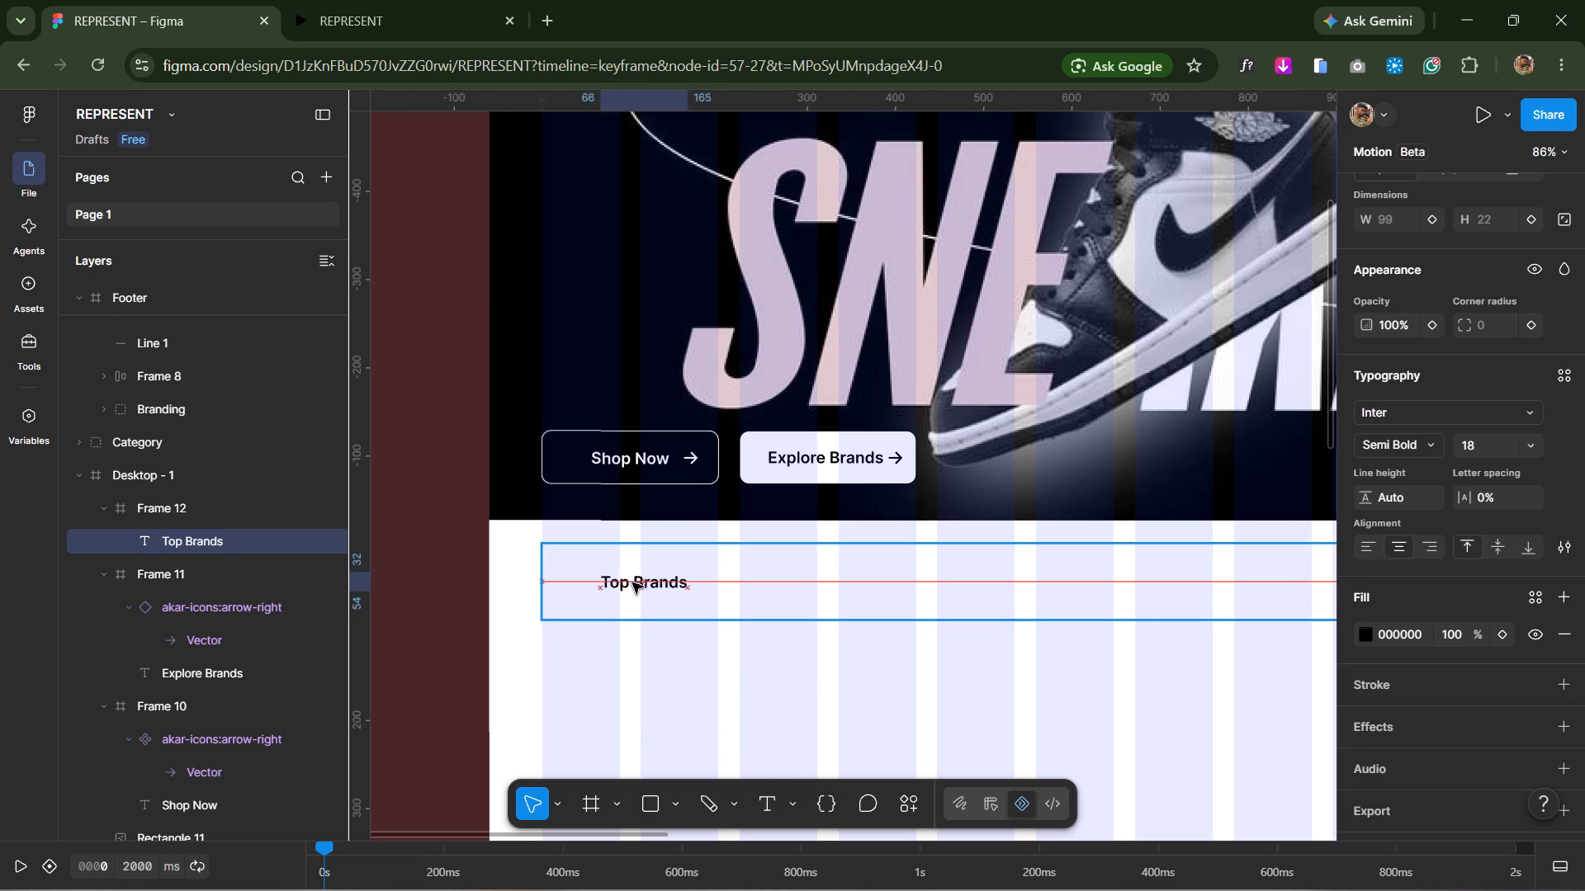
pyautogui.moveTo(632, 582); pyautogui.dragTo(603, 585)
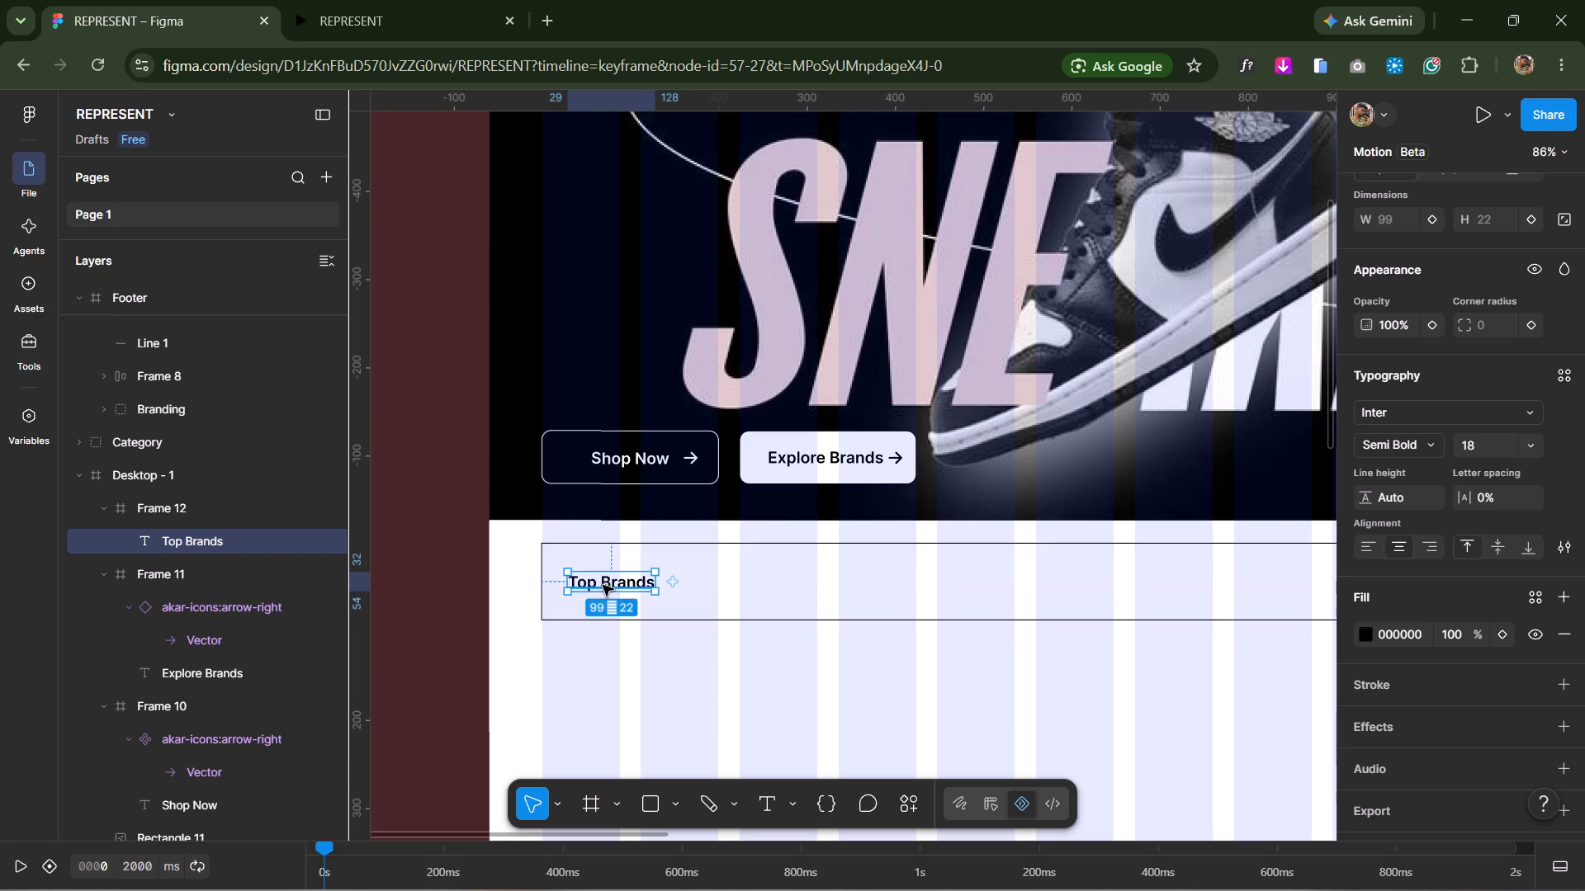
pyautogui.click(661, 687)
# Open the Iconify plugin and search its icons for nike.
pyautogui.keyDown('ctrl'); pyautogui.scroll(-6, 934, 723); pyautogui.keyUp('ctrl')
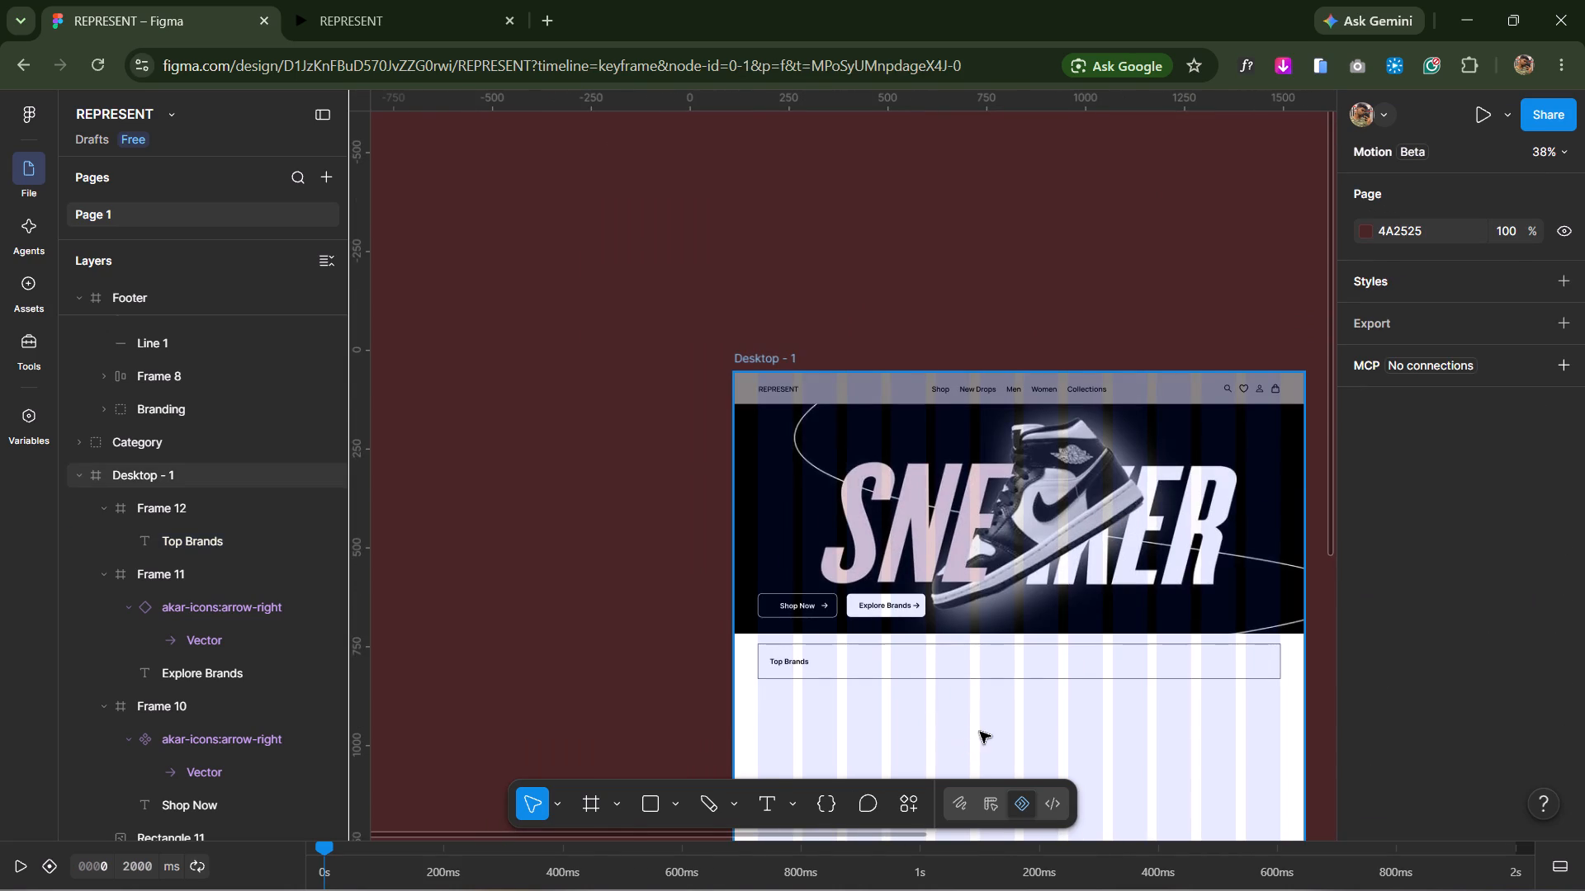
pyautogui.keyDown('ctrl'); pyautogui.scroll(7, 980, 732); pyautogui.keyUp('ctrl')
pyautogui.keyDown('ctrl'); pyautogui.scroll(1, 903, 730); pyautogui.keyUp('ctrl')
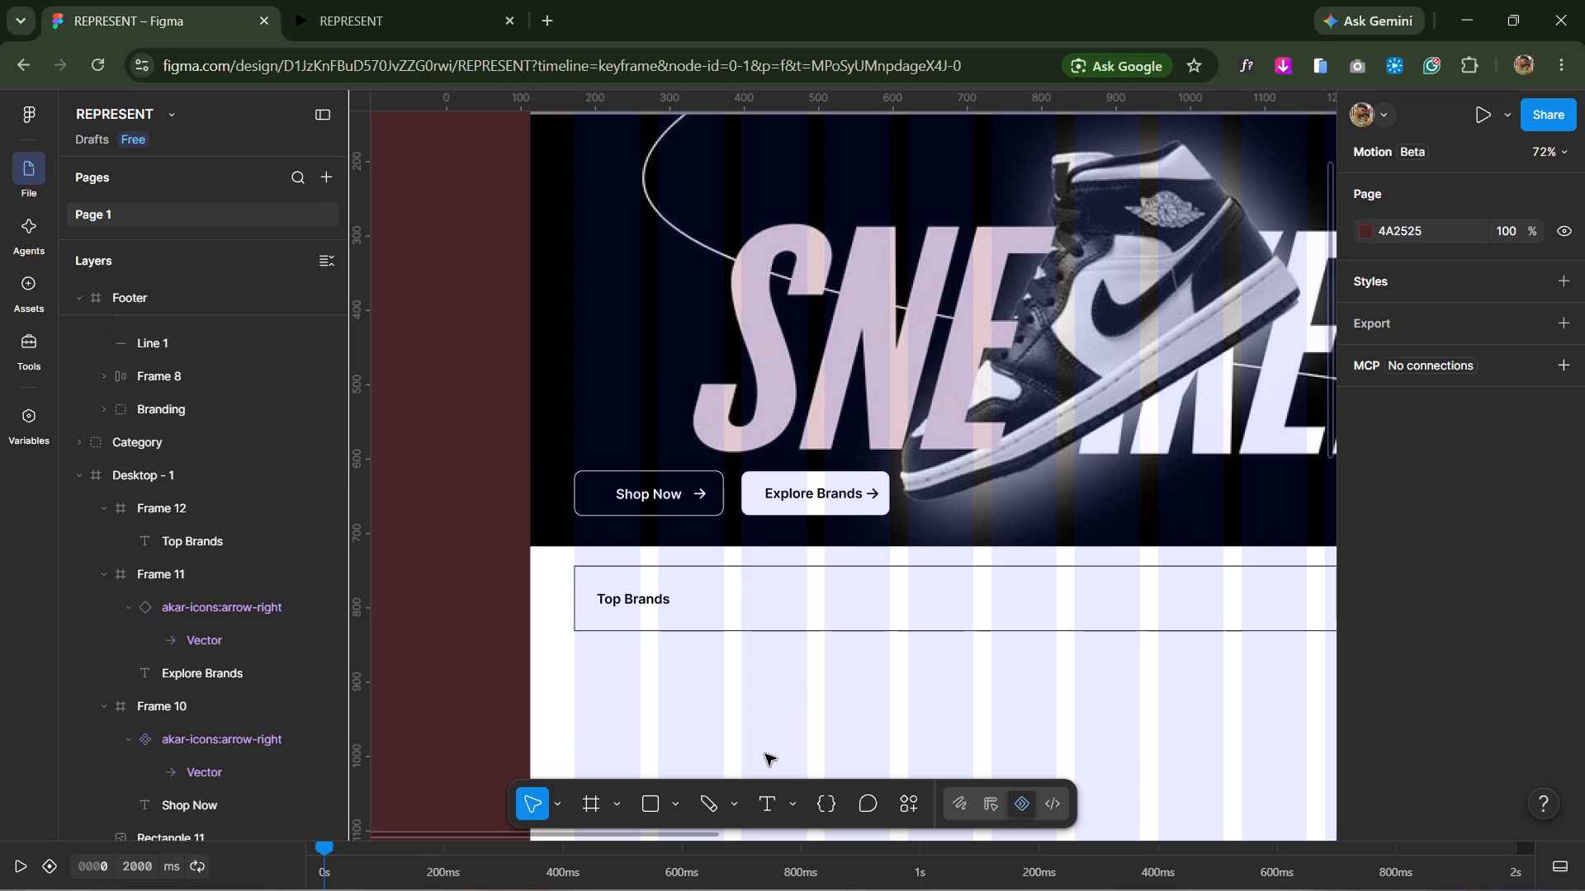
pyautogui.keyDown('ctrl'); pyautogui.scroll(-2, 879, 743); pyautogui.keyUp('ctrl')
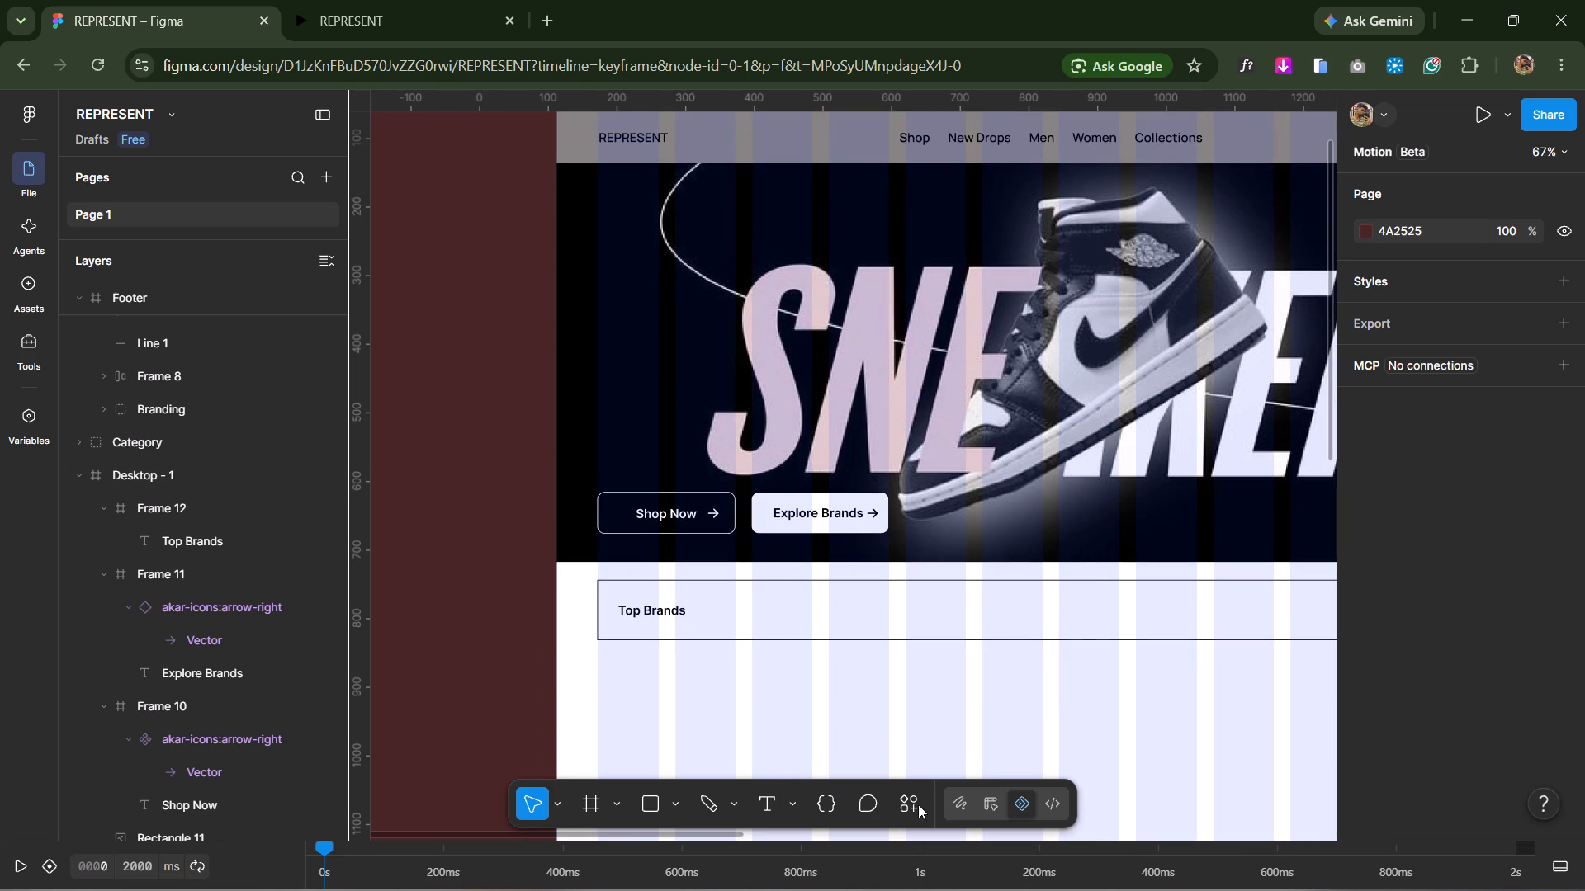
pyautogui.click(904, 801)
pyautogui.click(751, 520)
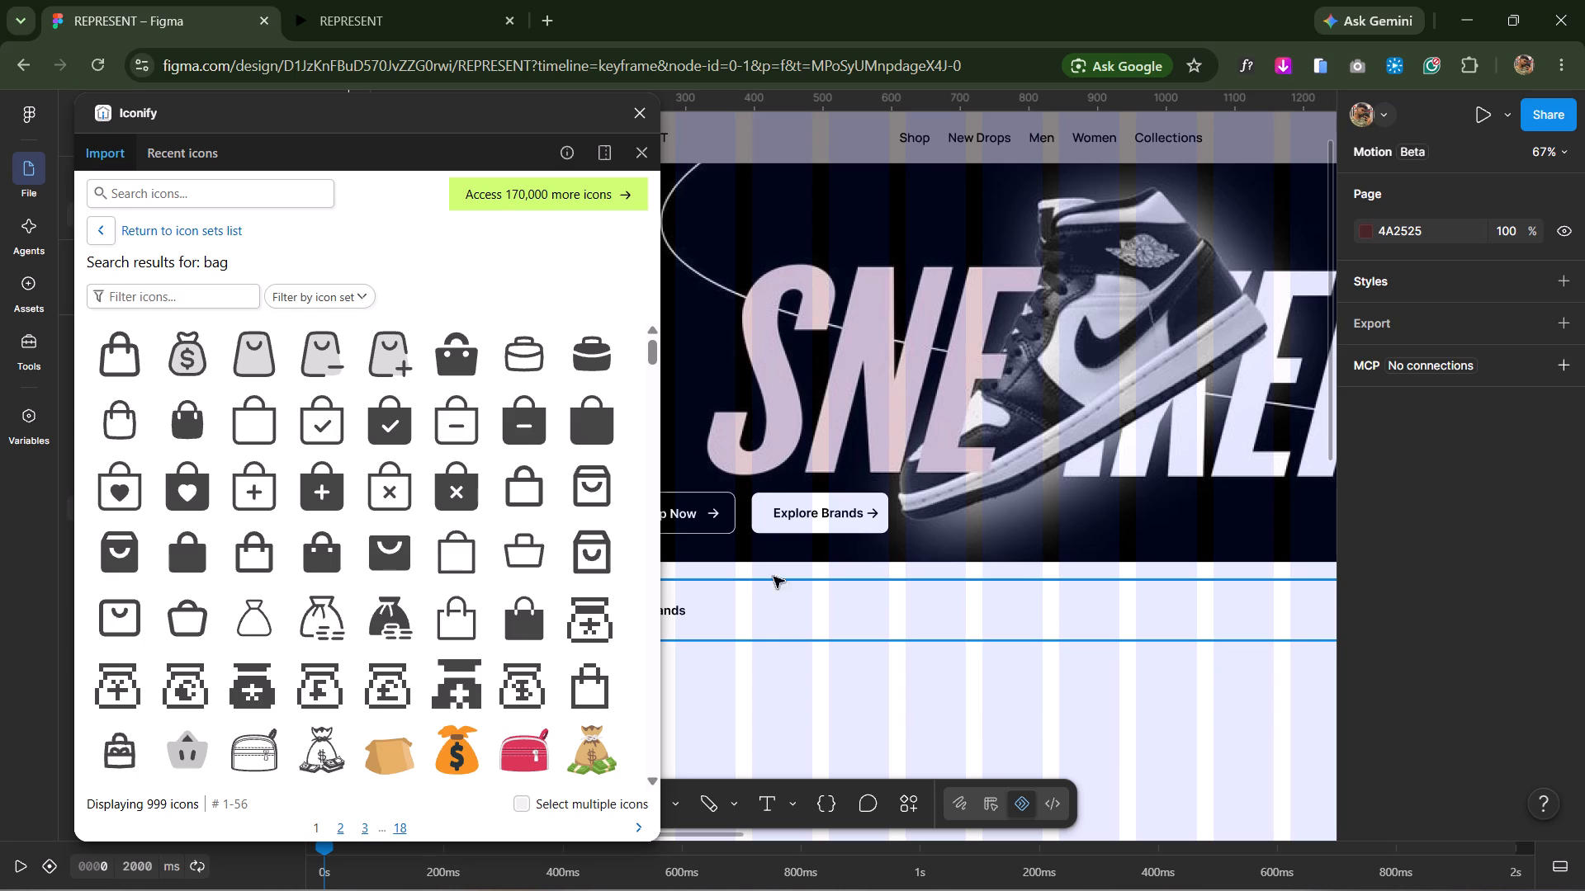
pyautogui.click(227, 196)
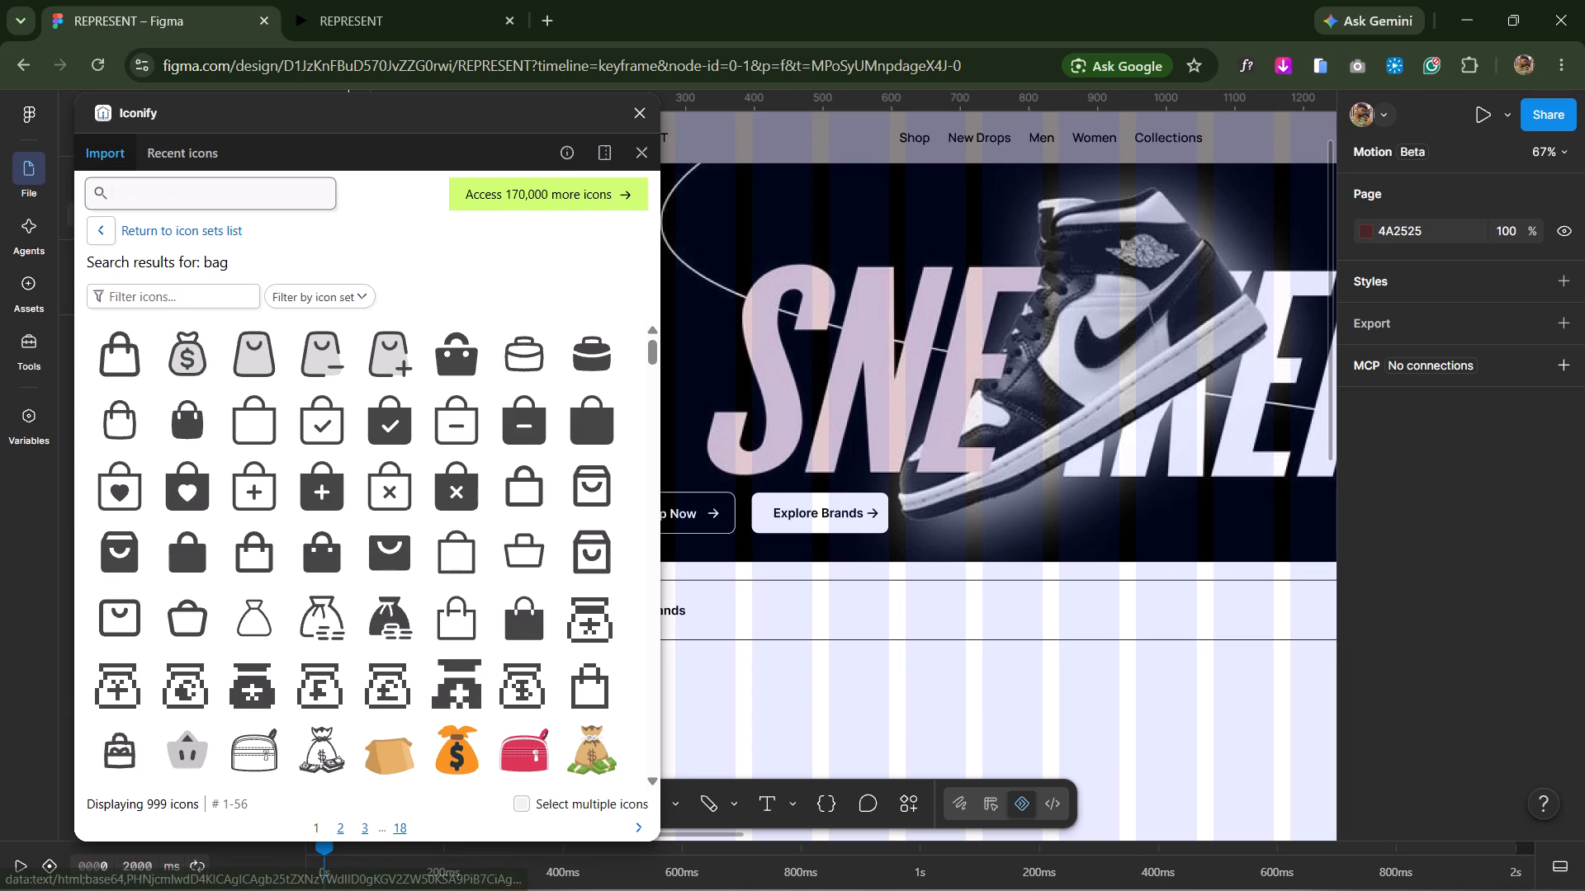
pyautogui.write('nike')
pyautogui.press('Return')
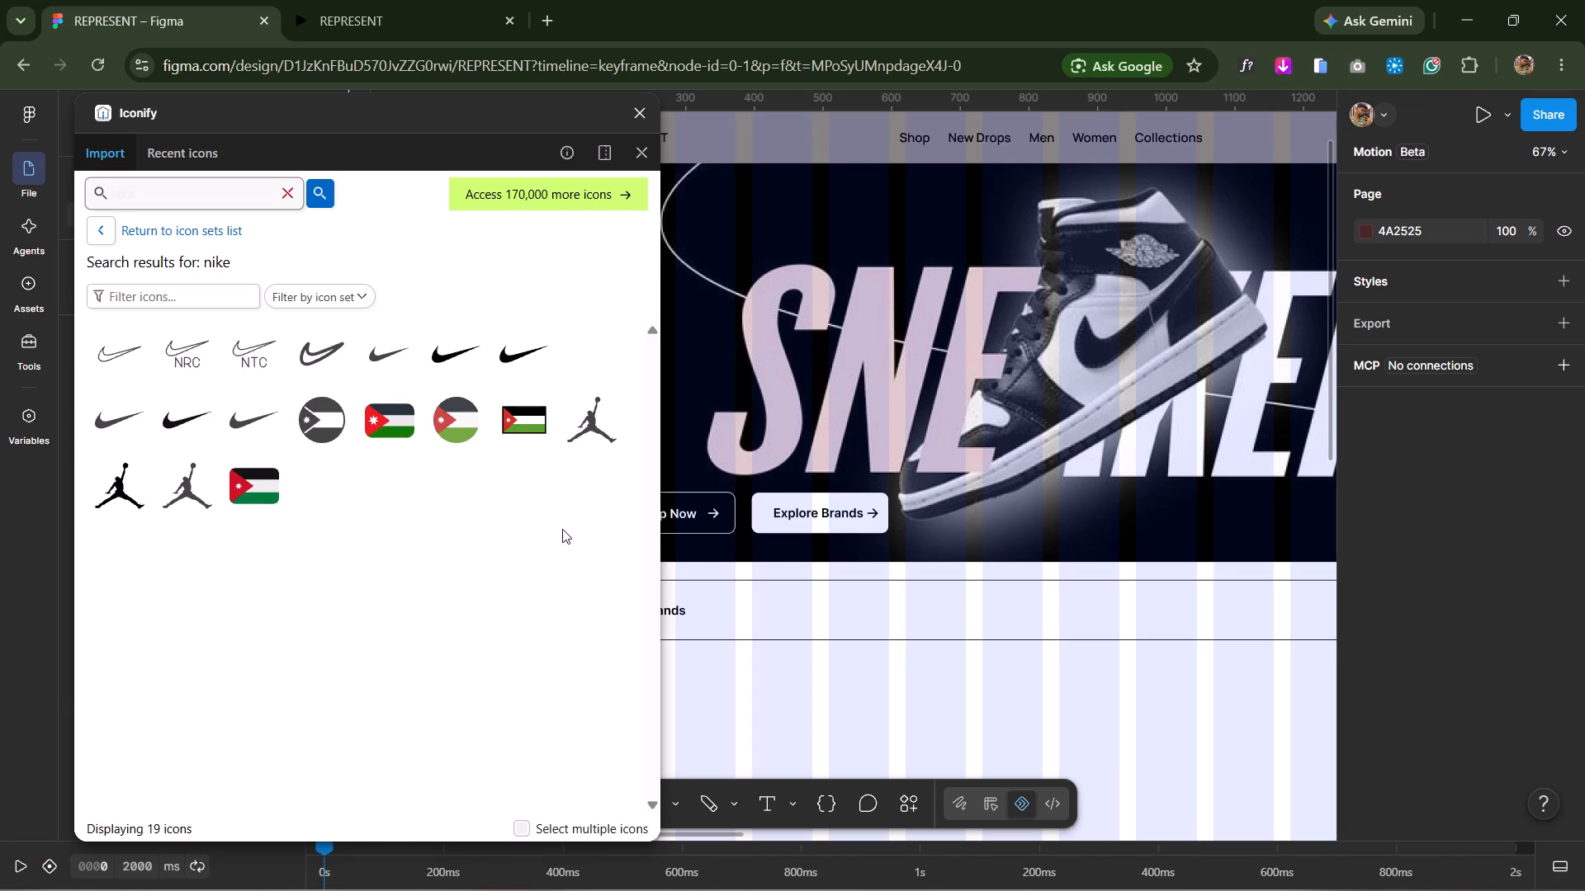
# Search the Iconify icons for adidas.
pyautogui.click(287, 184)
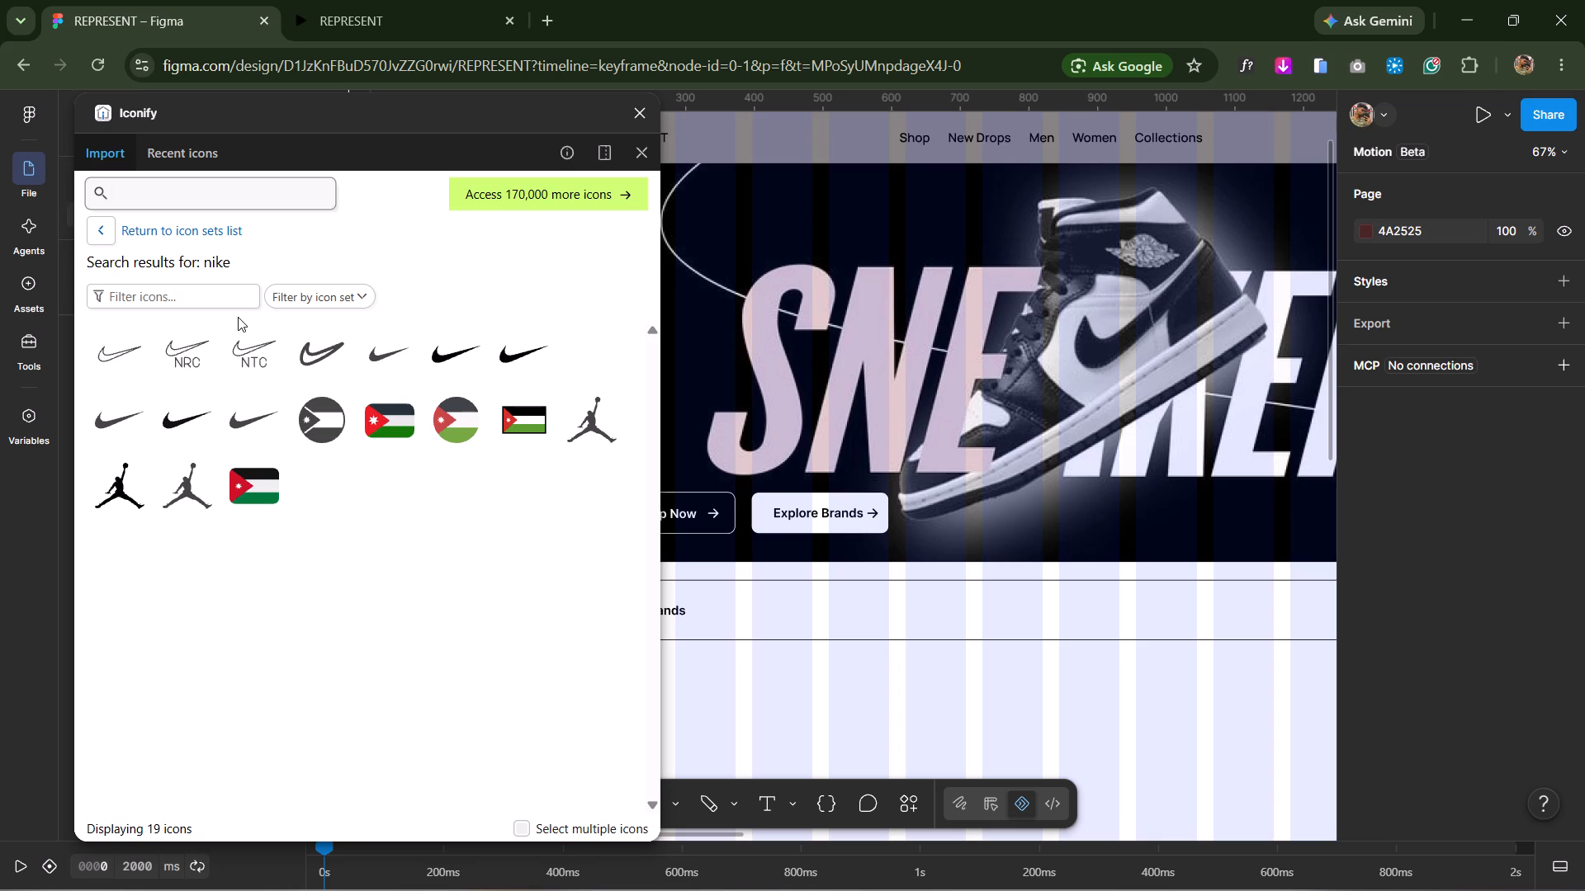
pyautogui.write('ad')
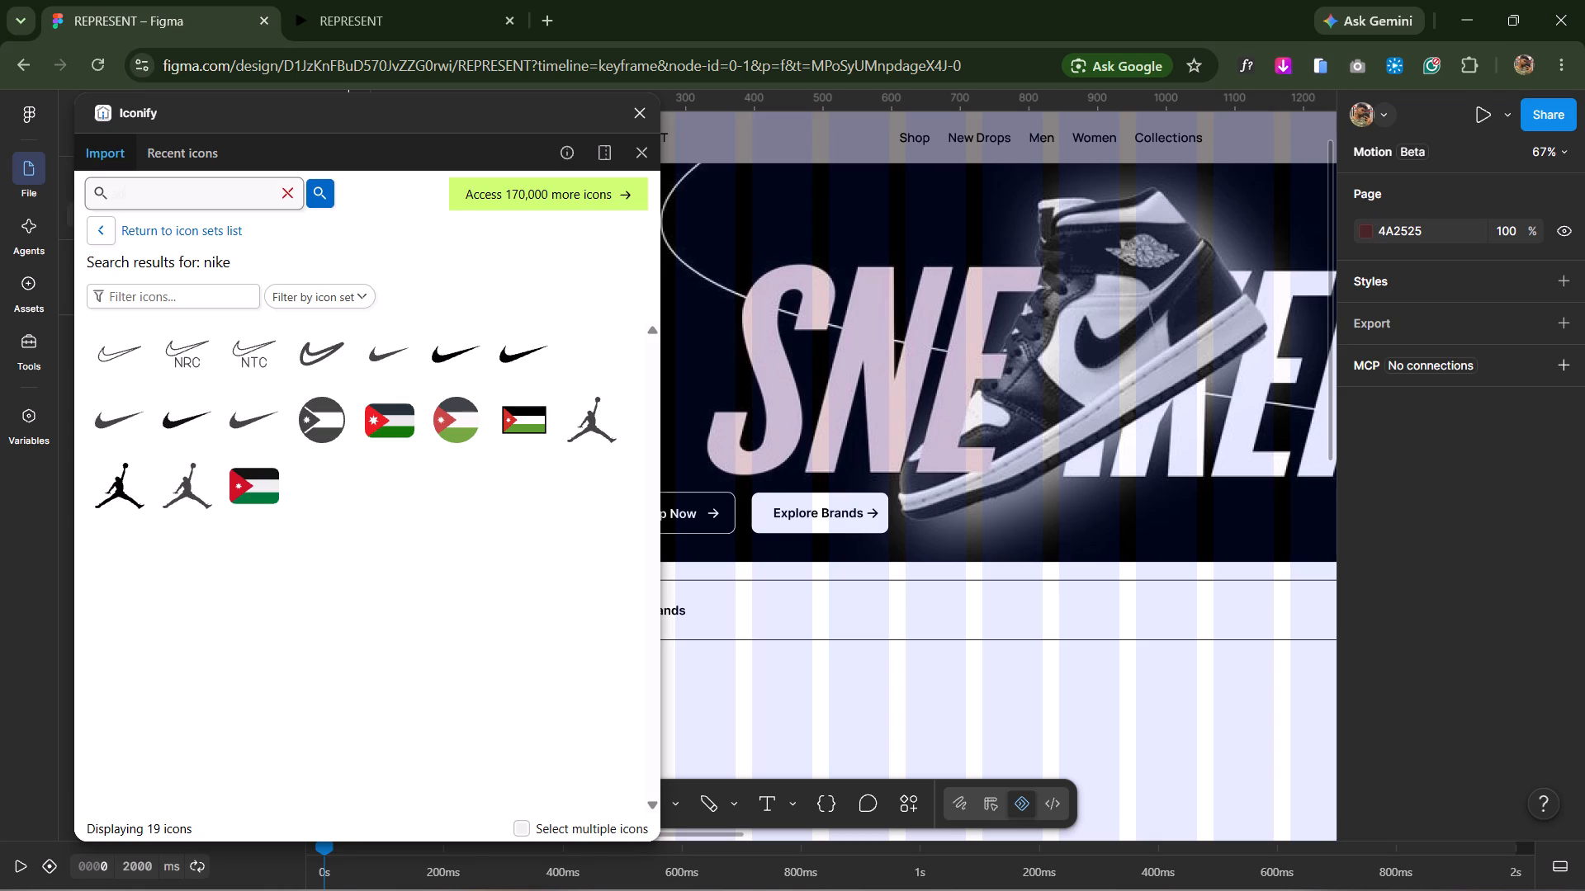
pyautogui.write('idas')
pyautogui.press('Return')
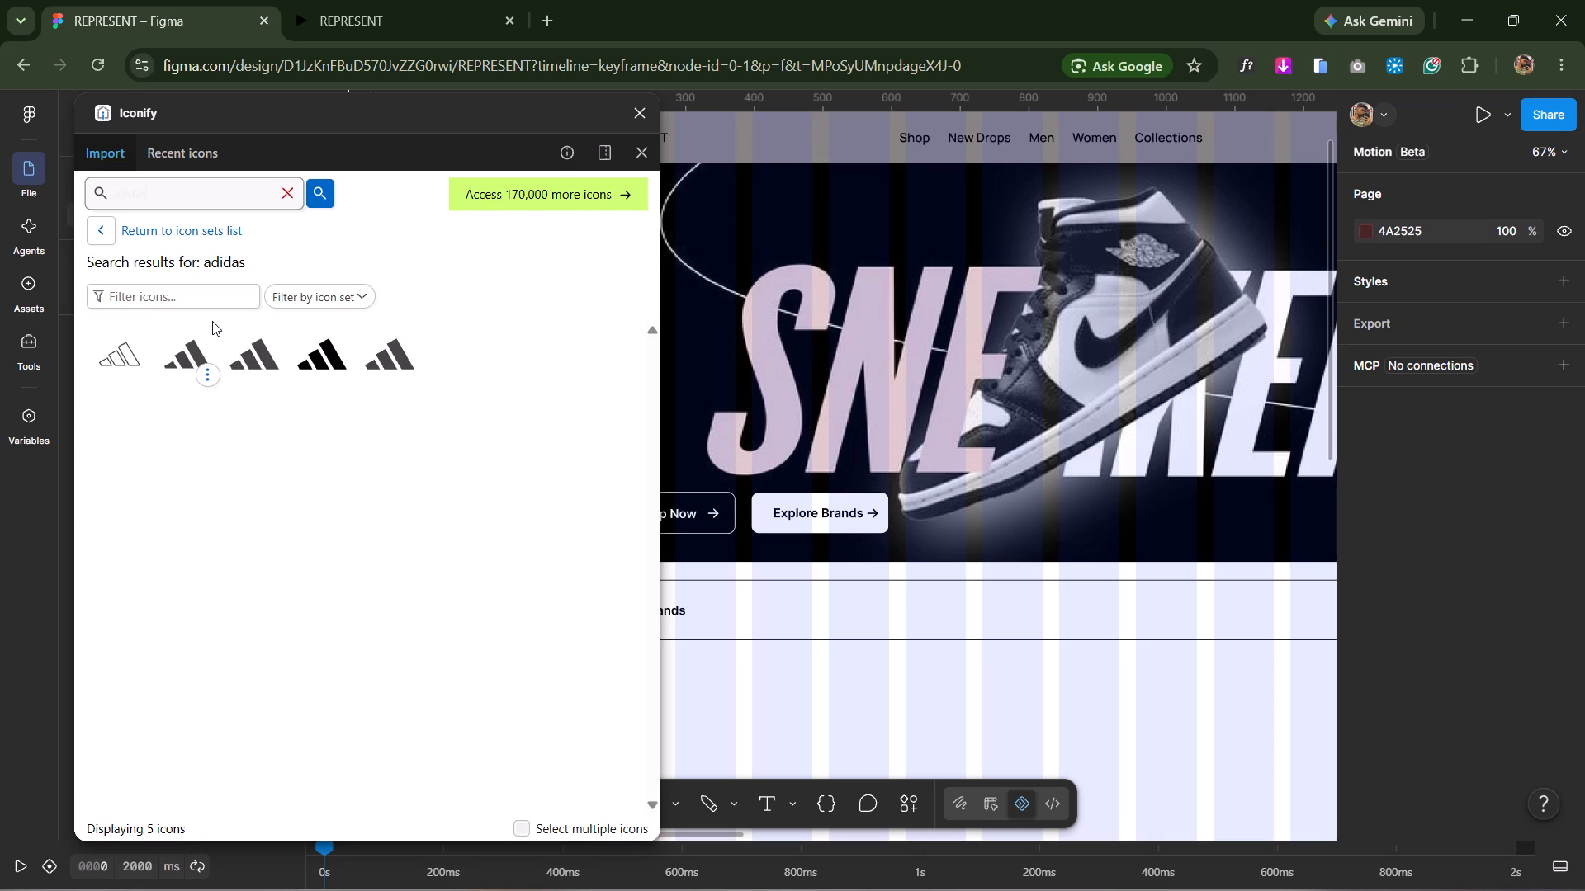
# Search the Iconify icons for puma.
pyautogui.press('BackSpace')
pyautogui.press('BackSpace')
pyautogui.press('BackSpace')
pyautogui.press('BackSpace')
pyautogui.press('BackSpace')
pyautogui.press('BackSpace')
pyautogui.press('BackSpace')
pyautogui.press('BackSpace')
pyautogui.write('puma')
pyautogui.press('Return')
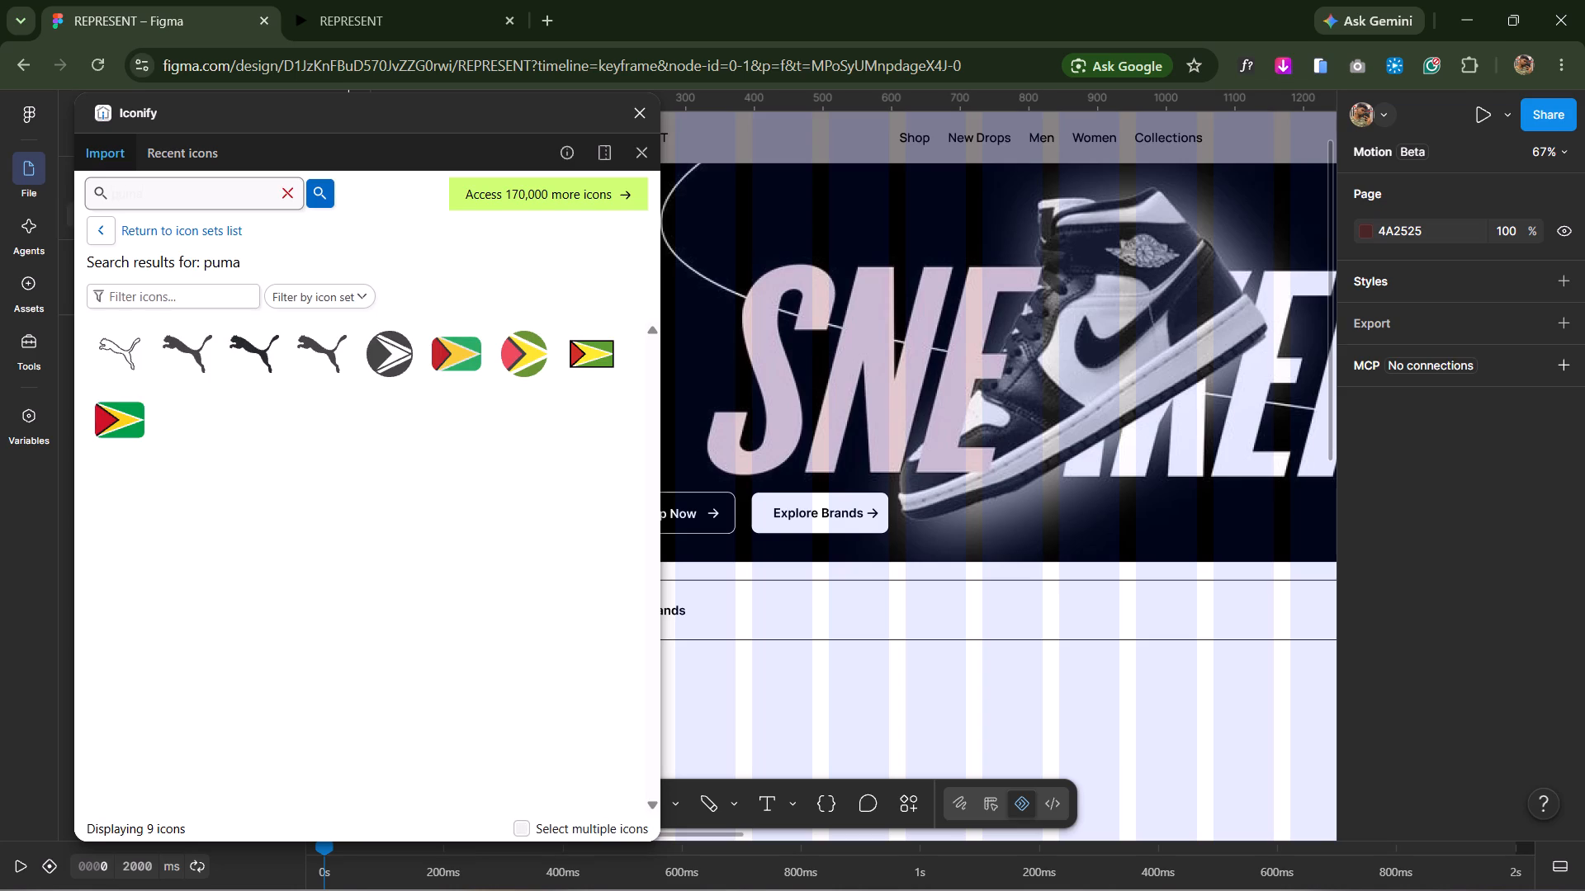
# Search the Iconify icons for new balance.
pyautogui.press('BackSpace')
pyautogui.press('BackSpace')
pyautogui.press('BackSpace')
pyautogui.press('BackSpace')
pyautogui.press('BackSpace')
pyautogui.press('BackSpace')
pyautogui.press('BackSpace')
pyautogui.press('BackSpace')
pyautogui.press('BackSpace')
pyautogui.press('BackSpace')
pyautogui.press('BackSpace')
pyautogui.press('BackSpace')
pyautogui.press('BackSpace')
pyautogui.press('BackSpace')
pyautogui.press('BackSpace')
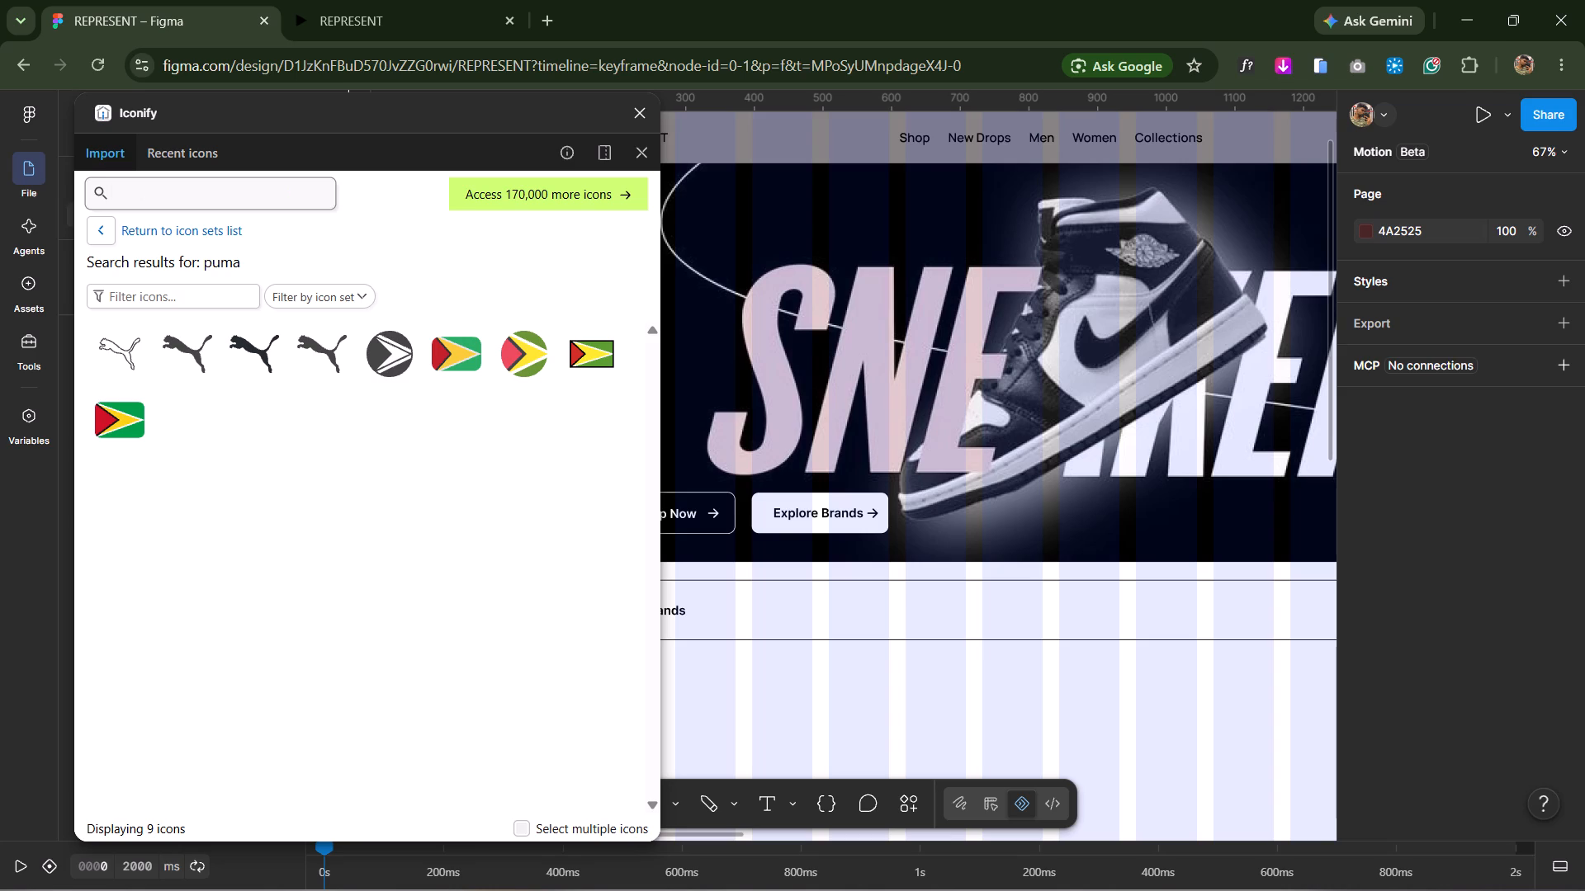
pyautogui.write('new balance')
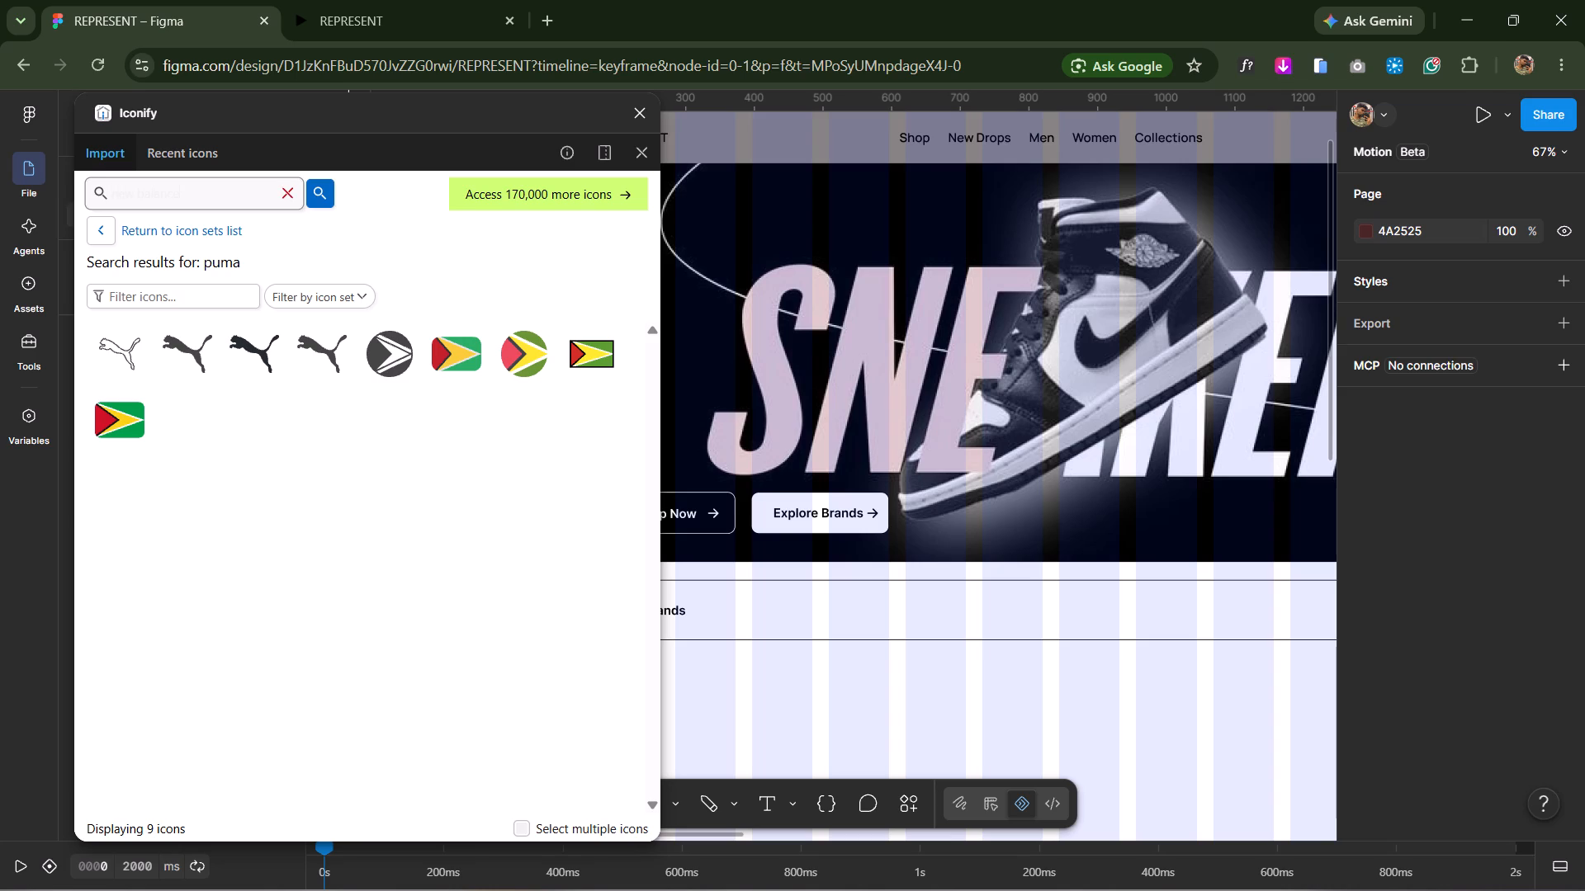
pyautogui.press('Return')
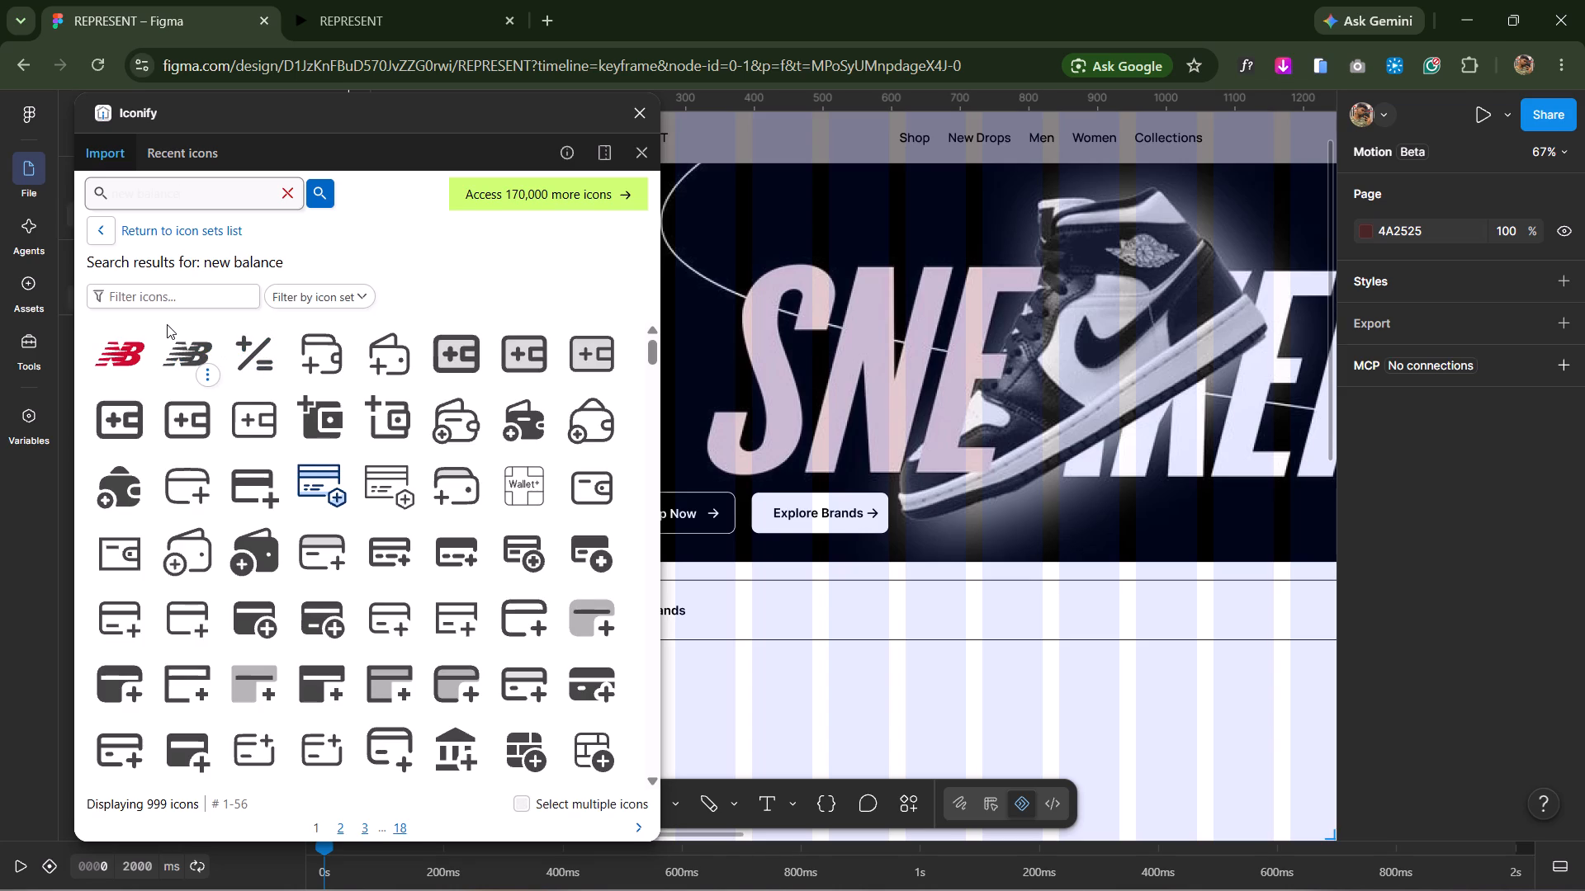
# Search the Iconify icons for converce.
pyautogui.press('BackSpace')
pyautogui.press('BackSpace')
pyautogui.press('BackSpace')
pyautogui.press('BackSpace')
pyautogui.press('BackSpace')
pyautogui.press('BackSpace')
pyautogui.press('BackSpace')
pyautogui.press('BackSpace')
pyautogui.press('BackSpace')
pyautogui.press('BackSpace')
pyautogui.press('BackSpace')
pyautogui.press('BackSpace')
pyautogui.press('BackSpace')
pyautogui.press('BackSpace')
pyautogui.press('BackSpace')
pyautogui.press('BackSpace')
pyautogui.press('BackSpace')
pyautogui.press('BackSpace')
pyautogui.press('BackSpace')
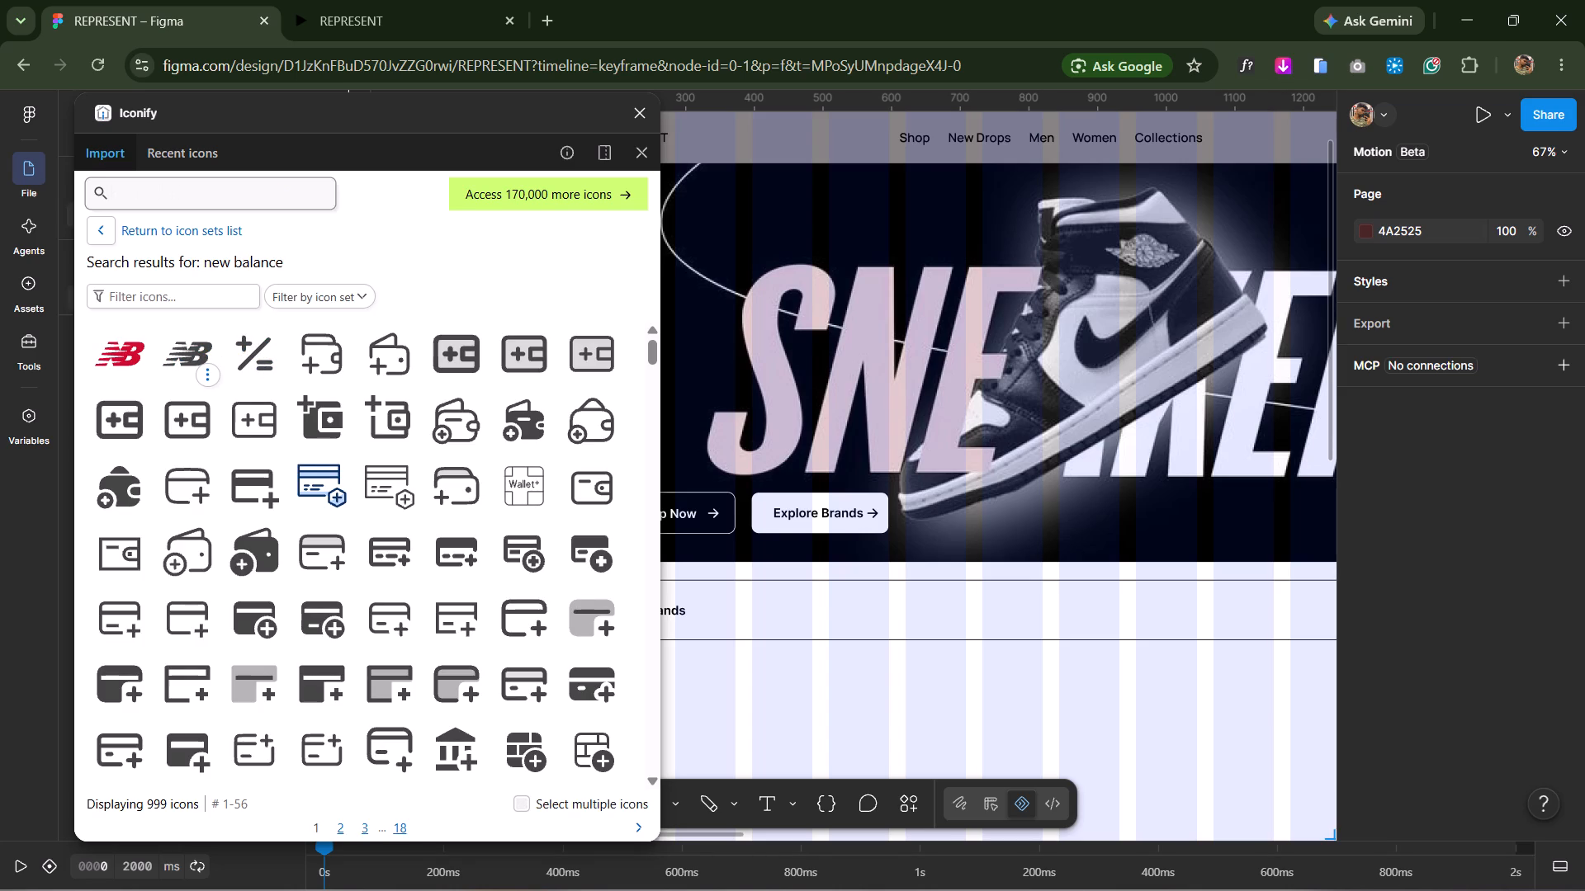
pyautogui.write('converce')
pyautogui.press('Return')
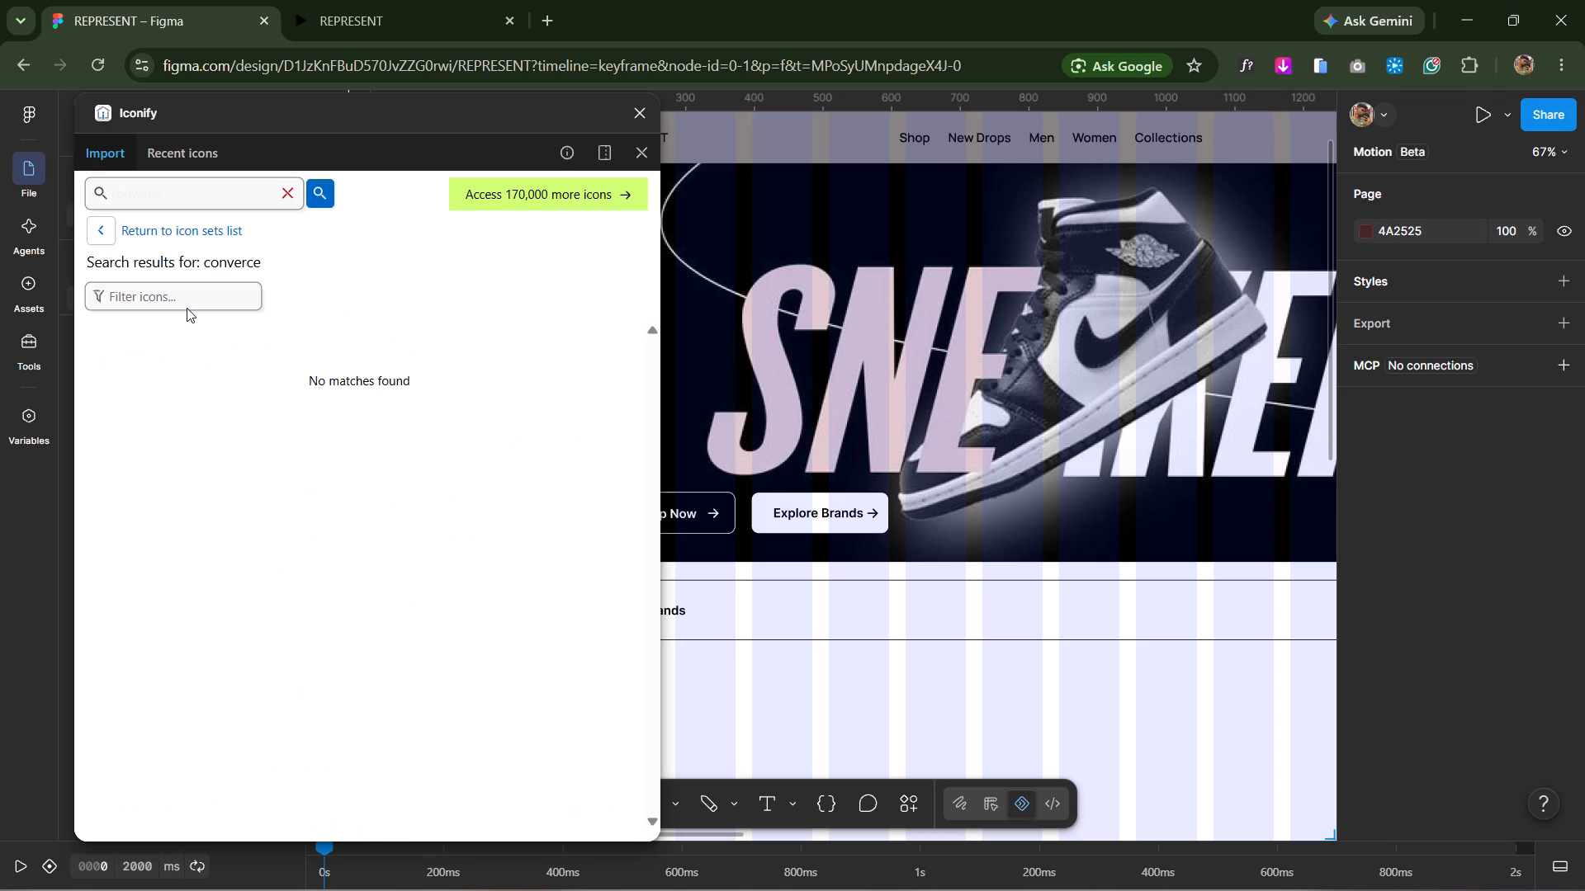
# Search the Iconify icons for converse and browse the results for a brand logo.
pyautogui.click(286, 186)
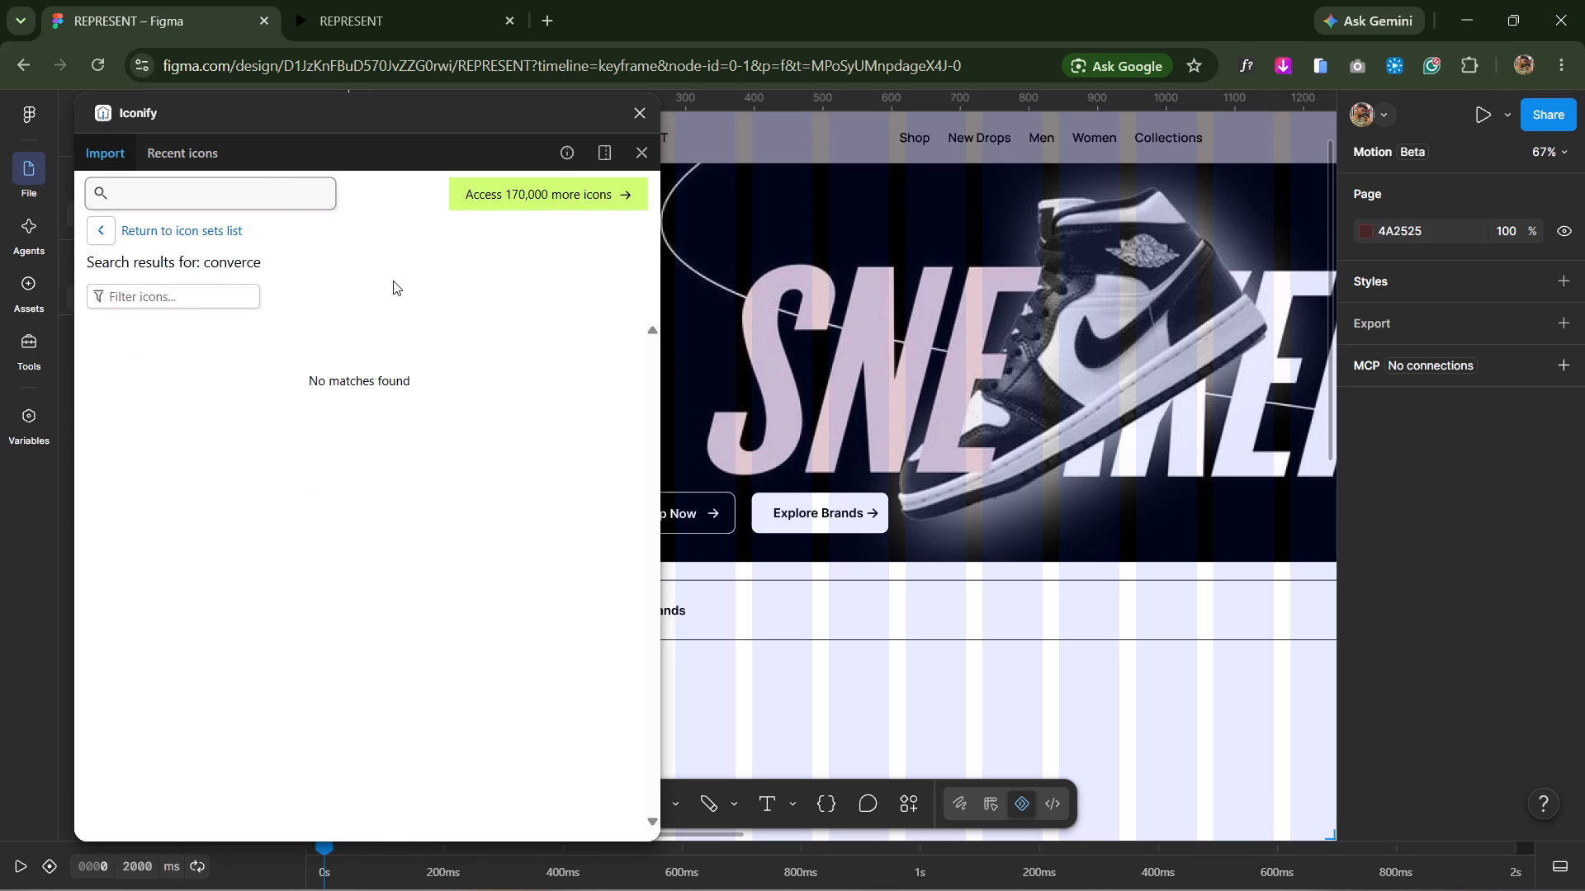
pyautogui.write('cp')
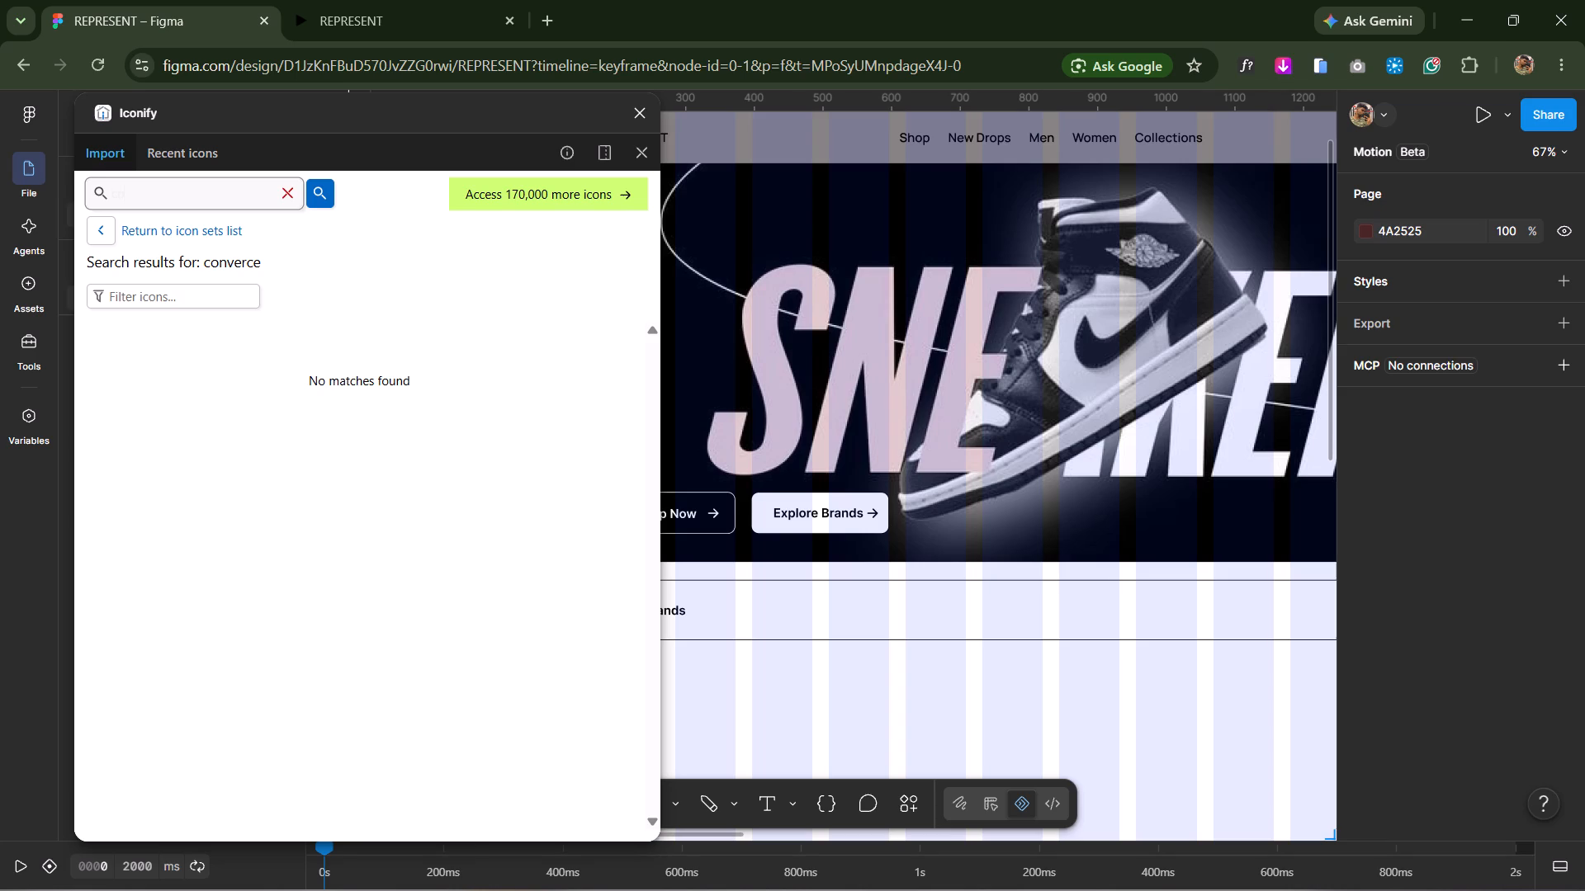
pyautogui.press('n')
pyautogui.press('v')
pyautogui.click(294, 181)
pyautogui.click(286, 193)
pyautogui.write('con')
pyautogui.write('verse')
pyautogui.press('Return')
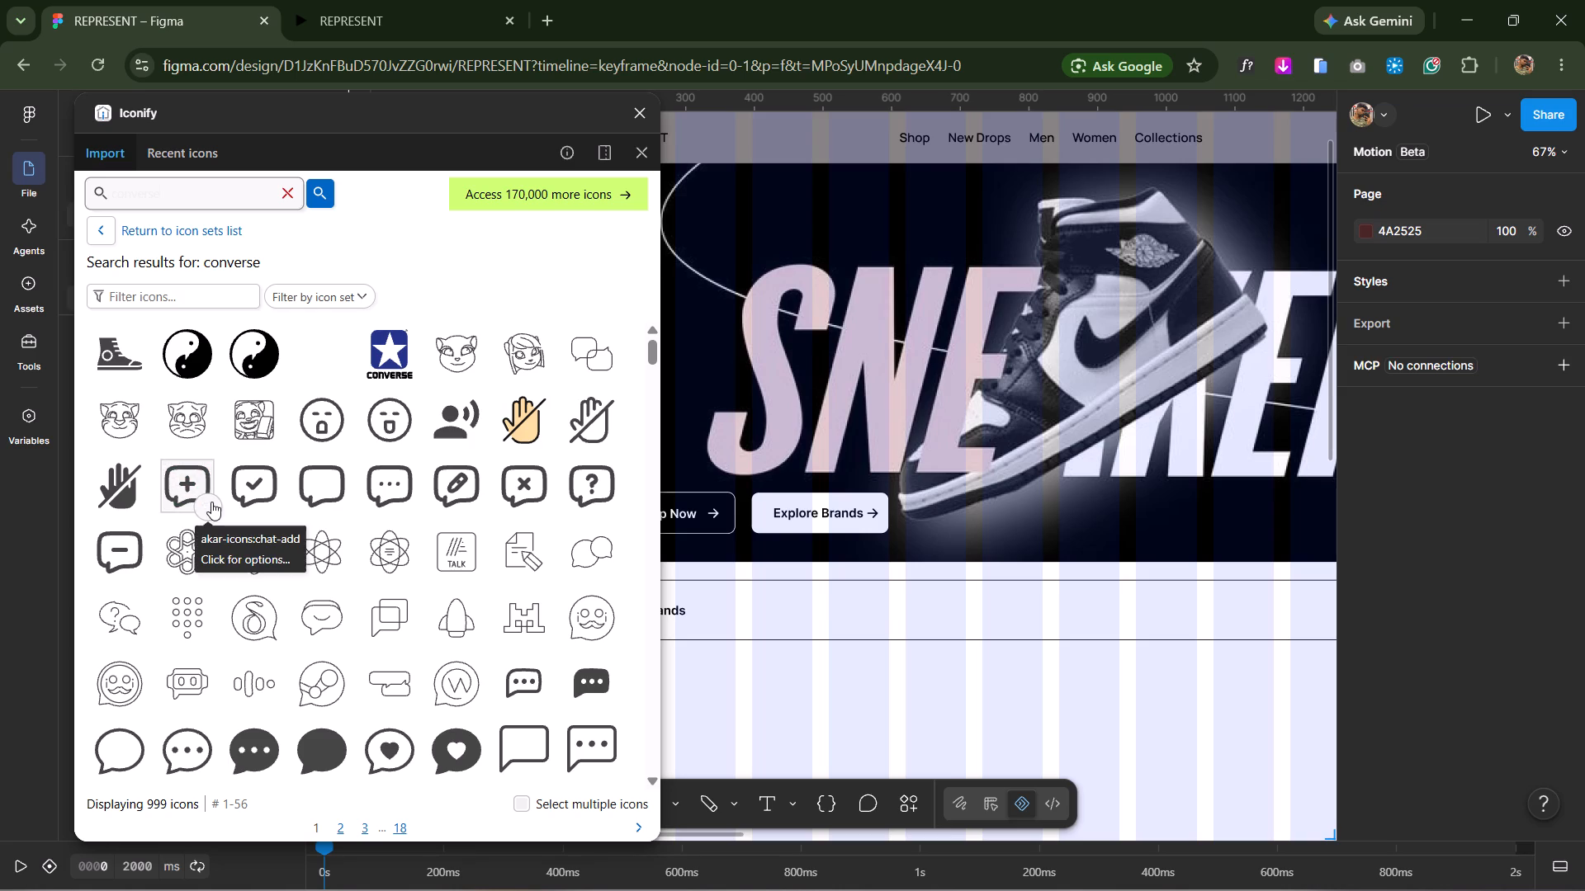
pyautogui.scroll(-3, 416, 591)
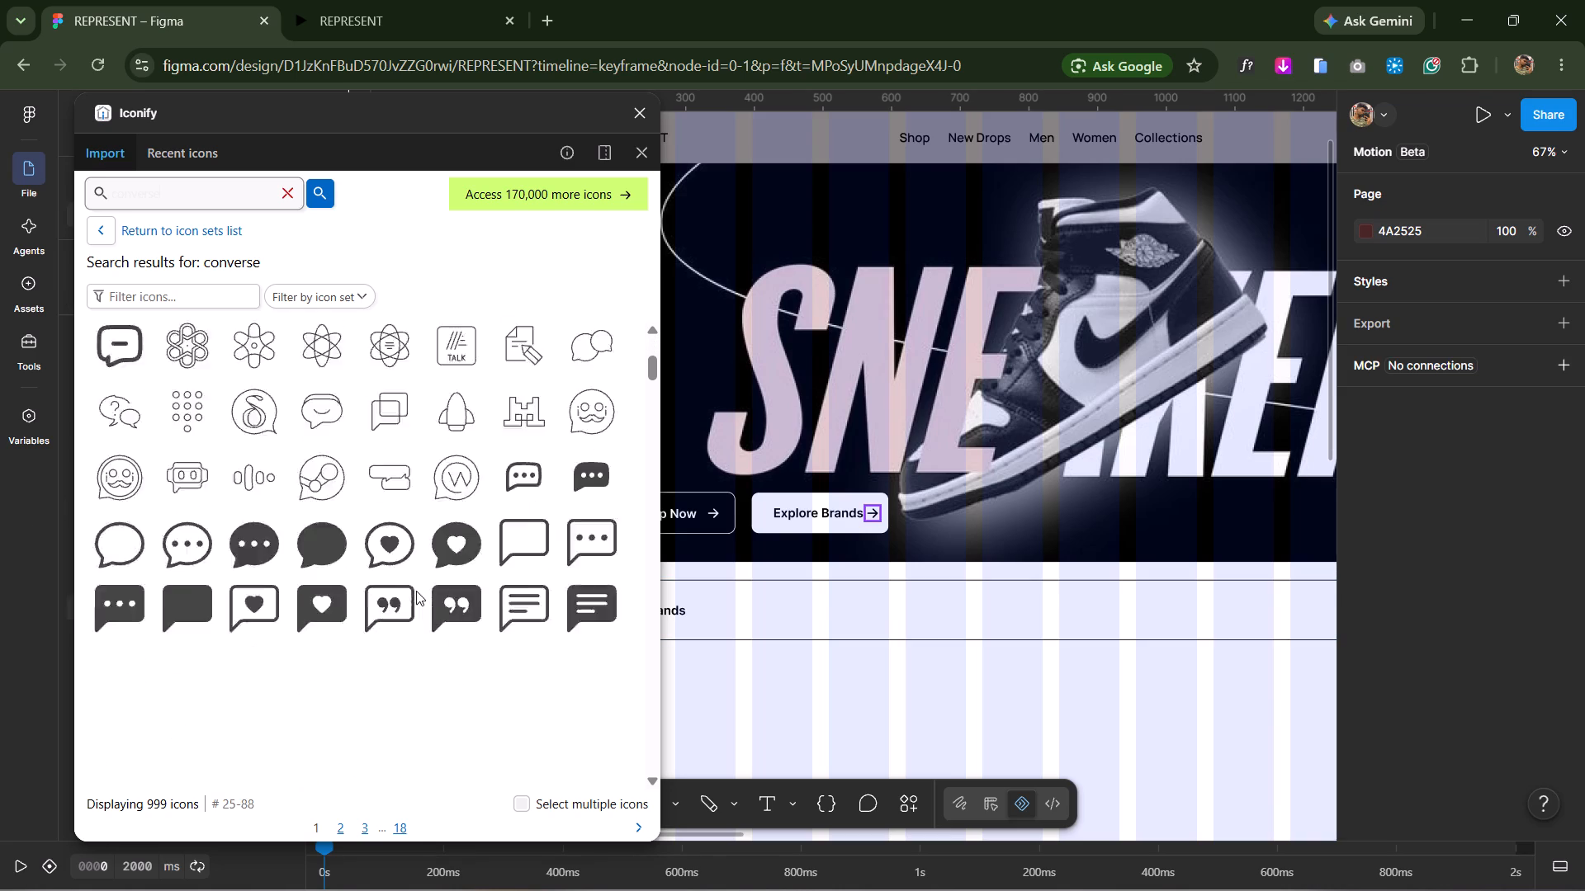
pyautogui.scroll(-4, 420, 590)
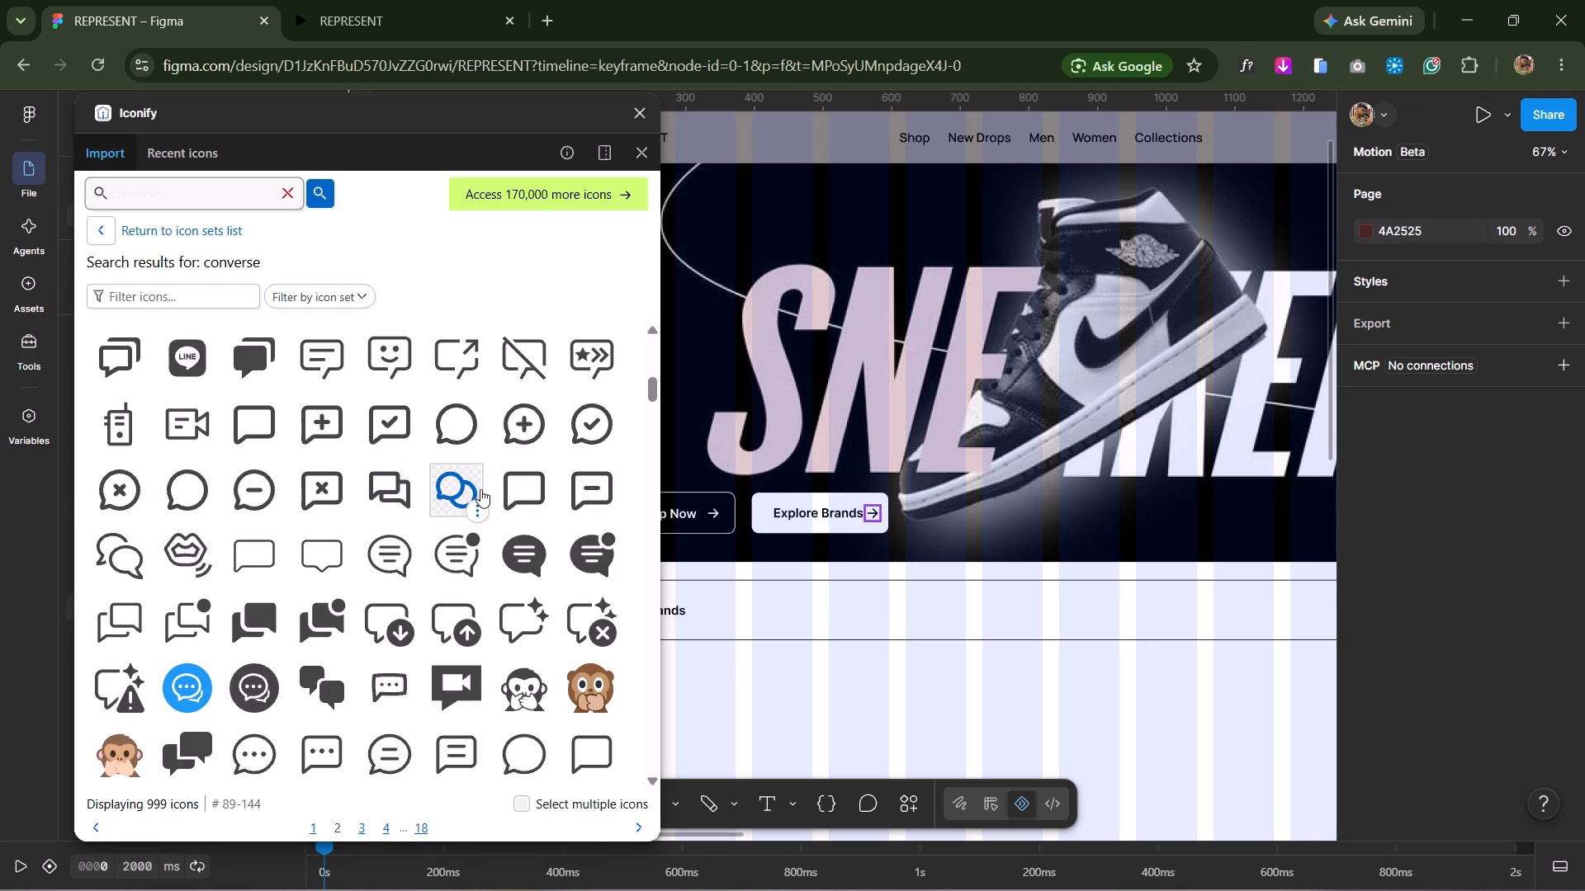
pyautogui.scroll(-7, 431, 517)
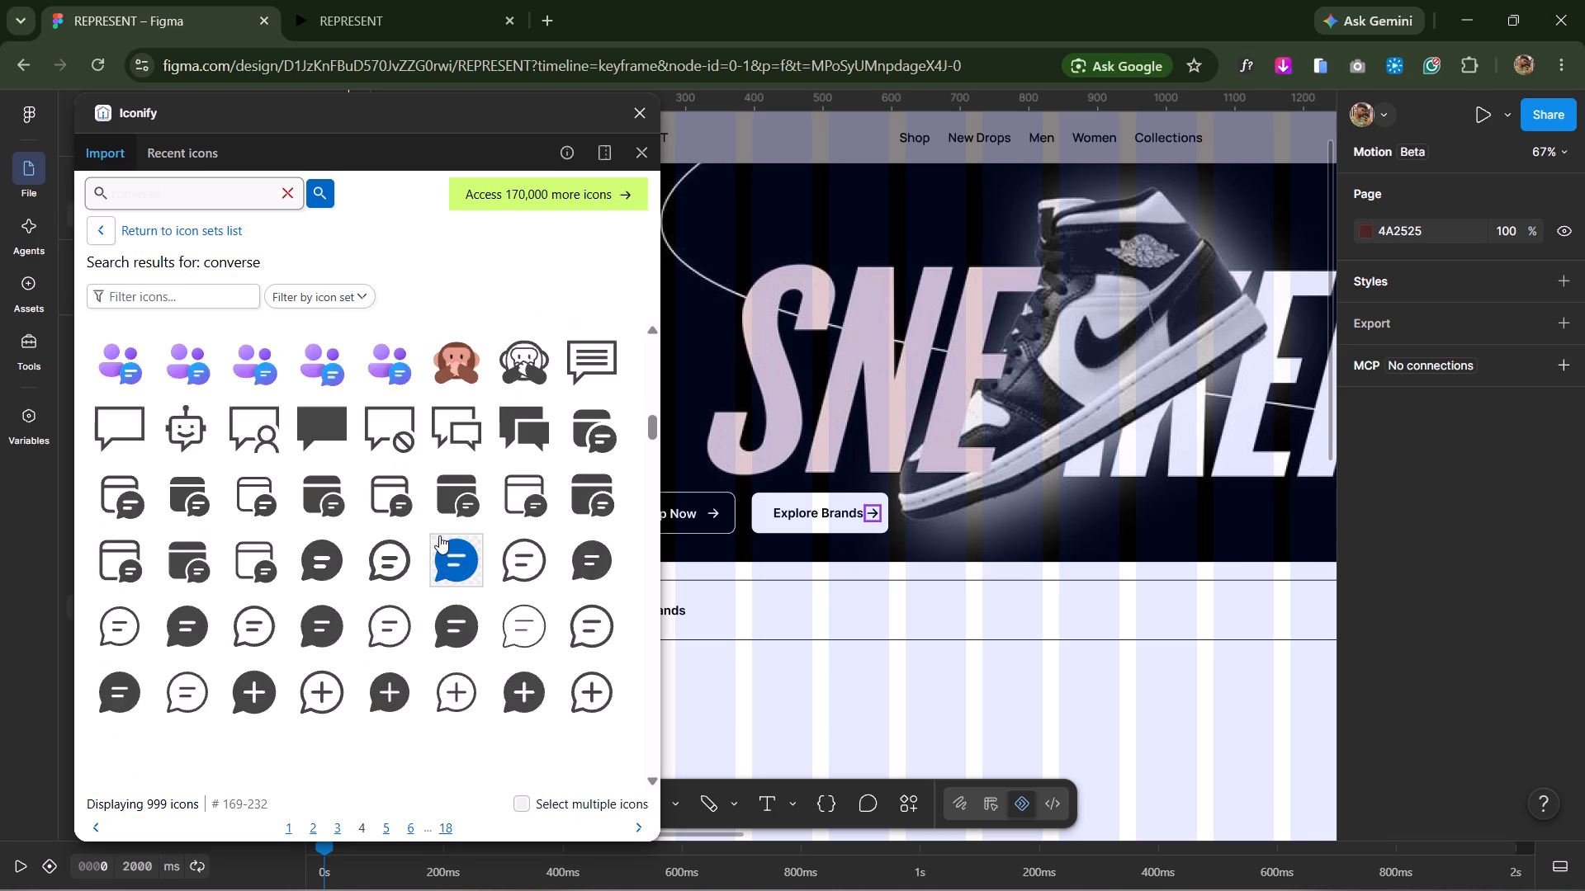
pyautogui.scroll(-6, 442, 550)
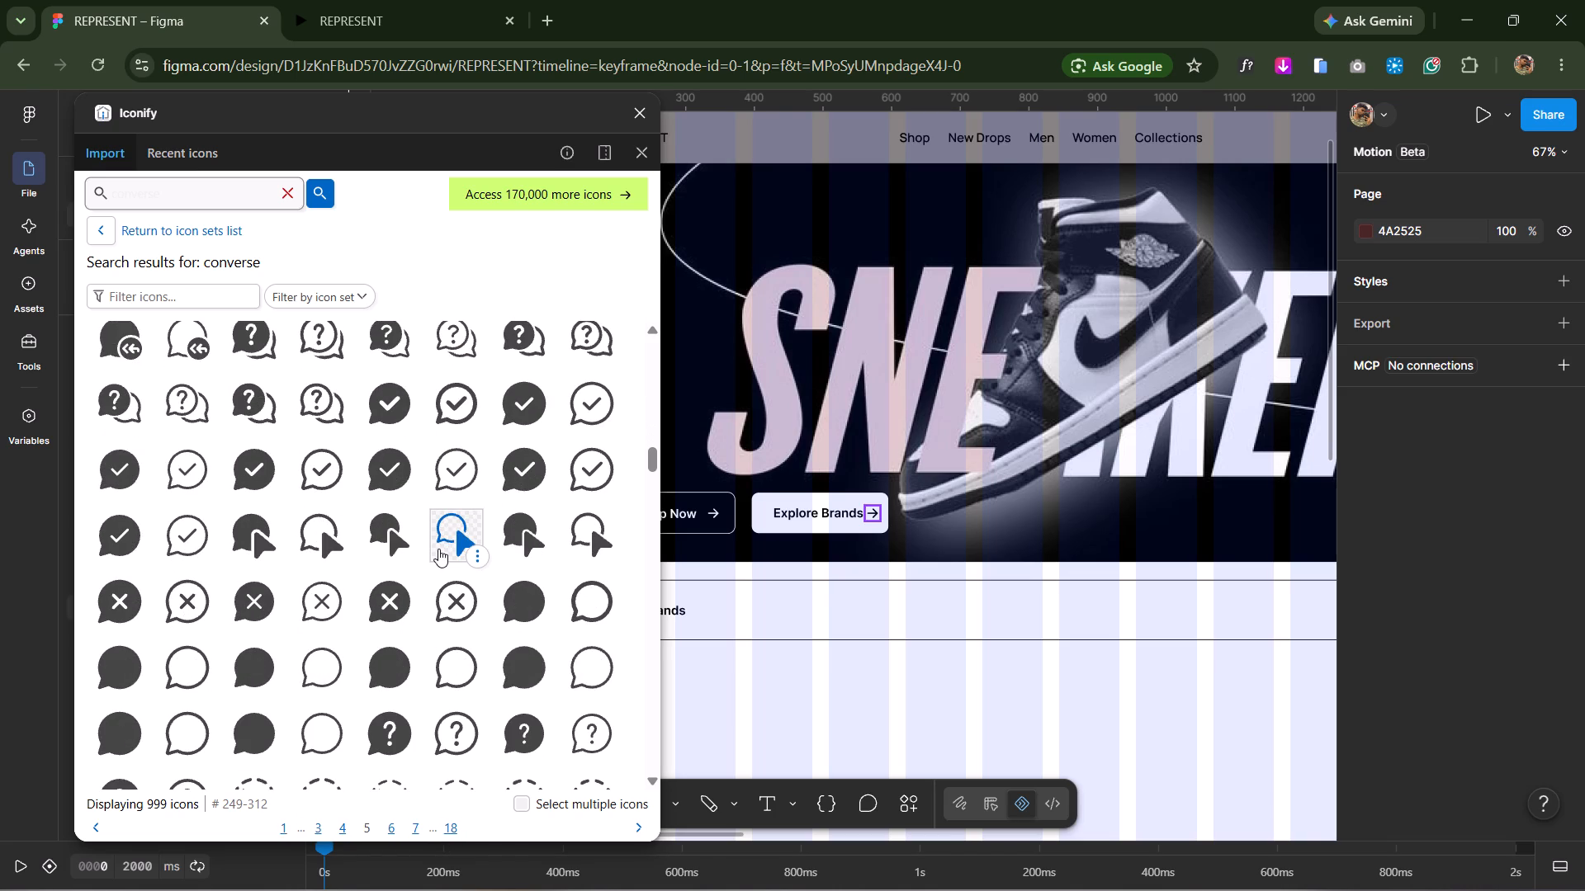
# Search the Iconify icons for vans, repeat the search, and close the plugin.
pyautogui.click(287, 200)
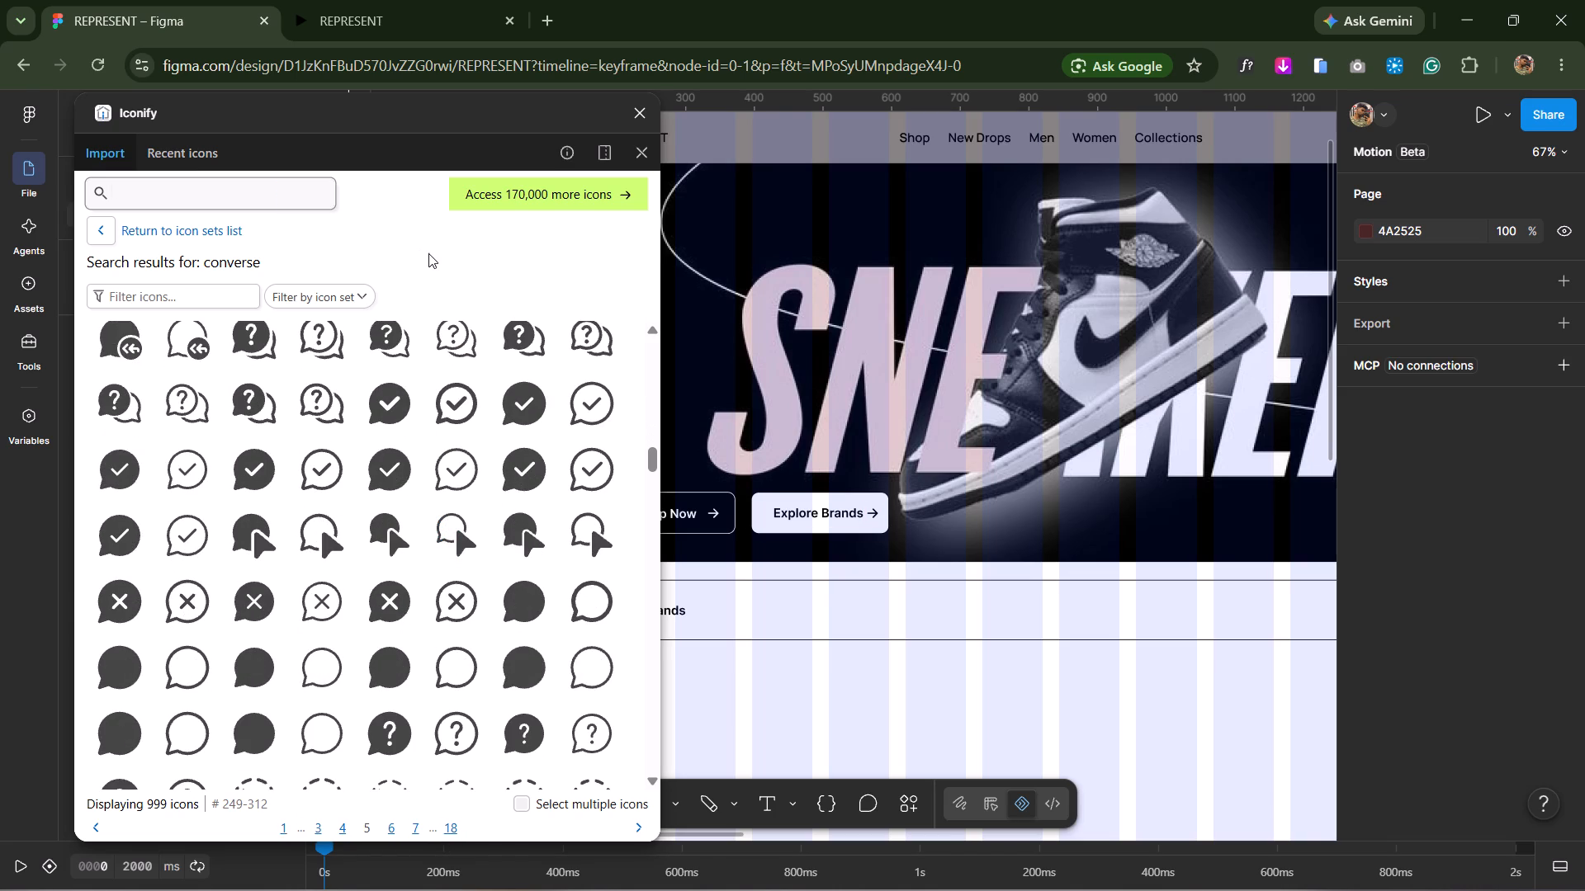
pyautogui.write('va')
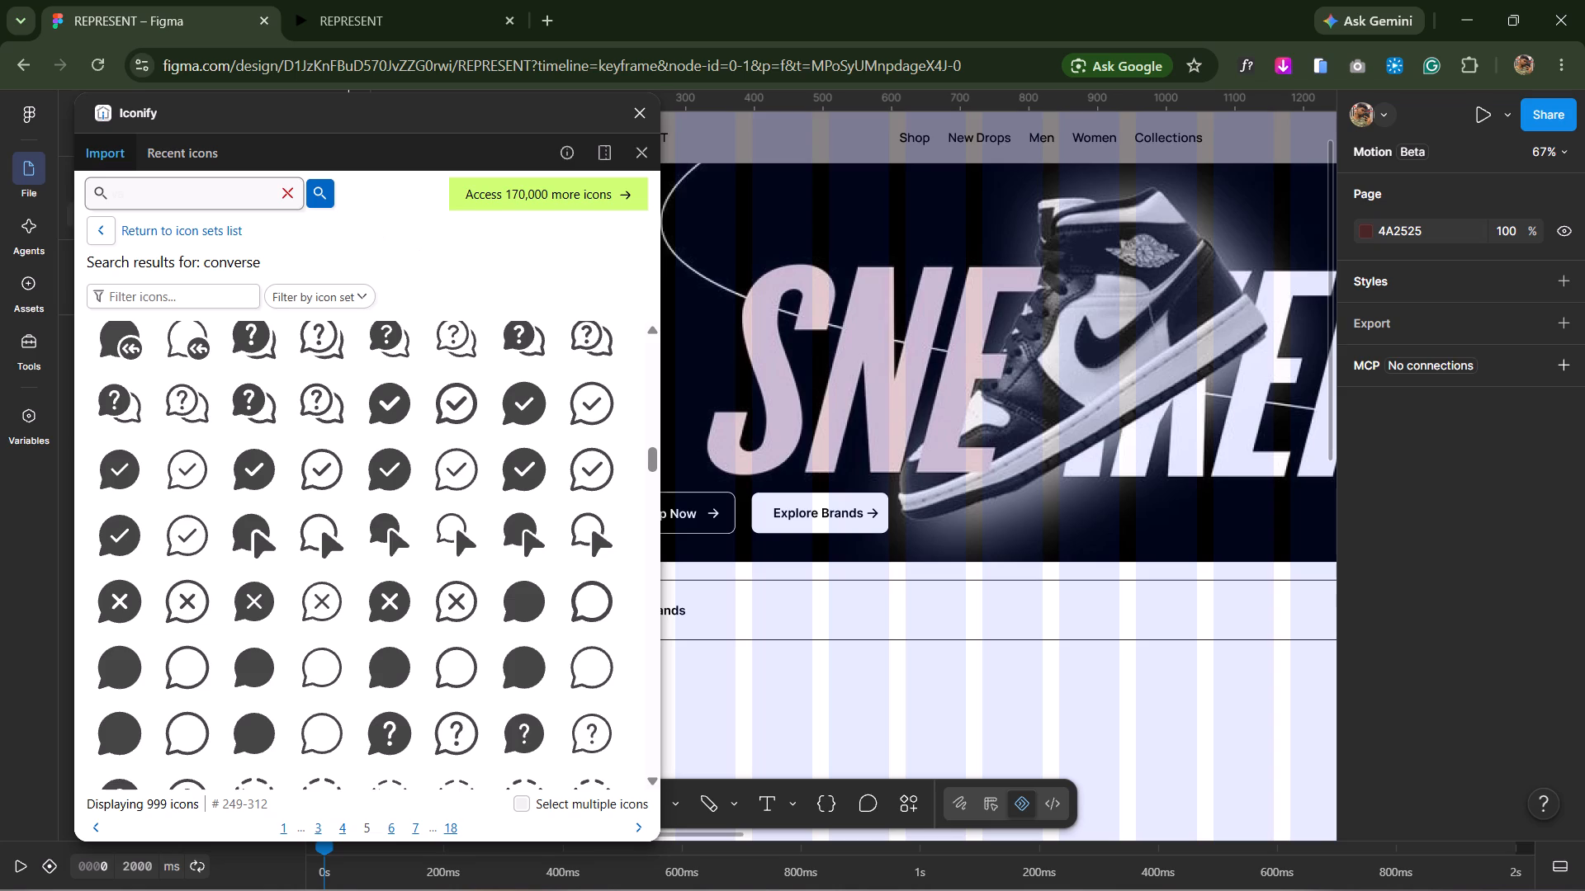
pyautogui.press('n')
pyautogui.press('s')
pyautogui.press('Return')
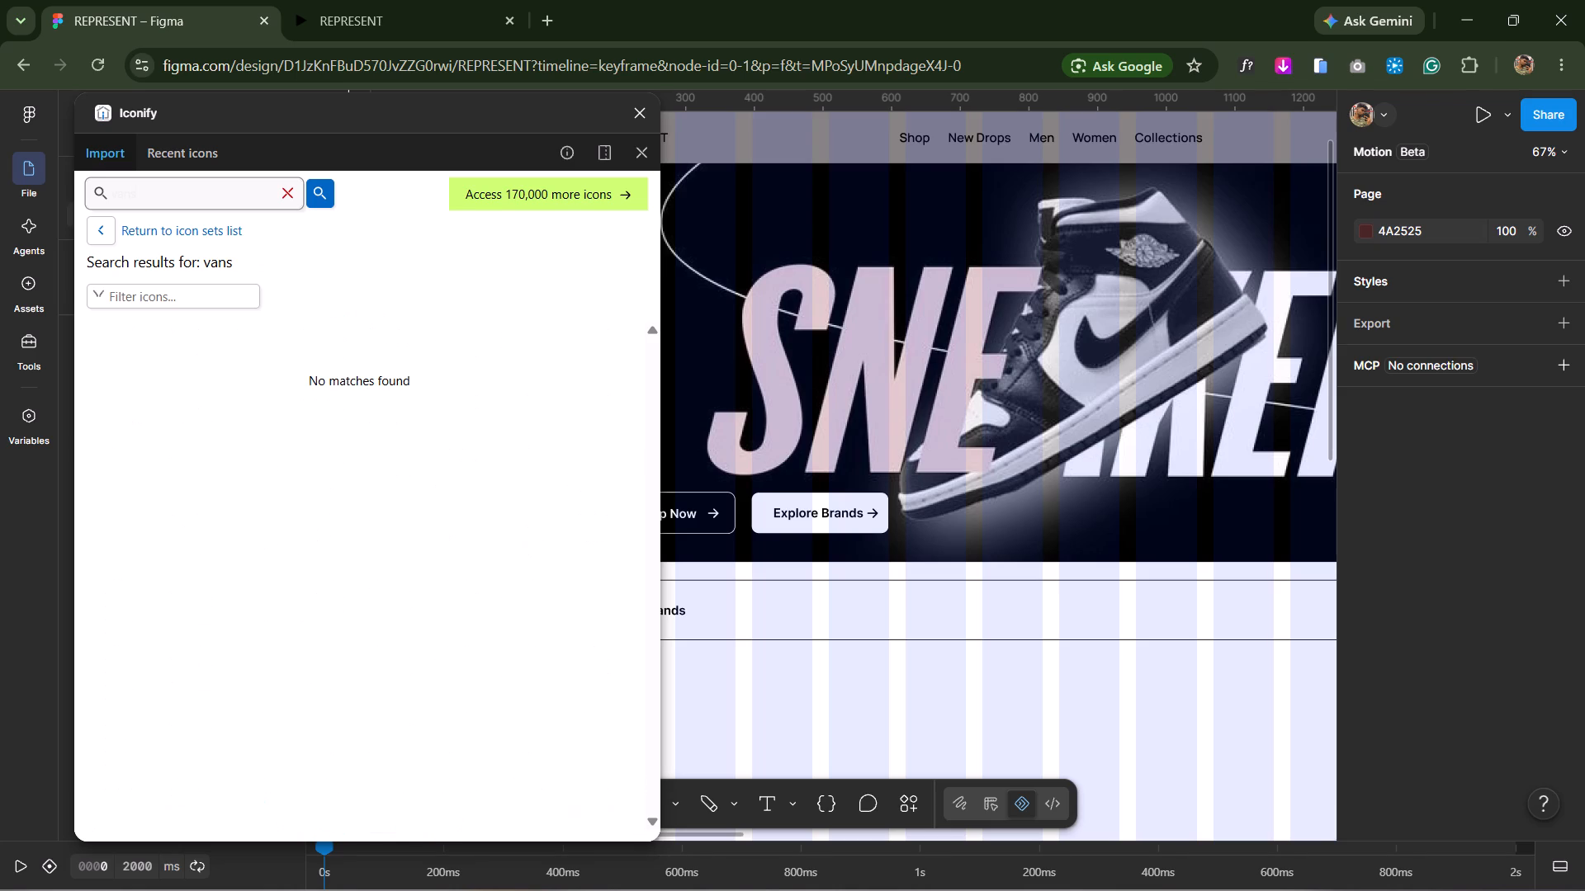
pyautogui.click(279, 192)
pyautogui.press('v')
pyautogui.press('a')
pyautogui.write('ns')
pyautogui.press('Return')
pyautogui.click(637, 118)
pyautogui.click(816, 745)
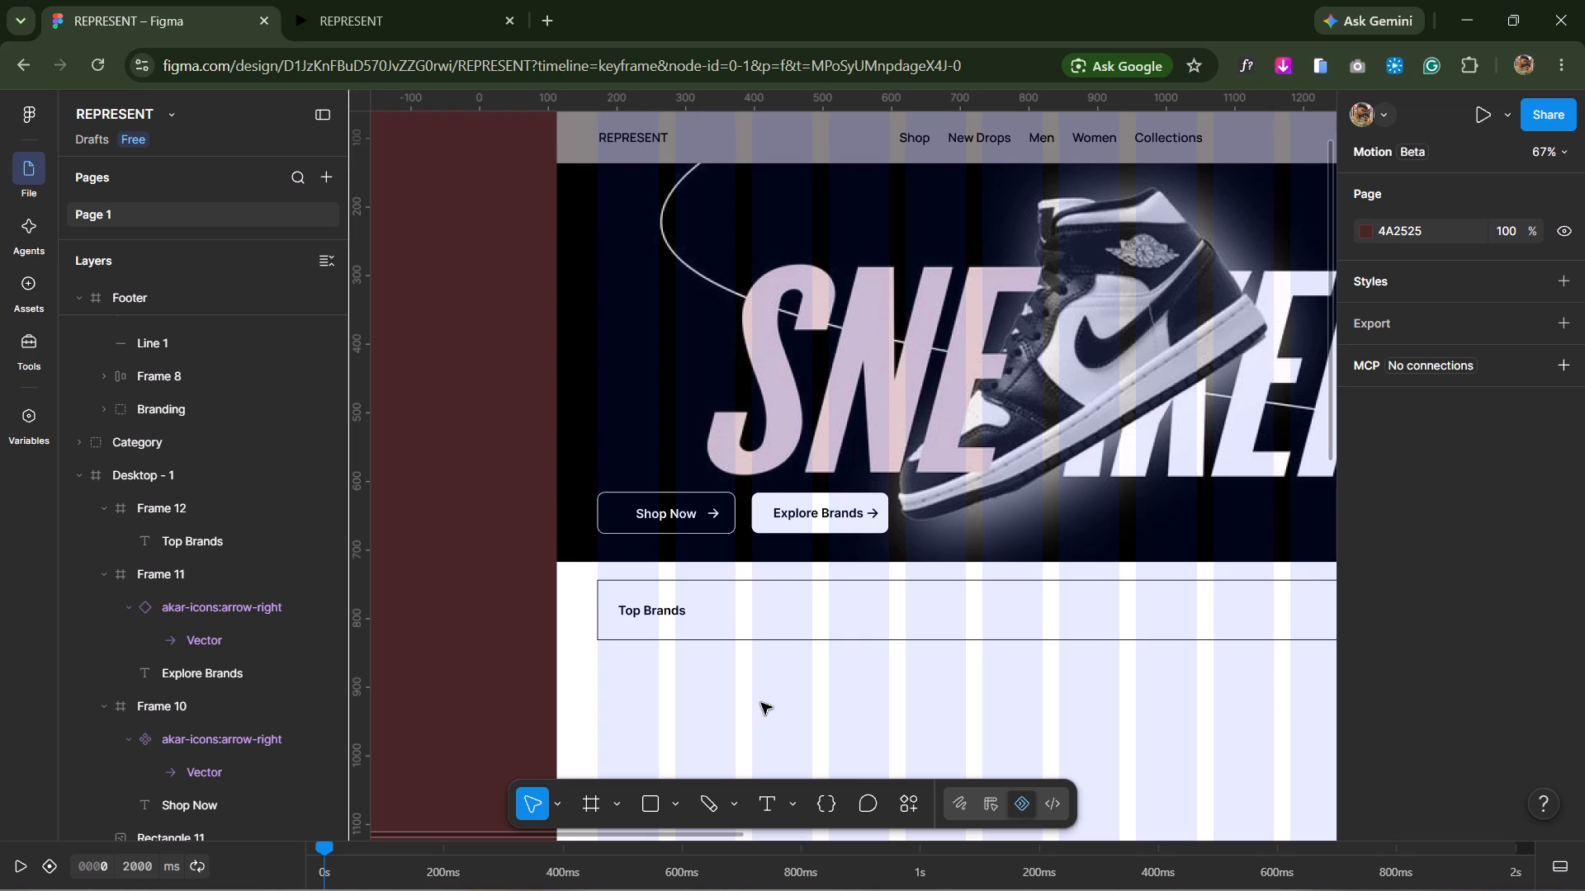
# Set the font size of the Top Brands label to 20.
pyautogui.click(653, 612)
pyautogui.click(653, 612)
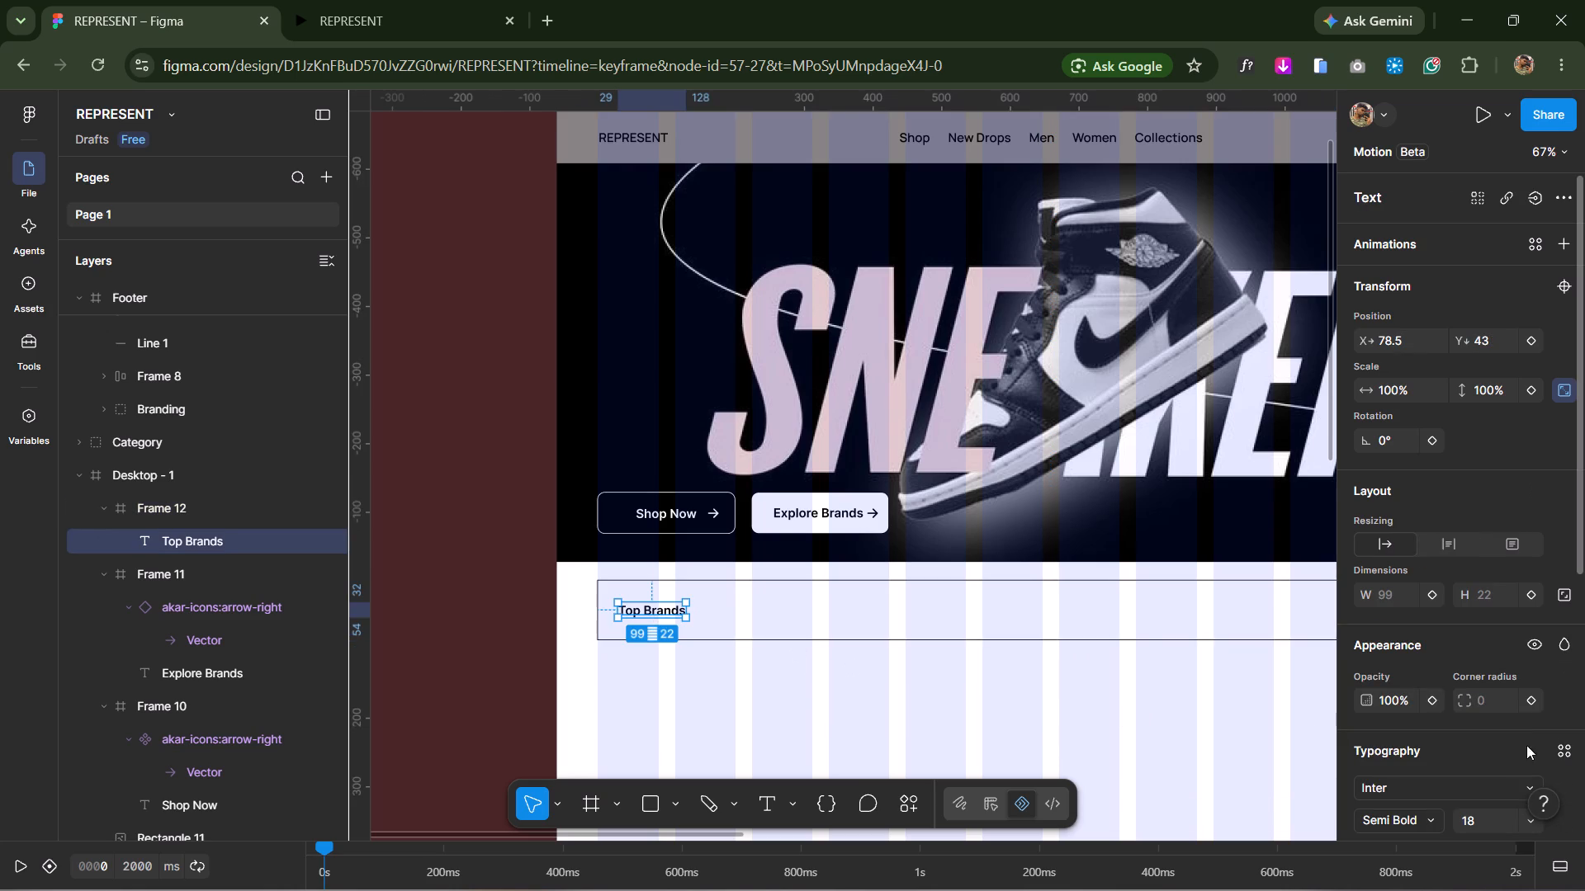
pyautogui.click(1530, 823)
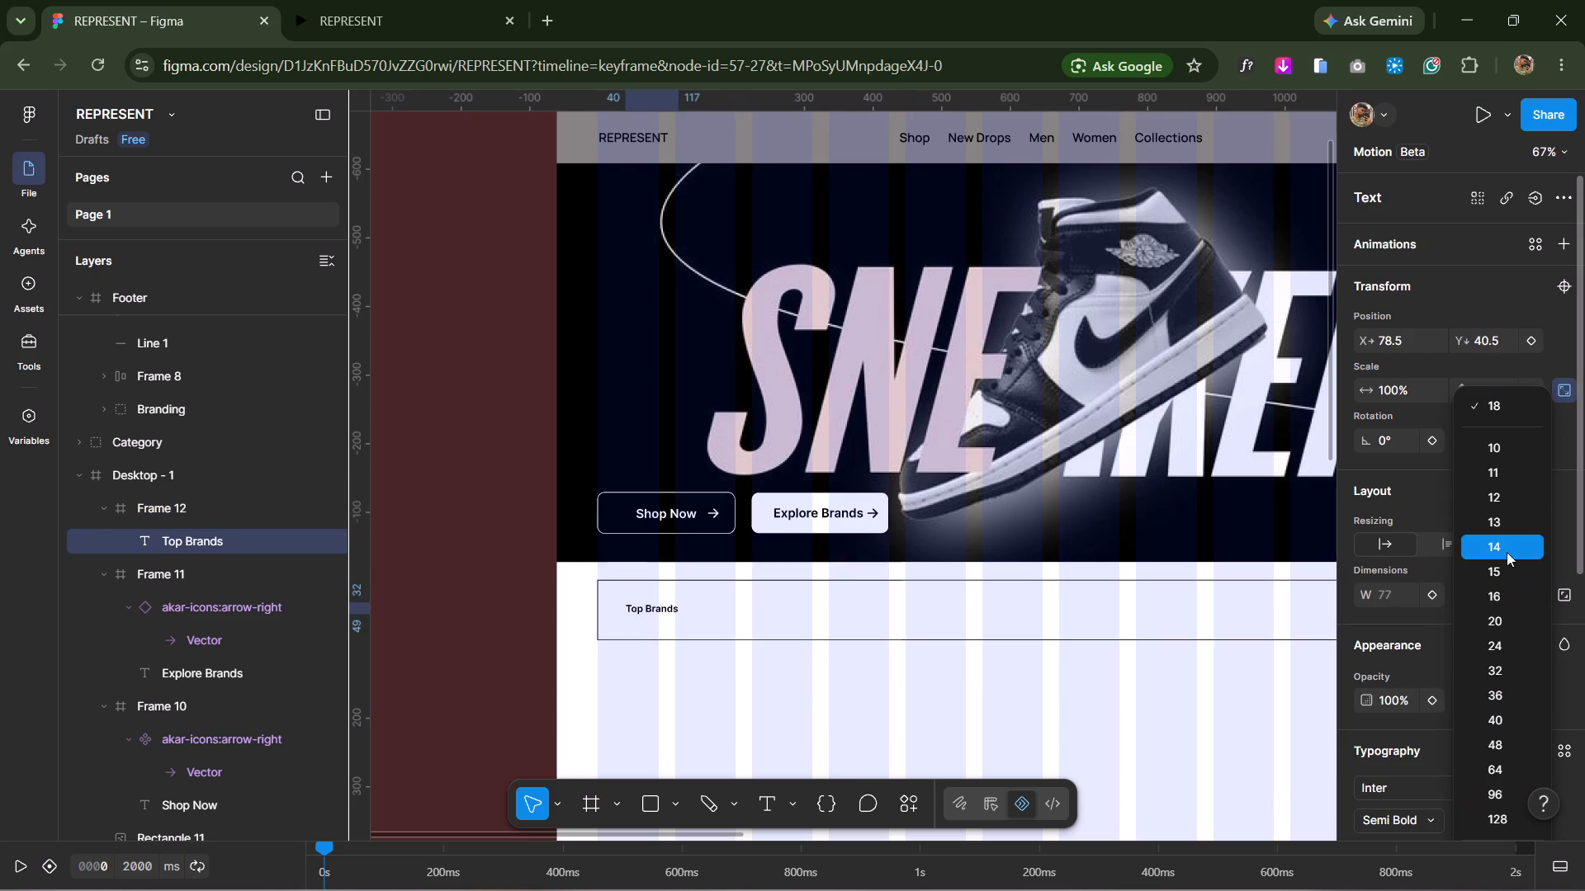
pyautogui.click(1497, 616)
pyautogui.click(1148, 719)
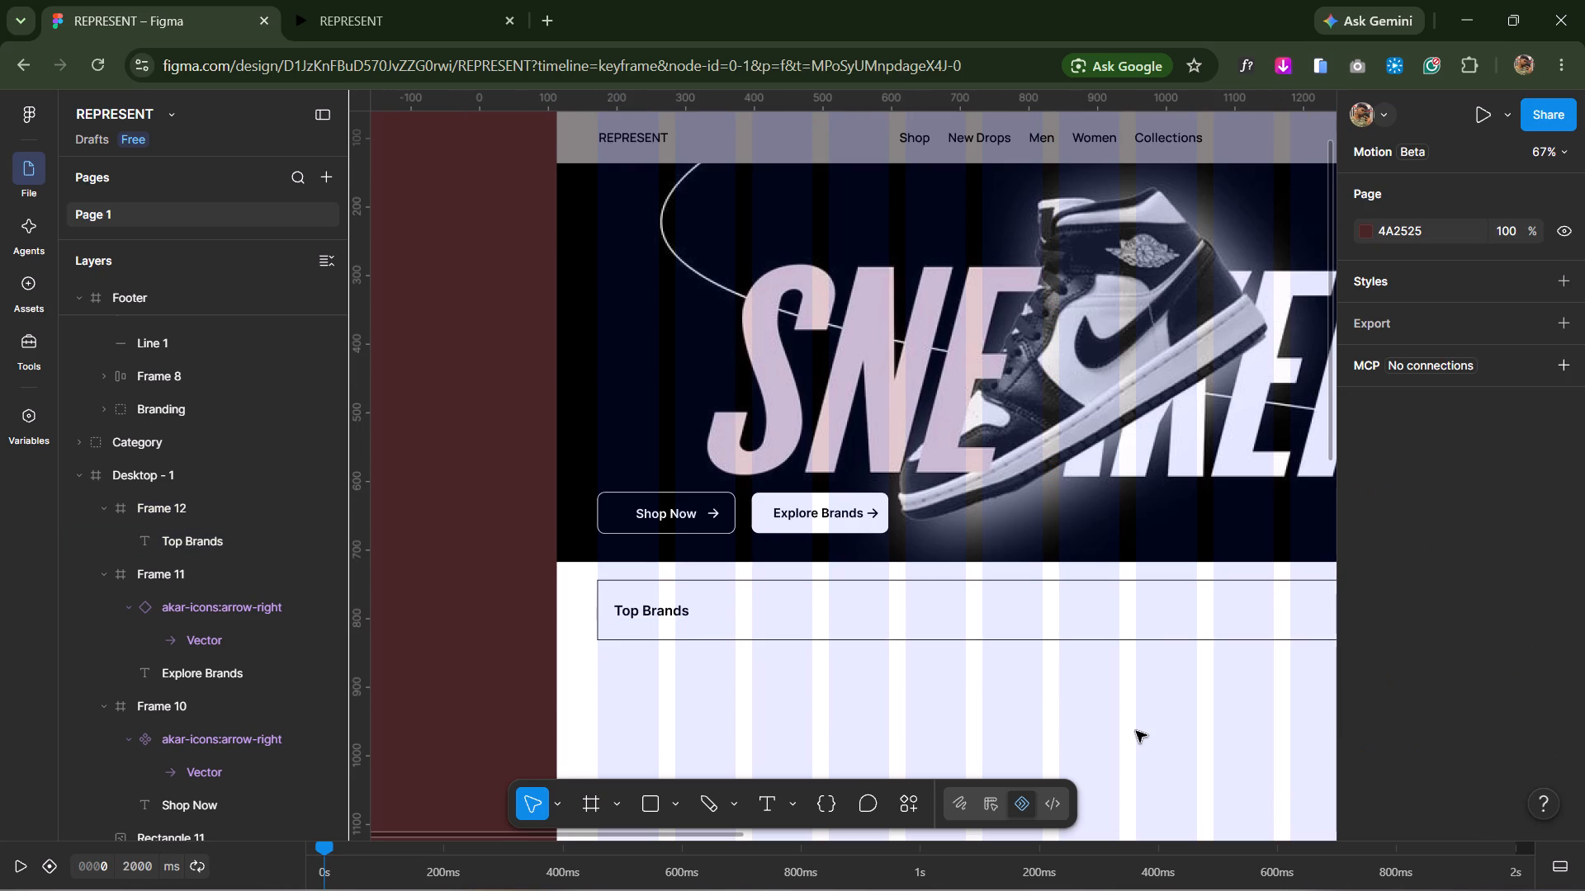
# Find the nike icons in Iconify and place the solid black swoosh logo on the page below the Top Brands strip.
pyautogui.click(897, 804)
pyautogui.click(602, 527)
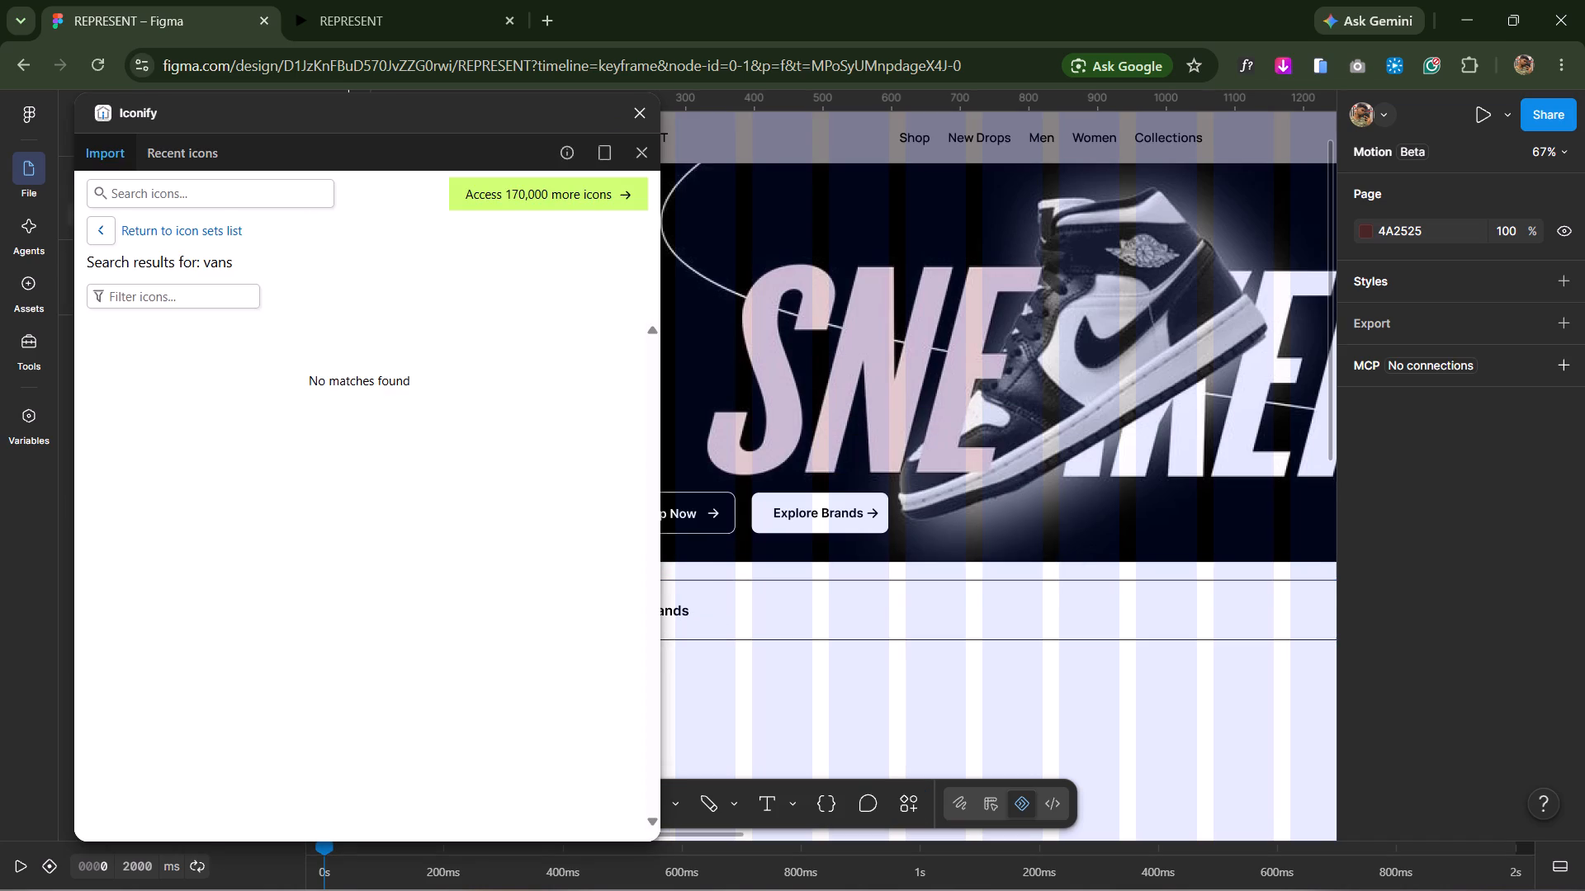
pyautogui.click(307, 196)
pyautogui.write('nike')
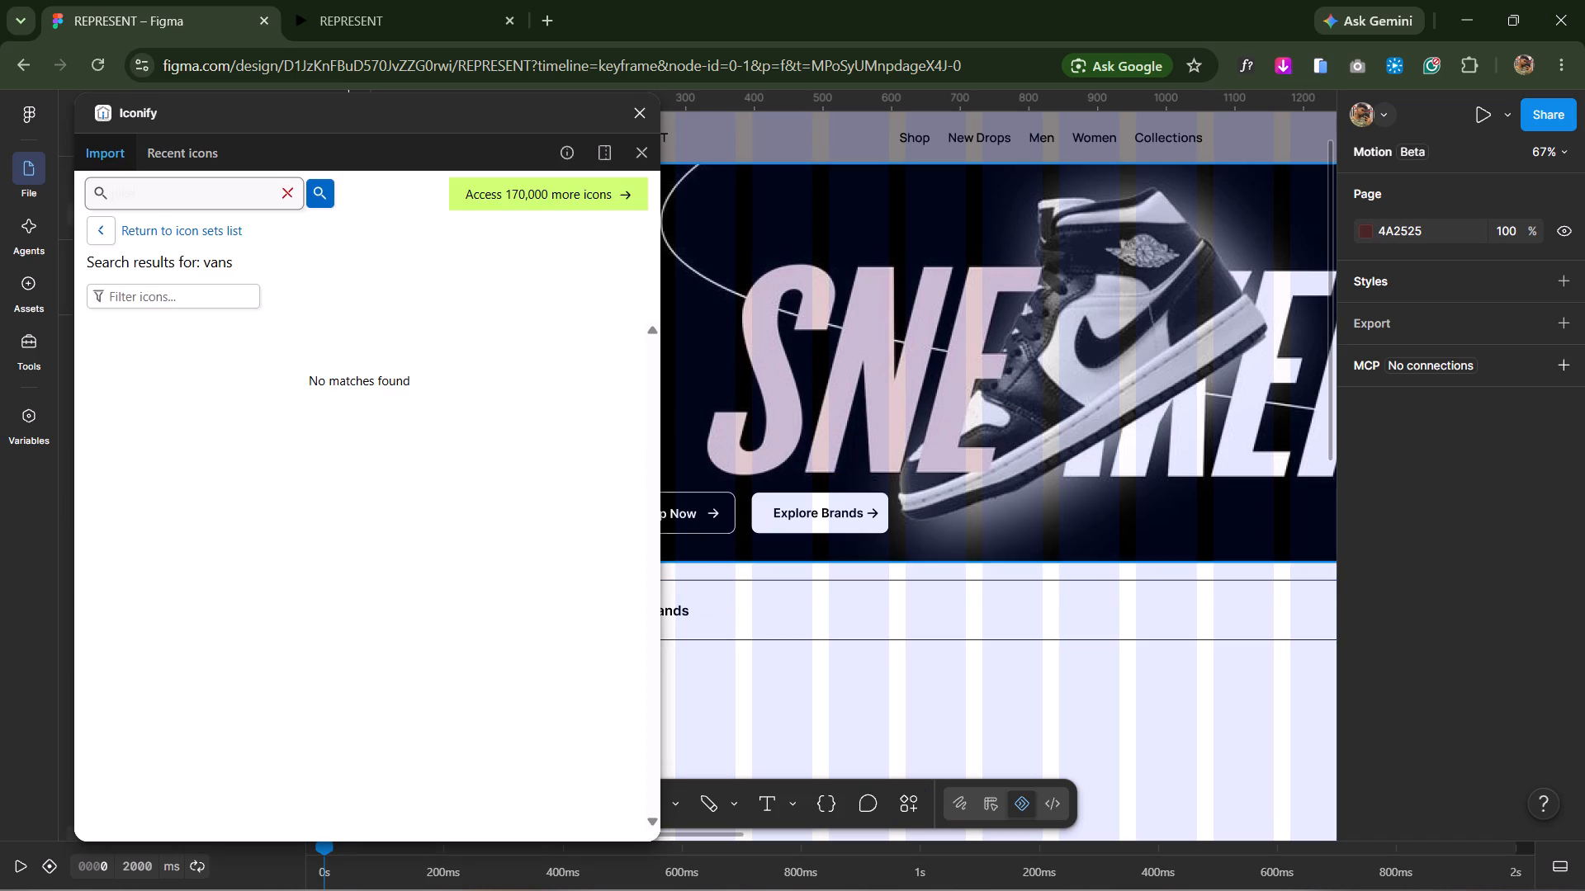
pyautogui.press('Return')
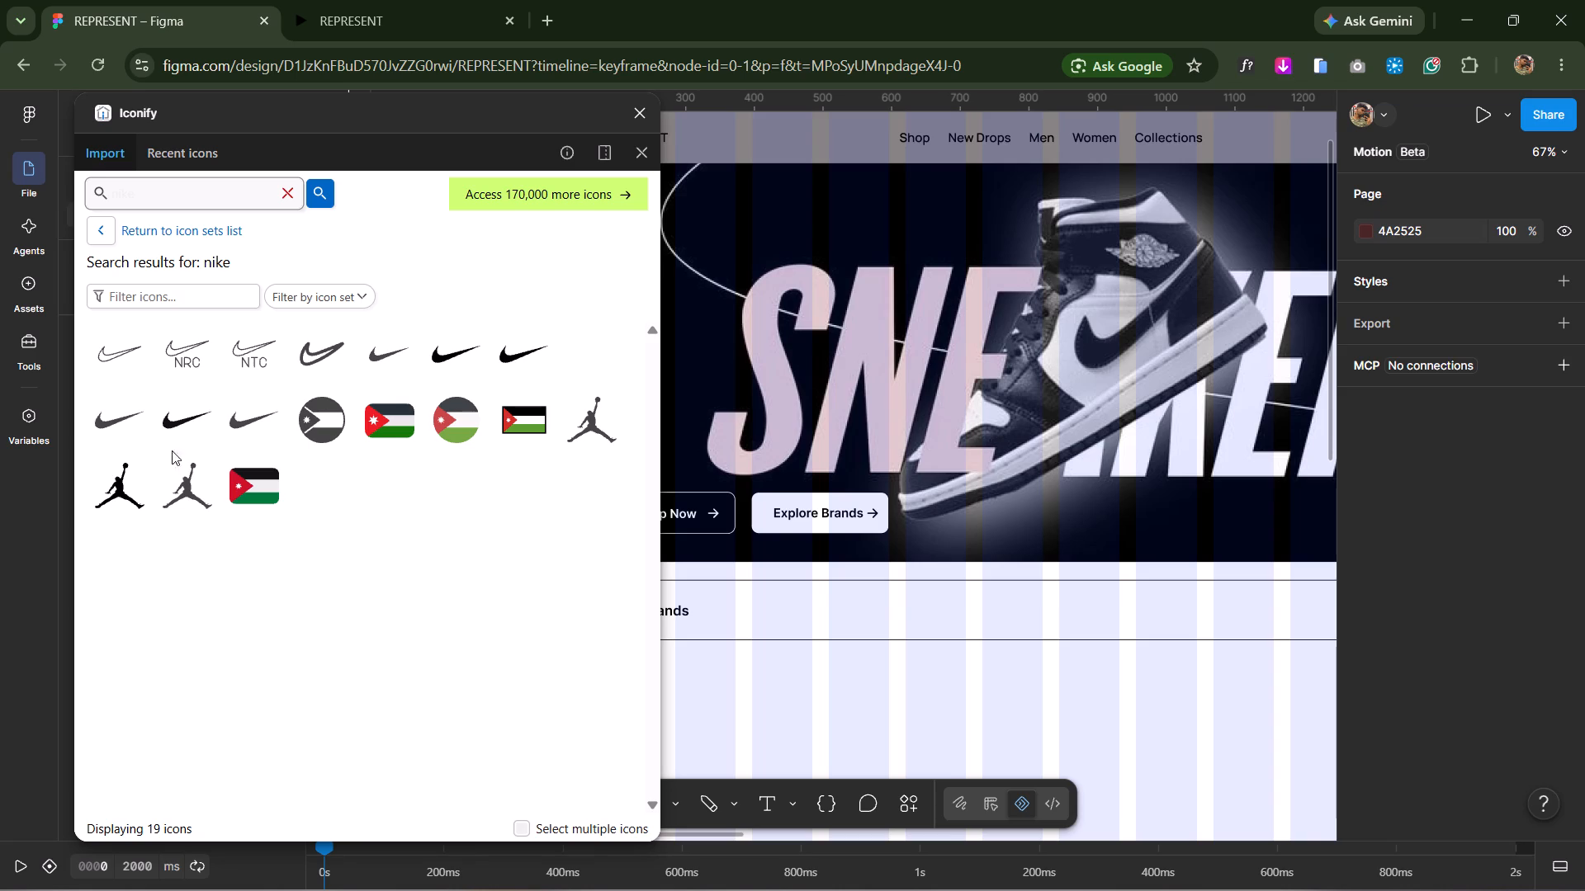
pyautogui.moveTo(172, 415); pyautogui.dragTo(809, 714)
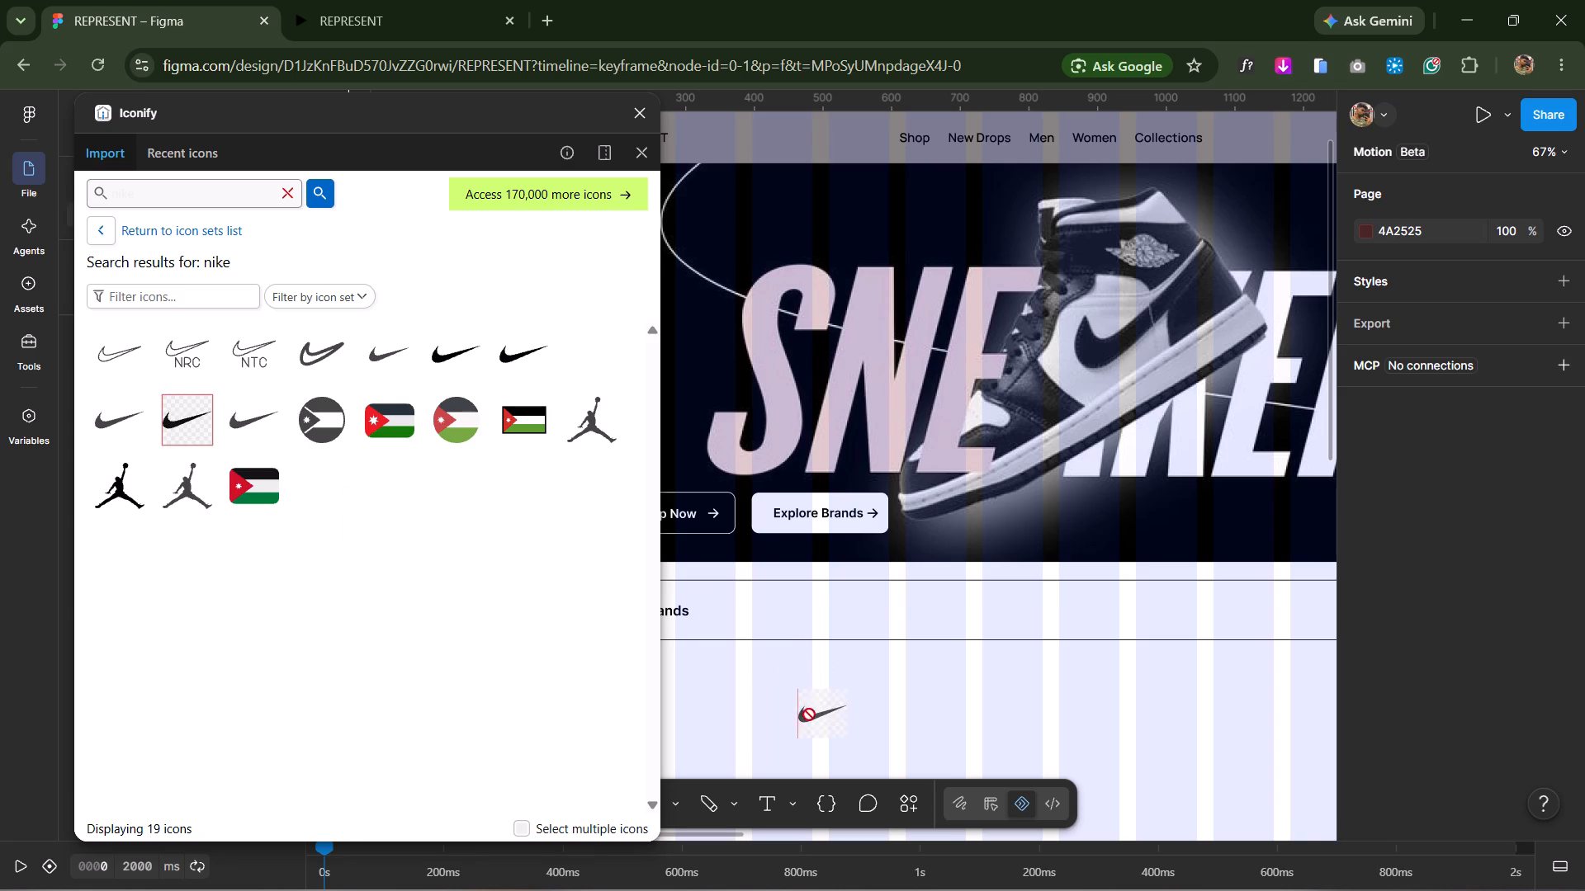
pyautogui.moveTo(809, 714); pyautogui.dragTo(814, 725)
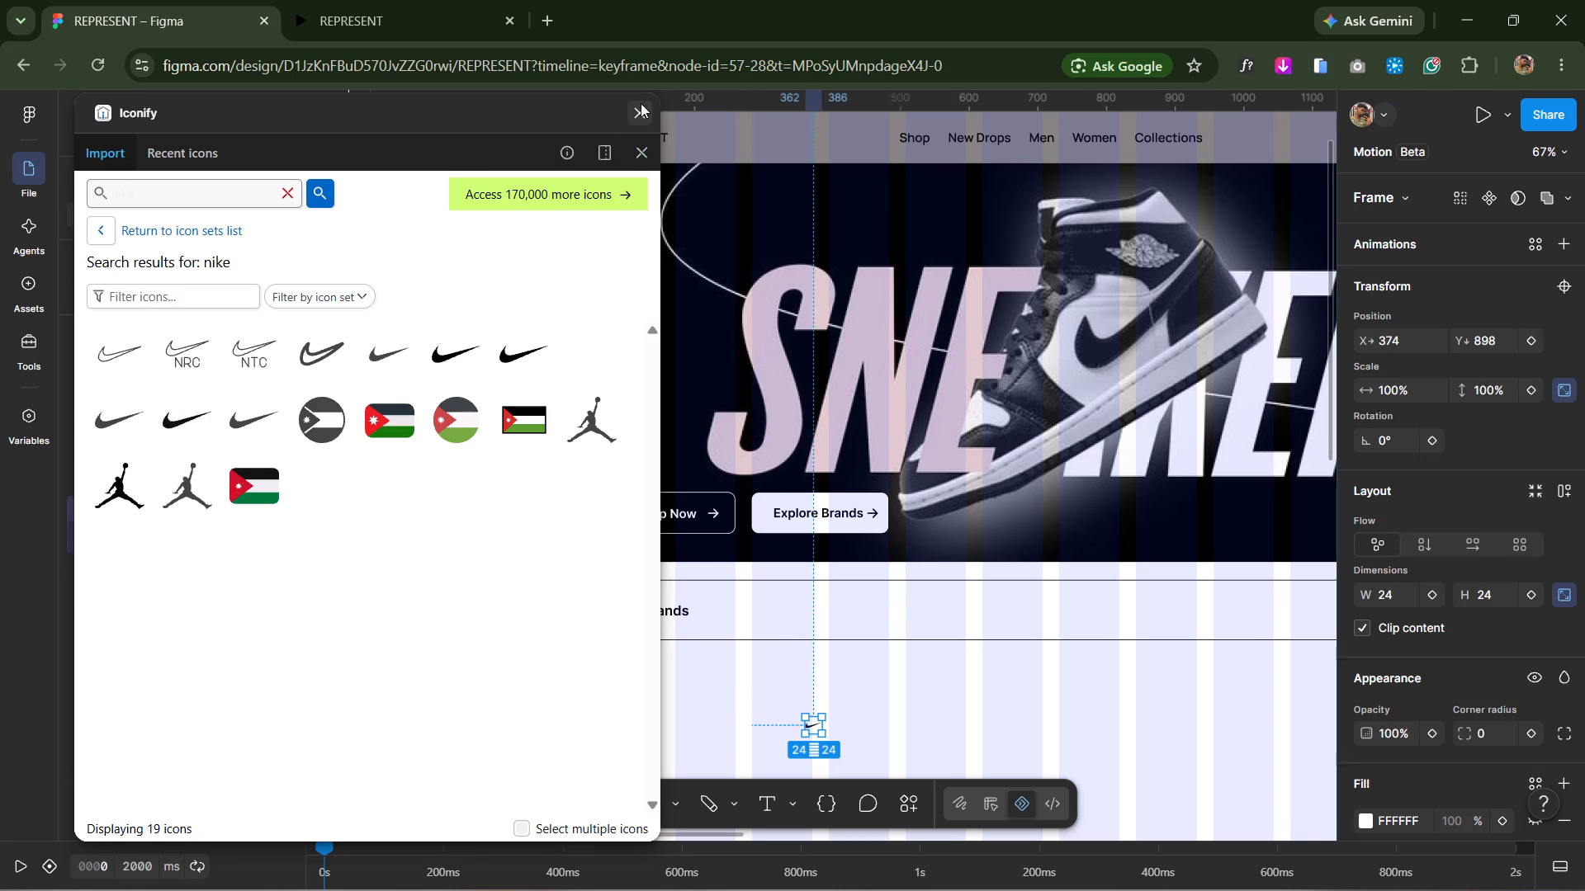
pyautogui.click(641, 103)
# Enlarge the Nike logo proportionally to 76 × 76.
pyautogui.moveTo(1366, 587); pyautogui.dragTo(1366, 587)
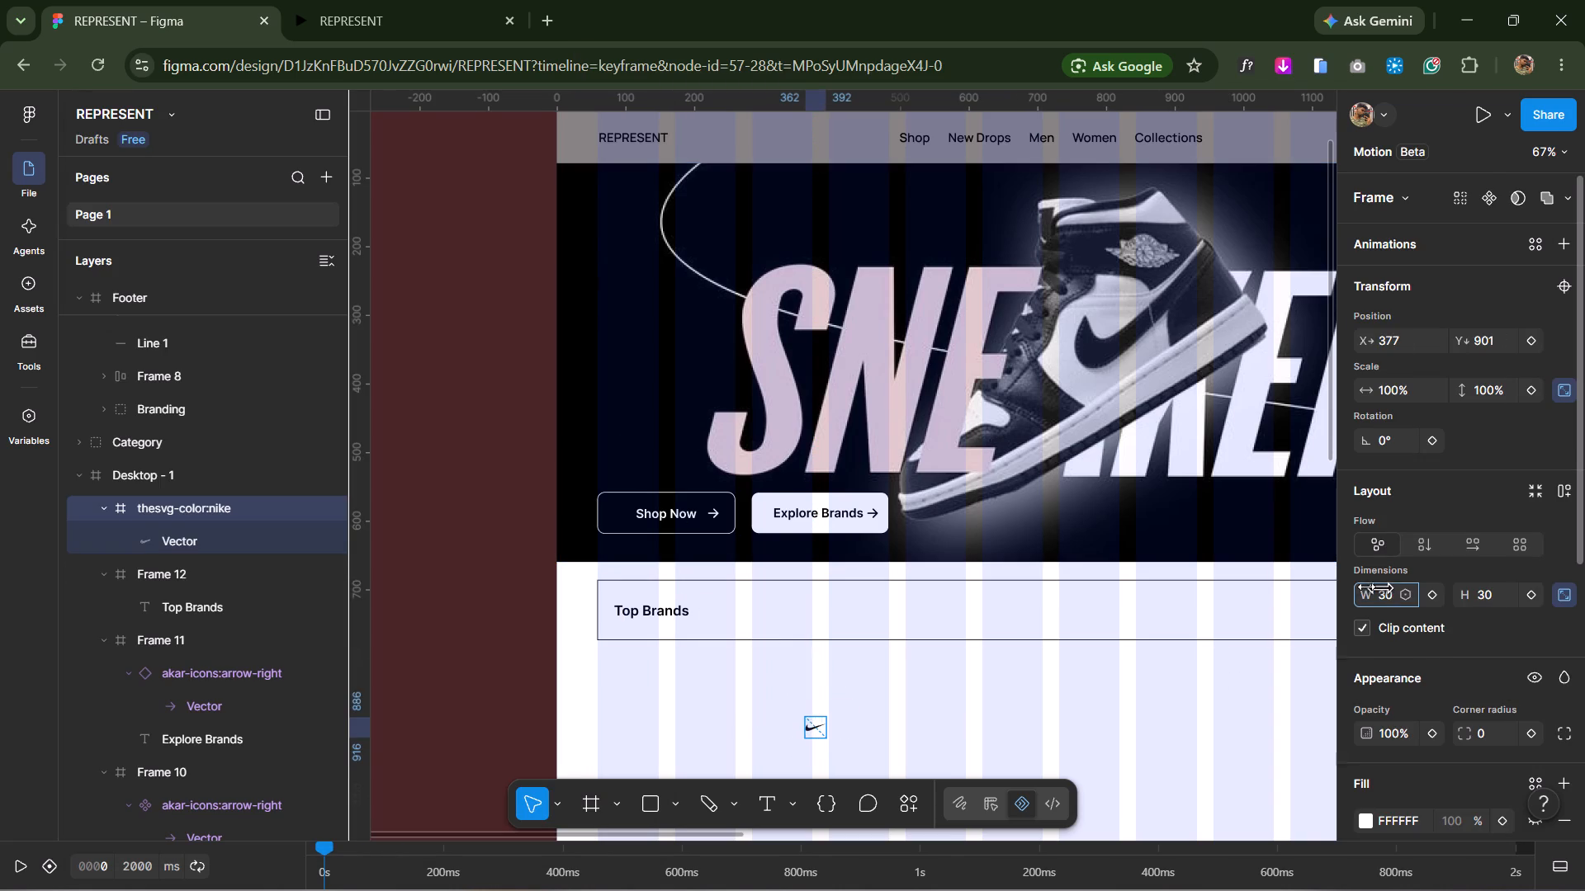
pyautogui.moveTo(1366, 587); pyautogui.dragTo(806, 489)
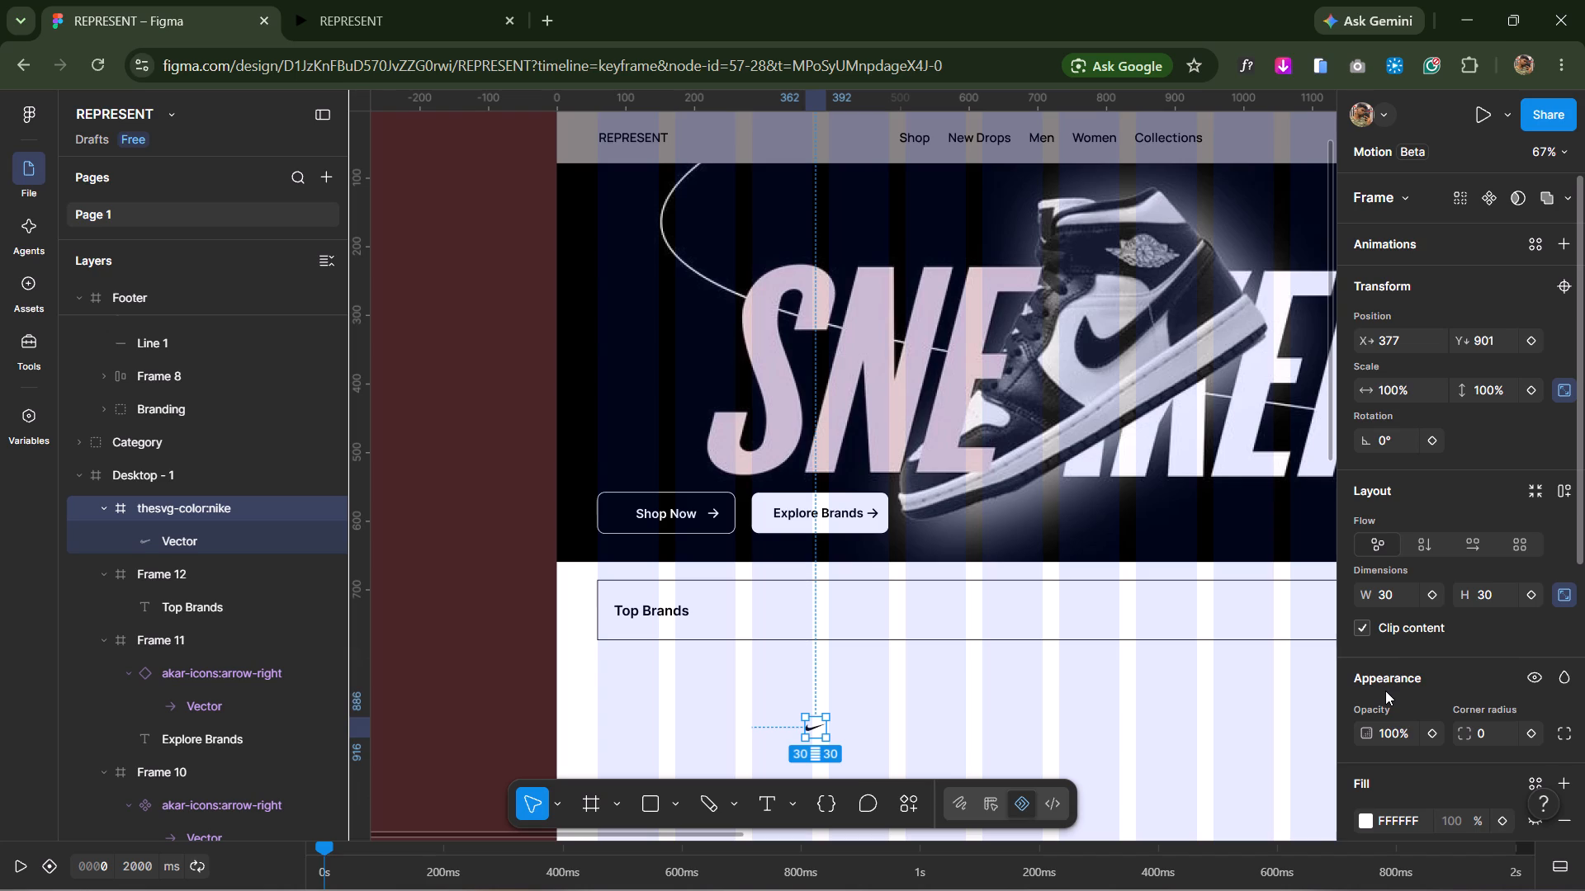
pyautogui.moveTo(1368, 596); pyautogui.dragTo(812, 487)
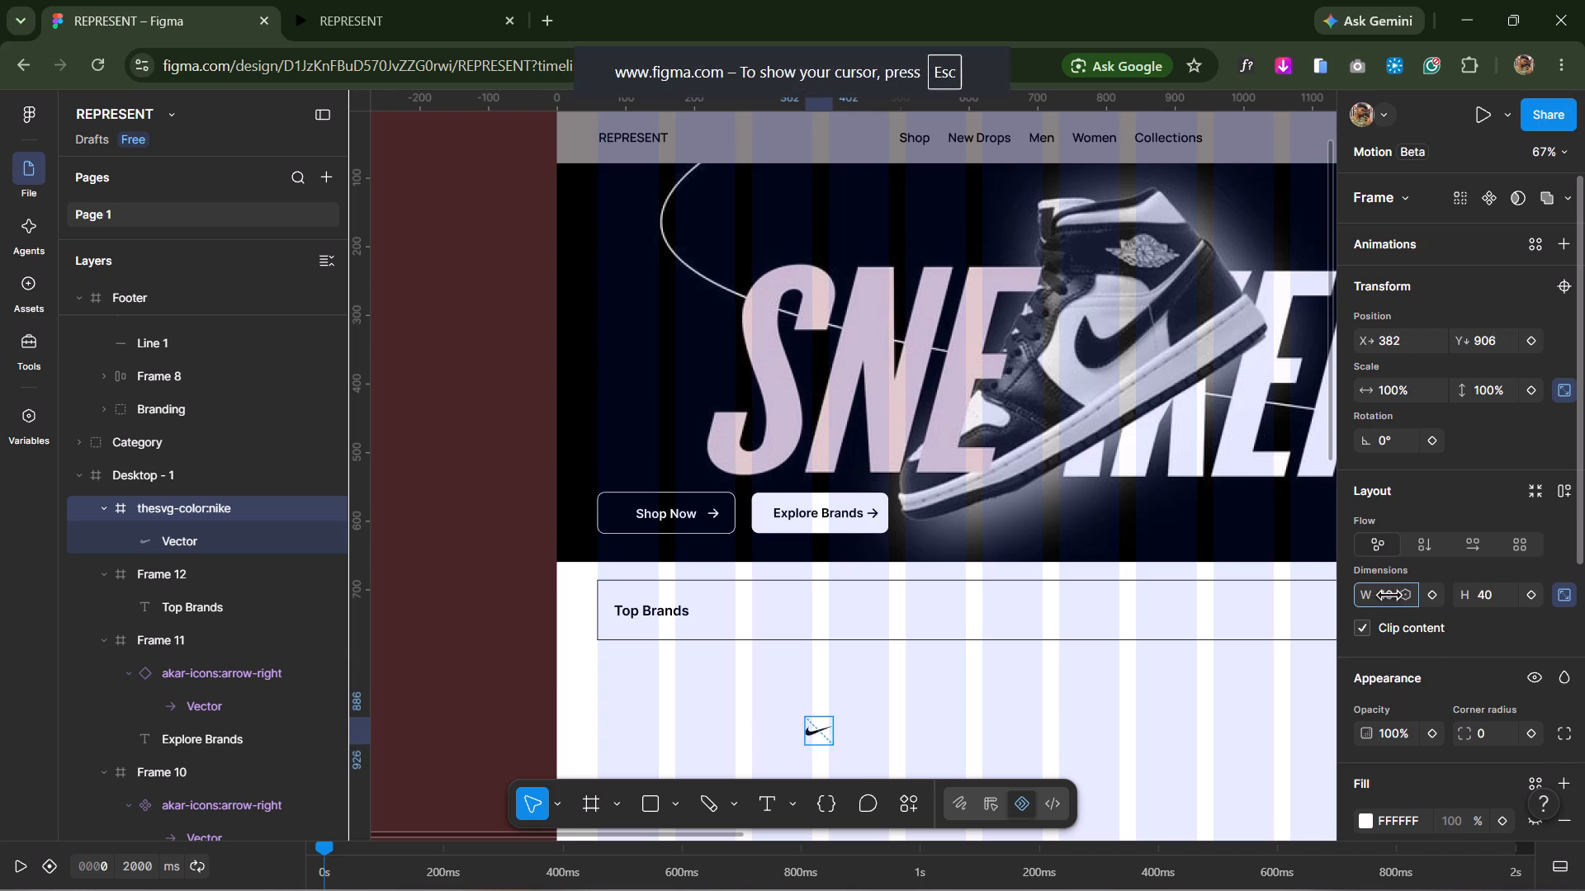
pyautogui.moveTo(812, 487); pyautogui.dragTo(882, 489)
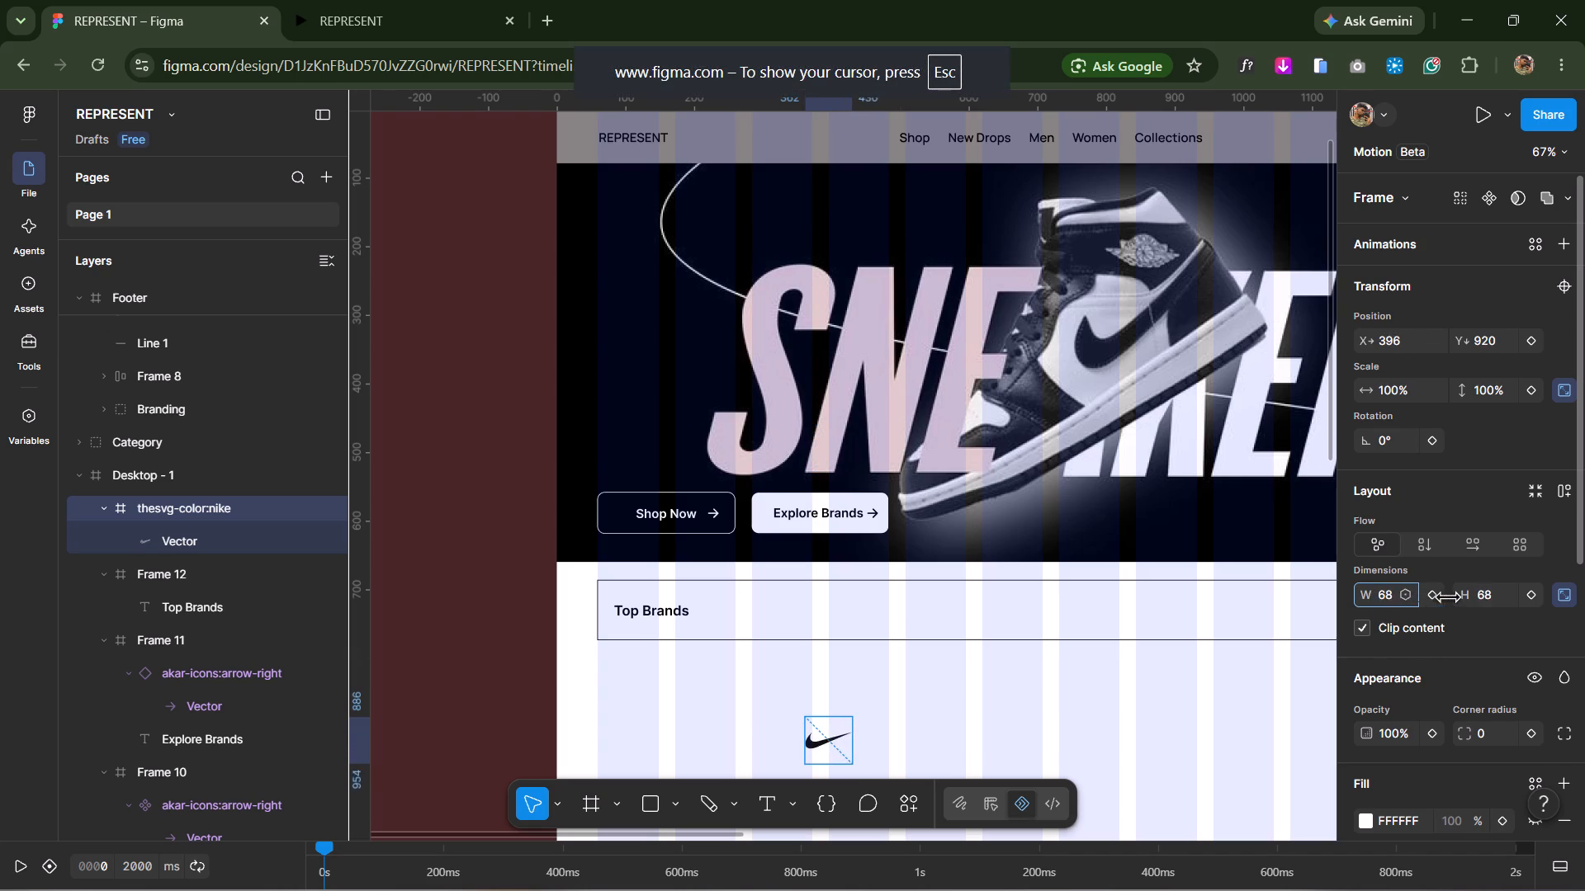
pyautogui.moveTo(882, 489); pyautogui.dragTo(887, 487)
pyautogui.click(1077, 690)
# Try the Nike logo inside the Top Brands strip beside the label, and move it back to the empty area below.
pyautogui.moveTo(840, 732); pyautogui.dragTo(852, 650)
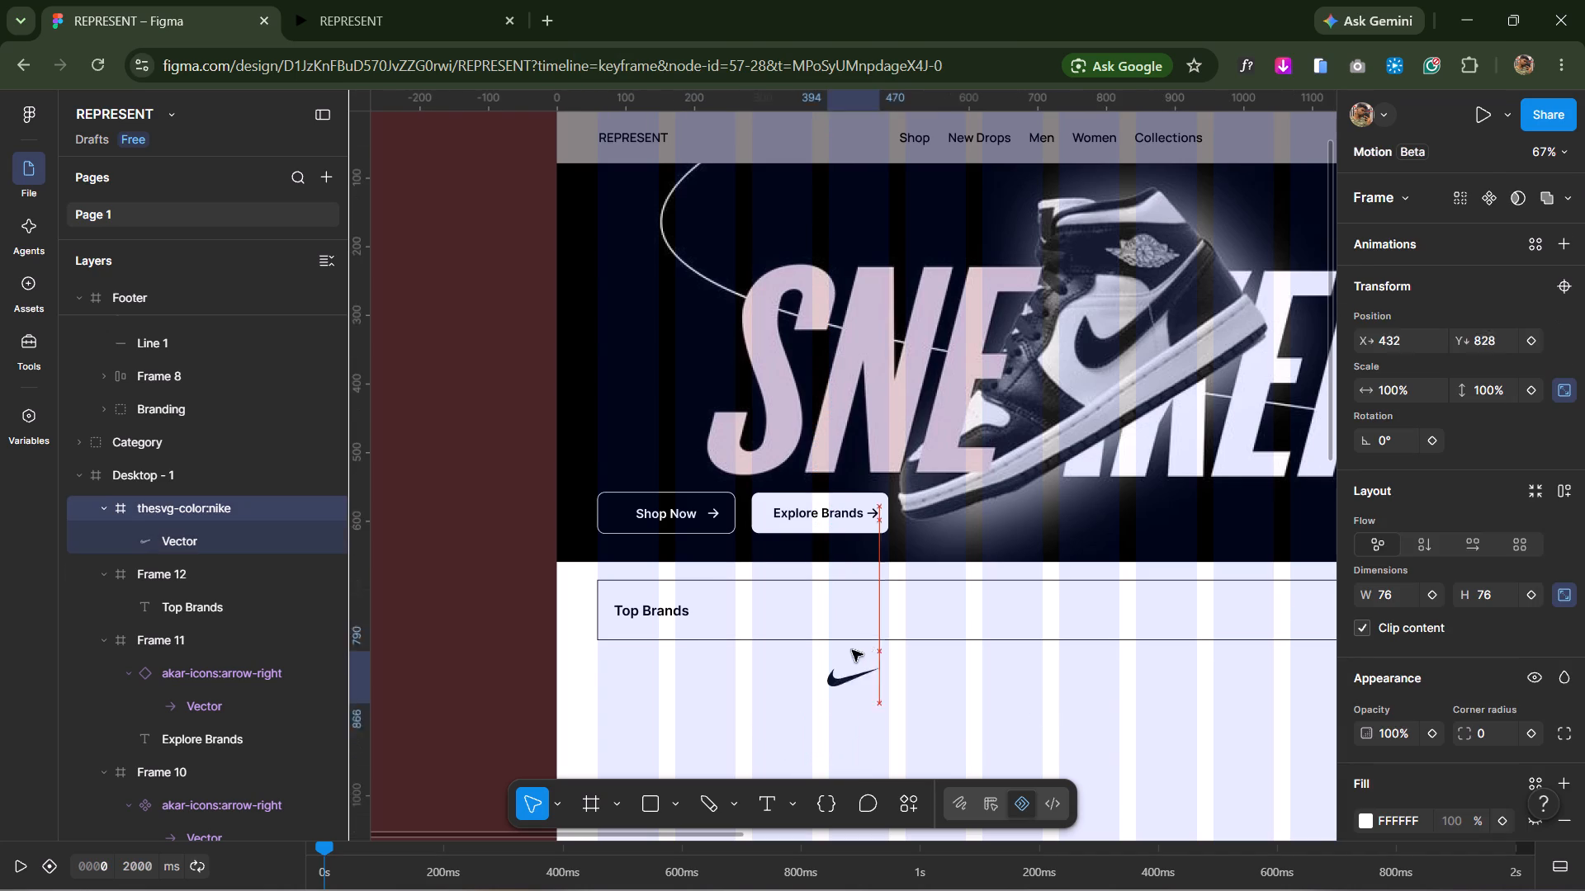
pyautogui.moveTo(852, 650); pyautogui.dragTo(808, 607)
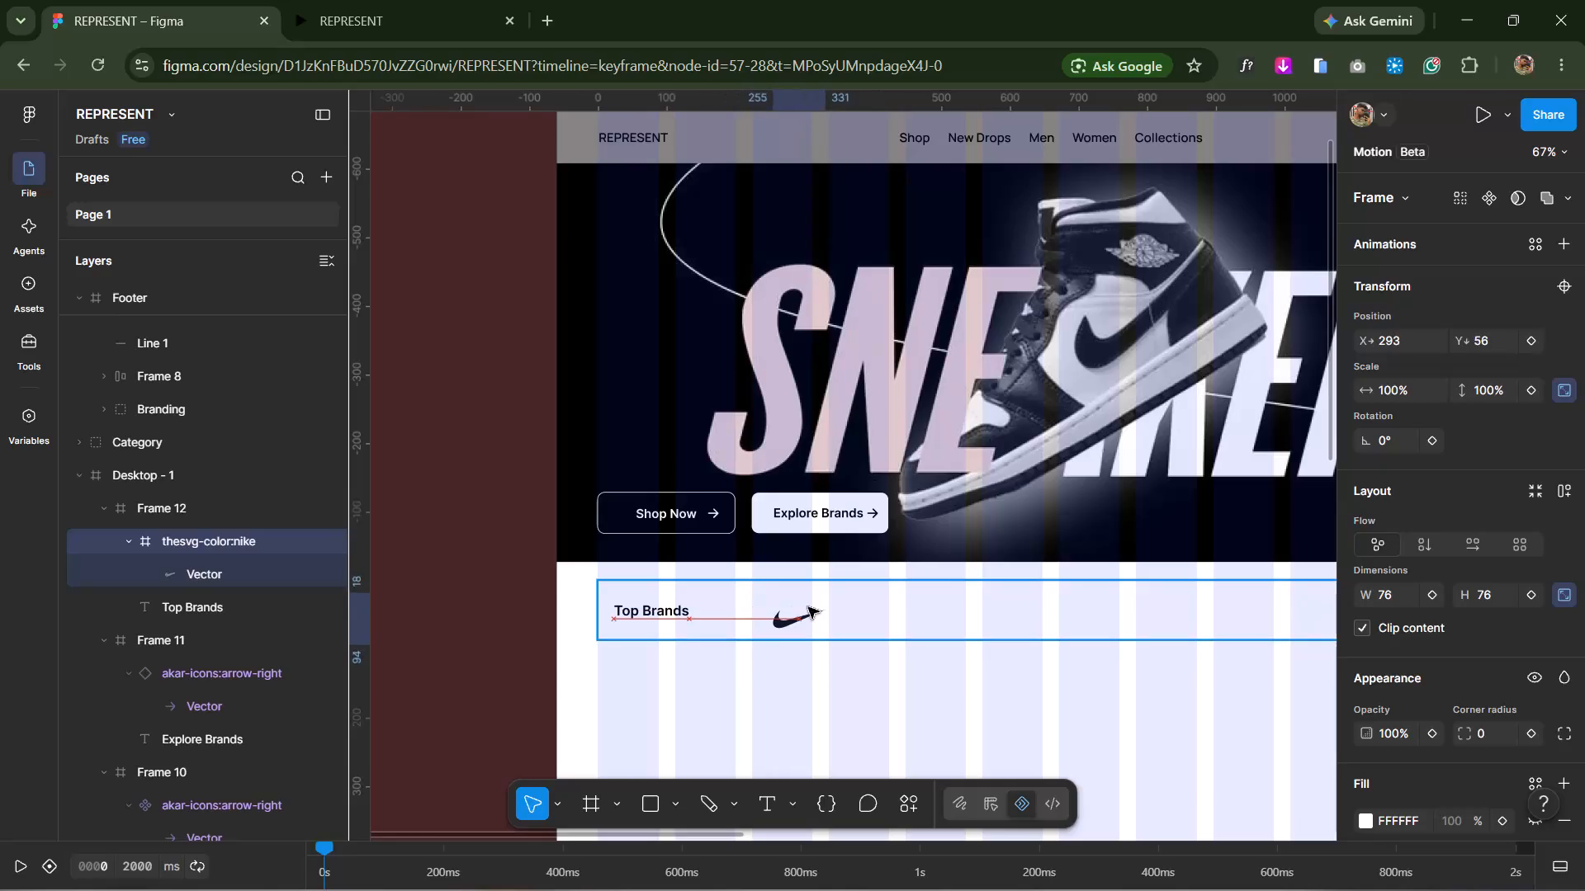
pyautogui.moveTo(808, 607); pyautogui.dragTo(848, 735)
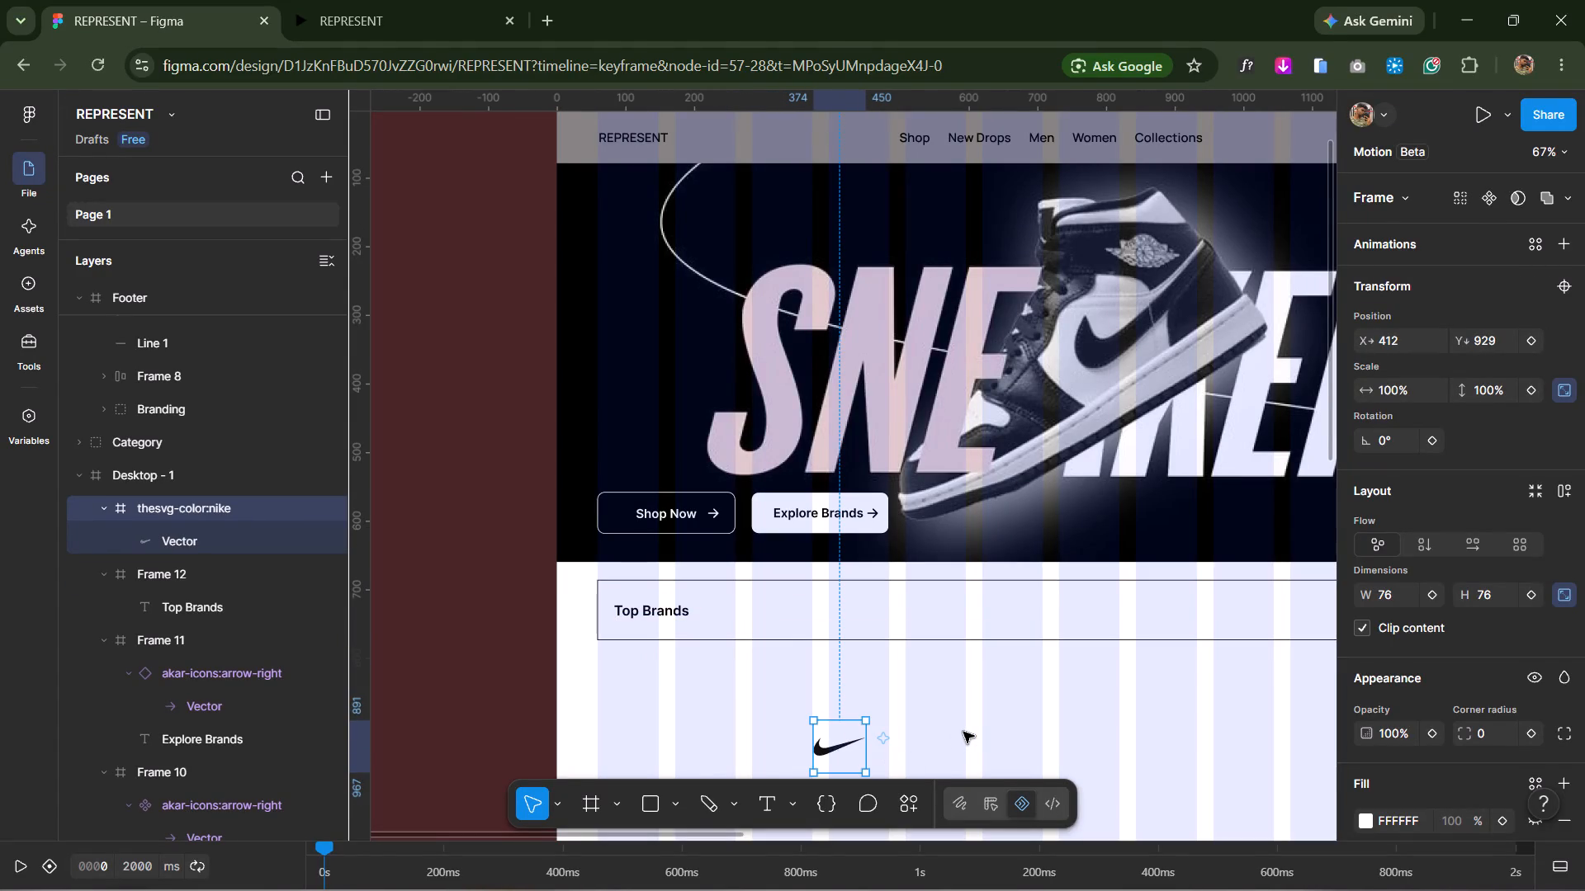
# Enlarge the Nike logo proportionally to 102 × 102 and shift it to about X 435, Y 944 below the strip.
pyautogui.click(963, 732)
pyautogui.click(845, 741)
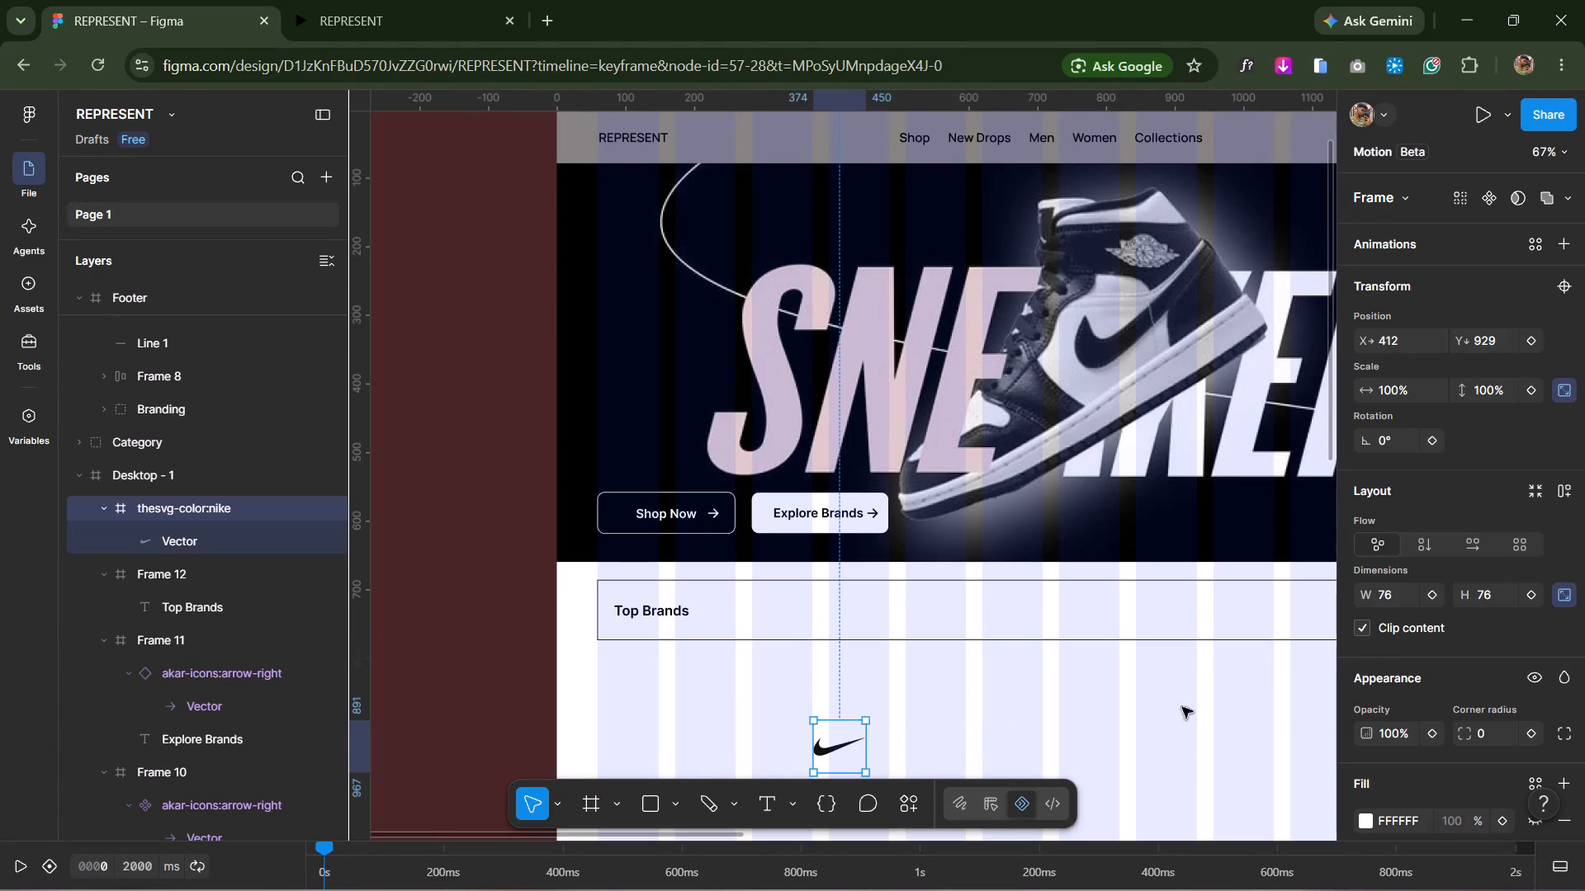
pyautogui.moveTo(1370, 596); pyautogui.dragTo(814, 489)
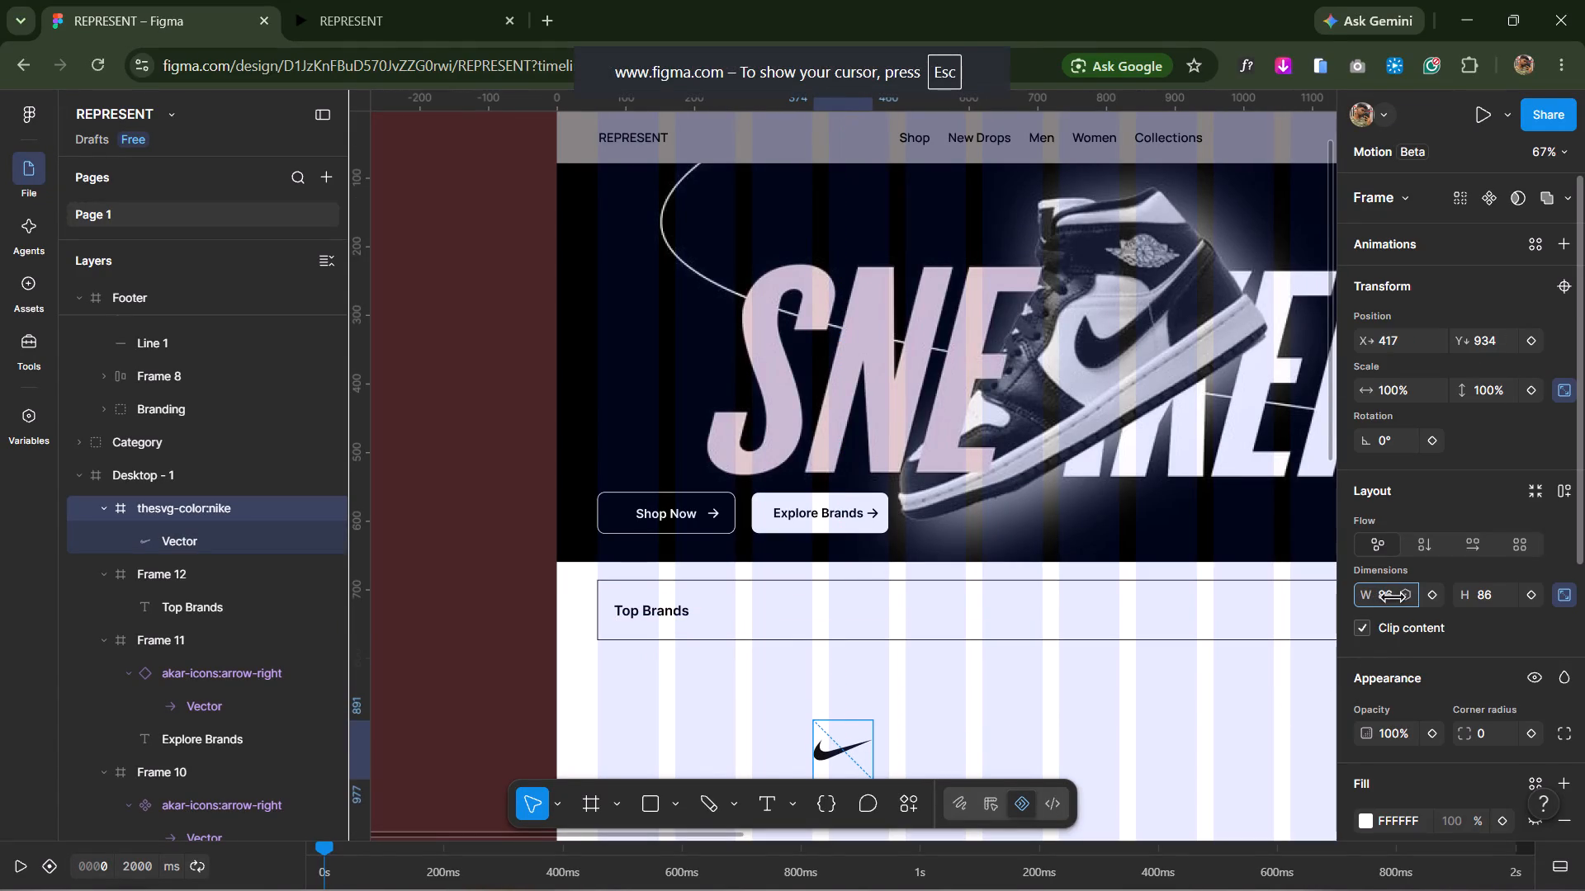
pyautogui.moveTo(814, 489); pyautogui.dragTo(829, 489)
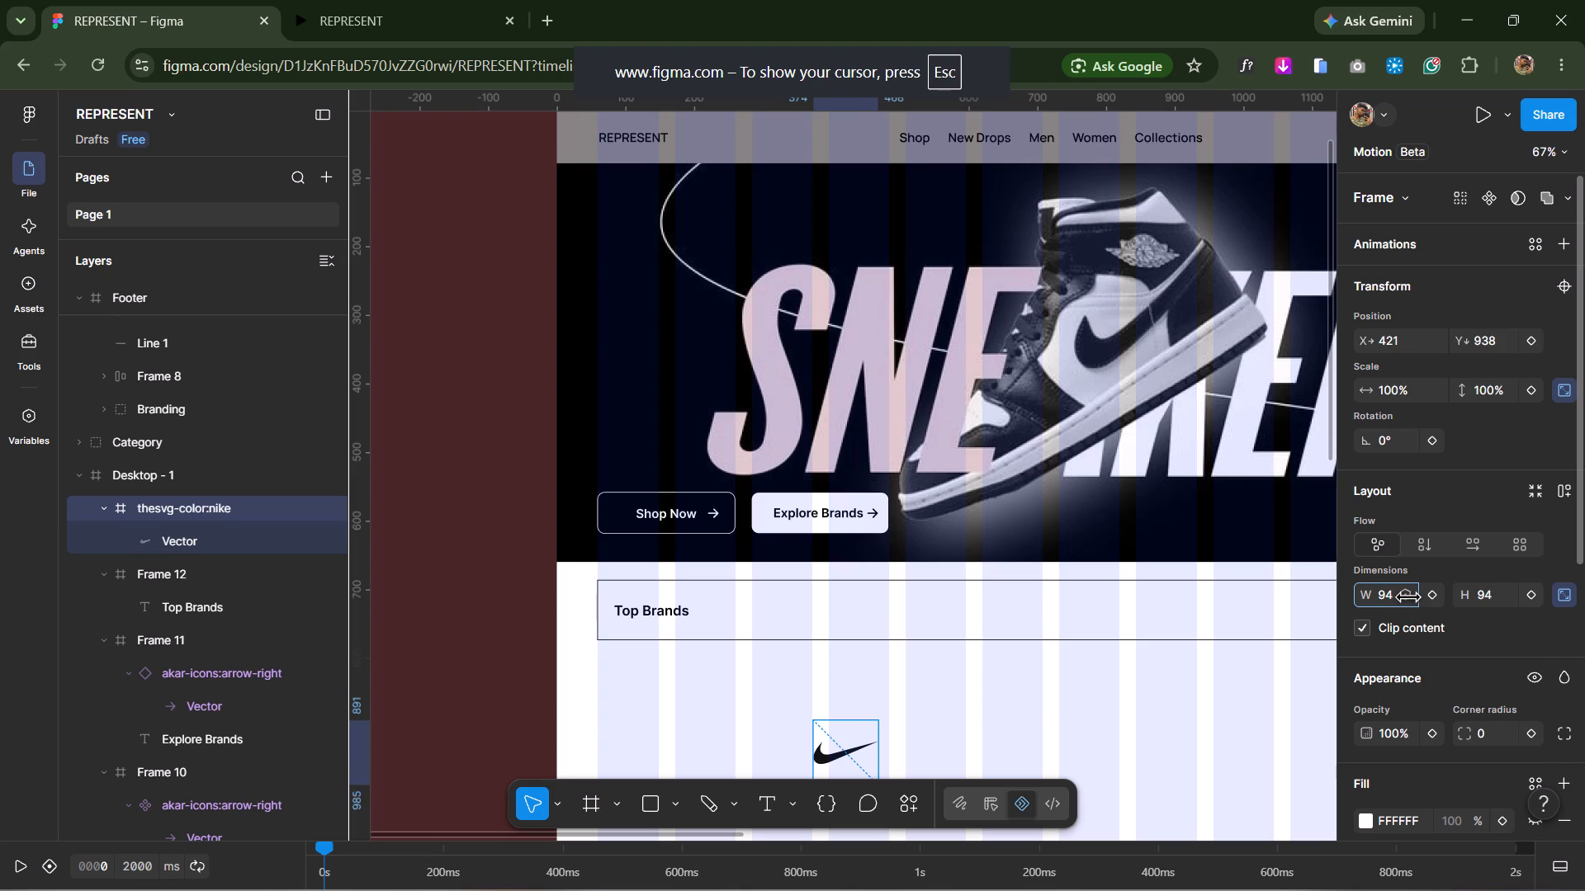
pyautogui.moveTo(829, 489); pyautogui.dragTo(840, 489)
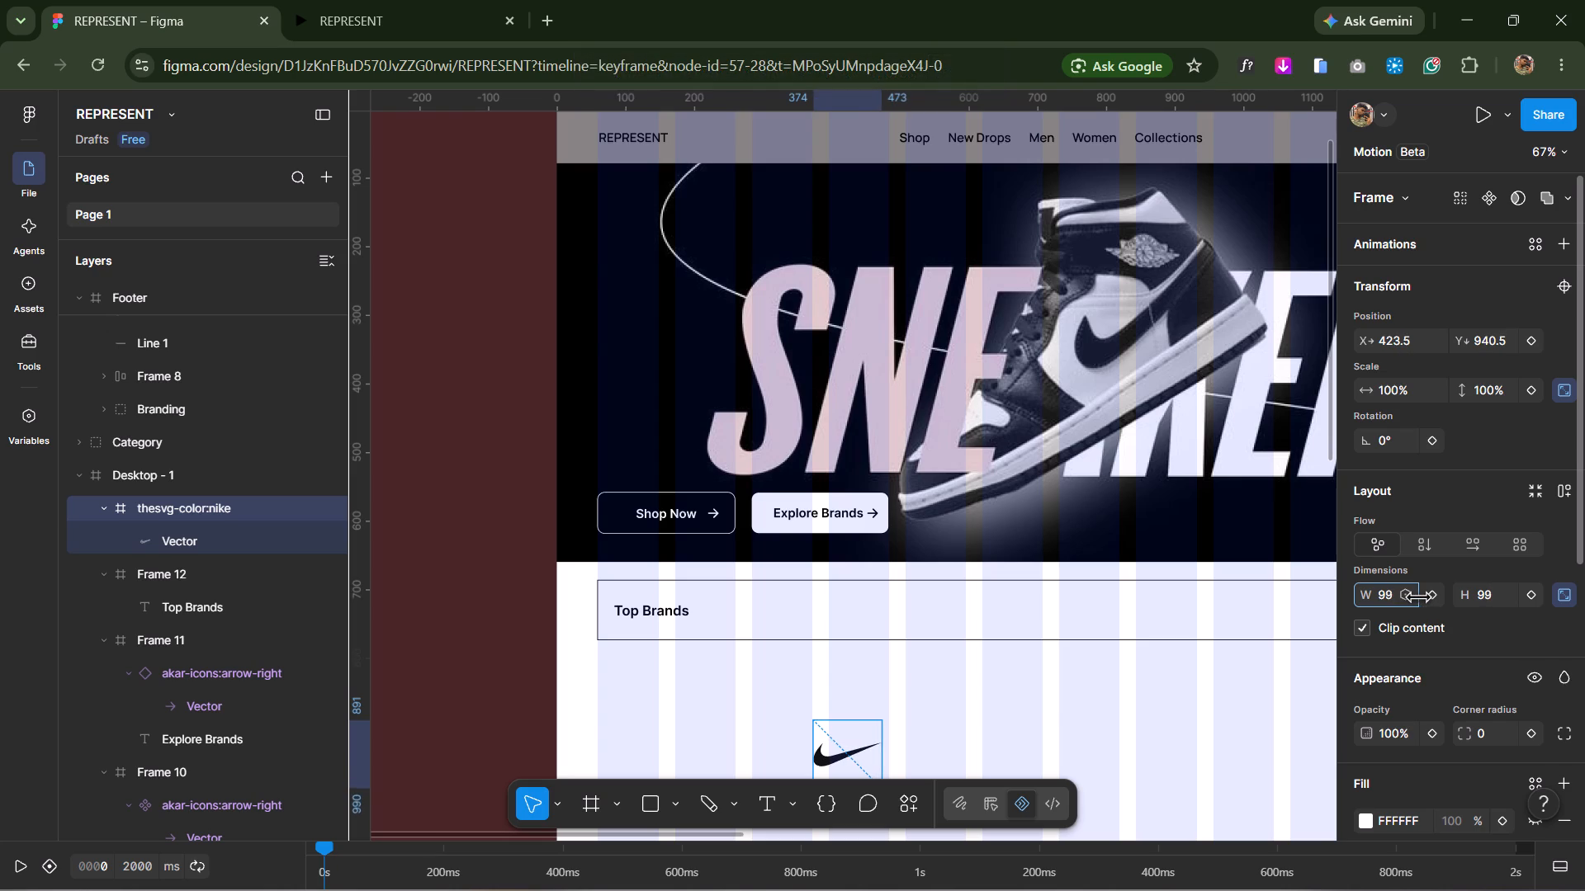
pyautogui.moveTo(840, 489); pyautogui.dragTo(847, 488)
pyautogui.click(1095, 681)
pyautogui.moveTo(830, 731); pyautogui.dragTo(839, 732)
# Turn the Nike logo frame into a component.
pyautogui.scroll(-3, 1034, 731)
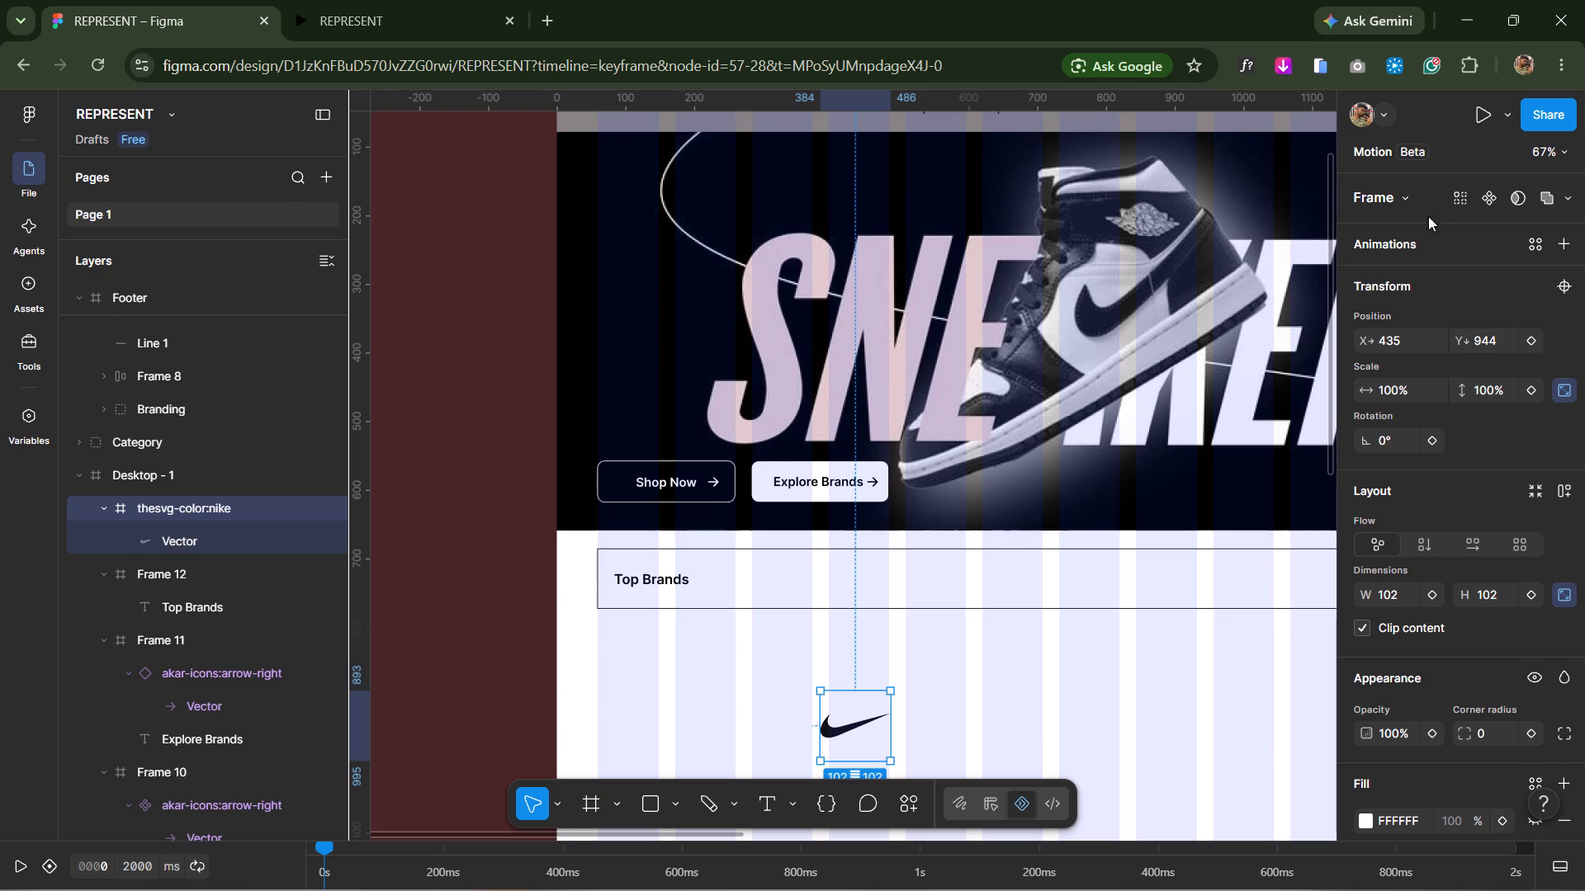
pyautogui.click(1482, 205)
pyautogui.click(1076, 678)
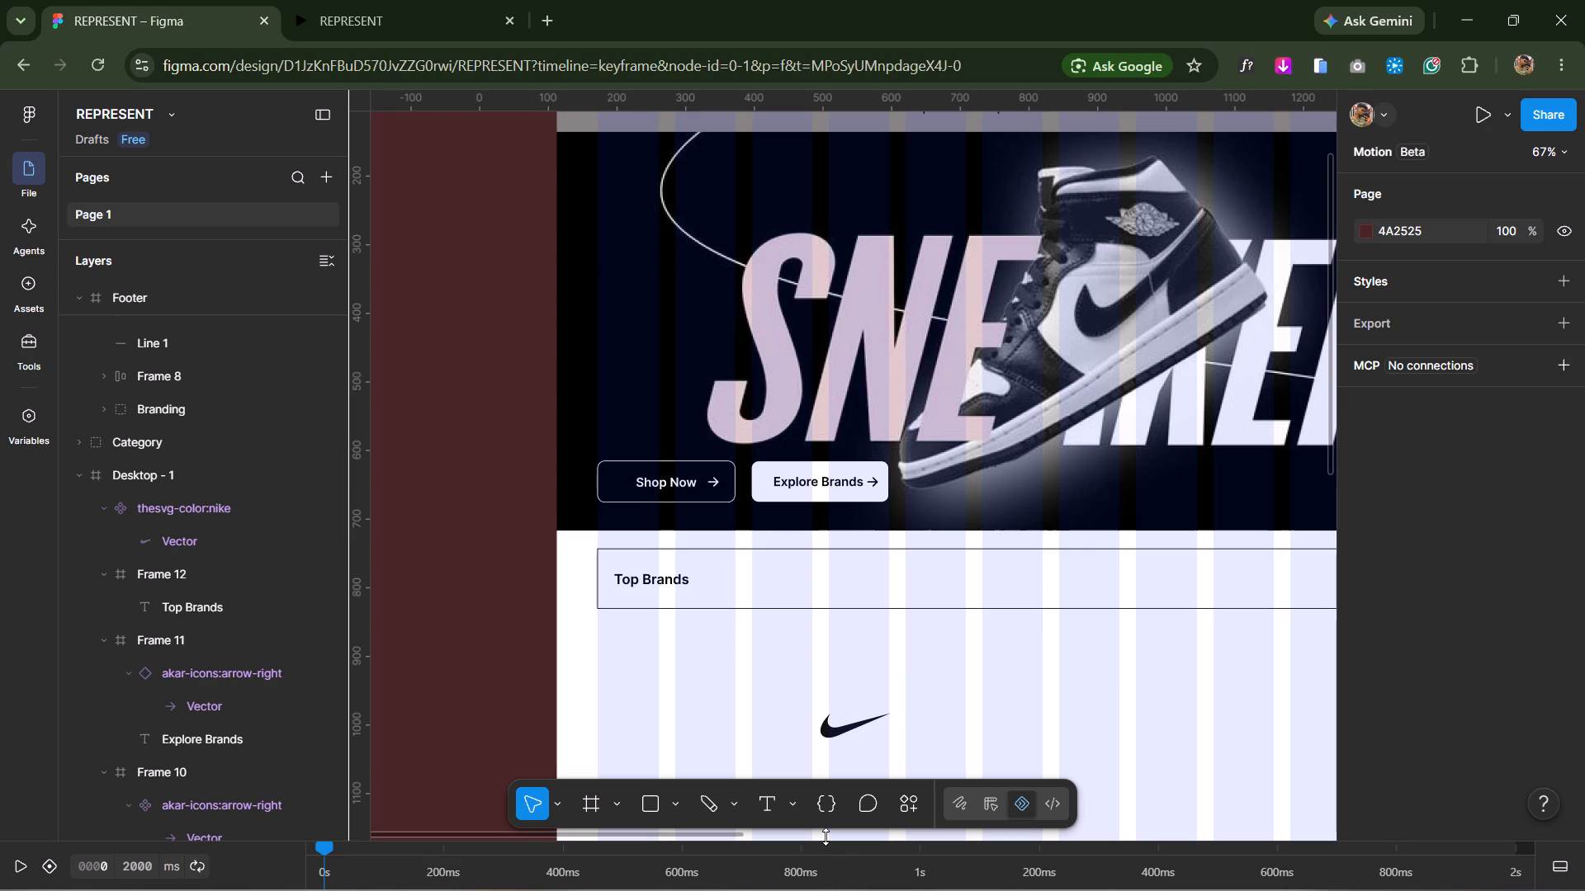
# Add a text layer reading NIKE in the empty area beside the Nike swoosh, below the Top Brands strip.
pyautogui.click(759, 800)
pyautogui.click(989, 721)
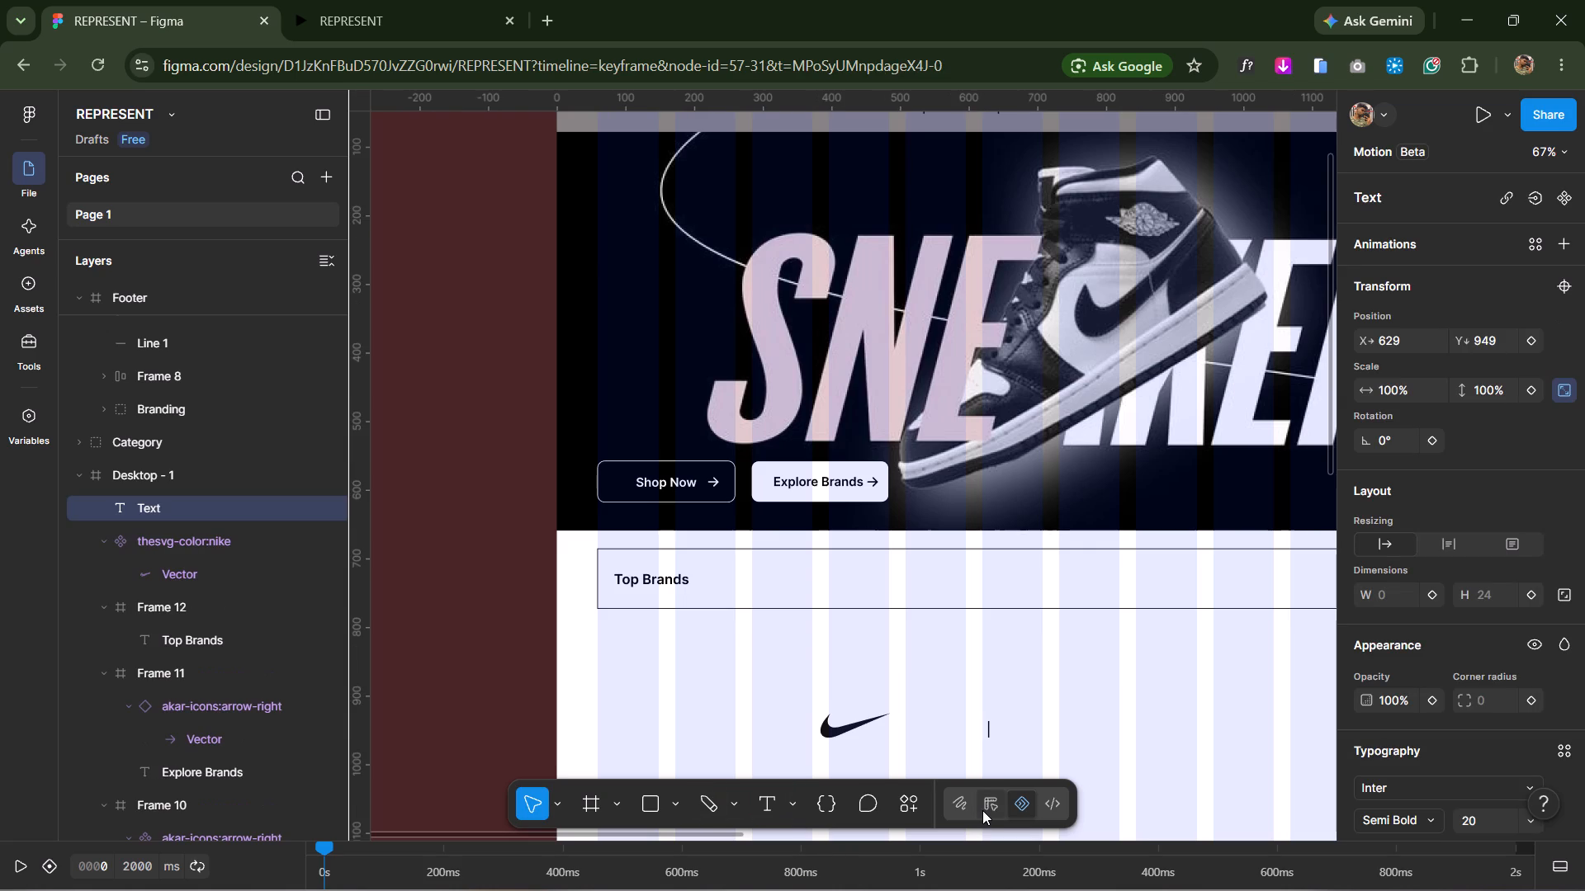
pyautogui.write('NIKE')
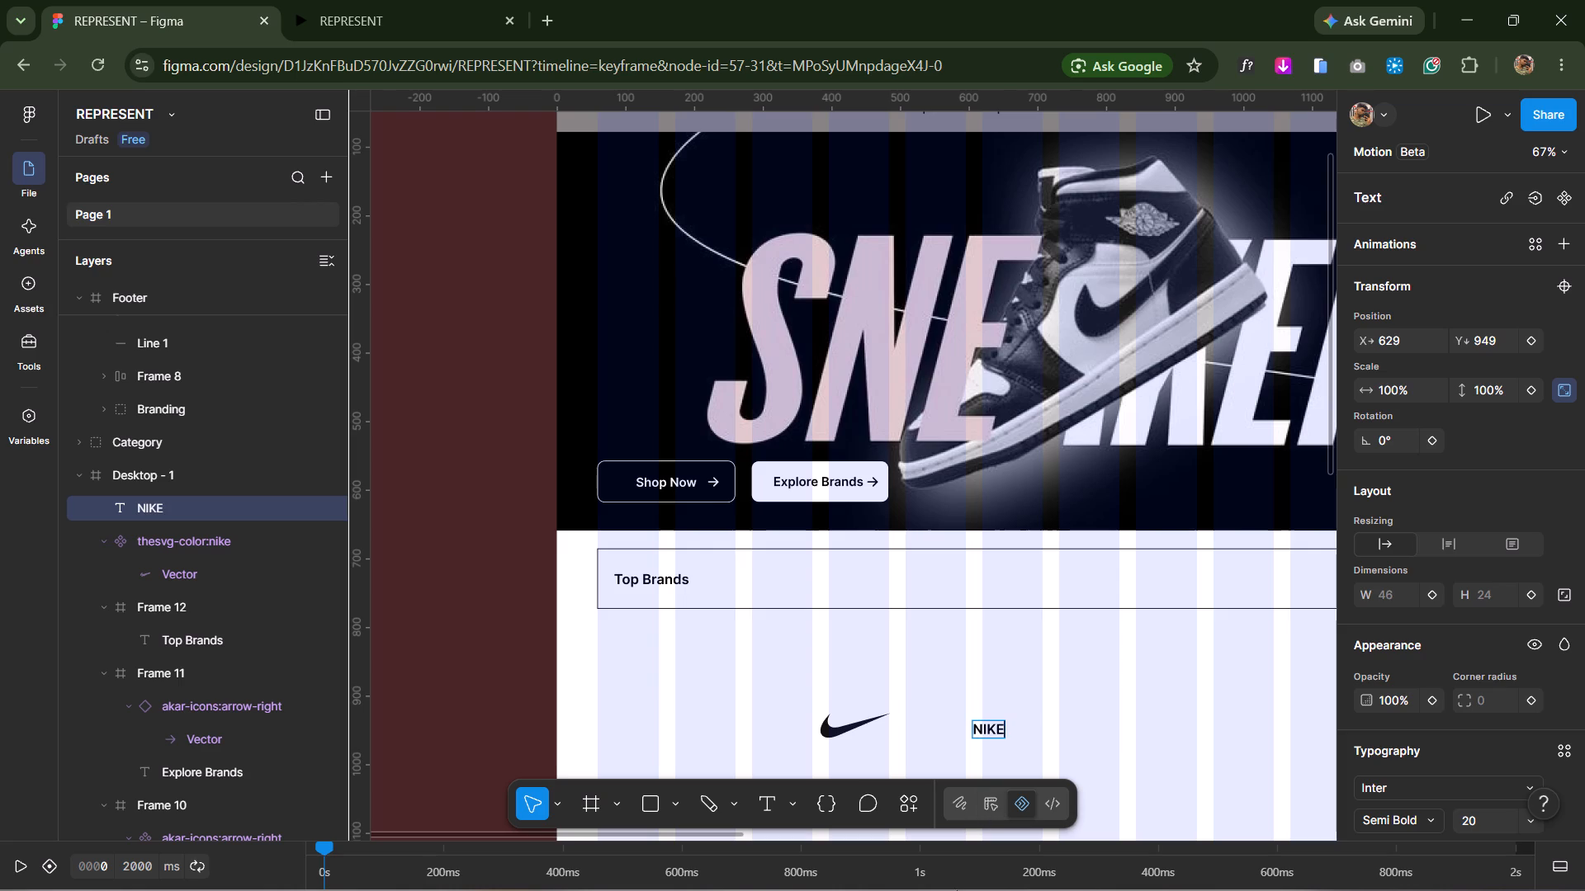
pyautogui.click(1031, 726)
# Set the NIKE text's font style to Black Italic.
pyautogui.doubleClick(988, 728)
pyautogui.click(1435, 813)
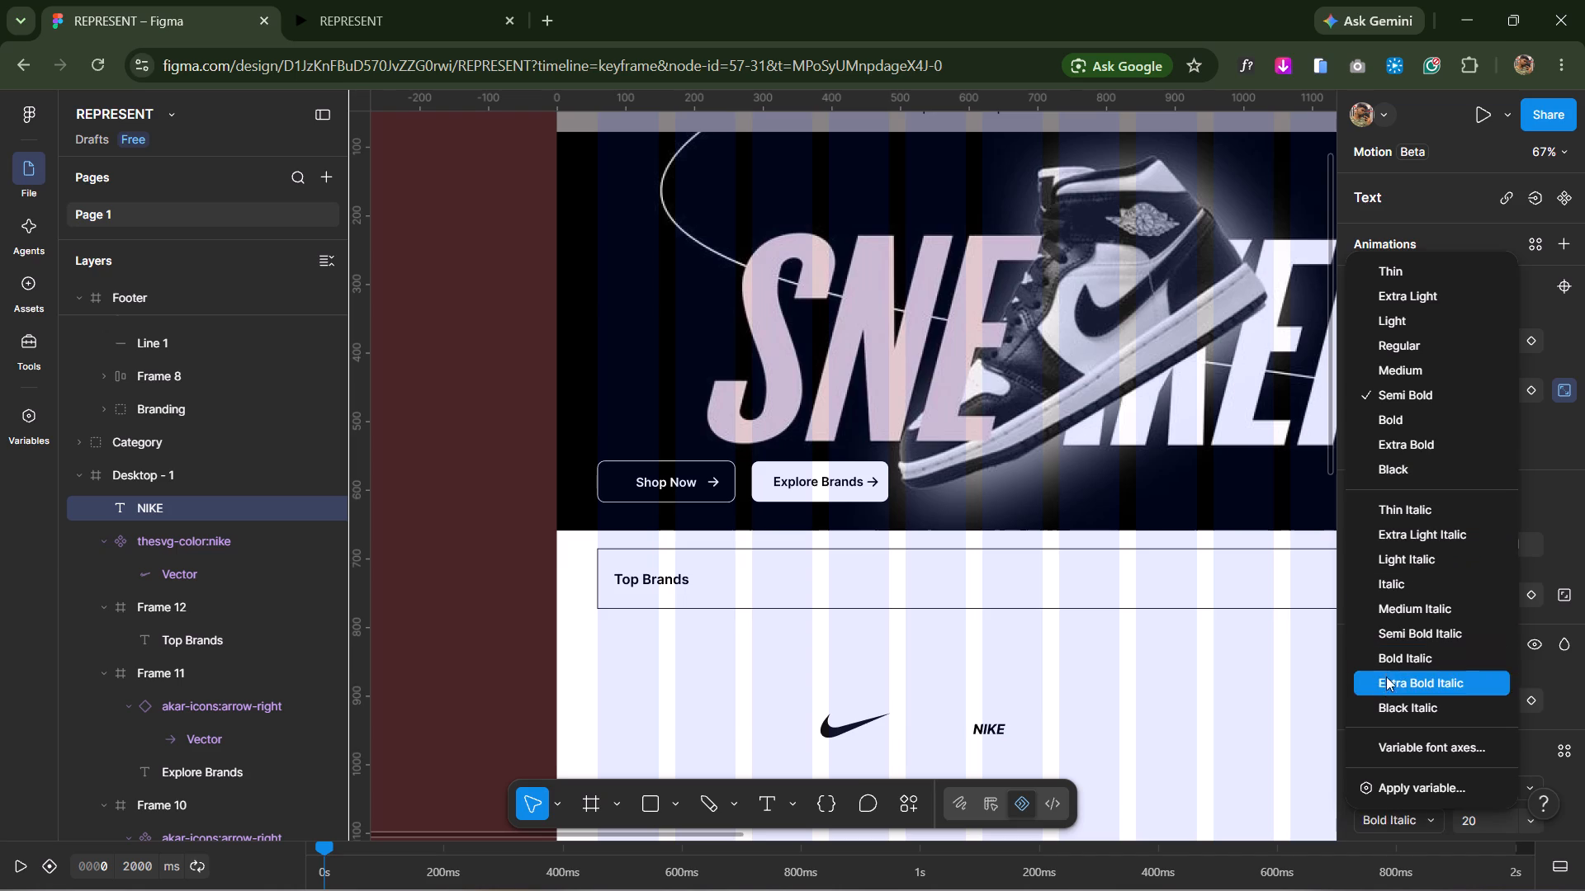
pyautogui.click(1386, 715)
pyautogui.click(1193, 702)
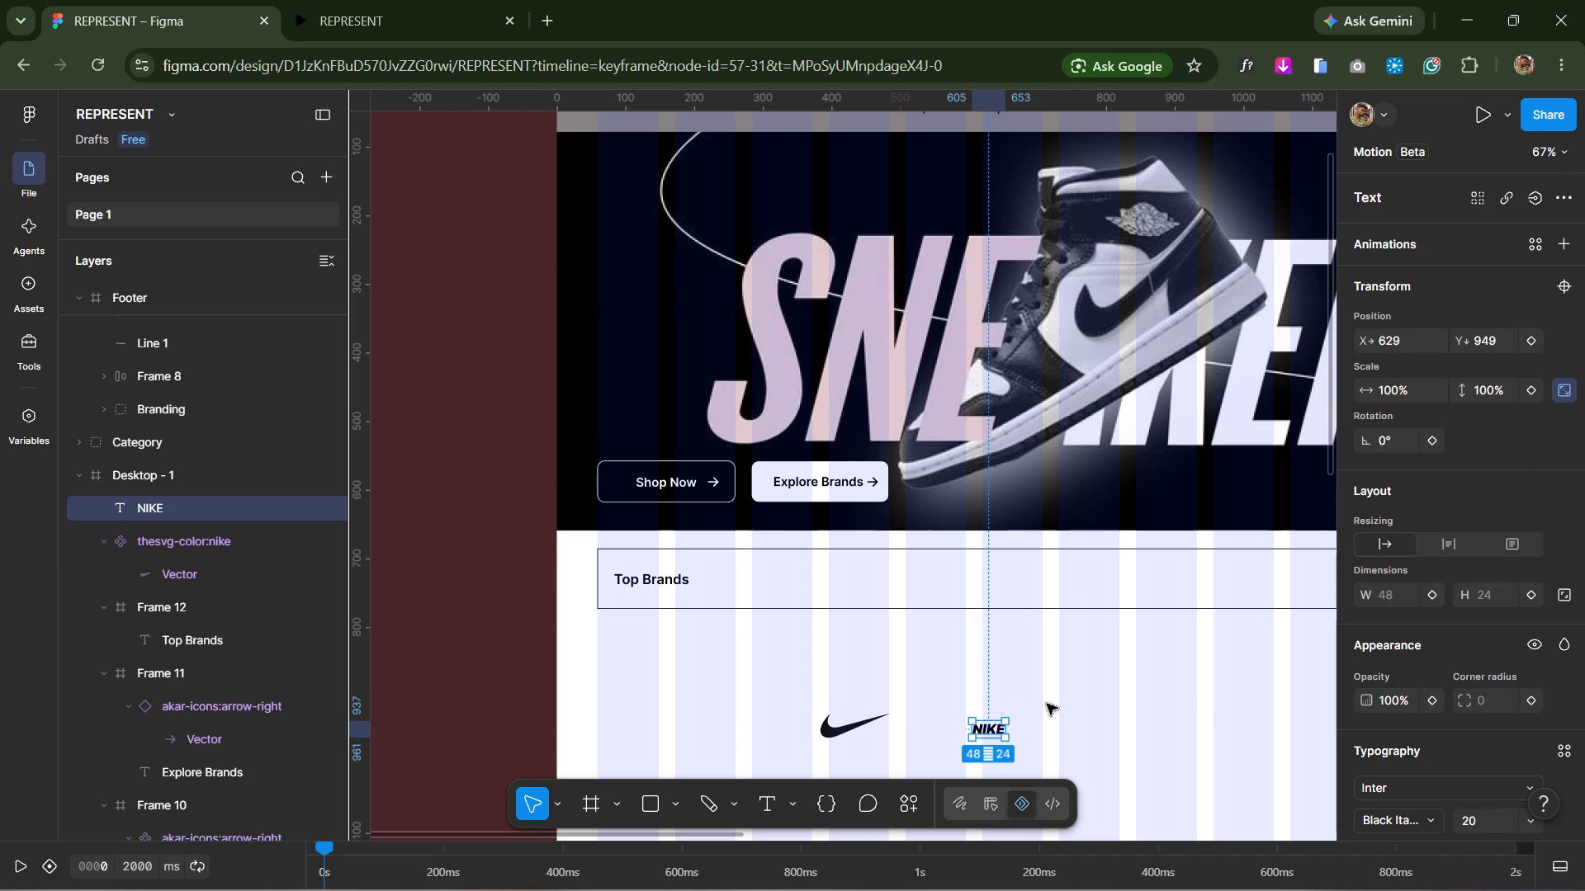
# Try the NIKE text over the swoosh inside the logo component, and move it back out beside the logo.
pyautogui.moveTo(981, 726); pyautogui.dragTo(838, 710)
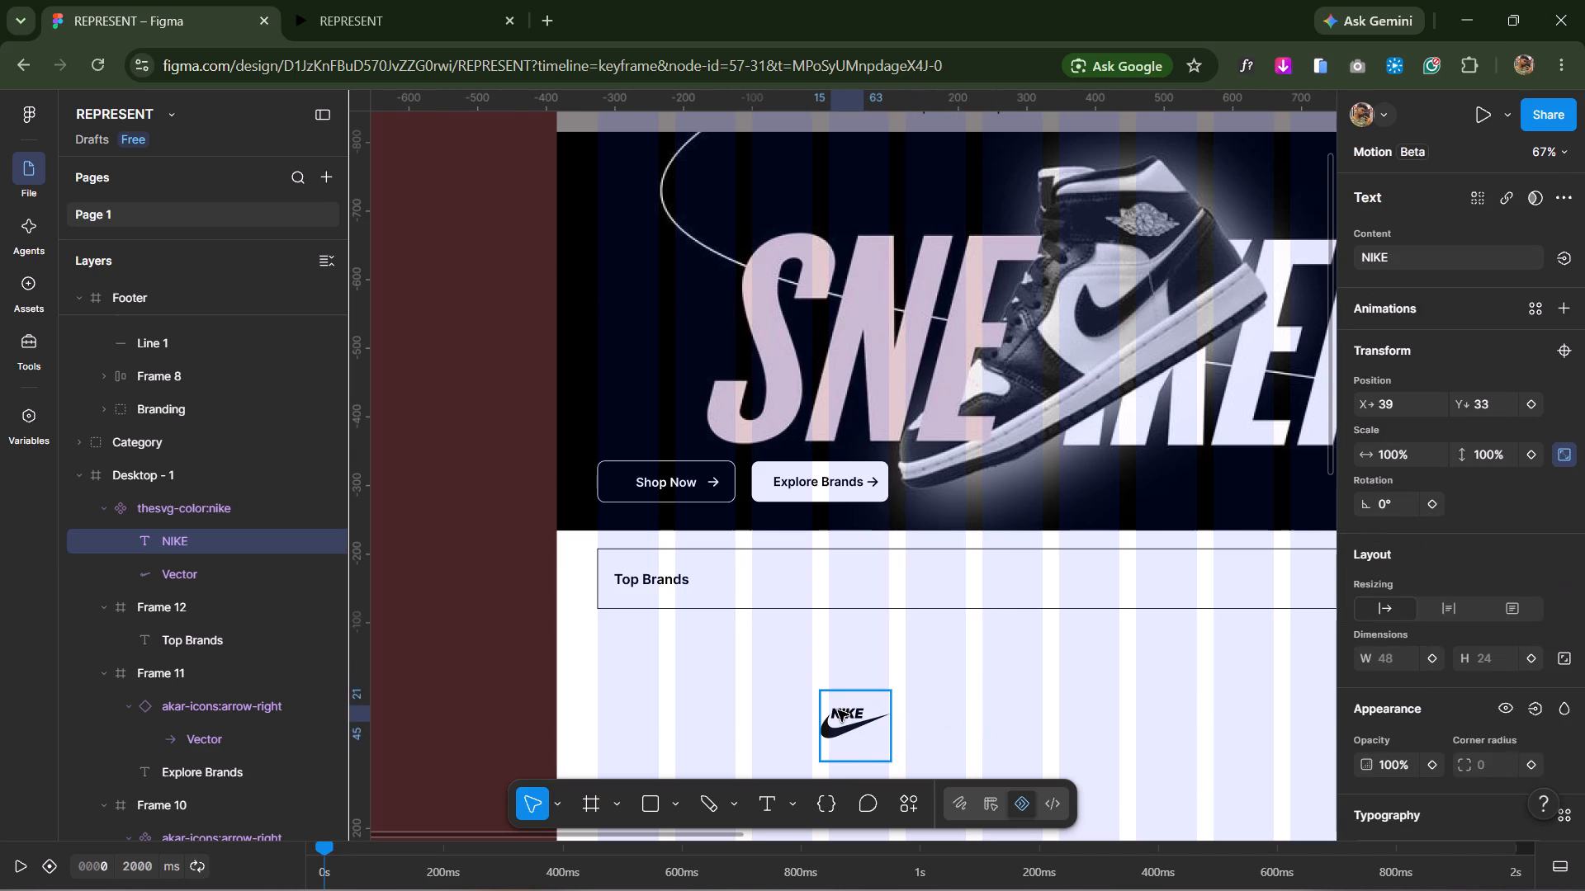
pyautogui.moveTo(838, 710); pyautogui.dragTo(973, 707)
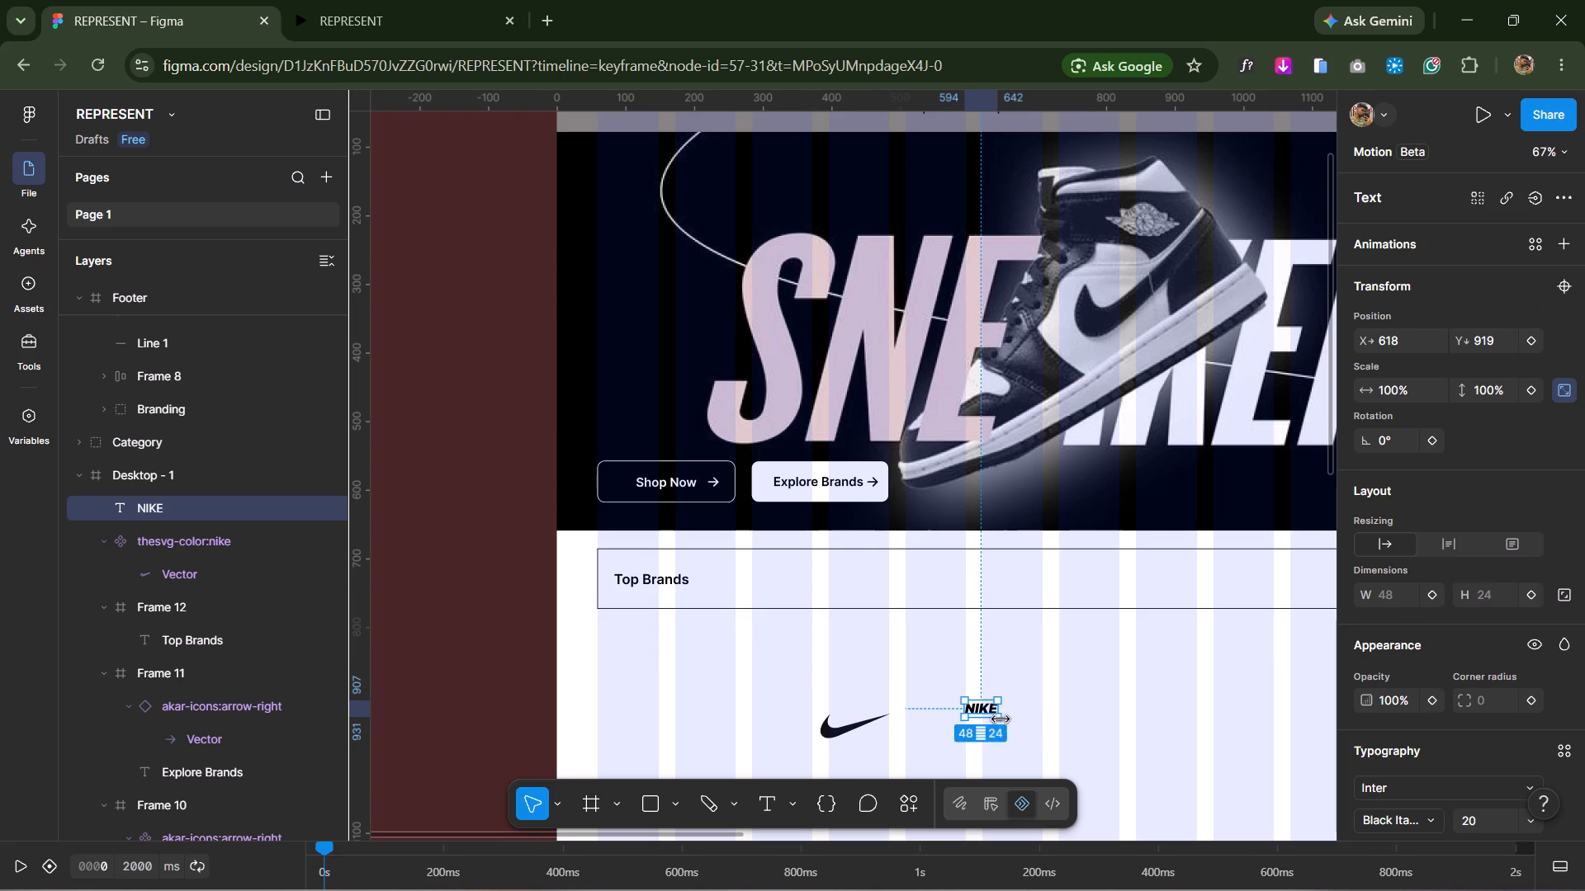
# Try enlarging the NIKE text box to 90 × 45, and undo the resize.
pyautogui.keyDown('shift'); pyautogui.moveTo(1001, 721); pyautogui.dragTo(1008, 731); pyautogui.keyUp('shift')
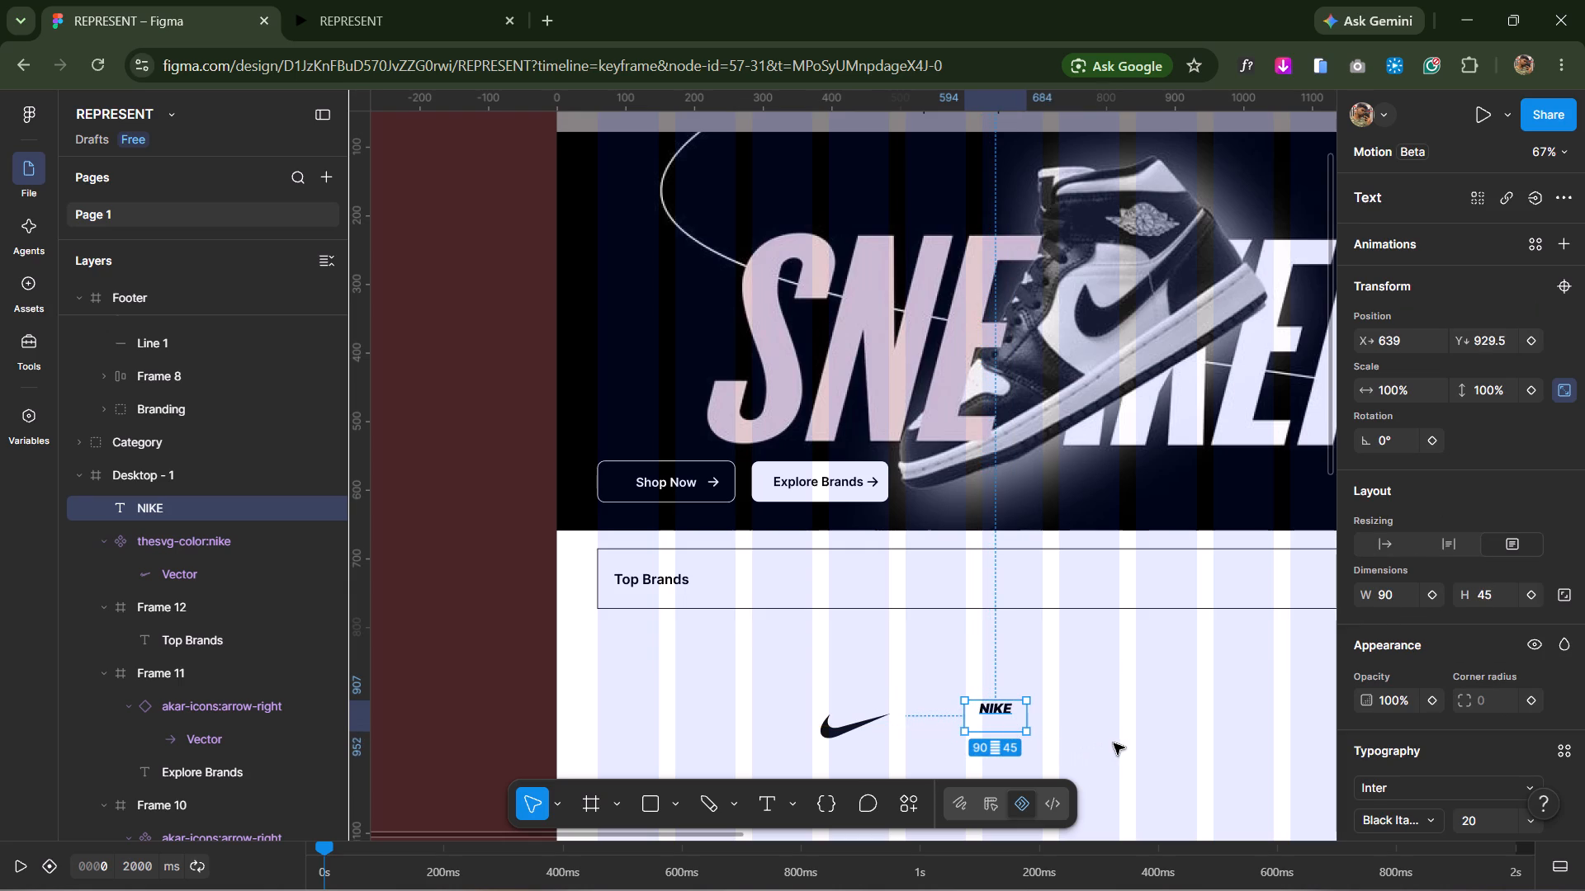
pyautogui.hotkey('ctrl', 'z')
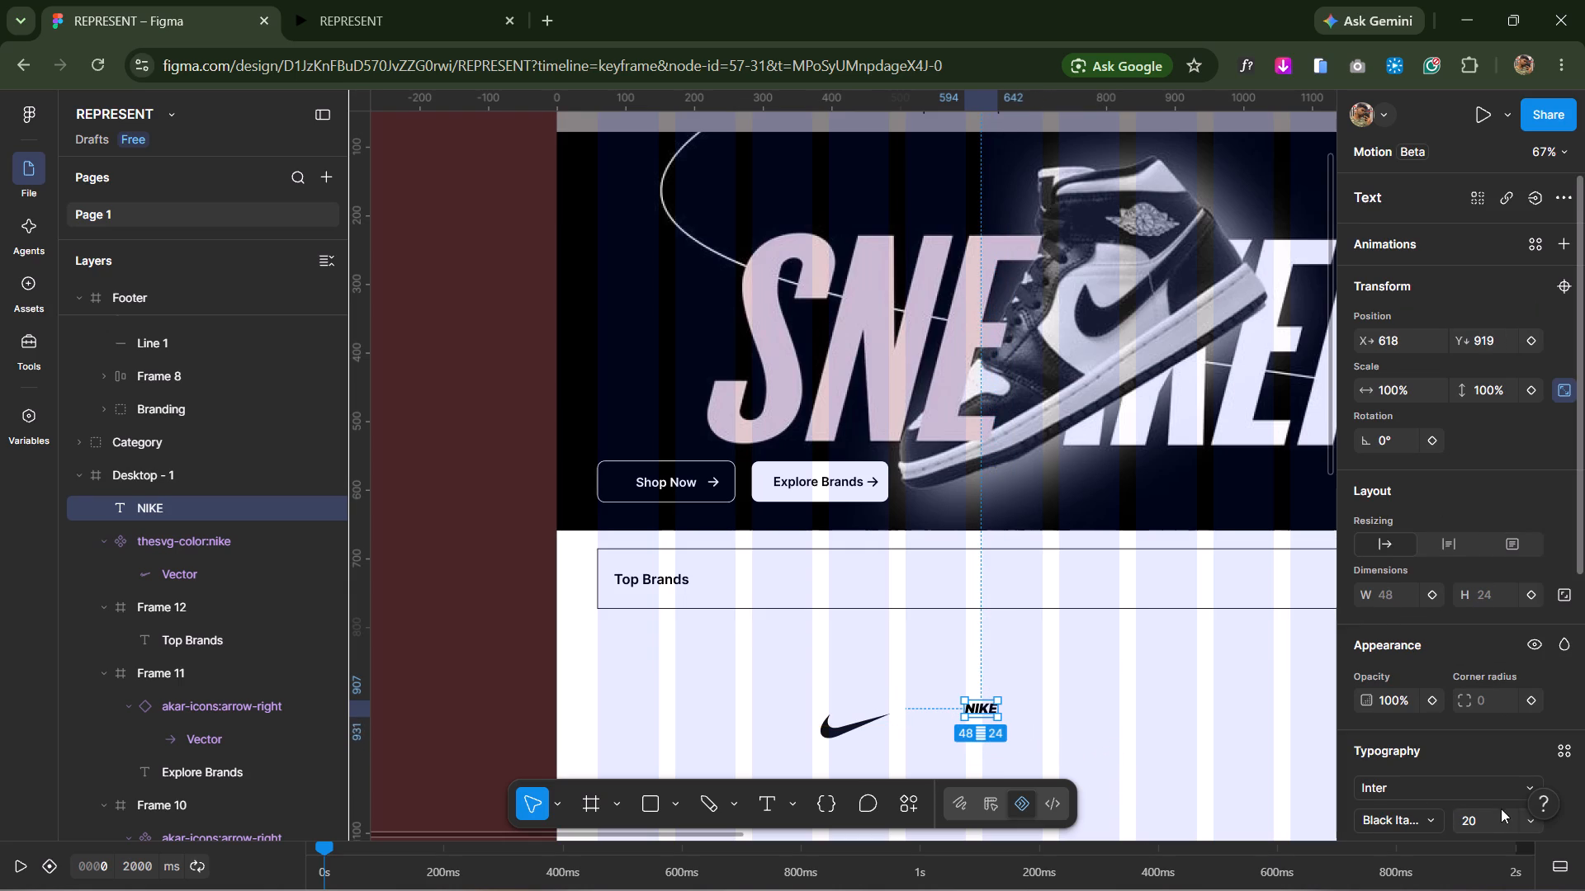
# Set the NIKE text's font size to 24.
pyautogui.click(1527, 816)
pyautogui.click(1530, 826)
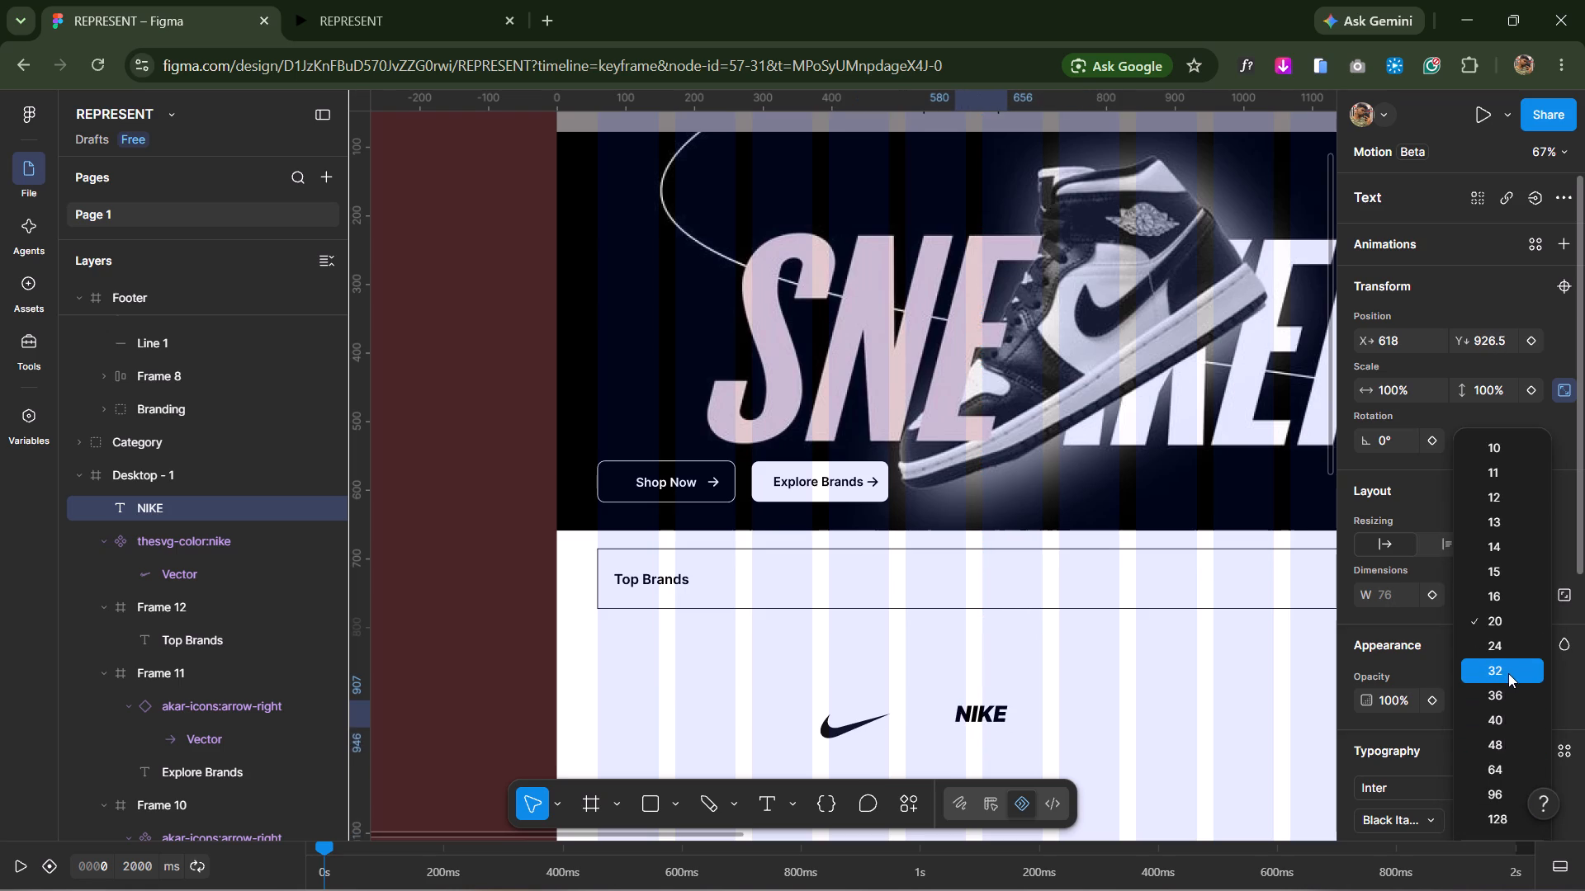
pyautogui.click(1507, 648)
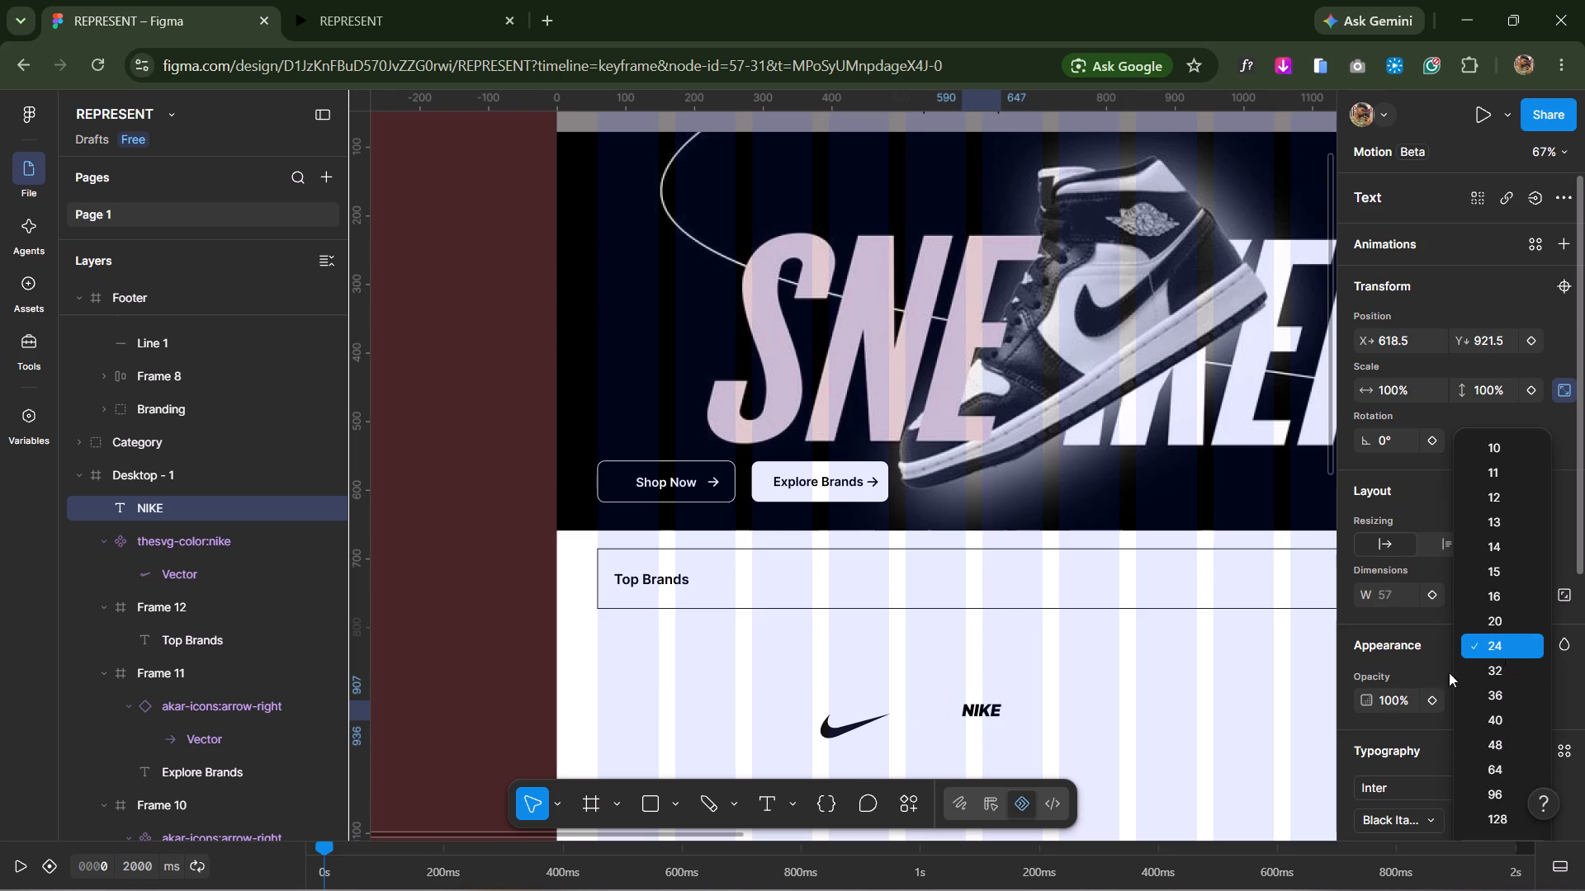
# Move the NIKE text into the Nike logo component over the swoosh, at about X 42.5, Y 35.5.
pyautogui.keyDown('ctrl'); pyautogui.scroll(8, 1034, 720); pyautogui.keyUp('ctrl')
pyautogui.press('space')
pyautogui.press('space')
pyautogui.press('space')
pyautogui.press('space')
pyautogui.press('space')
pyautogui.press('space')
pyautogui.press('space')
pyautogui.press('space')
pyautogui.press('space')
pyautogui.press('space')
pyautogui.press('space')
pyautogui.press('space')
pyautogui.press('space')
pyautogui.moveTo(1037, 713); pyautogui.dragTo(1040, 710)
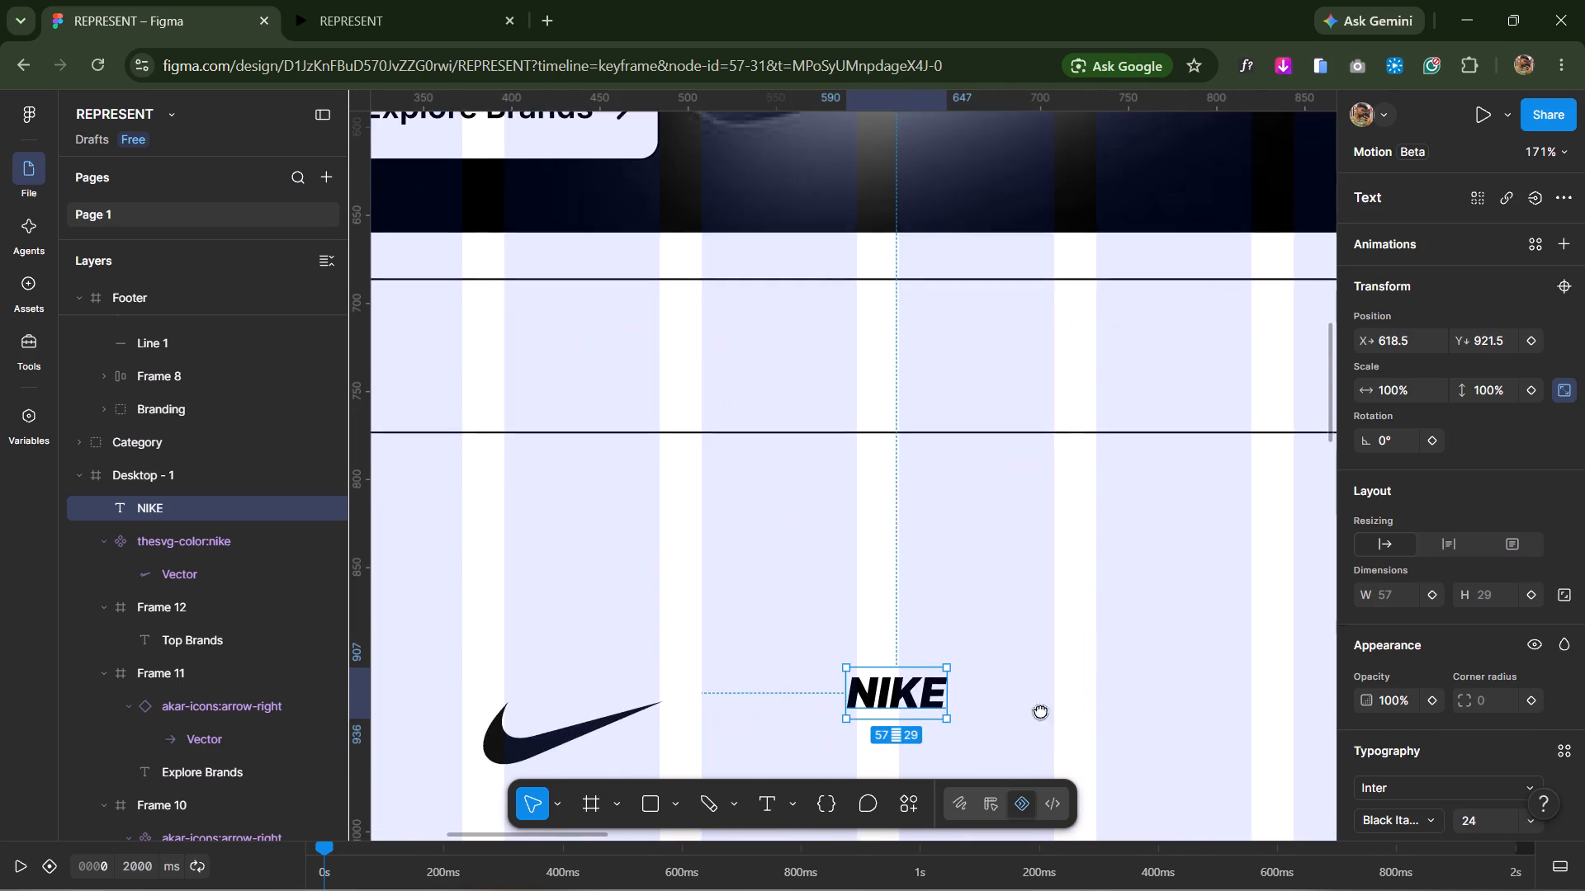
pyautogui.moveTo(1040, 710); pyautogui.dragTo(1217, 634)
pyautogui.moveTo(1079, 616); pyautogui.dragTo(748, 620)
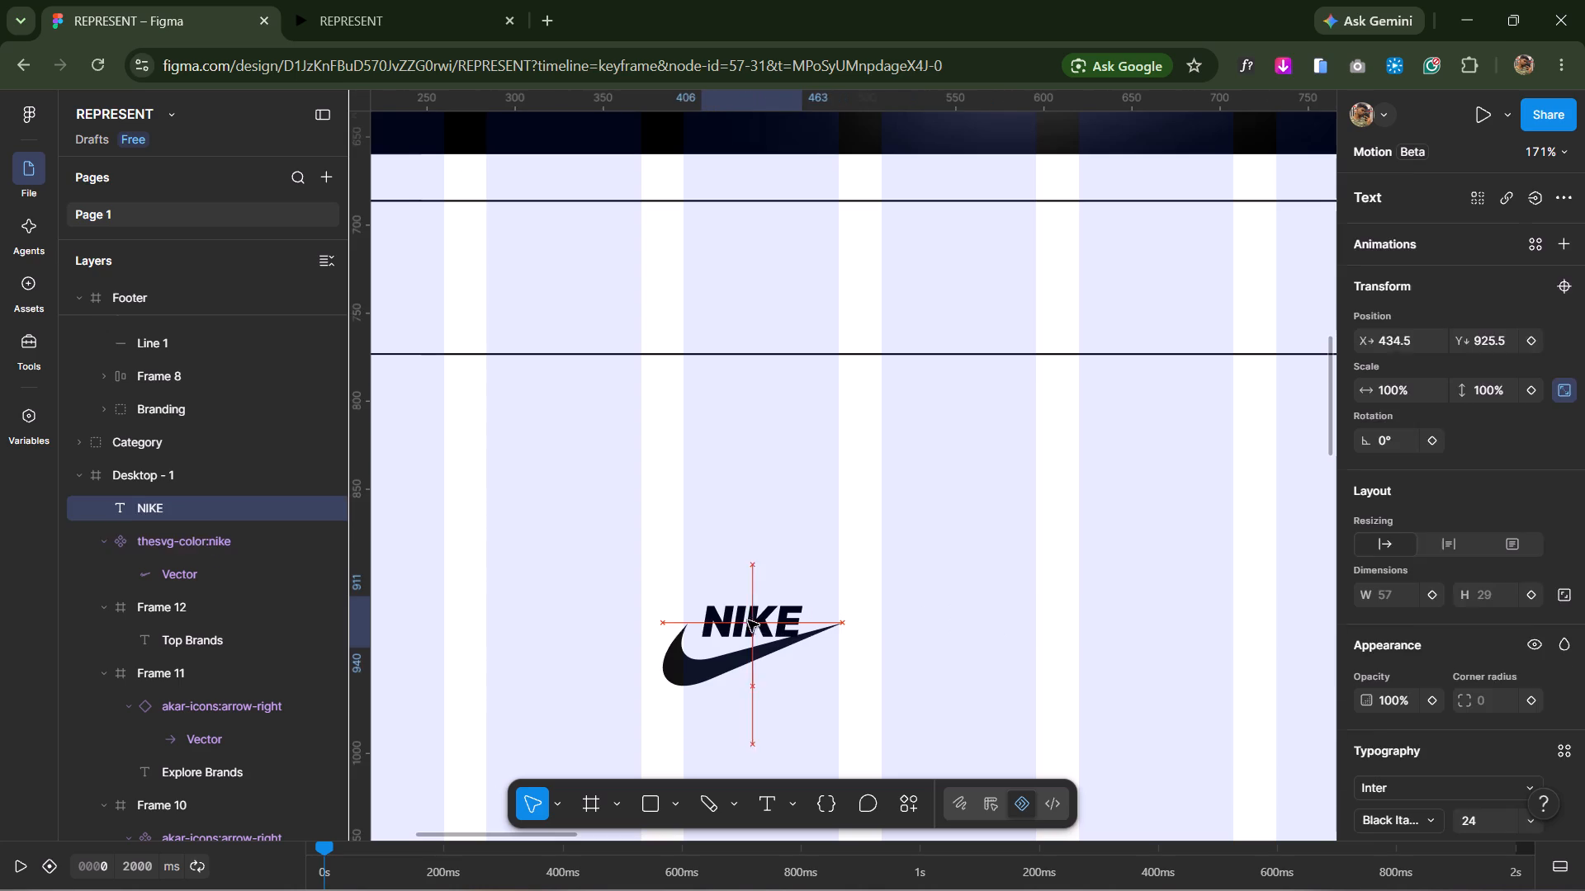
pyautogui.moveTo(748, 620); pyautogui.dragTo(745, 620)
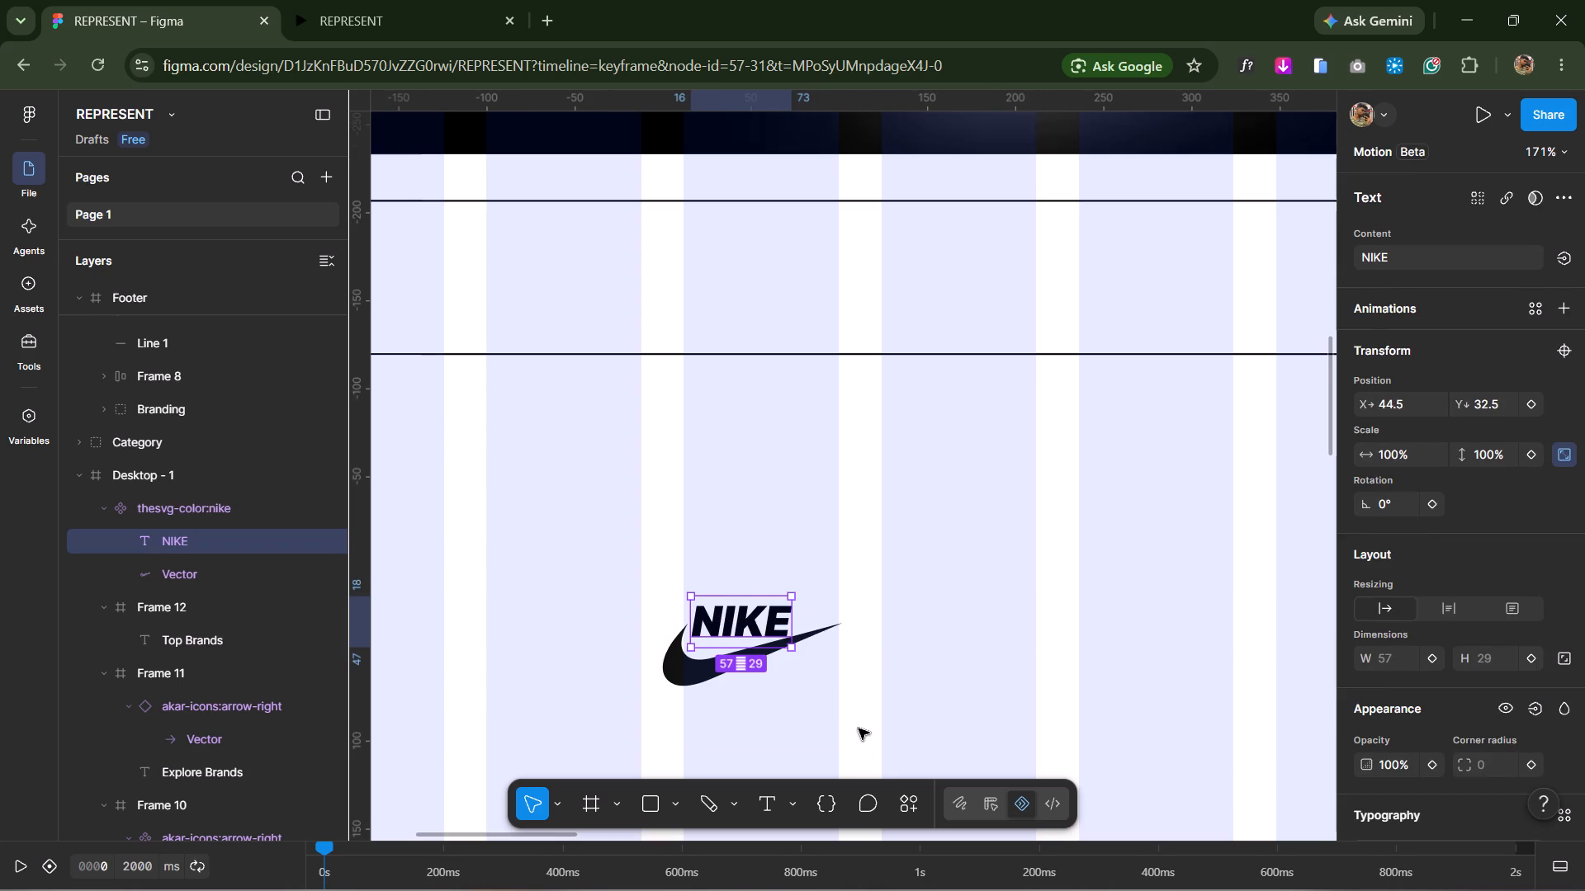
pyautogui.press('Down')
pyautogui.press('Down')
pyautogui.press('Down')
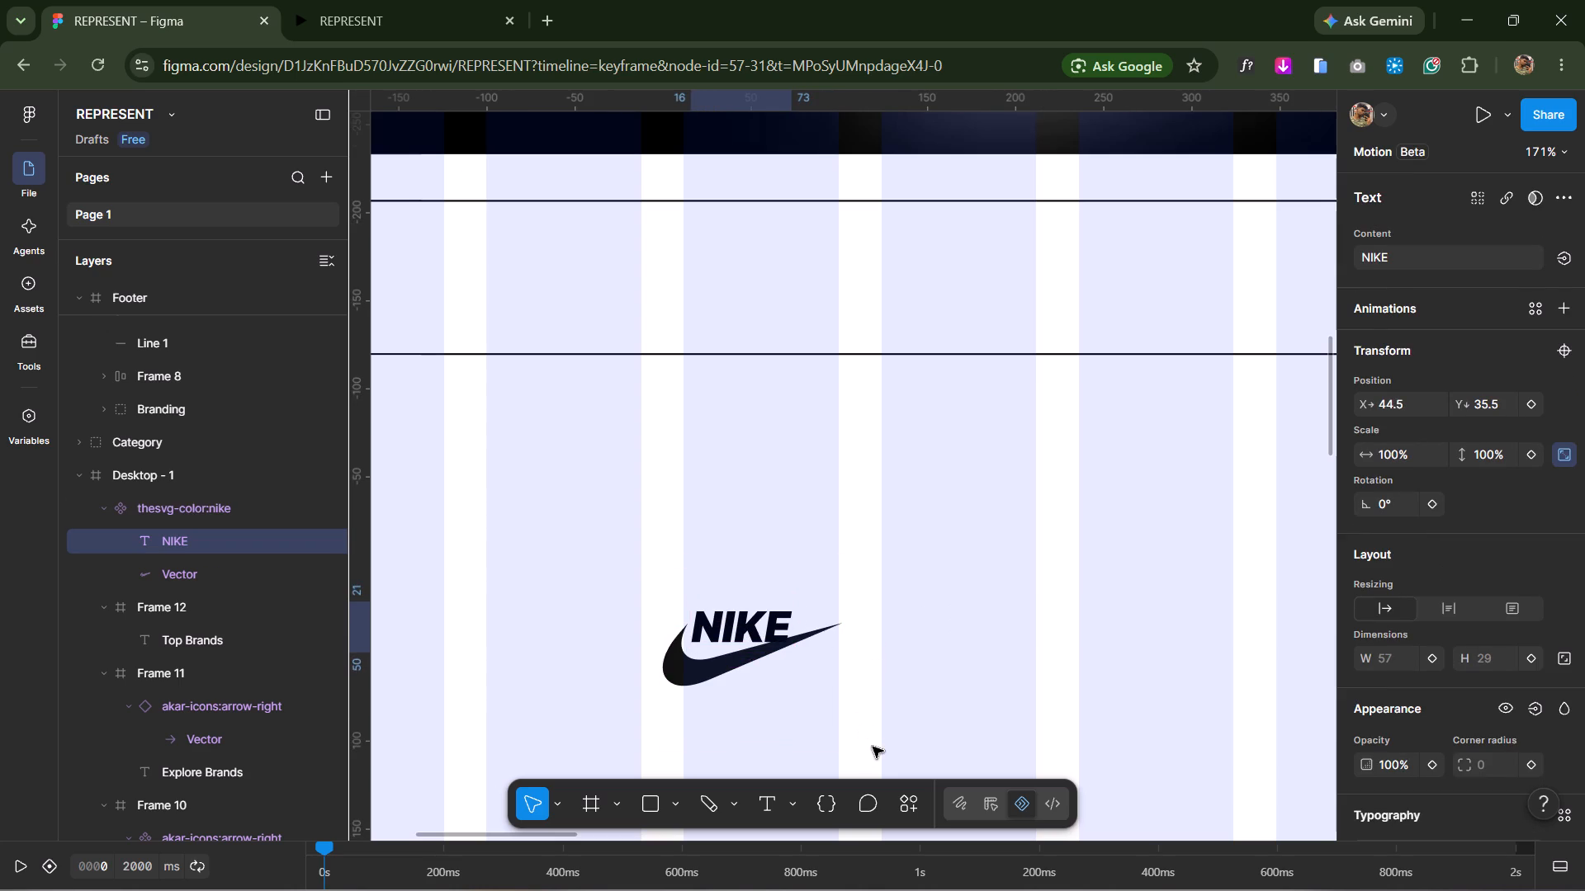
pyautogui.press('Left')
pyautogui.press('Left')
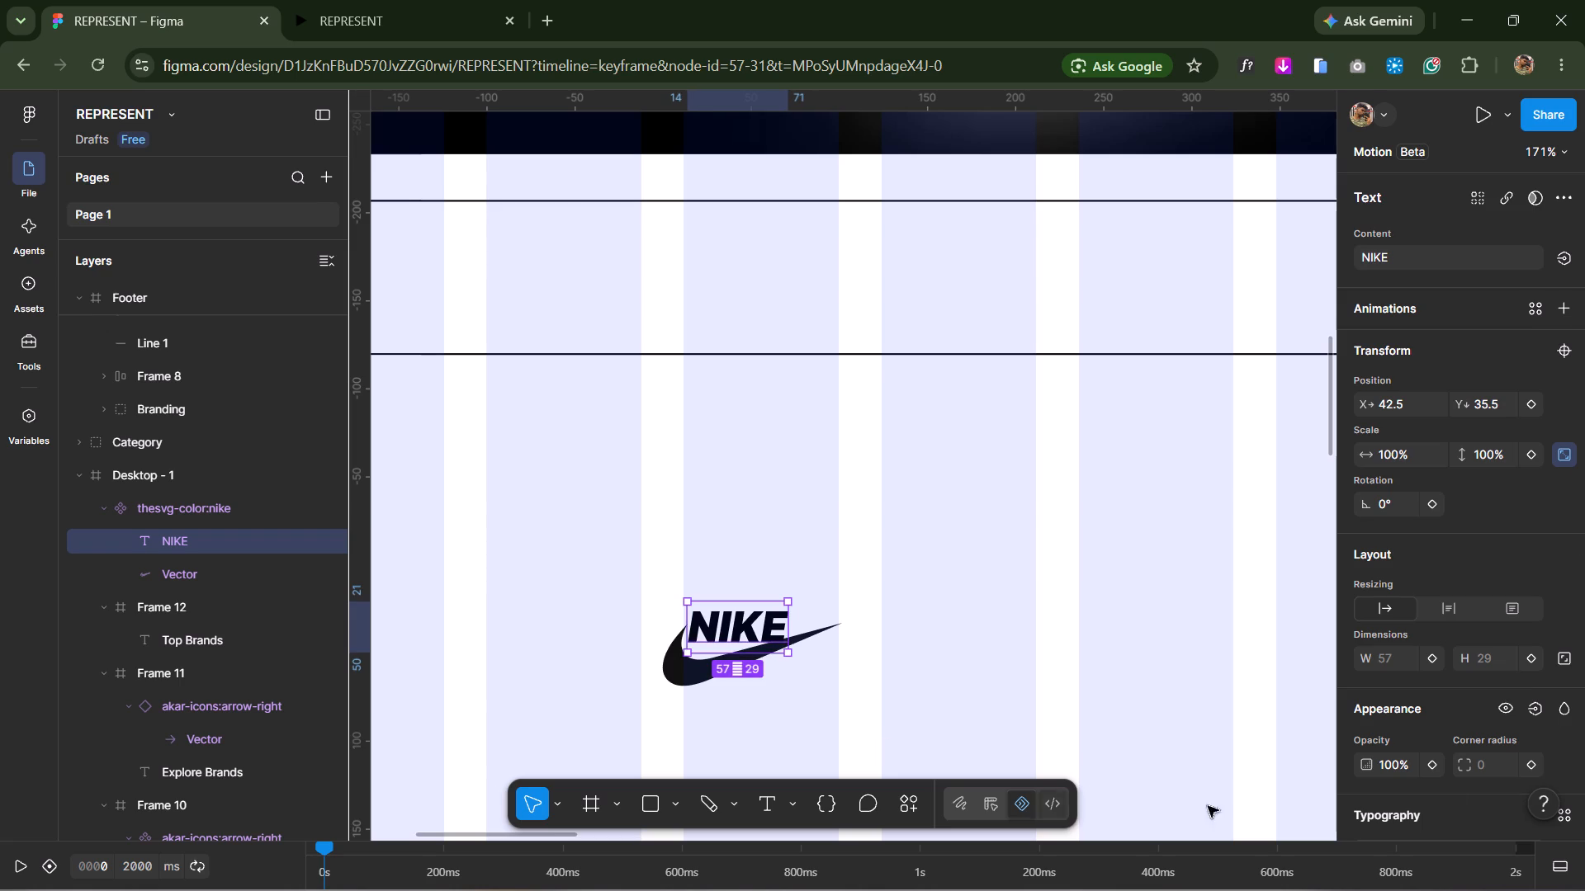
# Set the font size of the NIKE text inside the logo component to 32.
pyautogui.scroll(-3, 1532, 751)
pyautogui.click(1525, 572)
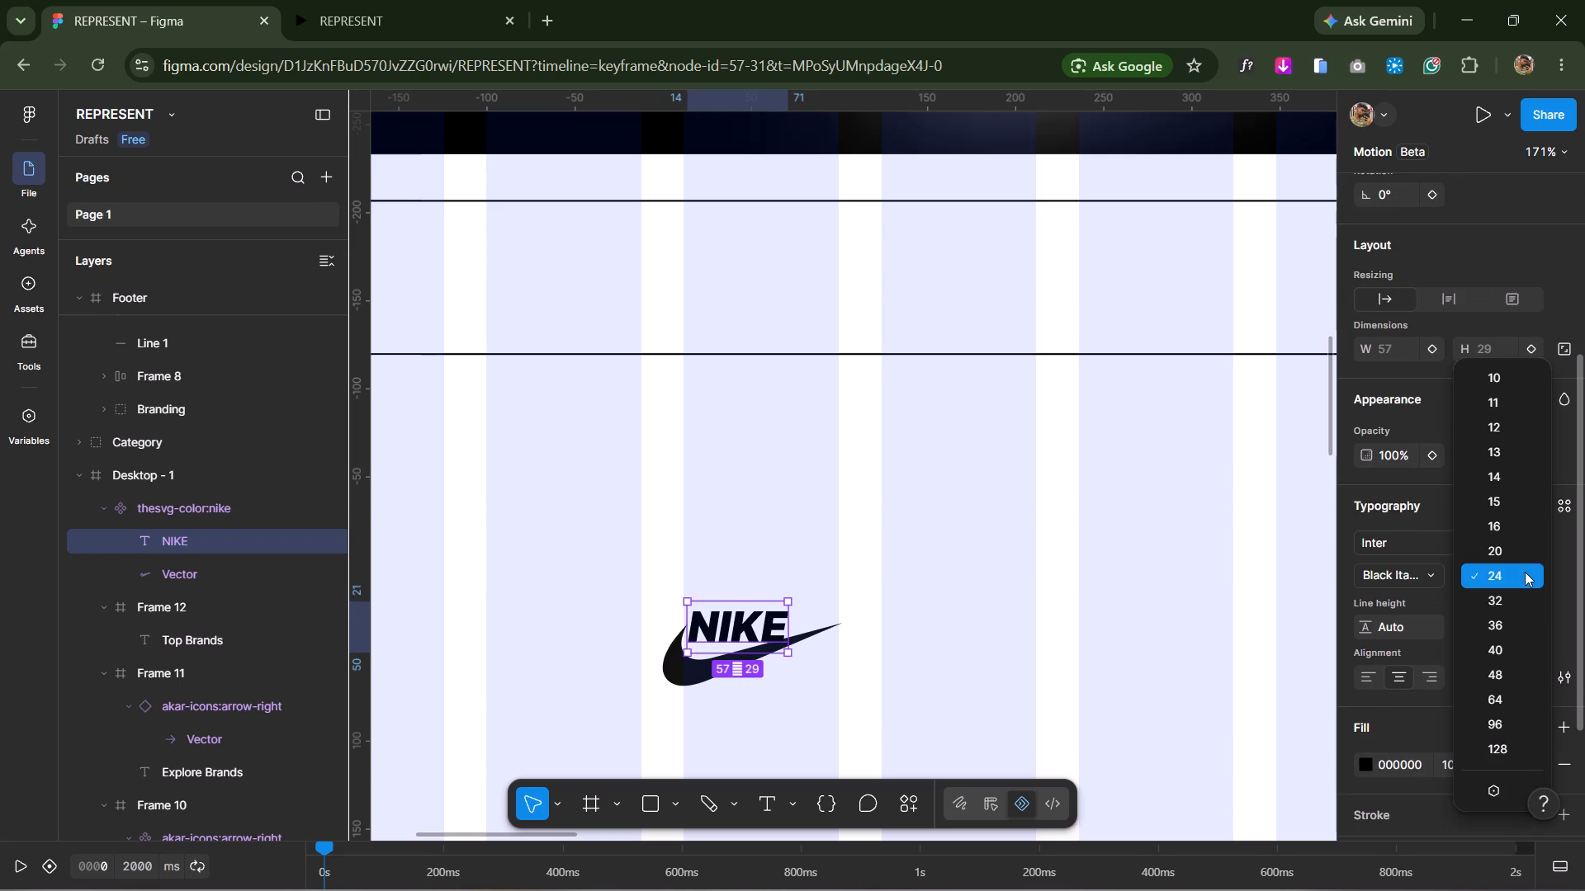
pyautogui.click(1526, 607)
pyautogui.click(1091, 736)
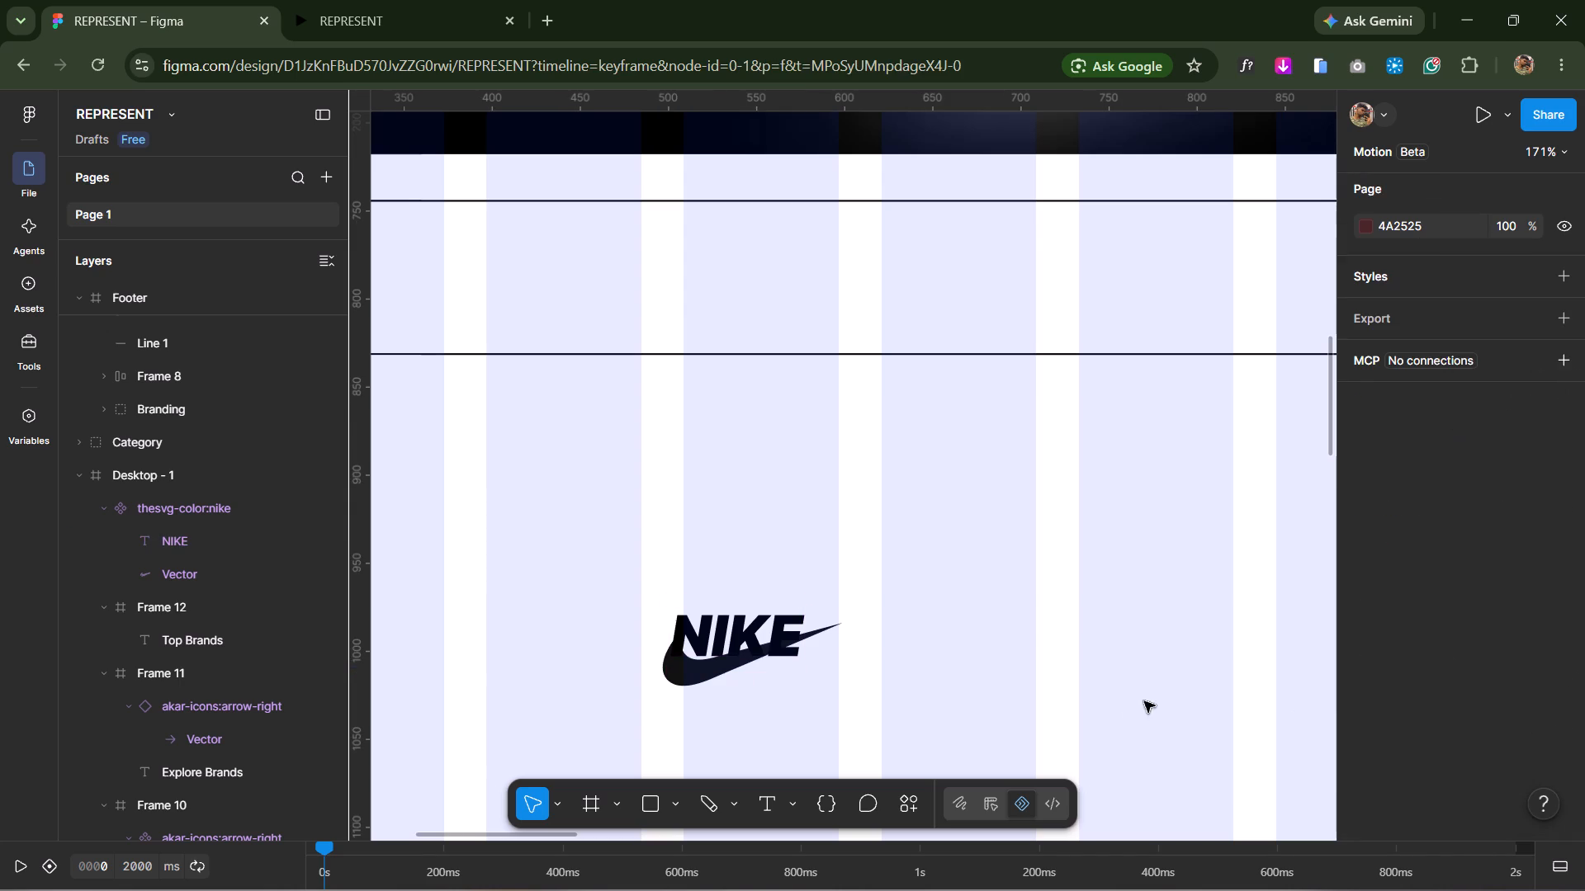
# Nudge the NIKE text up and across to X 49, Y 27.5 so it sits just above the swoosh.
pyautogui.press('Up')
pyautogui.press('Up')
pyautogui.press('Up')
pyautogui.press('Down')
pyautogui.press('Down')
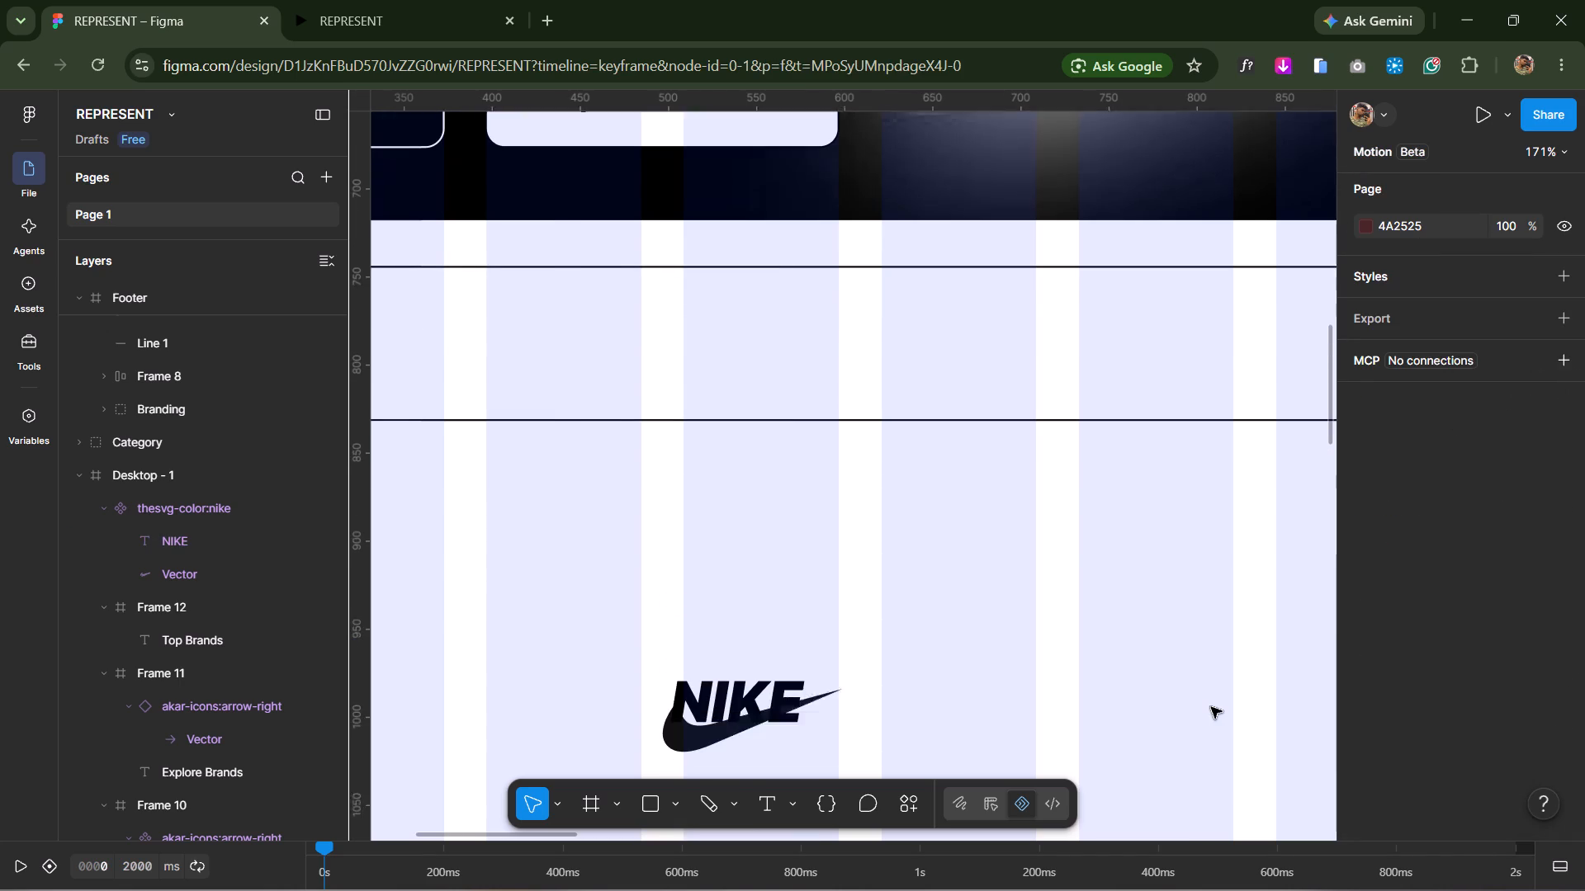
pyautogui.press('Down')
pyautogui.click(714, 620)
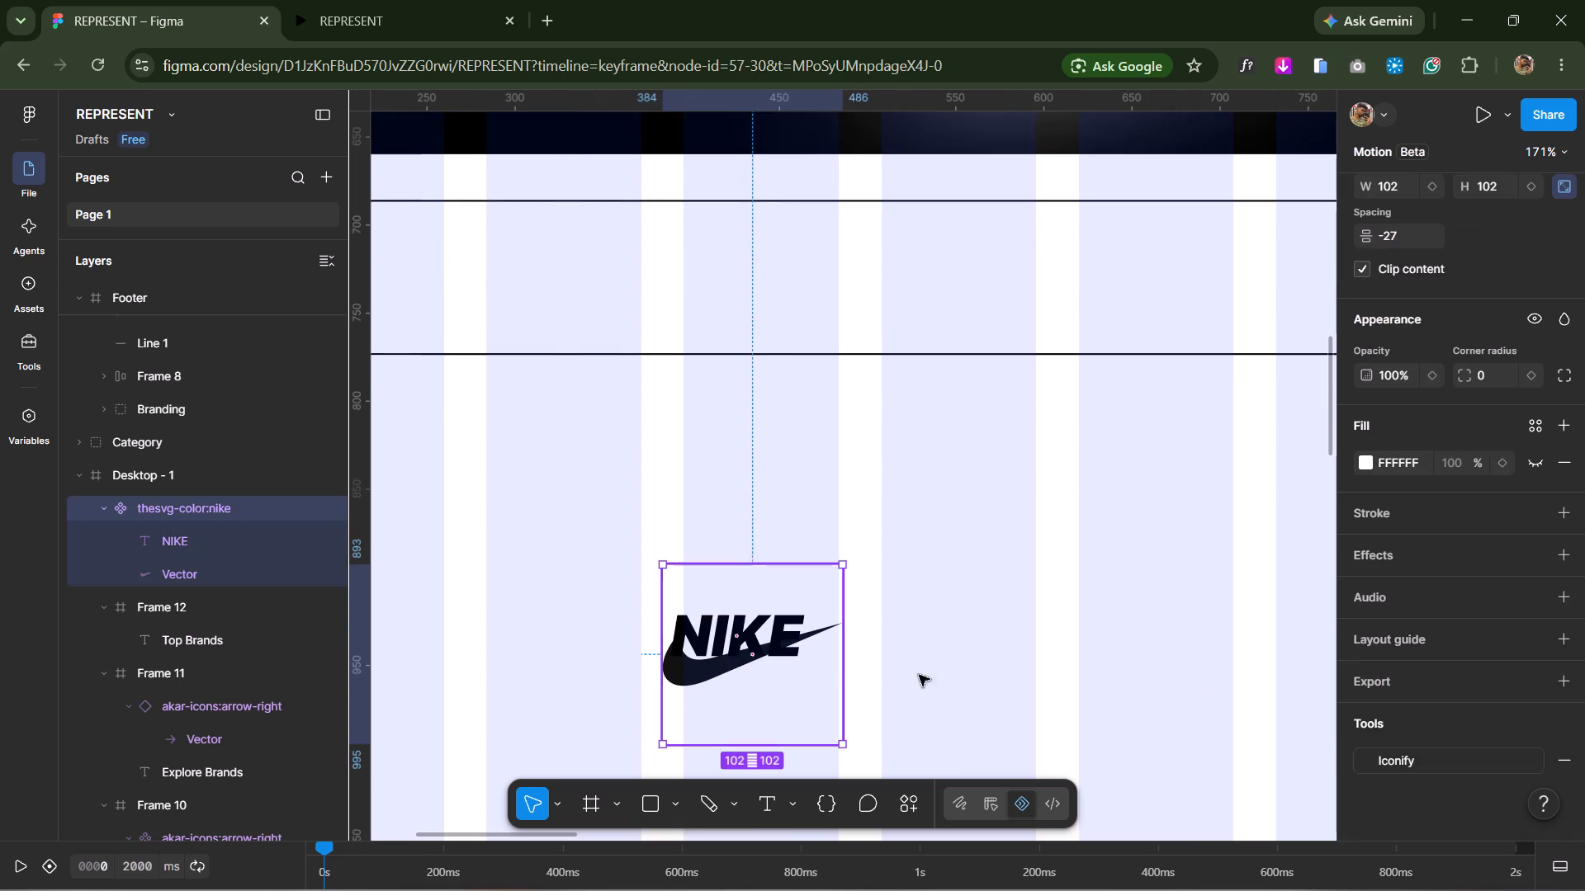
pyautogui.doubleClick(783, 626)
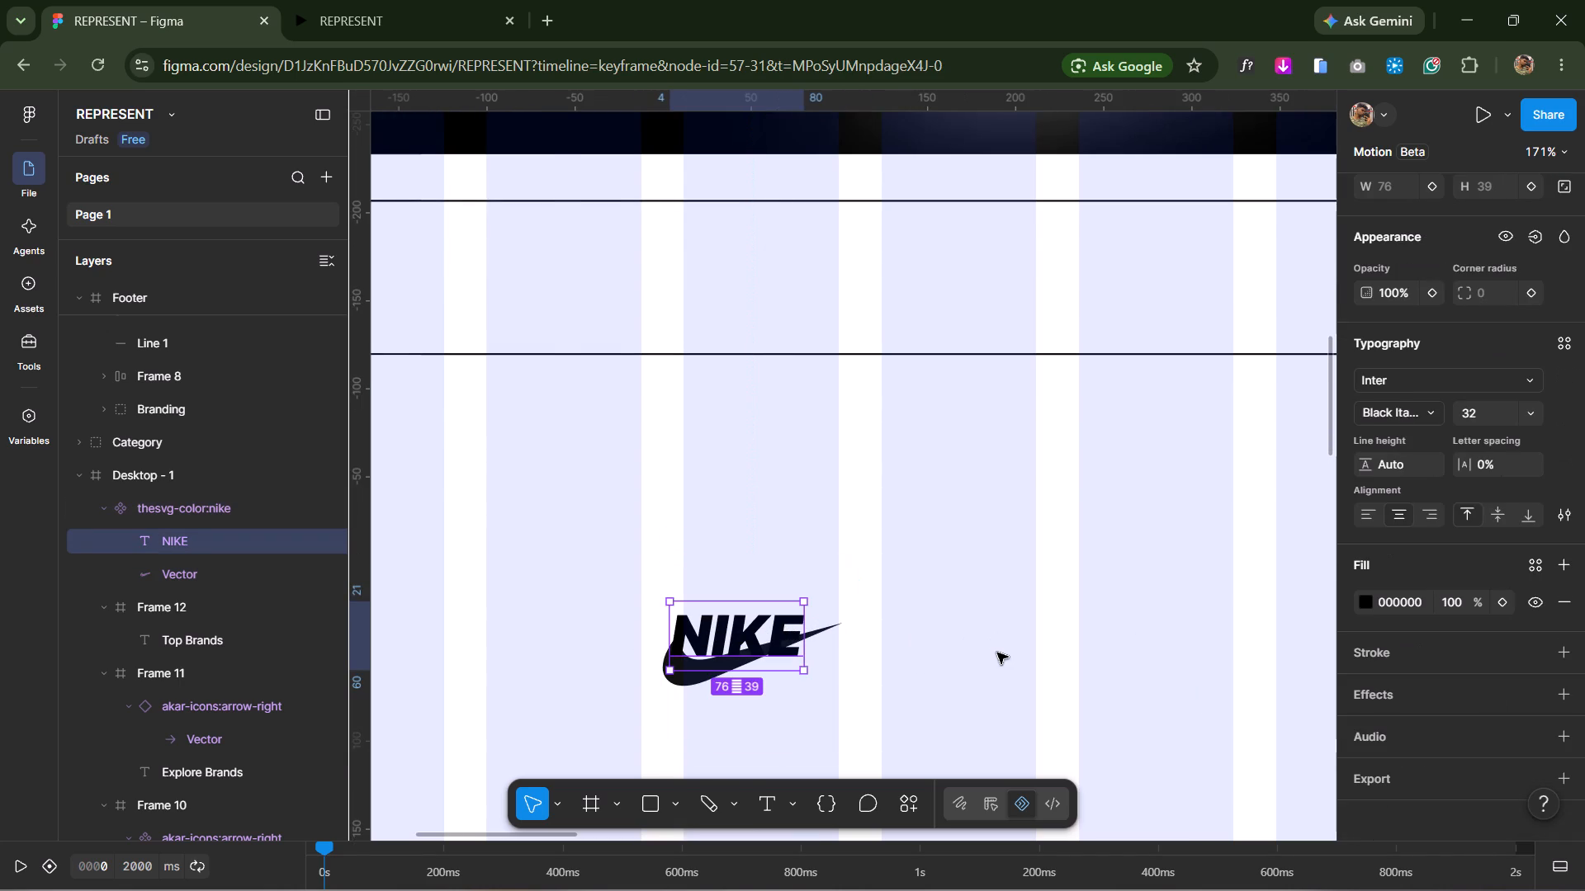
pyautogui.press('Up')
pyautogui.press('Up')
pyautogui.press('Up')
pyautogui.press('Up')
pyautogui.press('Up')
pyautogui.press('Up')
pyautogui.press('Up')
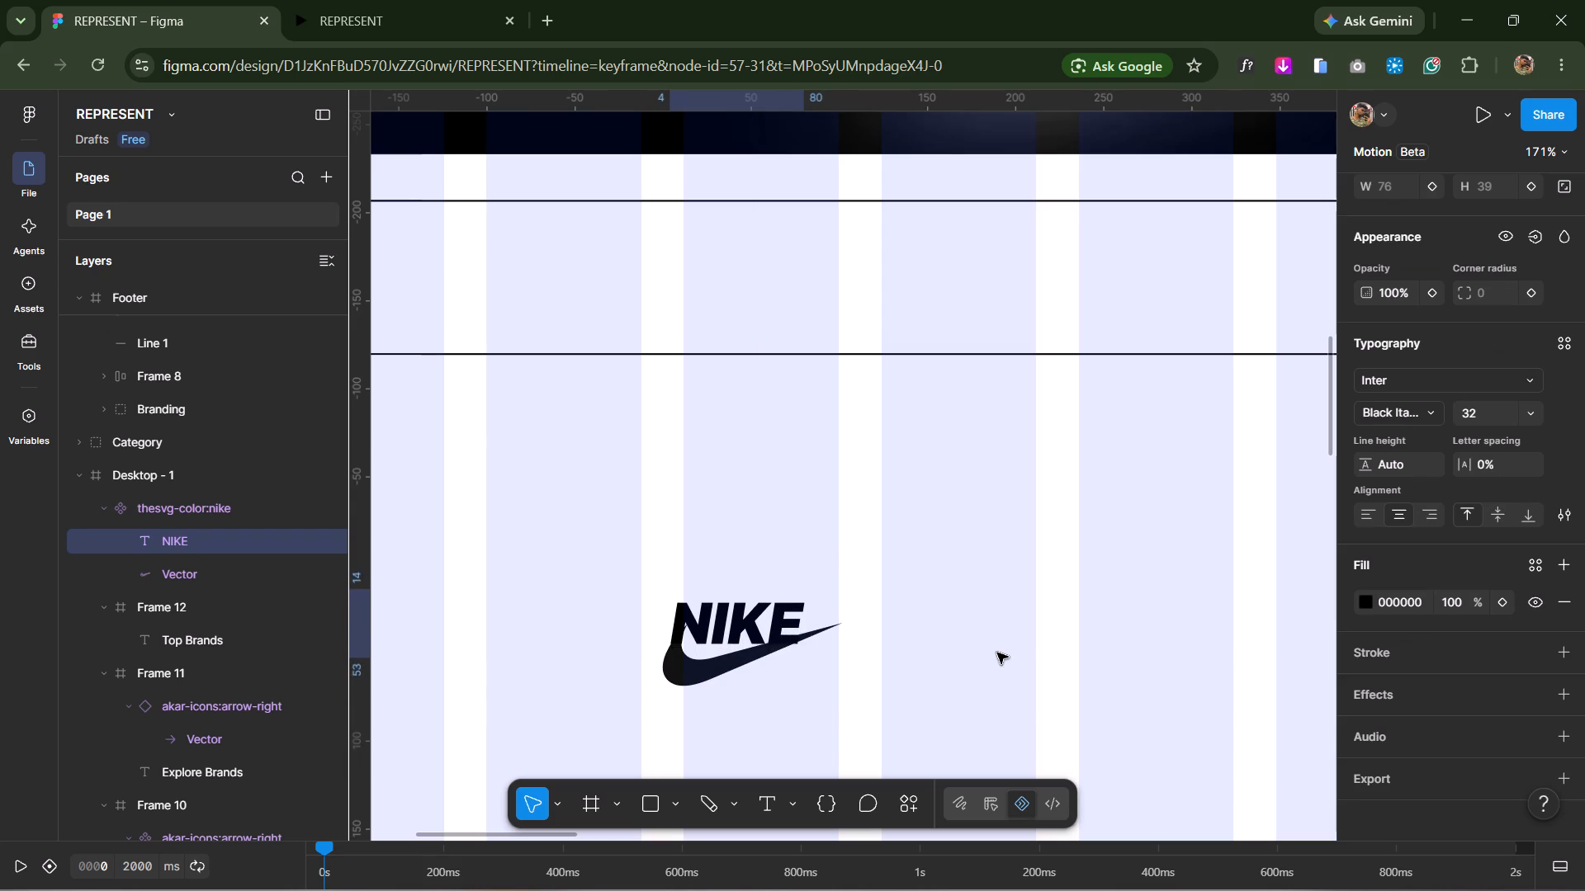
pyautogui.press('Up')
pyautogui.press('Up')
pyautogui.press('Up')
pyautogui.press('Up')
pyautogui.press('Right')
pyautogui.press('Right')
pyautogui.press('Right')
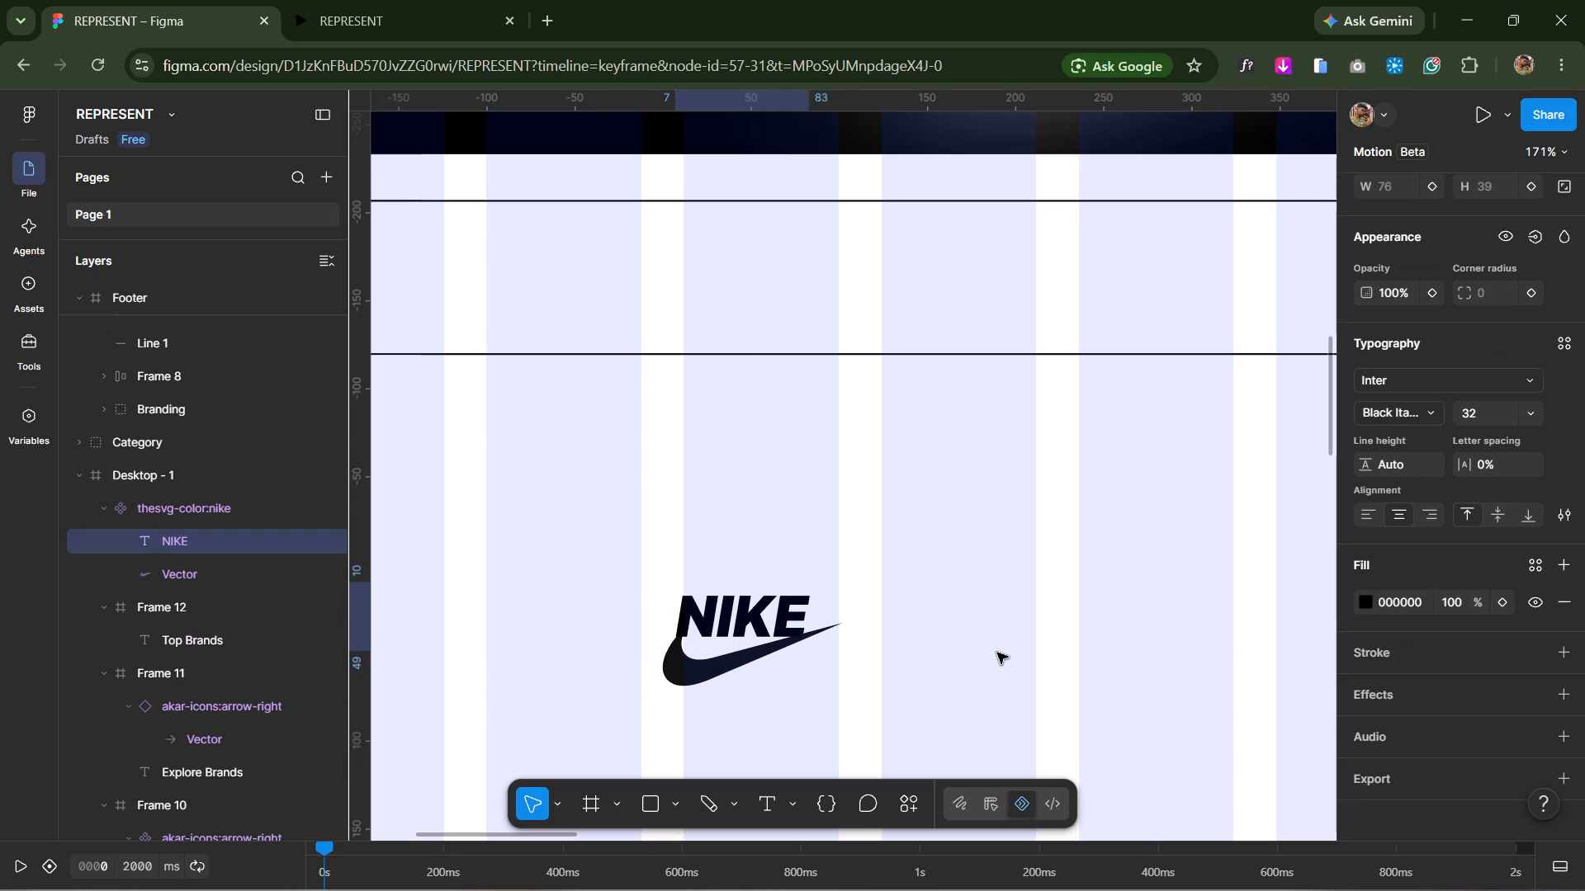
pyautogui.press('Right')
pyautogui.press('Right')
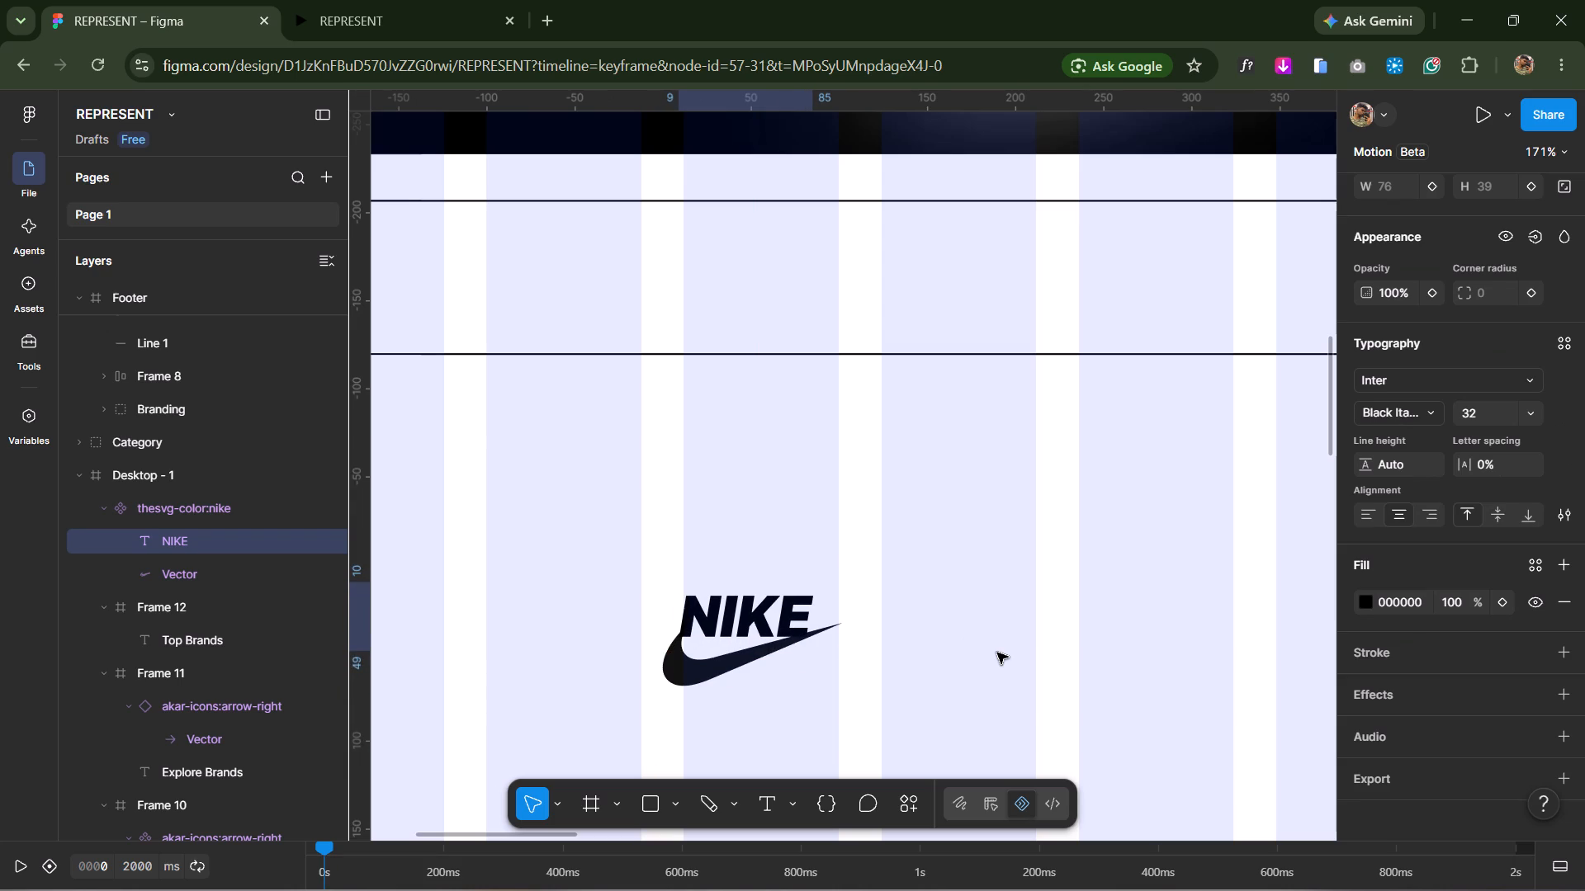
pyautogui.press('Right')
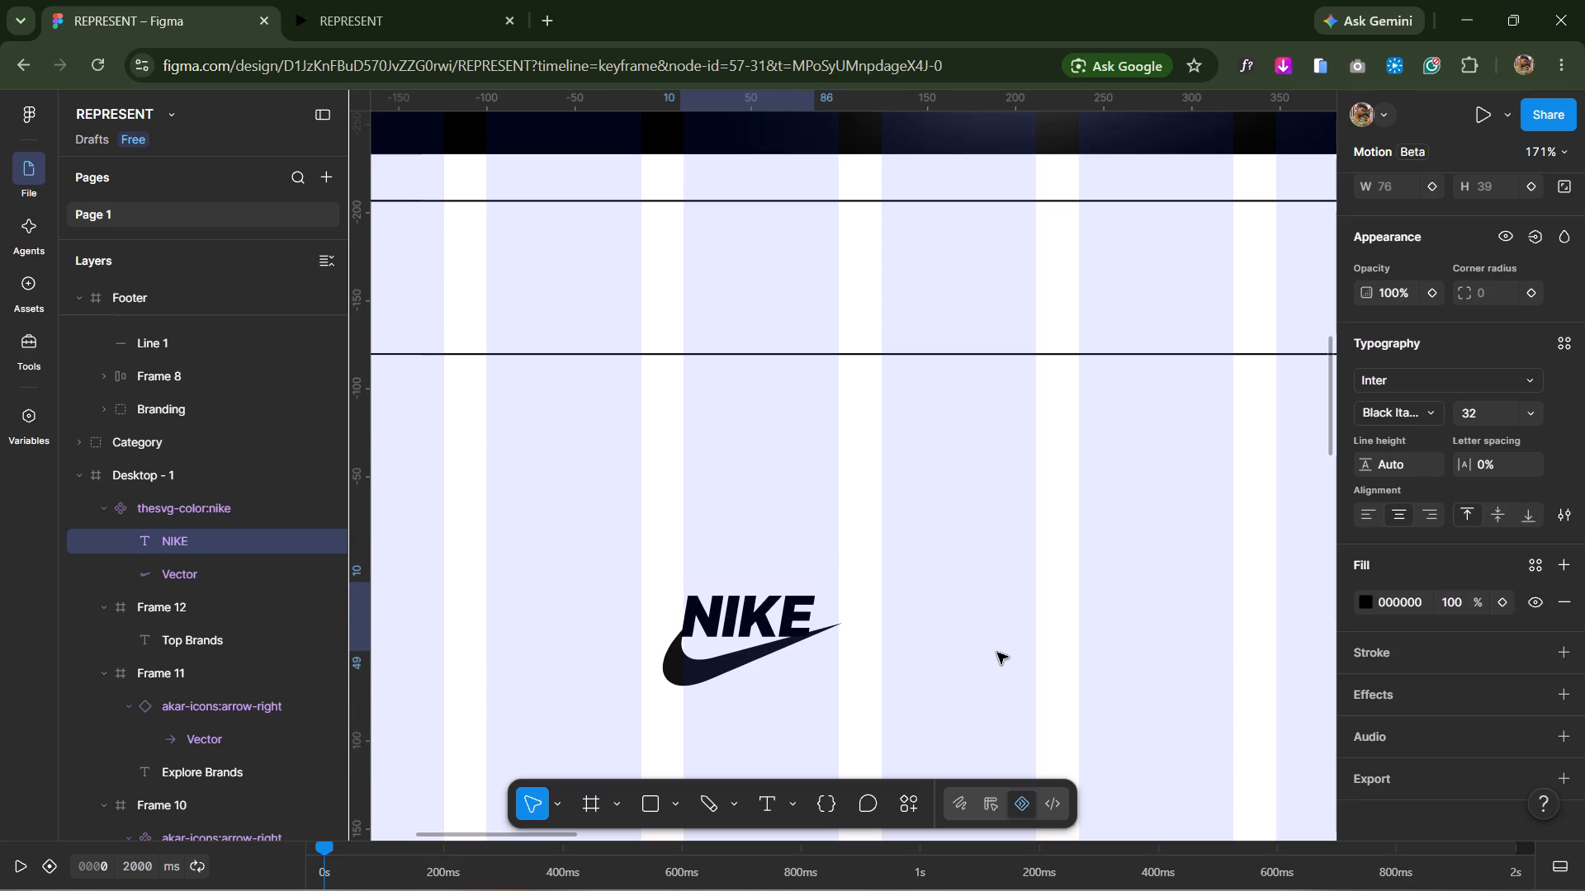
pyautogui.press('Up')
pyautogui.press('Up')
pyautogui.press('Up')
pyautogui.press('Right')
pyautogui.press('Right')
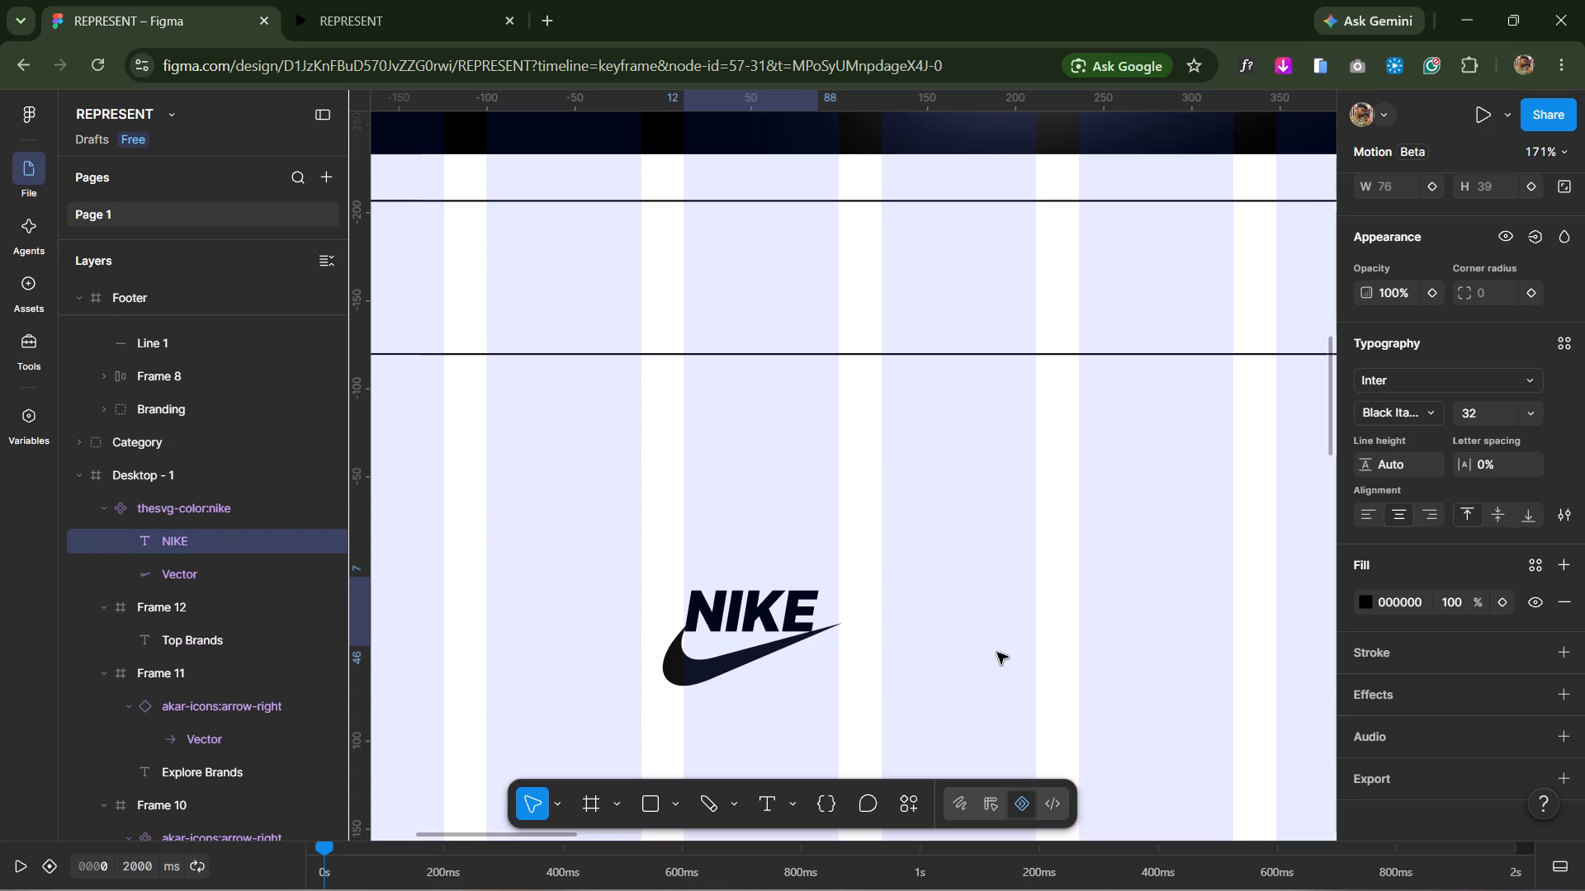
pyautogui.press('Down')
pyautogui.press('Left')
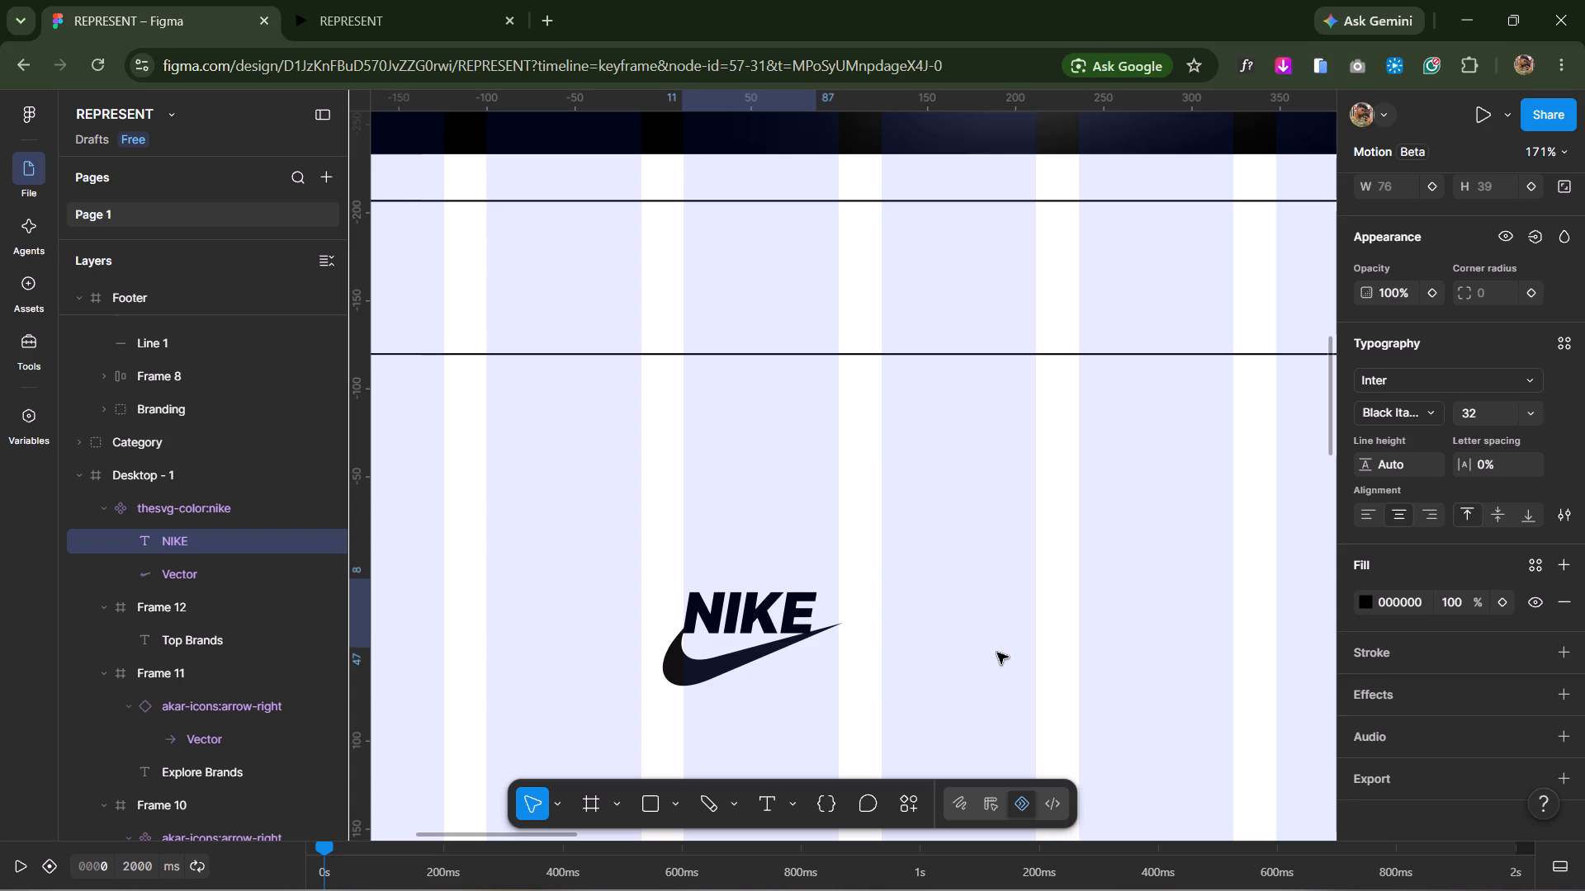
pyautogui.keyDown('ctrl'); pyautogui.click(977, 618); pyautogui.keyUp('ctrl')
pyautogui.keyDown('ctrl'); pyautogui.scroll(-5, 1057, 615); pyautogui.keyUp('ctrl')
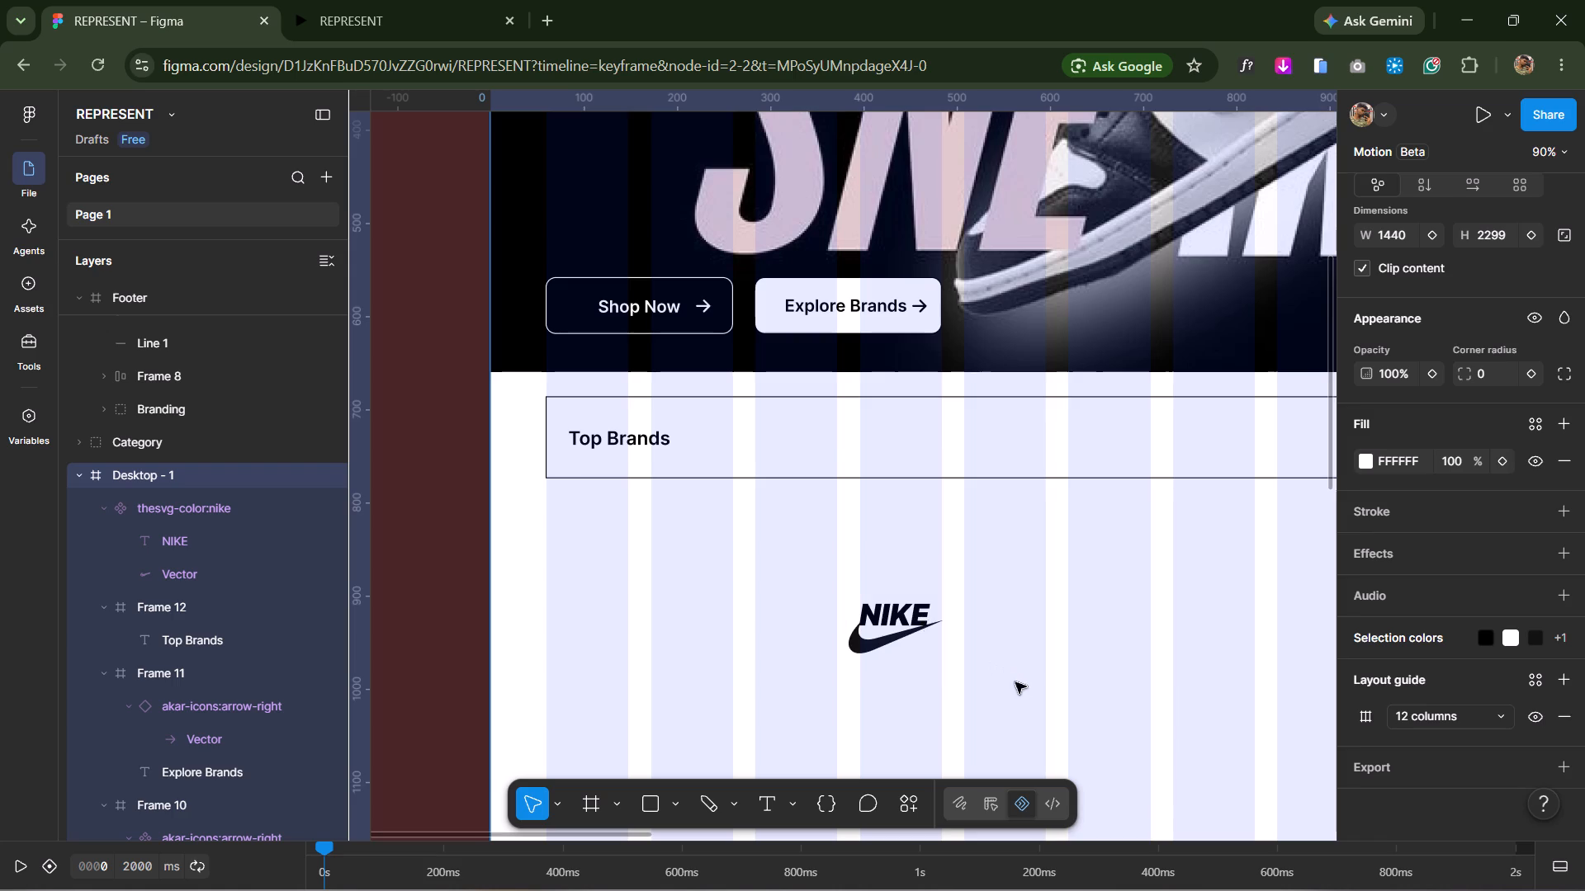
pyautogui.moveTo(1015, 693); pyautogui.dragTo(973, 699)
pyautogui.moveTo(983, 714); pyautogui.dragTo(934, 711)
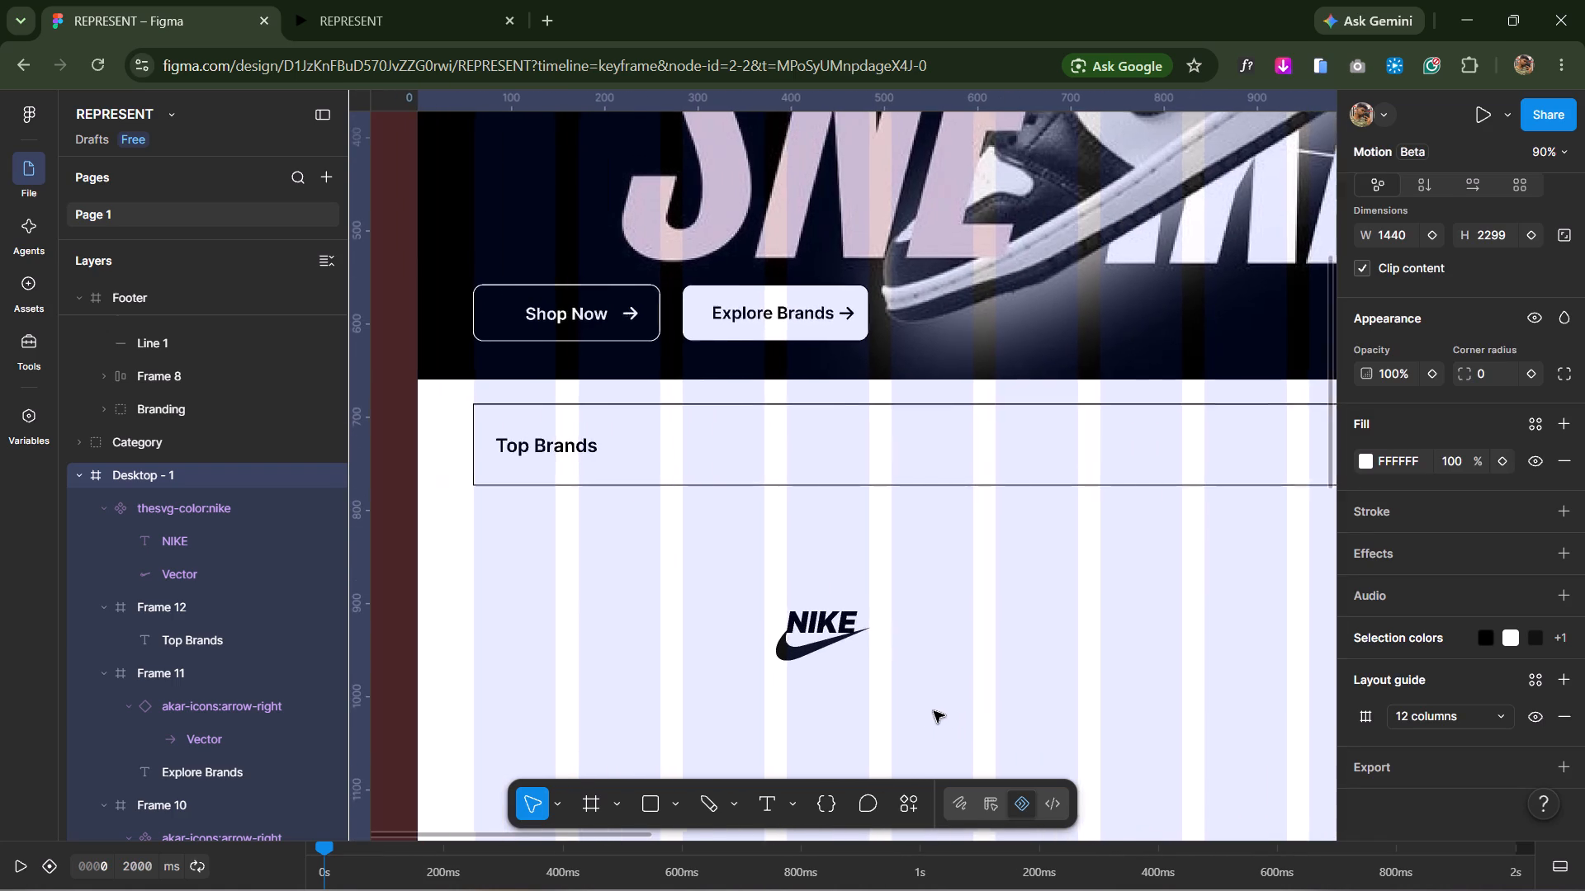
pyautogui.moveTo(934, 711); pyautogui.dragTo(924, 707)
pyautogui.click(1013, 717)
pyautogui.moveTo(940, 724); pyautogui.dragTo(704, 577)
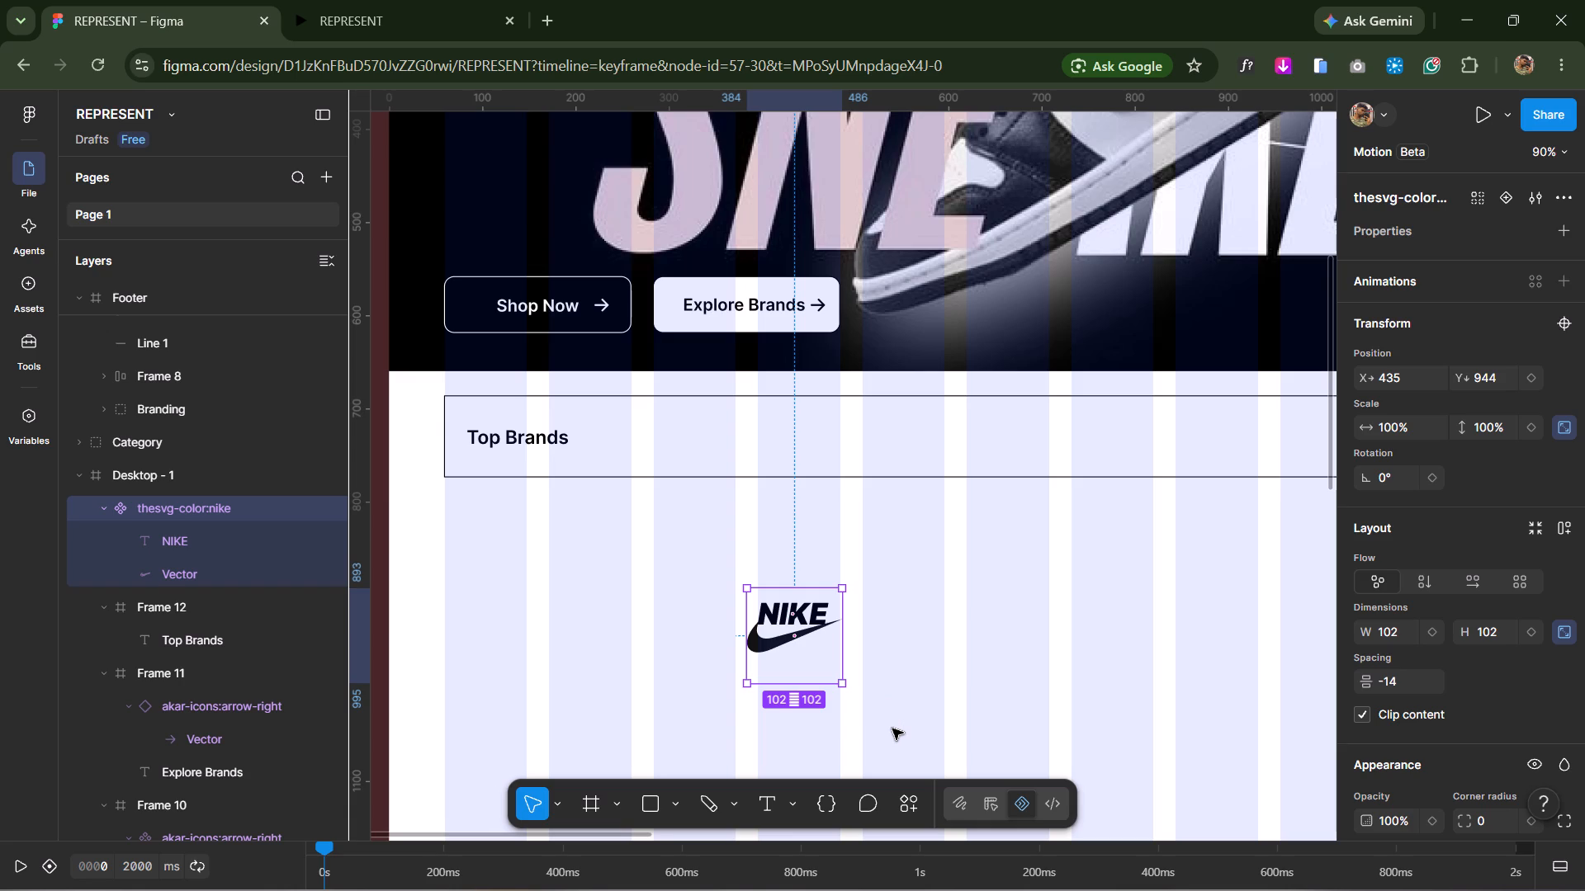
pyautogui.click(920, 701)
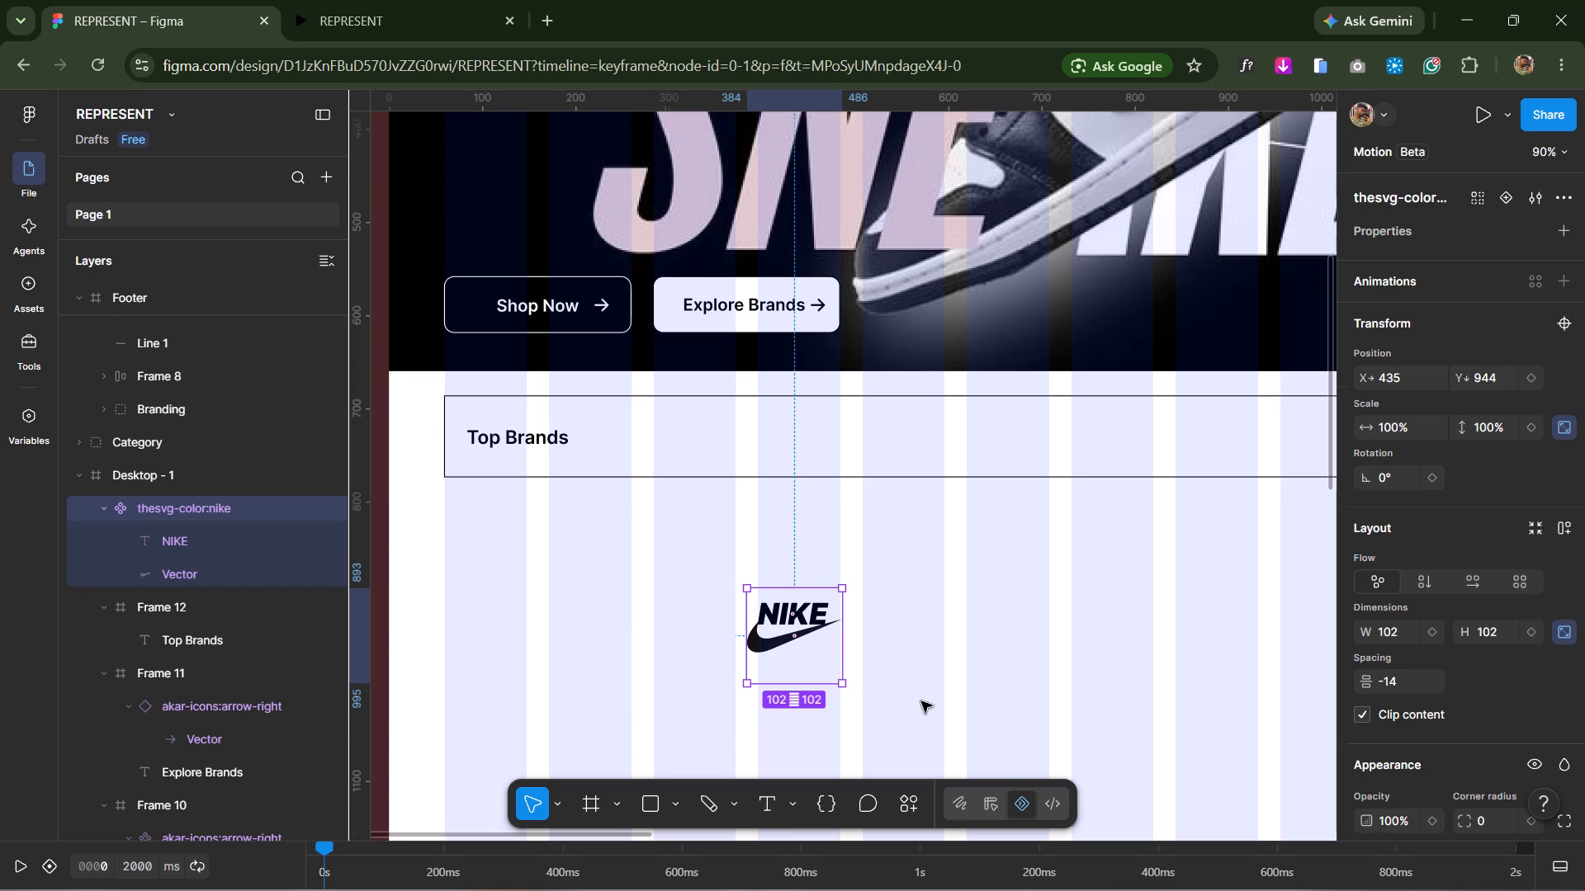
# Set the font size of the NIKE text inside the logo component to 30.
pyautogui.keyDown('ctrl'); pyautogui.scroll(-4, 949, 719); pyautogui.keyUp('ctrl')
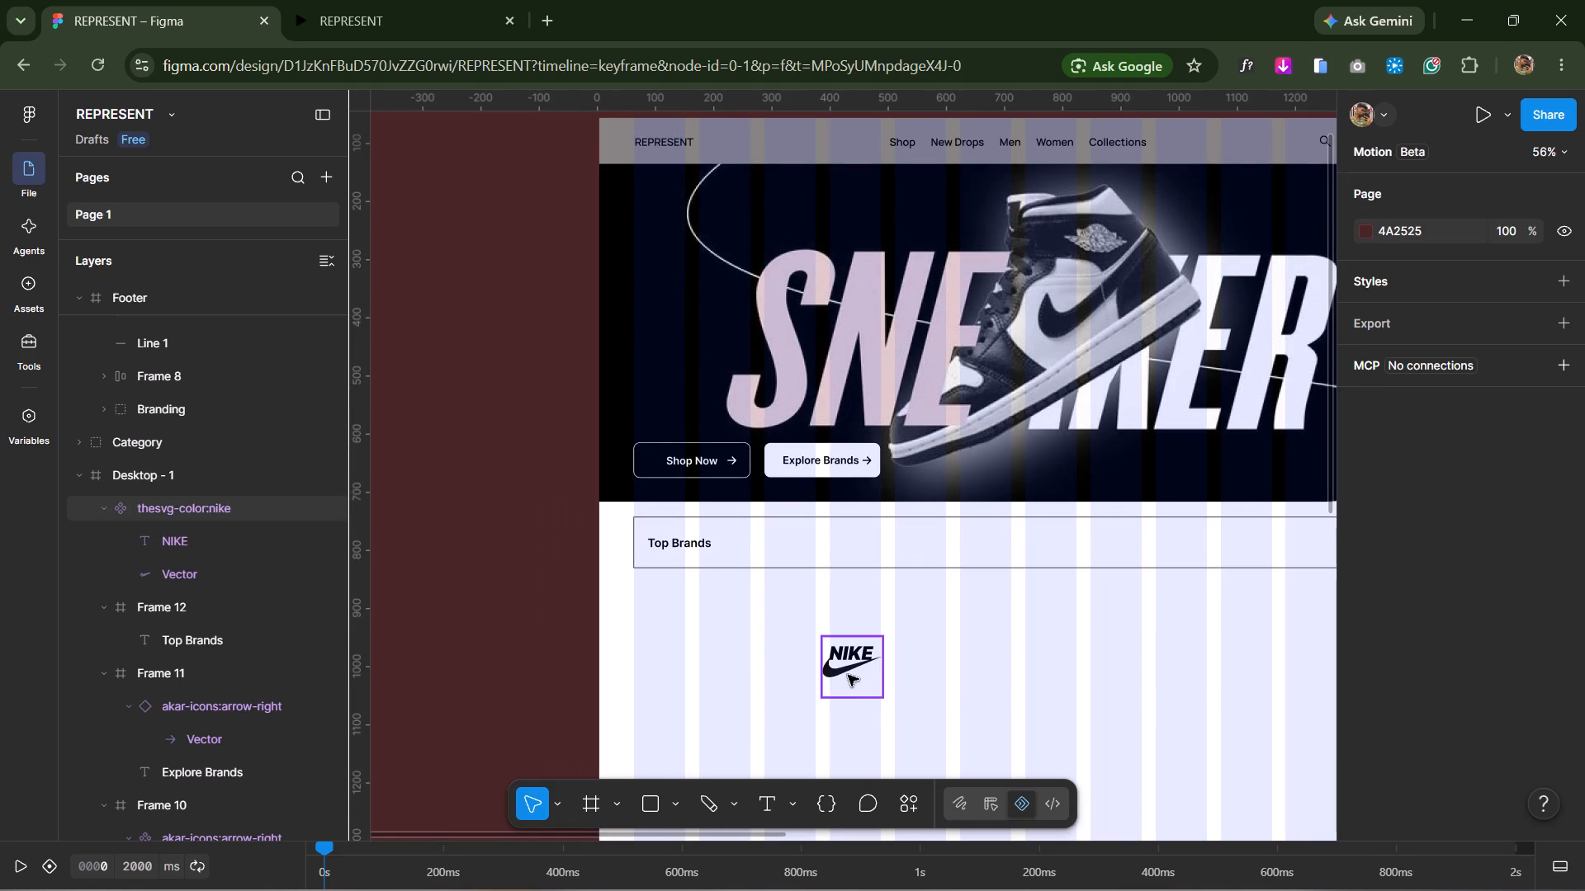
pyautogui.doubleClick(856, 649)
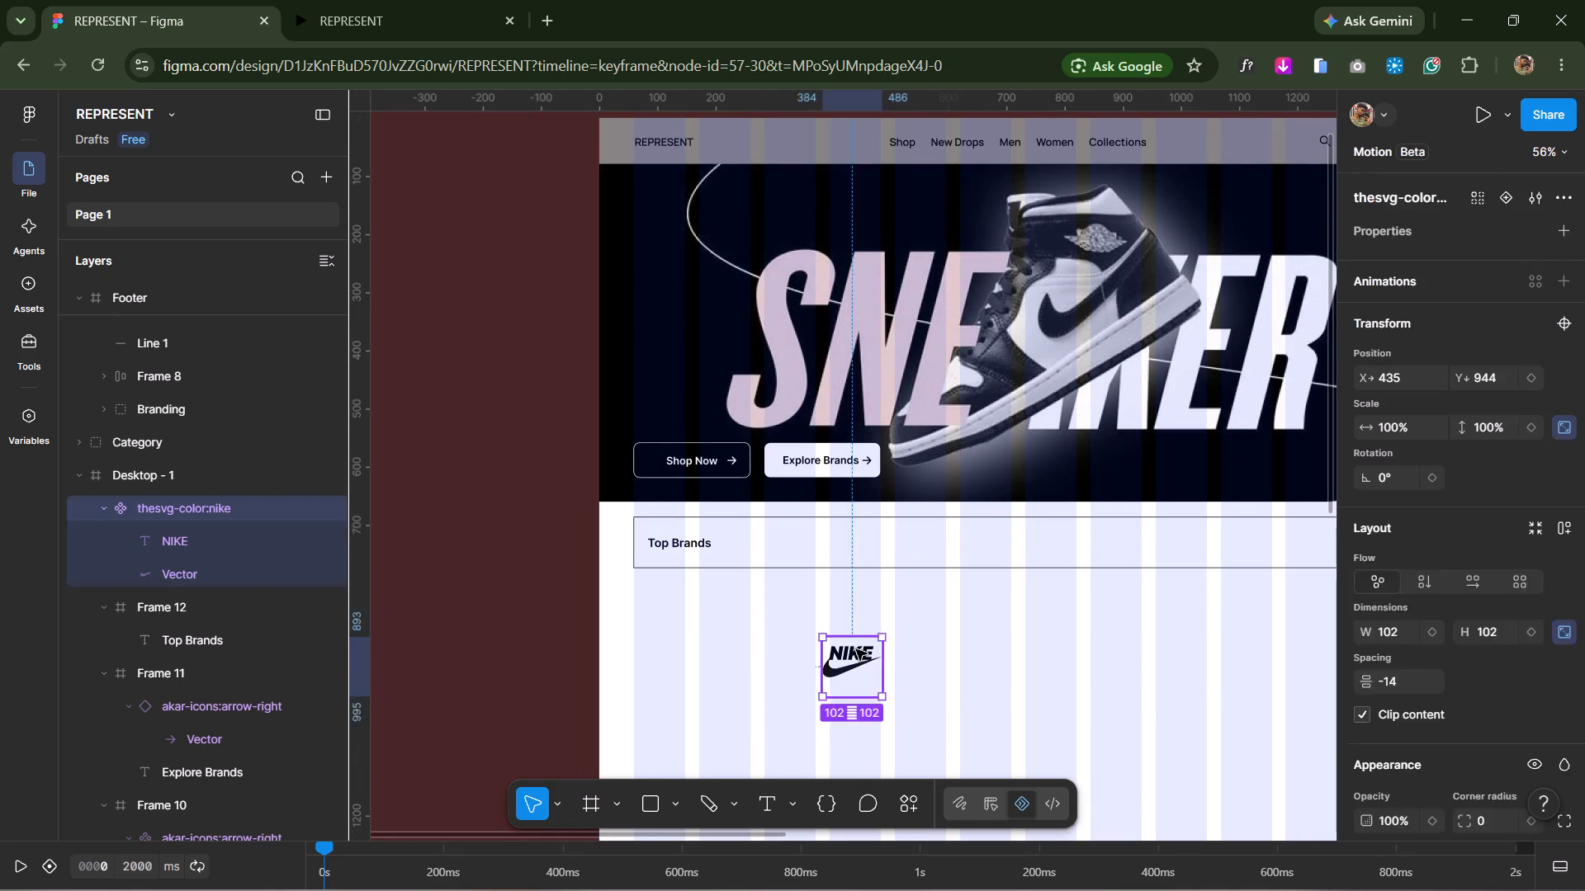
pyautogui.scroll(-1, 1420, 706)
pyautogui.click(1526, 777)
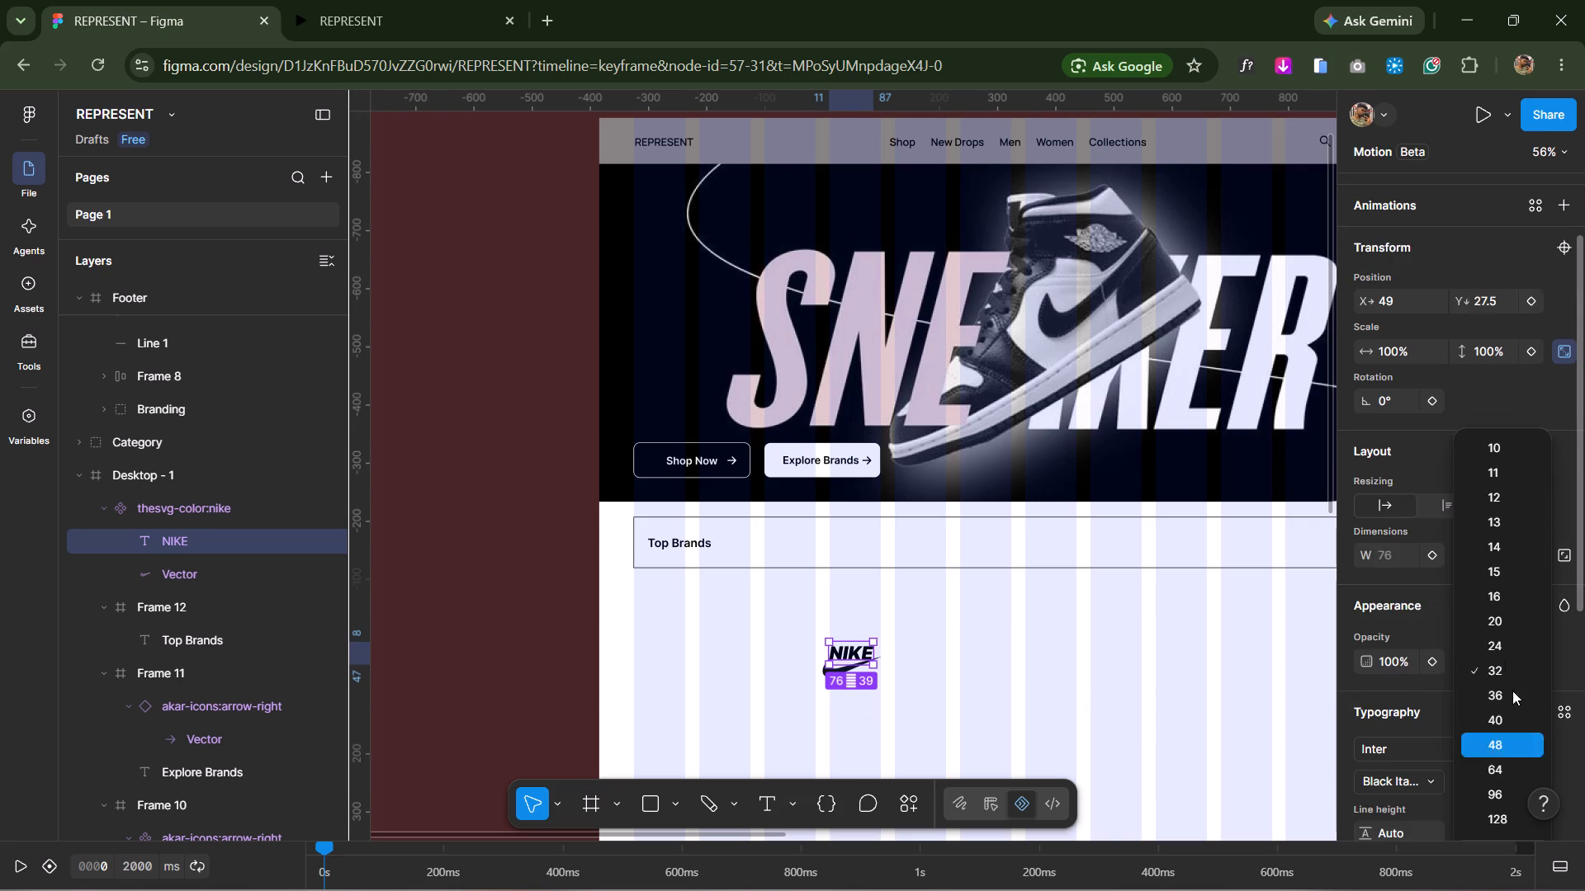
pyautogui.click(1504, 658)
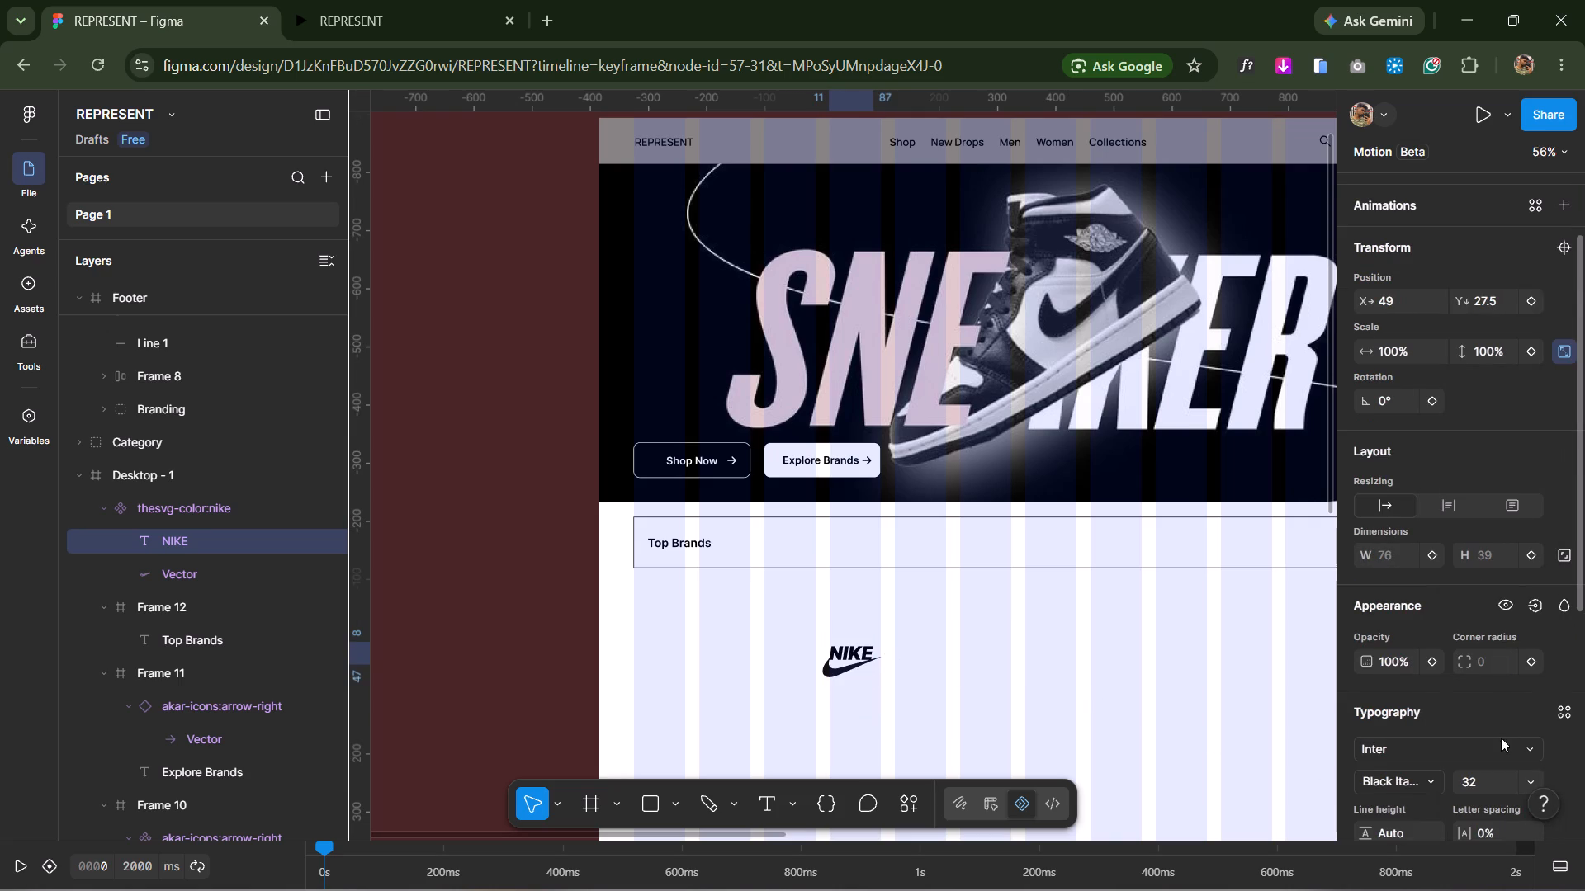
pyautogui.click(1481, 784)
pyautogui.write('30')
pyautogui.click(1131, 725)
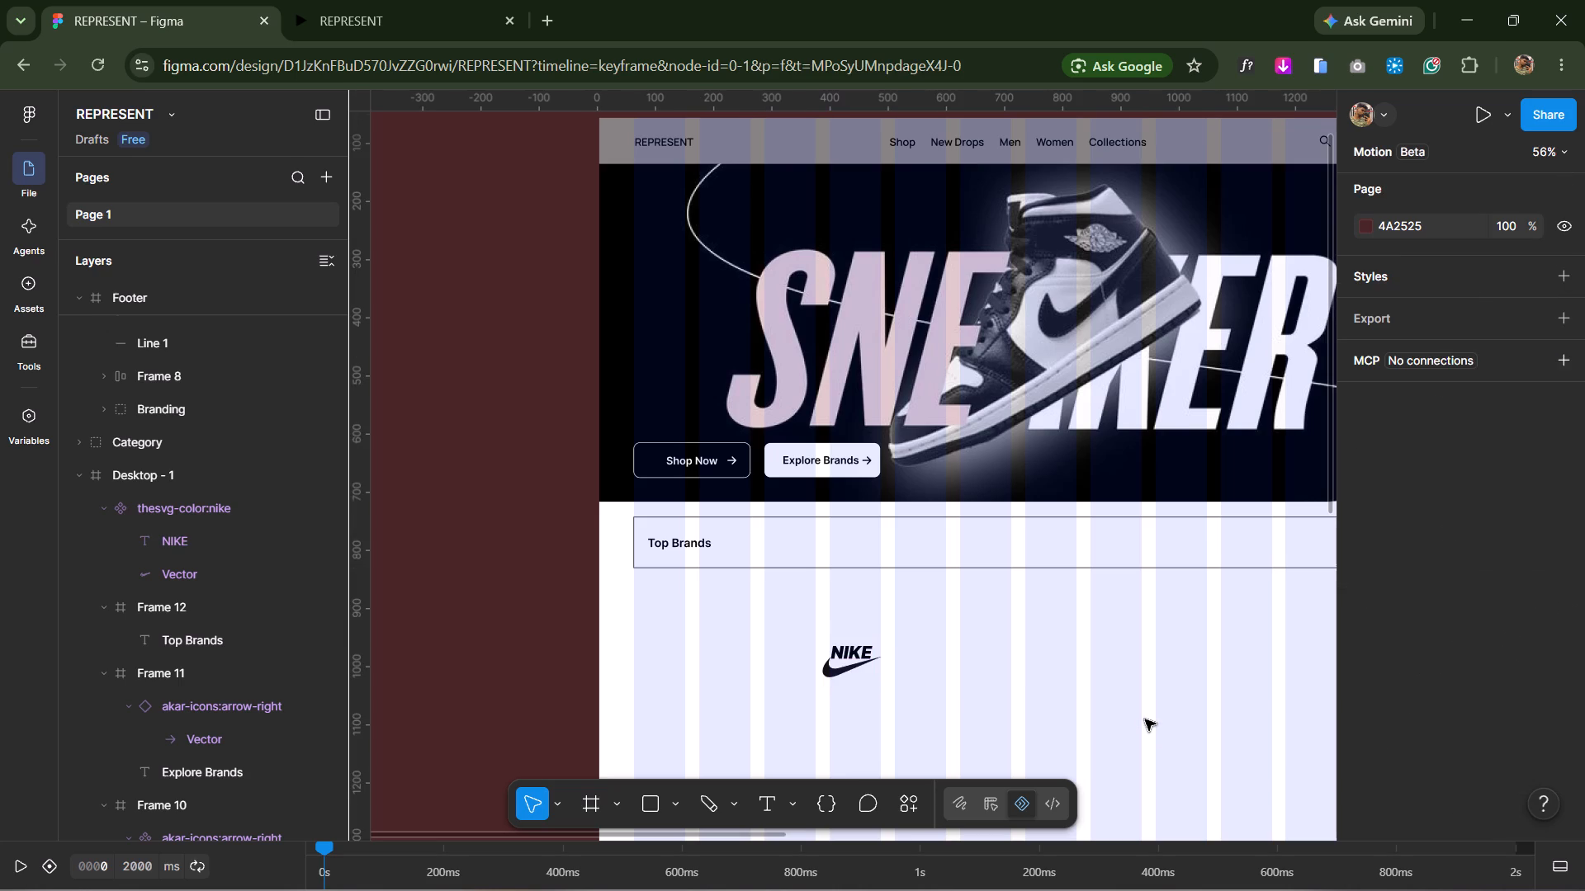
# Select the whole Nike logo component and group it.
pyautogui.press('Down')
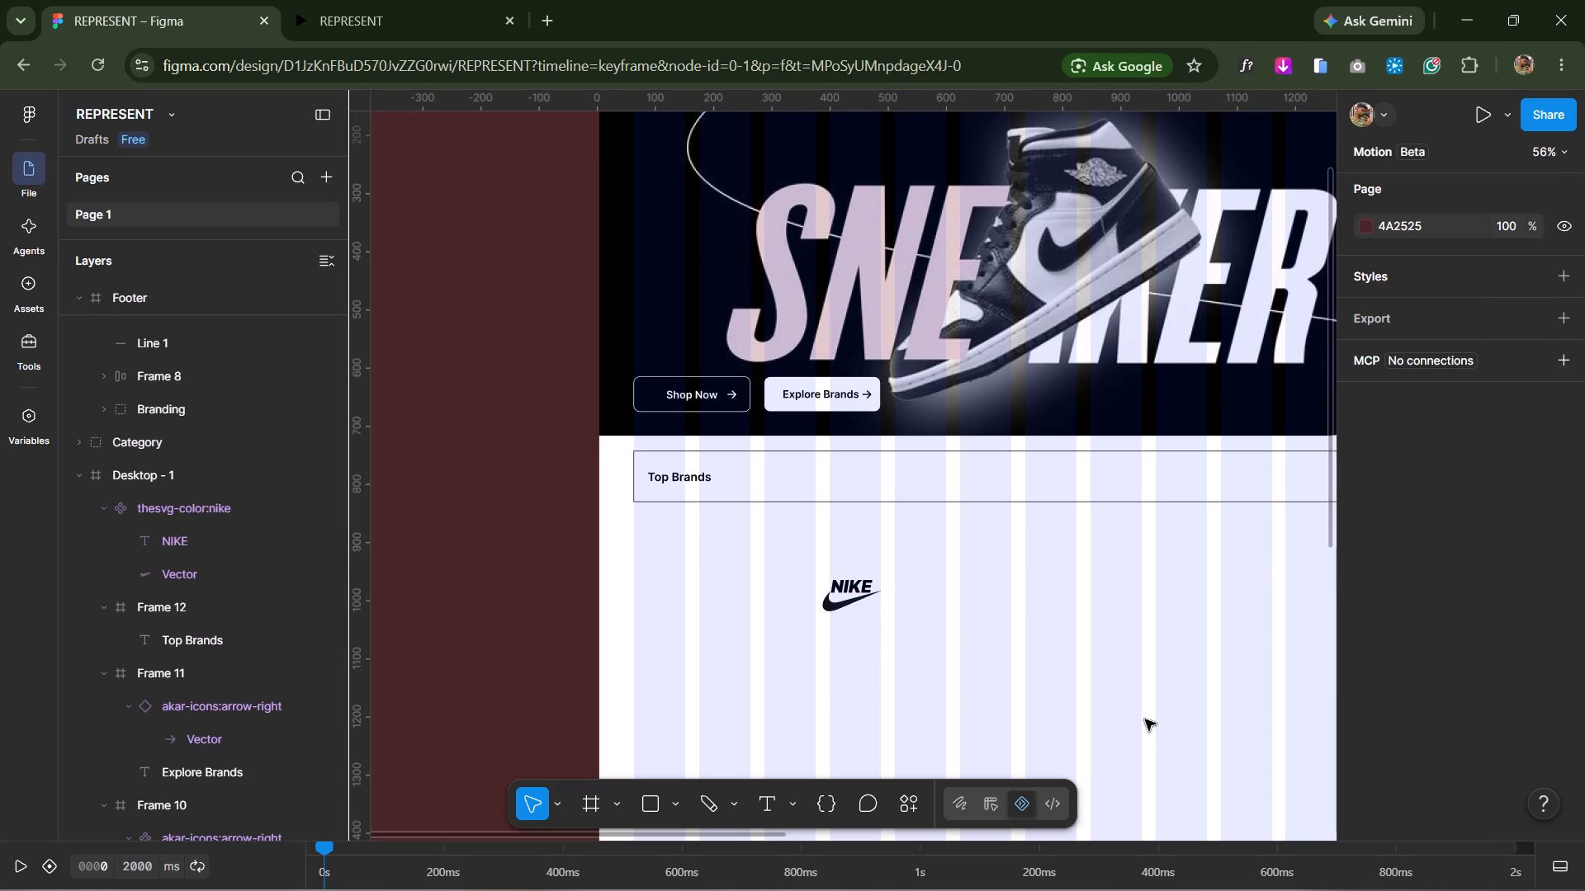
pyautogui.moveTo(944, 641); pyautogui.dragTo(849, 608)
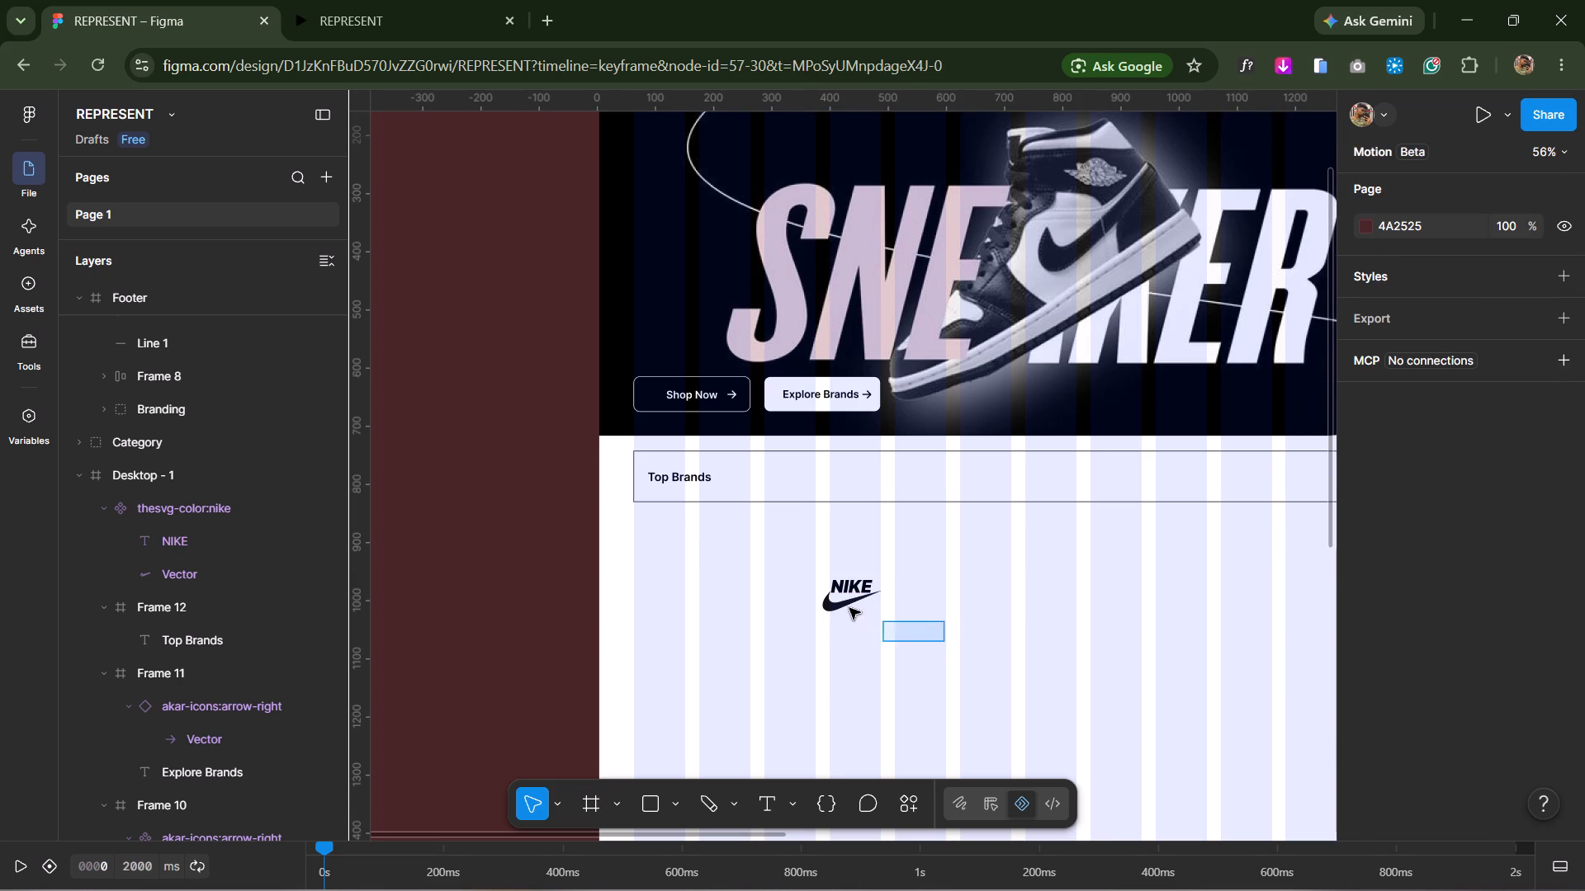
pyautogui.moveTo(849, 608); pyautogui.dragTo(776, 558)
pyautogui.hotkey('ctrl', 'g')
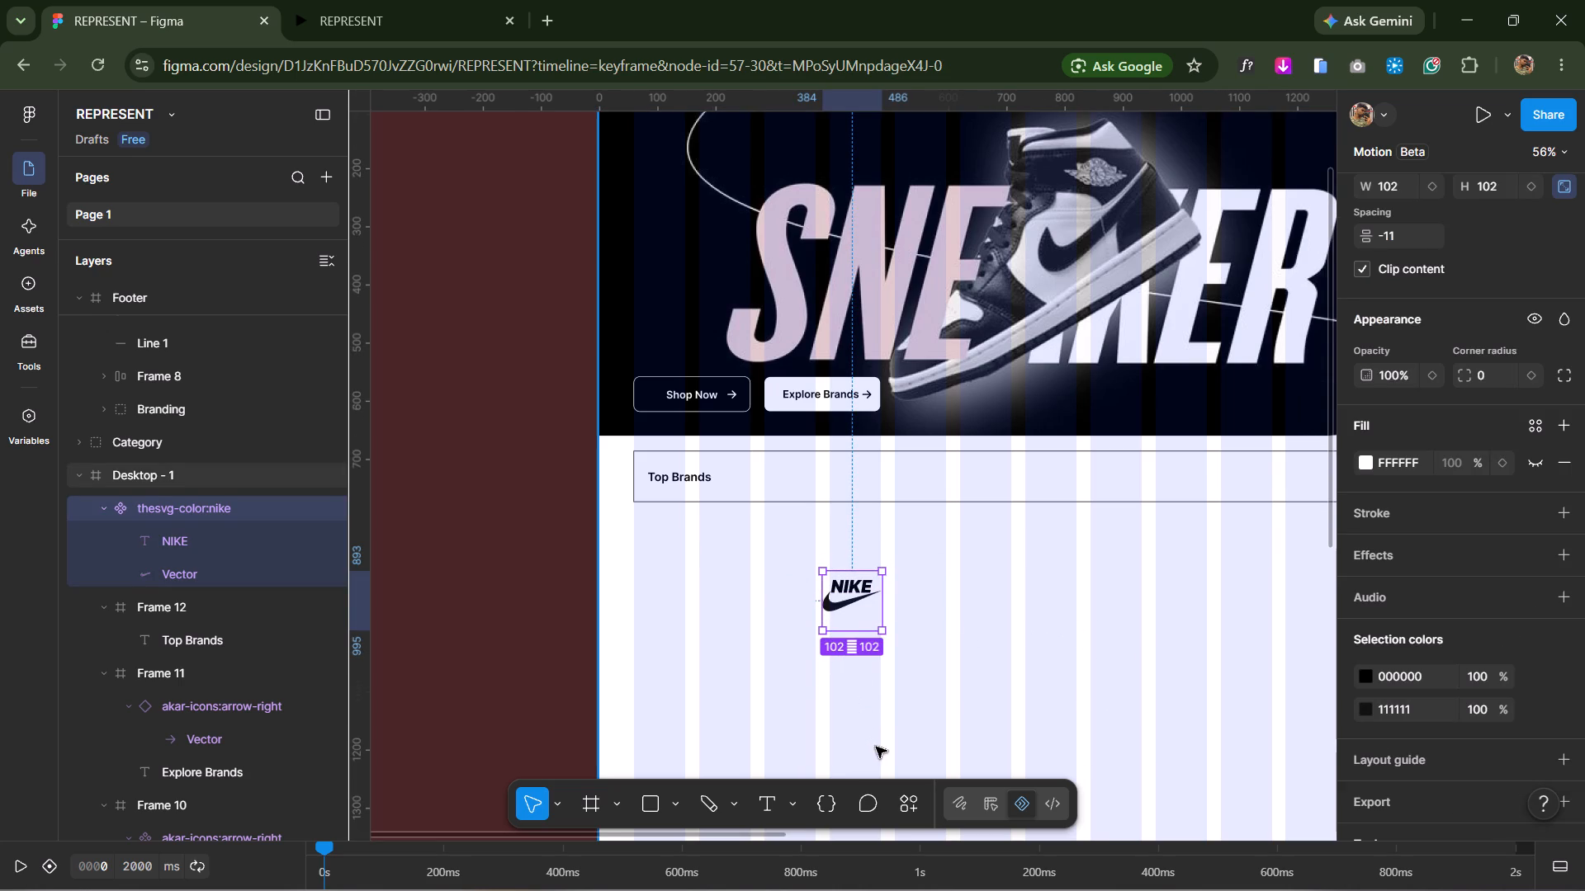
pyautogui.click(999, 654)
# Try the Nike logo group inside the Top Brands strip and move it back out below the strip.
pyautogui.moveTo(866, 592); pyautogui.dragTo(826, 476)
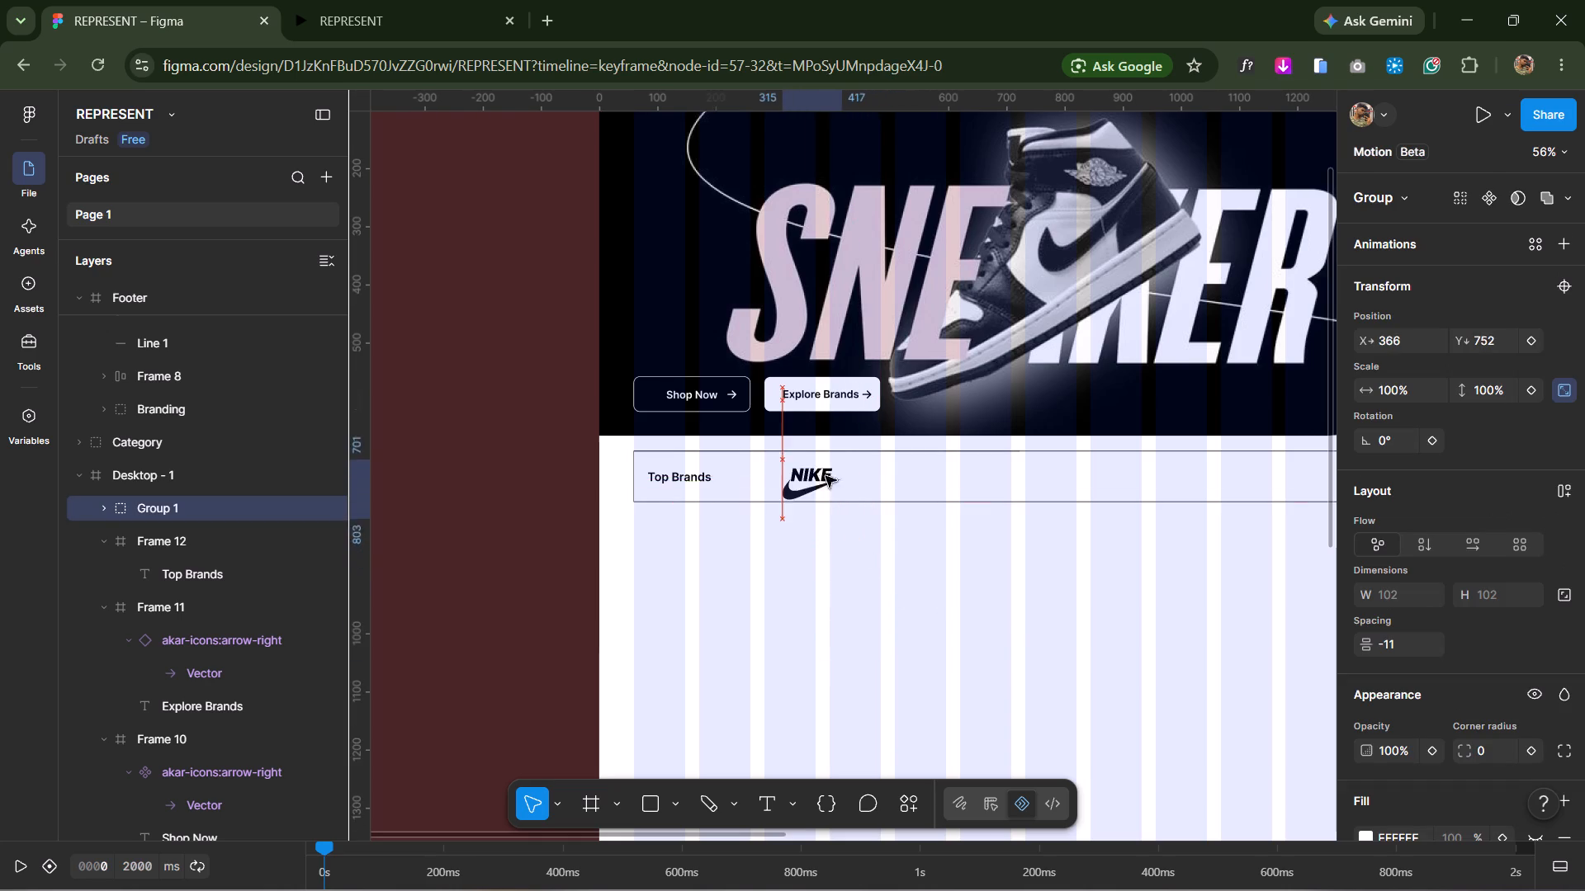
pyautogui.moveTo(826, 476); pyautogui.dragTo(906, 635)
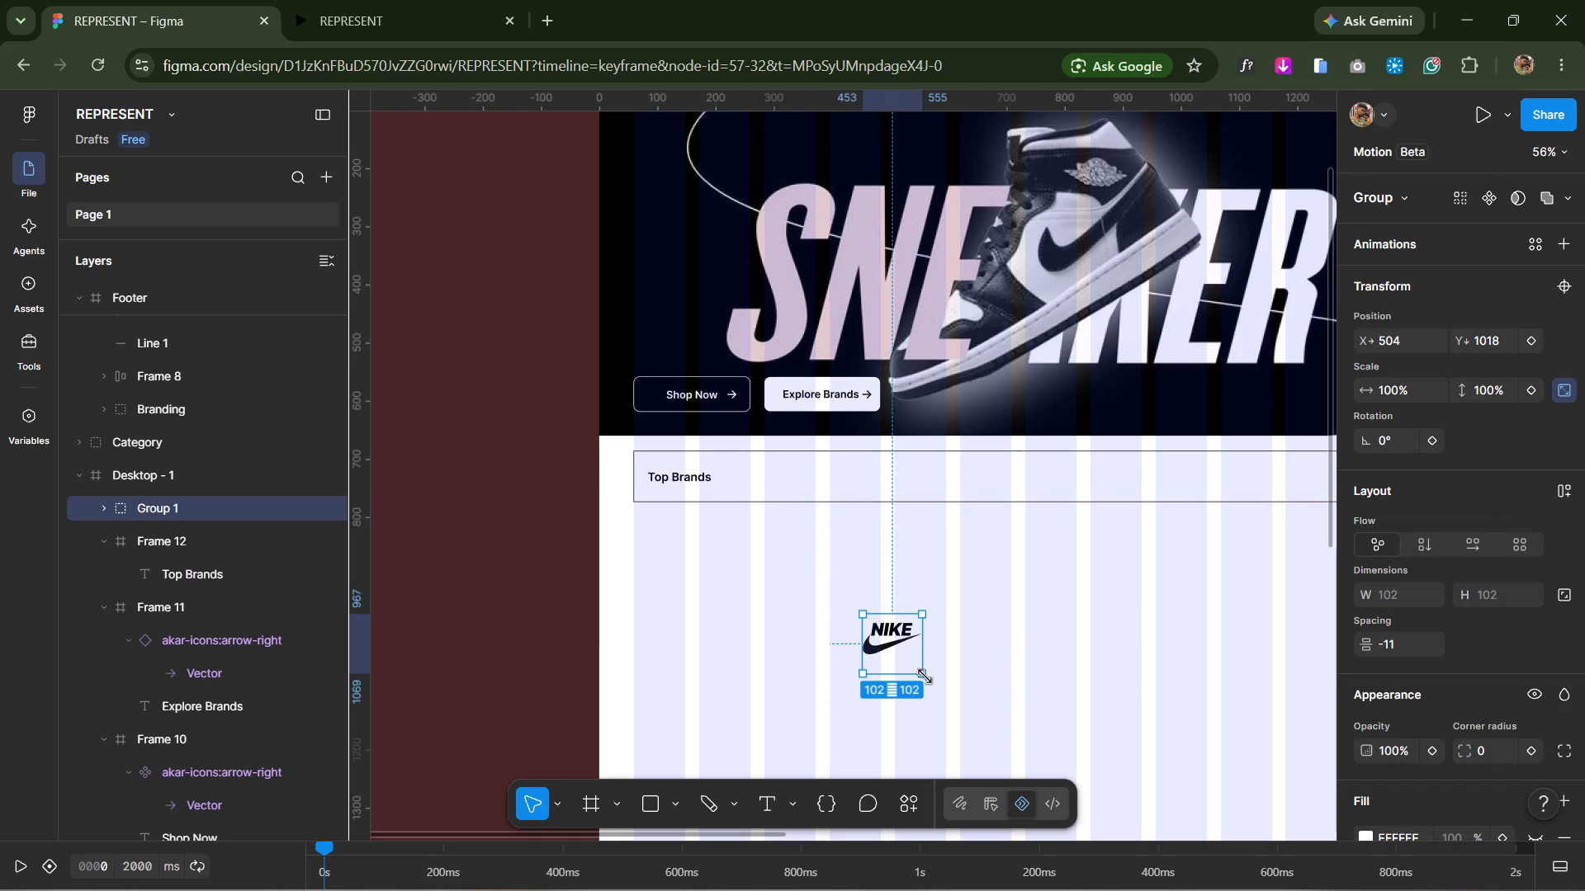
# Resize the Nike logo group to about 104 by 104, keeping the NIKE wordmark on one line.
pyautogui.keyDown('shift'); pyautogui.moveTo(925, 676); pyautogui.dragTo(909, 658); pyautogui.keyUp('shift')
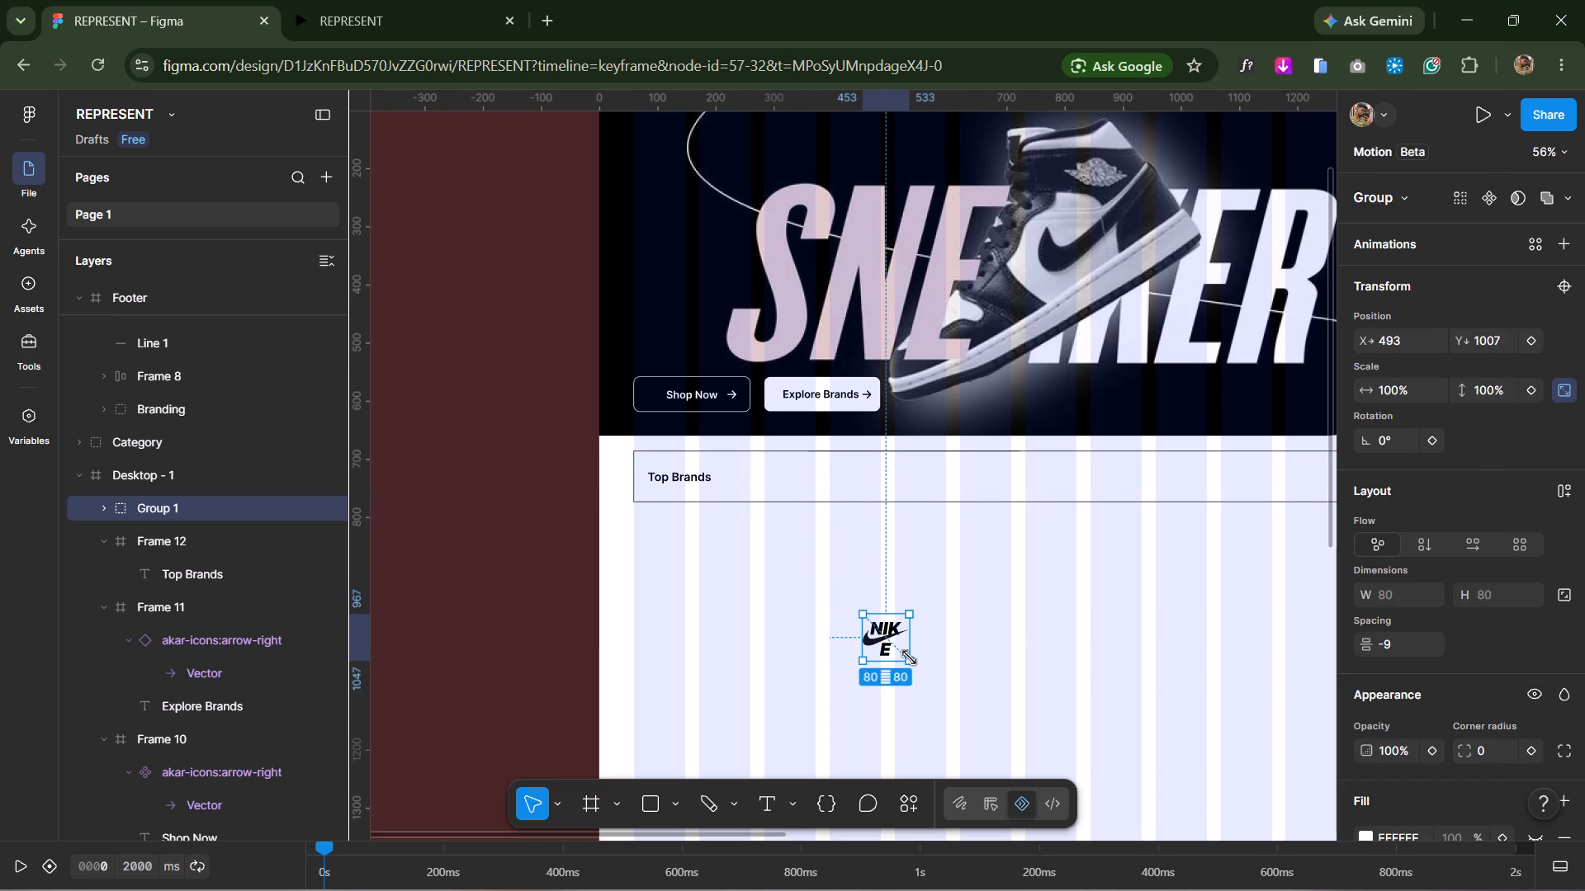
pyautogui.keyDown('shift'); pyautogui.moveTo(909, 658); pyautogui.dragTo(927, 662); pyautogui.keyUp('shift')
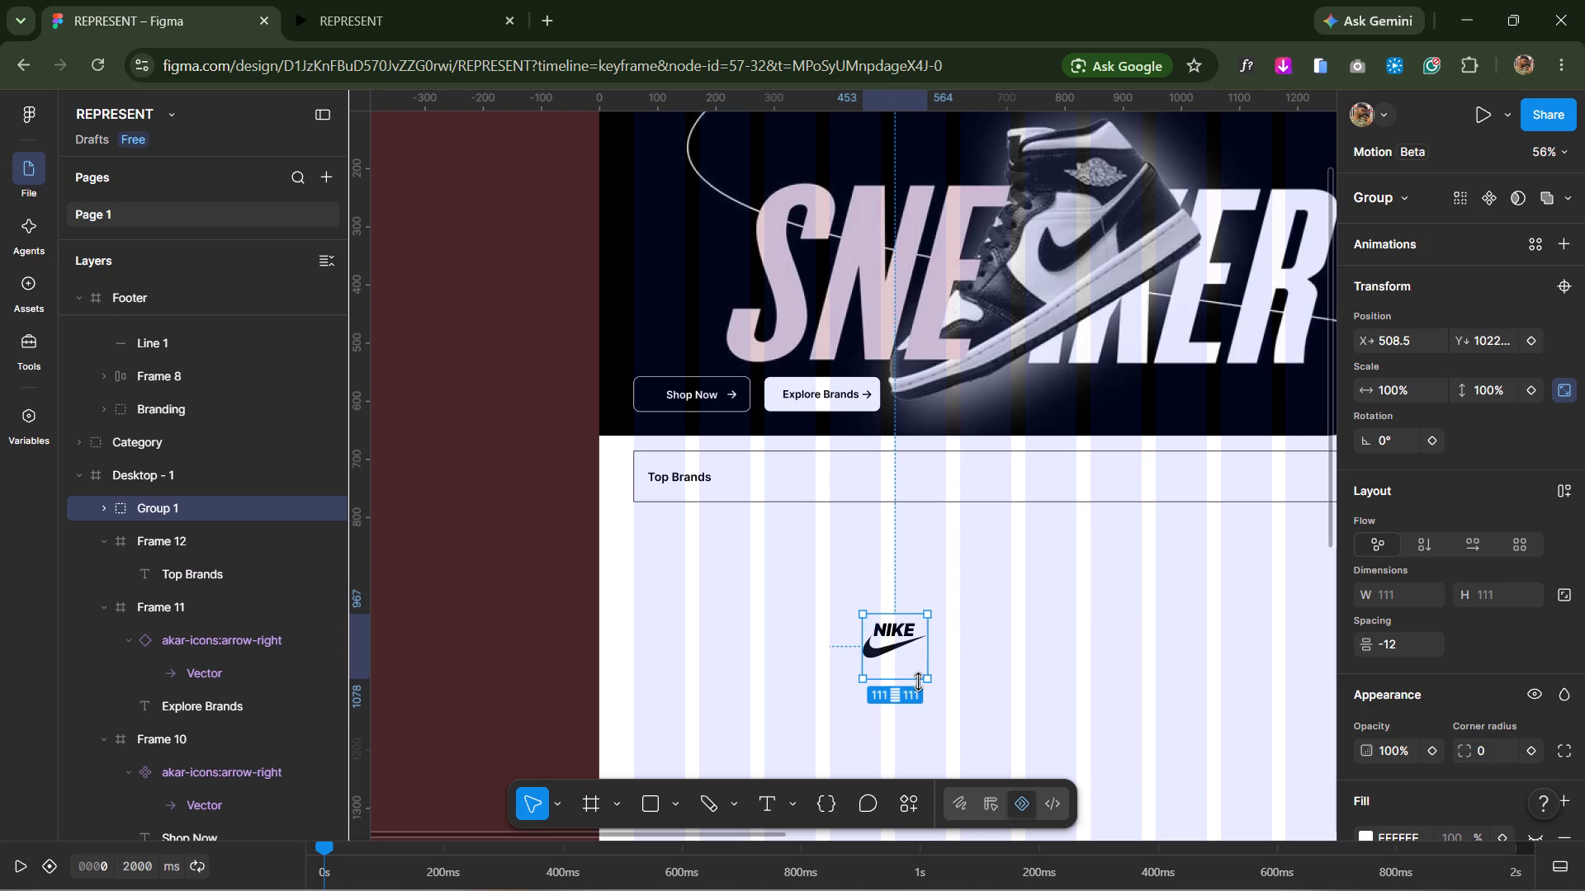
pyautogui.click(906, 681)
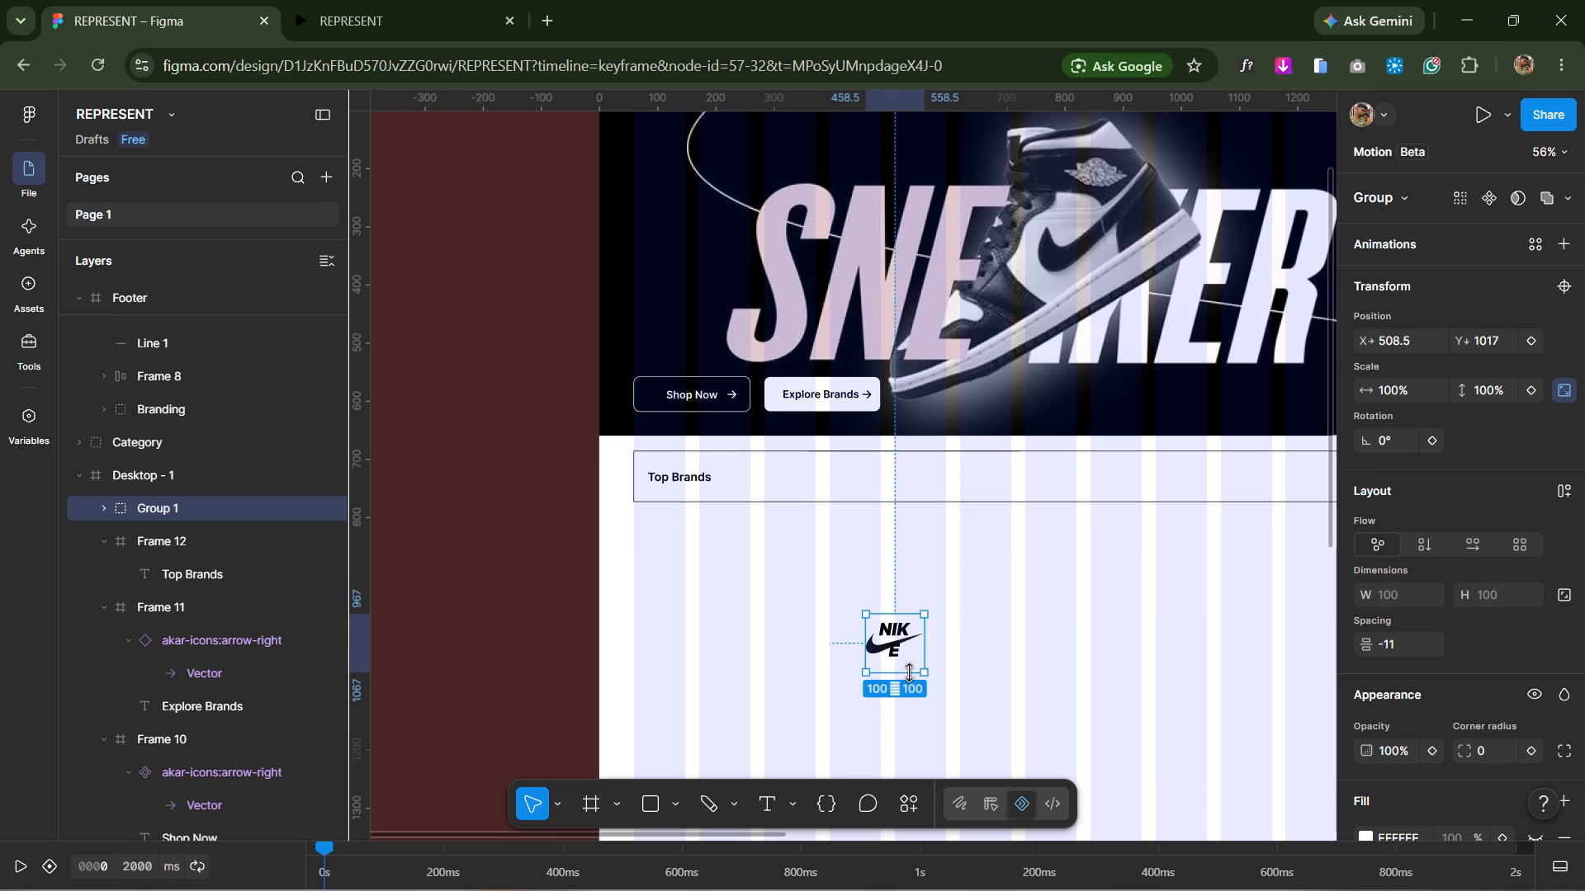
pyautogui.click(993, 643)
# Move the Nike logo group into the strip beside the Top Brands heading, at X 337, Y 743.
pyautogui.moveTo(904, 636); pyautogui.dragTo(785, 475)
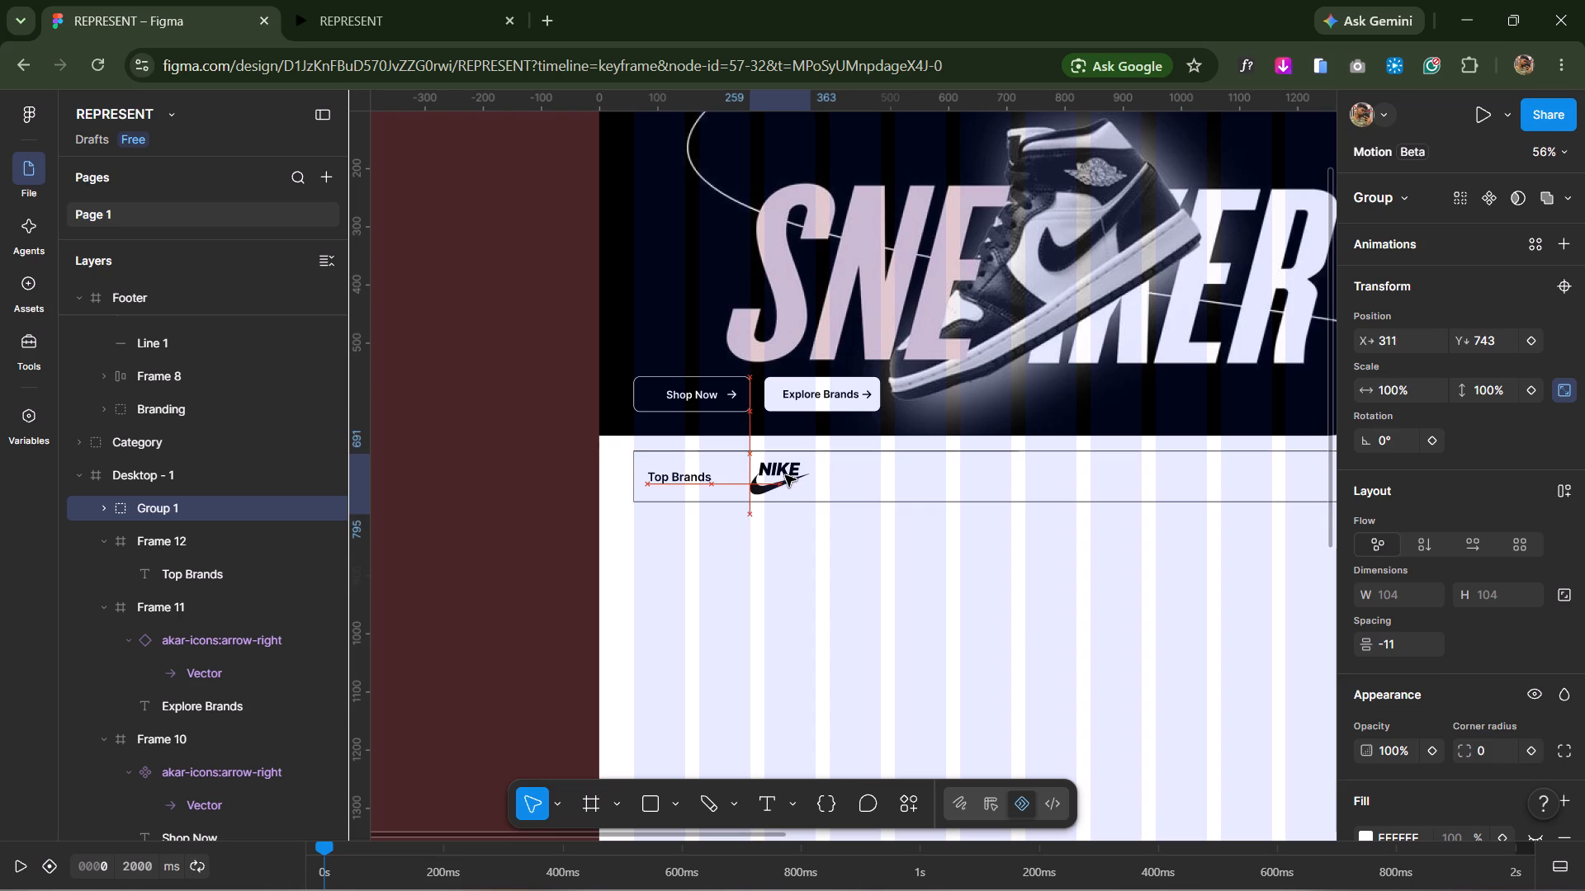
pyautogui.moveTo(785, 475); pyautogui.dragTo(778, 476)
pyautogui.press('Right')
pyautogui.press('Right')
pyautogui.press('Right')
pyautogui.press('Right')
pyautogui.press('Right')
pyautogui.press('Right')
pyautogui.press('Right')
pyautogui.press('Right')
pyautogui.press('Right')
pyautogui.press('Right')
pyautogui.press('Right')
pyautogui.press('Right')
pyautogui.press('Right')
pyautogui.press('Right')
pyautogui.press('Right')
pyautogui.press('Right')
pyautogui.press('Right')
pyautogui.press('Right')
pyautogui.press('Right')
pyautogui.press('Right')
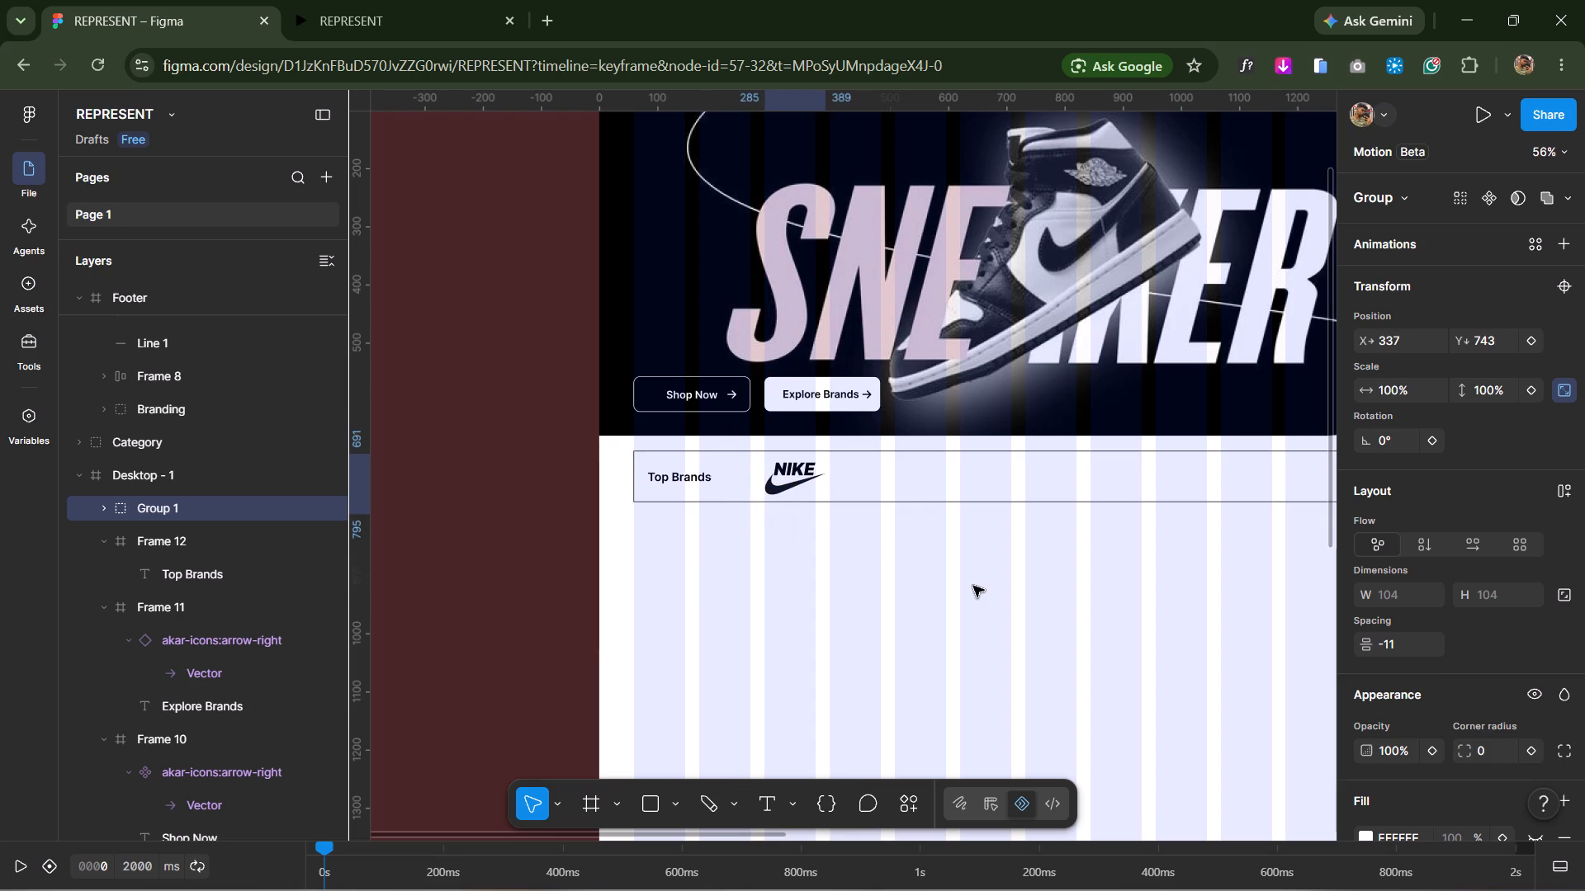
# Check the Nike logo in the Top Brands strip in the prototype preview and return to the design file.
pyautogui.click(264, 0)
pyautogui.click(351, 0)
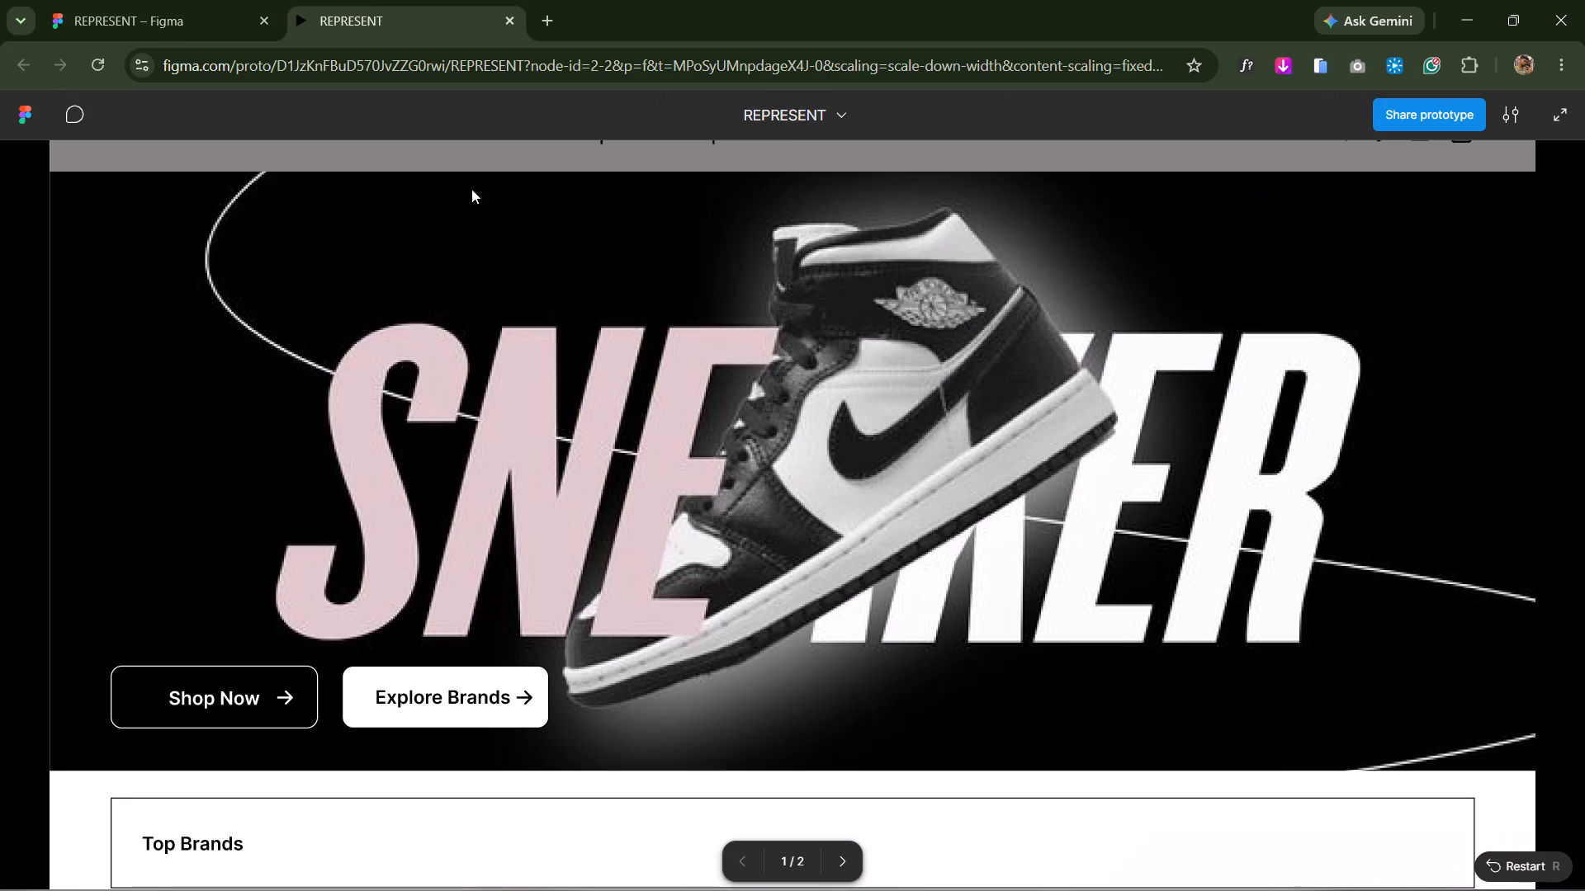
pyautogui.scroll(-4, 792, 651)
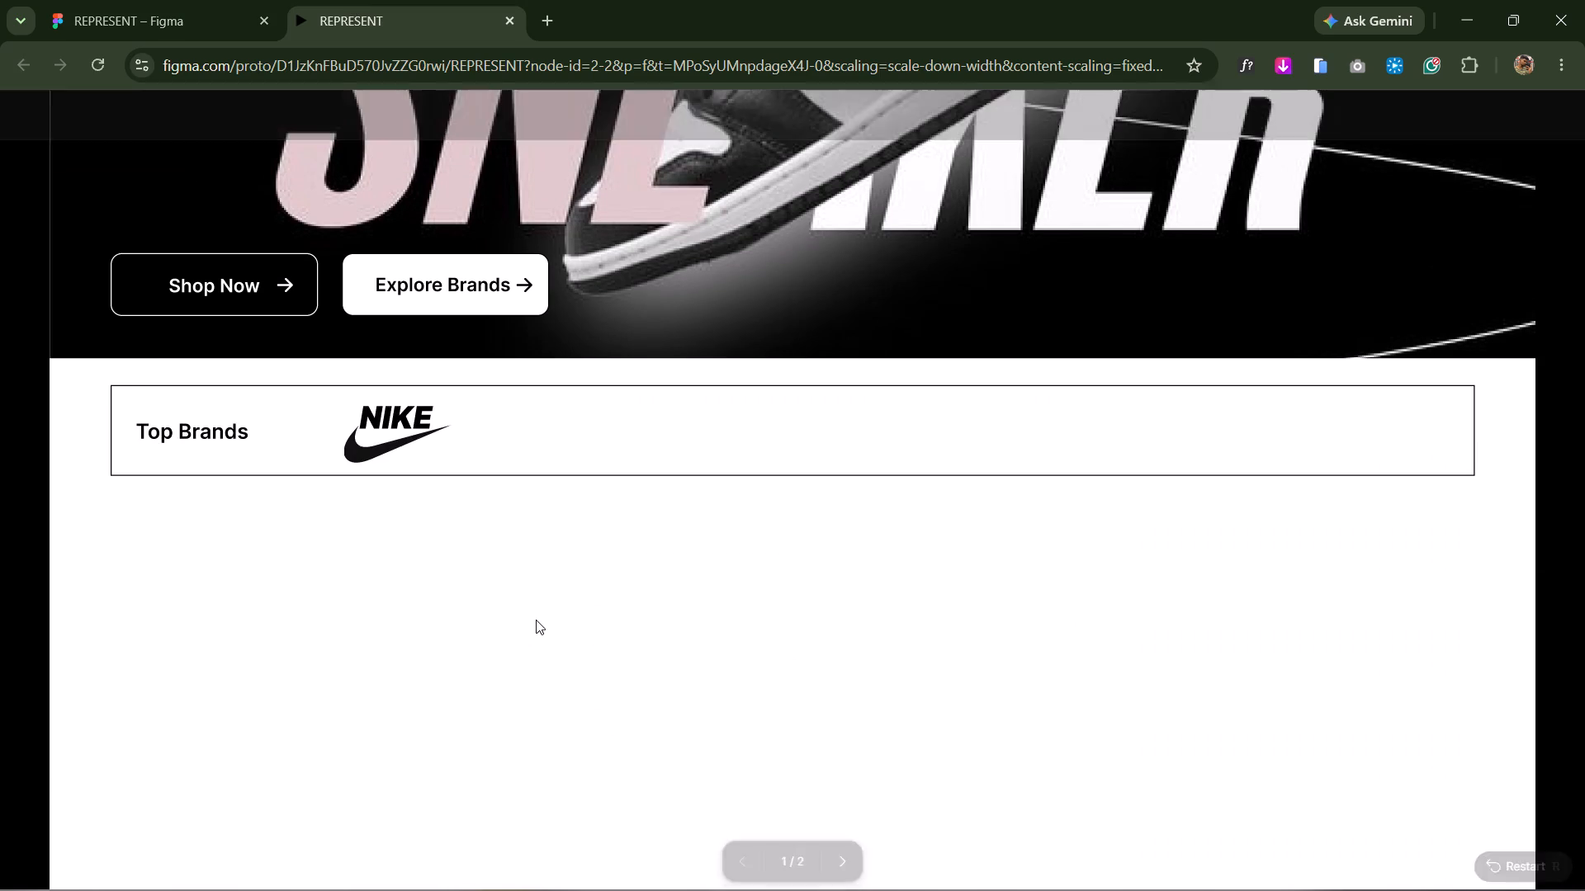
pyautogui.click(168, 7)
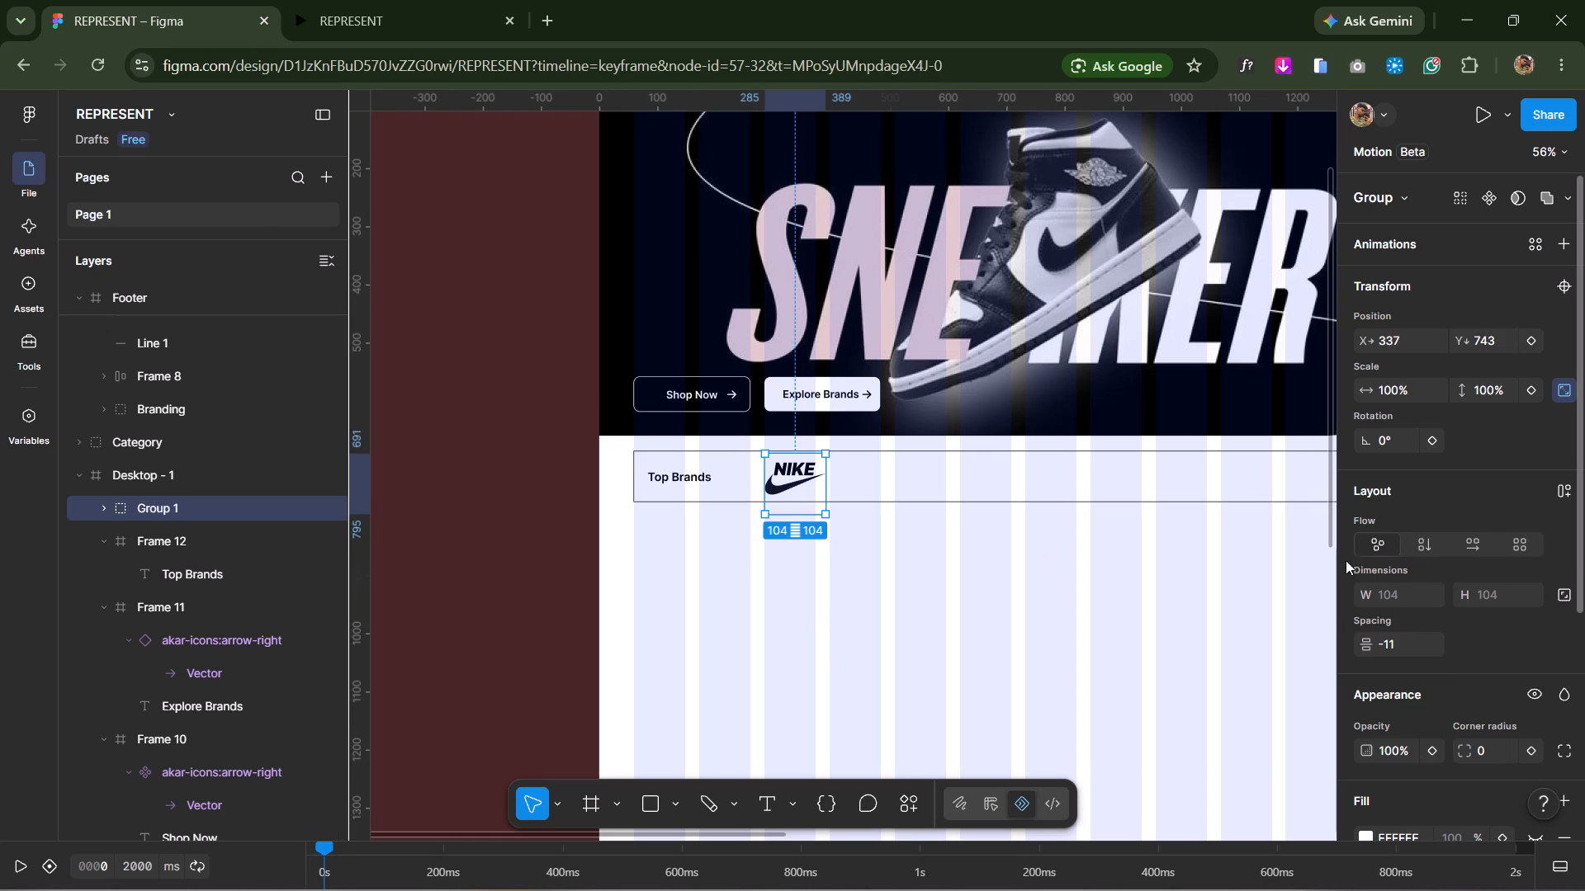
# Search Iconify for adidas and place the solid black adidas logo in the empty area below the Top Brands strip.
pyautogui.click(868, 624)
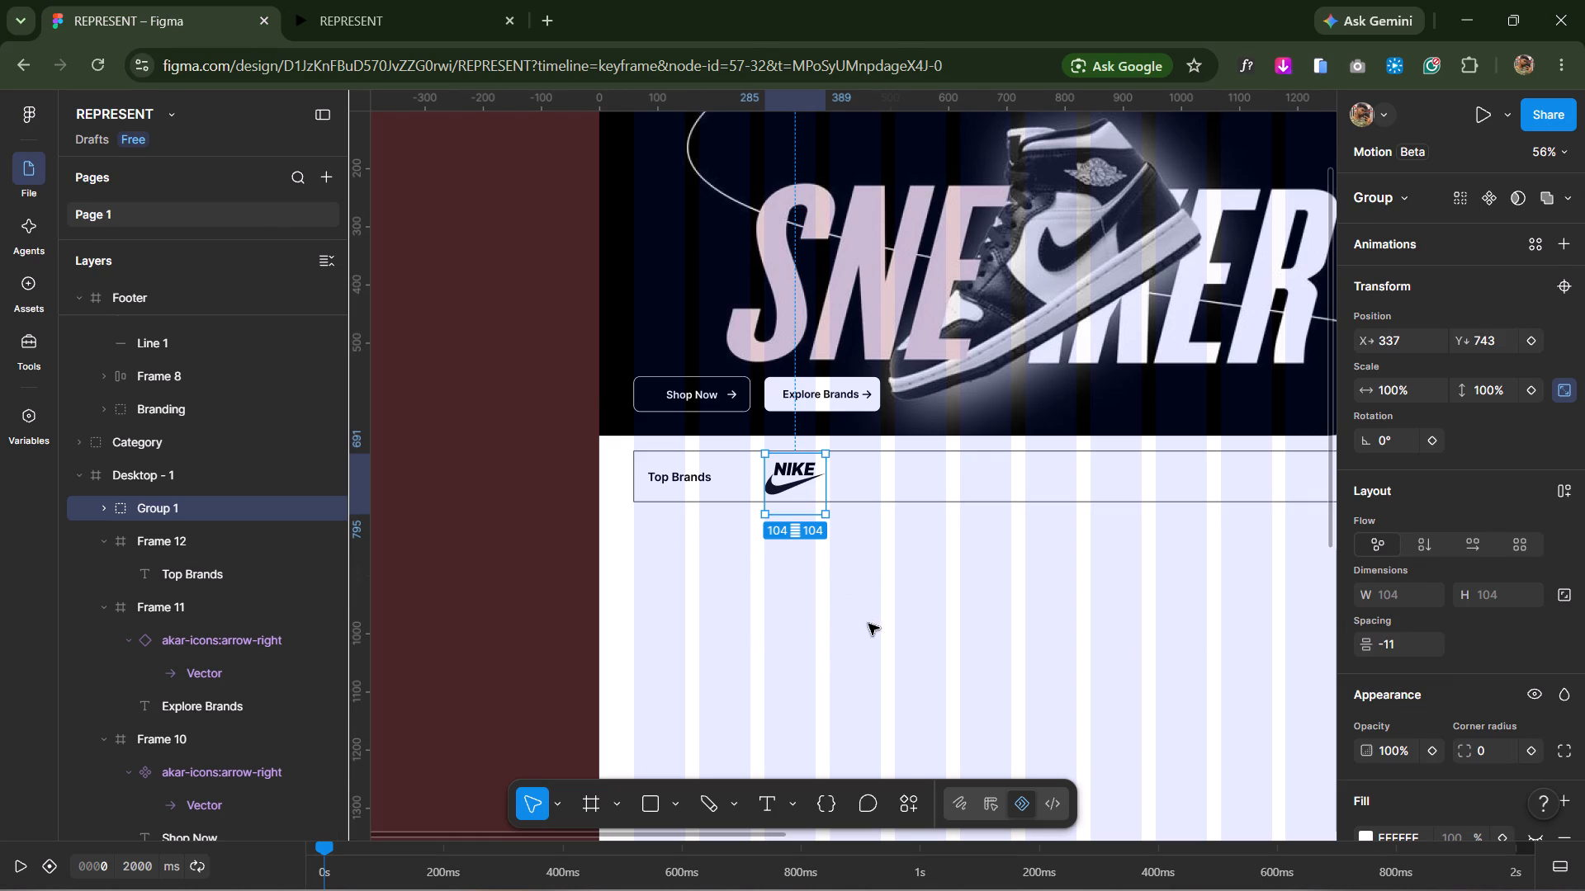
pyautogui.keyDown('ctrl'); pyautogui.scroll(-5, 1147, 684); pyautogui.keyUp('ctrl')
pyautogui.press('space')
pyautogui.press('space')
pyautogui.press('space')
pyautogui.press('space')
pyautogui.press('space')
pyautogui.press('space')
pyautogui.press('space')
pyautogui.press('space')
pyautogui.press('space')
pyautogui.press('space')
pyautogui.press('space')
pyautogui.press('space')
pyautogui.press('space')
pyautogui.press('space')
pyautogui.press('space')
pyautogui.press('space')
pyautogui.press('space')
pyautogui.press('space')
pyautogui.press('space')
pyautogui.press('space')
pyautogui.moveTo(1199, 668); pyautogui.dragTo(999, 681)
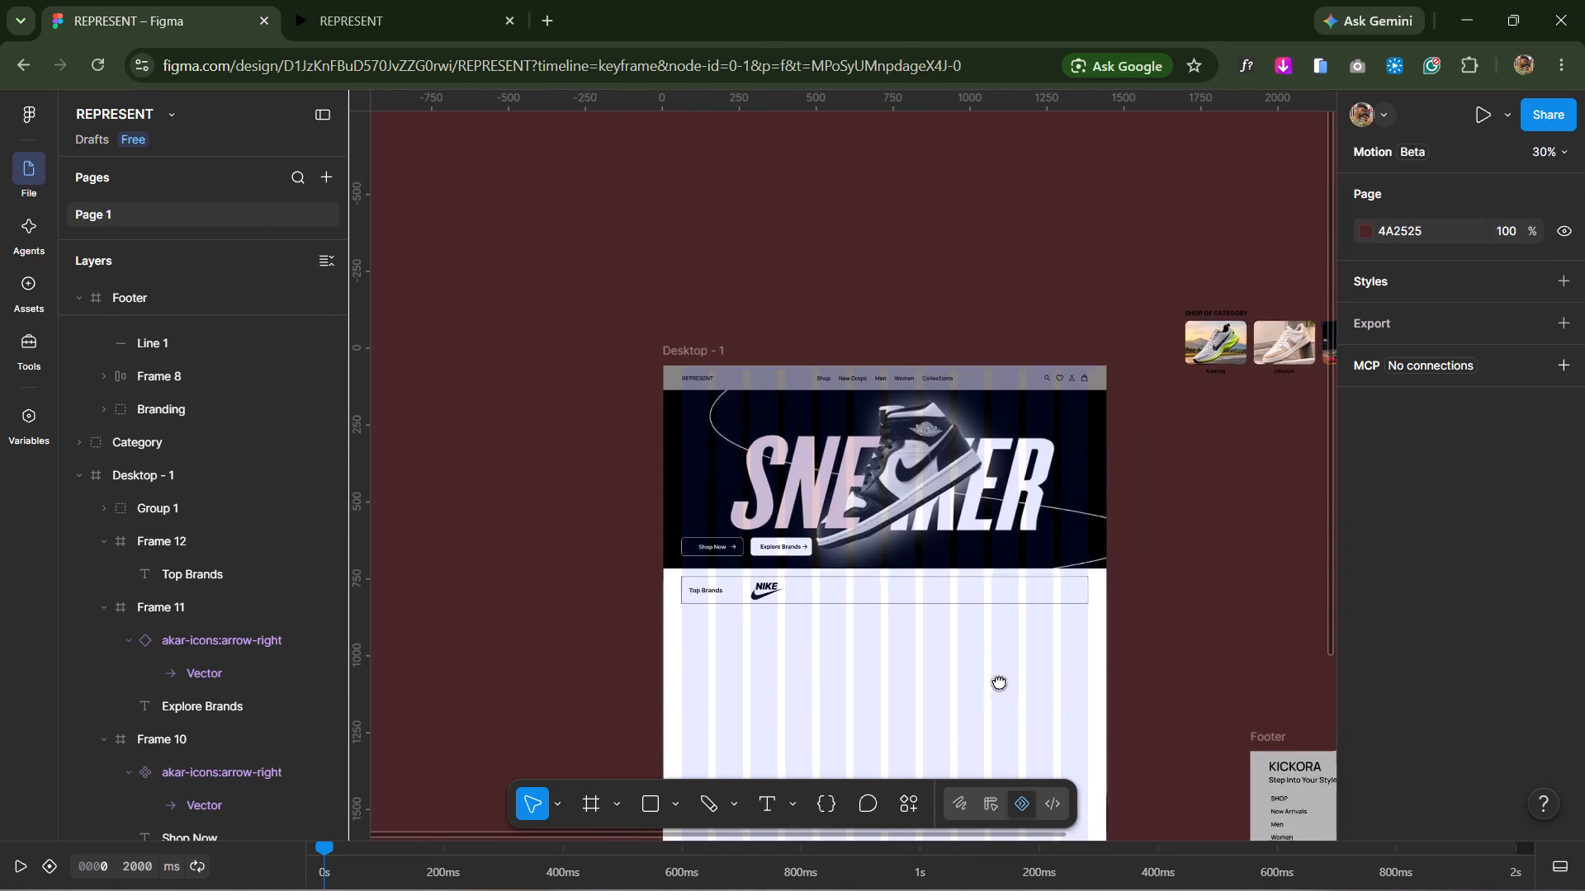
pyautogui.moveTo(999, 681); pyautogui.dragTo(988, 685)
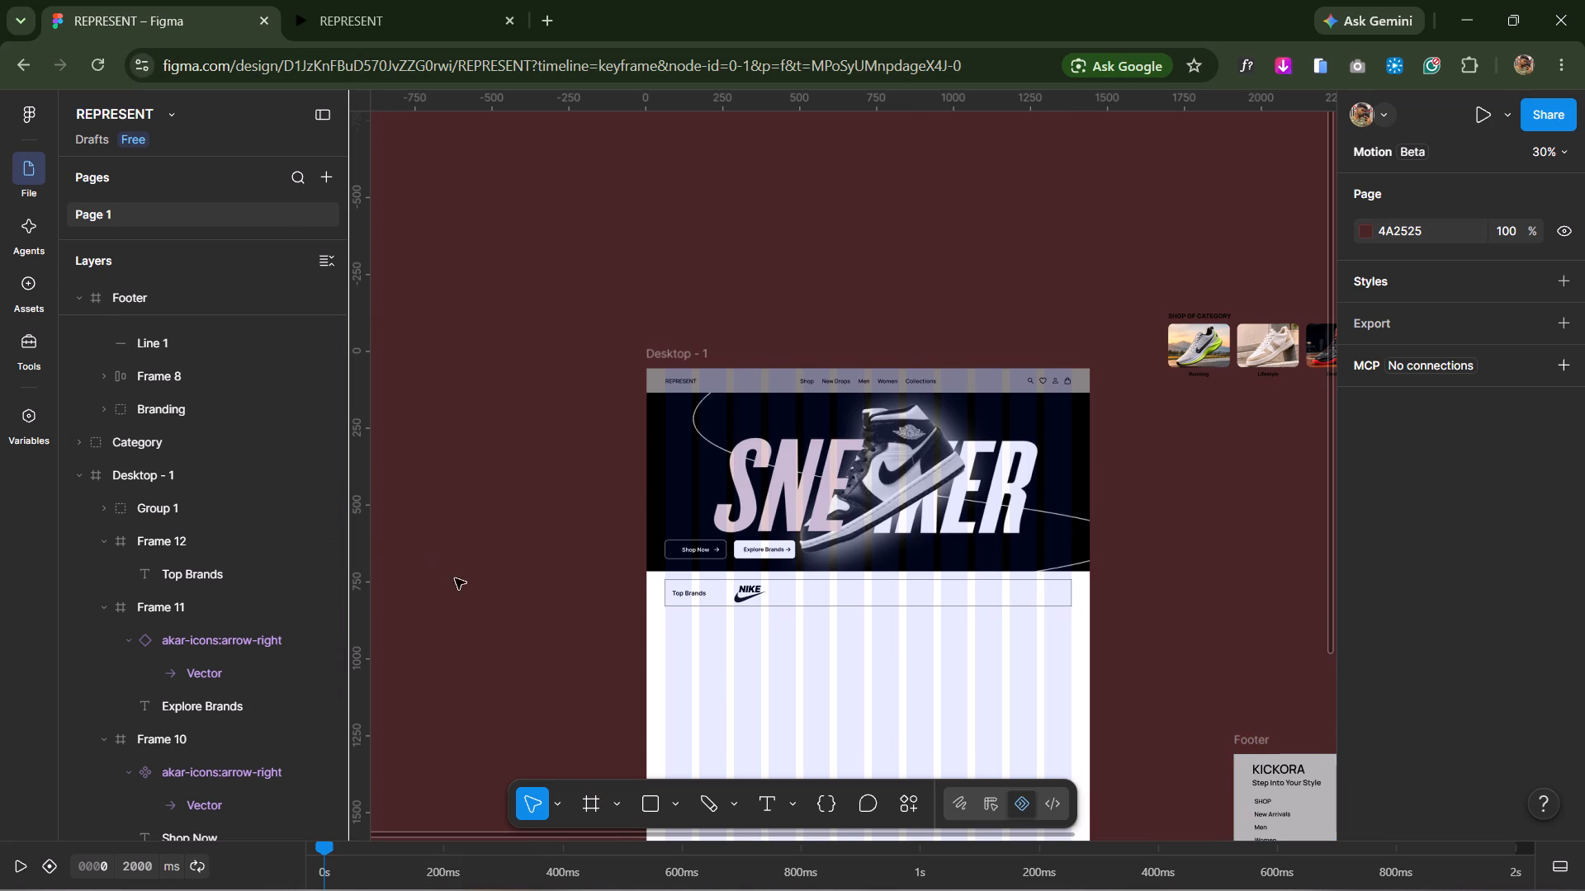
pyautogui.click(899, 810)
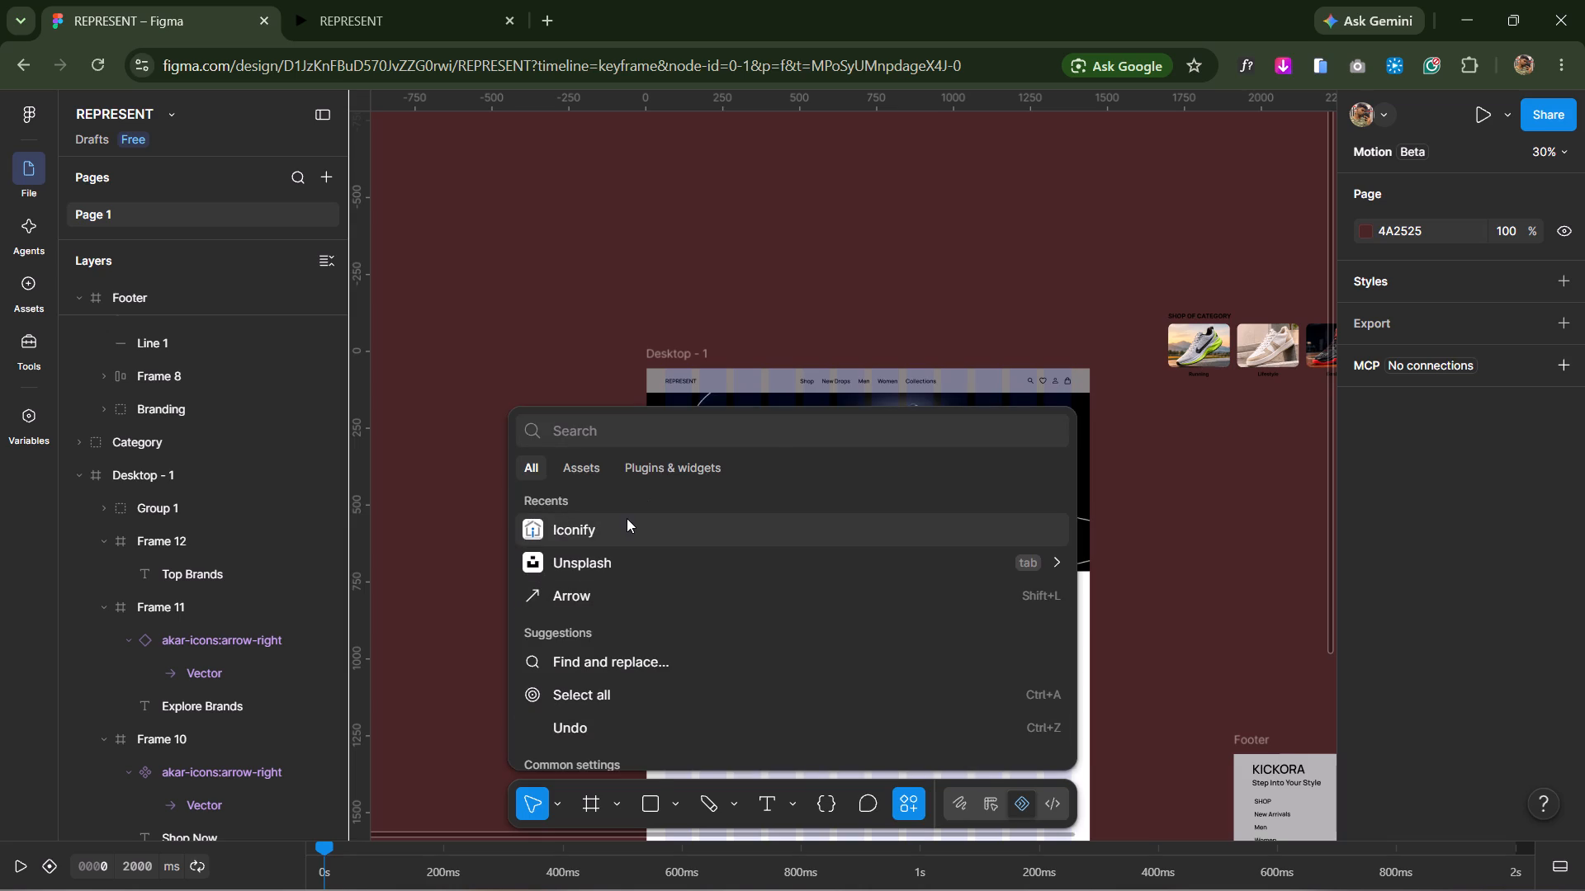
pyautogui.click(603, 523)
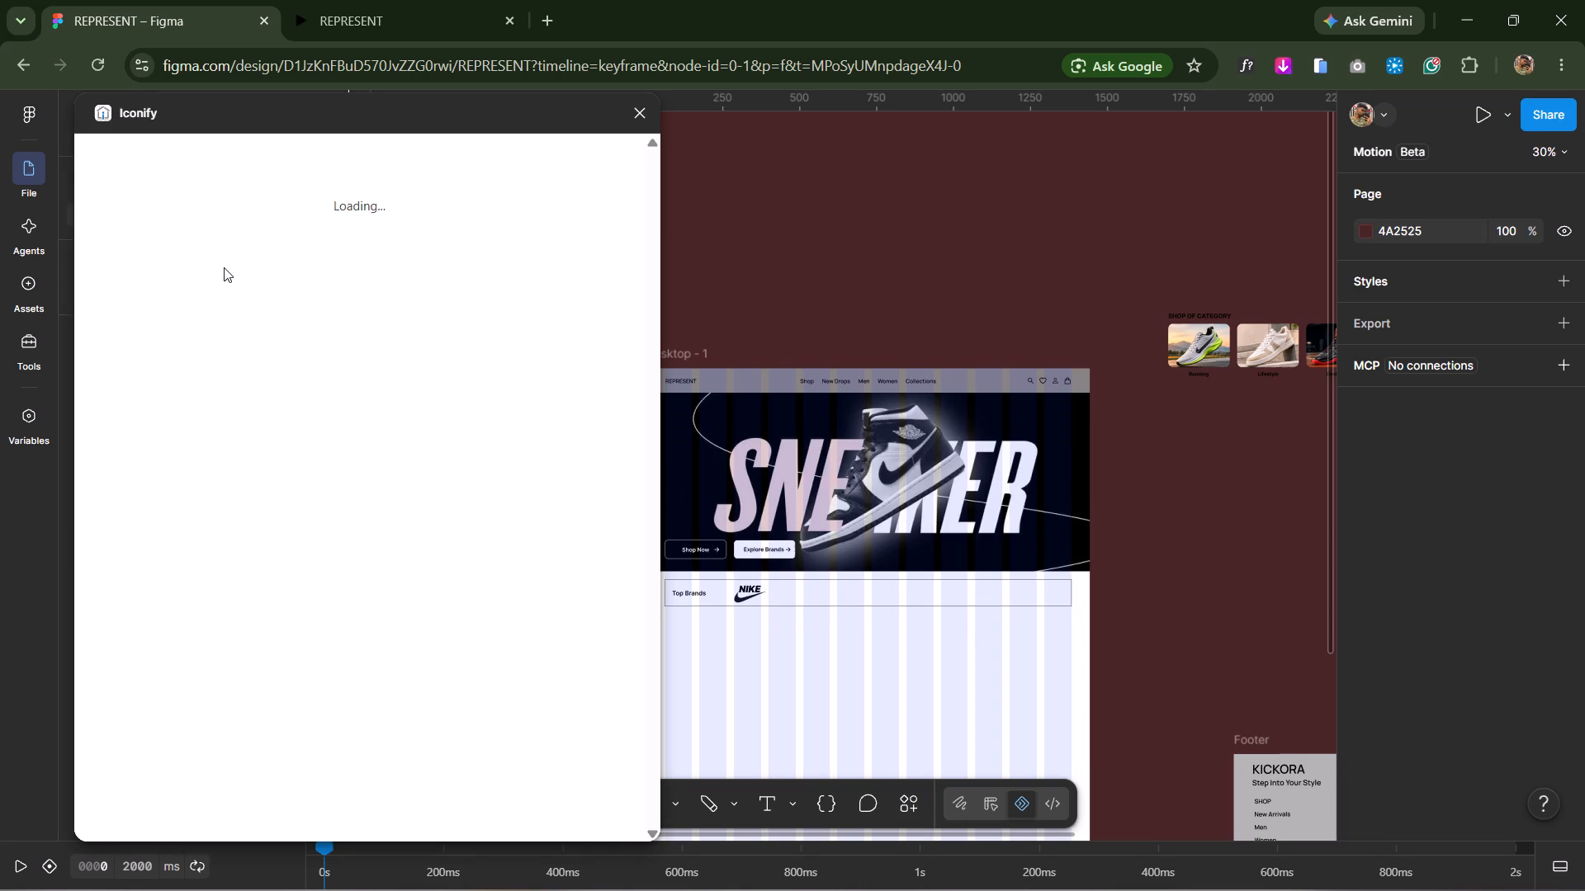
pyautogui.click(229, 203)
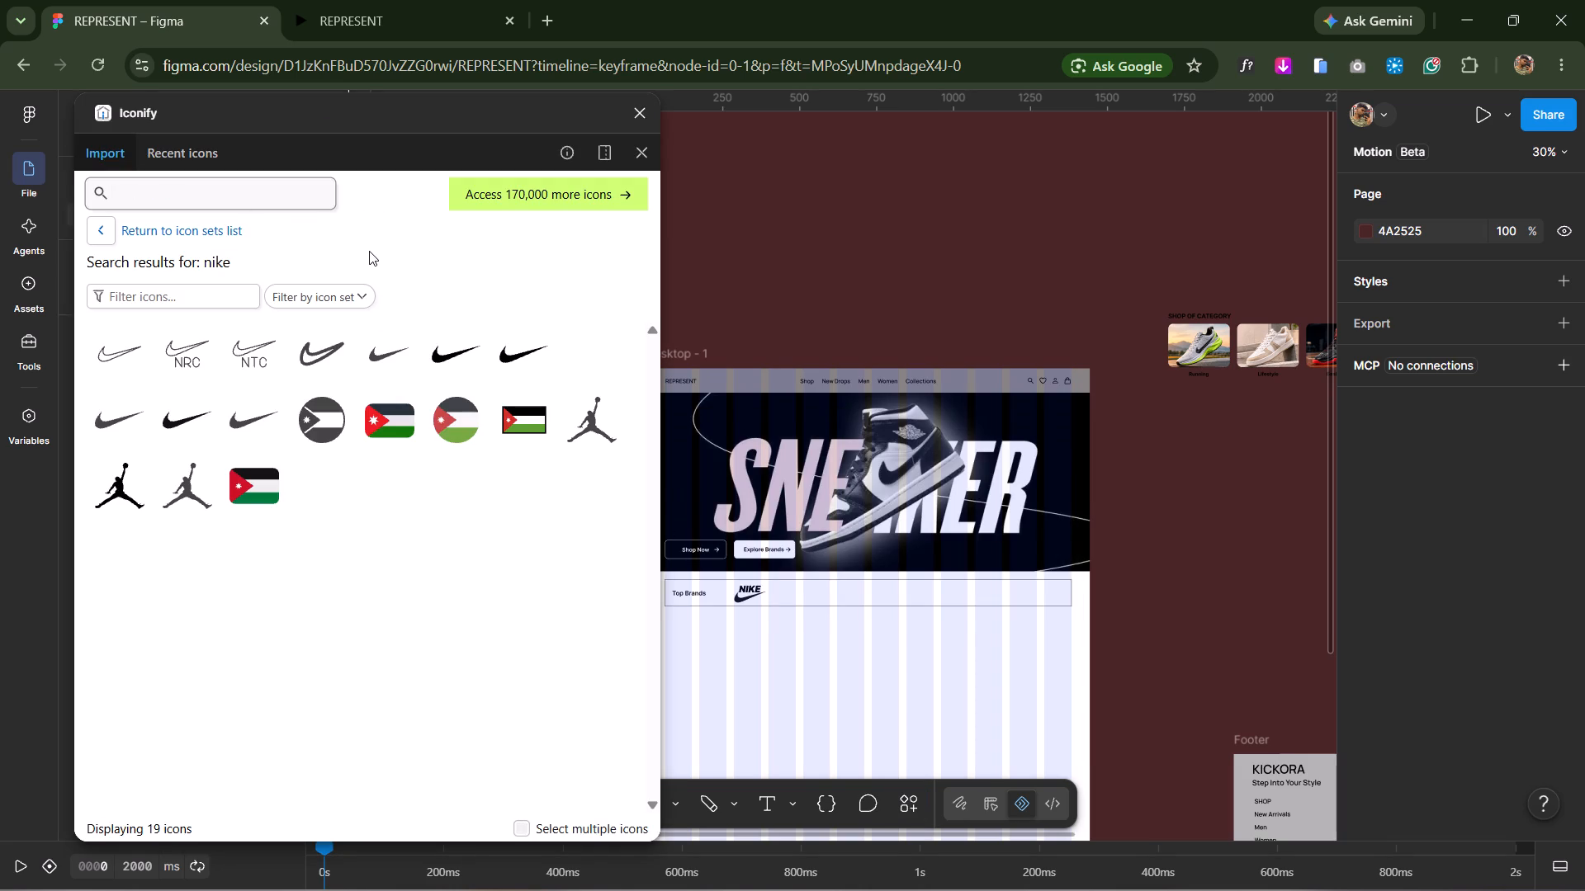
pyautogui.write('adidas')
pyautogui.press('Return')
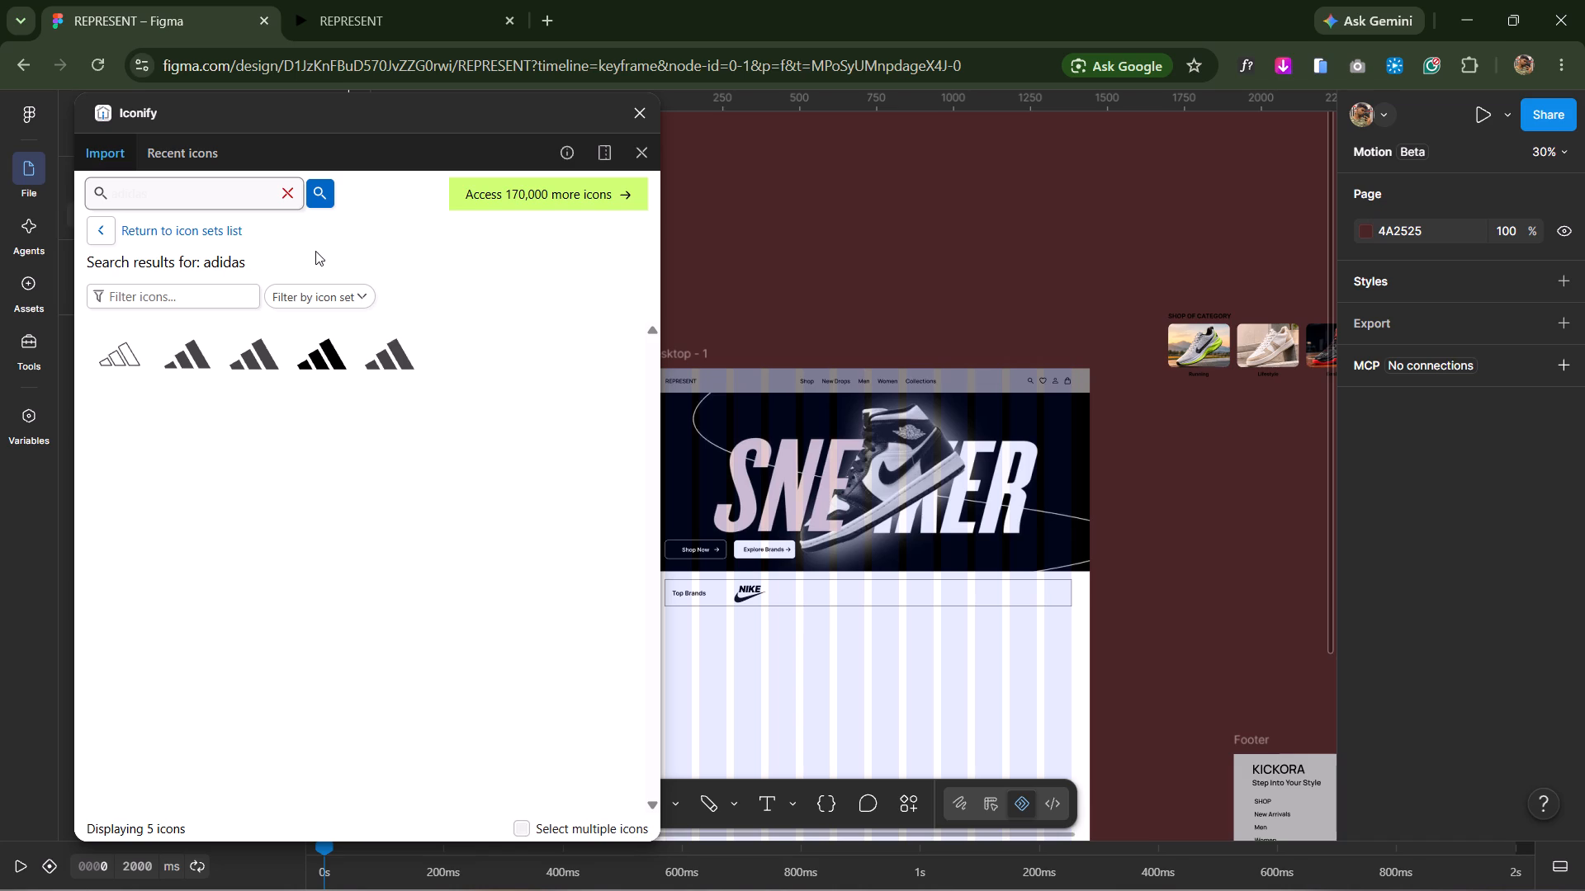
pyautogui.moveTo(315, 339); pyautogui.dragTo(769, 696)
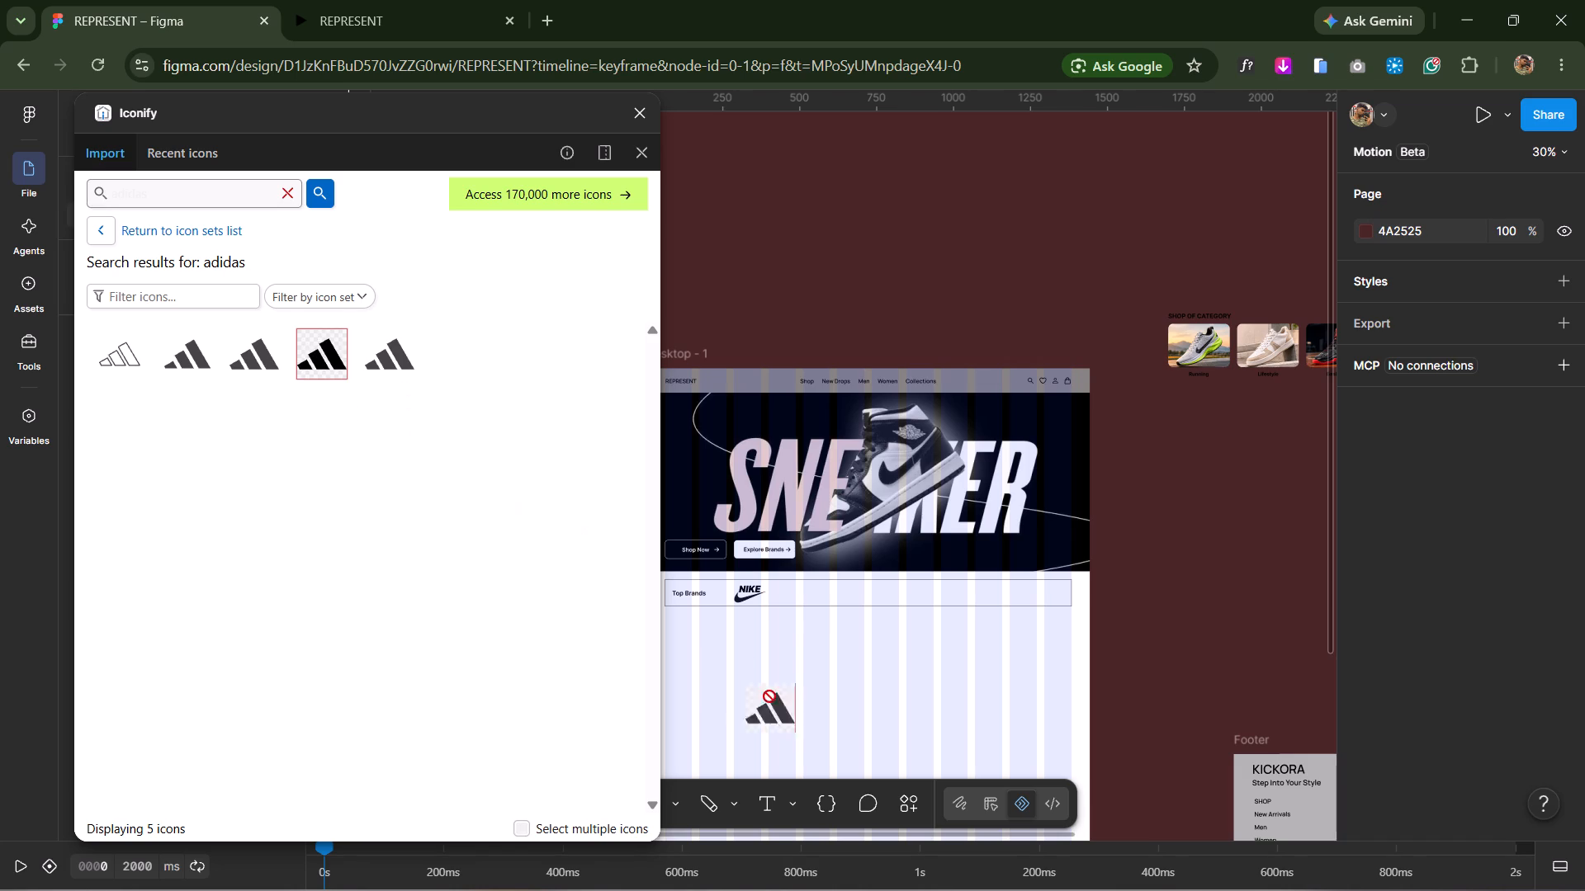
pyautogui.moveTo(769, 696); pyautogui.dragTo(840, 705)
pyautogui.click(646, 106)
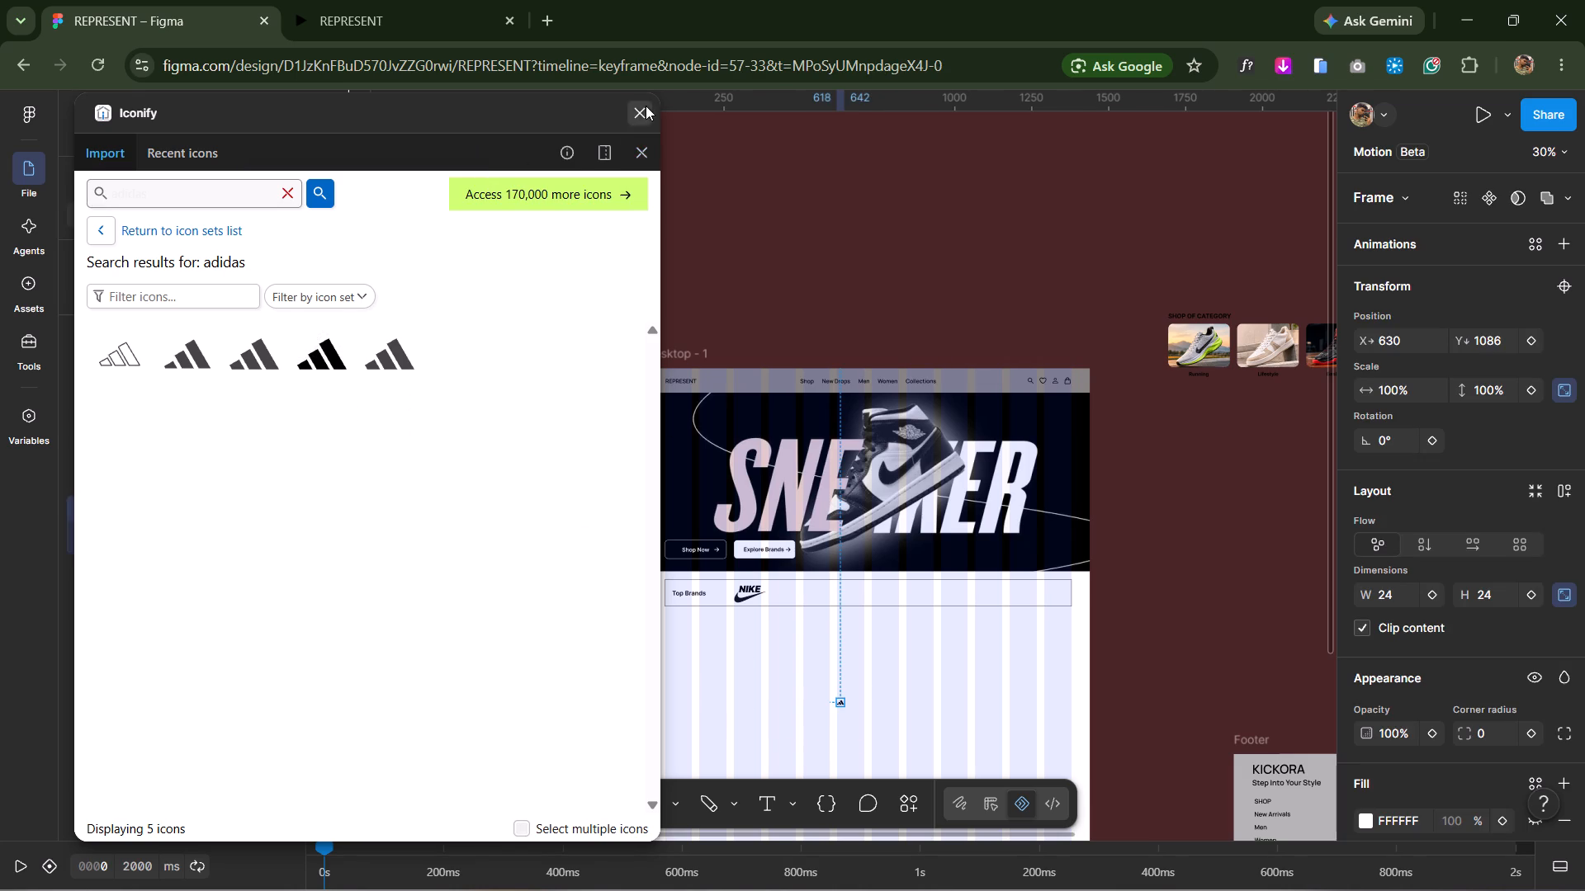
# Set the adidas logo frame's width to 100, using the Nike logo's size as reference.
pyautogui.keyDown('ctrl'); pyautogui.scroll(9, 897, 695); pyautogui.keyUp('ctrl')
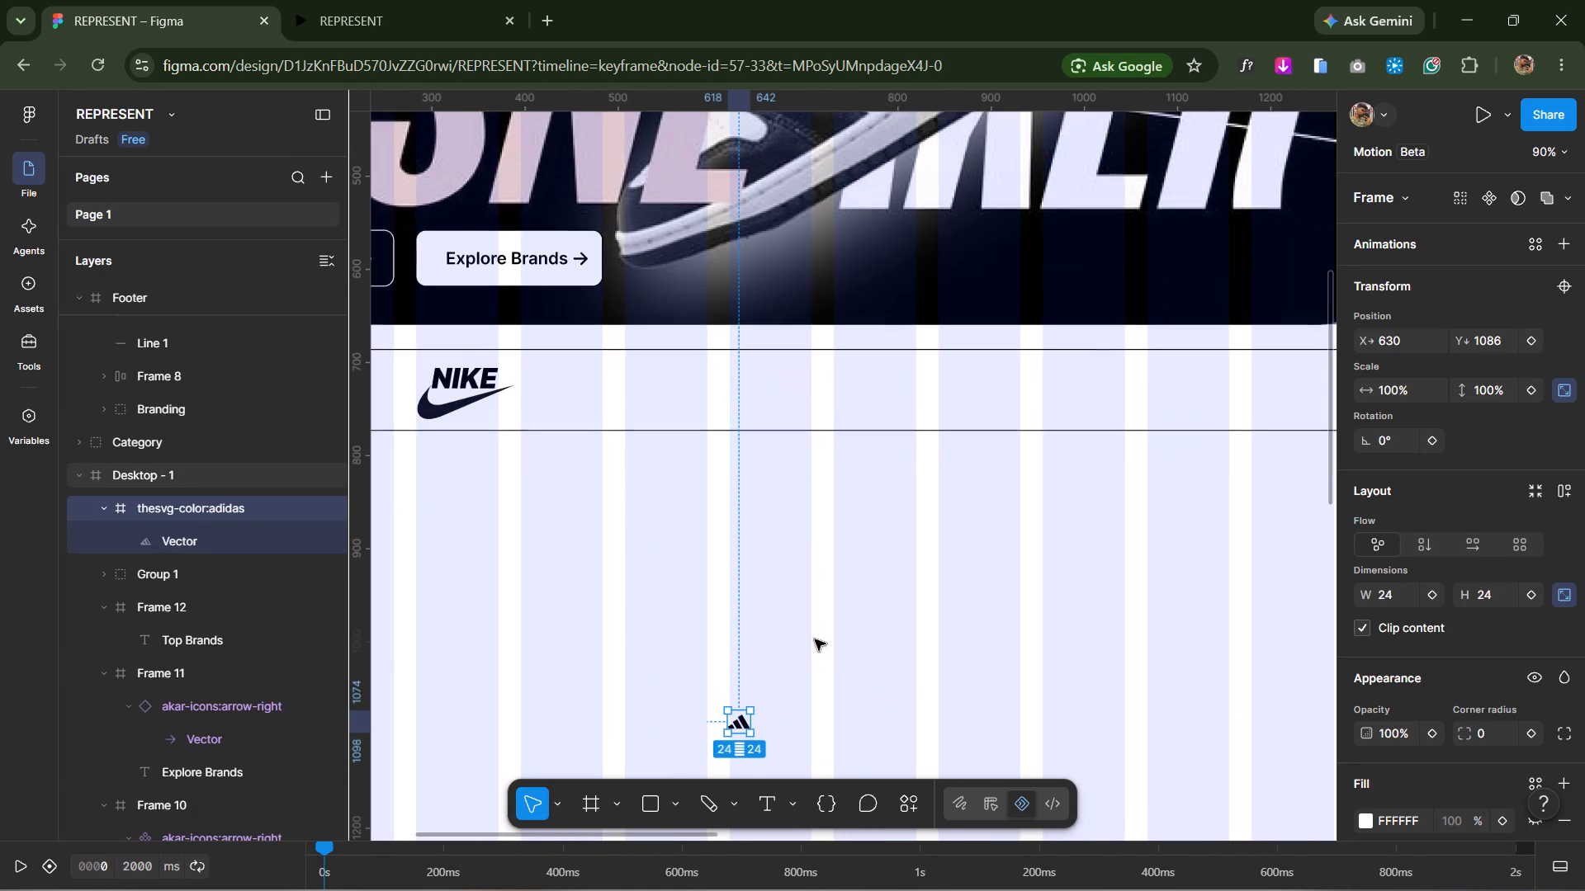
pyautogui.doubleClick(434, 413)
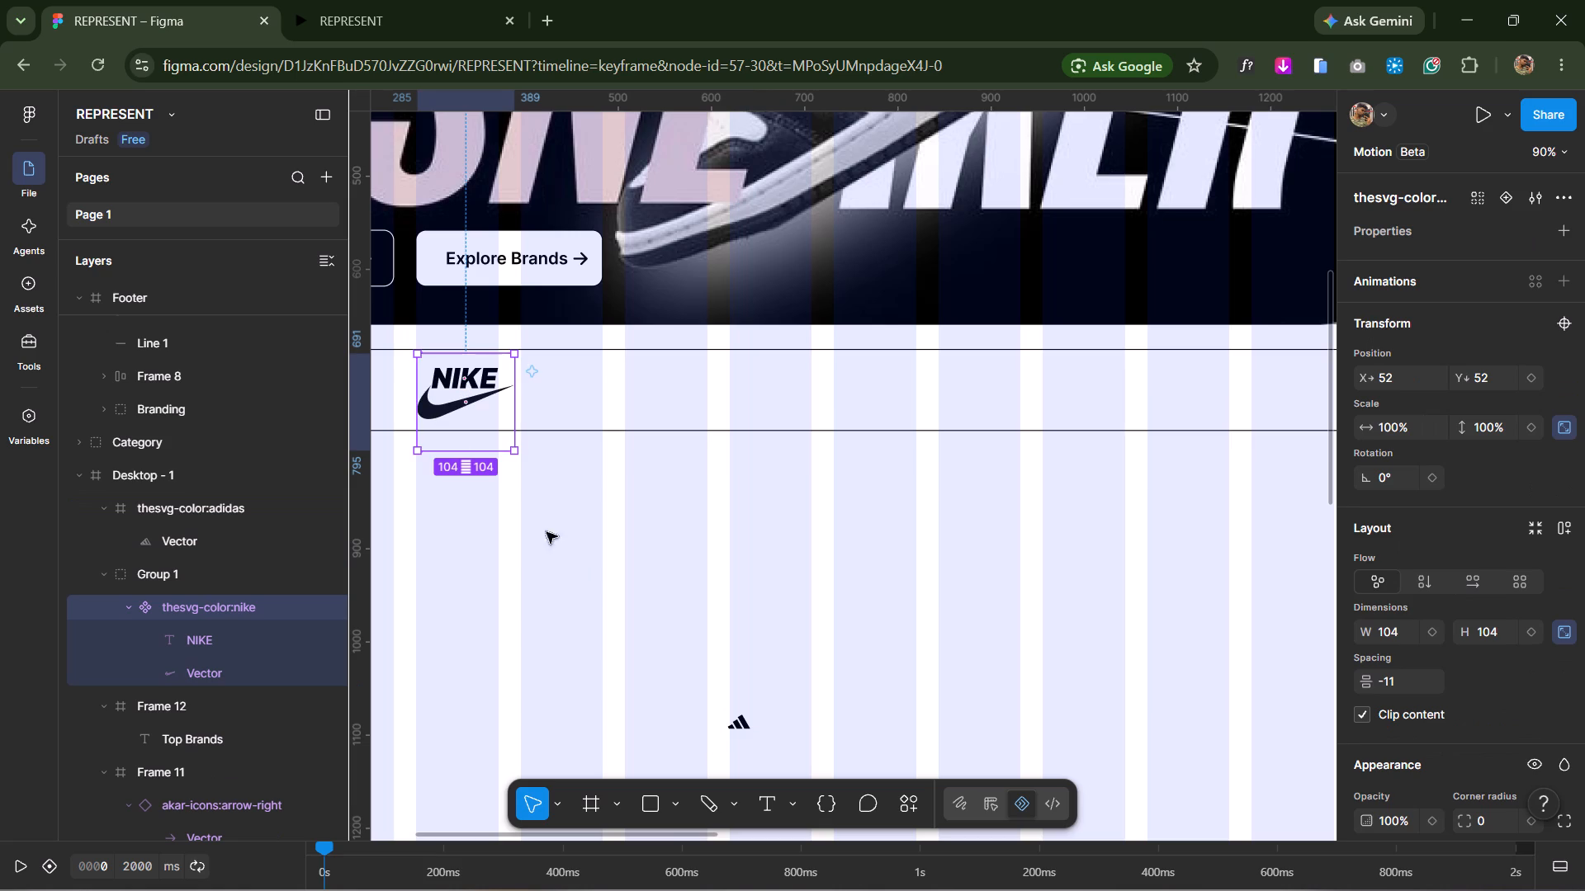
pyautogui.click(767, 671)
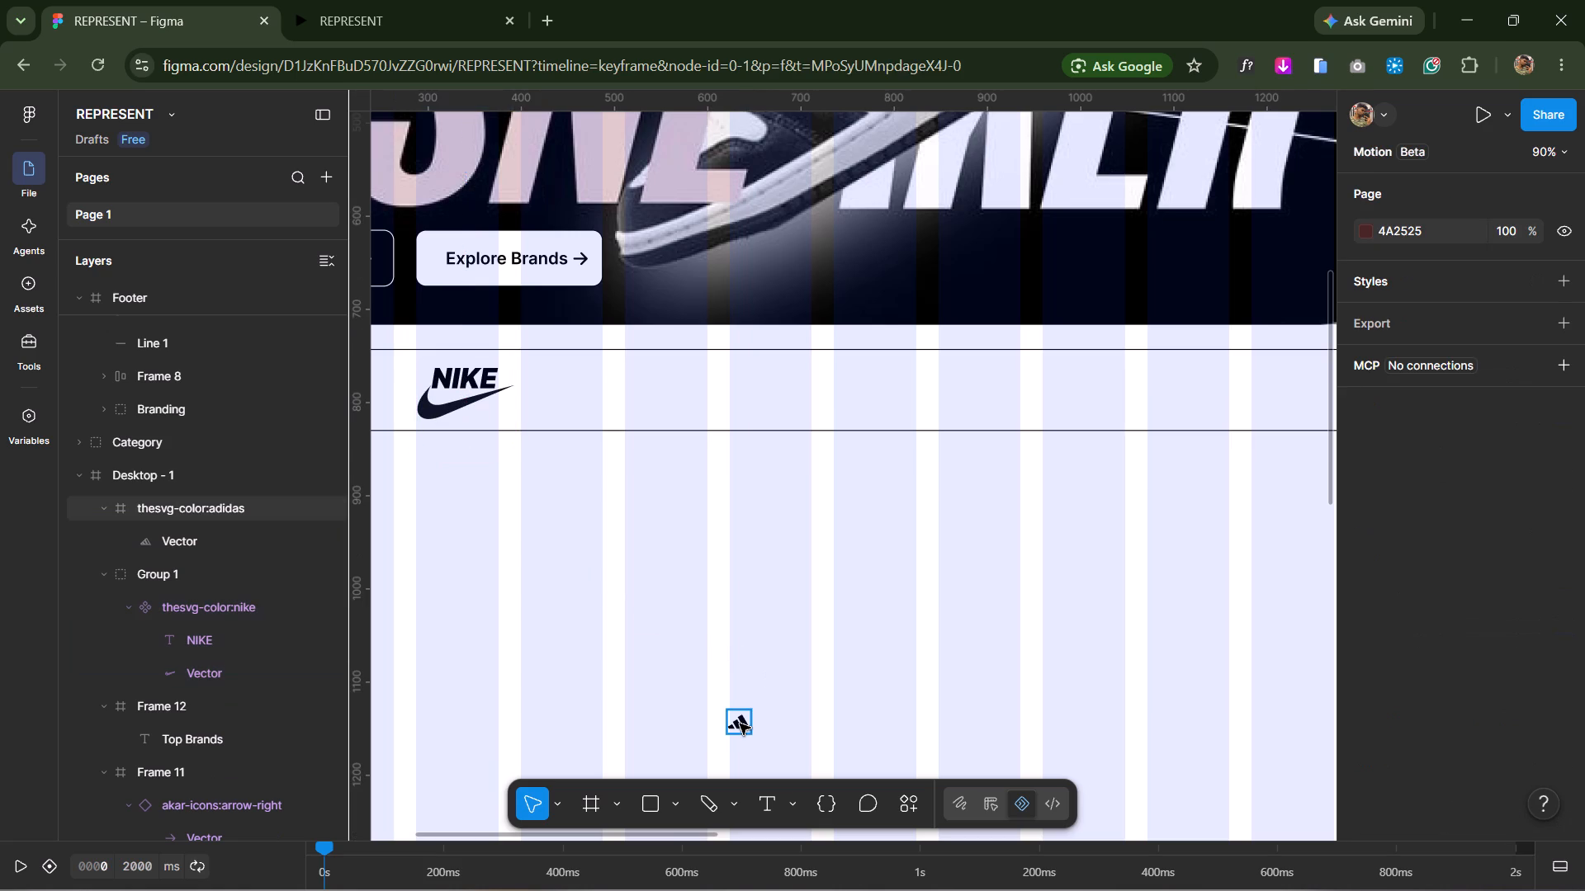
pyautogui.click(740, 724)
pyautogui.click(1385, 596)
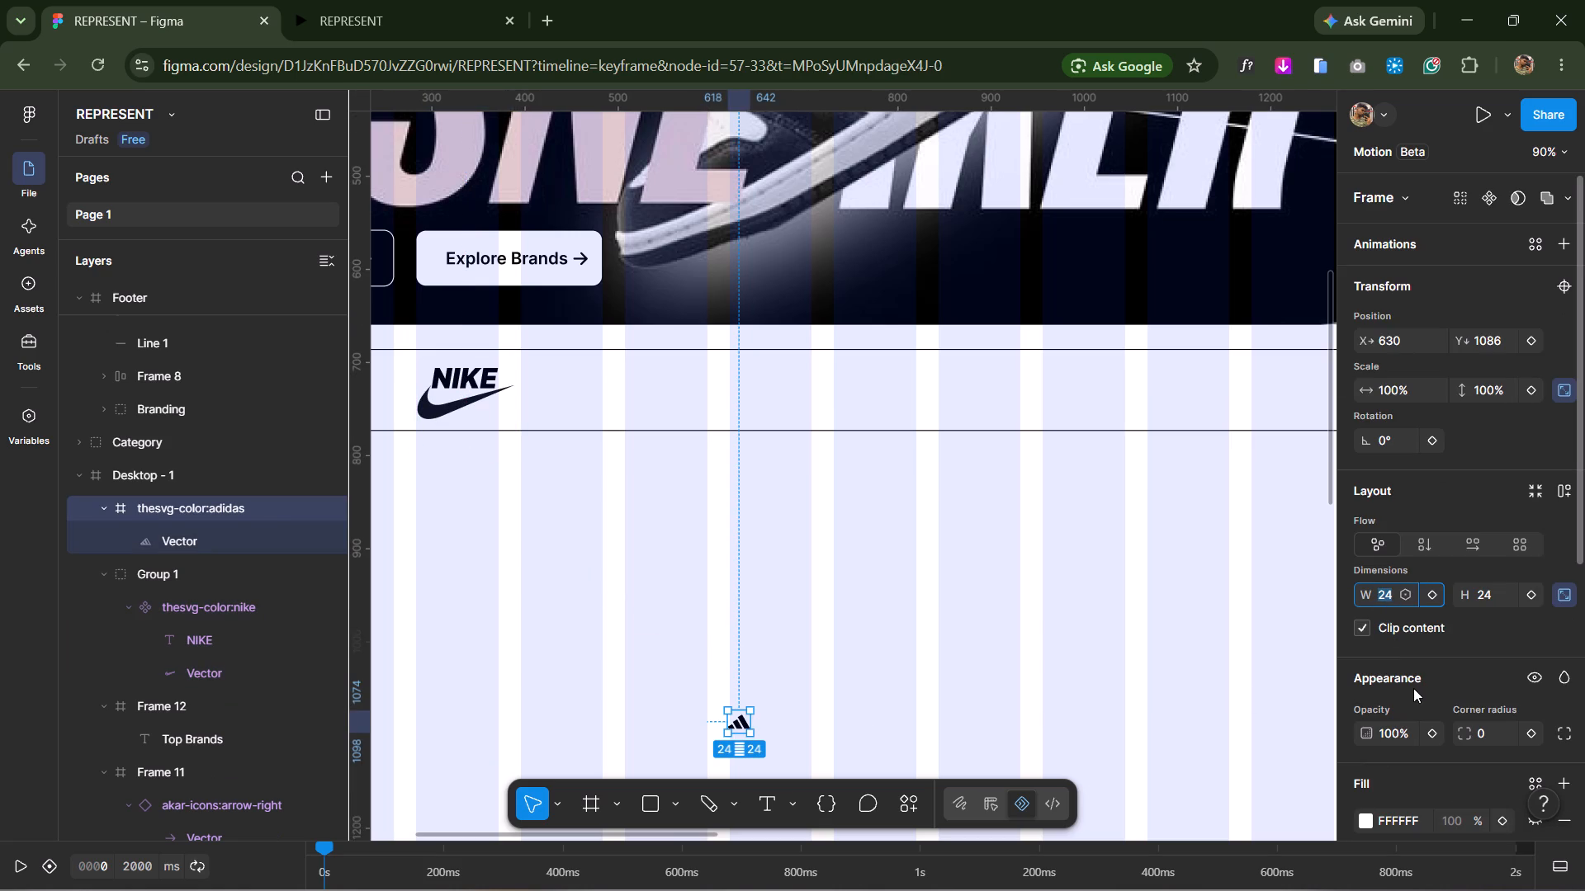
pyautogui.press('1')
pyautogui.press('0')
pyautogui.press('0')
pyautogui.click(1128, 667)
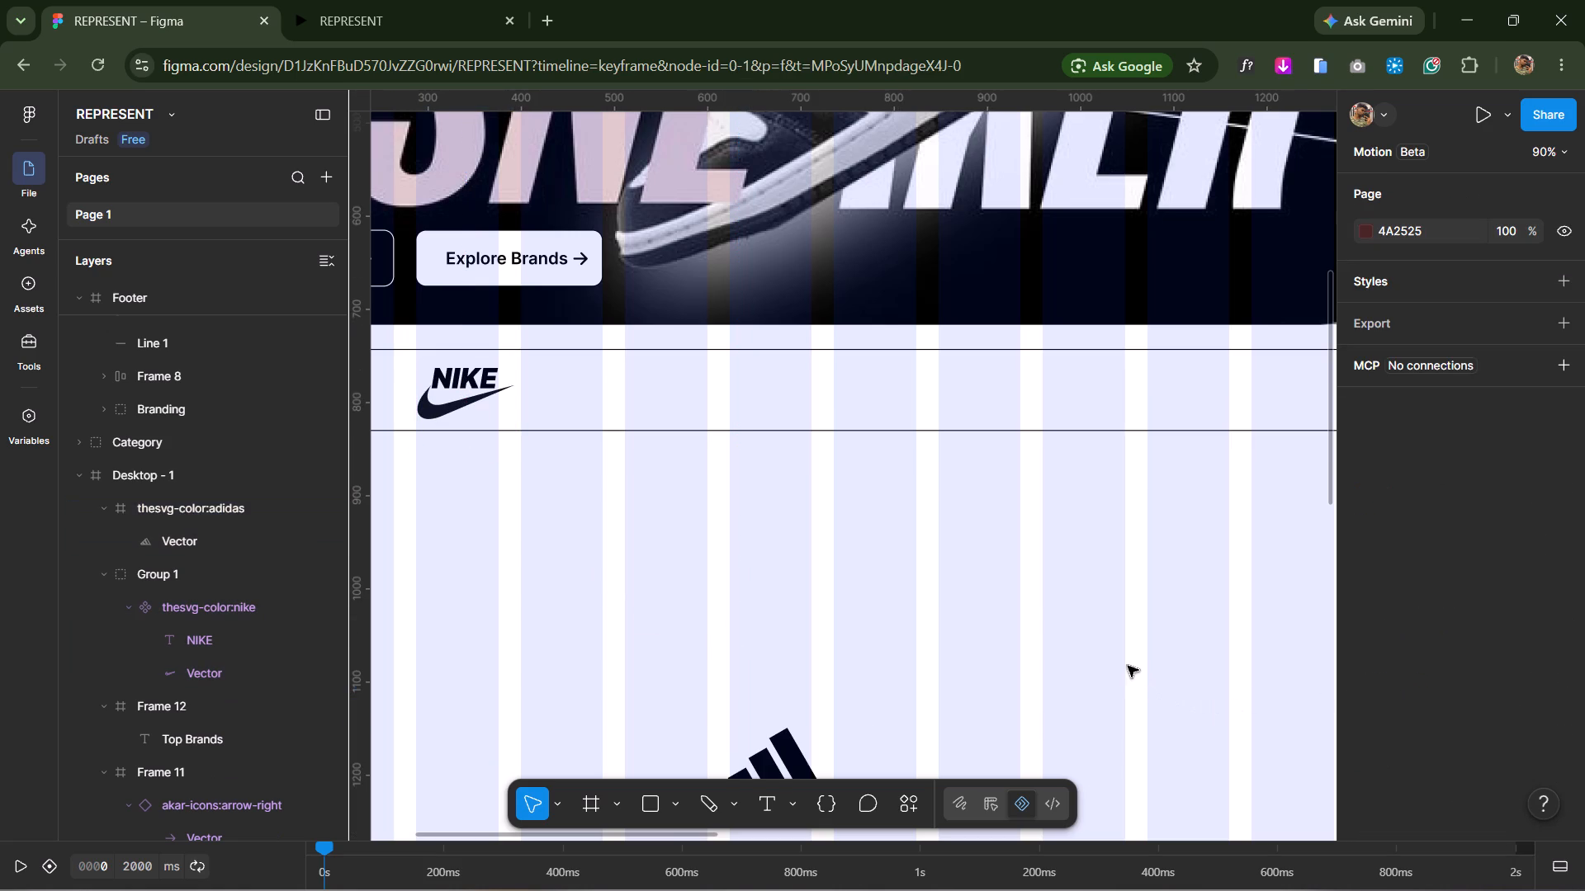
# Add the text "adidas" in the empty area just below the adidas three-stripe logo.
pyautogui.scroll(-6, 1003, 665)
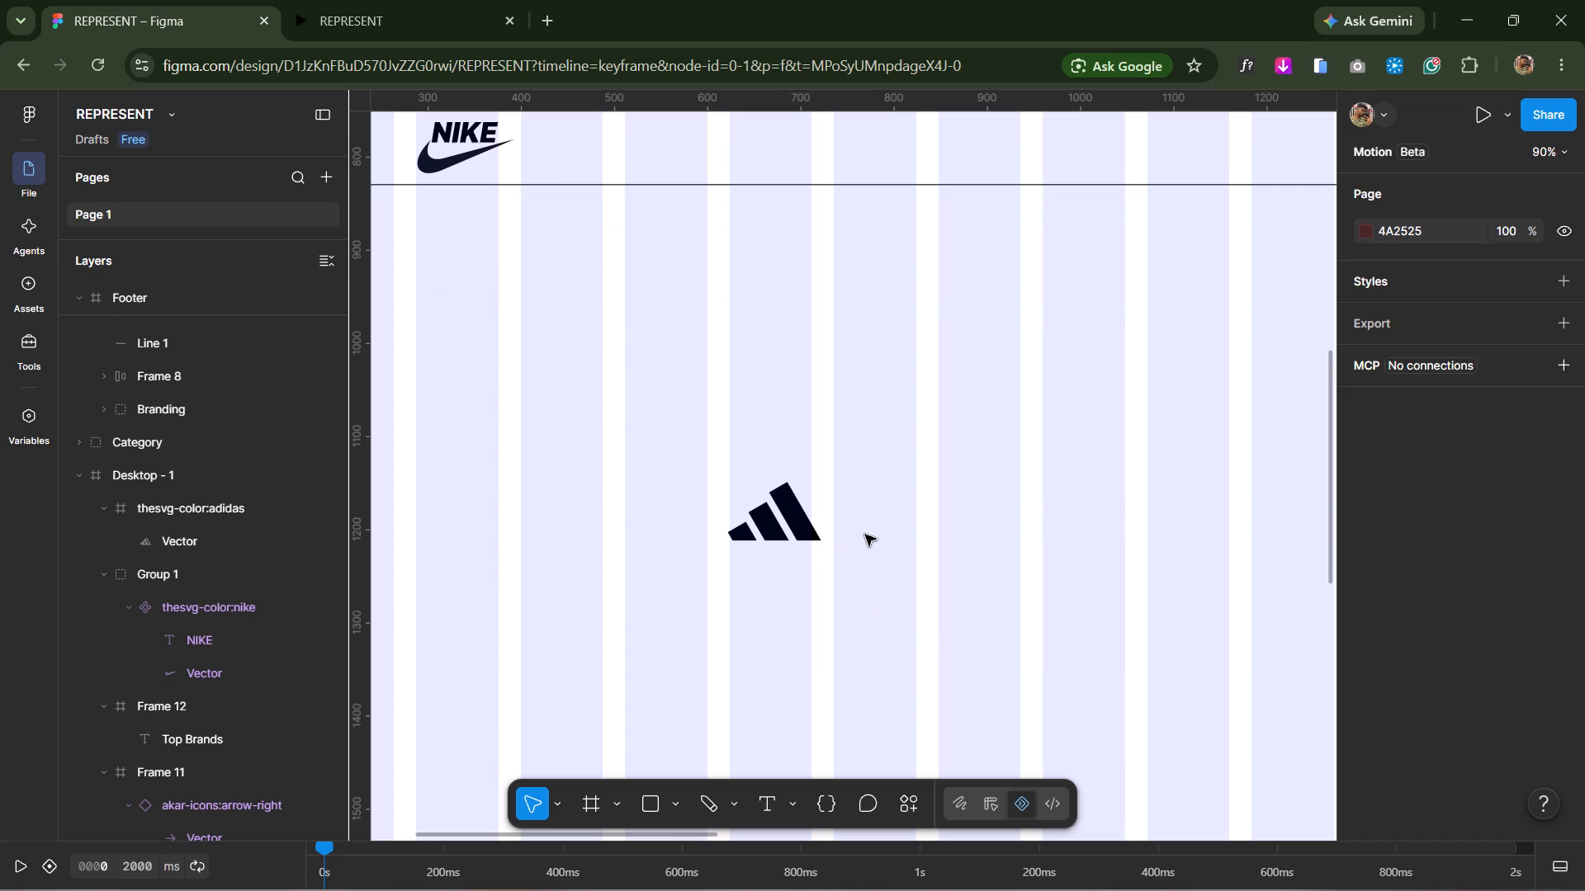
pyautogui.scroll(2, 872, 530)
pyautogui.click(763, 797)
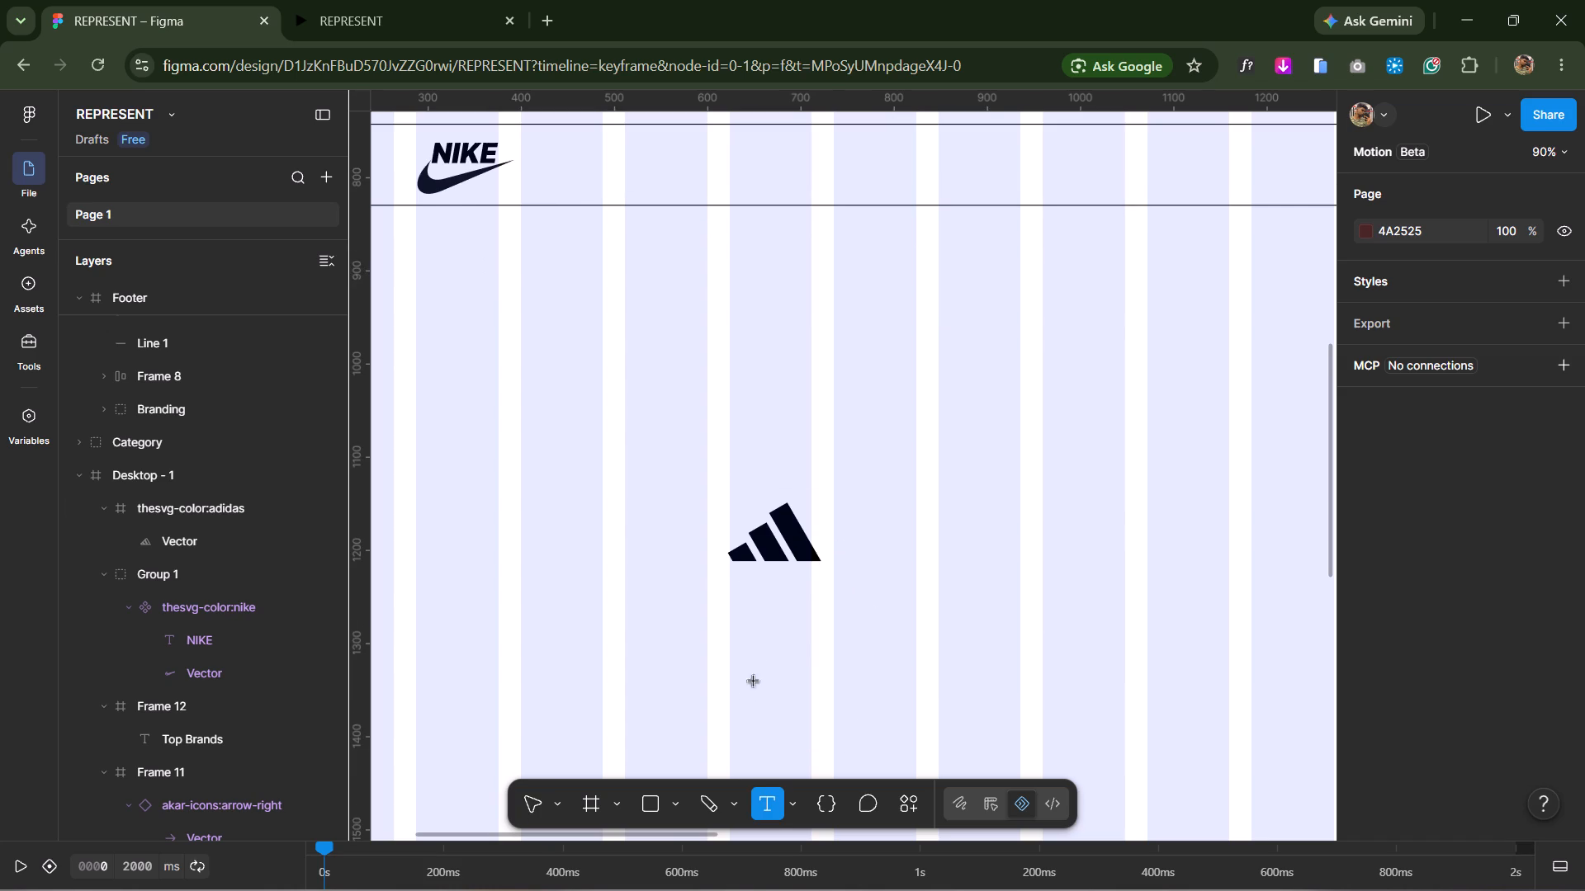
pyautogui.click(759, 653)
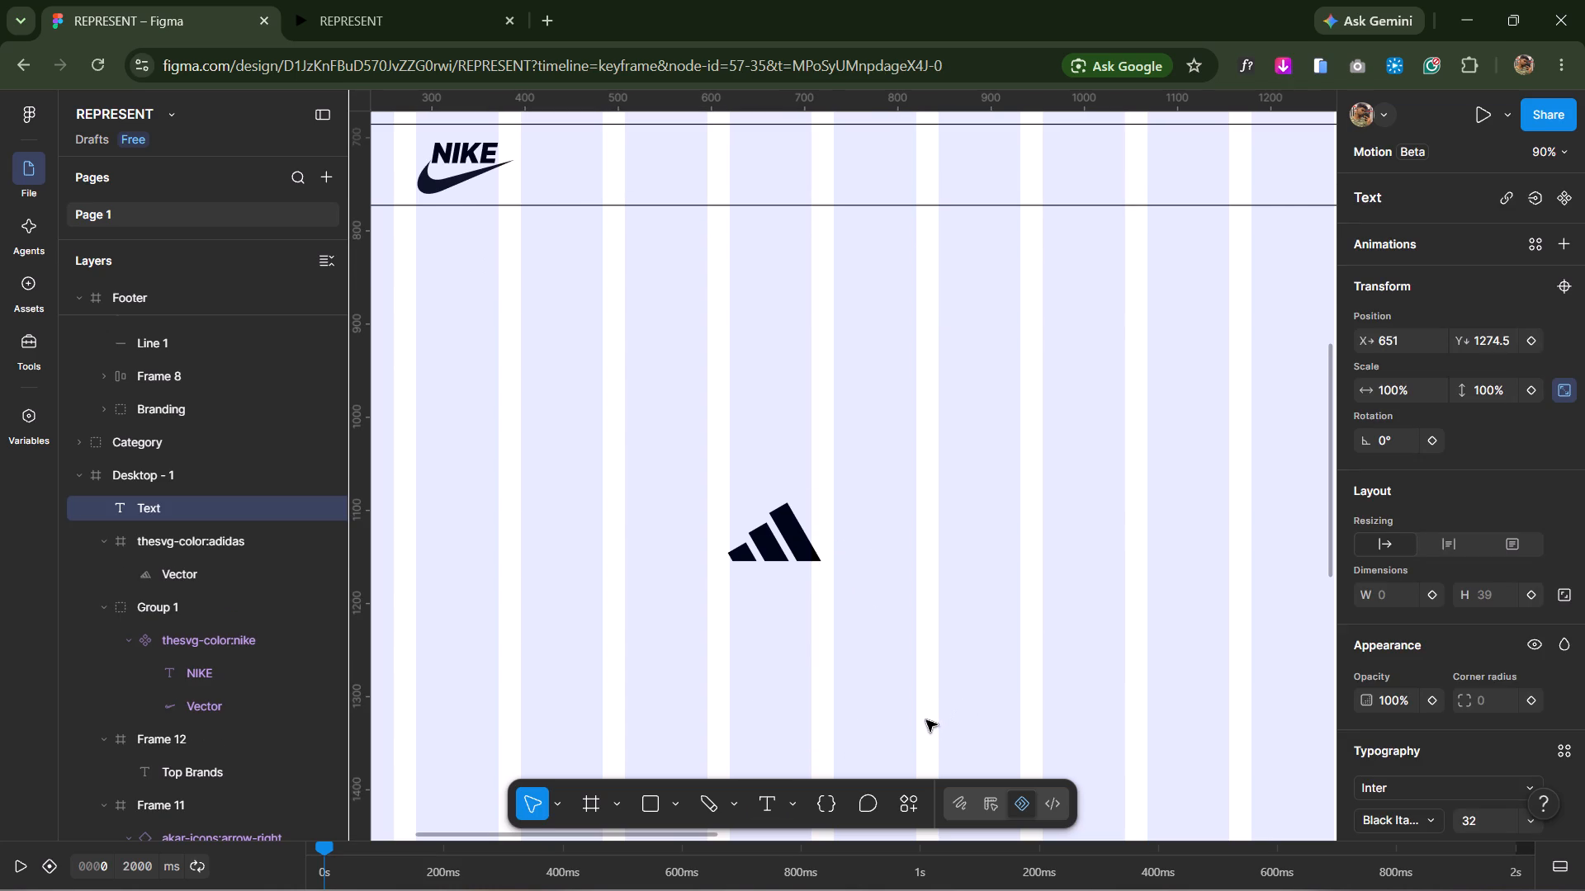
pyautogui.write('asi')
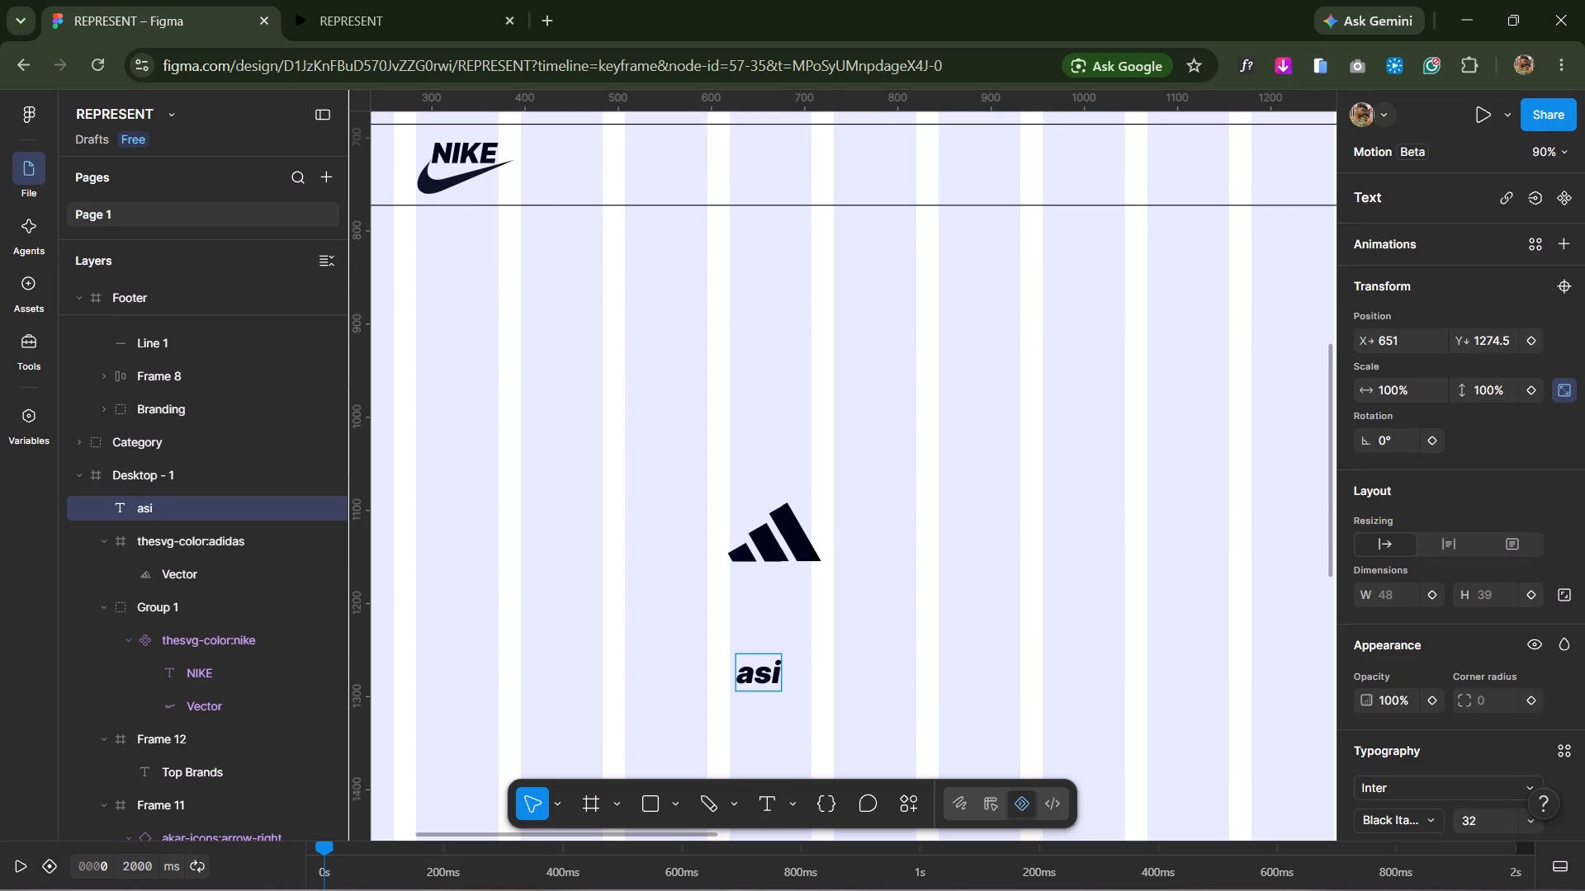
pyautogui.press('BackSpace')
pyautogui.press('BackSpace')
pyautogui.write('didas')
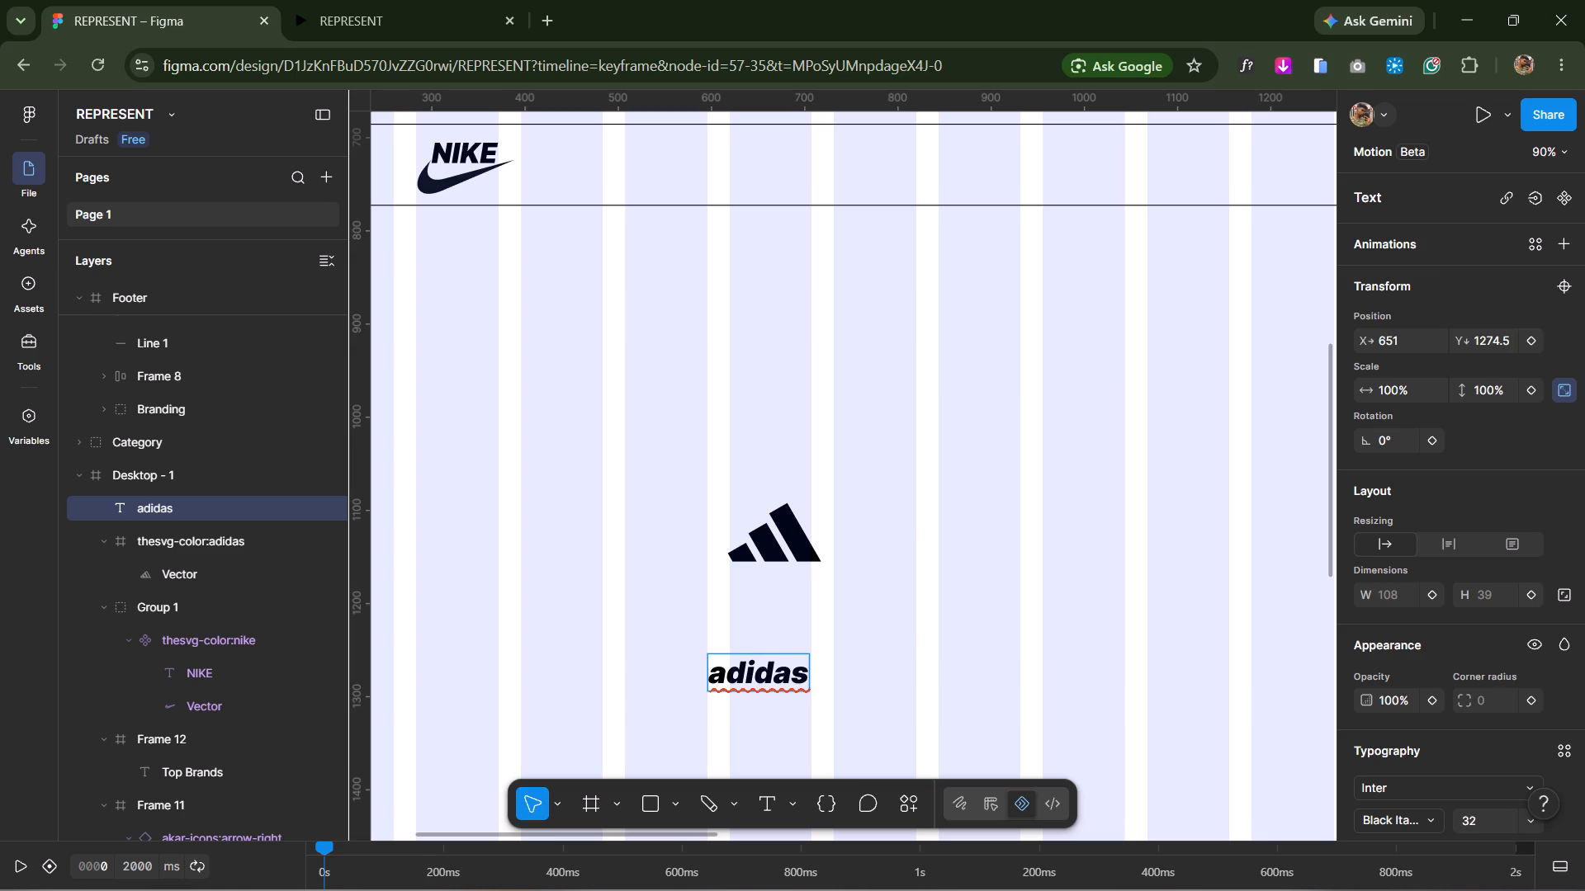
# Set the adidas text's font weight to Medium and its size to 24.
pyautogui.doubleClick(751, 672)
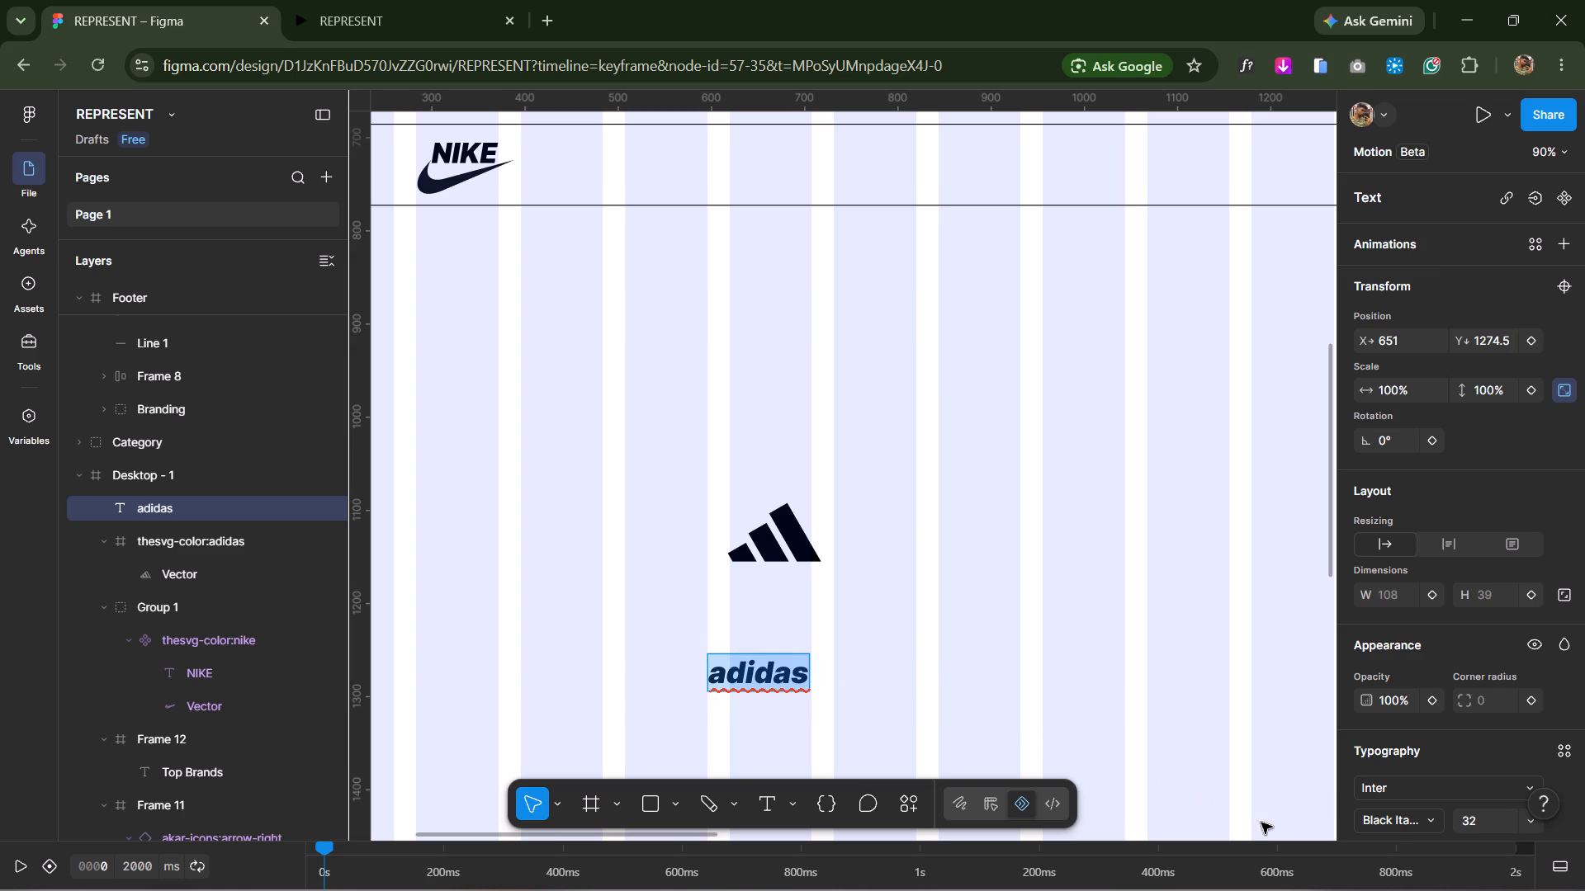
pyautogui.click(1394, 823)
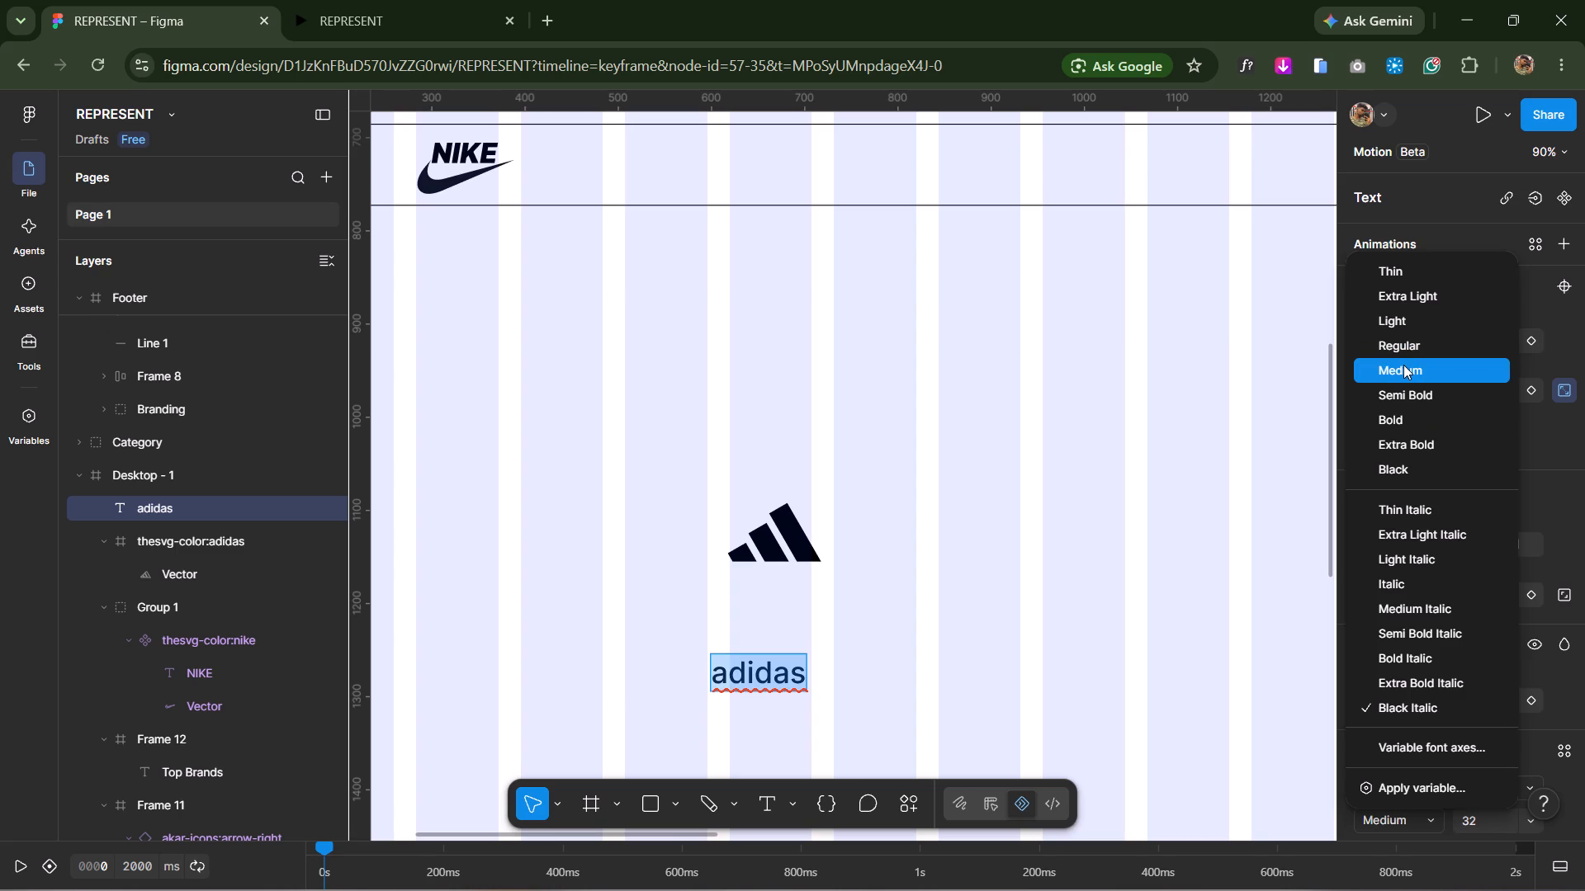
pyautogui.click(1403, 368)
pyautogui.click(941, 633)
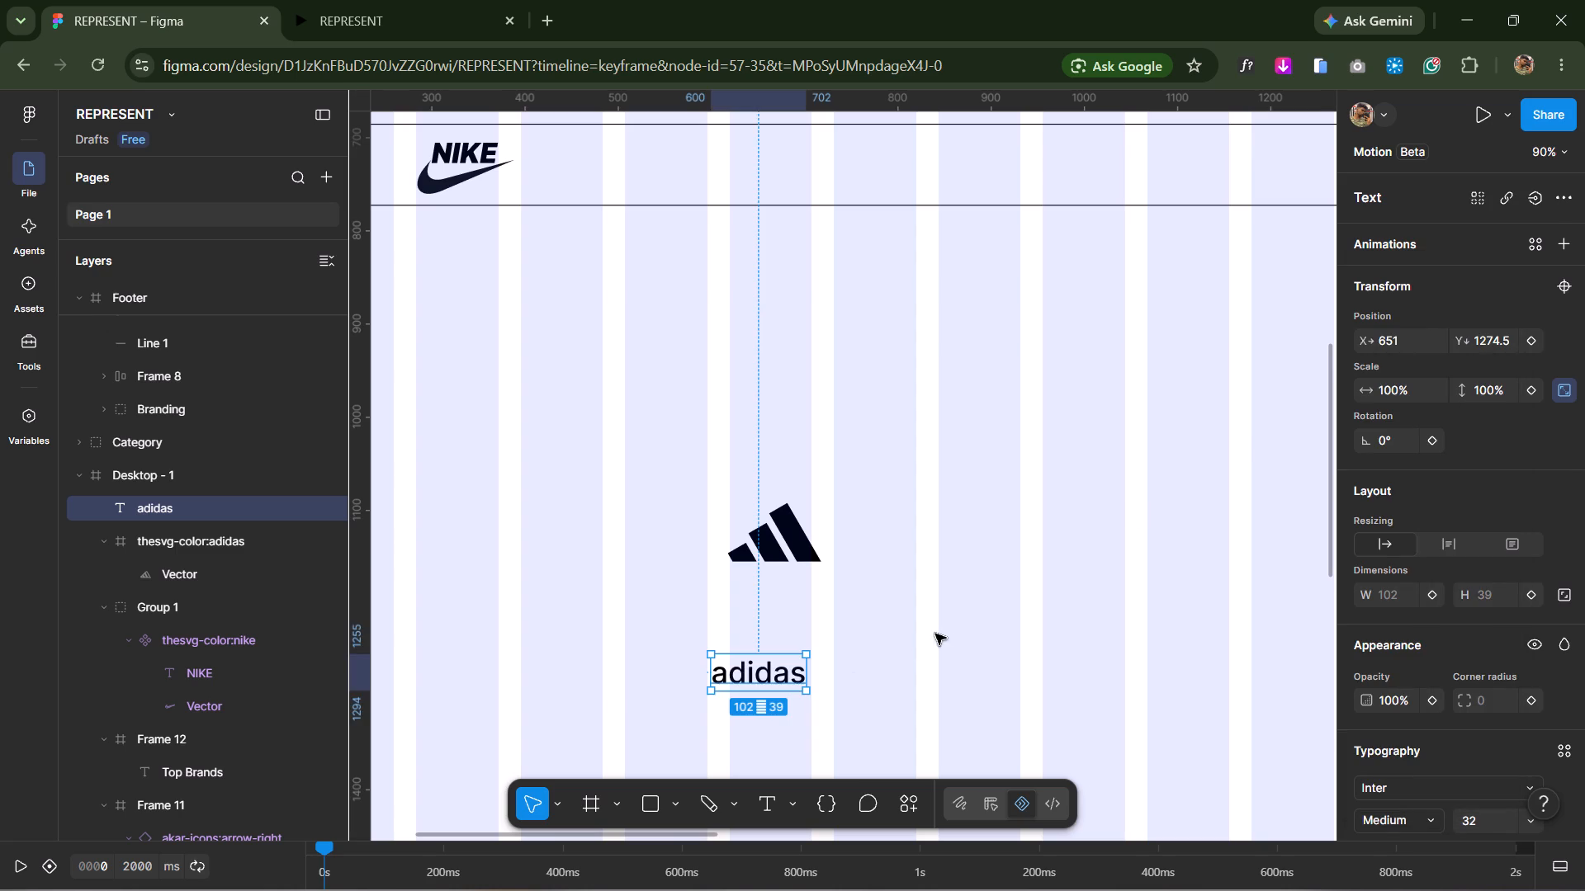
pyautogui.doubleClick(796, 678)
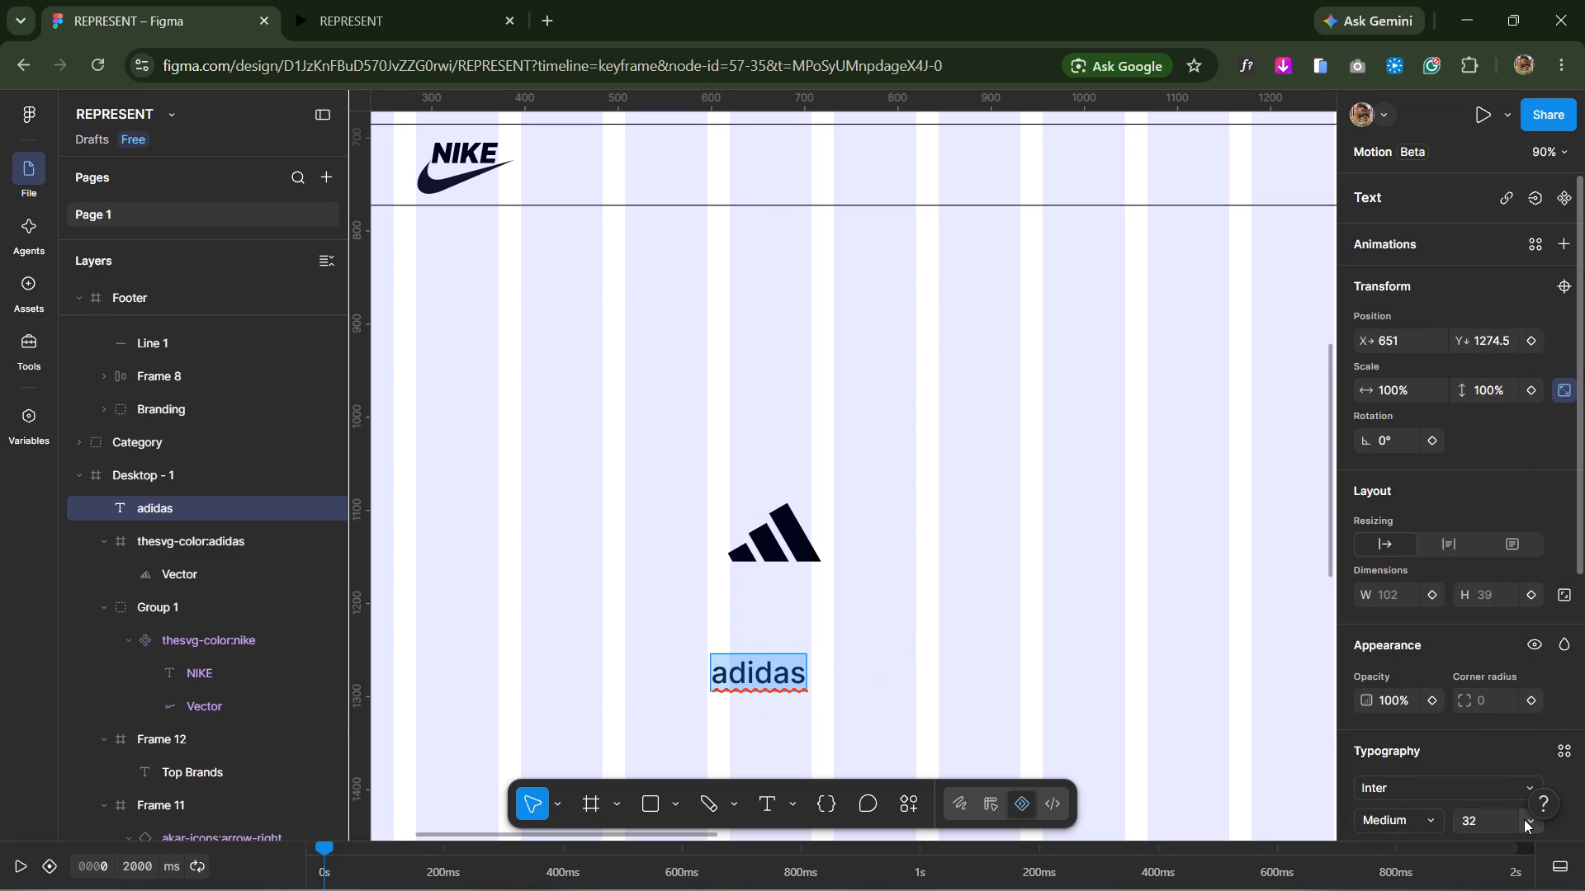
pyautogui.click(1524, 819)
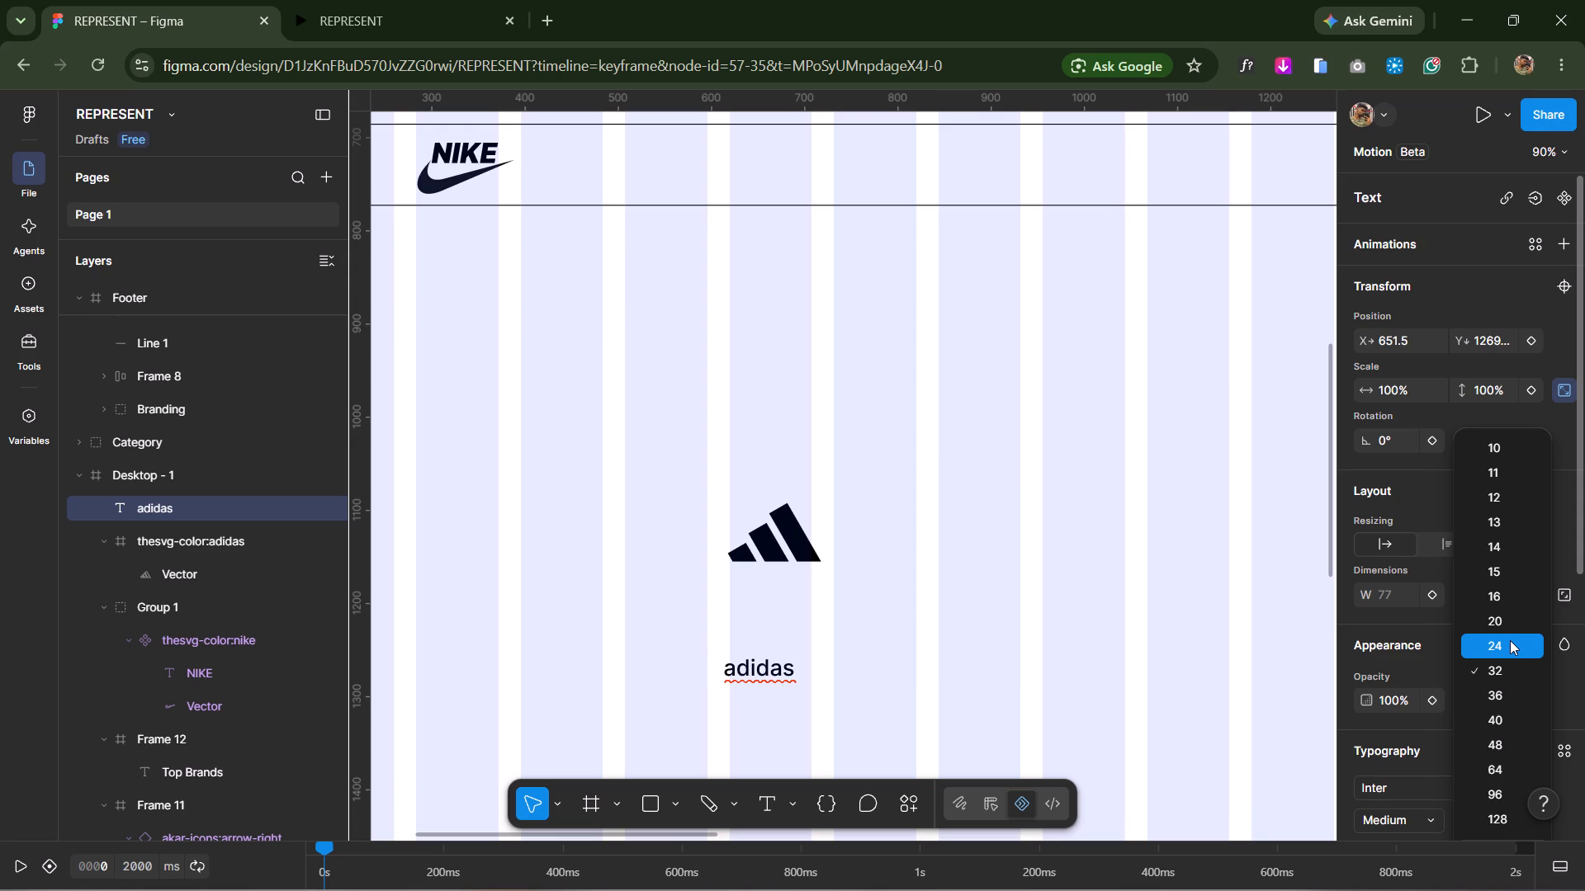
pyautogui.click(1510, 640)
pyautogui.click(878, 681)
# Move the adidas text directly beneath the three-stripe mark, centred on it at about X 669.5, Y 1169.5.
pyautogui.moveTo(762, 674); pyautogui.dragTo(793, 638)
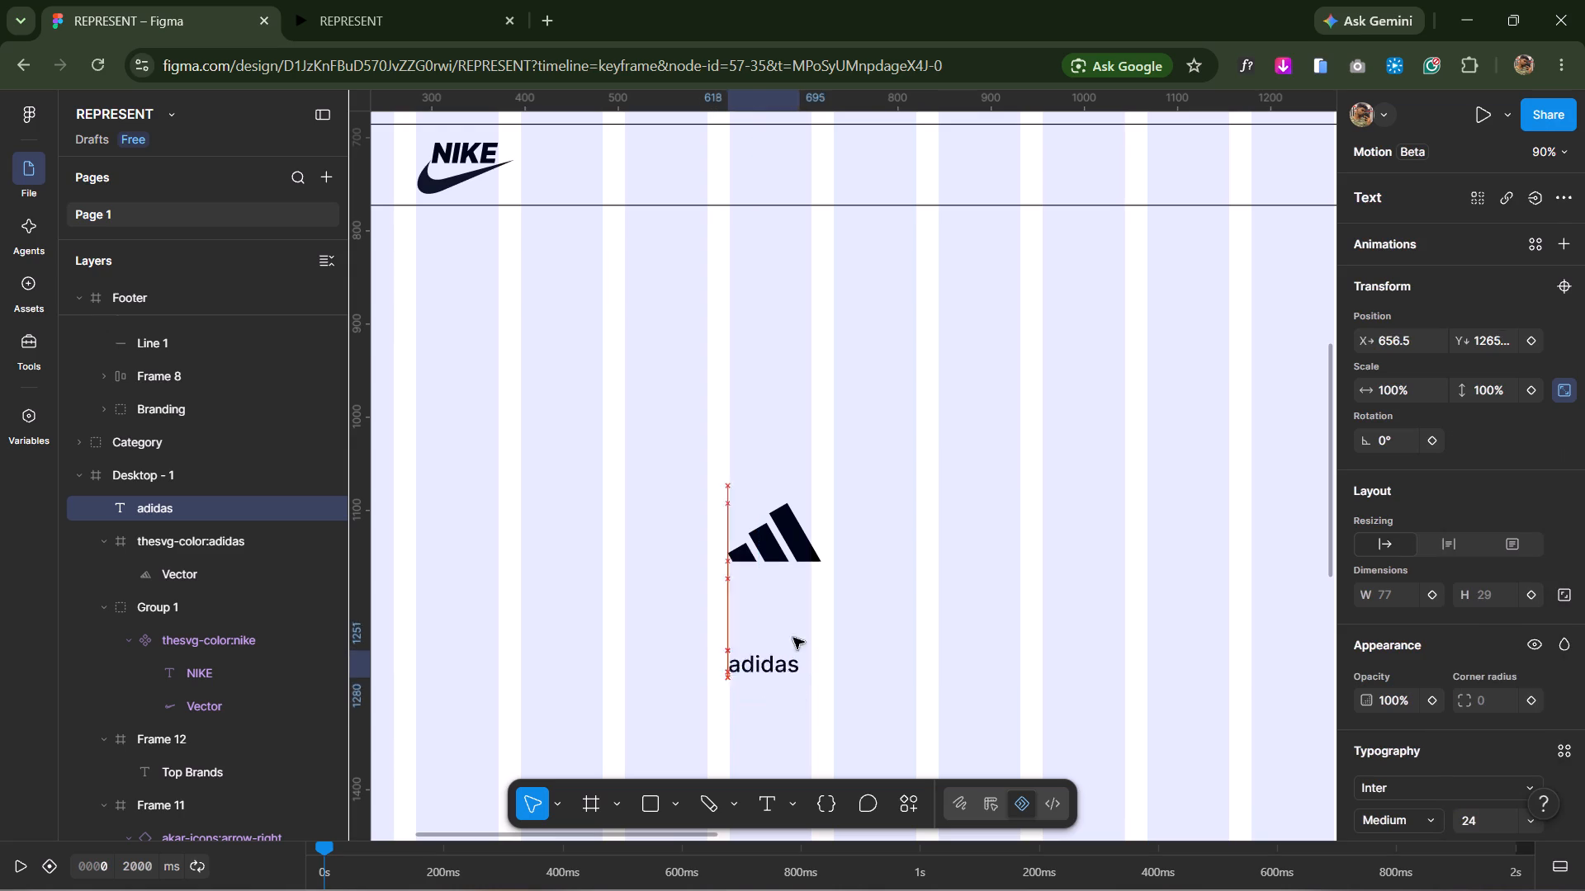
pyautogui.moveTo(793, 638); pyautogui.dragTo(782, 575)
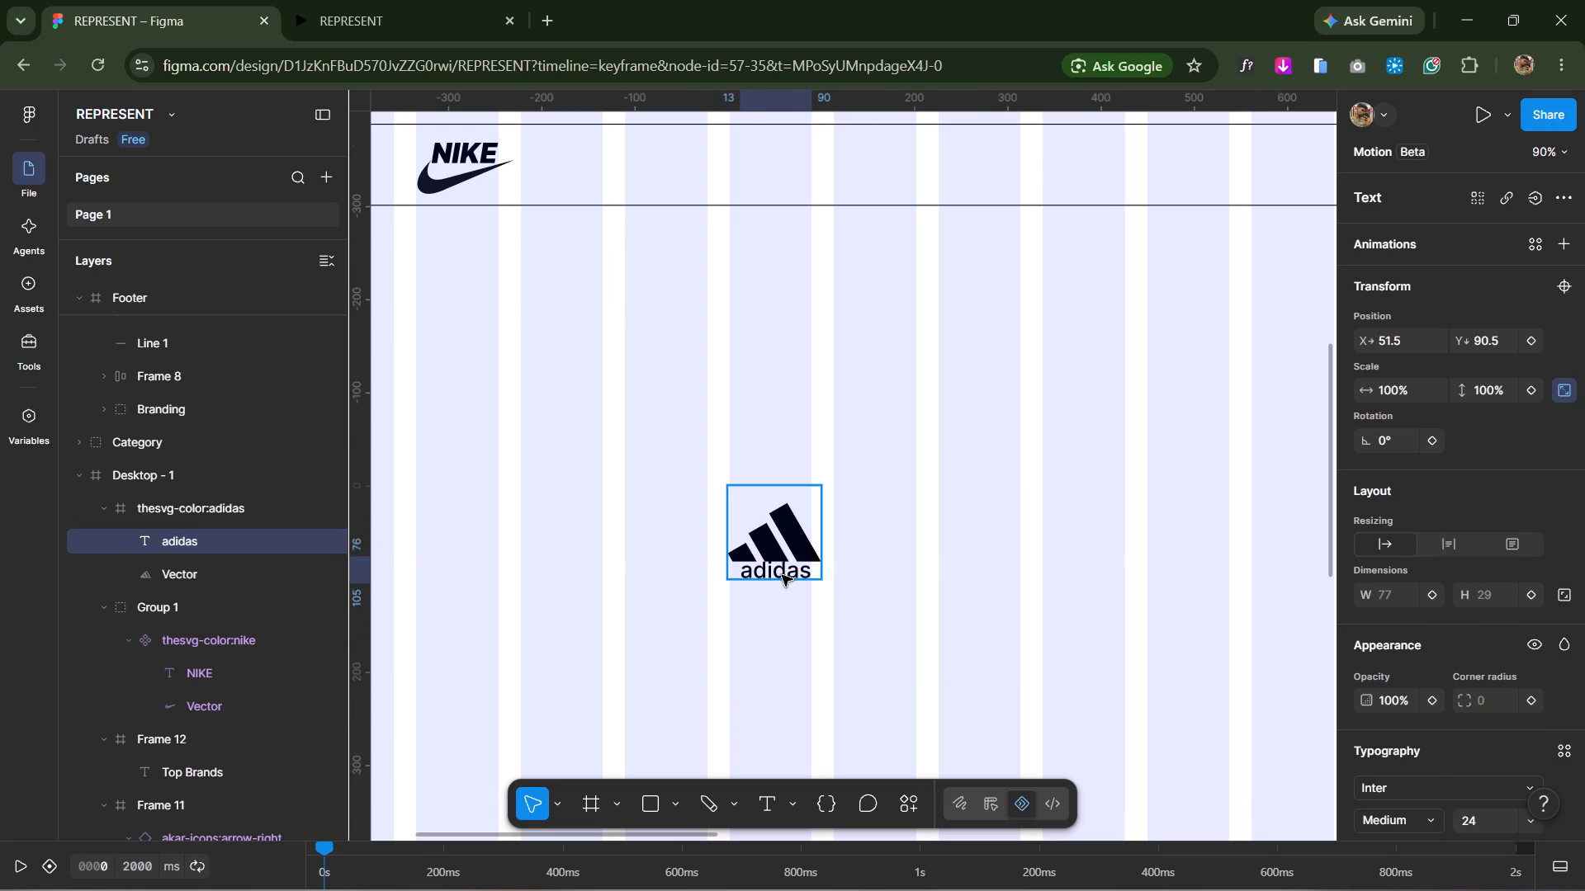
pyautogui.moveTo(782, 575); pyautogui.dragTo(780, 582)
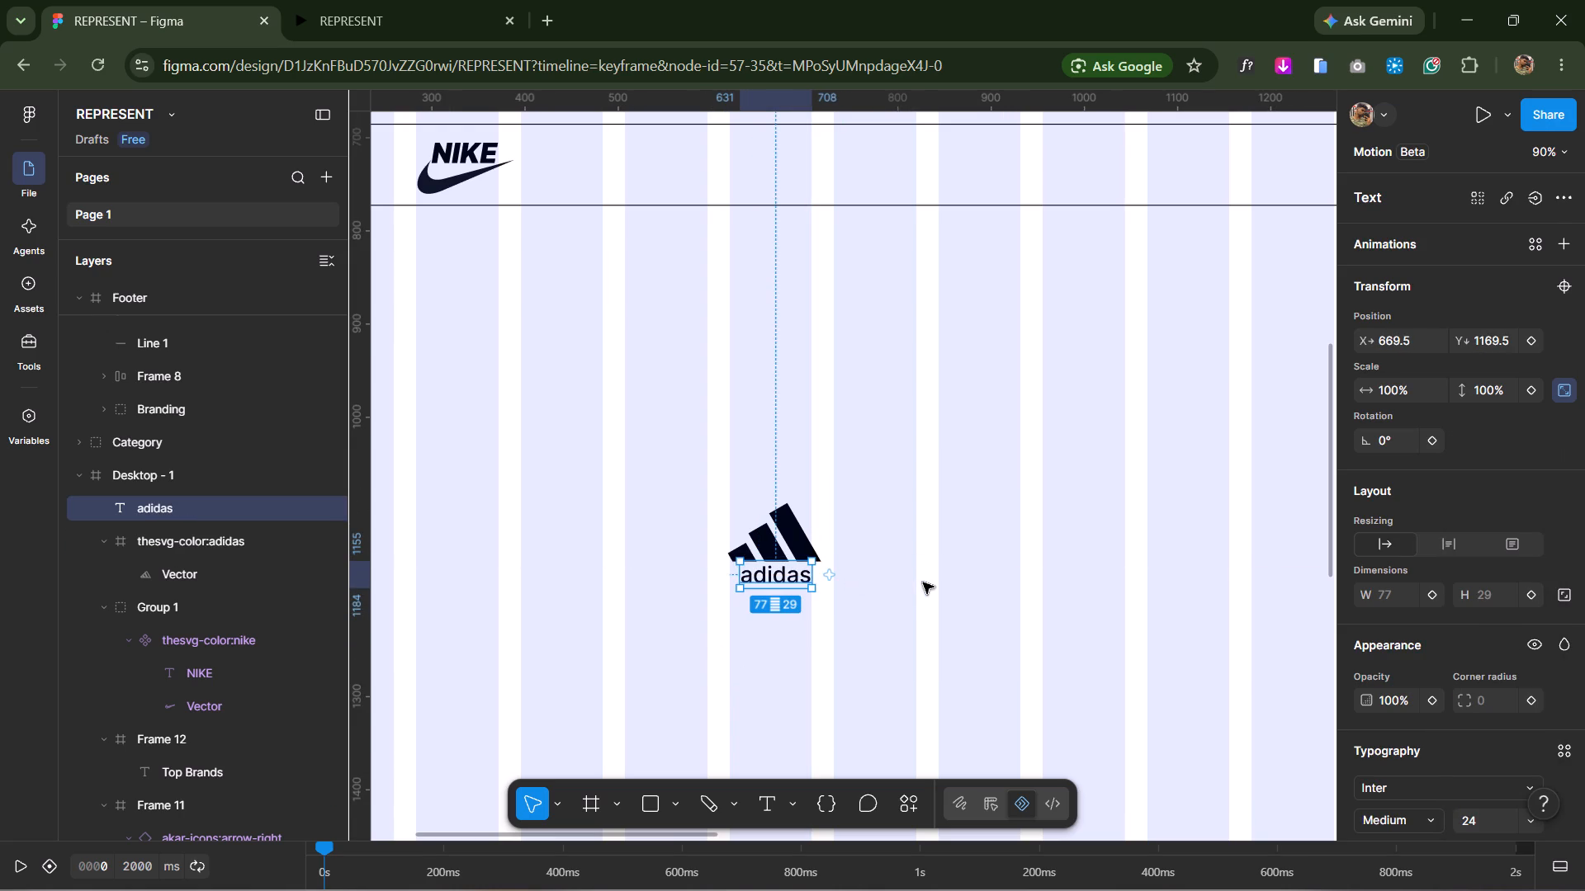
pyautogui.click(923, 582)
# Browse the font list for an alternative typeface for the adidas text, previewing candidates on the canvas.
pyautogui.doubleClick(797, 581)
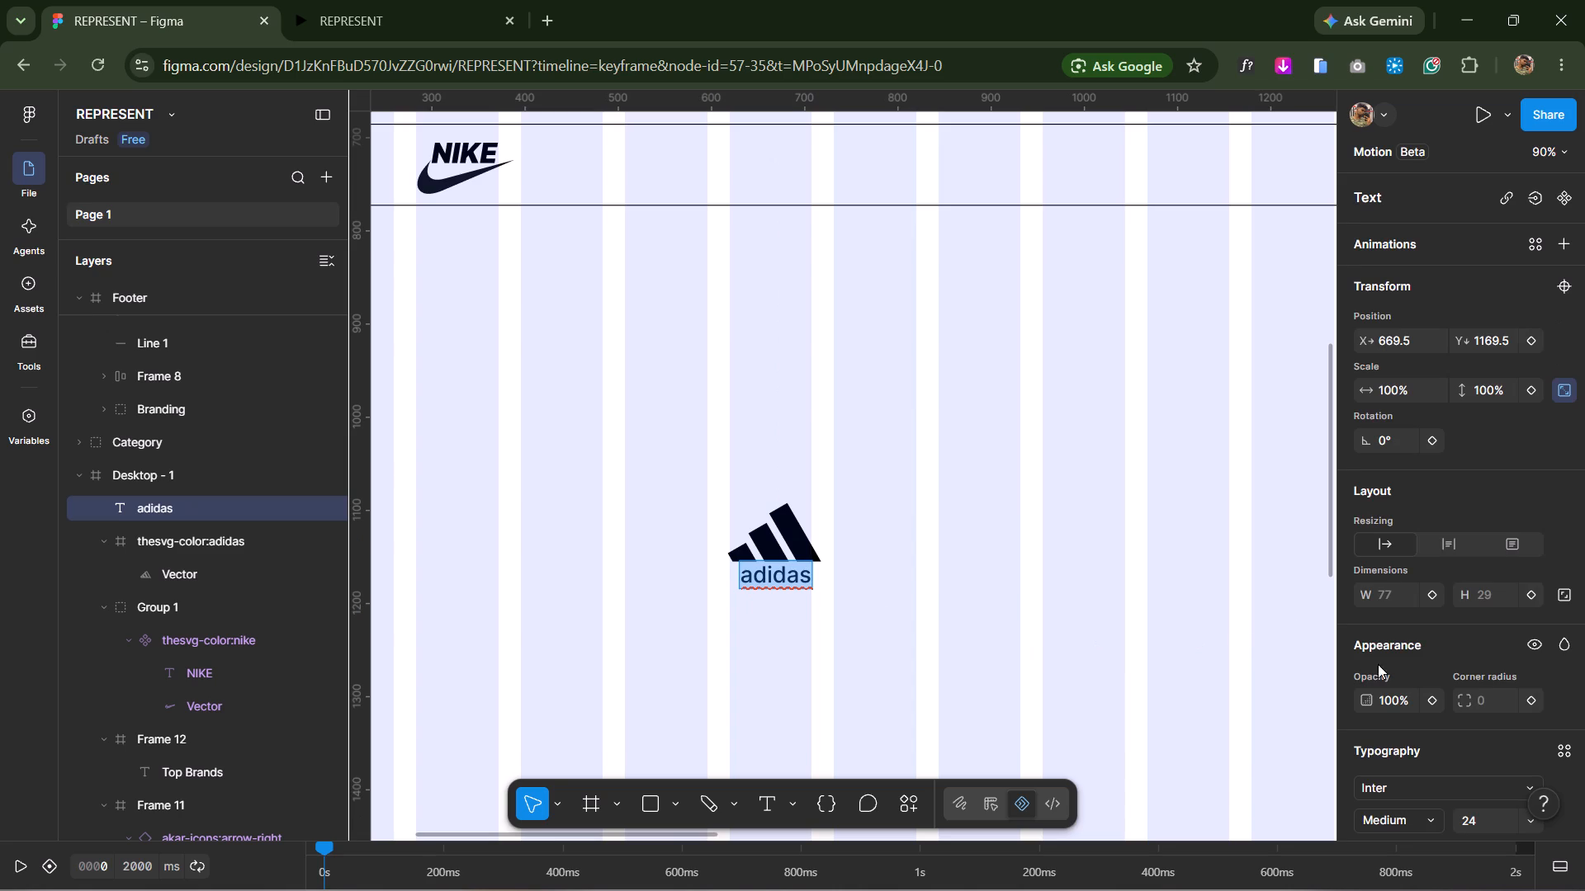
pyautogui.click(1414, 789)
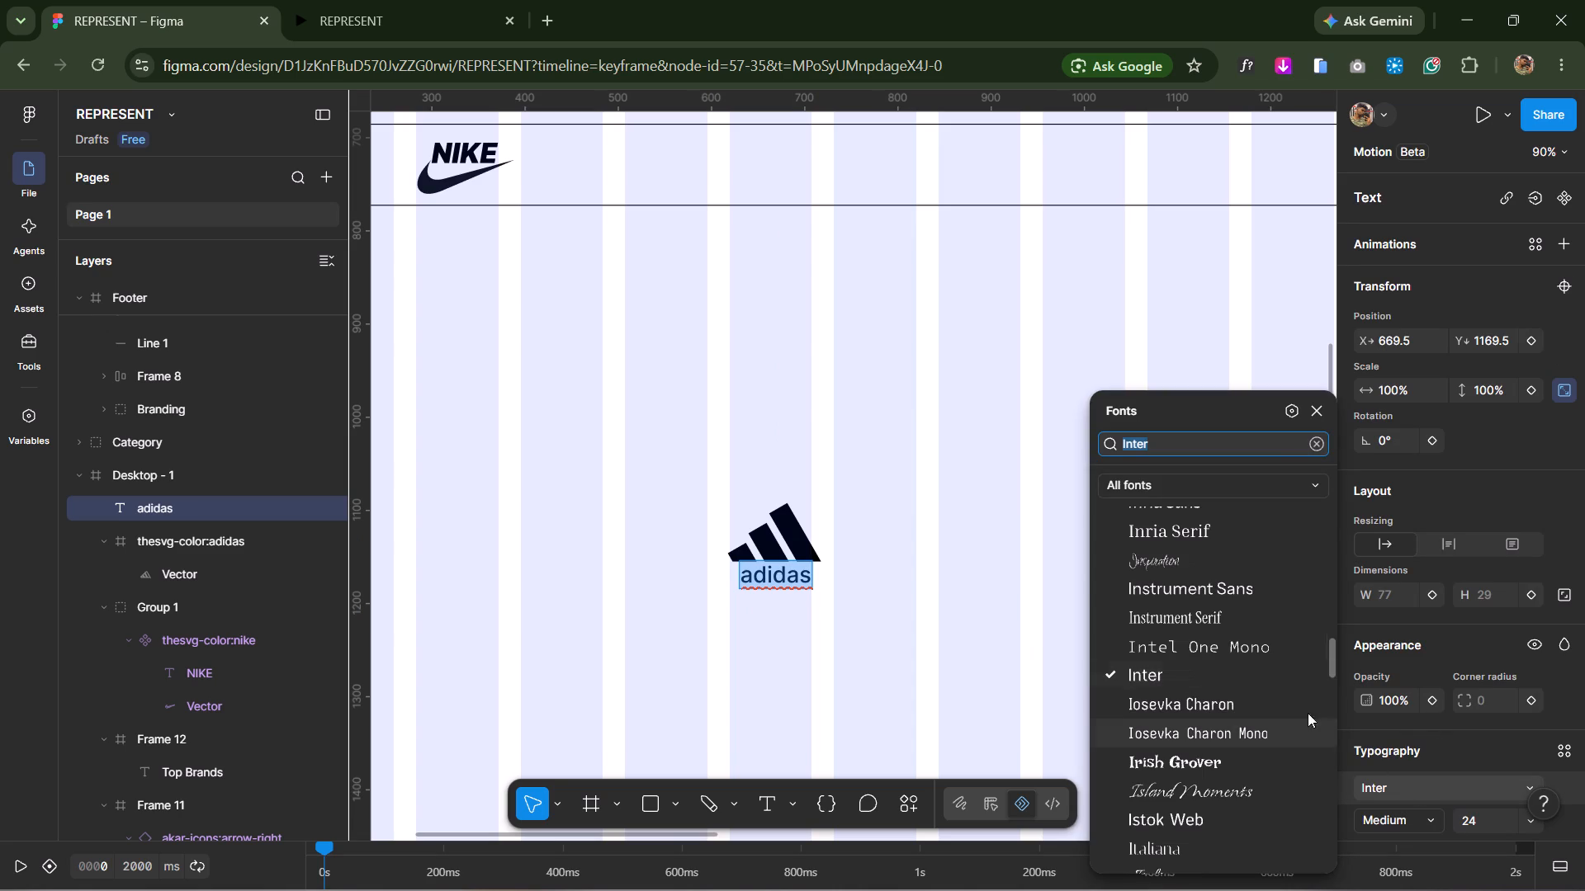
pyautogui.scroll(4, 1280, 733)
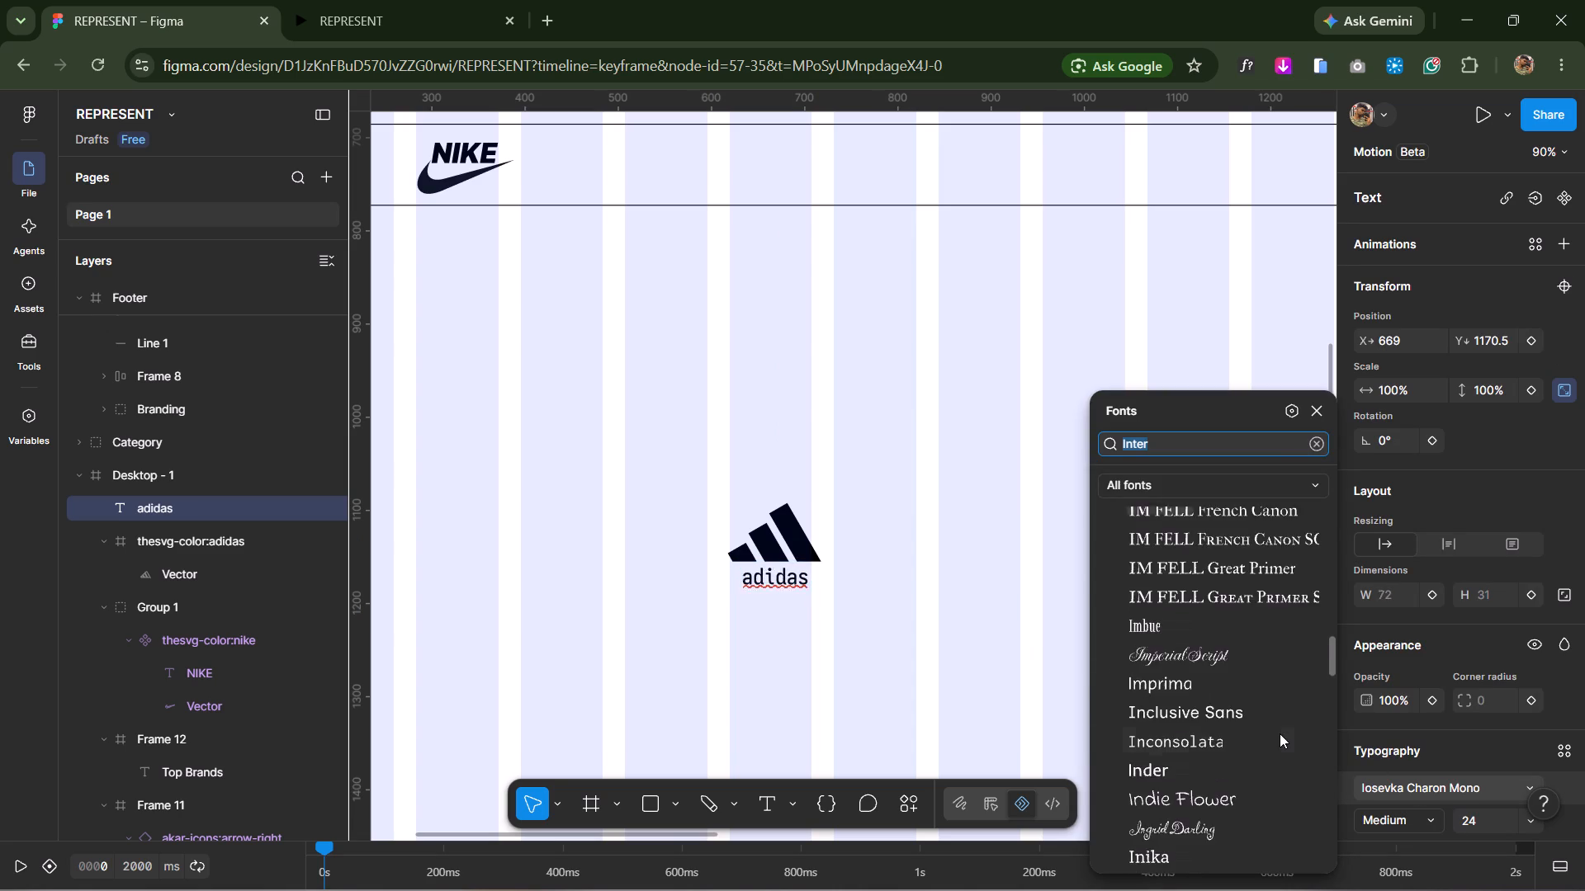
pyautogui.scroll(2, 1280, 734)
pyautogui.scroll(4, 1205, 705)
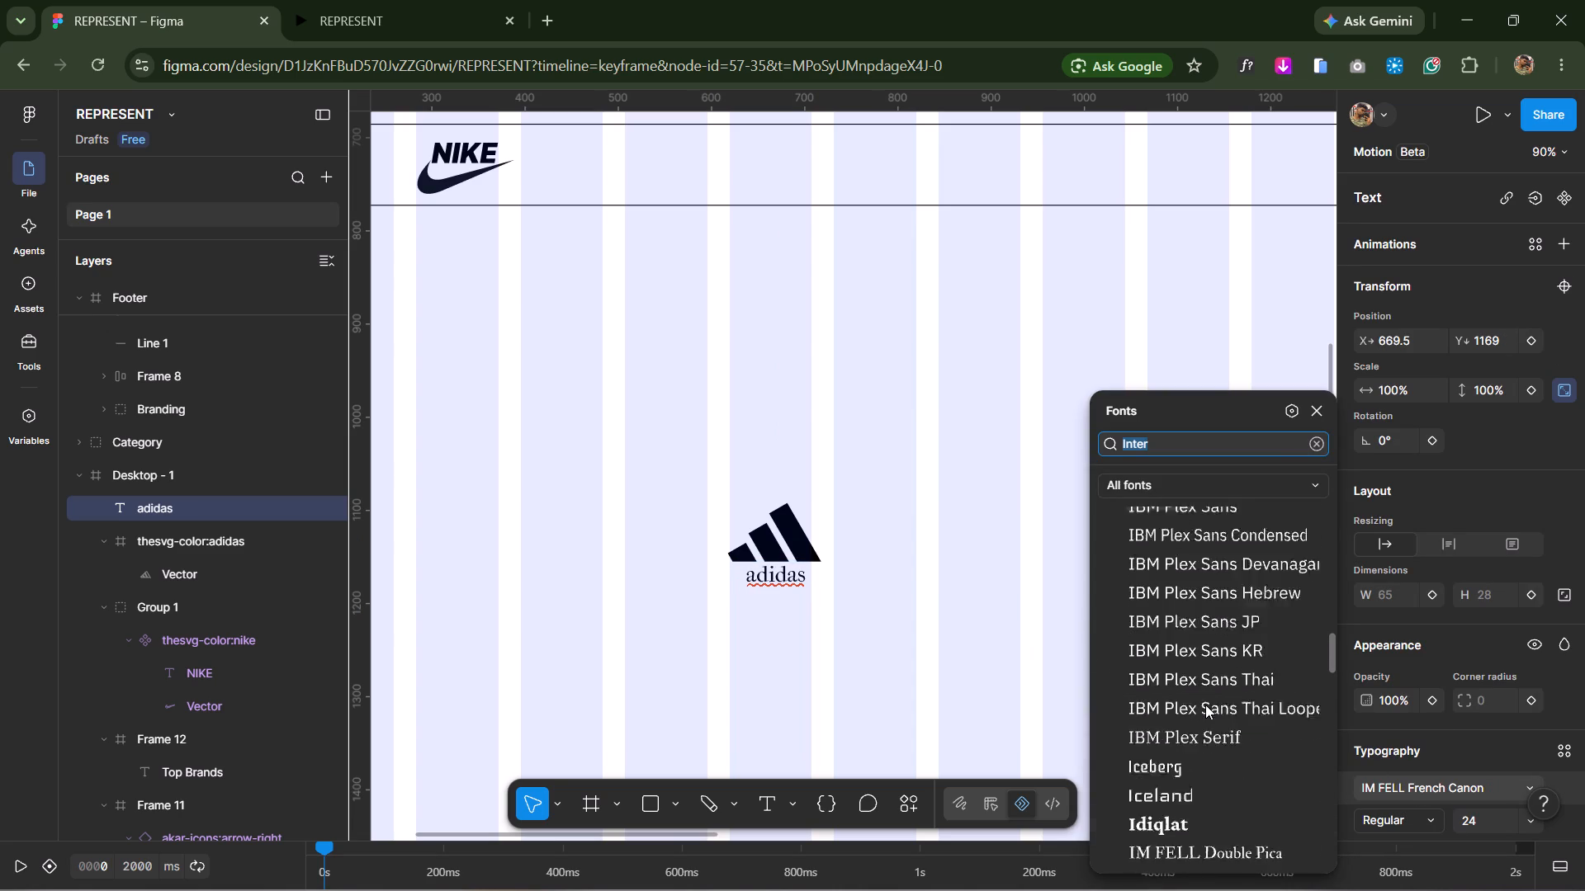
pyautogui.scroll(18, 1215, 703)
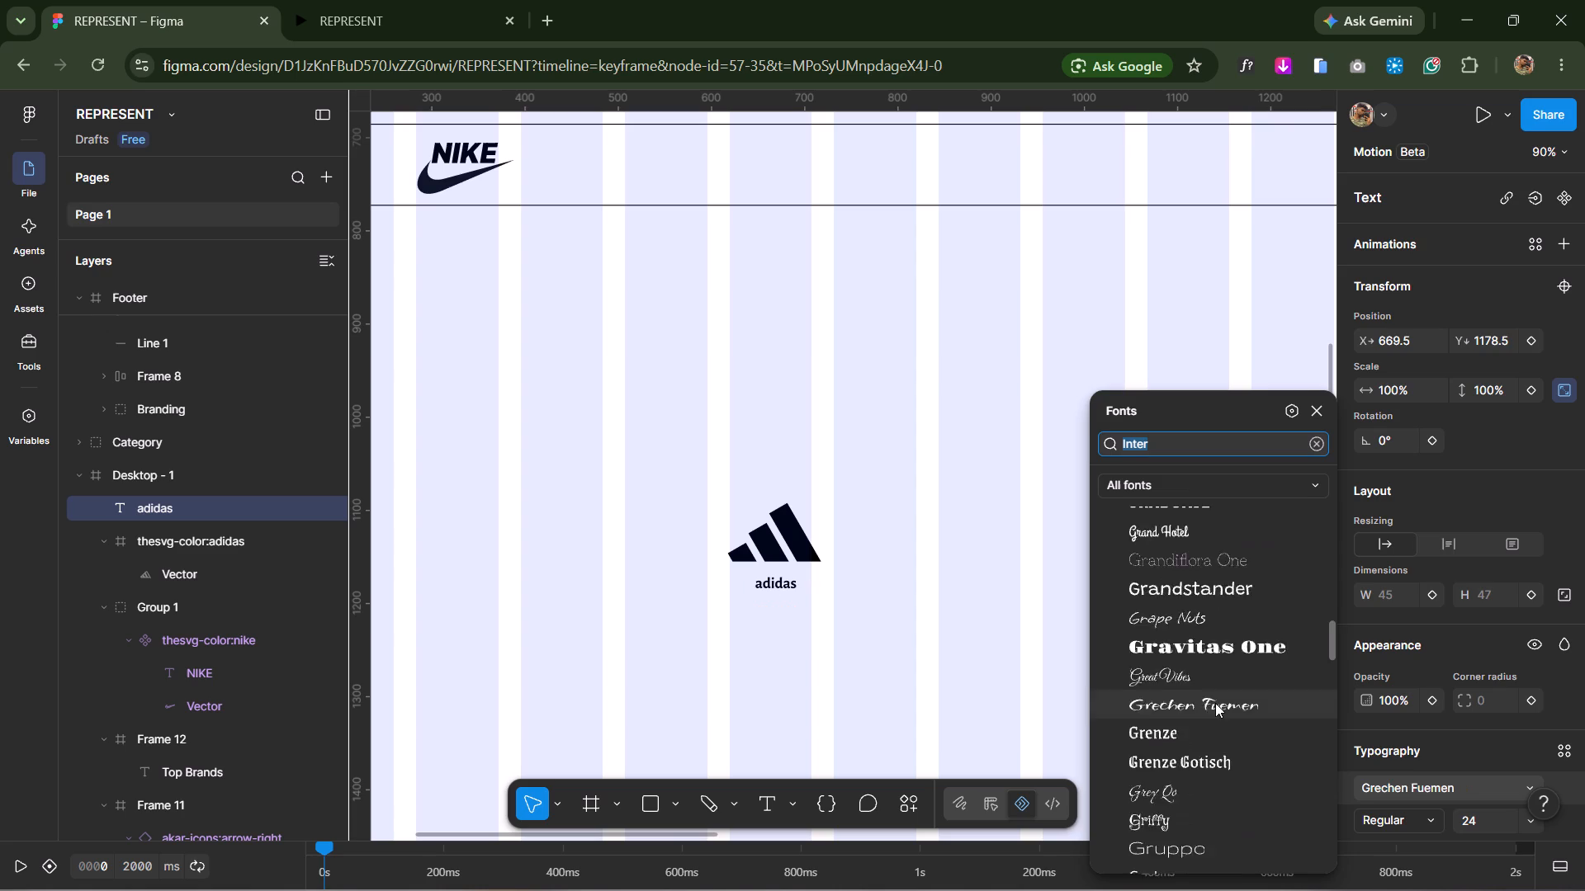
pyautogui.scroll(17, 1215, 703)
pyautogui.scroll(4, 1215, 702)
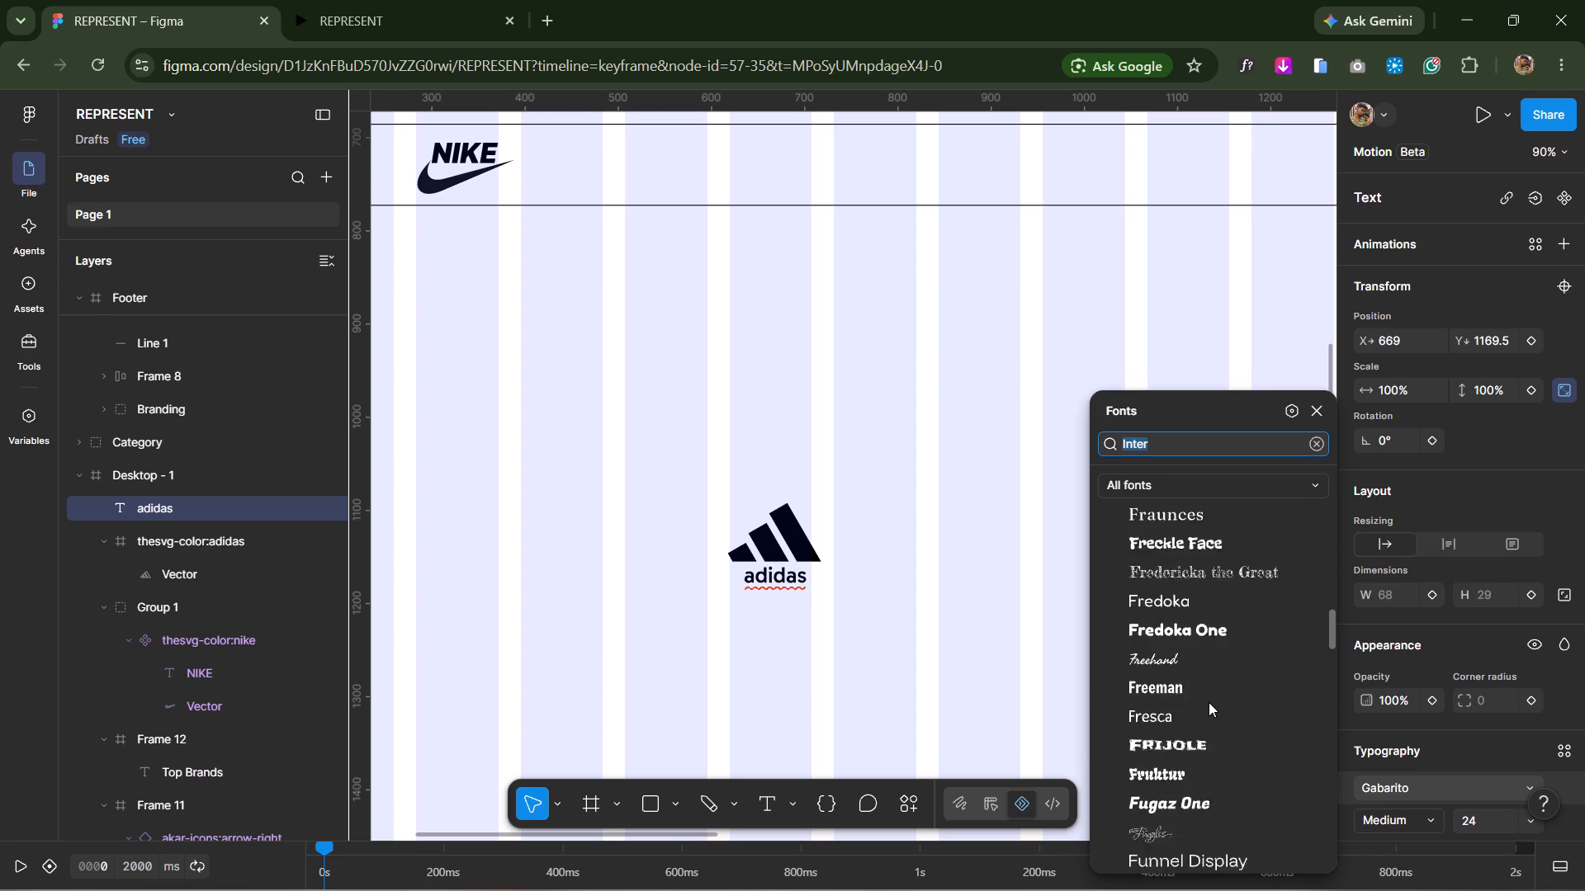
pyautogui.scroll(17, 1209, 702)
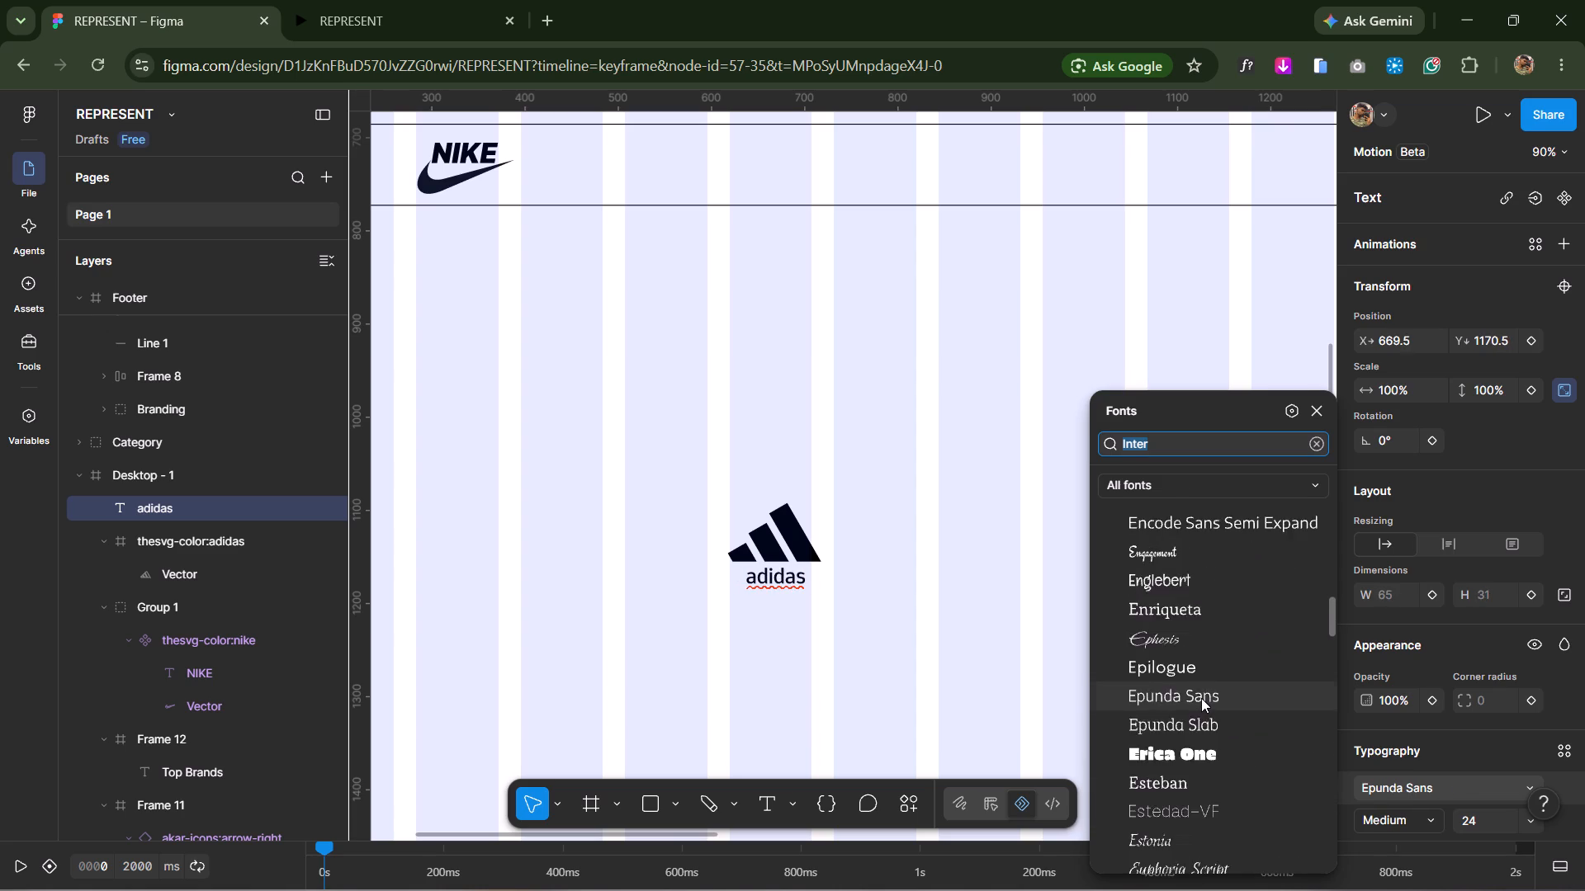
pyautogui.scroll(19, 1201, 698)
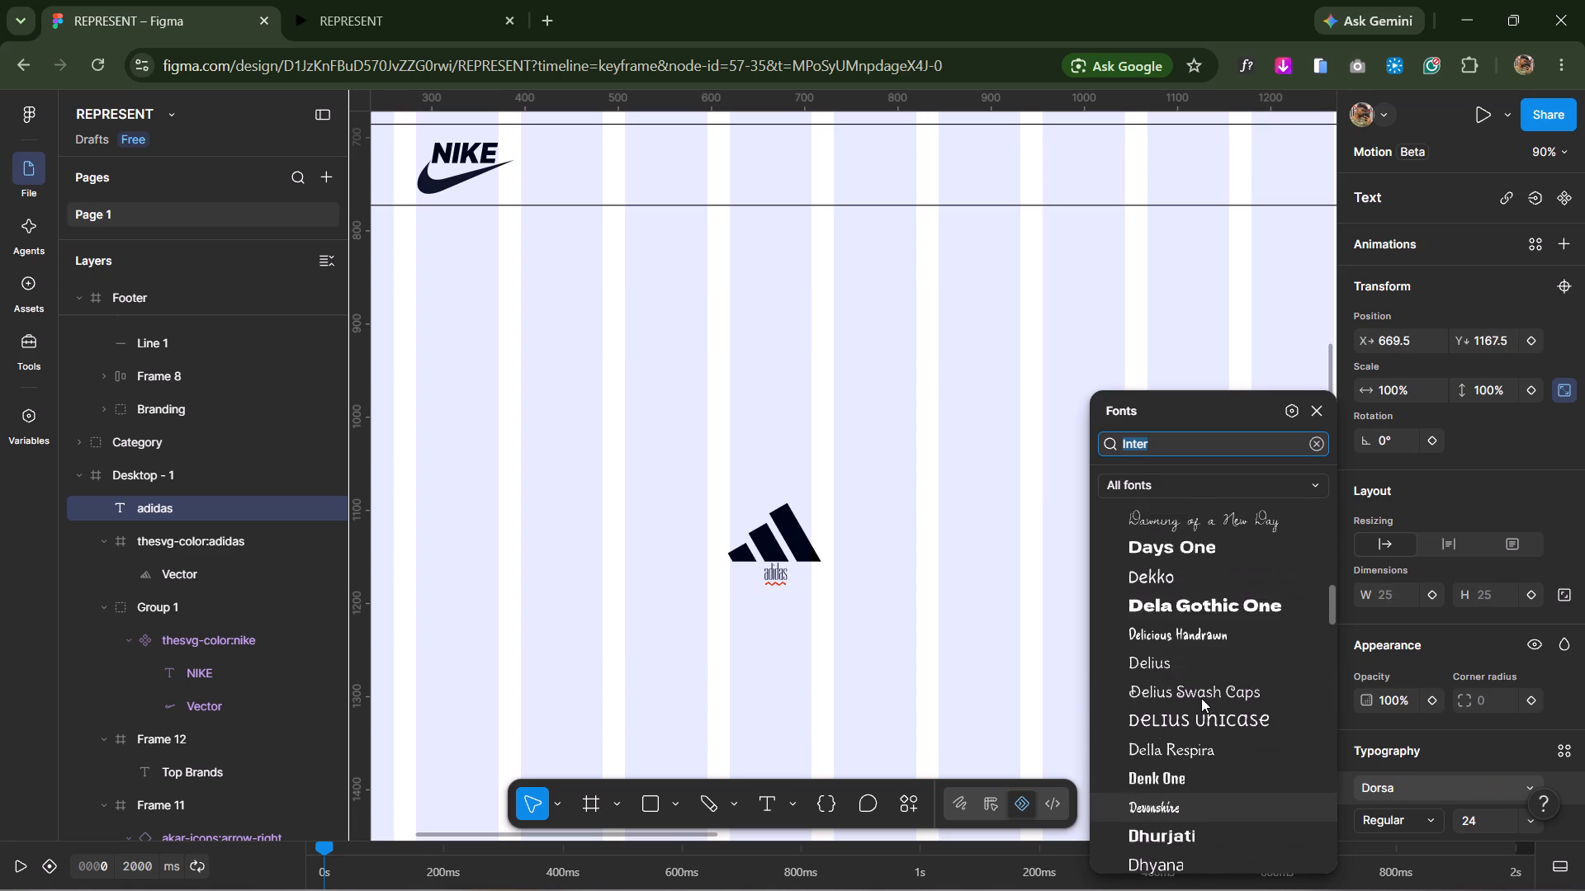
pyautogui.scroll(19, 1201, 698)
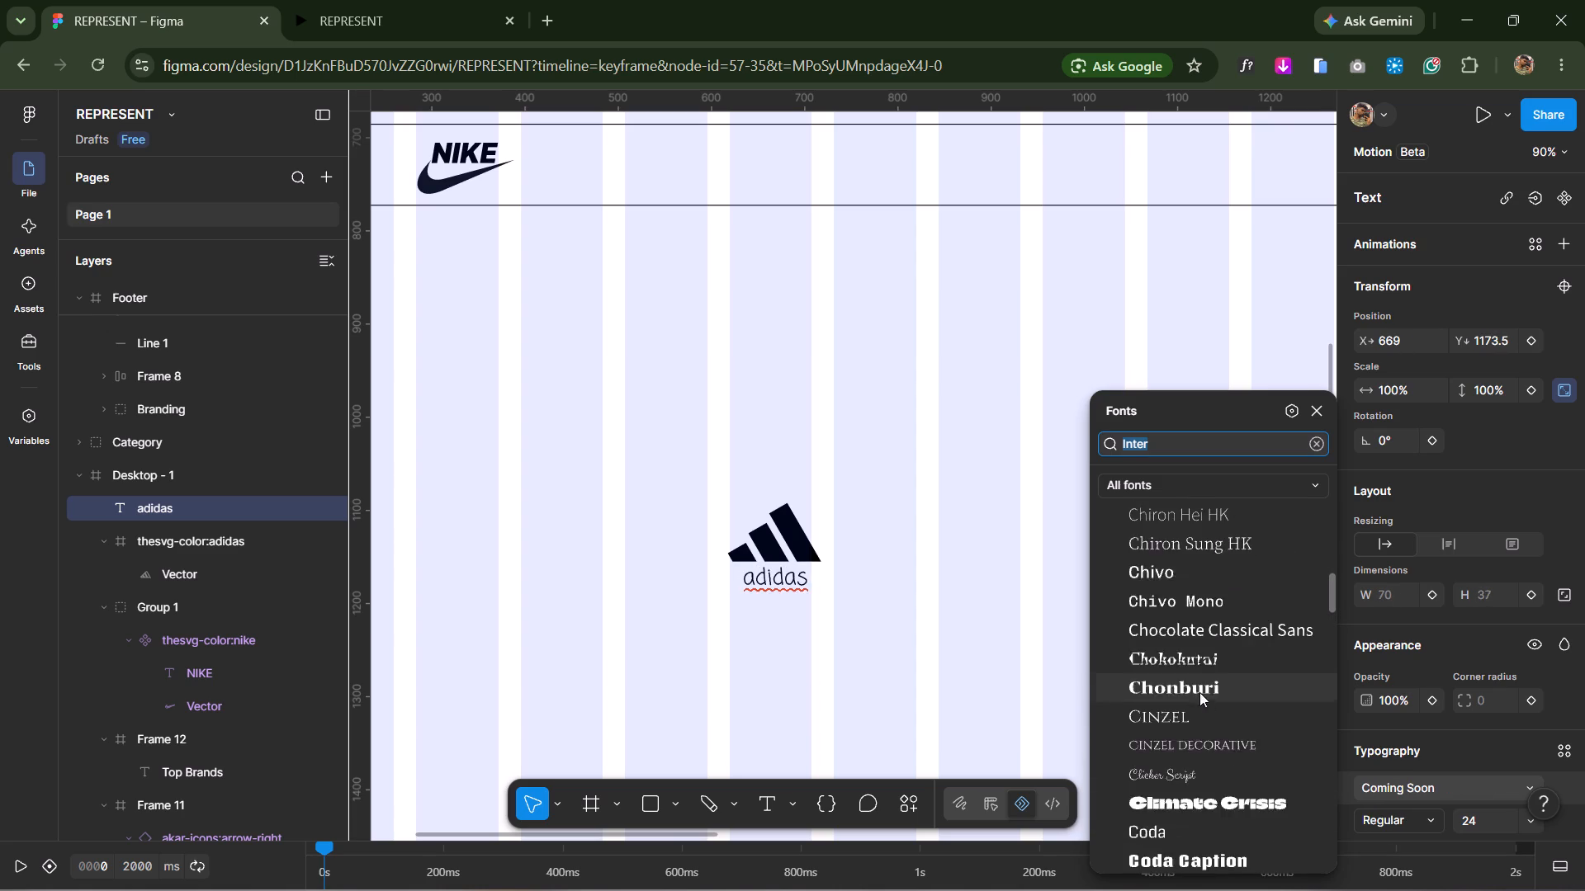
pyautogui.scroll(7, 1198, 683)
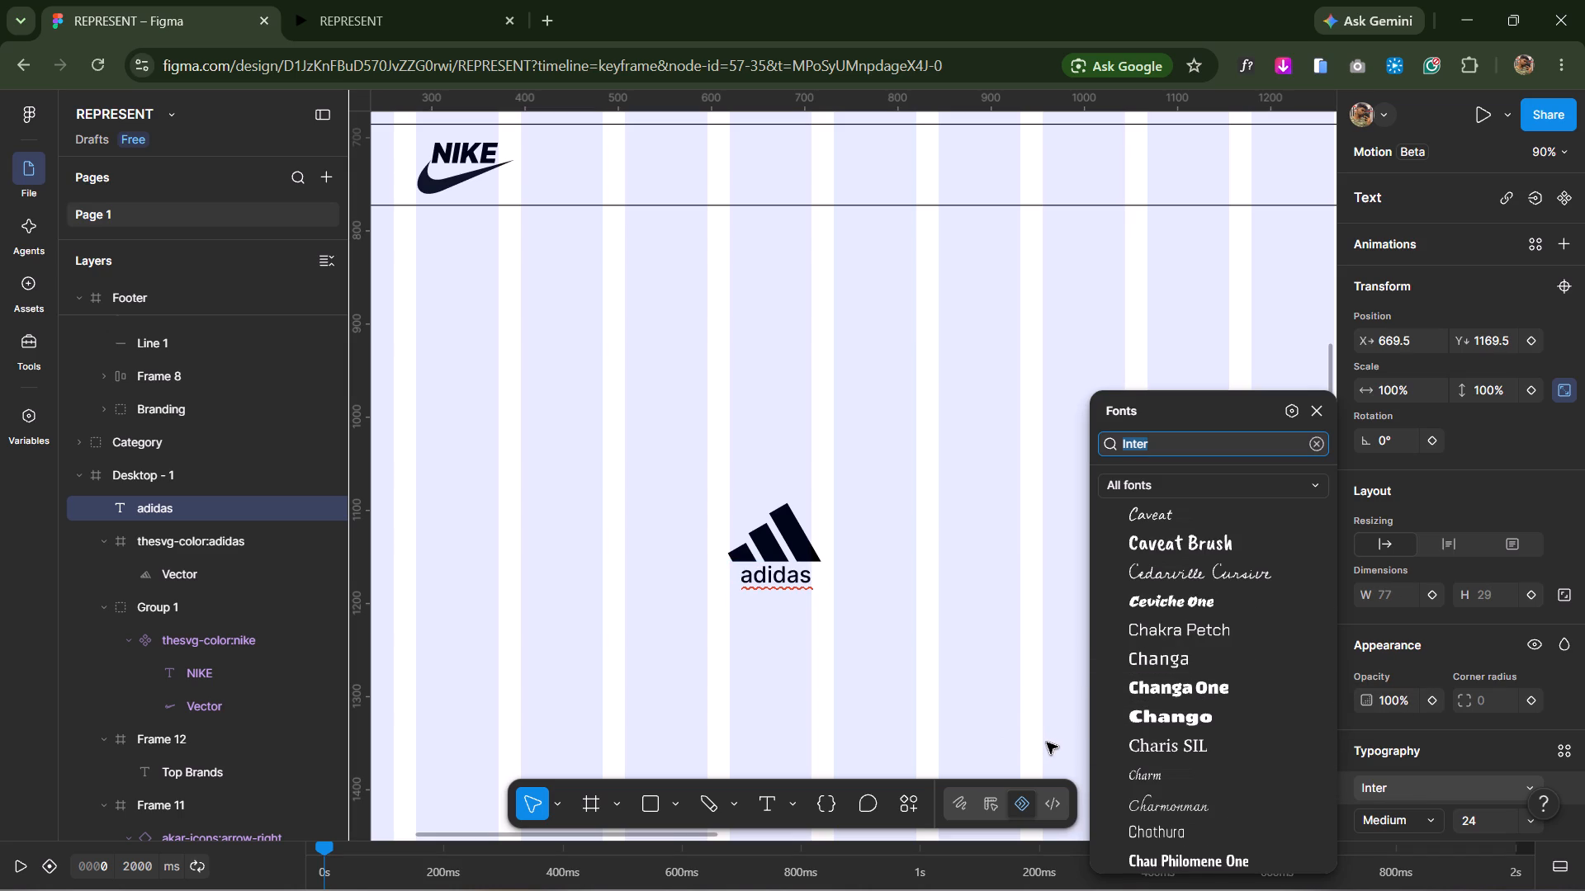
# Search the fonts for "man", preview Manrope on the adidas text, and close the font list without applying a font.
pyautogui.click(1204, 488)
pyautogui.click(1212, 441)
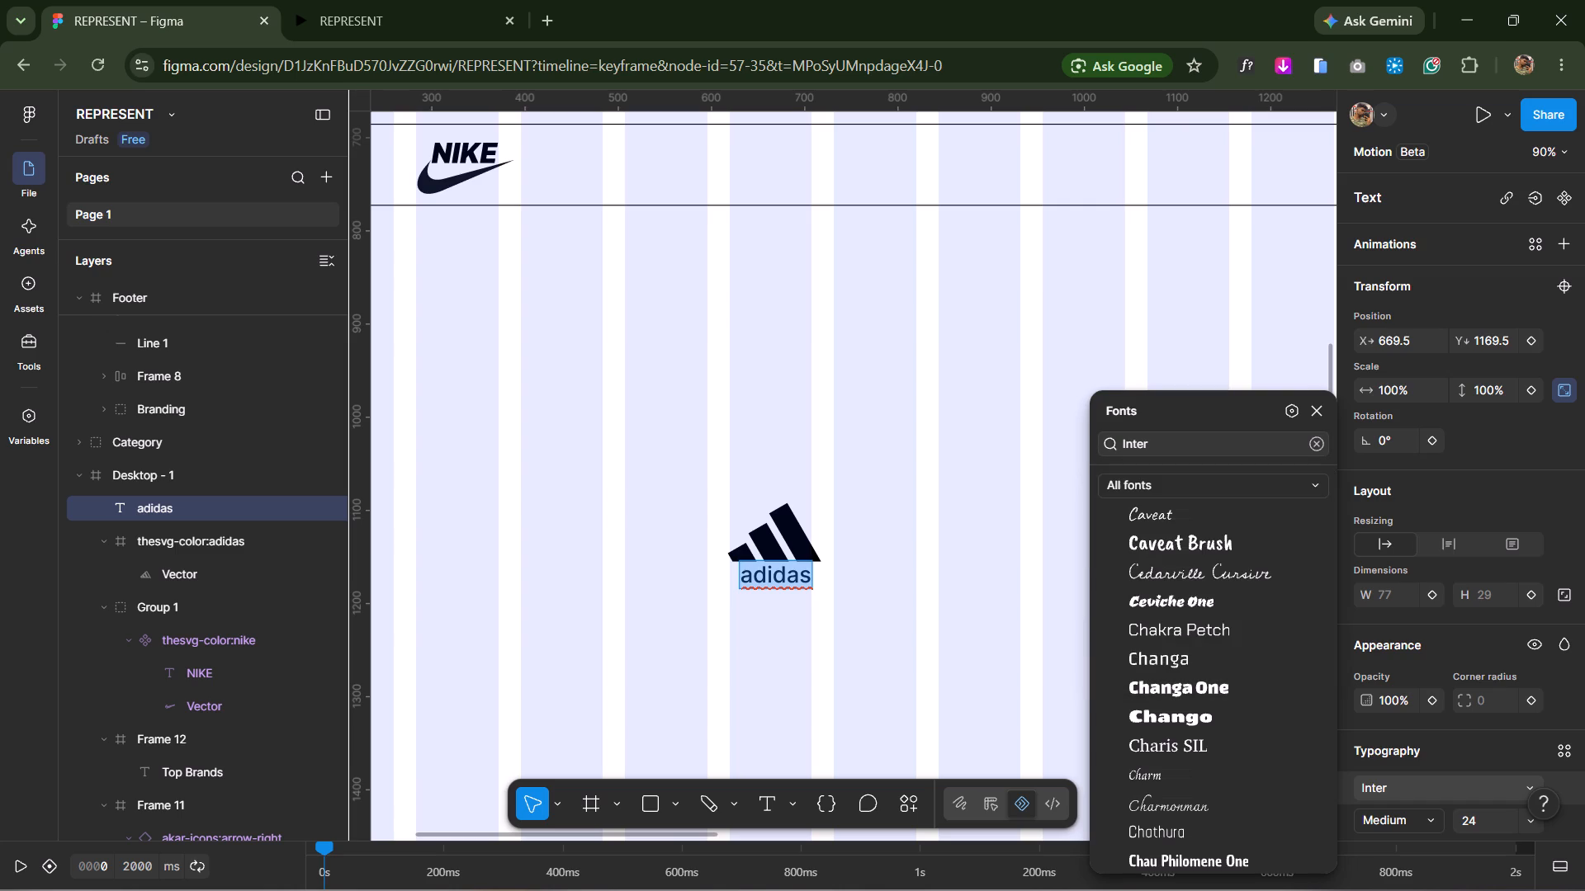
pyautogui.click(1210, 442)
pyautogui.click(1204, 474)
pyautogui.write('man')
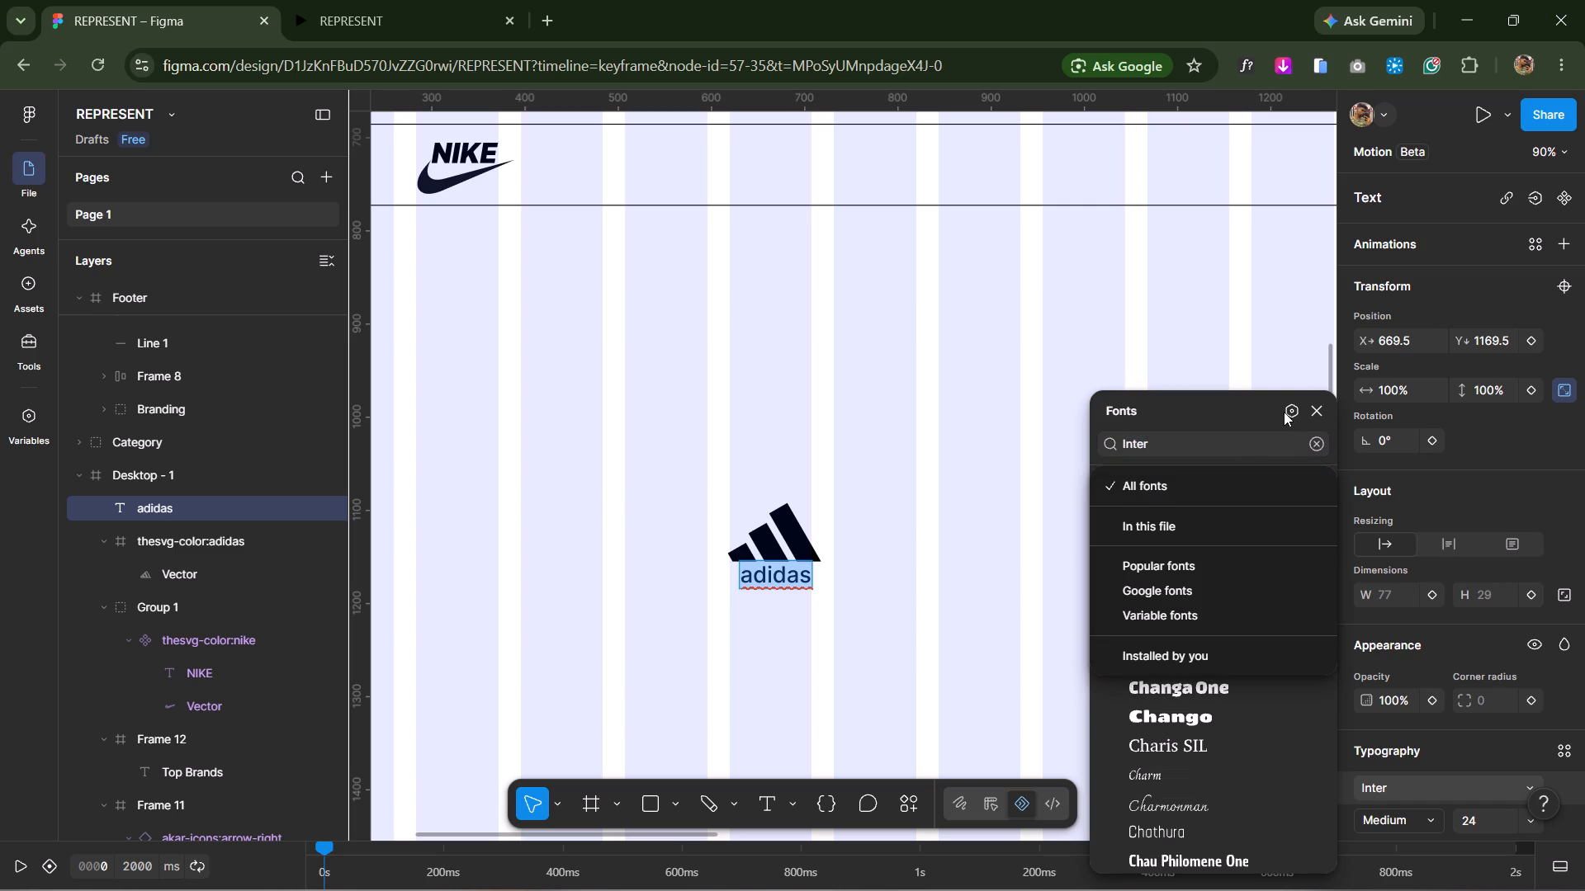
pyautogui.click(1247, 444)
pyautogui.click(1231, 449)
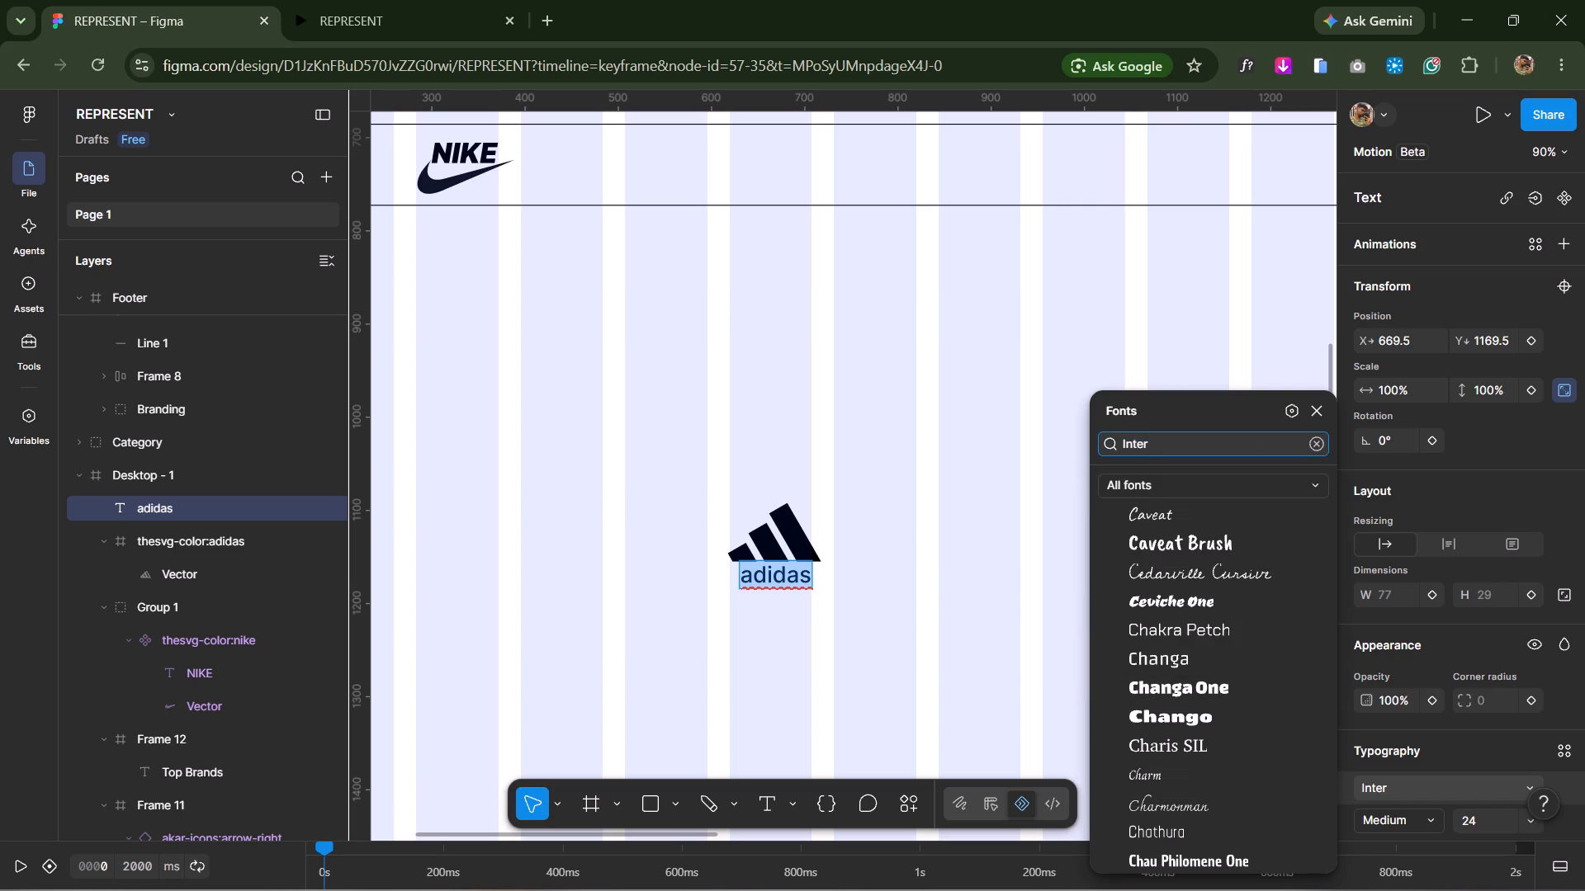
pyautogui.hotkey('ctrl', 'BackSpace')
pyautogui.write('man')
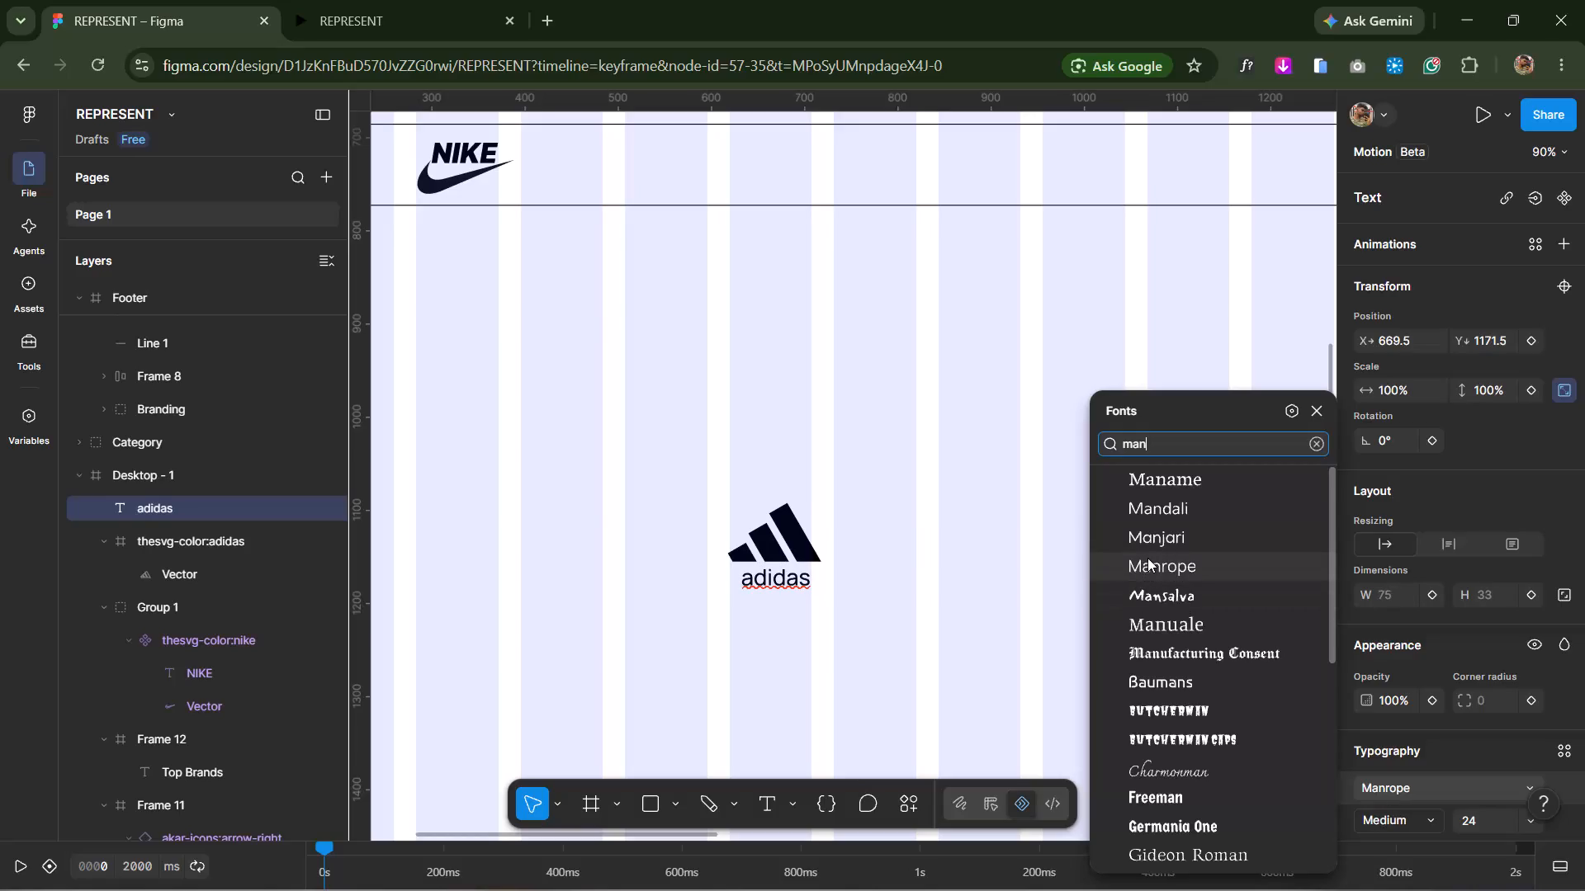
pyautogui.click(1313, 410)
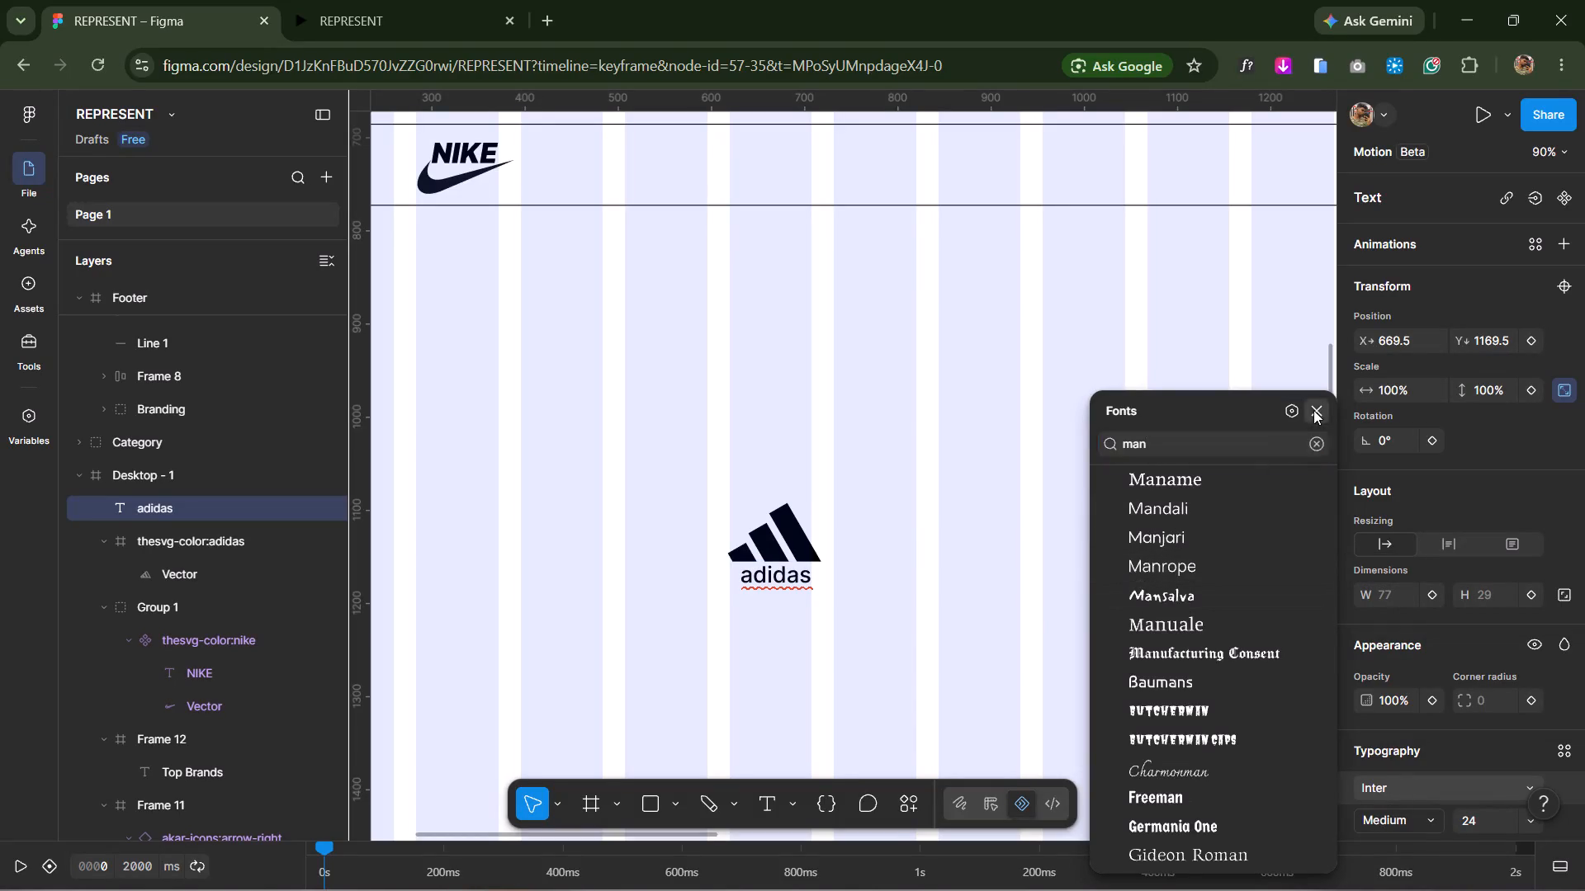
pyautogui.click(981, 527)
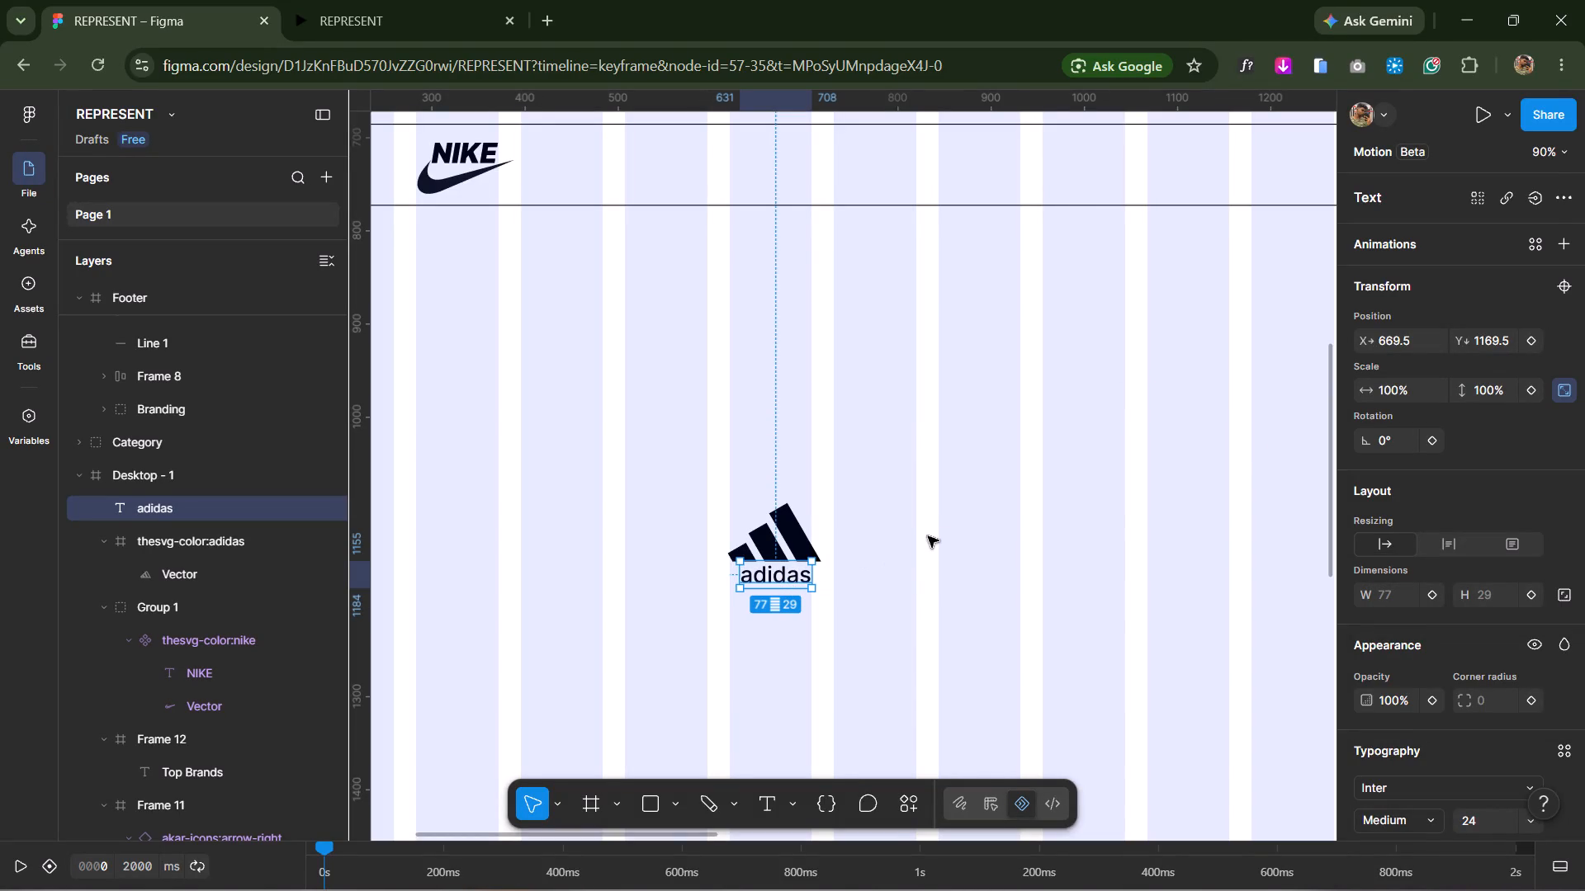
# Nudge the adidas text to X 668.5, Y 1168.5 beneath the three-stripe mark.
pyautogui.press('Up')
pyautogui.press('Up')
pyautogui.press('Down')
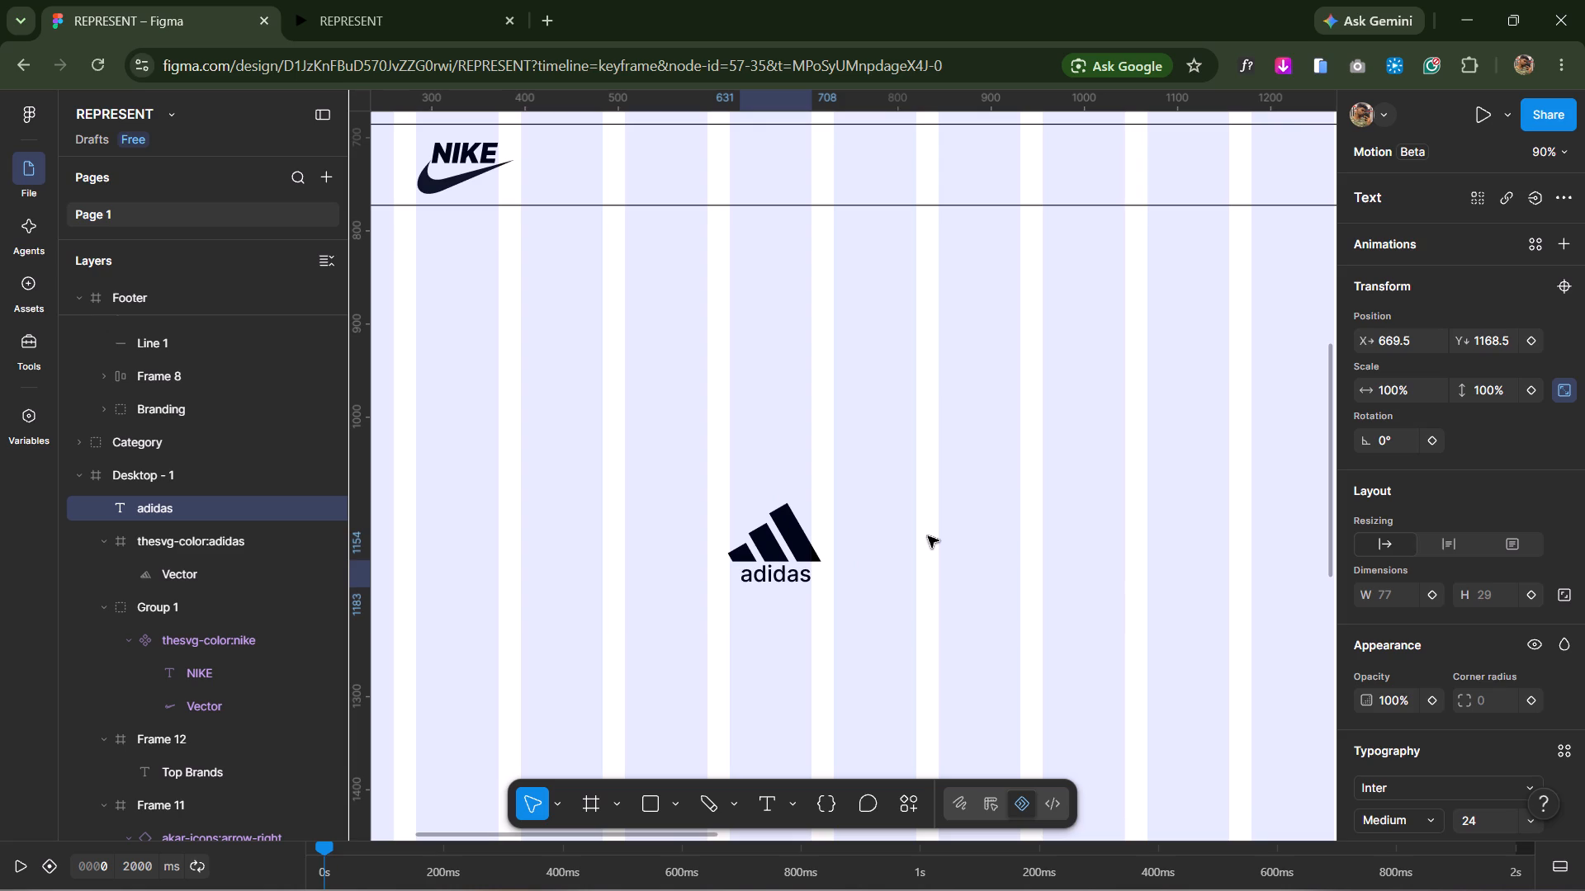
pyautogui.press('Left')
pyautogui.press('Left')
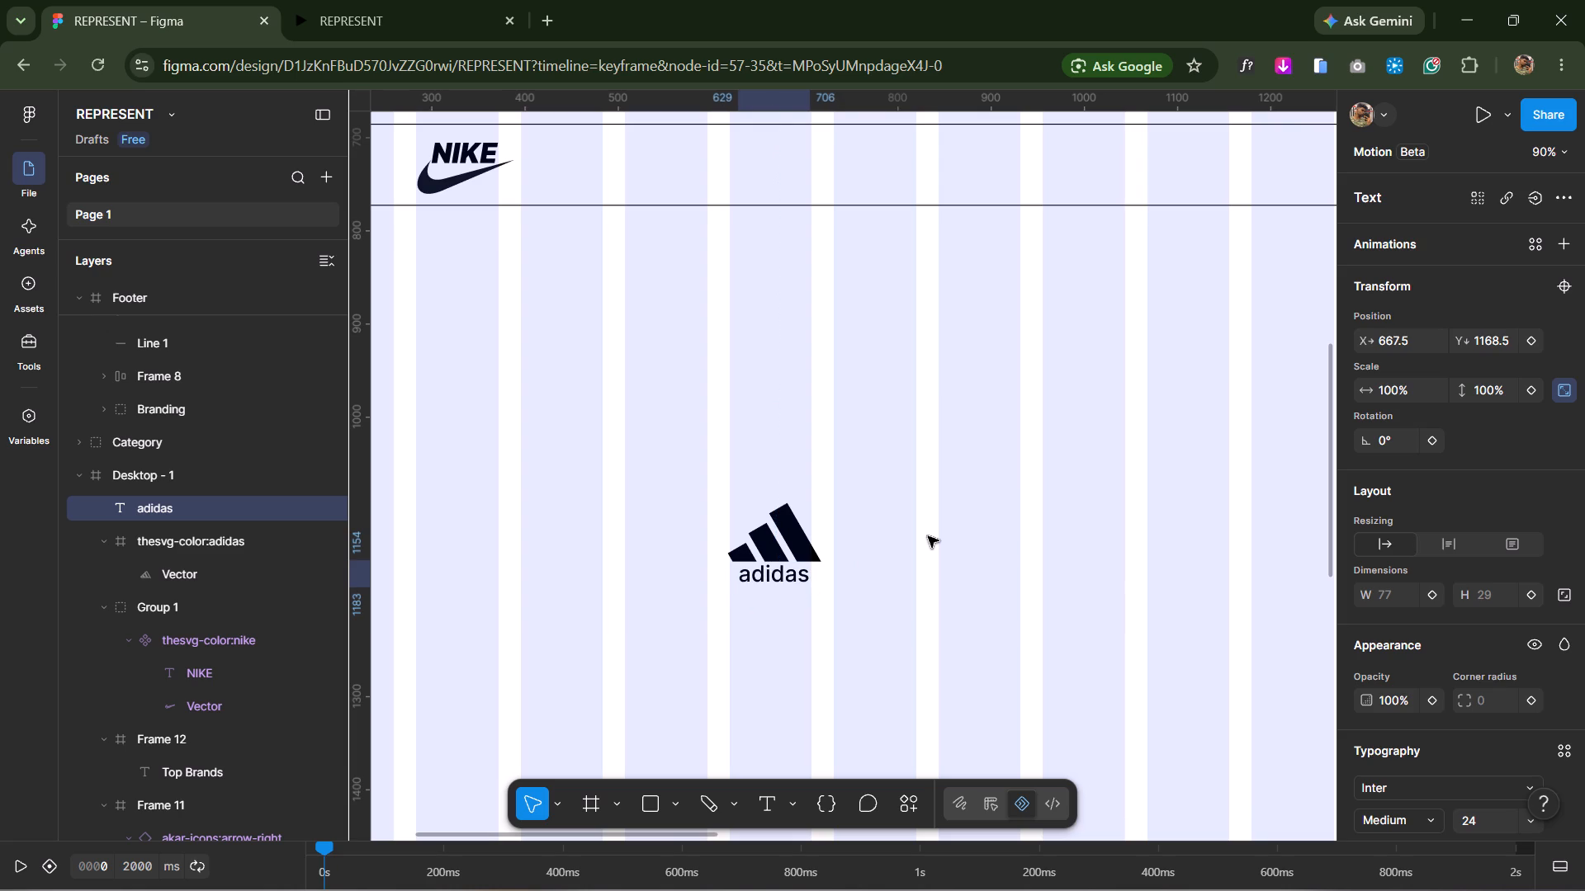
pyautogui.press('Left')
pyautogui.press('Right')
pyautogui.press('Right')
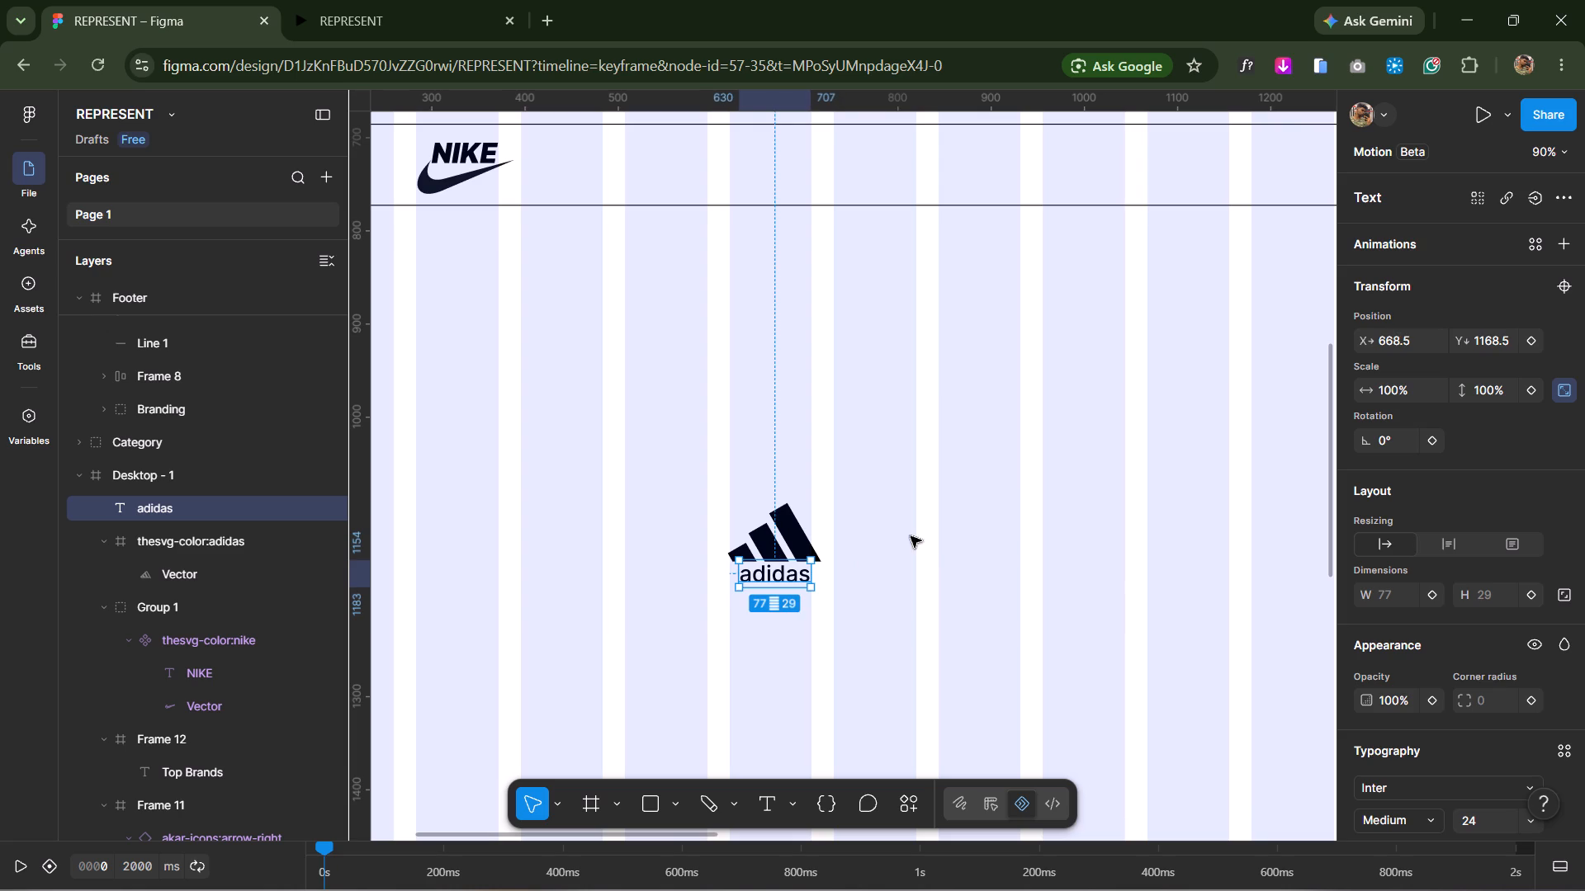
pyautogui.click(871, 608)
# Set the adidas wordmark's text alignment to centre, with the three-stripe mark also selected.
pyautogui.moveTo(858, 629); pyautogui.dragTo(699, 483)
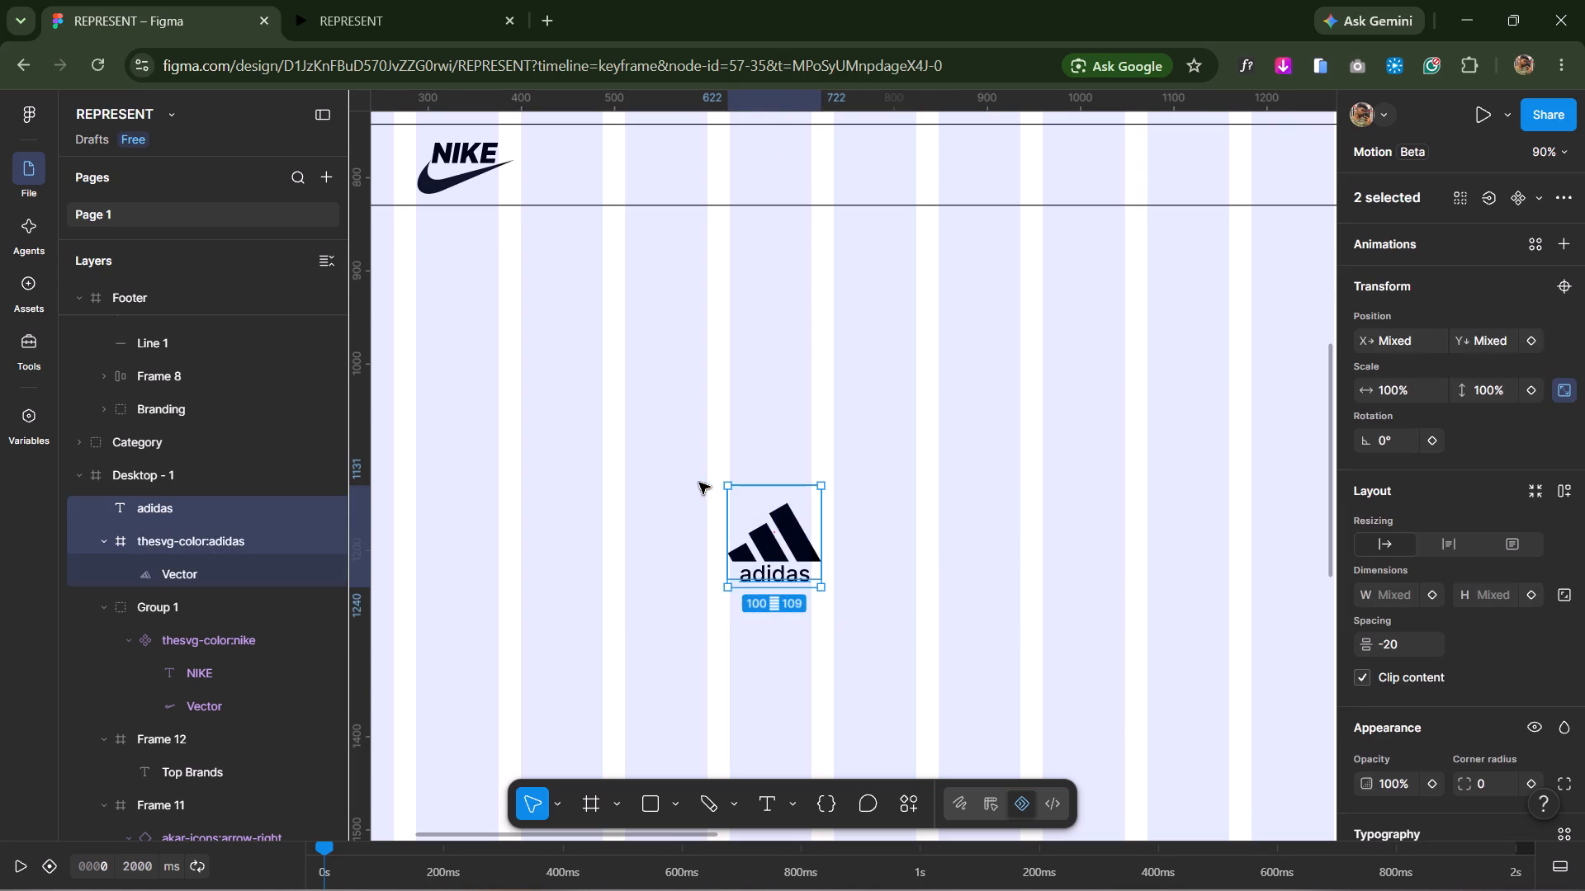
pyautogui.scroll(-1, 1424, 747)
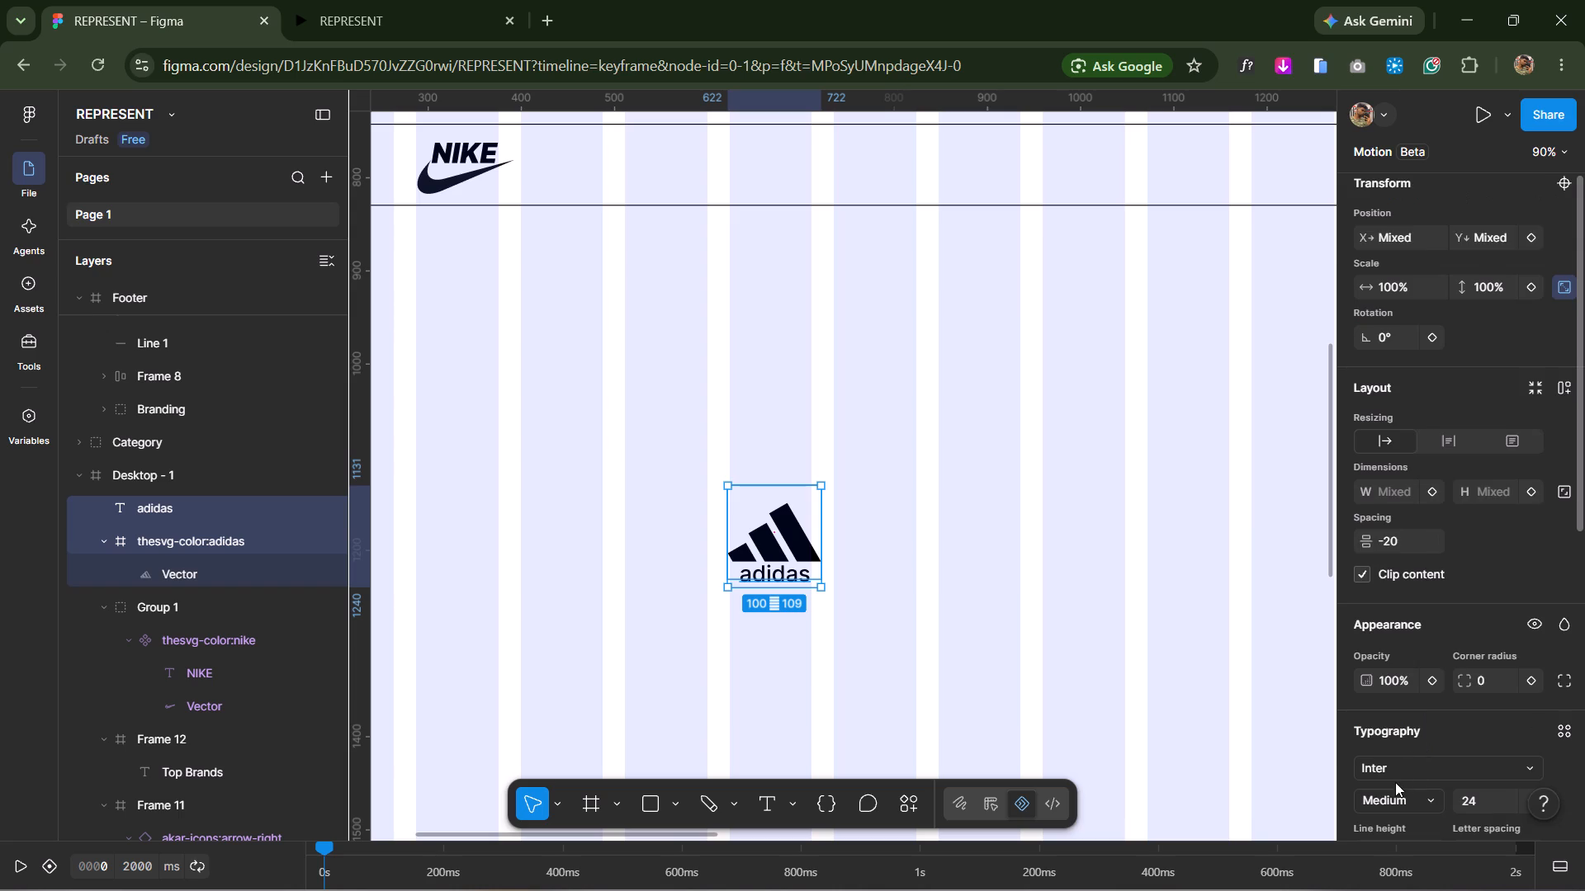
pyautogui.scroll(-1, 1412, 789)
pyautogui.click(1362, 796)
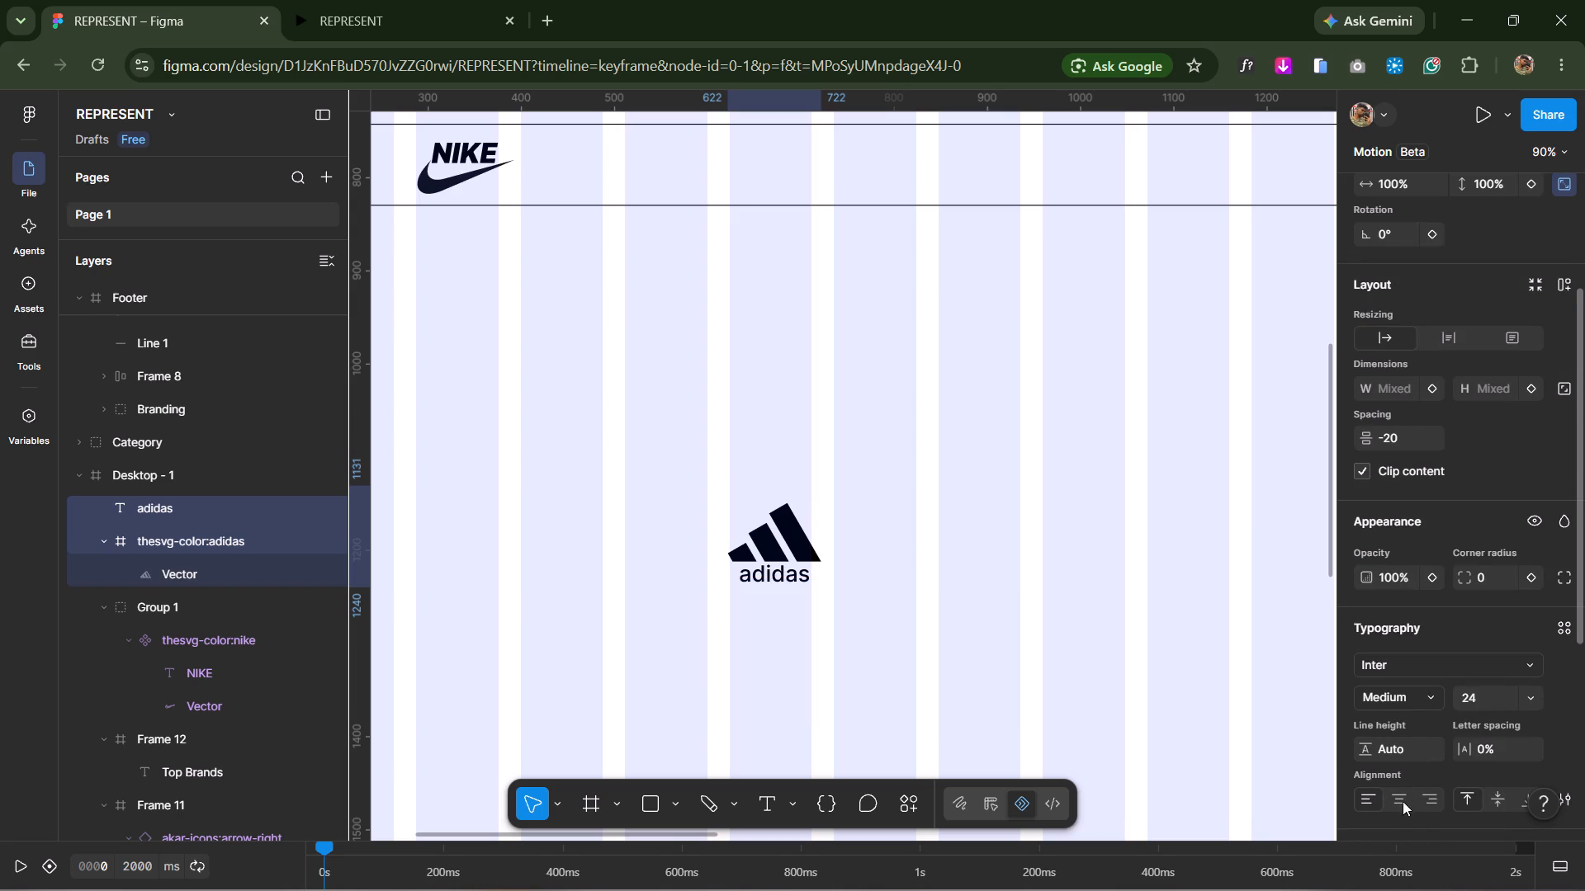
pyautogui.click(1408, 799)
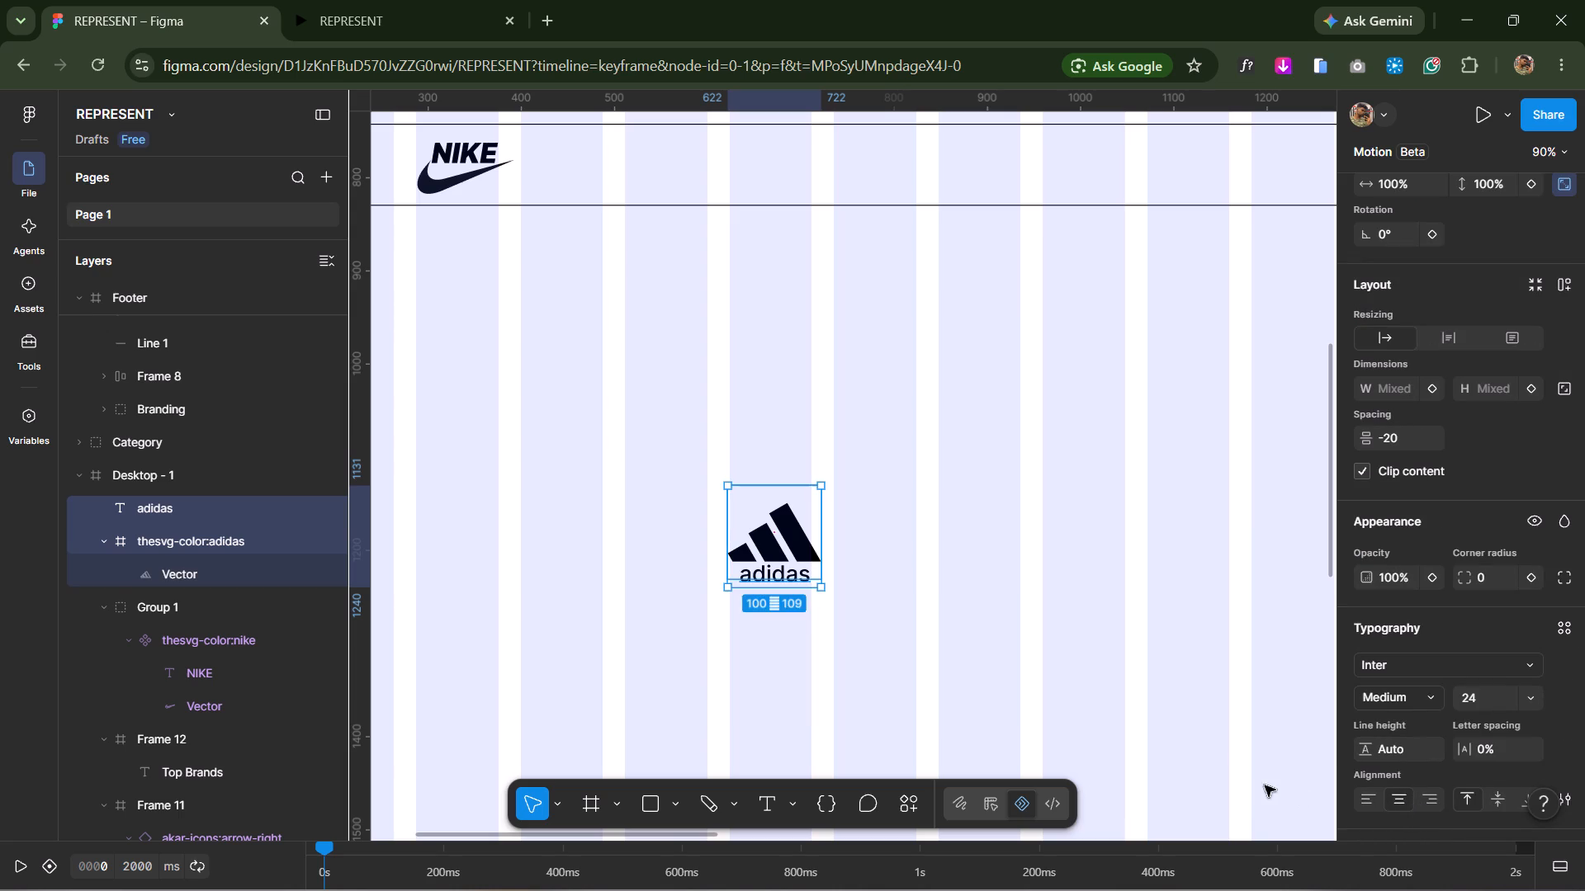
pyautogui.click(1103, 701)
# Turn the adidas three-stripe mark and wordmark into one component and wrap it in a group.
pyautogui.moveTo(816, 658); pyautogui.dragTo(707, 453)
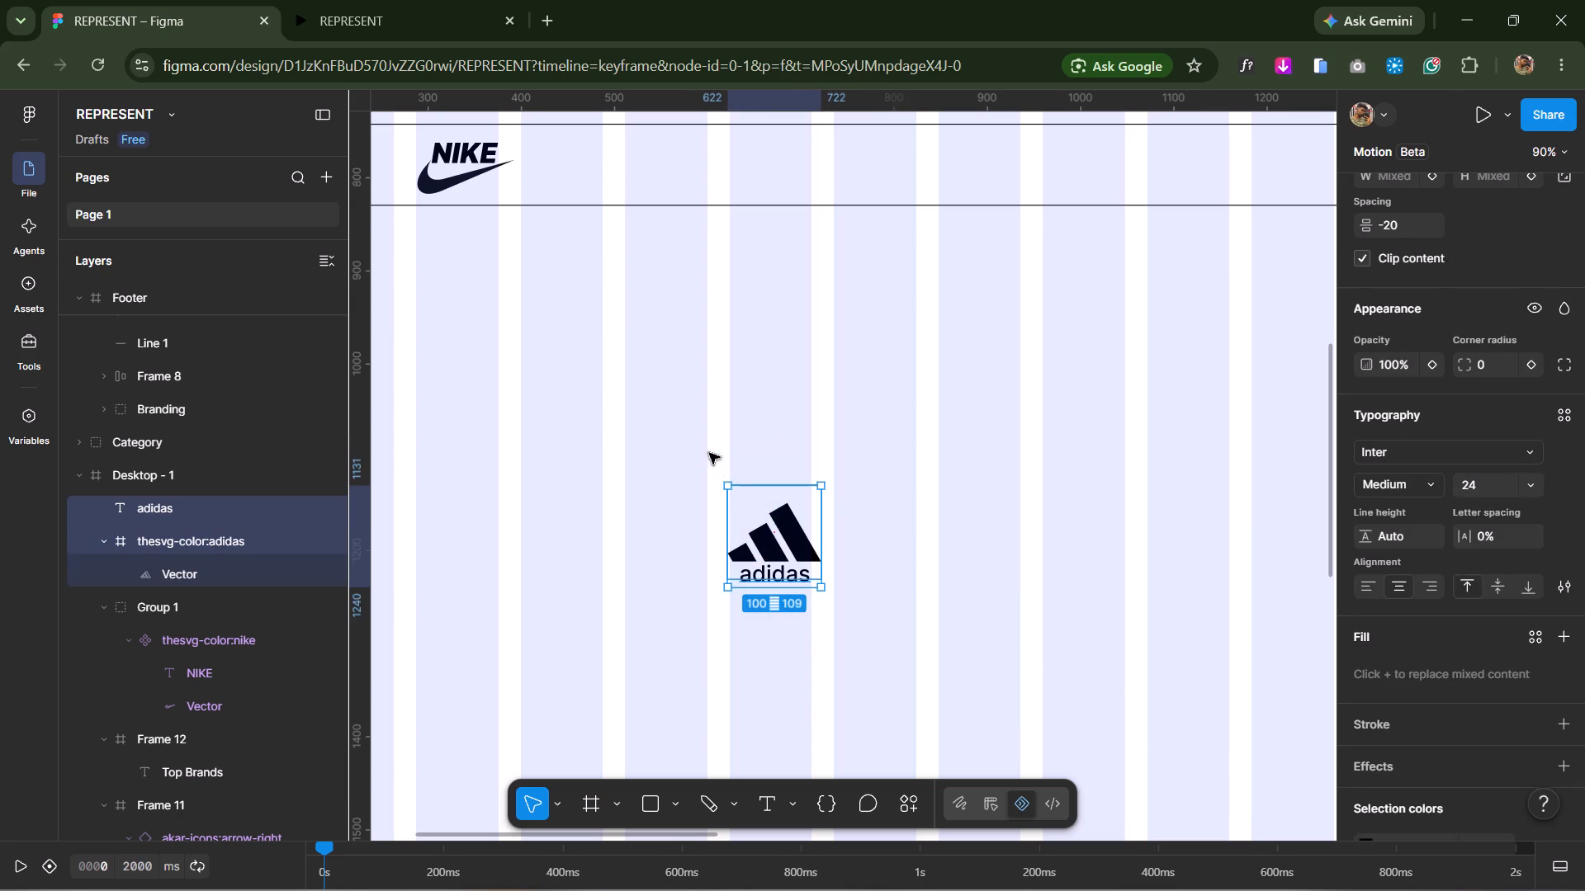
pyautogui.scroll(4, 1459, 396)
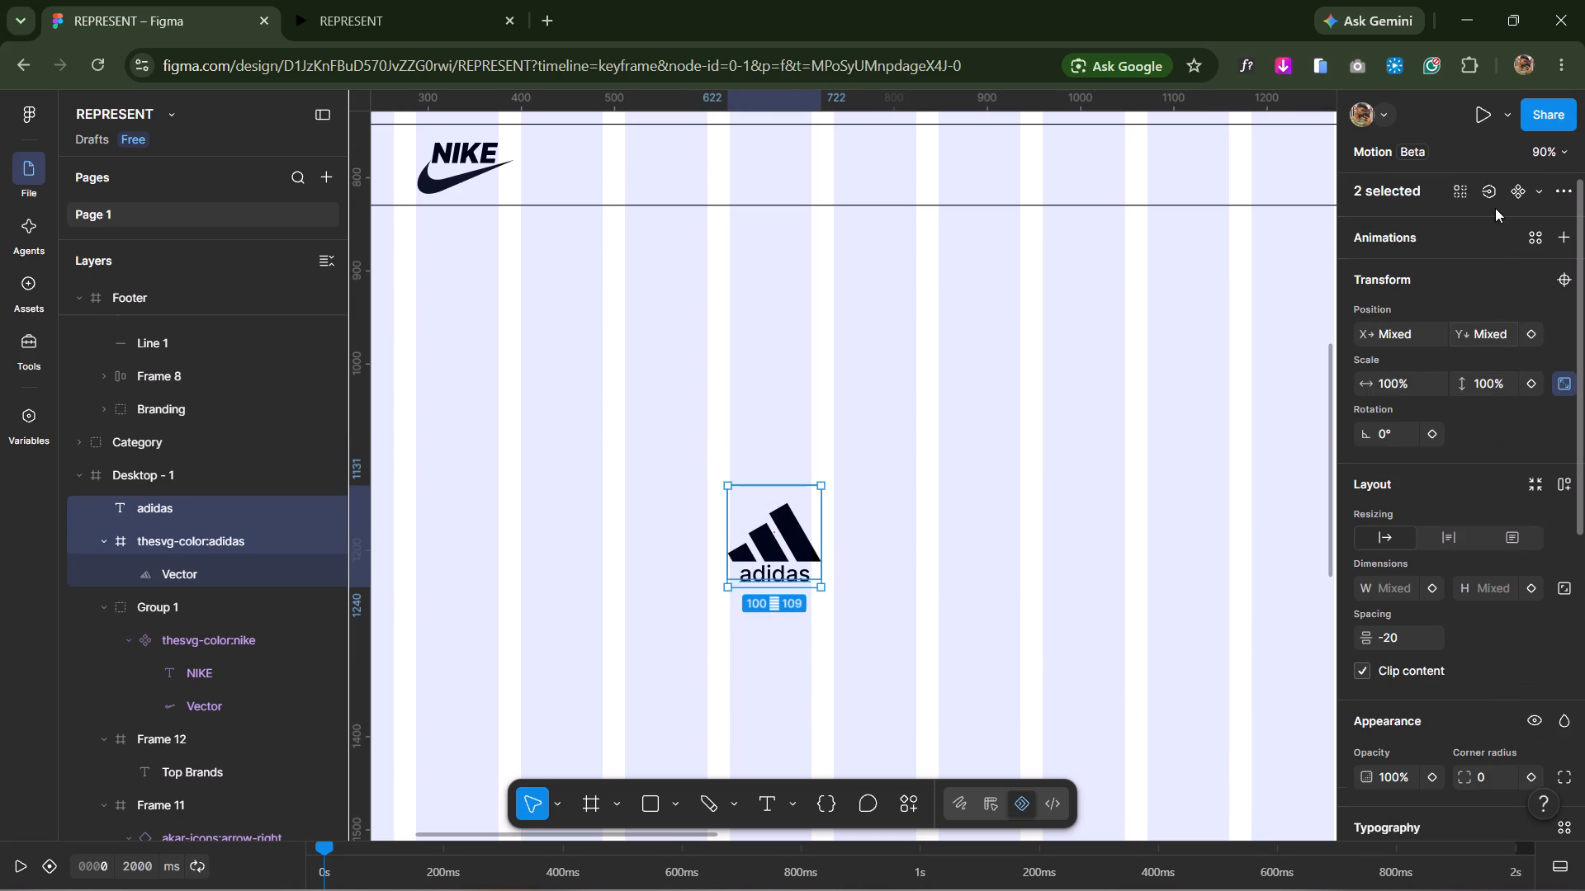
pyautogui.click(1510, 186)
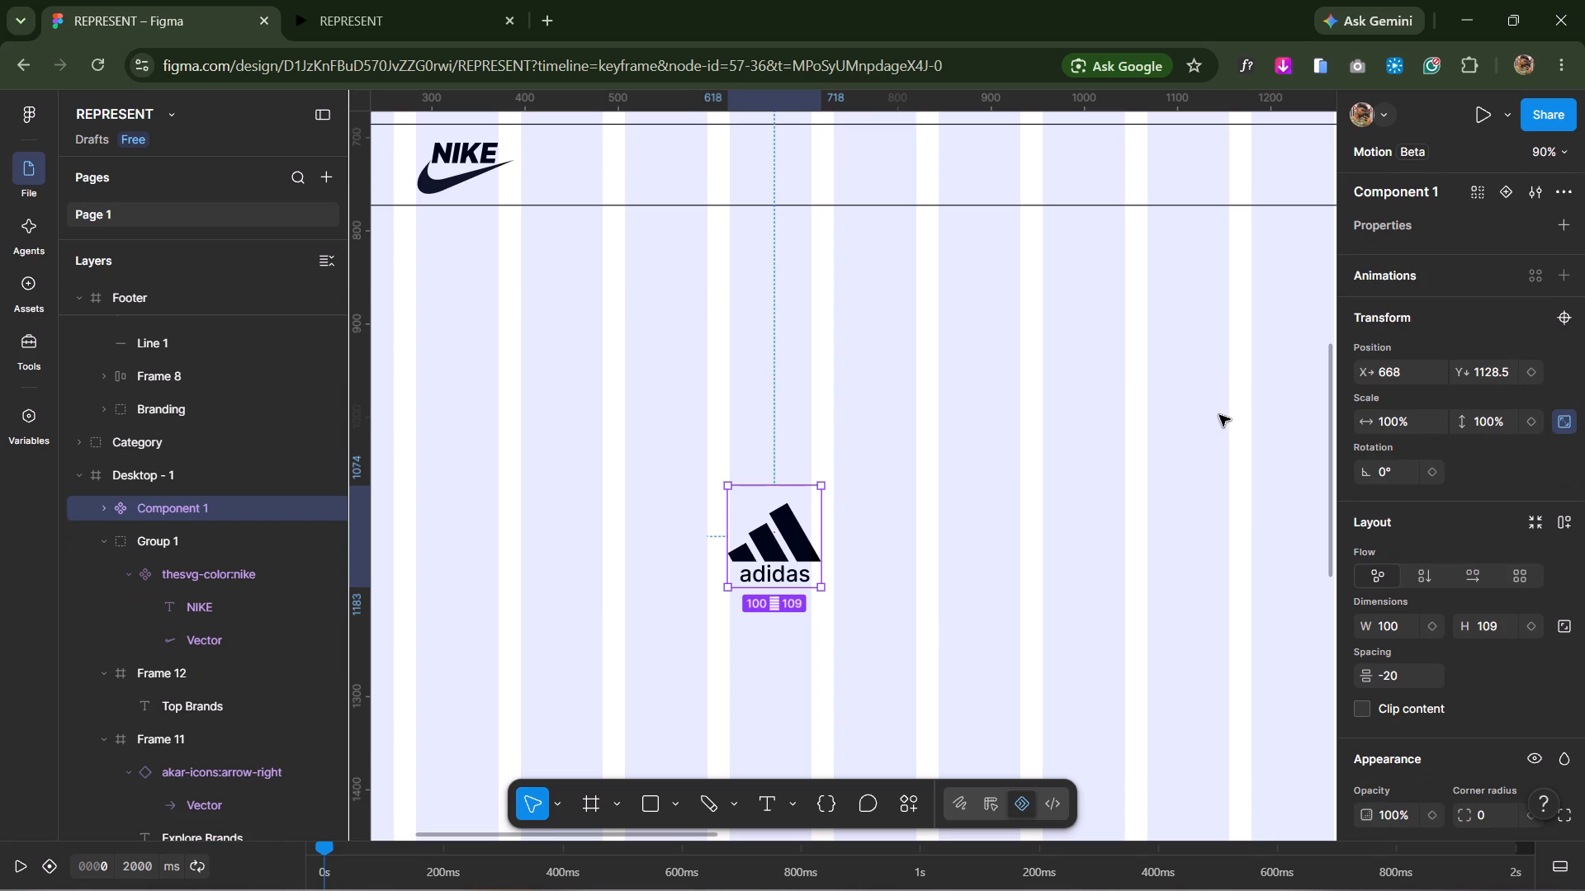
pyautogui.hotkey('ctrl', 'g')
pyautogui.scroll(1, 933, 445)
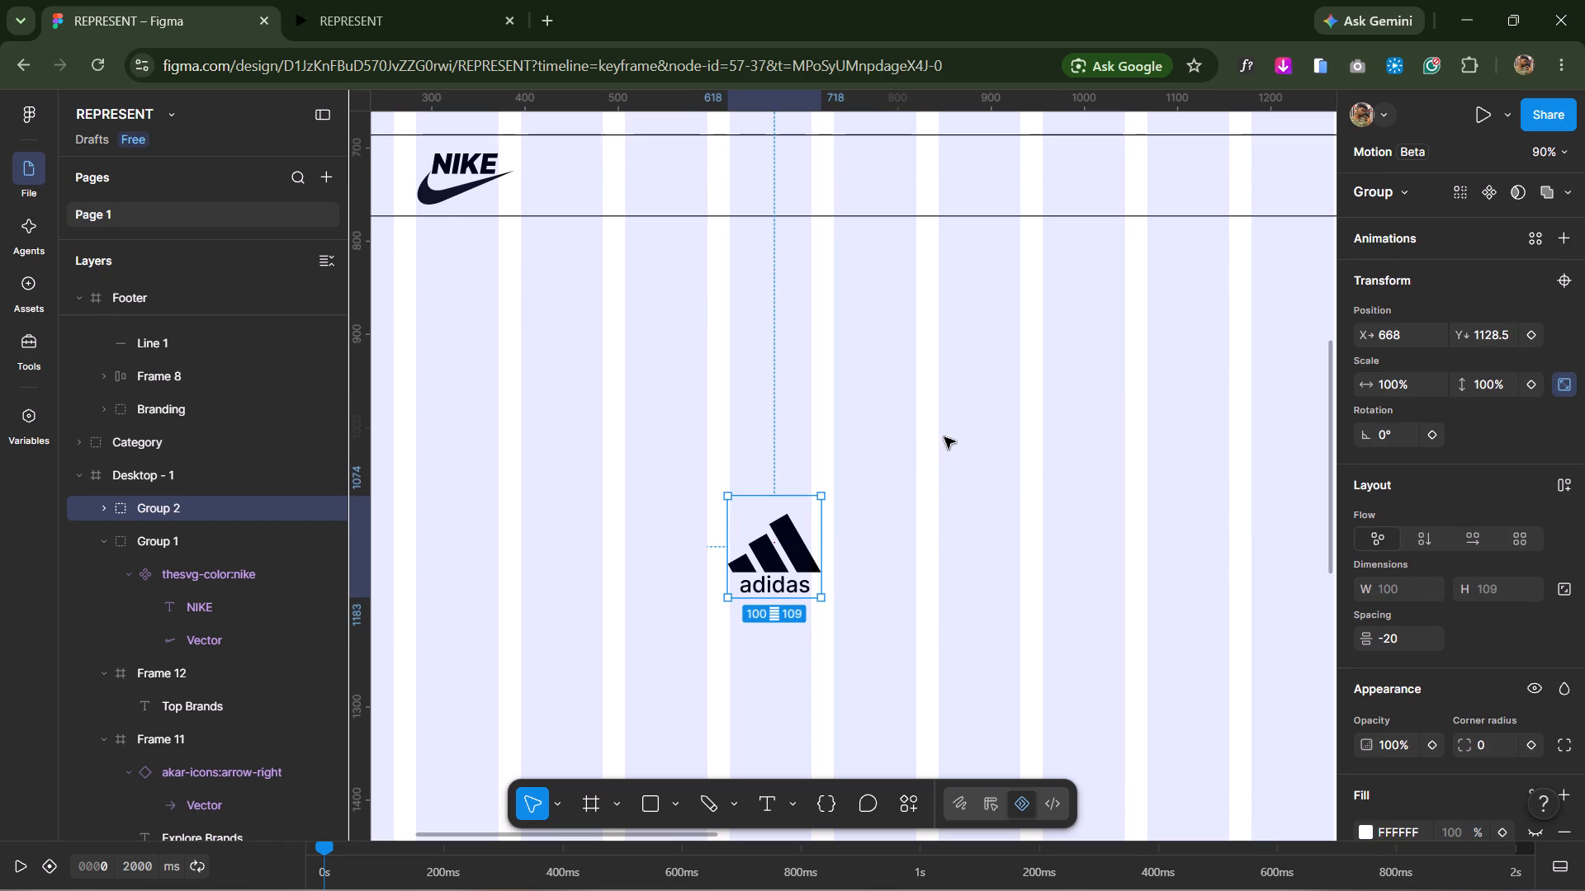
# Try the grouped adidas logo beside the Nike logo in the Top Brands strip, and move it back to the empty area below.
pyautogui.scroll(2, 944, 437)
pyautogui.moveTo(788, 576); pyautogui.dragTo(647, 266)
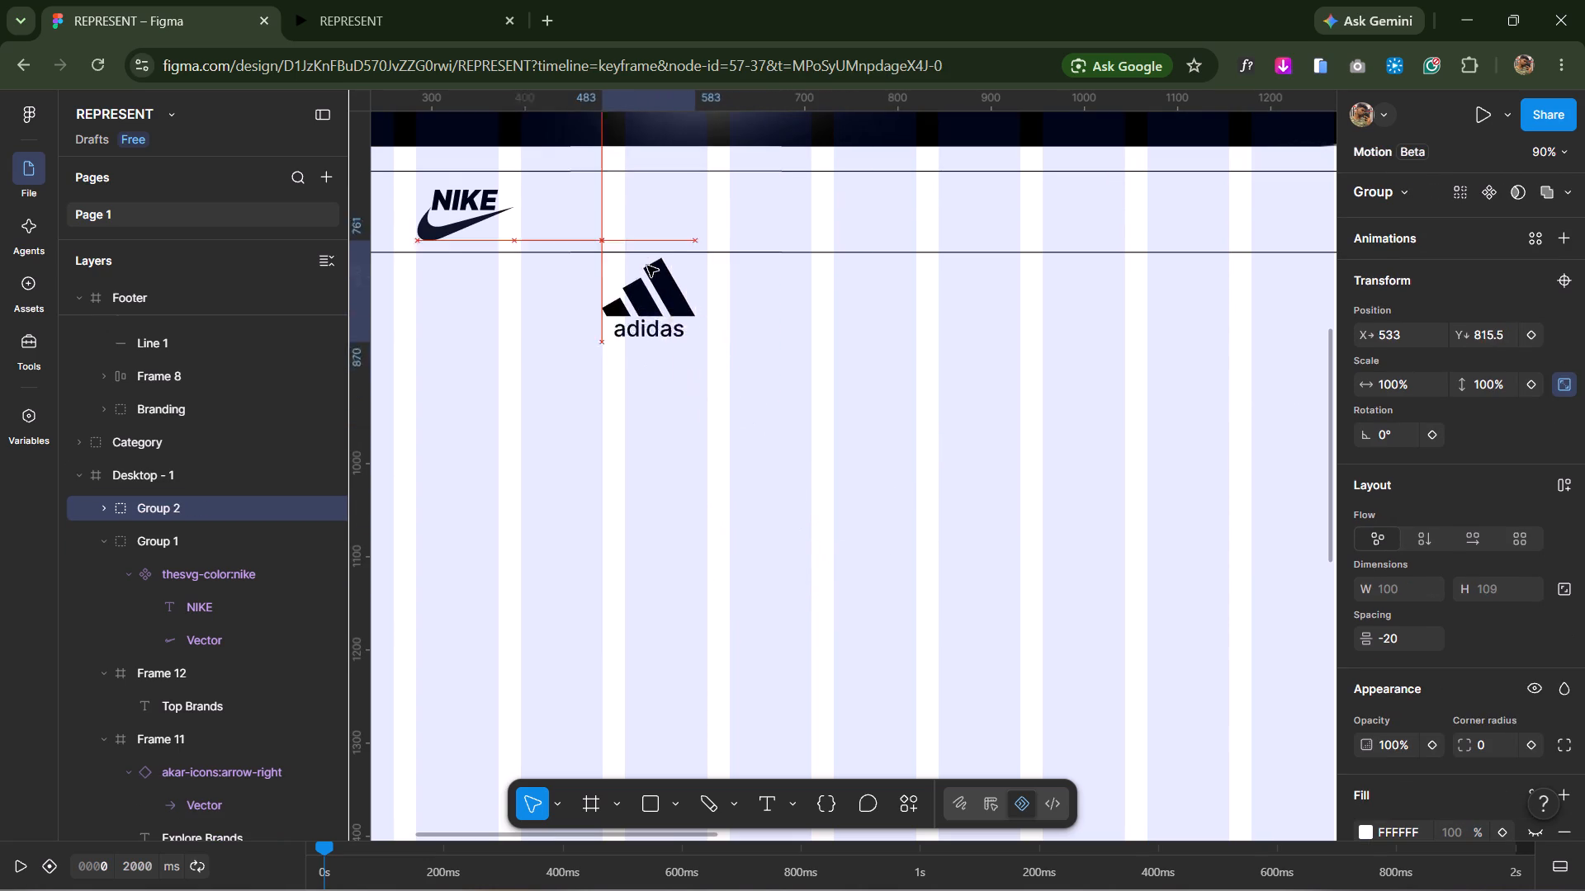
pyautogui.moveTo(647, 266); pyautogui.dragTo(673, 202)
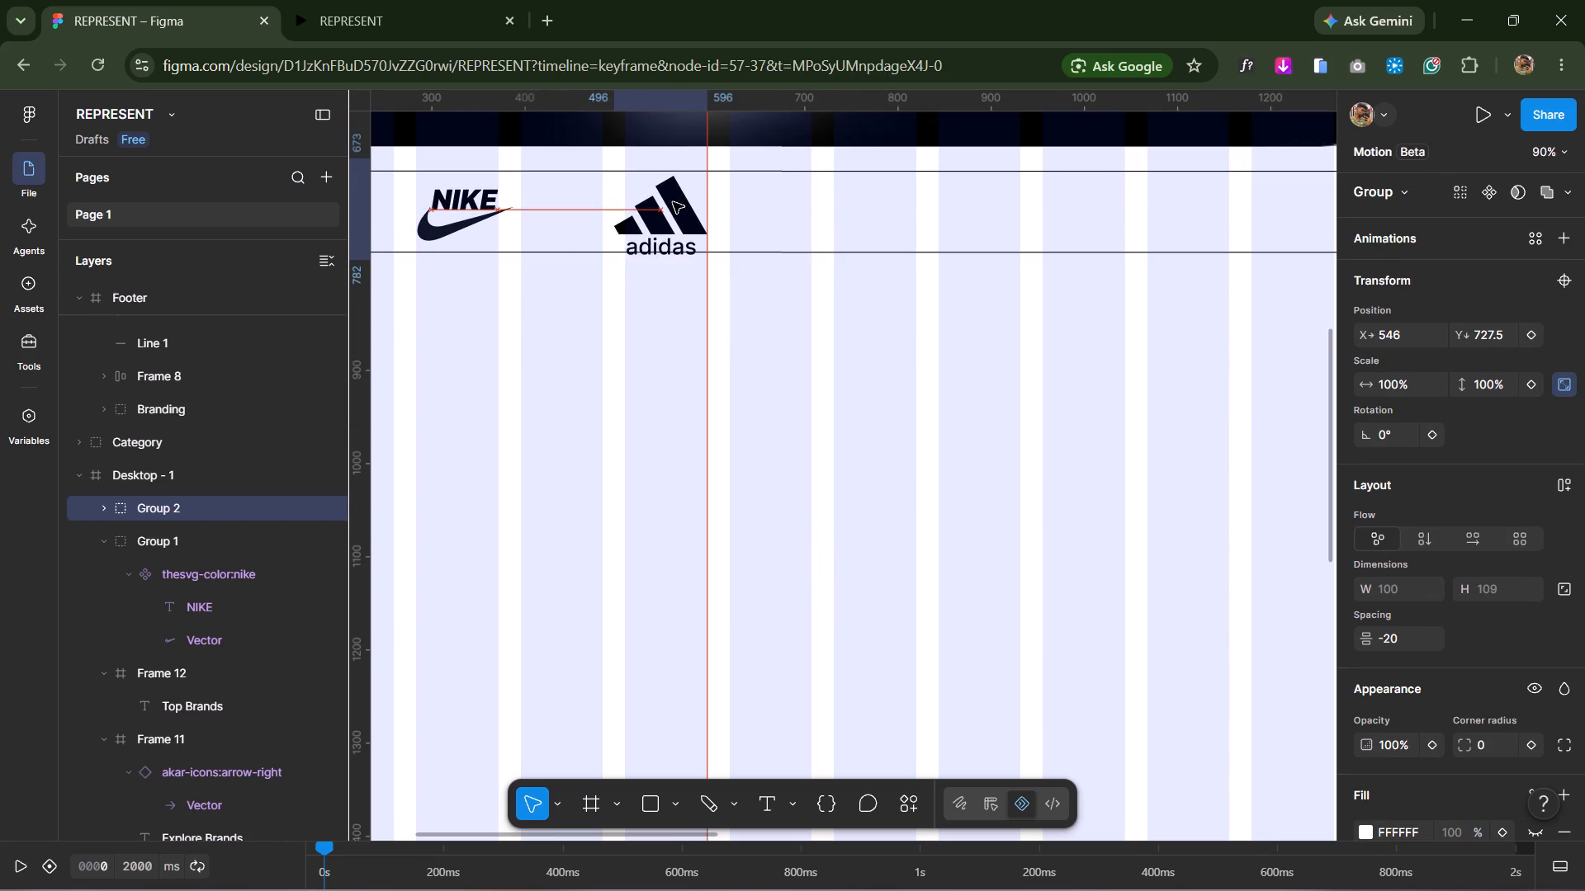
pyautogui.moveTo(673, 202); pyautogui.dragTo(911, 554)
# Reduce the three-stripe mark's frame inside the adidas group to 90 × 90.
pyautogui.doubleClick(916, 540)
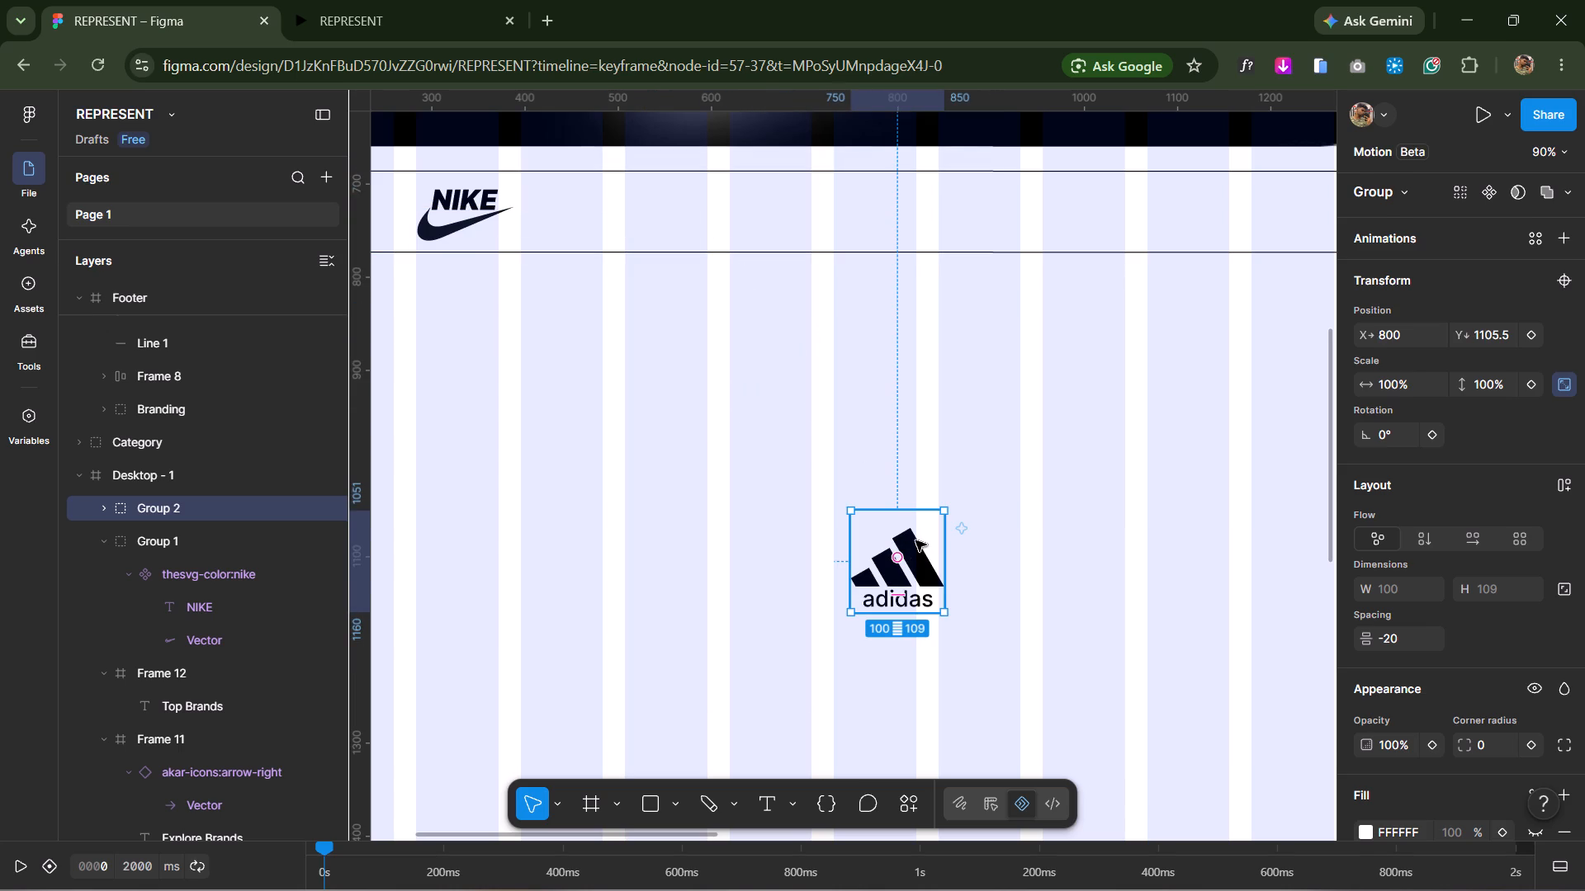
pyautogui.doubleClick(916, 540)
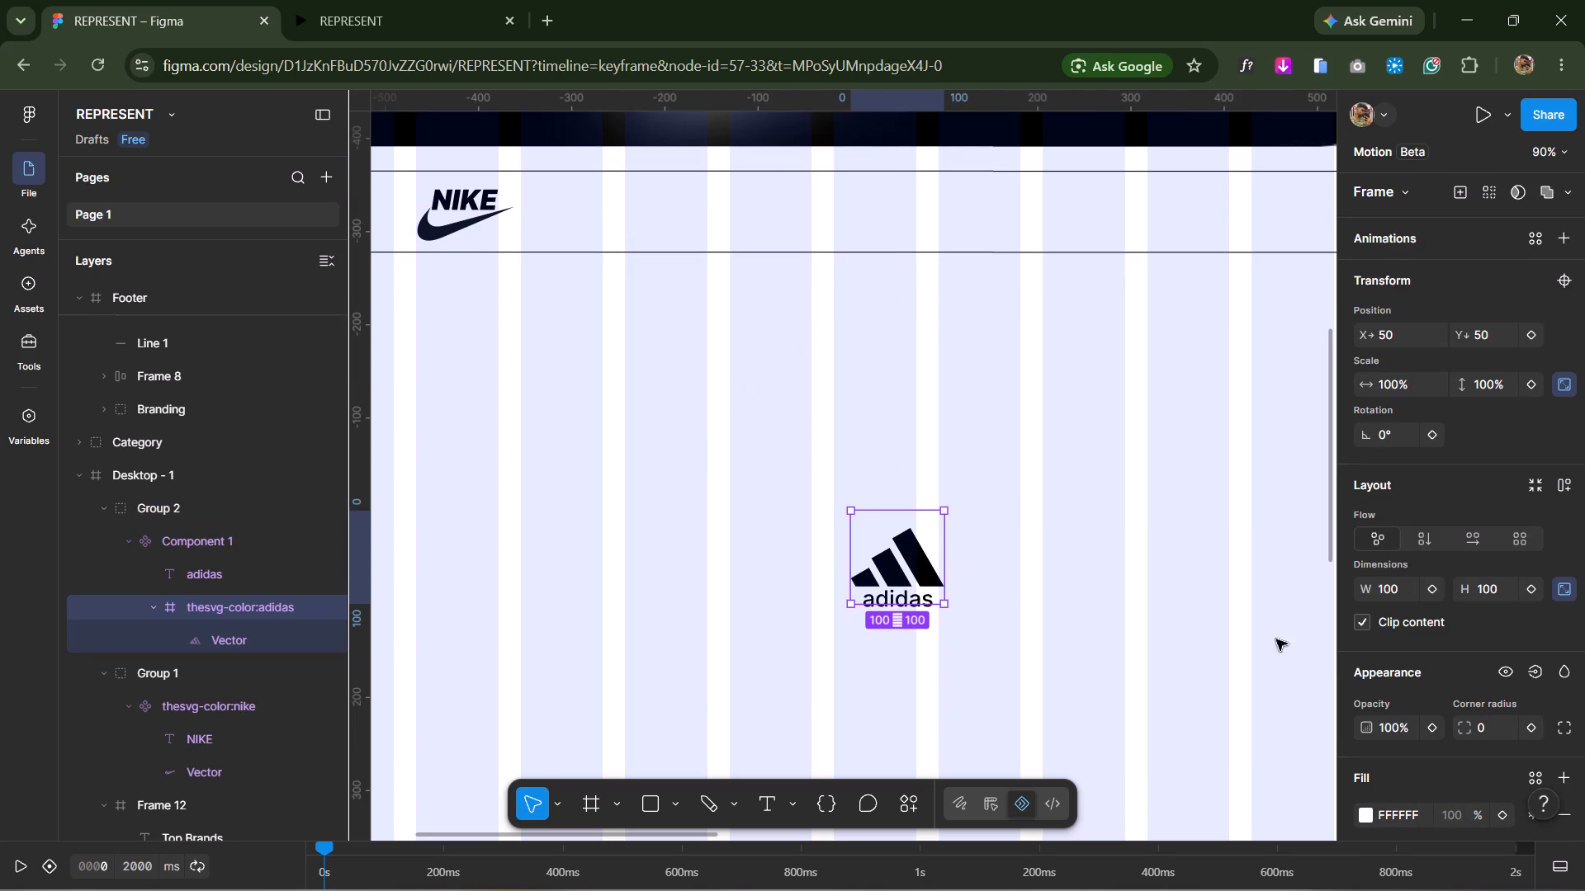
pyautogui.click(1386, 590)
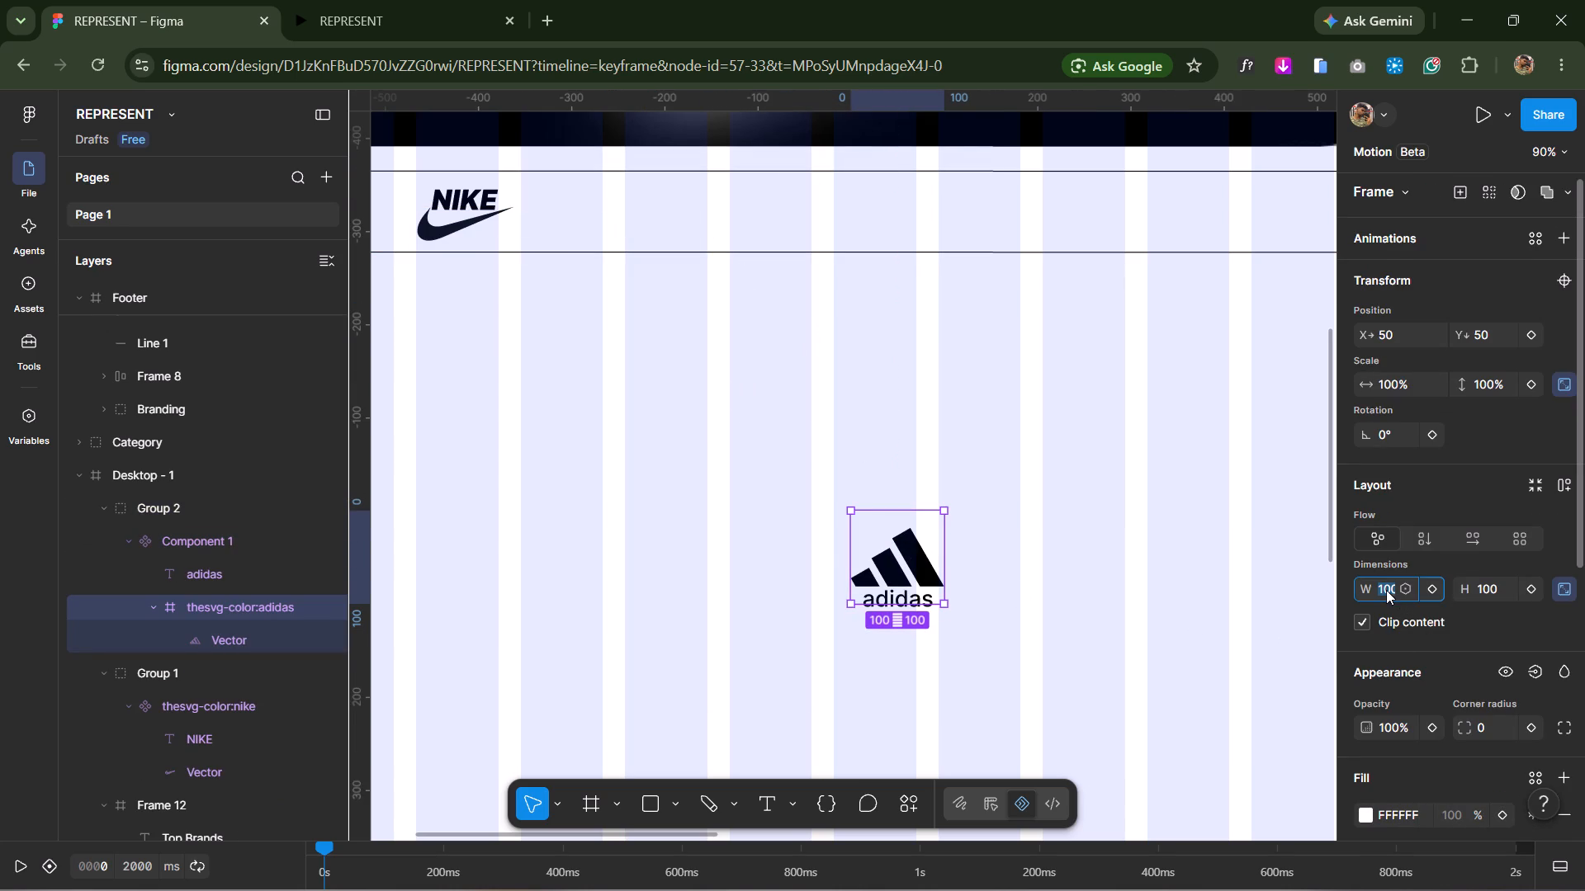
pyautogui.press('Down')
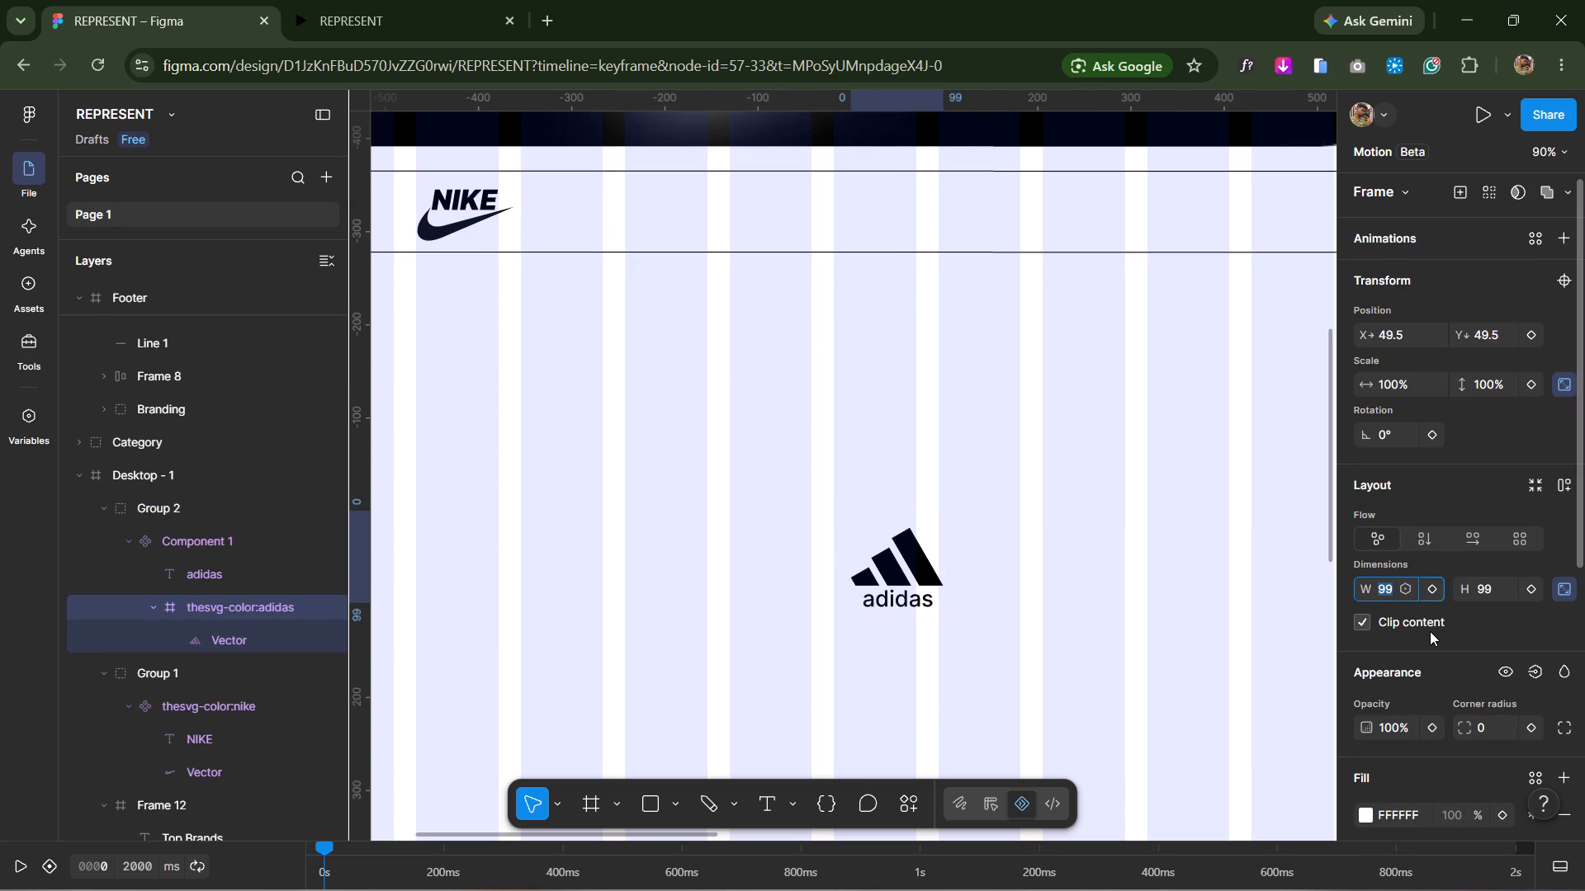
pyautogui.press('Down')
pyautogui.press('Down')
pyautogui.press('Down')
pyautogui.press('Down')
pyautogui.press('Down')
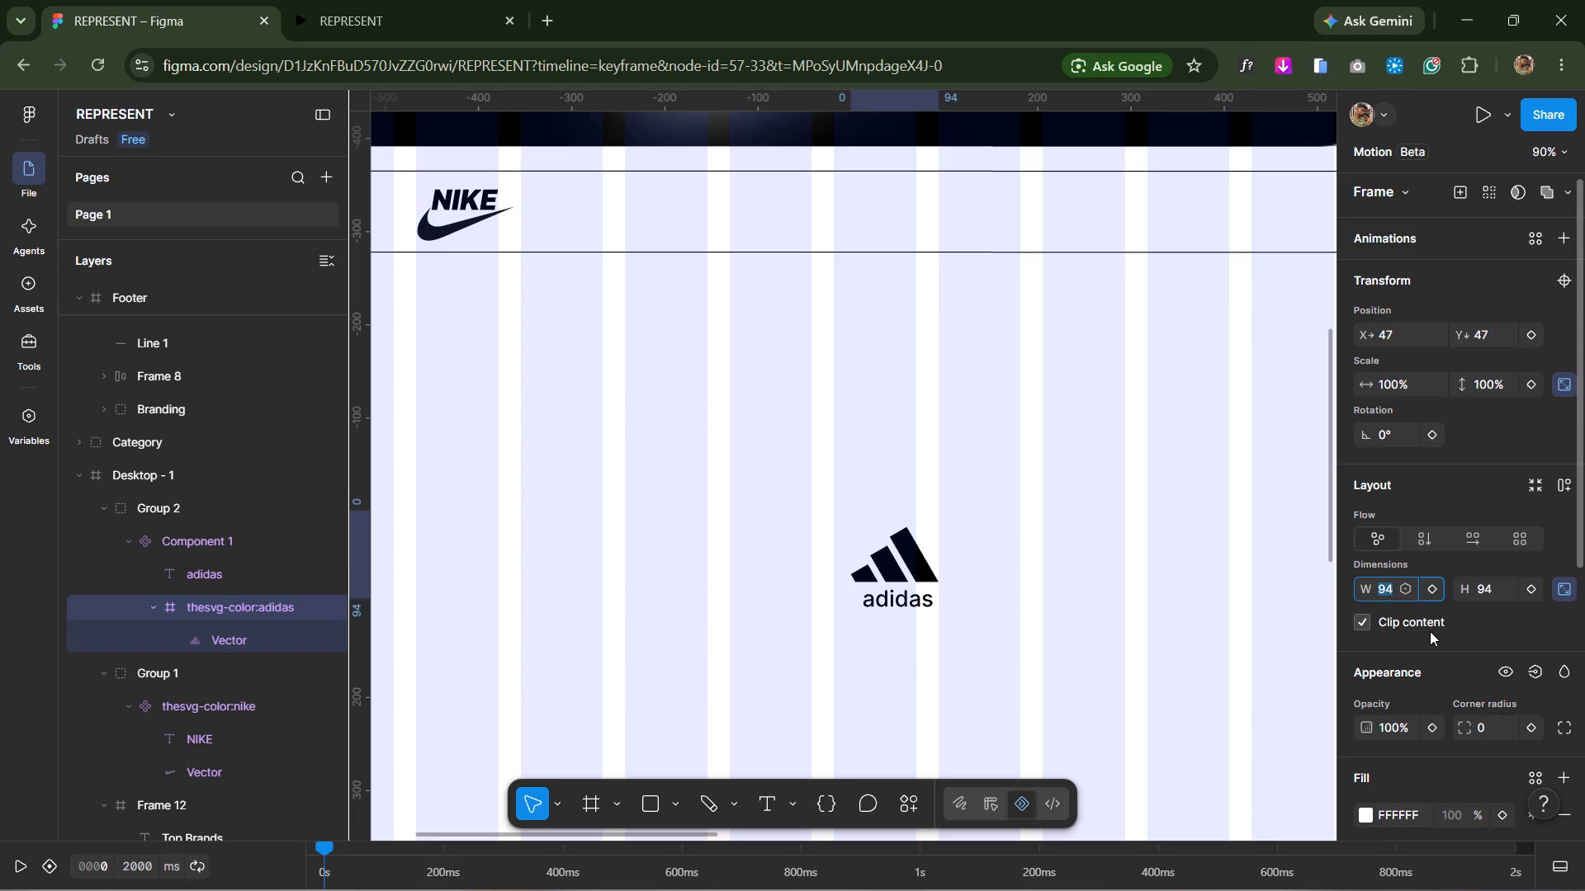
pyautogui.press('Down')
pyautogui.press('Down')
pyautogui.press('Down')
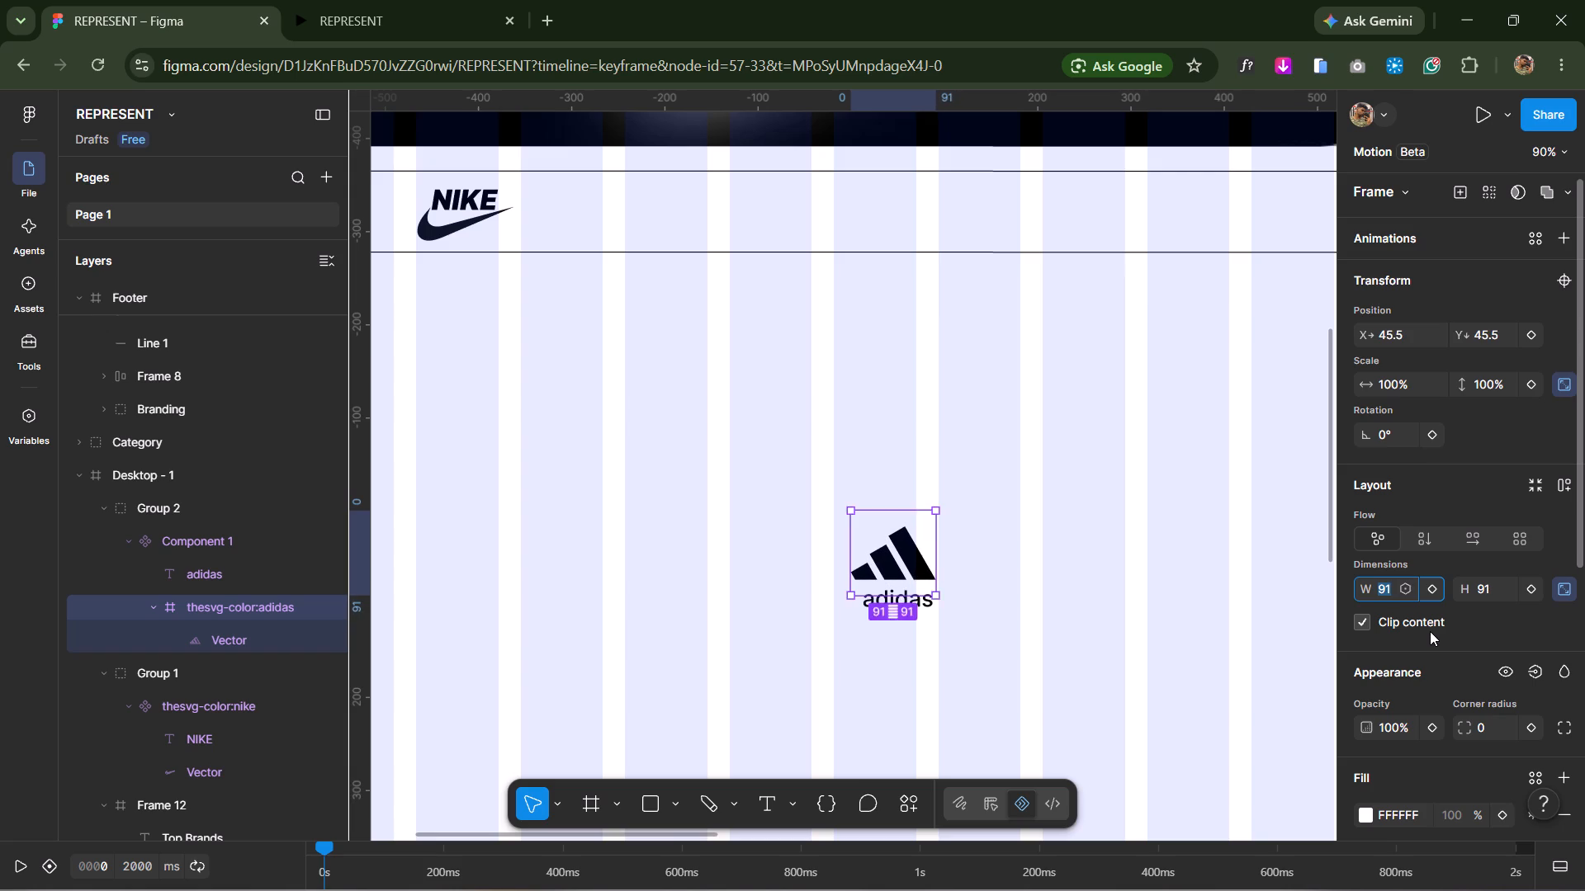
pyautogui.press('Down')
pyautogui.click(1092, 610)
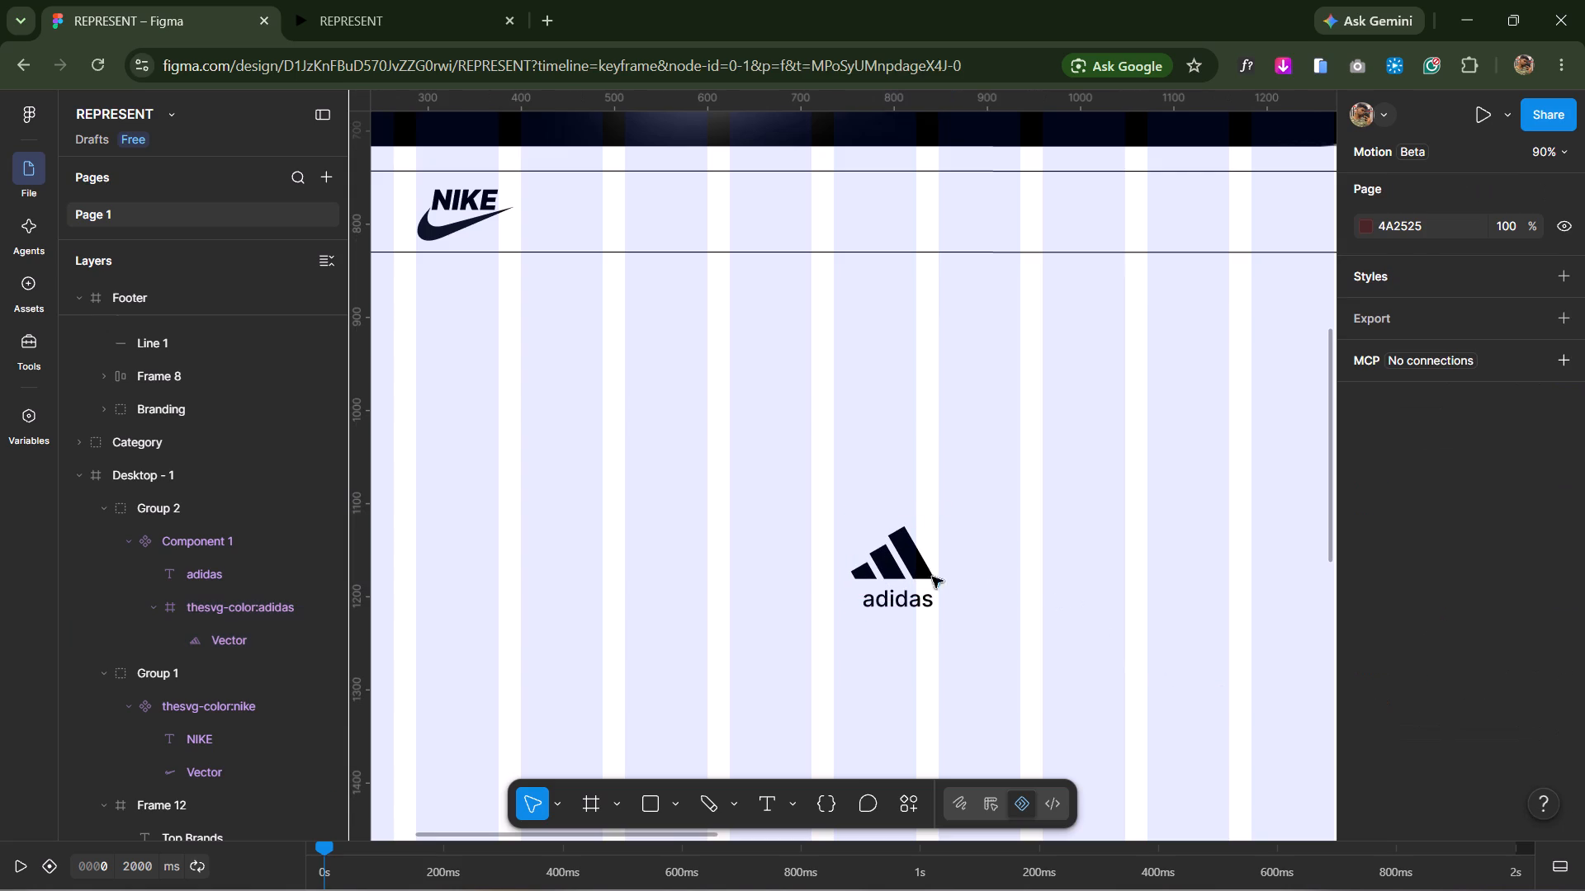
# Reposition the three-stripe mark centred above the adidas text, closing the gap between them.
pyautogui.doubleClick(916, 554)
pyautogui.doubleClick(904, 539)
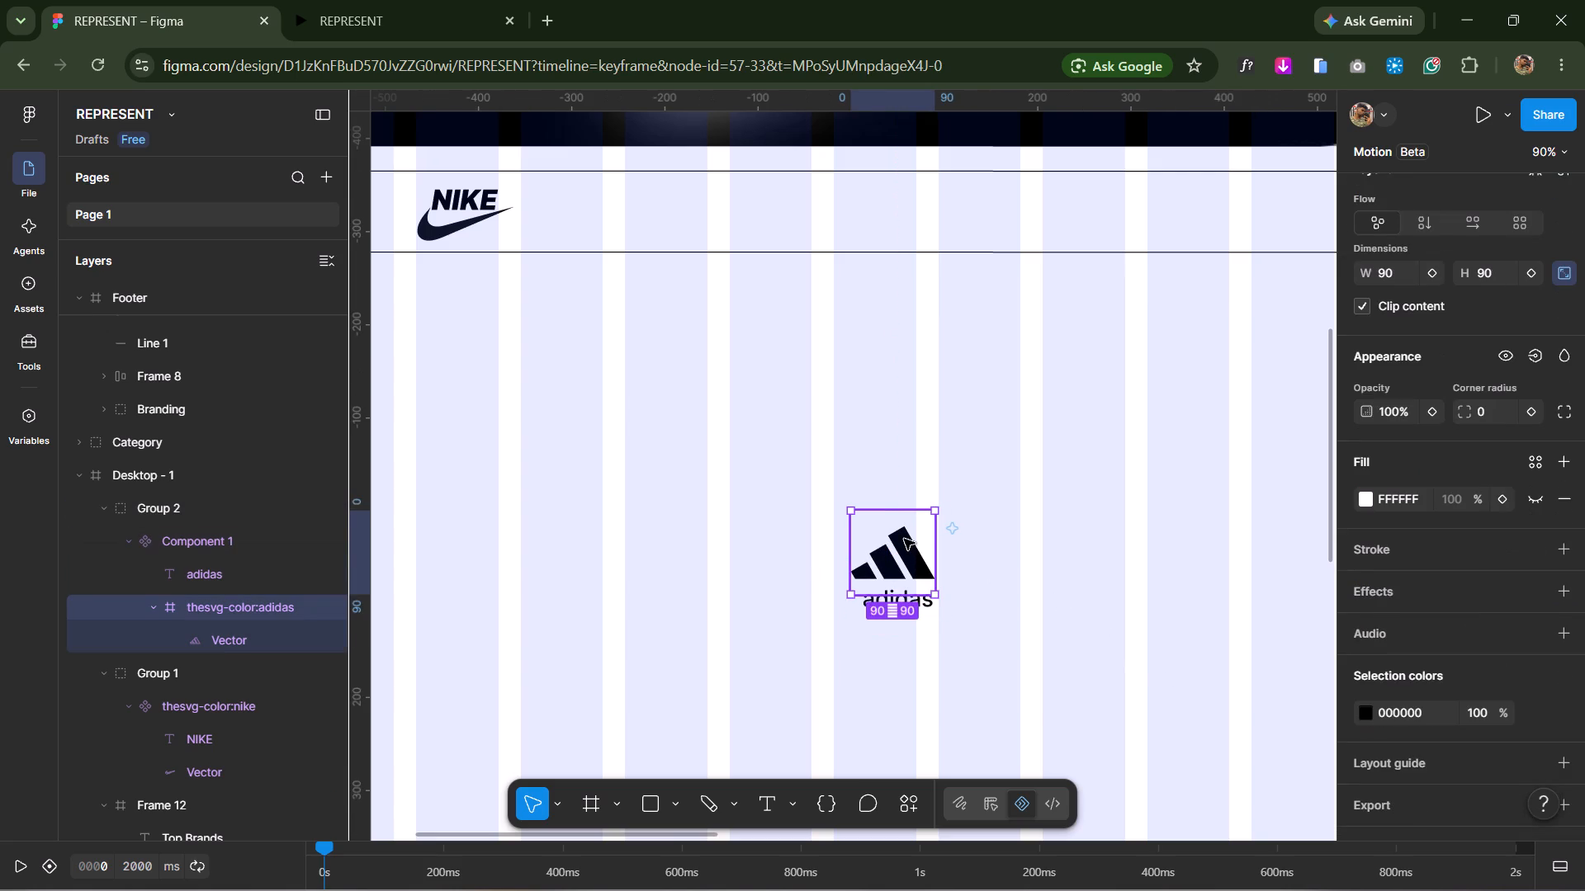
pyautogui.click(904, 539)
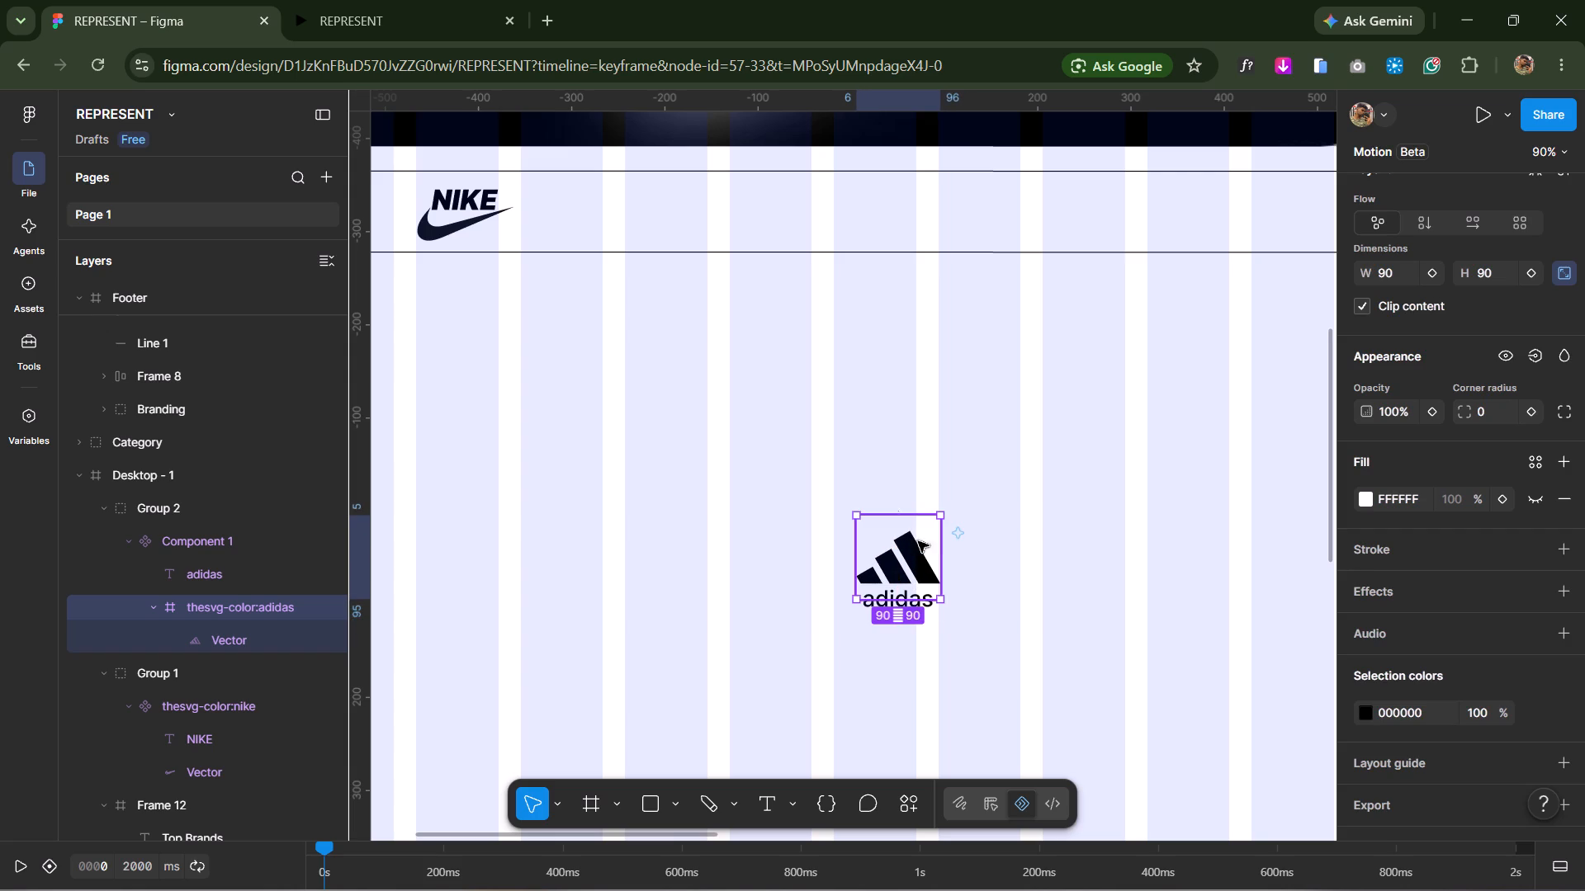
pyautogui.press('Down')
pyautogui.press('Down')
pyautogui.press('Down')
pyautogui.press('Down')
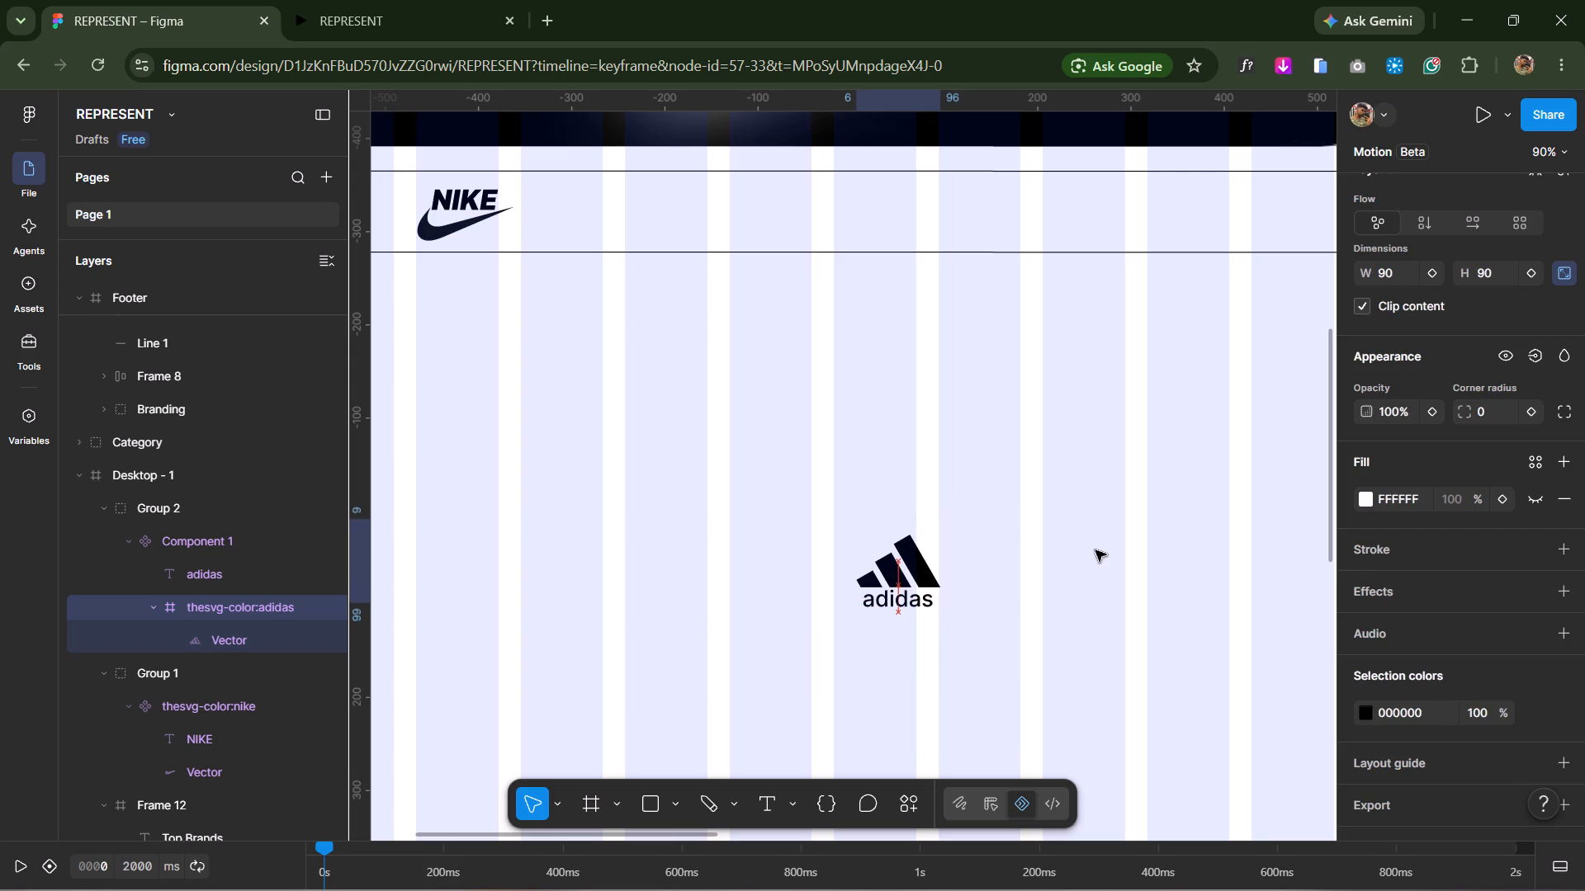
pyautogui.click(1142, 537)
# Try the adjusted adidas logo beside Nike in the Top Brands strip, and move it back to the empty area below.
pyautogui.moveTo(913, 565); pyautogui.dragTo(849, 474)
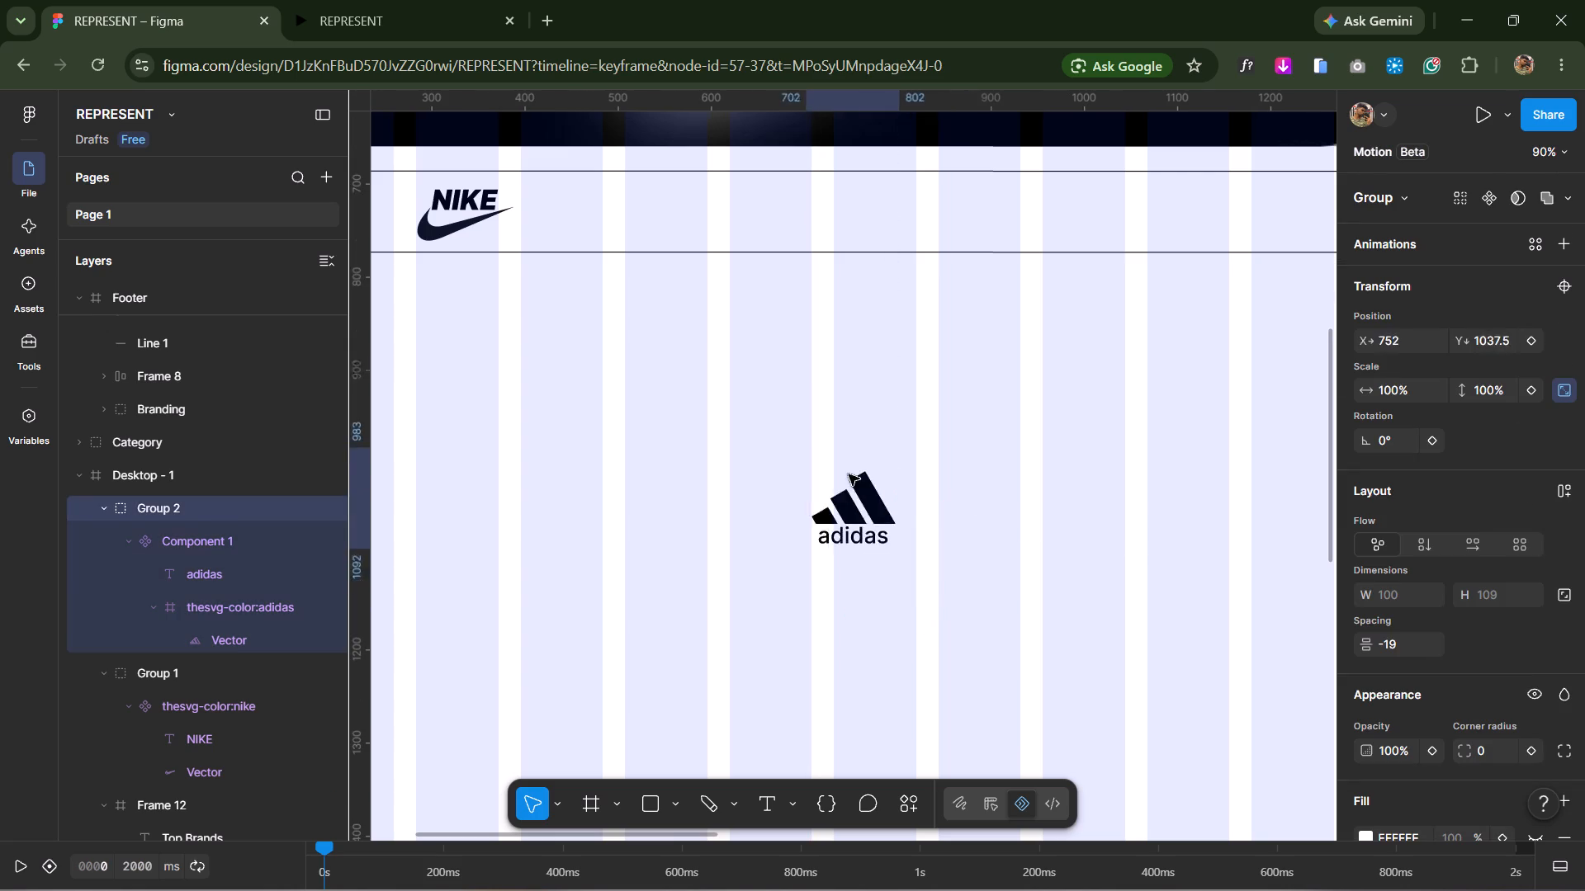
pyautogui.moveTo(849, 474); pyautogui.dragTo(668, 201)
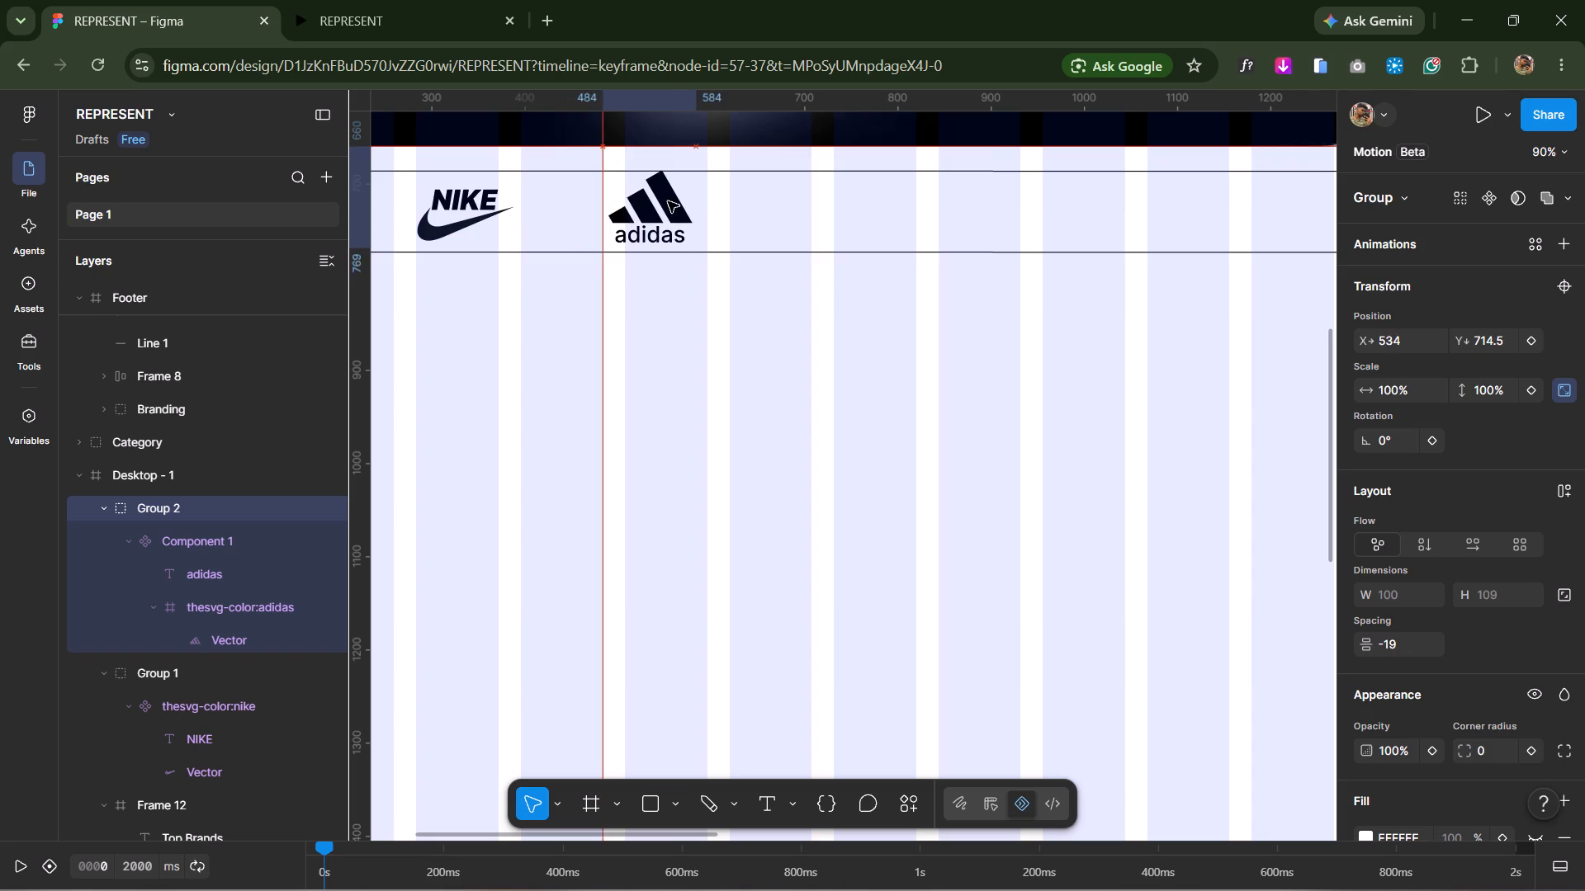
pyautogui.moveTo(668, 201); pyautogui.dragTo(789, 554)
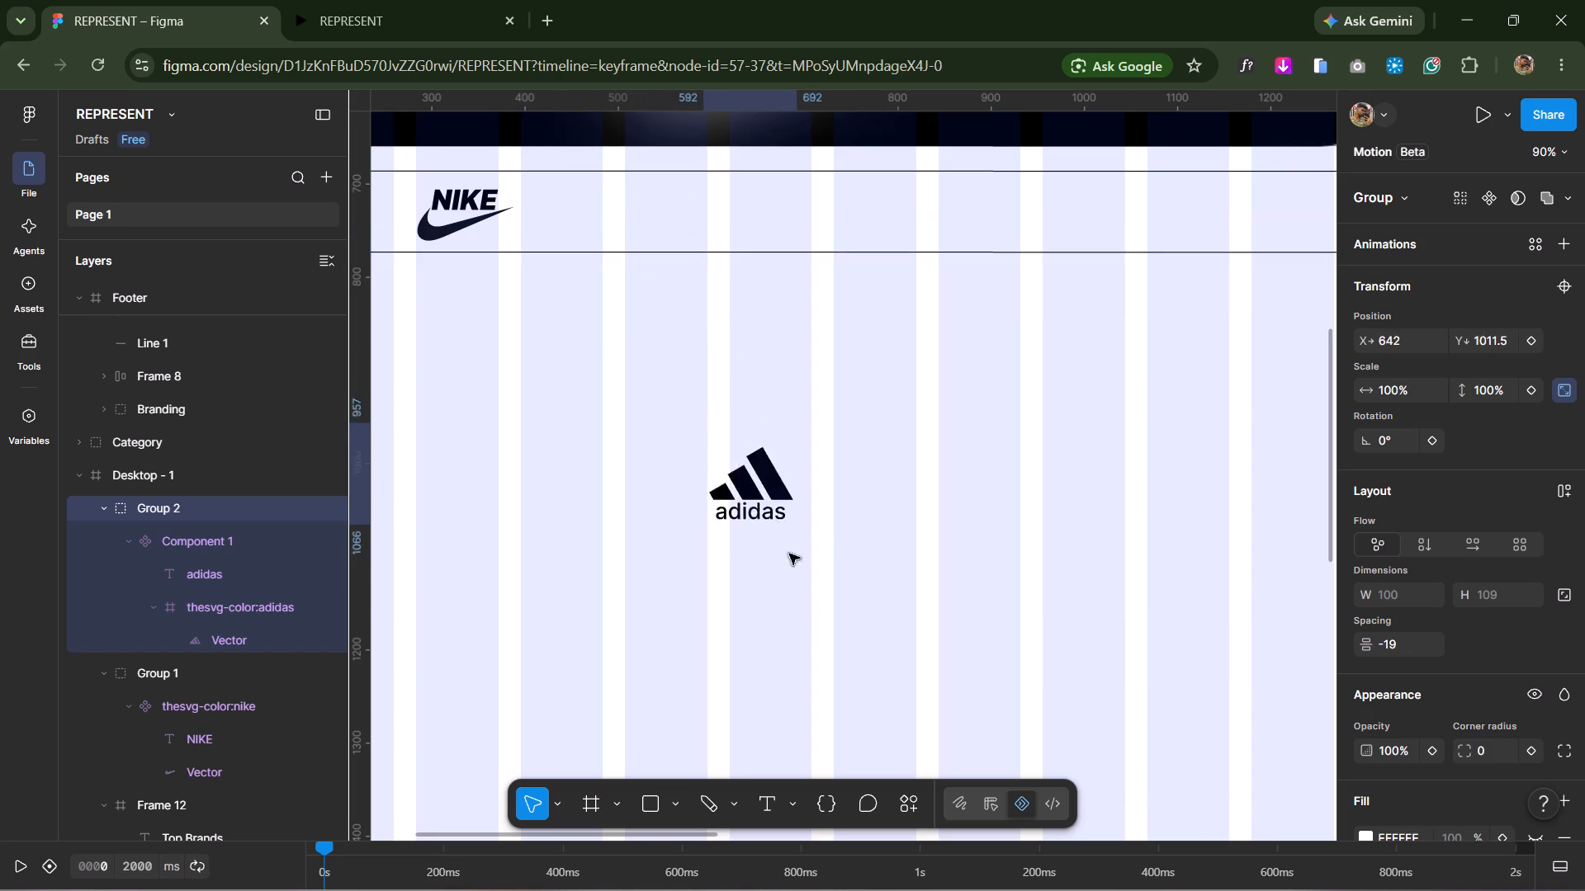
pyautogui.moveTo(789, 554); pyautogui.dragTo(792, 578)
# Delete the adidas logo group from the Desktop - 1 frame.
pyautogui.moveTo(864, 659); pyautogui.dragTo(737, 500)
pyautogui.press('BackSpace')
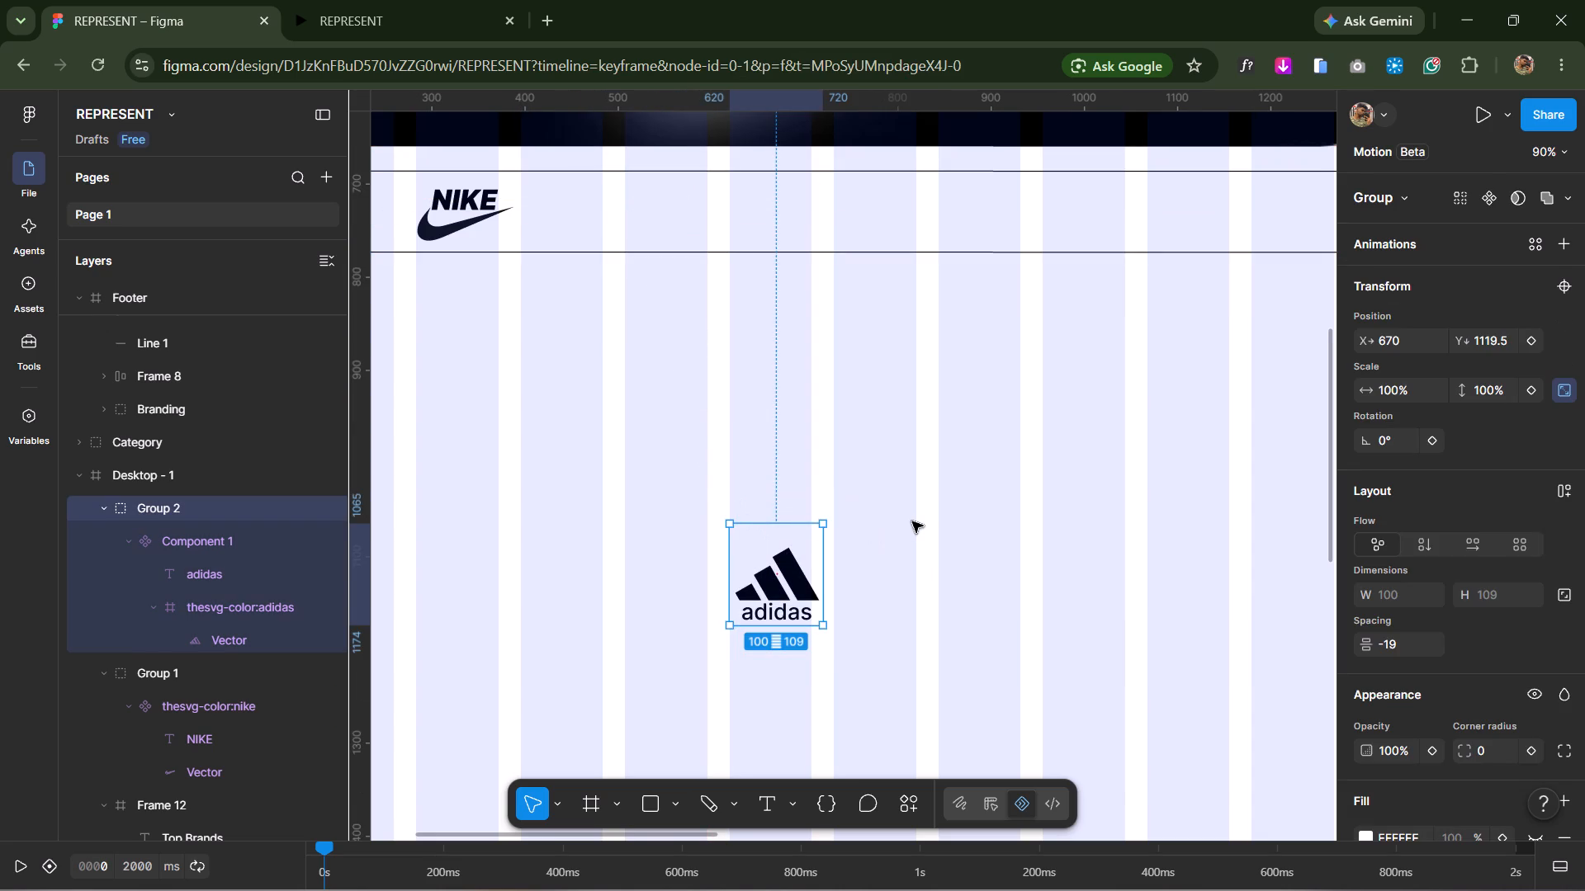
# Move the Category group into the Desktop - 1 frame, beneath the Top Brands strip at X 724.5, Y 905.
pyautogui.press('space')
pyautogui.press('space')
pyautogui.press('space')
pyautogui.press('space')
pyautogui.press('space')
pyautogui.press('space')
pyautogui.press('space')
pyautogui.press('space')
pyautogui.press('space')
pyautogui.press('space')
pyautogui.press('space')
pyautogui.press('space')
pyautogui.press('space')
pyautogui.press('space')
pyautogui.press('space')
pyautogui.scroll(-4, 888, 576)
pyautogui.keyDown('ctrl'); pyautogui.scroll(-5, 882, 563); pyautogui.keyUp('ctrl')
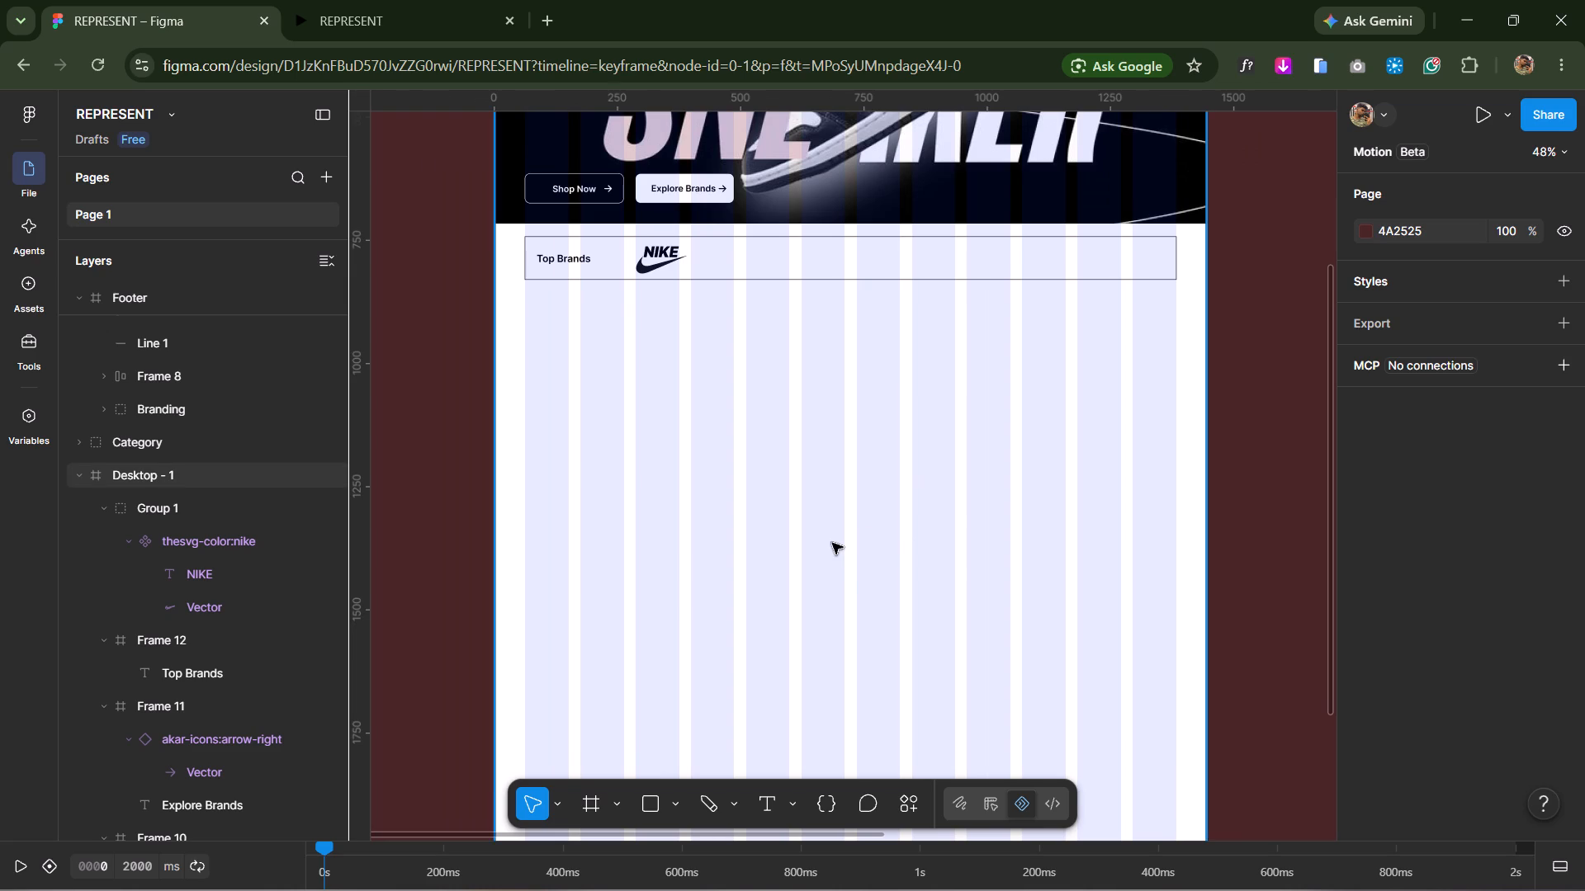
pyautogui.keyDown('ctrl'); pyautogui.scroll(-4, 885, 588); pyautogui.keyUp('ctrl')
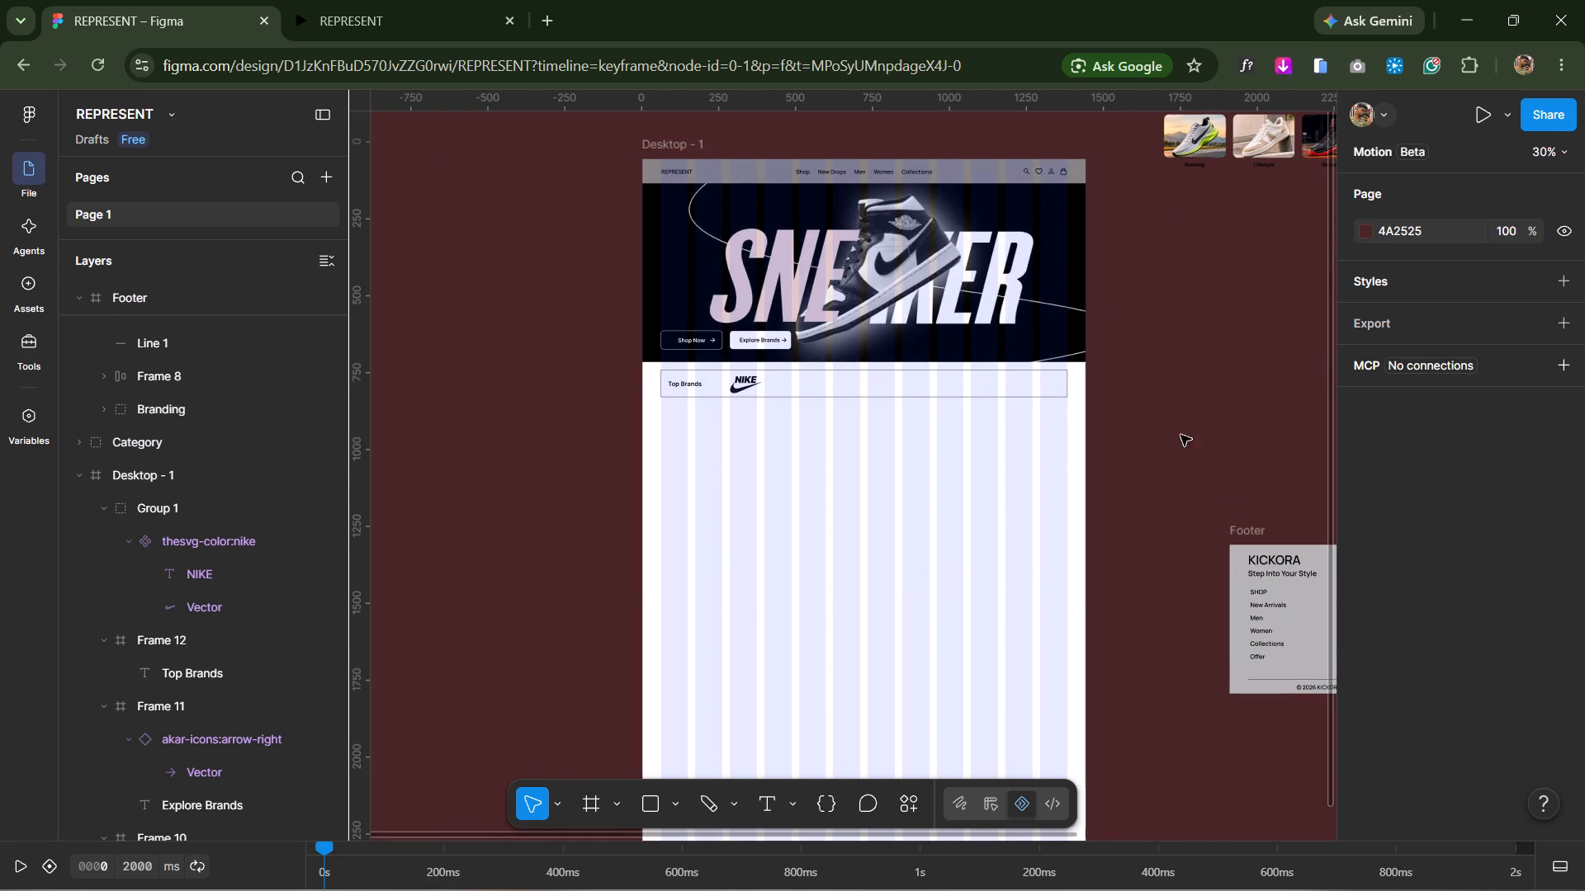
pyautogui.press('space')
pyautogui.scroll(4, 1176, 450)
pyautogui.moveTo(1218, 328); pyautogui.dragTo(920, 629)
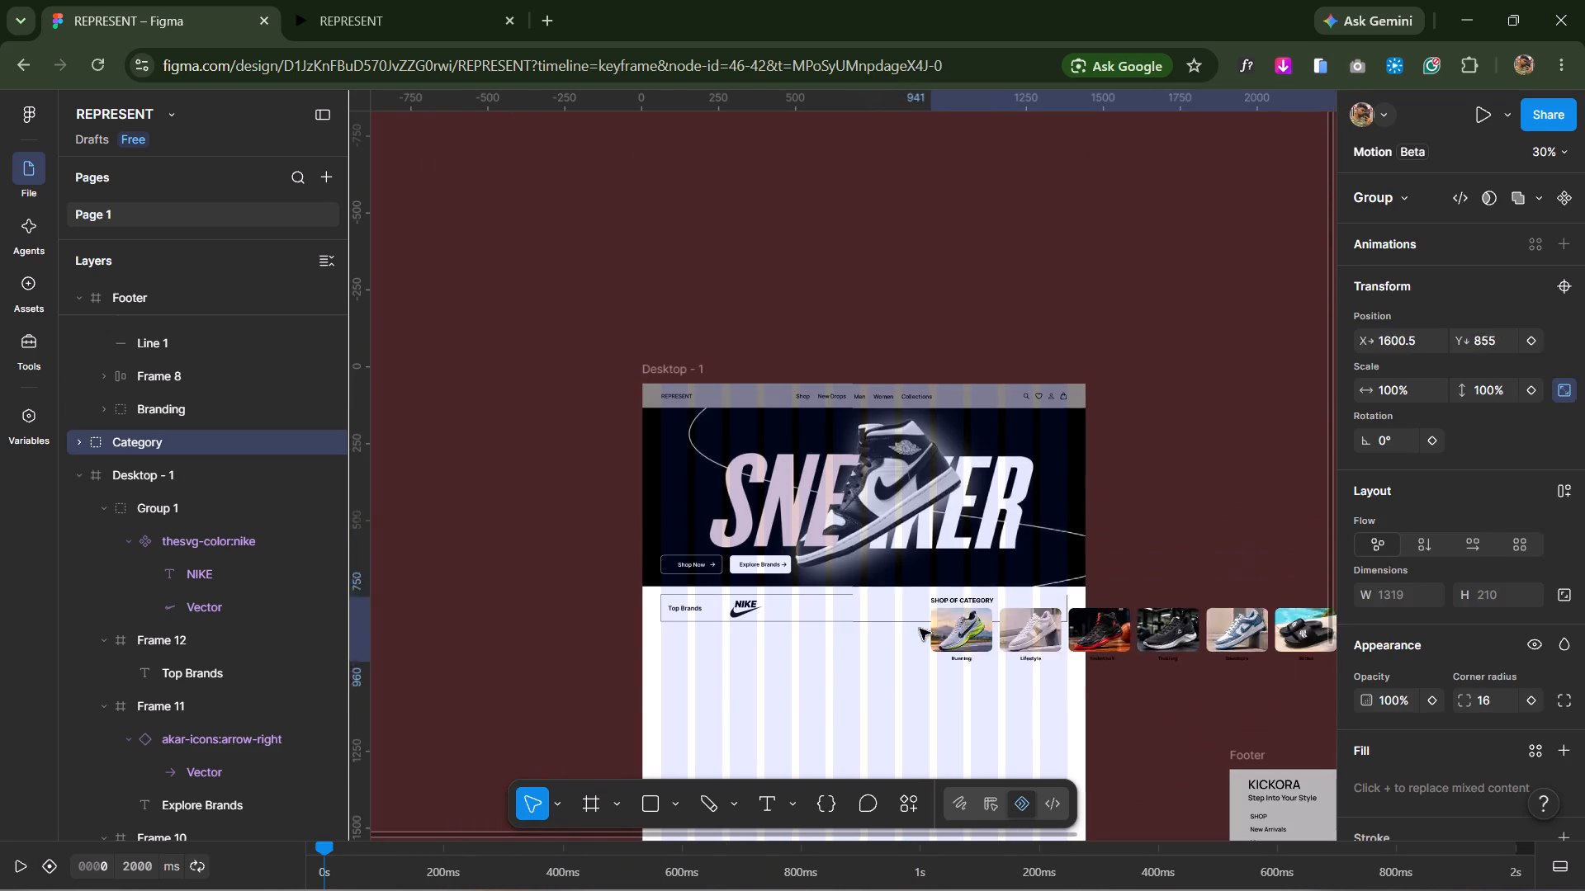
pyautogui.moveTo(920, 629); pyautogui.dragTo(712, 630)
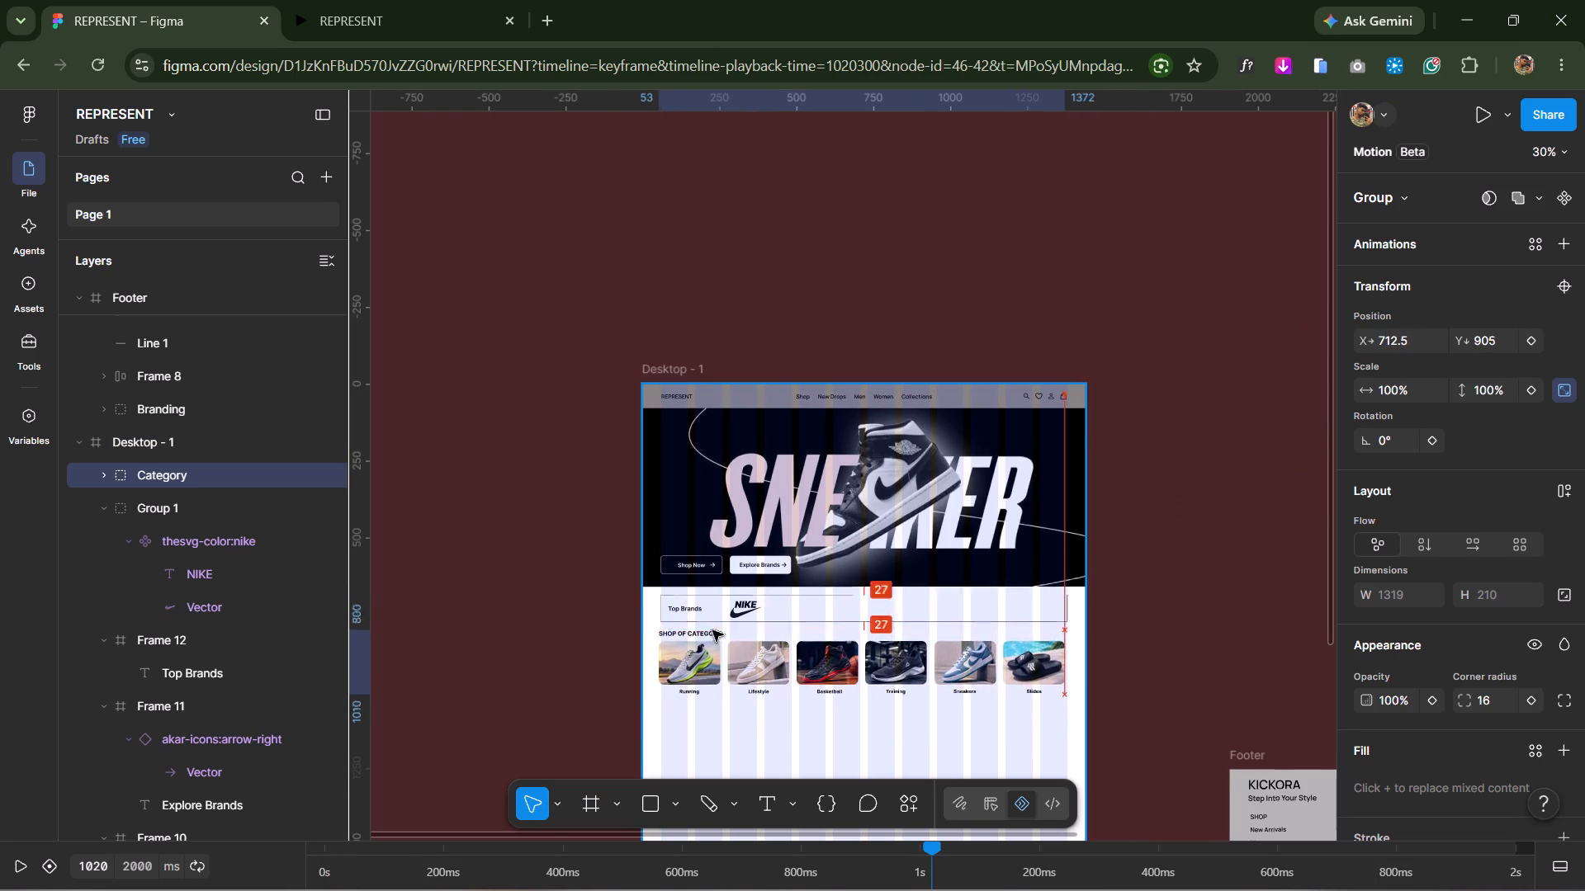
pyautogui.moveTo(712, 630); pyautogui.dragTo(717, 632)
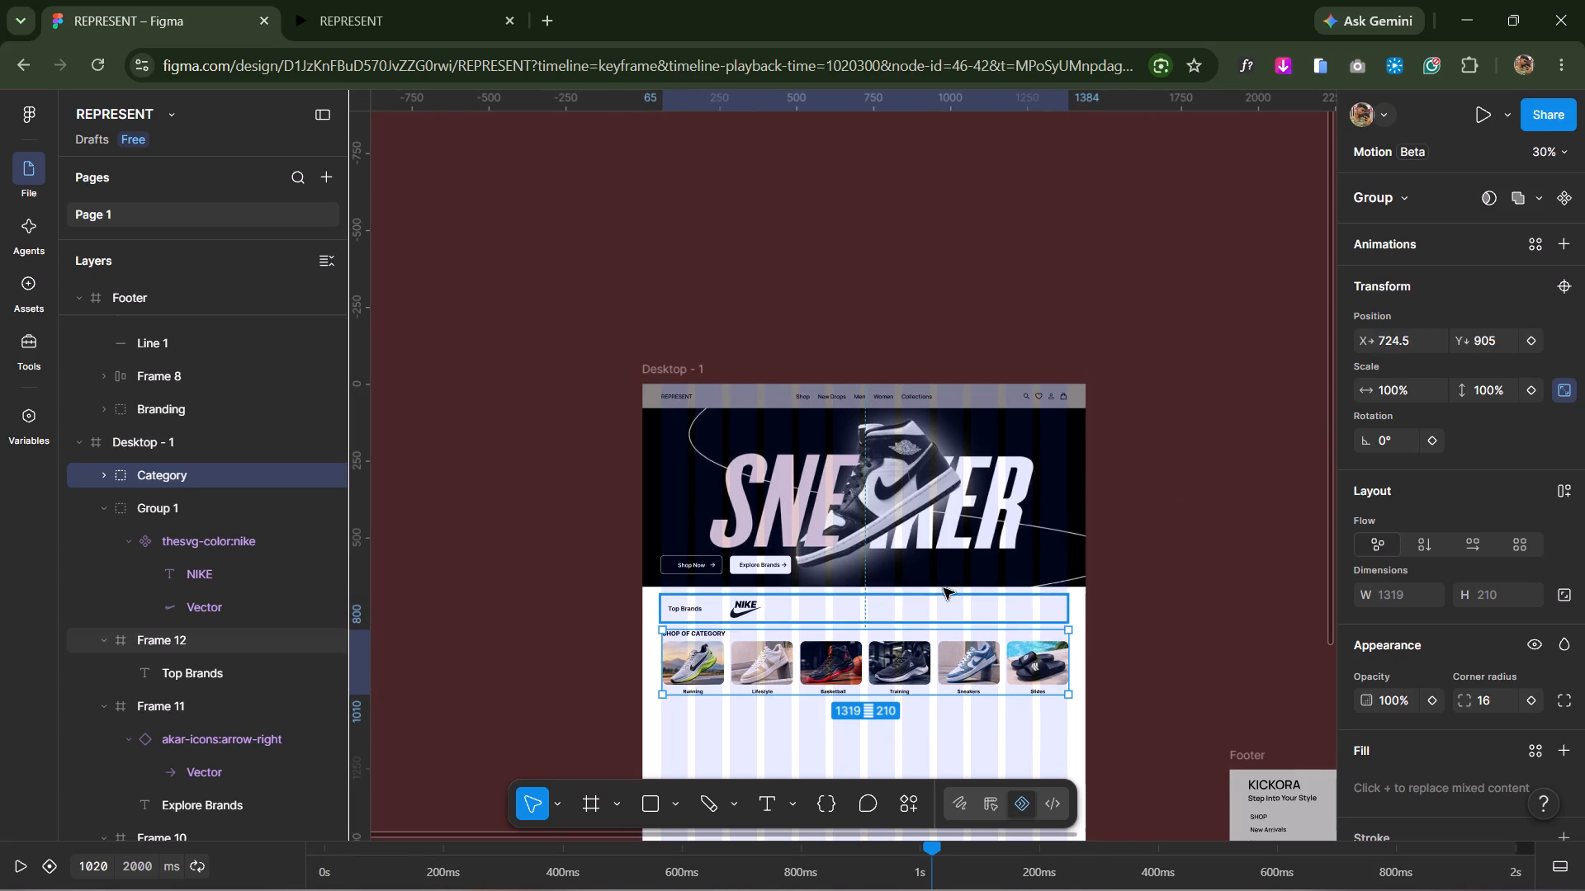
pyautogui.click(1185, 597)
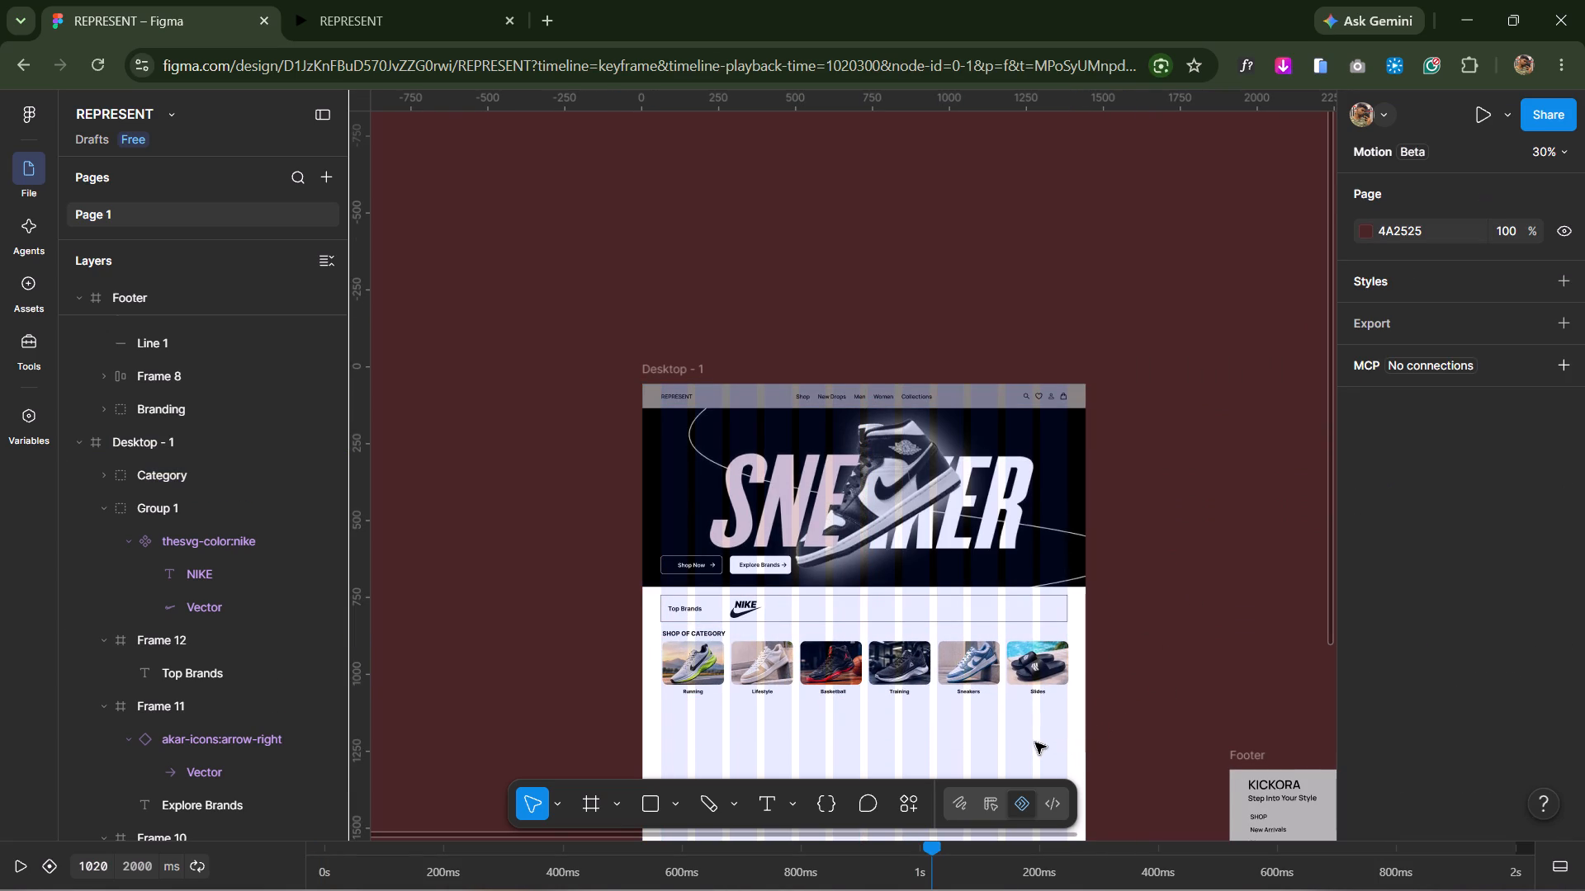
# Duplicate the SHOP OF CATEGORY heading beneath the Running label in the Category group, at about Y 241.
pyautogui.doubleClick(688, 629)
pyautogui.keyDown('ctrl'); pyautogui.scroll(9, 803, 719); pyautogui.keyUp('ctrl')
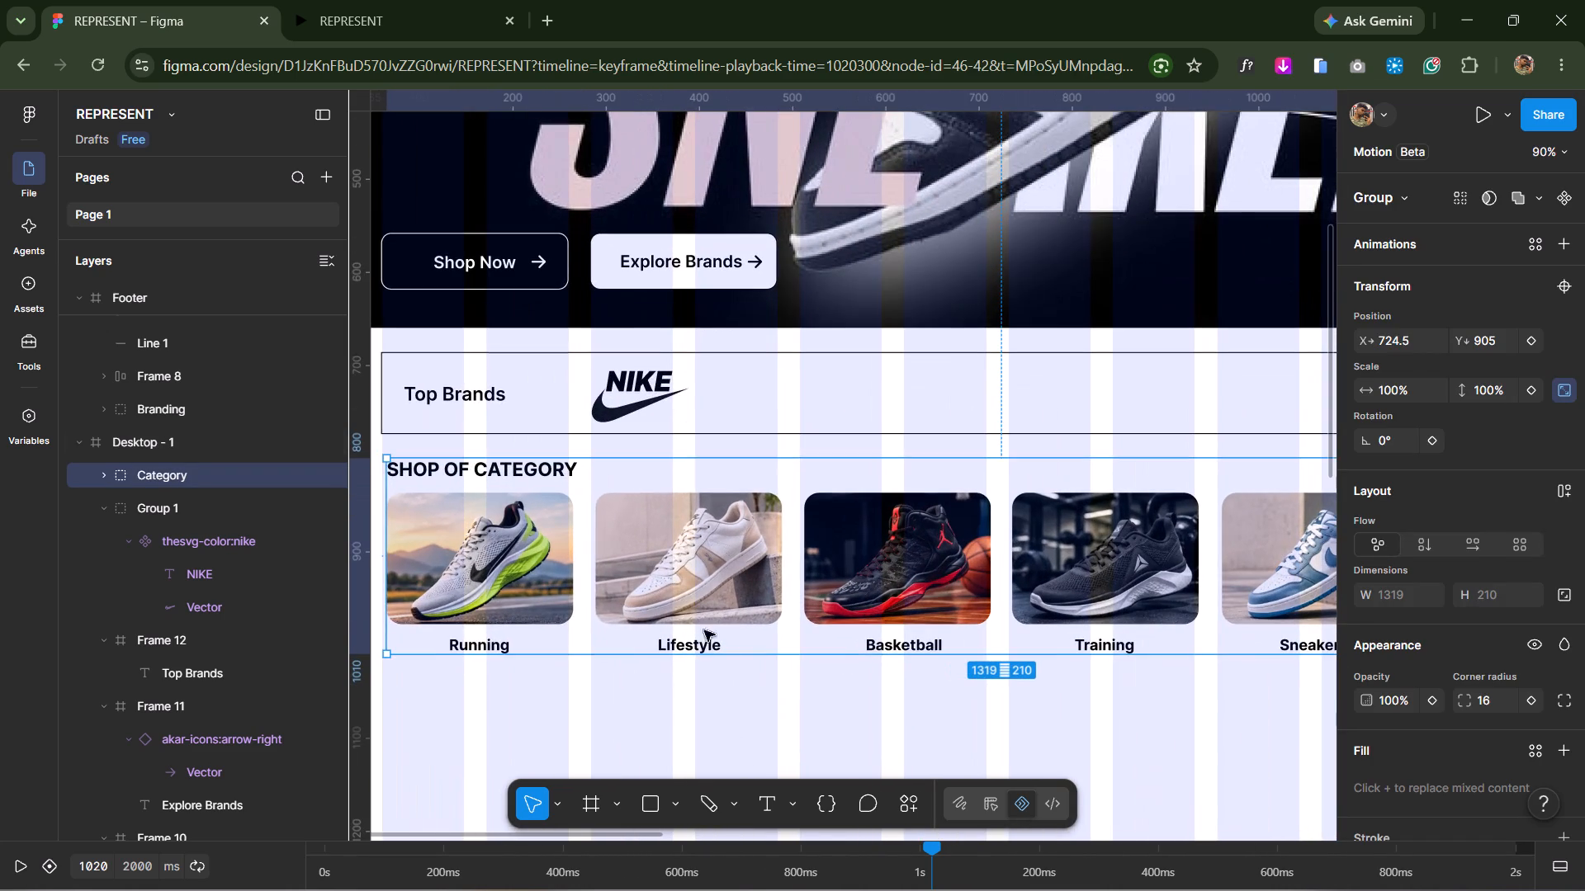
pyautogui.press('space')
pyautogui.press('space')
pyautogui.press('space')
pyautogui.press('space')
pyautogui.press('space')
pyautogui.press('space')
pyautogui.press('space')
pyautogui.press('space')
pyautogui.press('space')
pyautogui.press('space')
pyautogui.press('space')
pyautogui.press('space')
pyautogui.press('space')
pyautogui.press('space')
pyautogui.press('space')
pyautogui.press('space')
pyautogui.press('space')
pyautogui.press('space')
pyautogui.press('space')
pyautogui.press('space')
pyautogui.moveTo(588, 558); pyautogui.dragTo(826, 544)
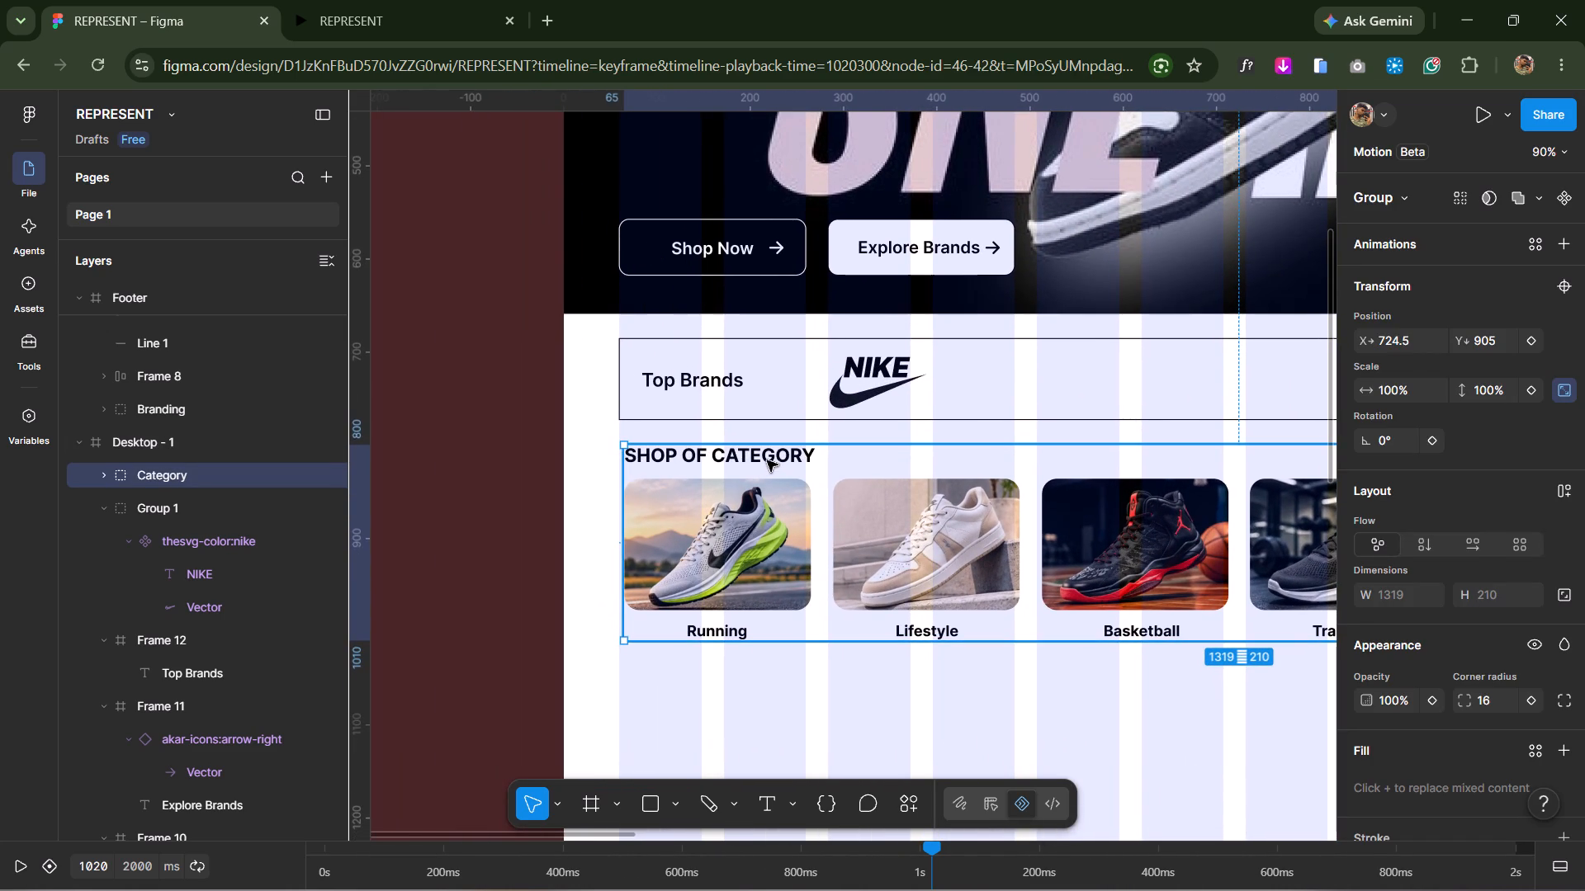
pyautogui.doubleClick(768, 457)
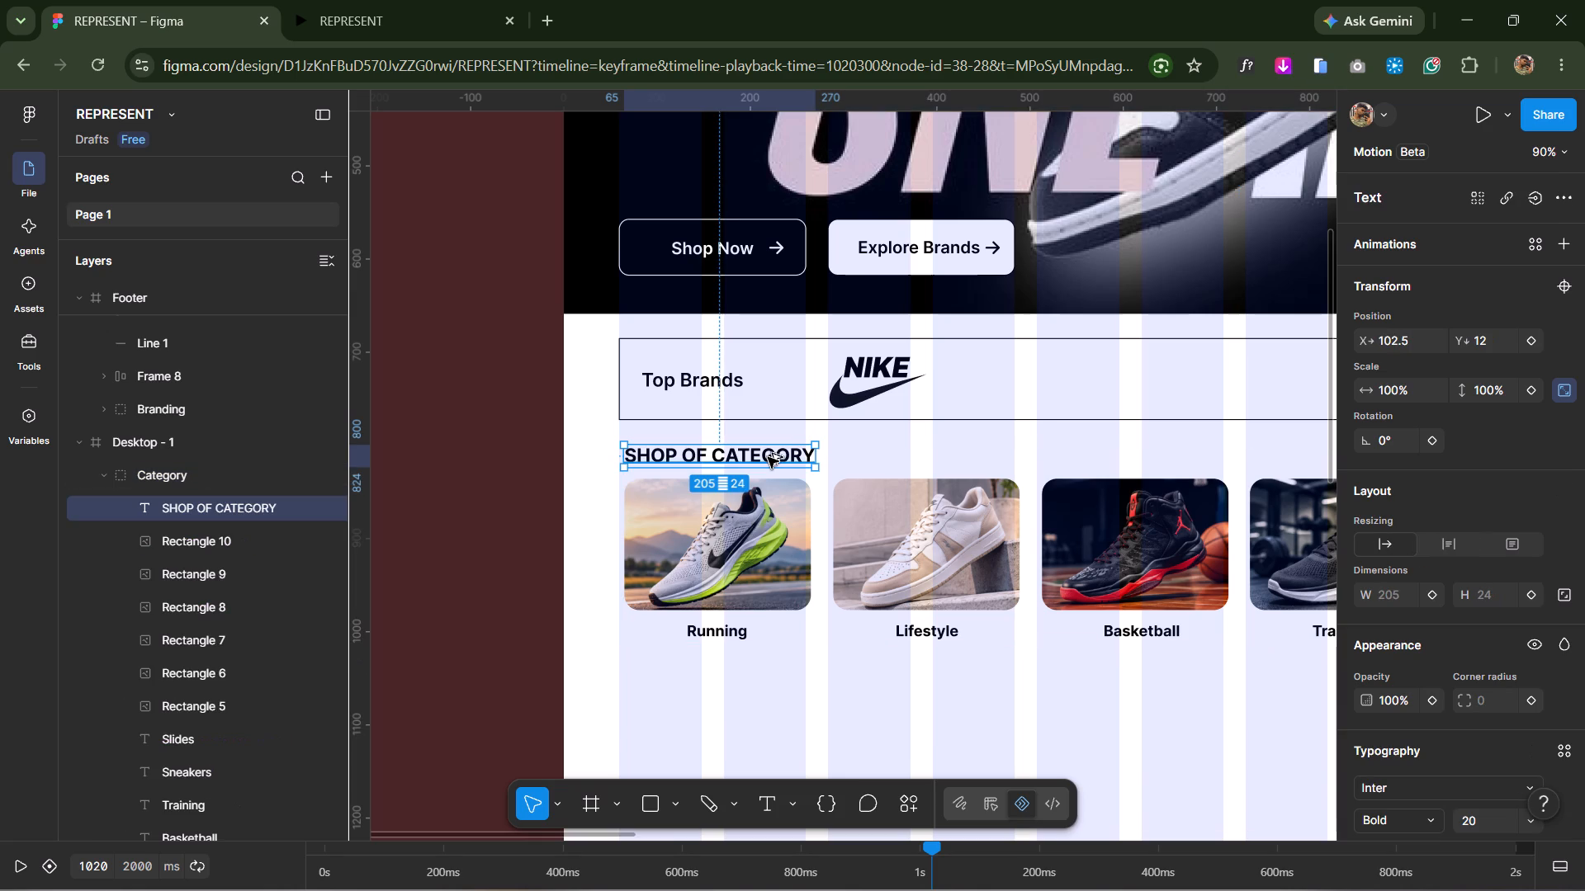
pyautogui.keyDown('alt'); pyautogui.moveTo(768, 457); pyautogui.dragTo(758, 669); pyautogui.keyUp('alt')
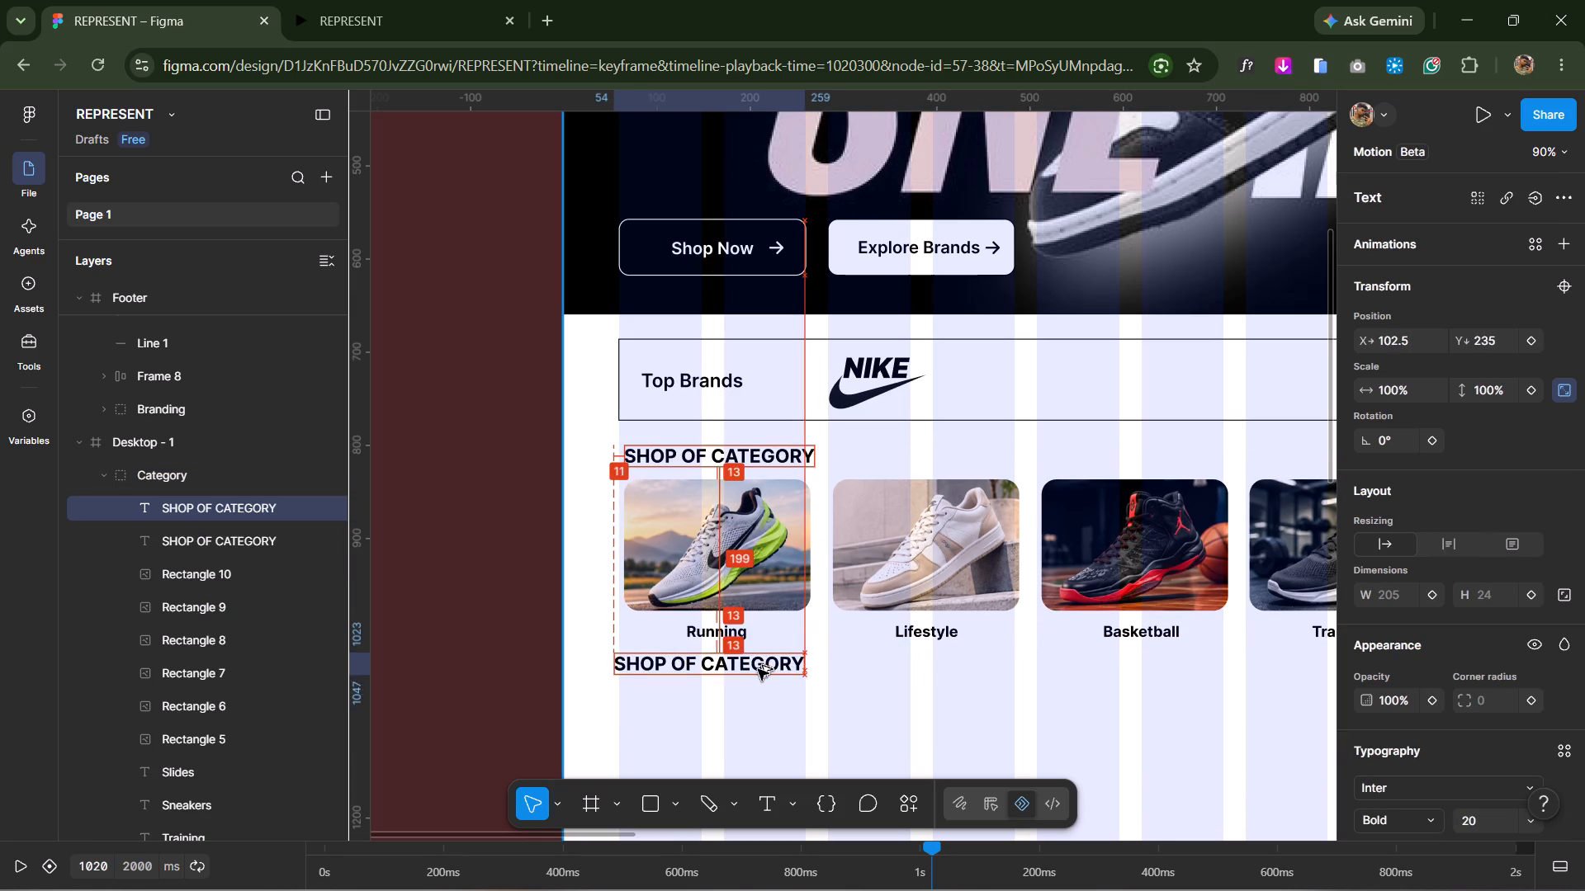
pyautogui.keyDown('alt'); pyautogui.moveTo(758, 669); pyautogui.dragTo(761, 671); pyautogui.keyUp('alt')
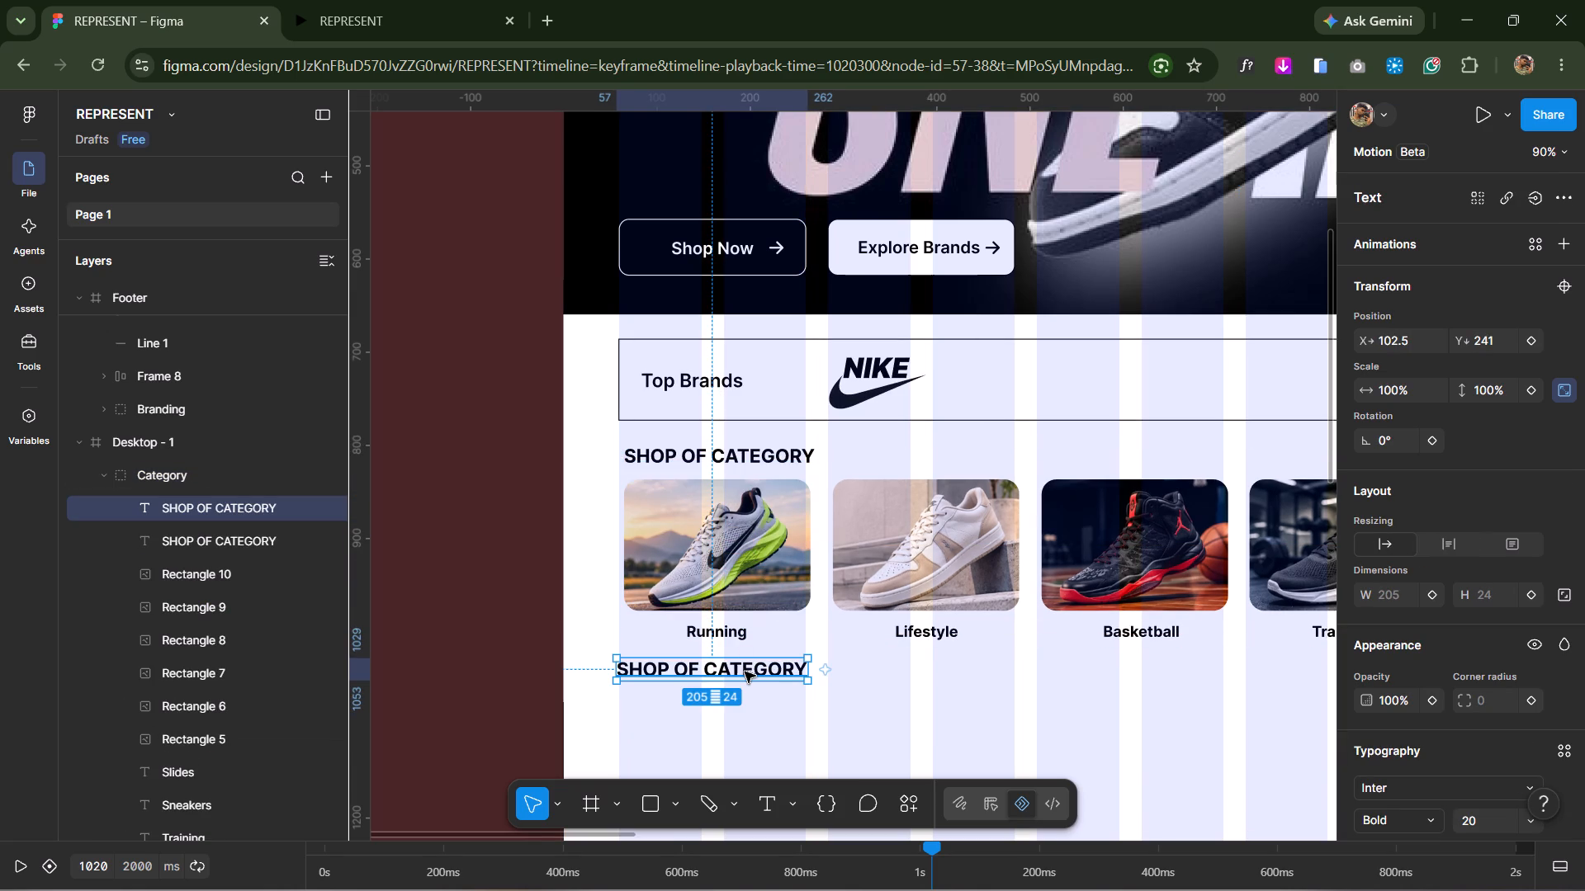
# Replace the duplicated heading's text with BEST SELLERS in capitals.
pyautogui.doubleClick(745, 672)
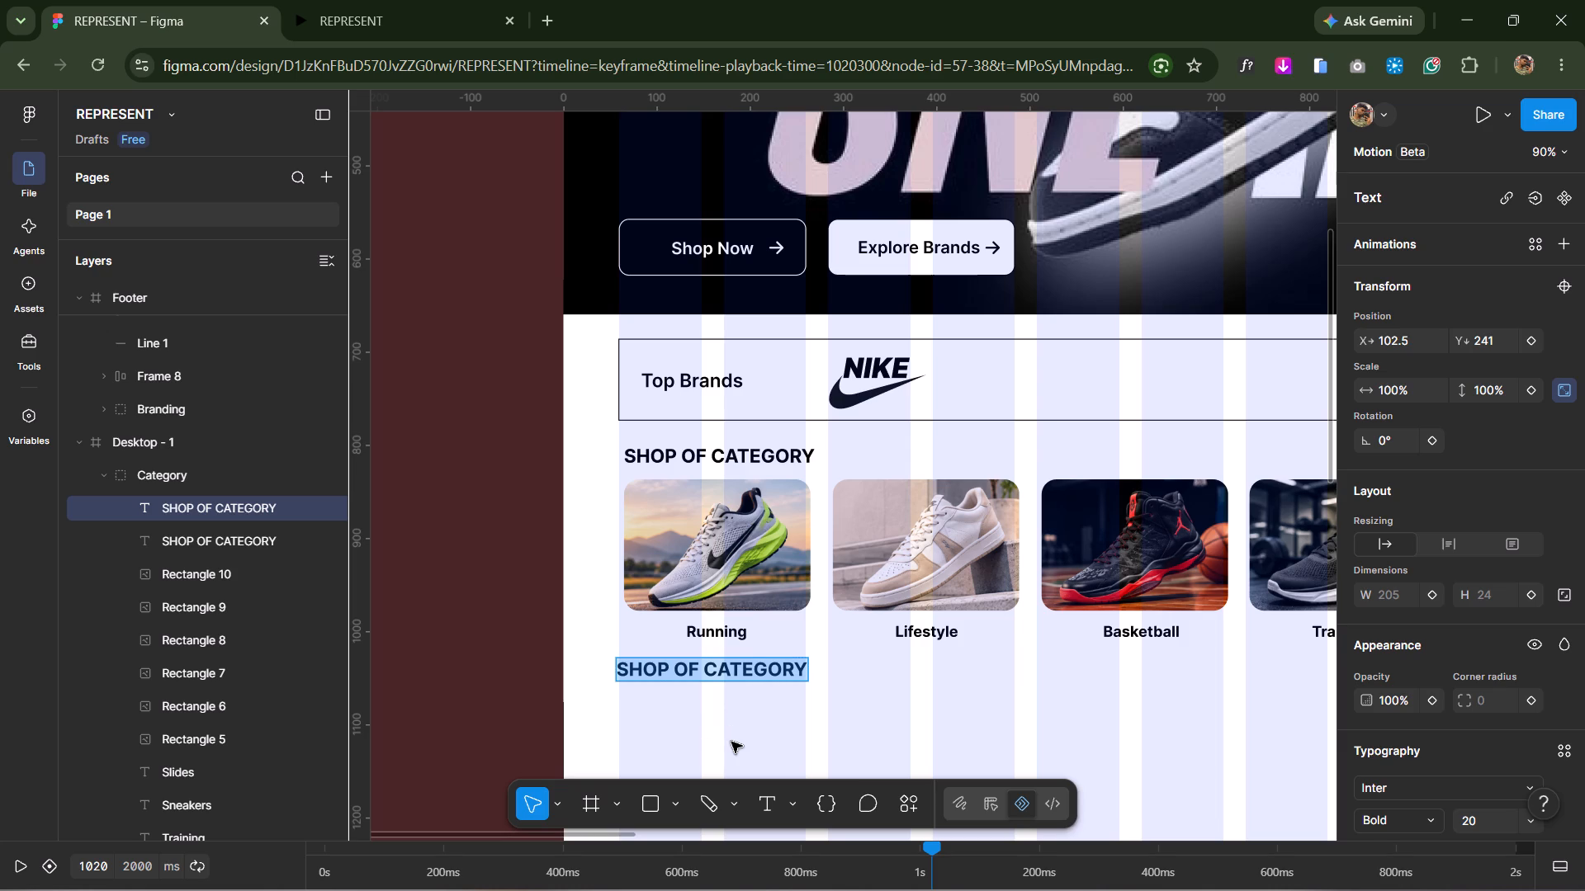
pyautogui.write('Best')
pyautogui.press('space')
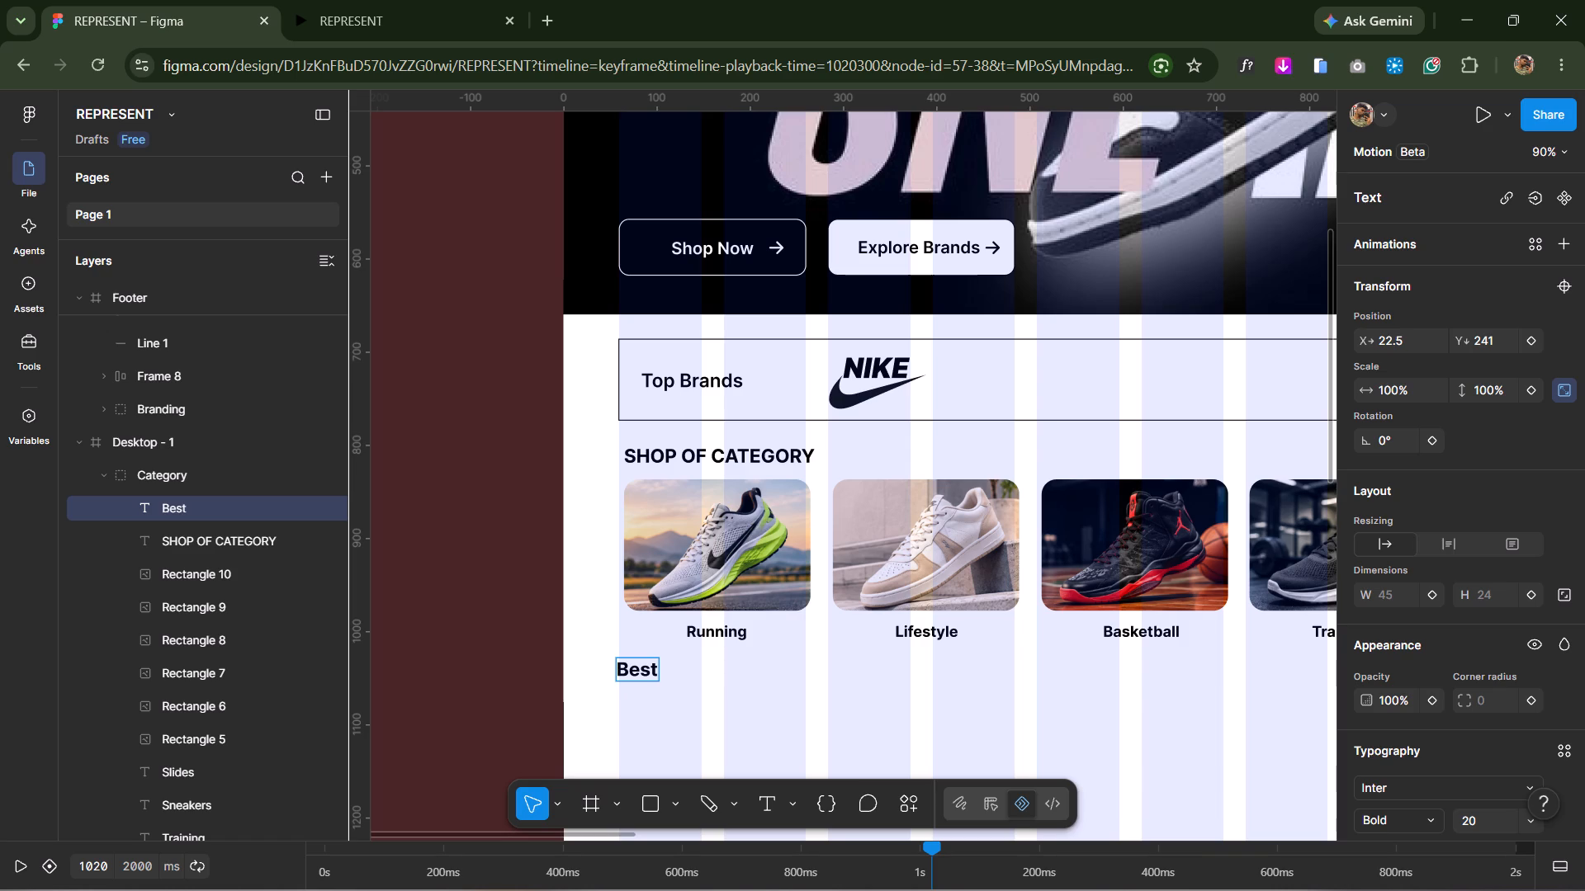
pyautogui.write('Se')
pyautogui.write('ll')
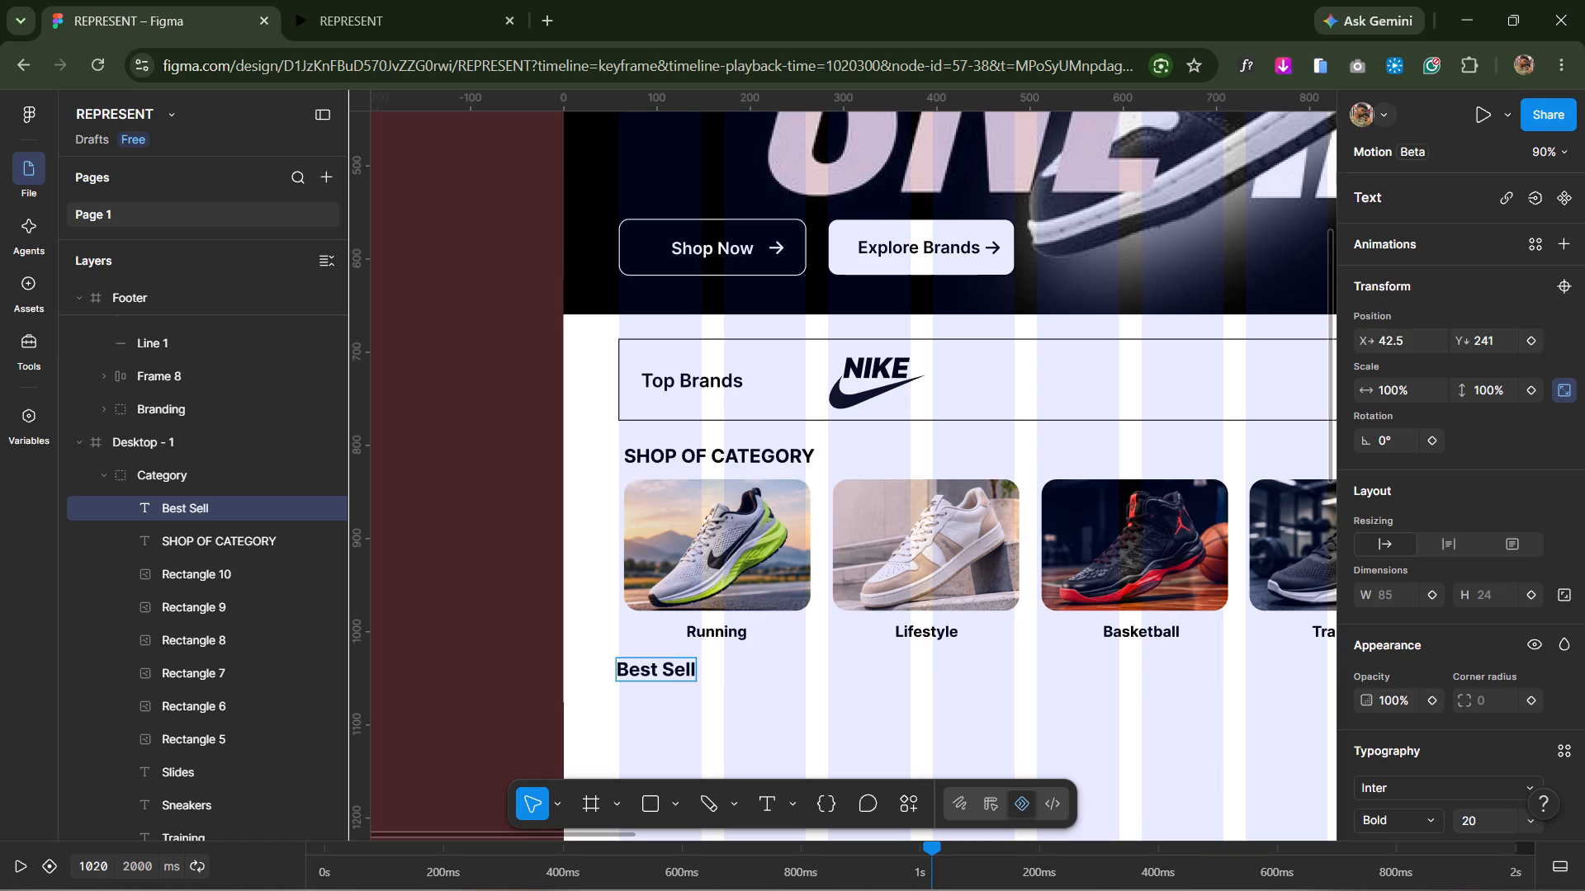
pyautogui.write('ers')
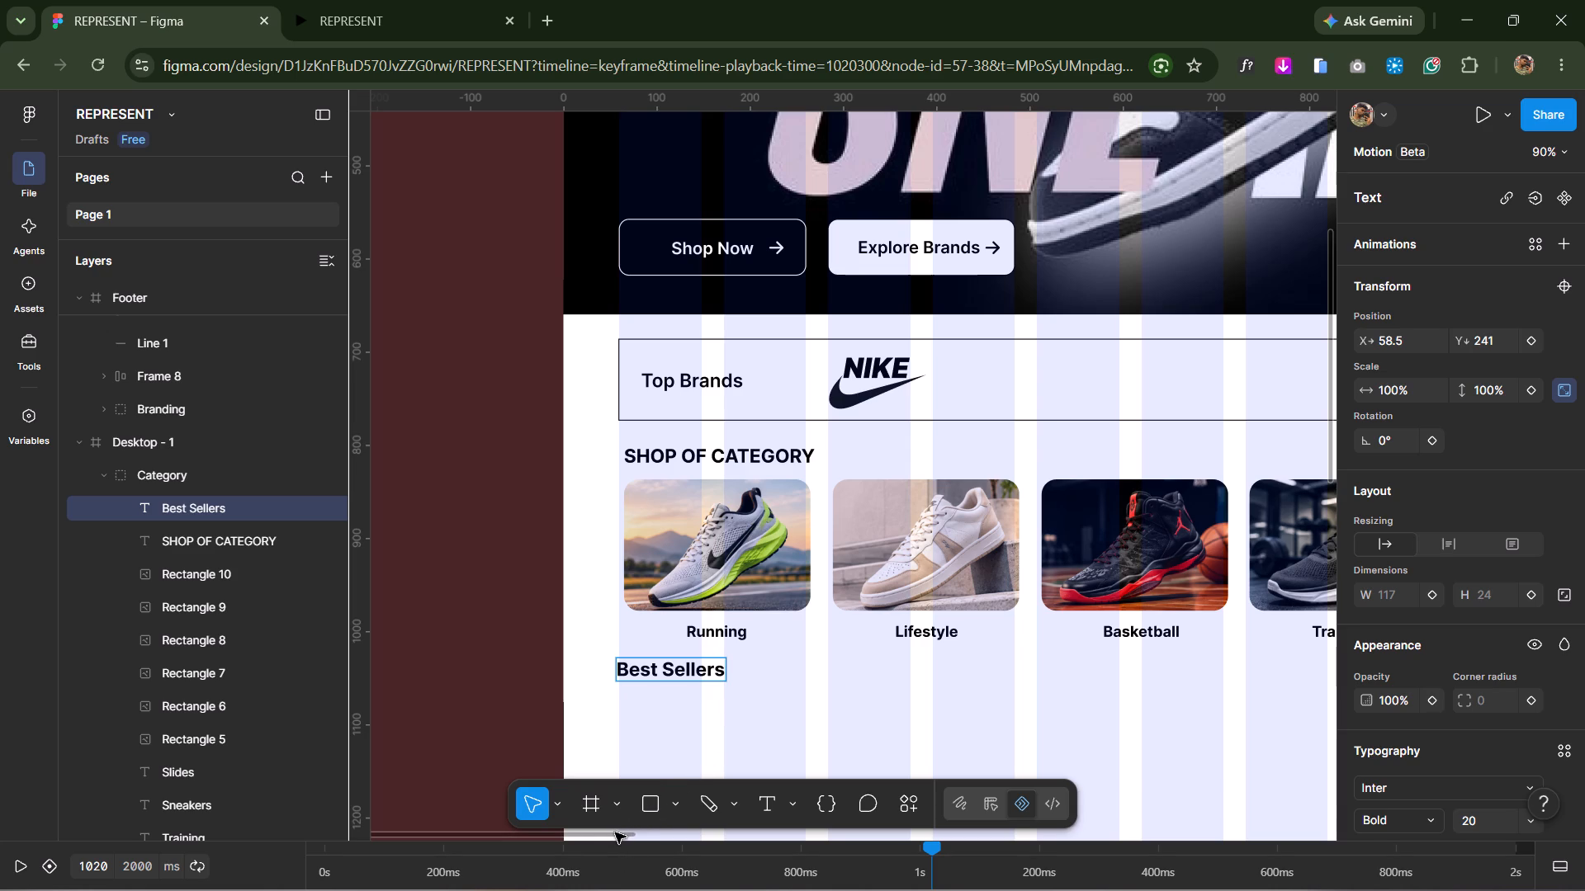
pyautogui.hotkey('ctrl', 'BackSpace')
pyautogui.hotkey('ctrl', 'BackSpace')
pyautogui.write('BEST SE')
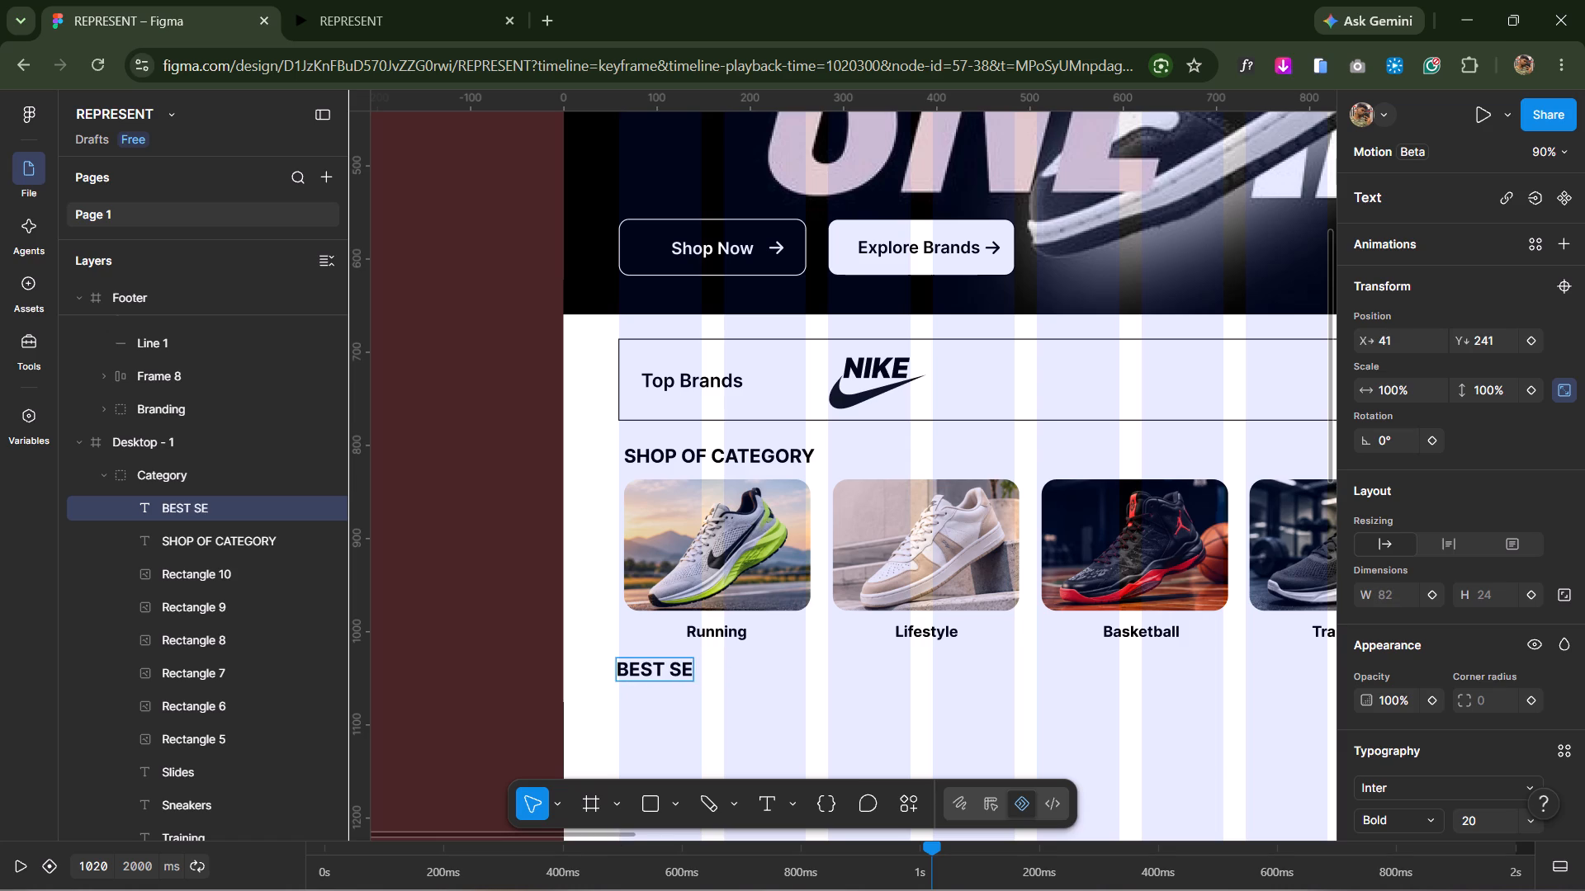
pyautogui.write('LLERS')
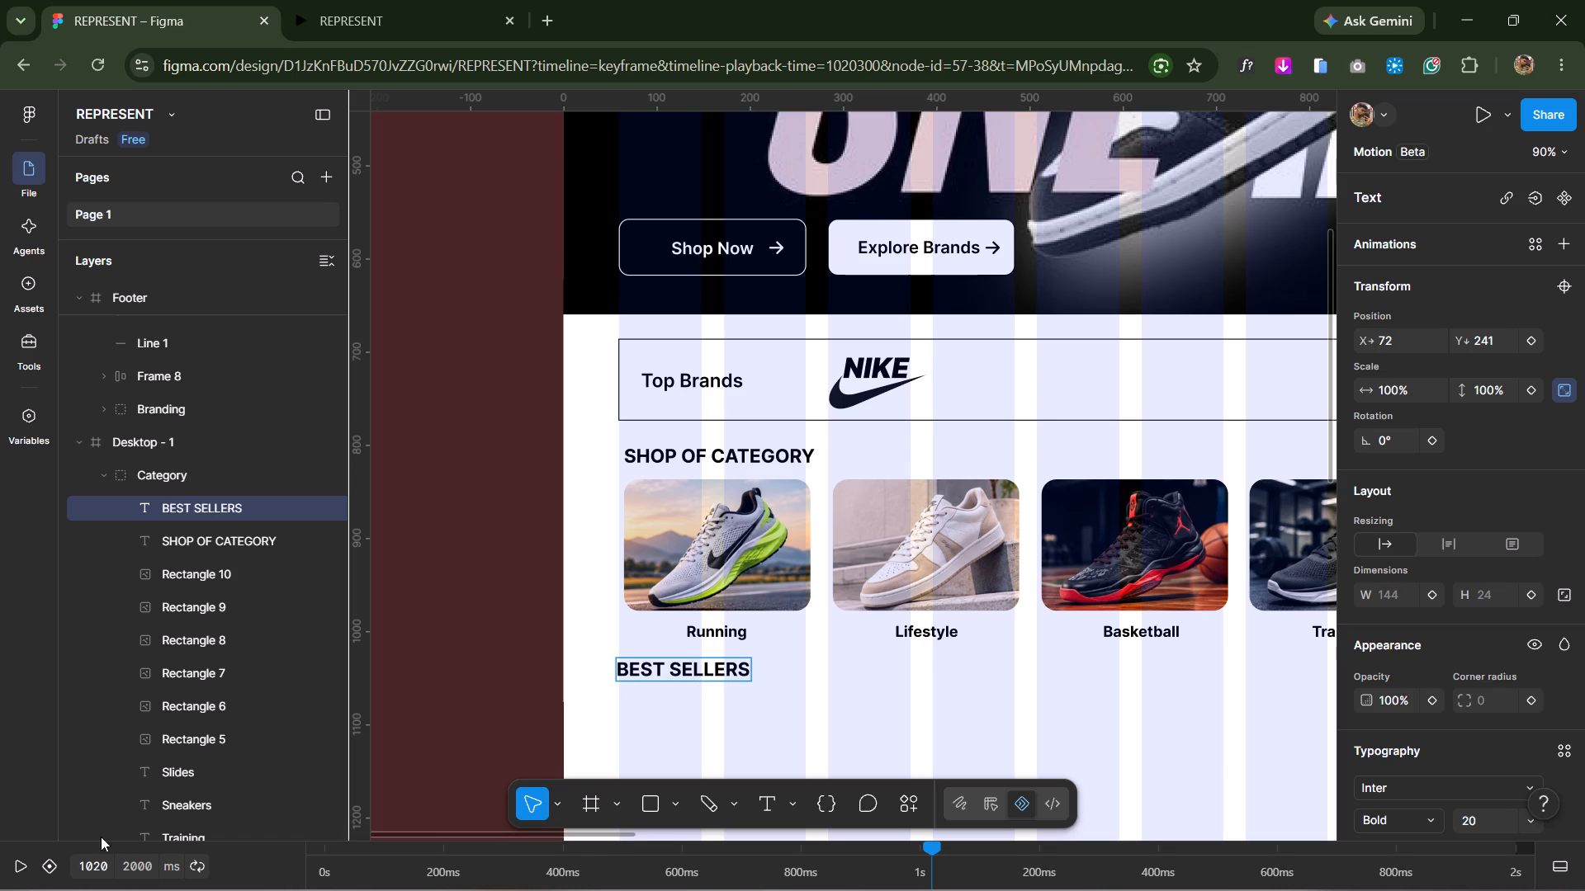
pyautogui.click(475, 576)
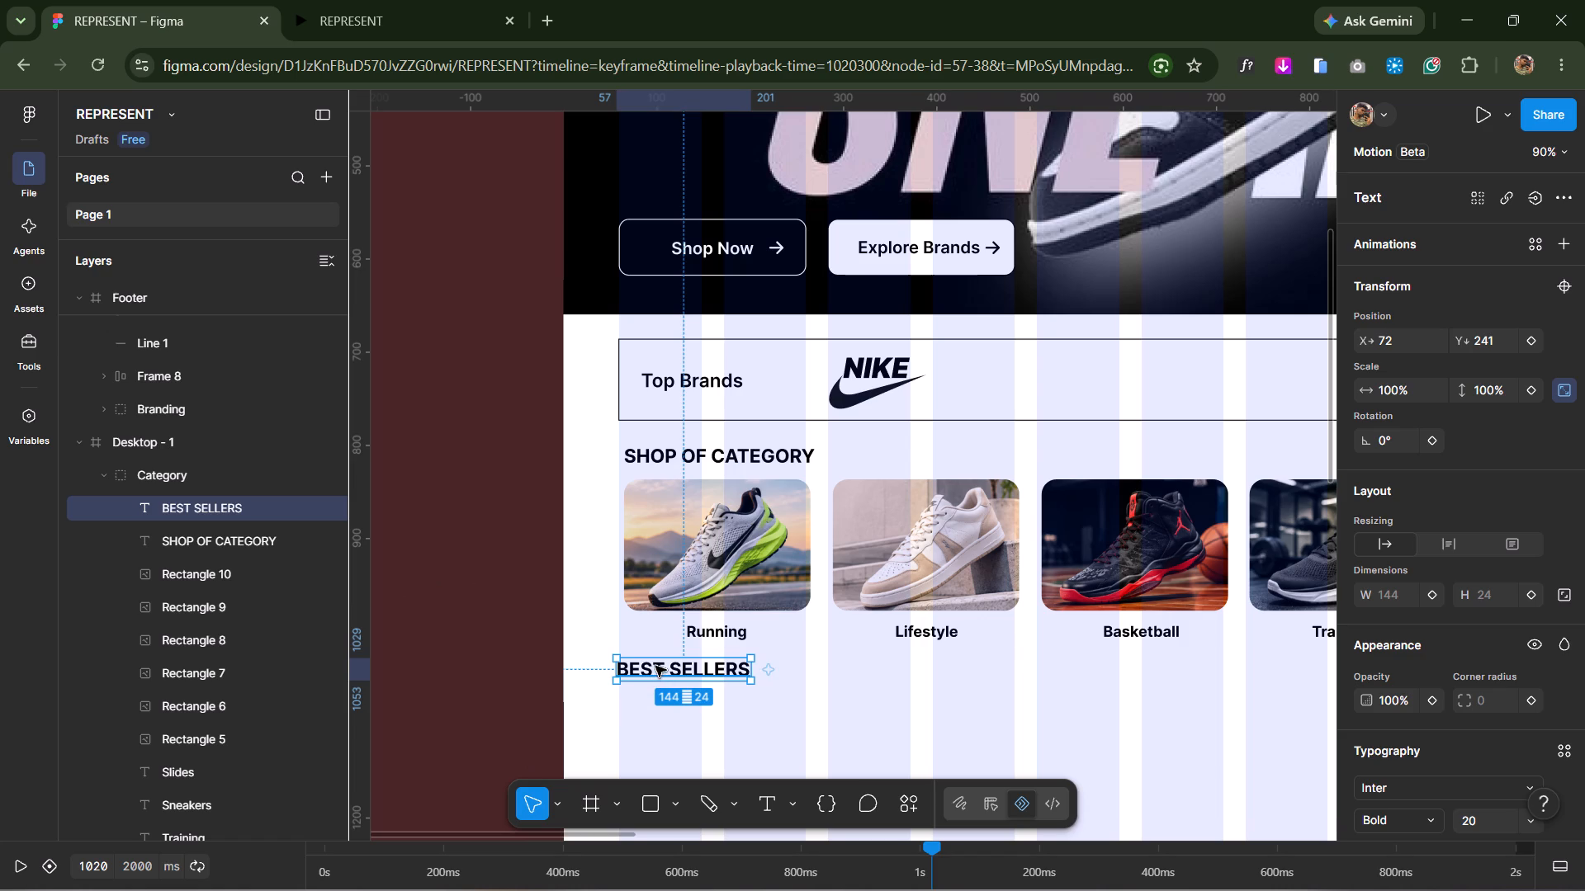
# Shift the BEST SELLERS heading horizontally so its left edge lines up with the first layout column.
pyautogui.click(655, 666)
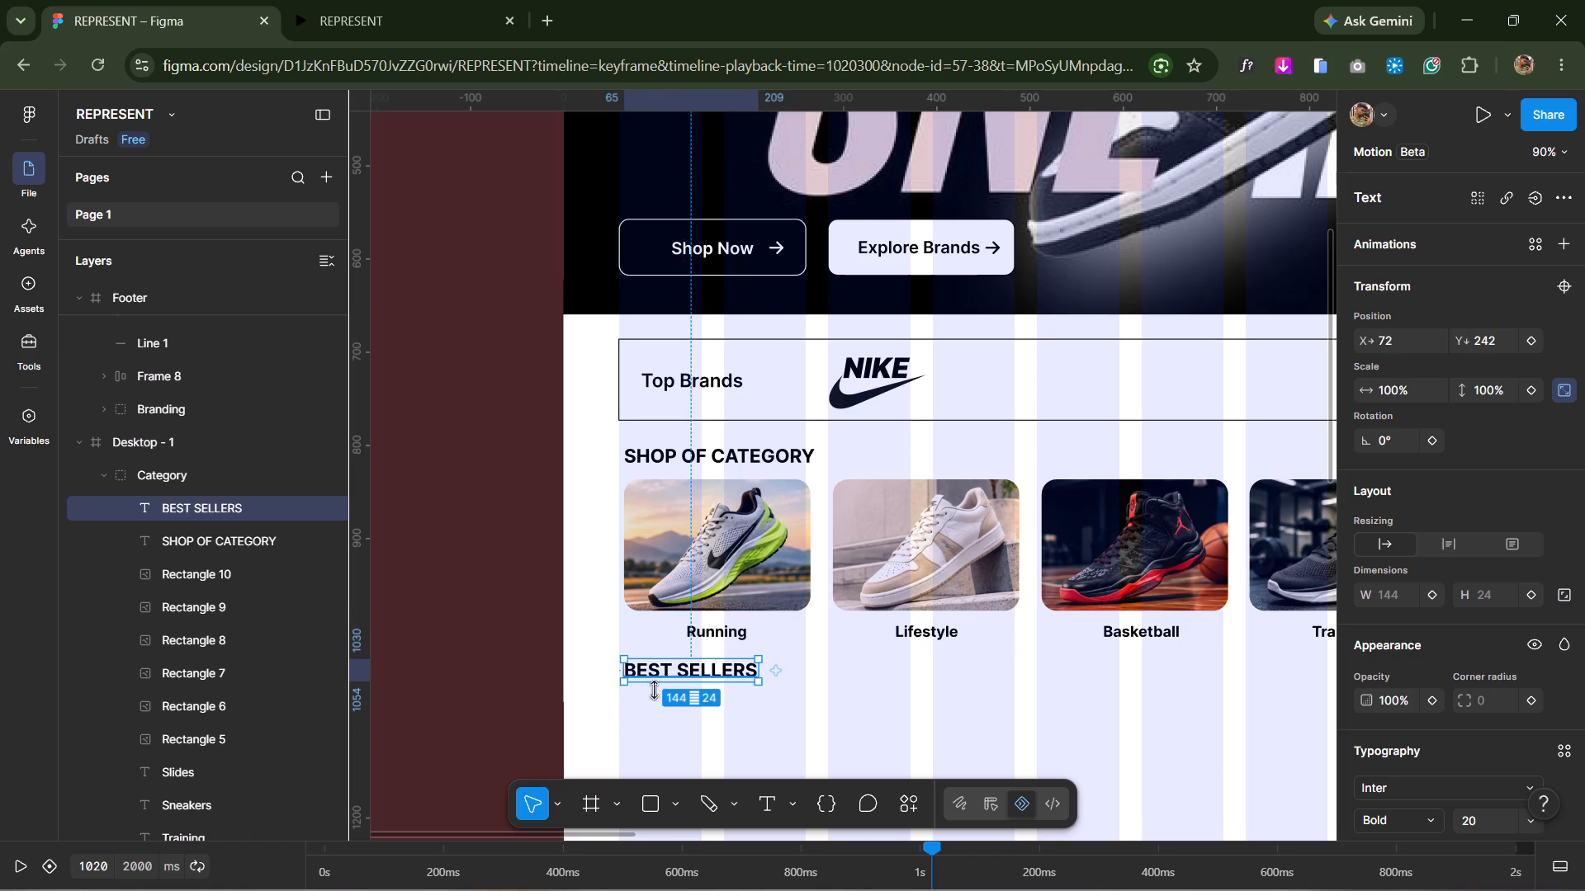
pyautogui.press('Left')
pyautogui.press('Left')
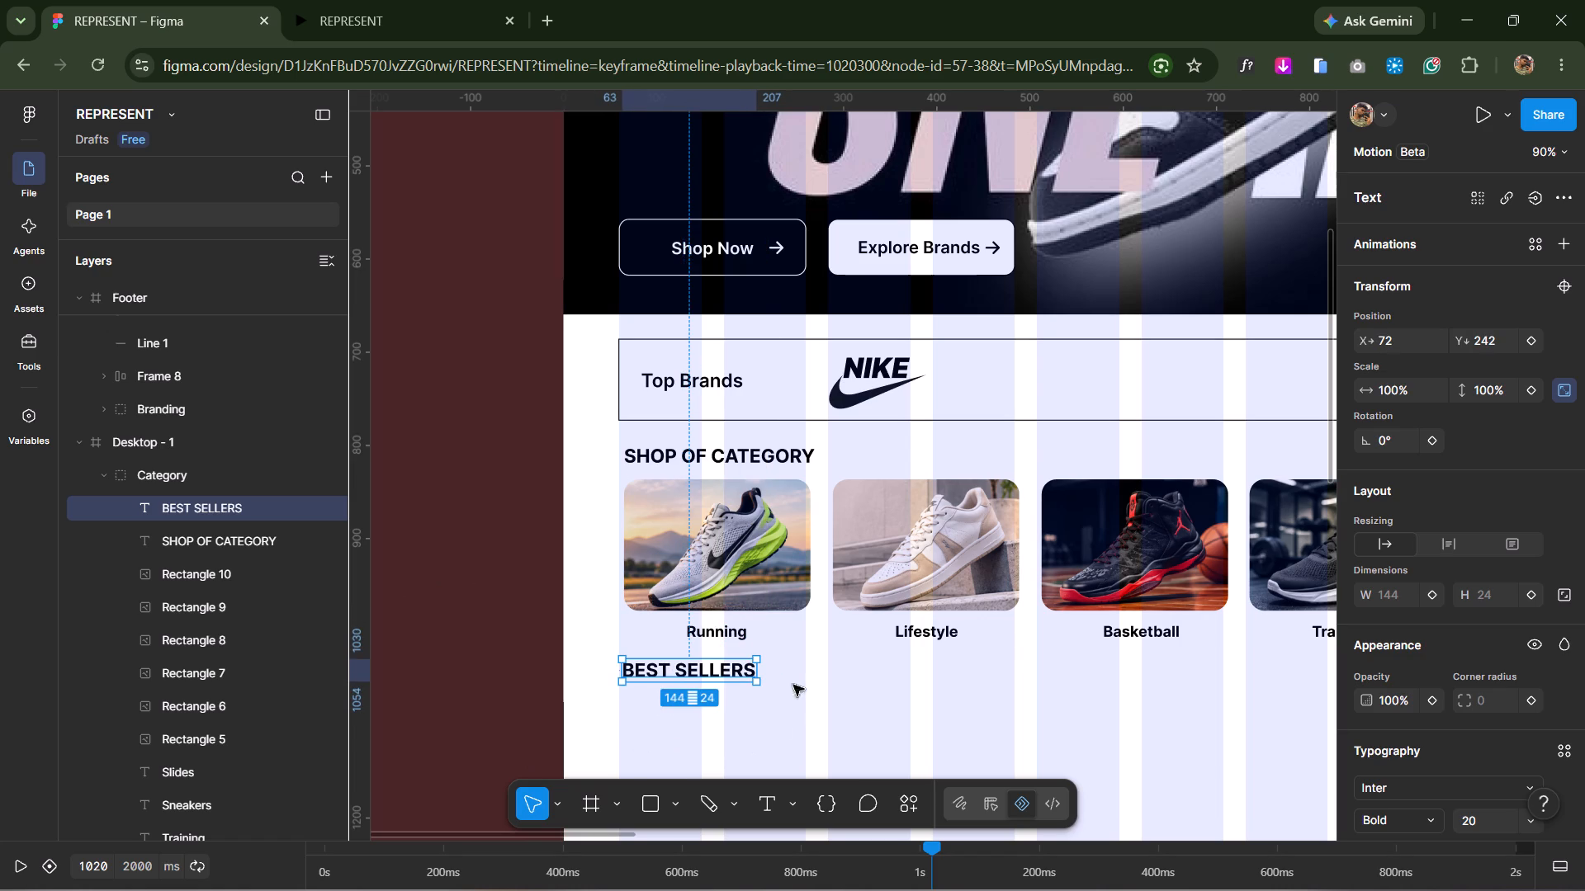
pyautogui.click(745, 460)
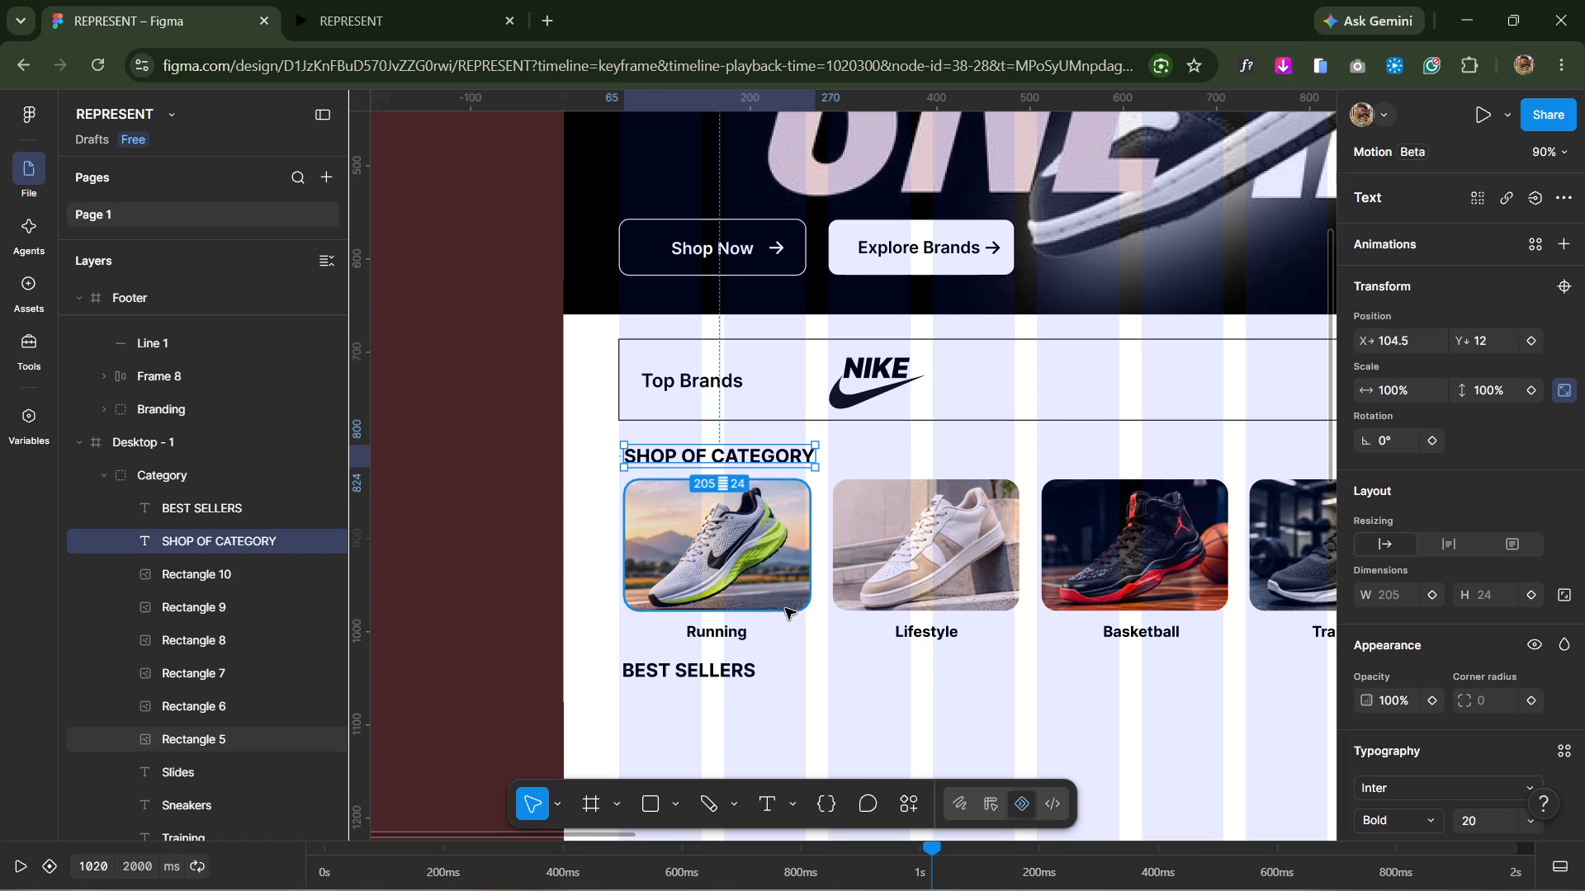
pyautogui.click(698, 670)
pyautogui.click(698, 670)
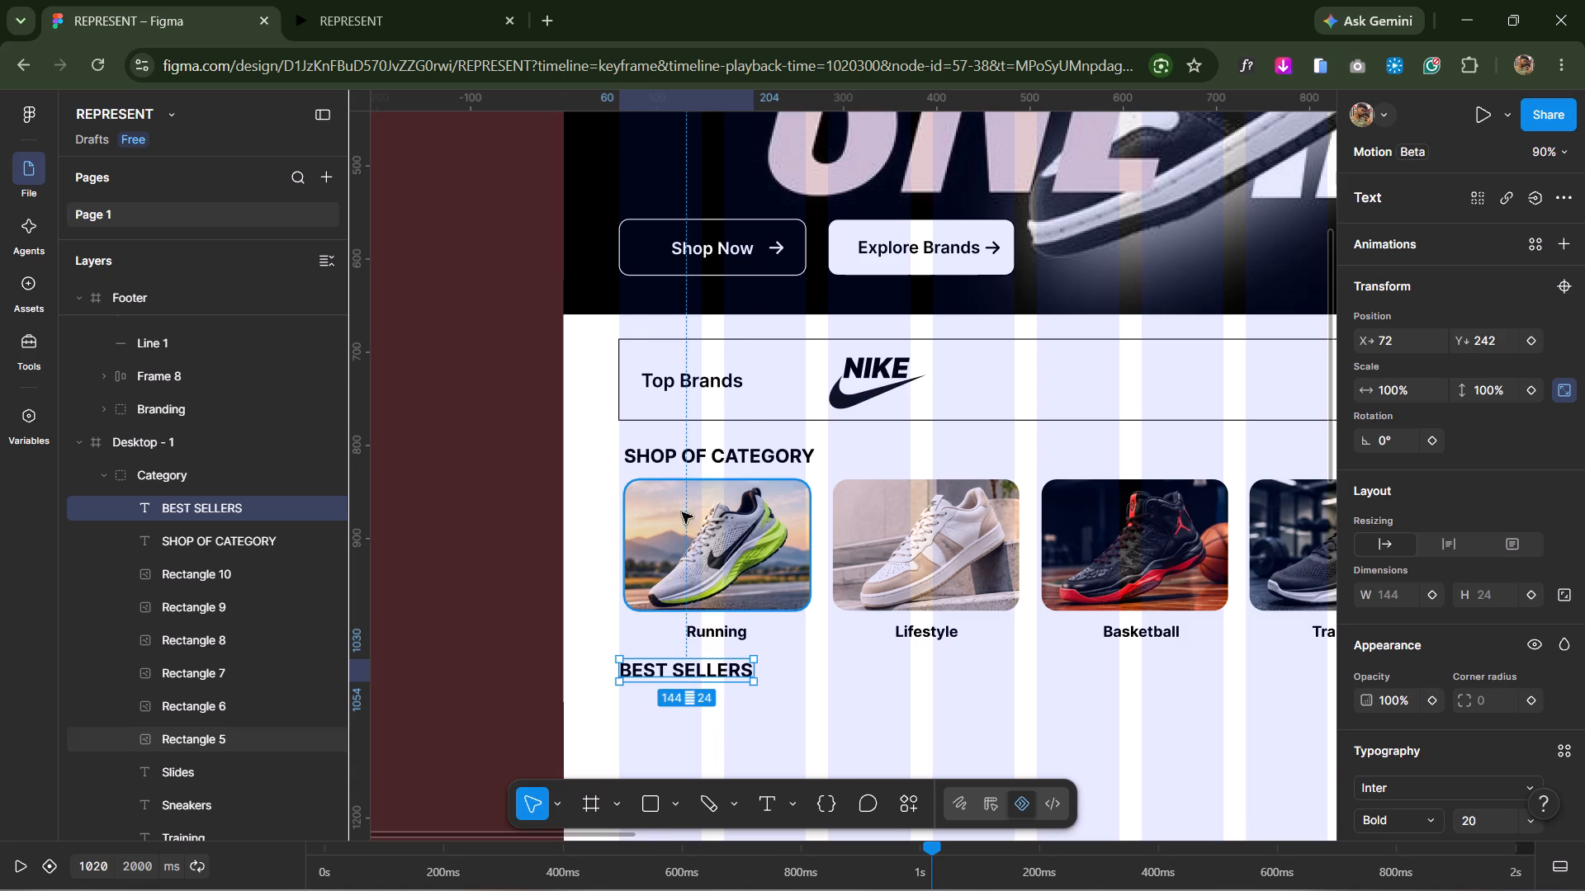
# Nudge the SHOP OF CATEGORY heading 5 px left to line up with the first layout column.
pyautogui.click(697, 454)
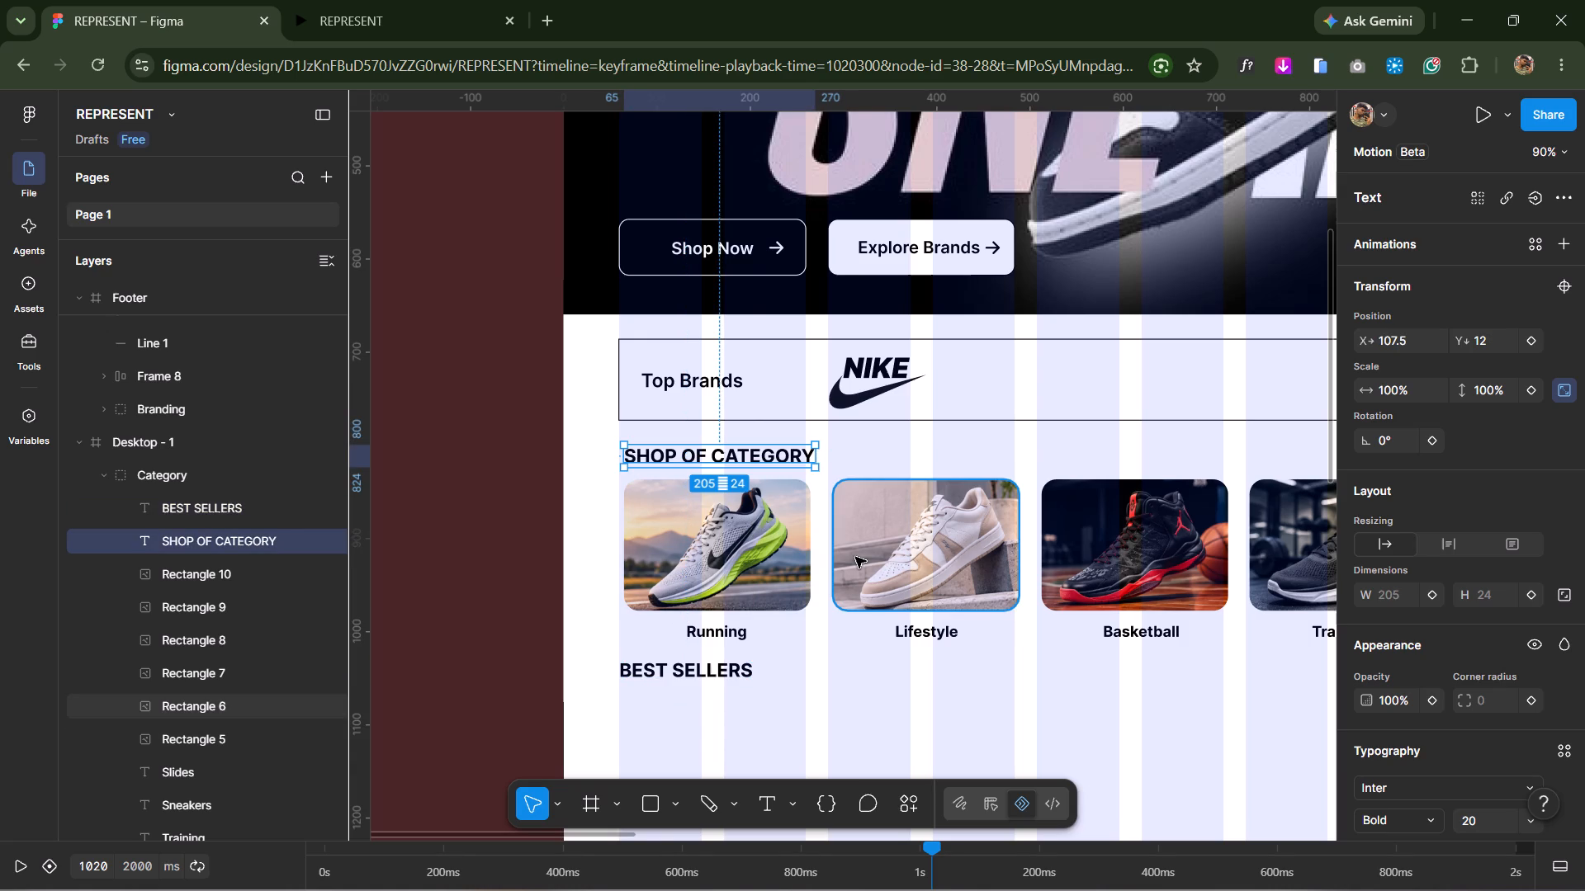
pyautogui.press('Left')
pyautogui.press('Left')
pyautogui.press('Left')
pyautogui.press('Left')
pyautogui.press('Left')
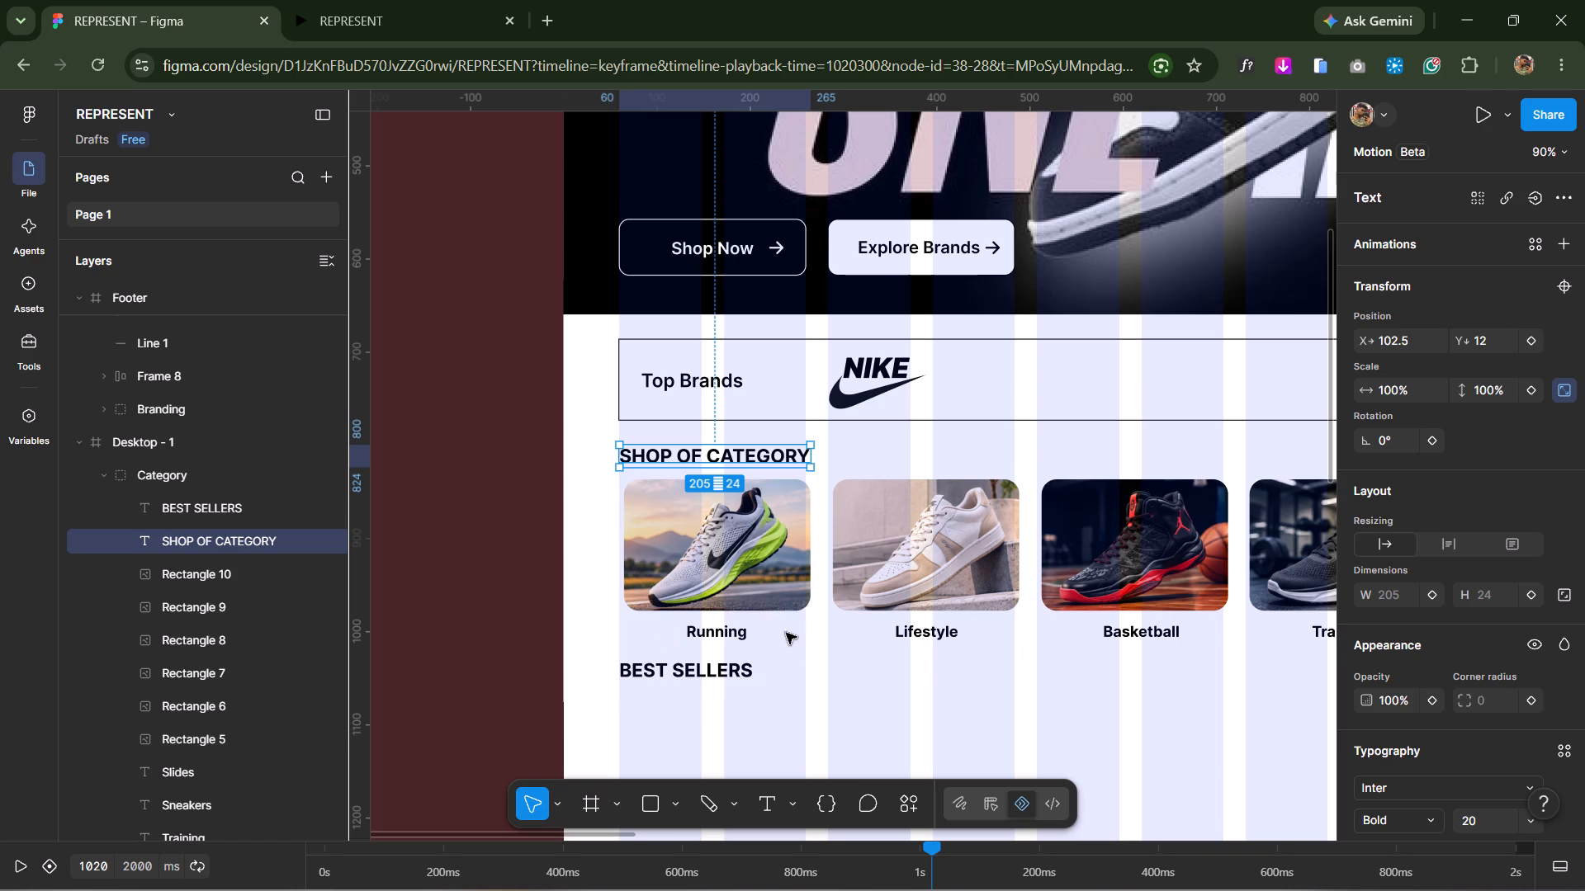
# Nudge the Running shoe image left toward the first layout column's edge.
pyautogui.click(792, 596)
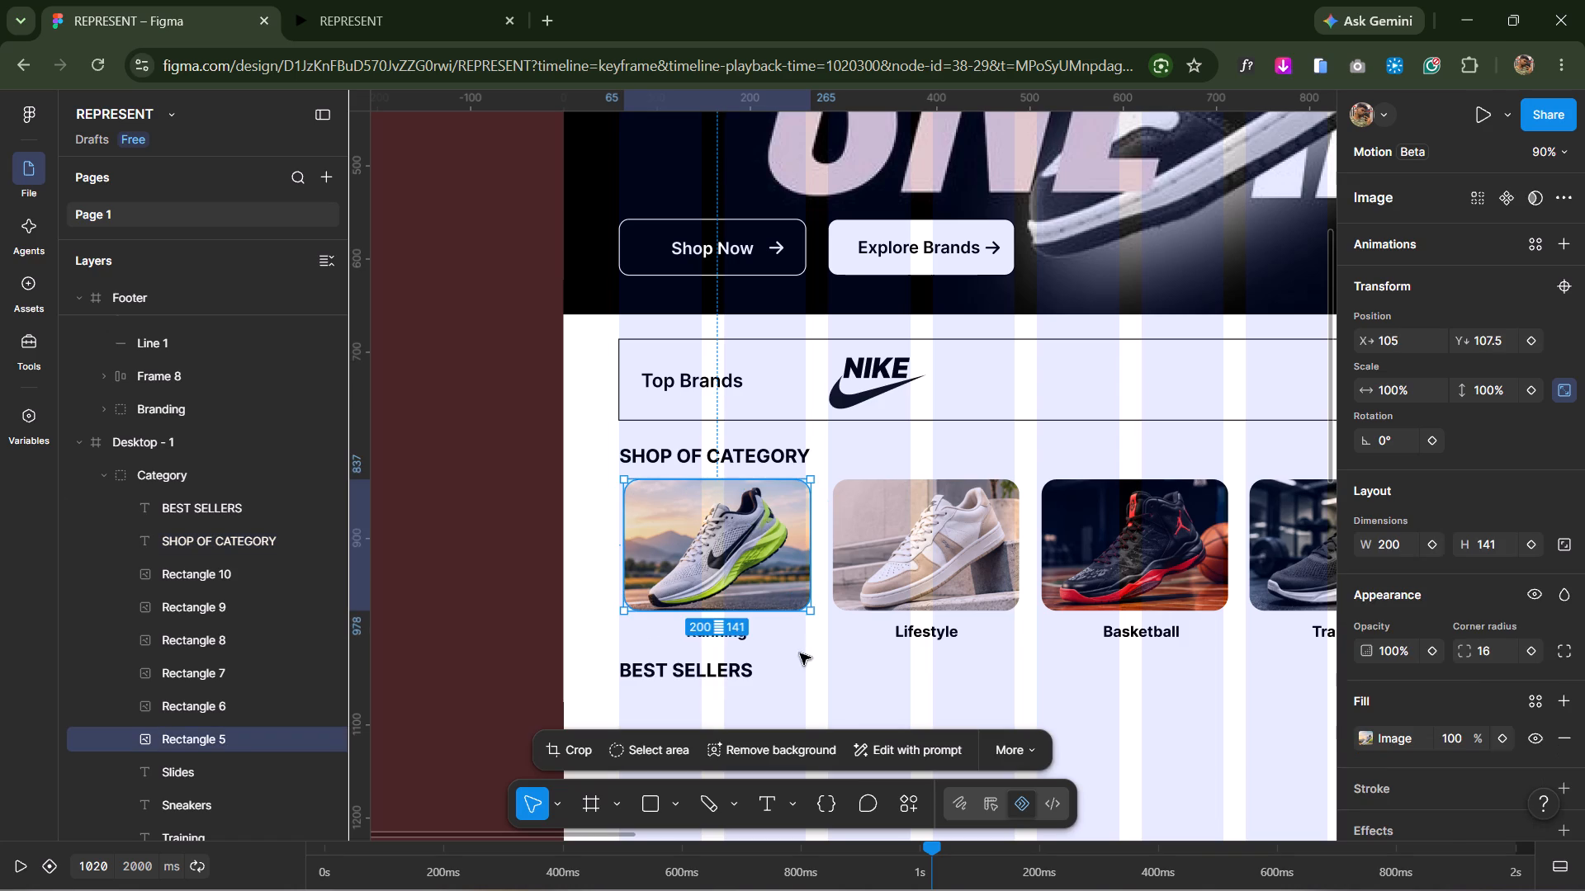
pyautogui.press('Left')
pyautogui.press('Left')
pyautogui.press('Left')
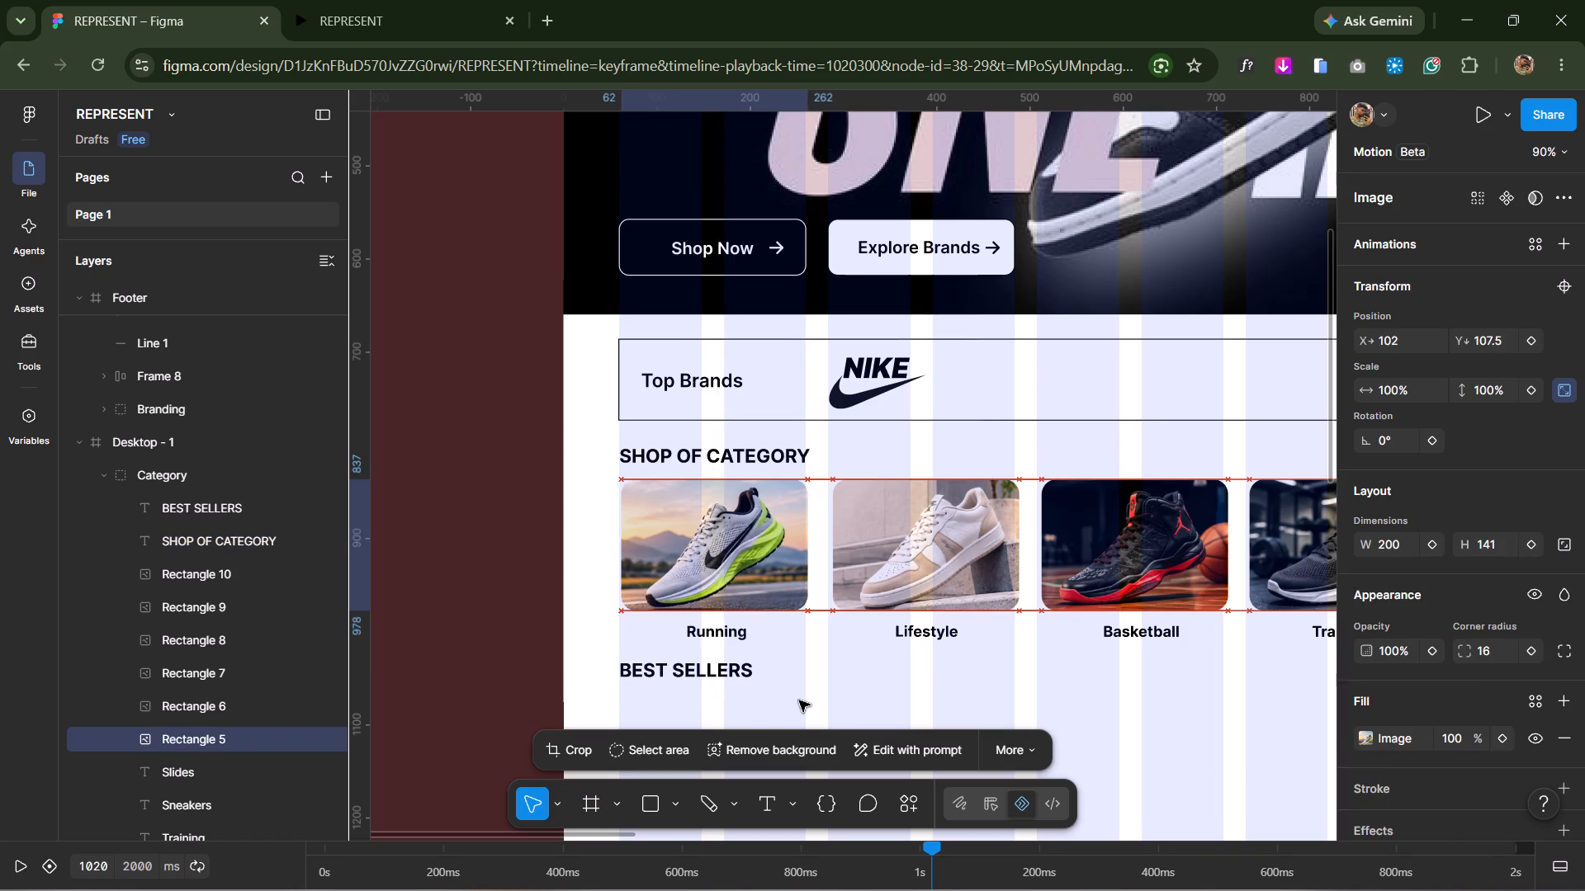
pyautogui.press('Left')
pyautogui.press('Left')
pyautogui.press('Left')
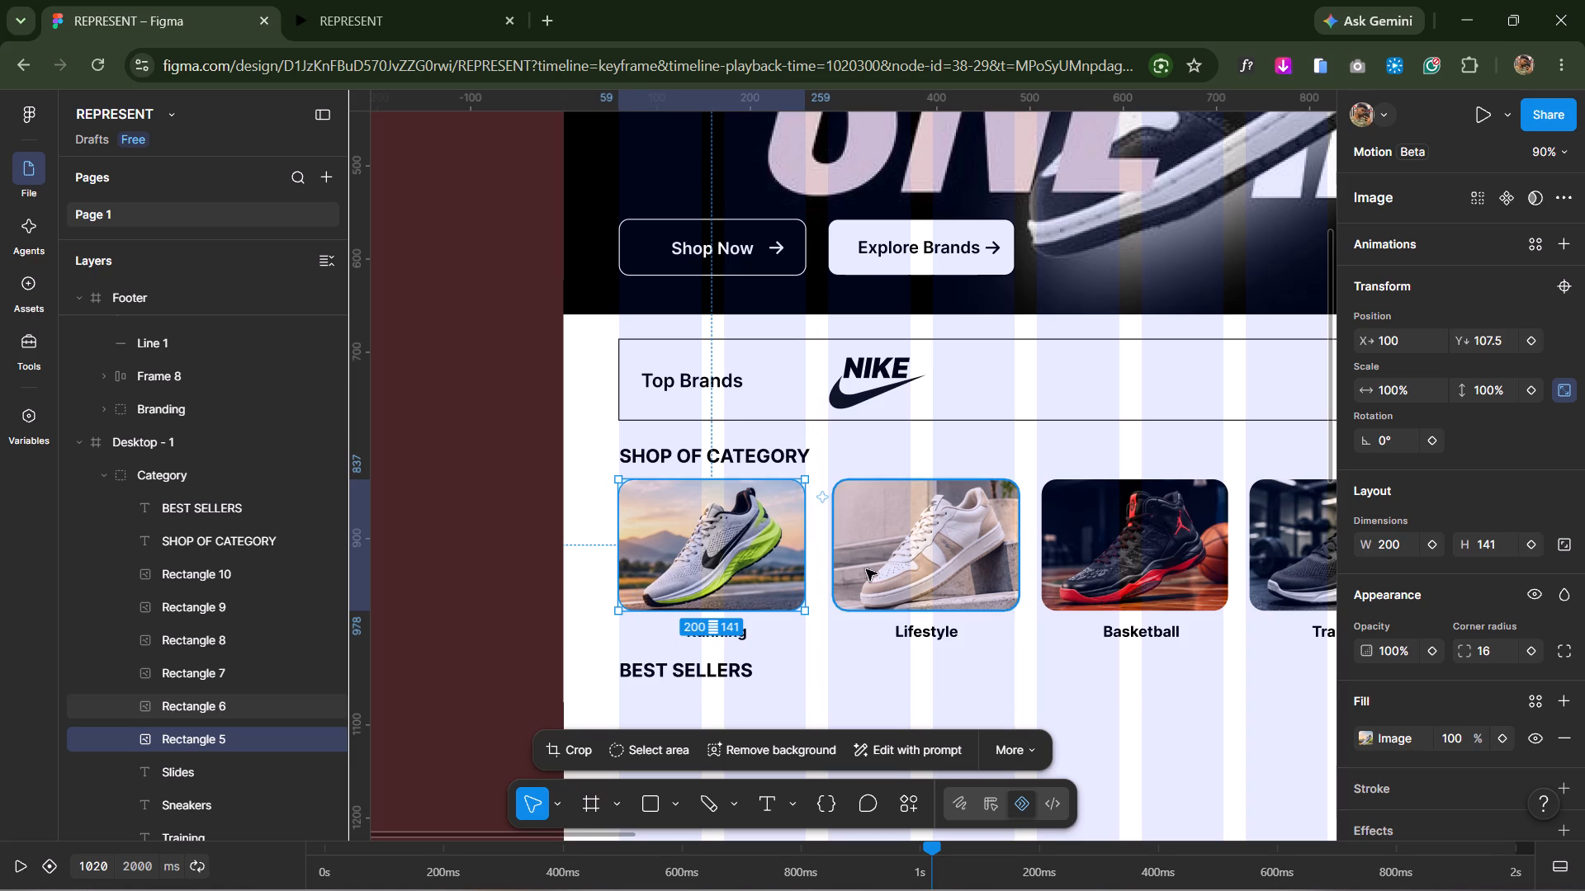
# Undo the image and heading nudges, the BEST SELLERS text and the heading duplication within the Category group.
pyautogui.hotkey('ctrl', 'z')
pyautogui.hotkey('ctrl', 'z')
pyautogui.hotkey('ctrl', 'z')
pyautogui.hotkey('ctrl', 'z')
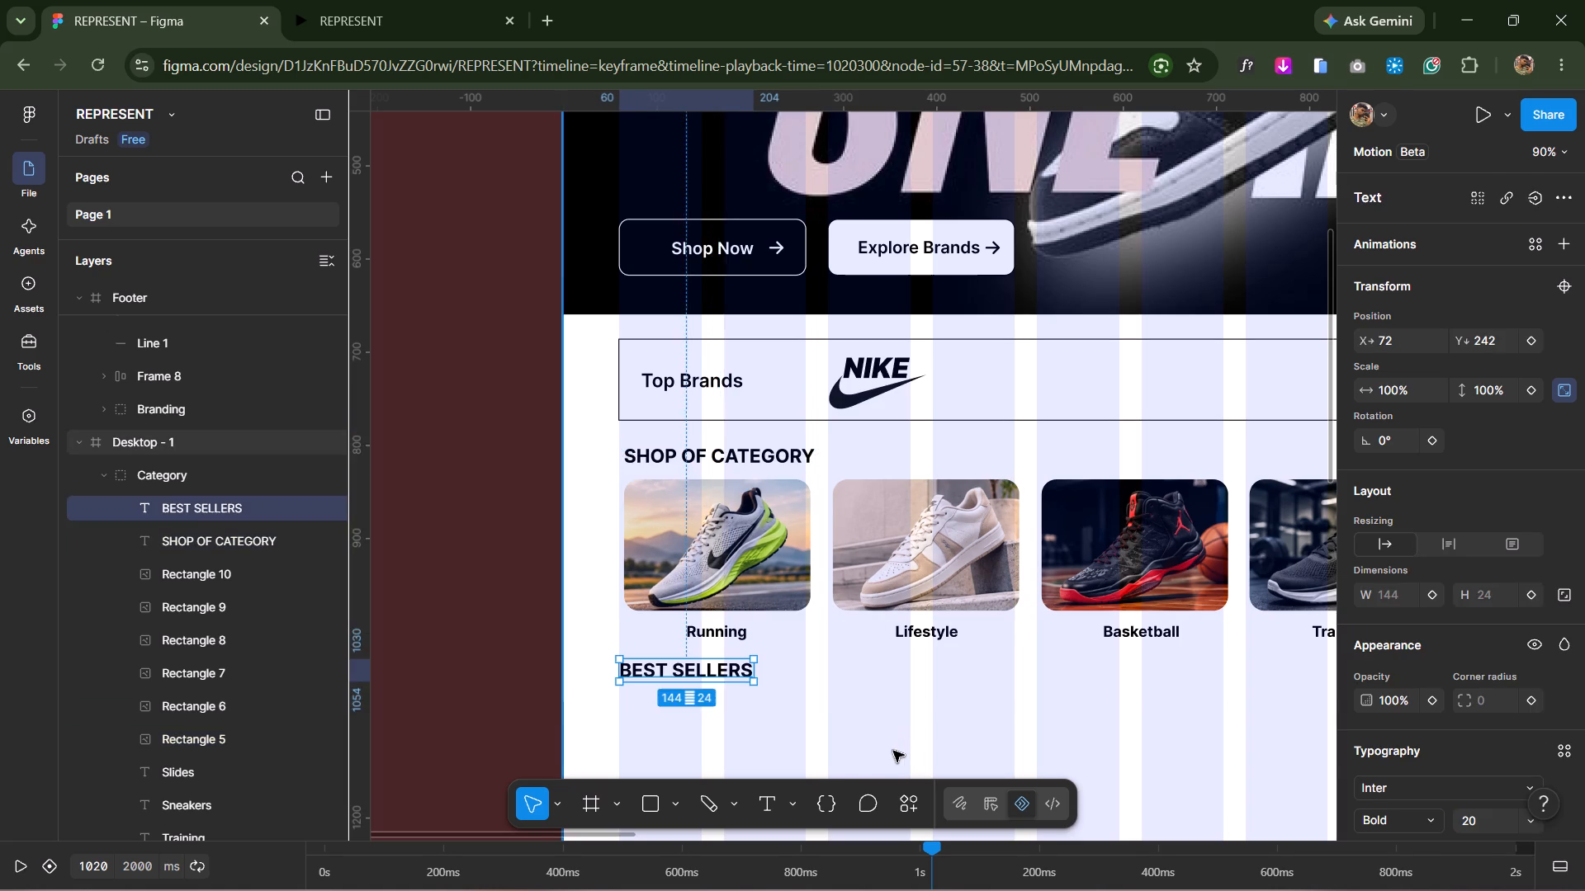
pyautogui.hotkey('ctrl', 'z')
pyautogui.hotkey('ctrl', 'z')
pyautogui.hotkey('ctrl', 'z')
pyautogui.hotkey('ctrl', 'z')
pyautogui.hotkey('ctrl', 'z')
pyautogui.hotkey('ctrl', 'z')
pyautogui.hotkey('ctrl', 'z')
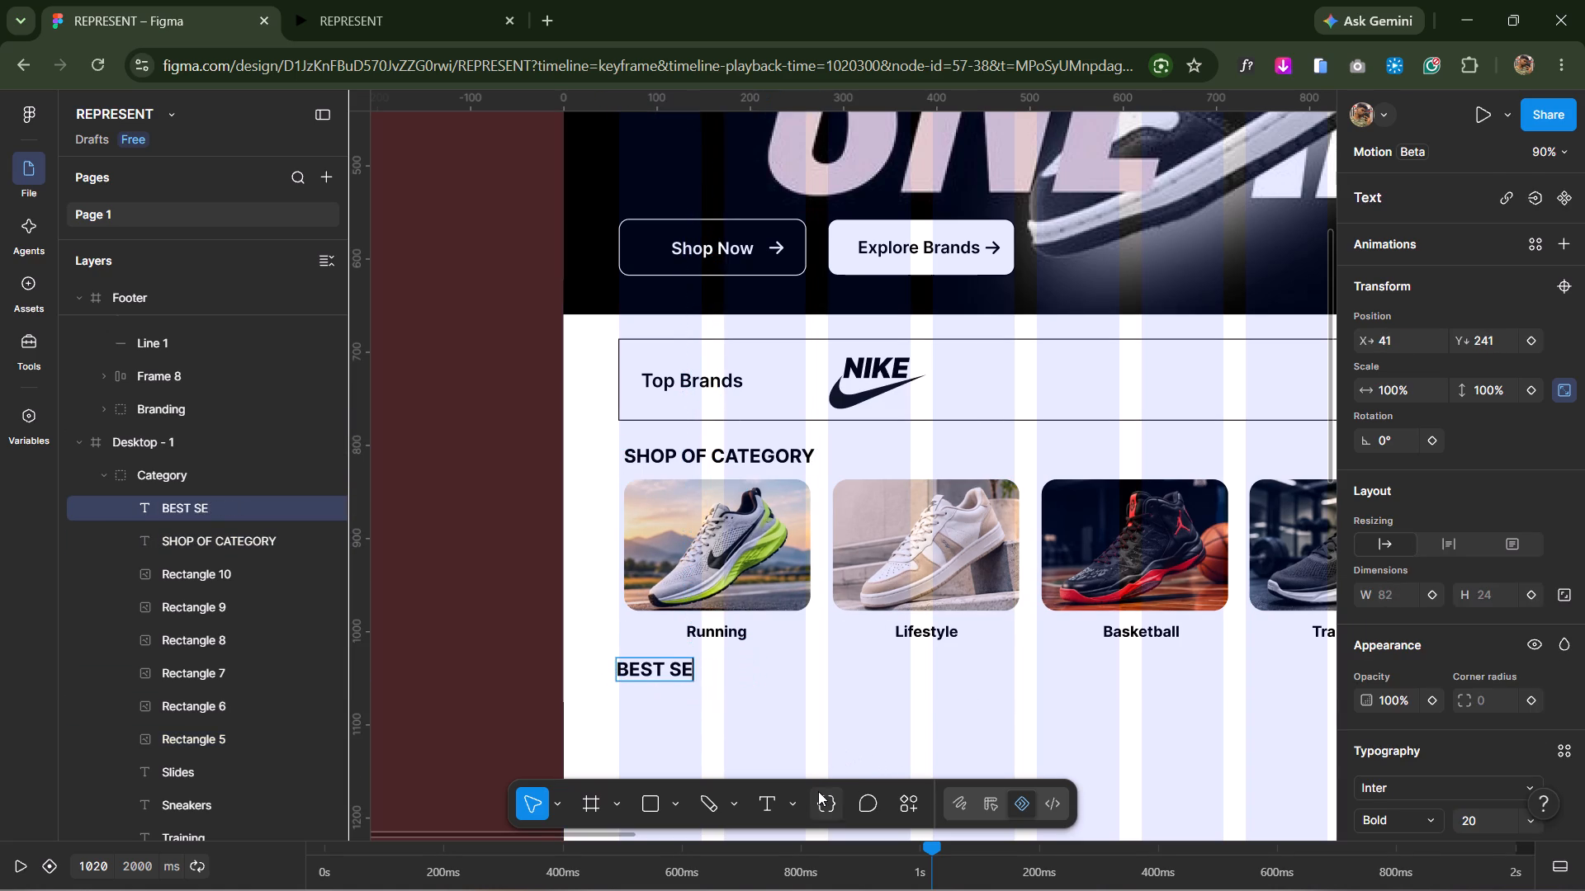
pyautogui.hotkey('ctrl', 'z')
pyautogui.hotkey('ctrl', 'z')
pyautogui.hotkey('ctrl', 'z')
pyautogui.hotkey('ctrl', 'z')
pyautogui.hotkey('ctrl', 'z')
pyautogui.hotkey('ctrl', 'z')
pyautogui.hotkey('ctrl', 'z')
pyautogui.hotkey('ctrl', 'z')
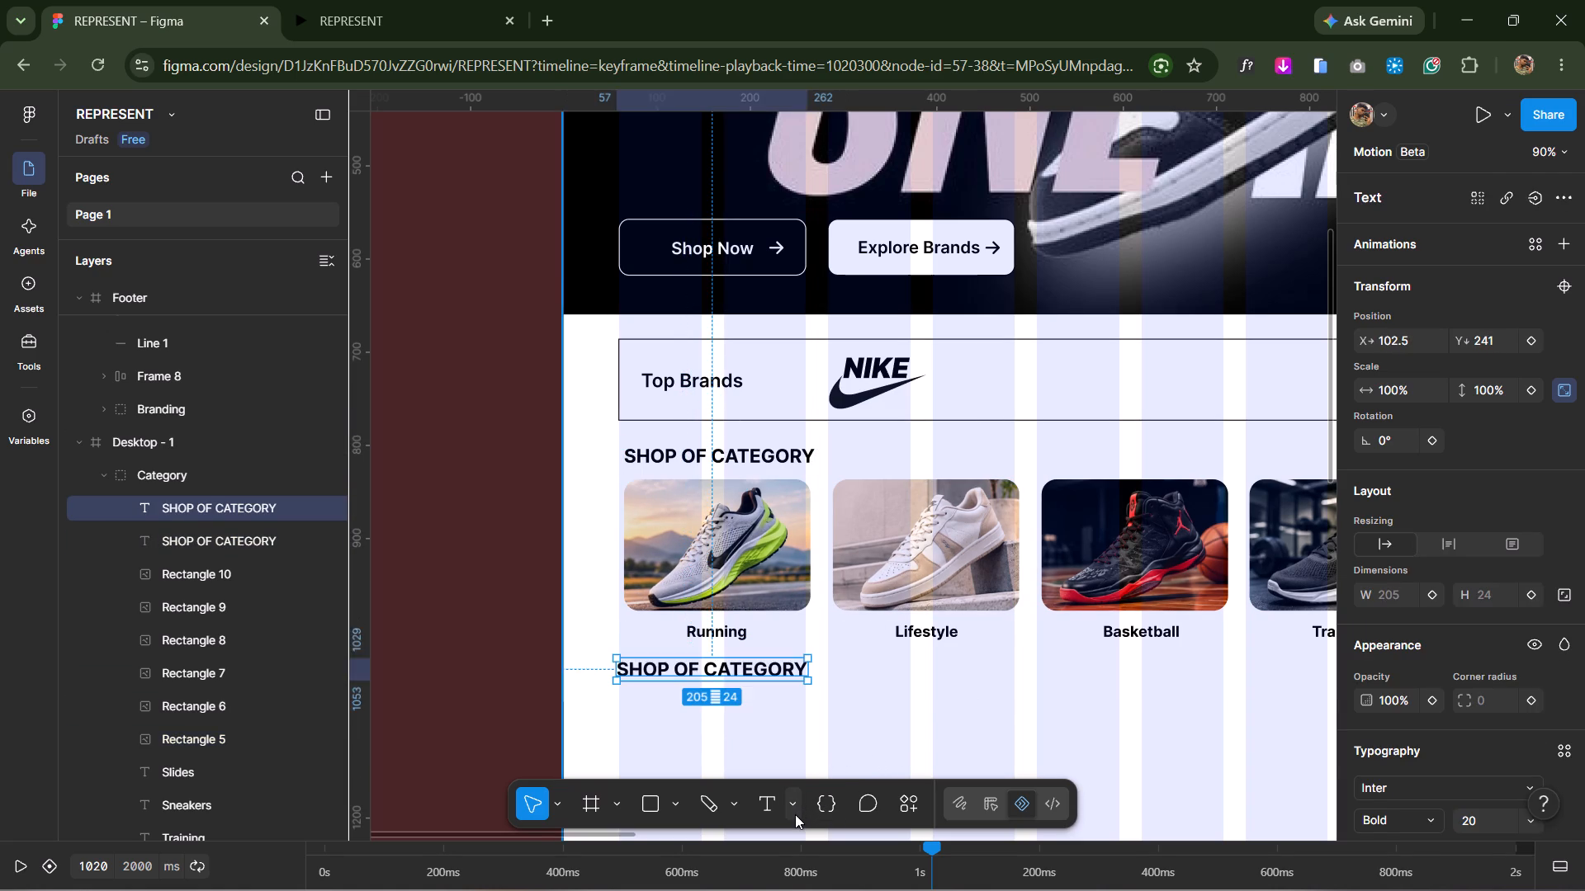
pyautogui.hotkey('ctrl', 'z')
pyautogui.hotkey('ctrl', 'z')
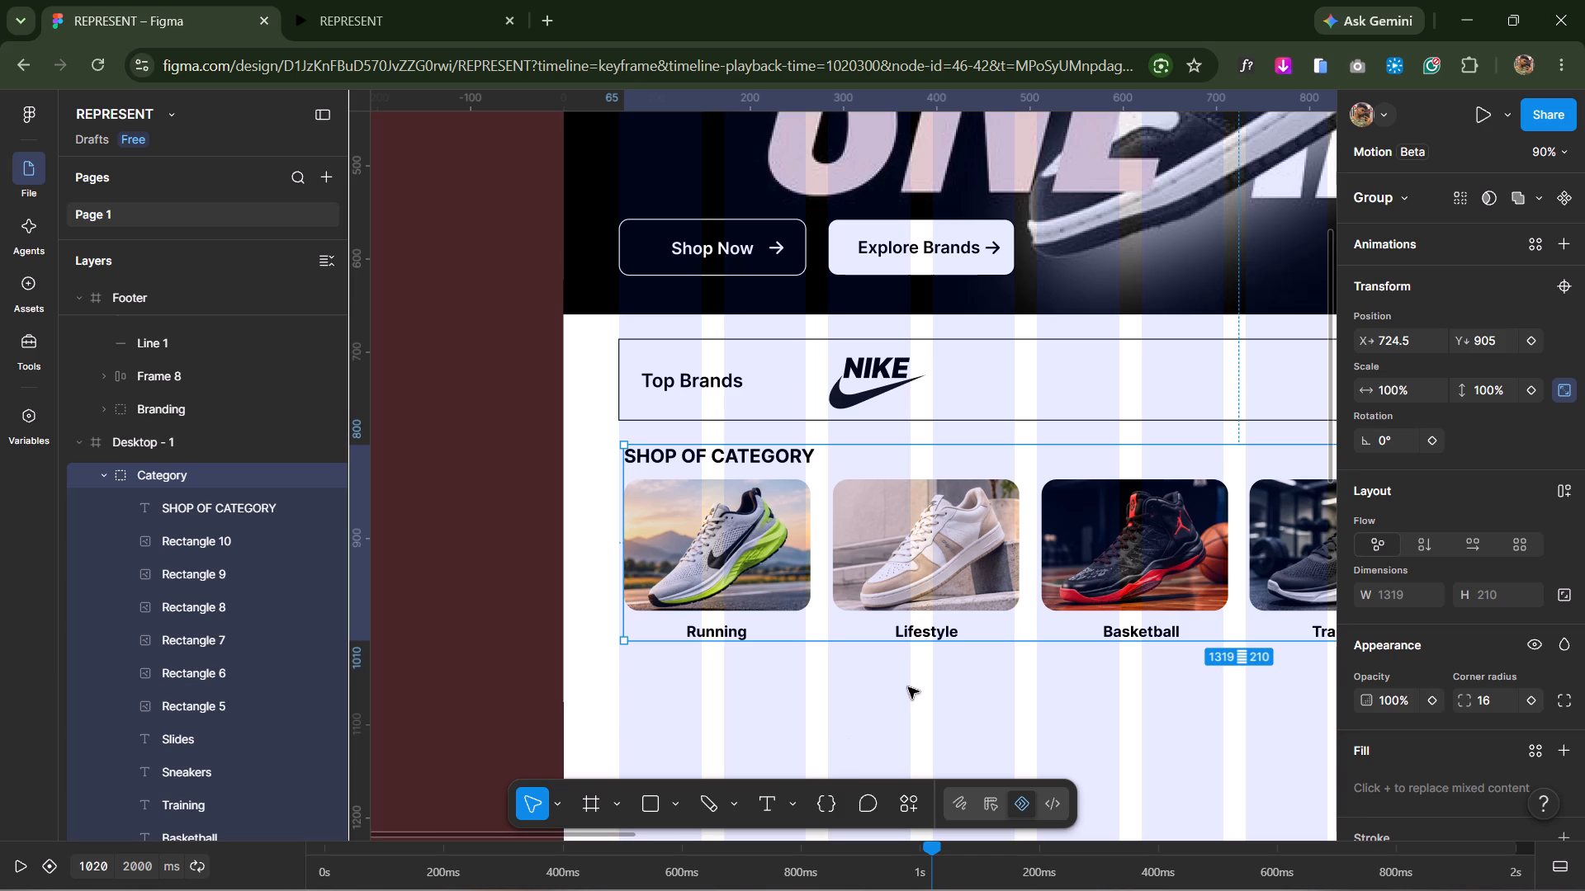
# Nudge the whole Category group 4 px left to X 720.5, toward the first layout column's edge.
pyautogui.press('Left')
pyautogui.press('Left')
pyautogui.press('Left')
pyautogui.press('Left')
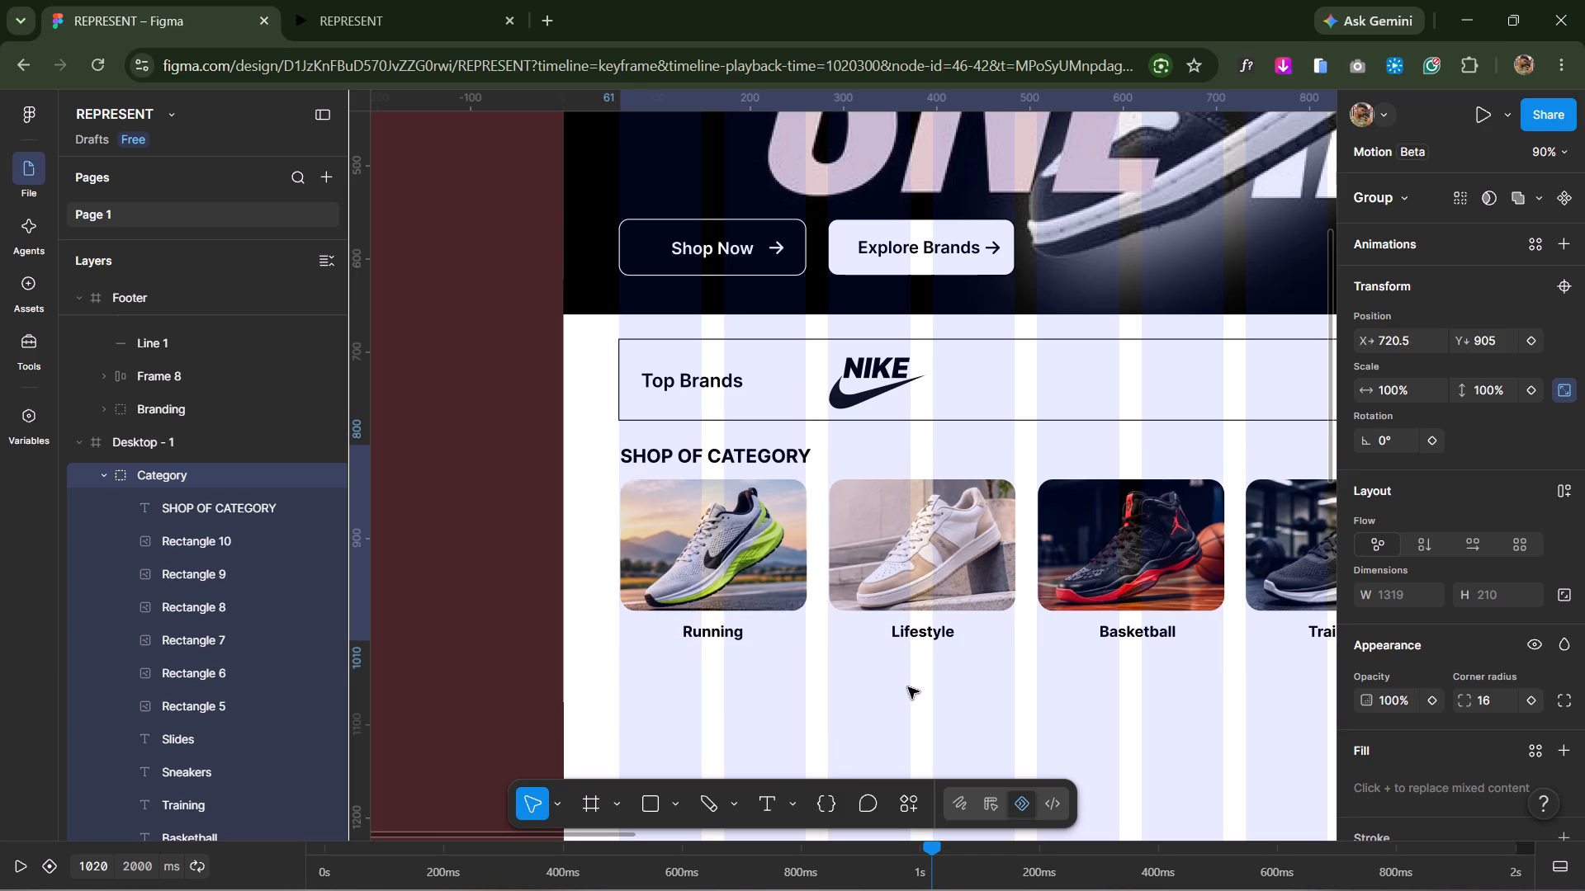
# Examine the shifted category row's alignment with the layout columns and the Top Brands strip above.
pyautogui.click(989, 710)
pyautogui.press('space')
pyautogui.press('space')
pyautogui.press('space')
pyautogui.press('space')
pyautogui.press('space')
pyautogui.press('space')
pyautogui.press('space')
pyautogui.press('space')
pyautogui.press('space')
pyautogui.press('space')
pyautogui.press('space')
pyautogui.press('space')
pyautogui.press('space')
pyautogui.press('space')
pyautogui.press('space')
pyautogui.press('space')
pyautogui.press('space')
pyautogui.press('space')
pyautogui.press('space')
pyautogui.press('space')
pyautogui.moveTo(1280, 737); pyautogui.dragTo(845, 711)
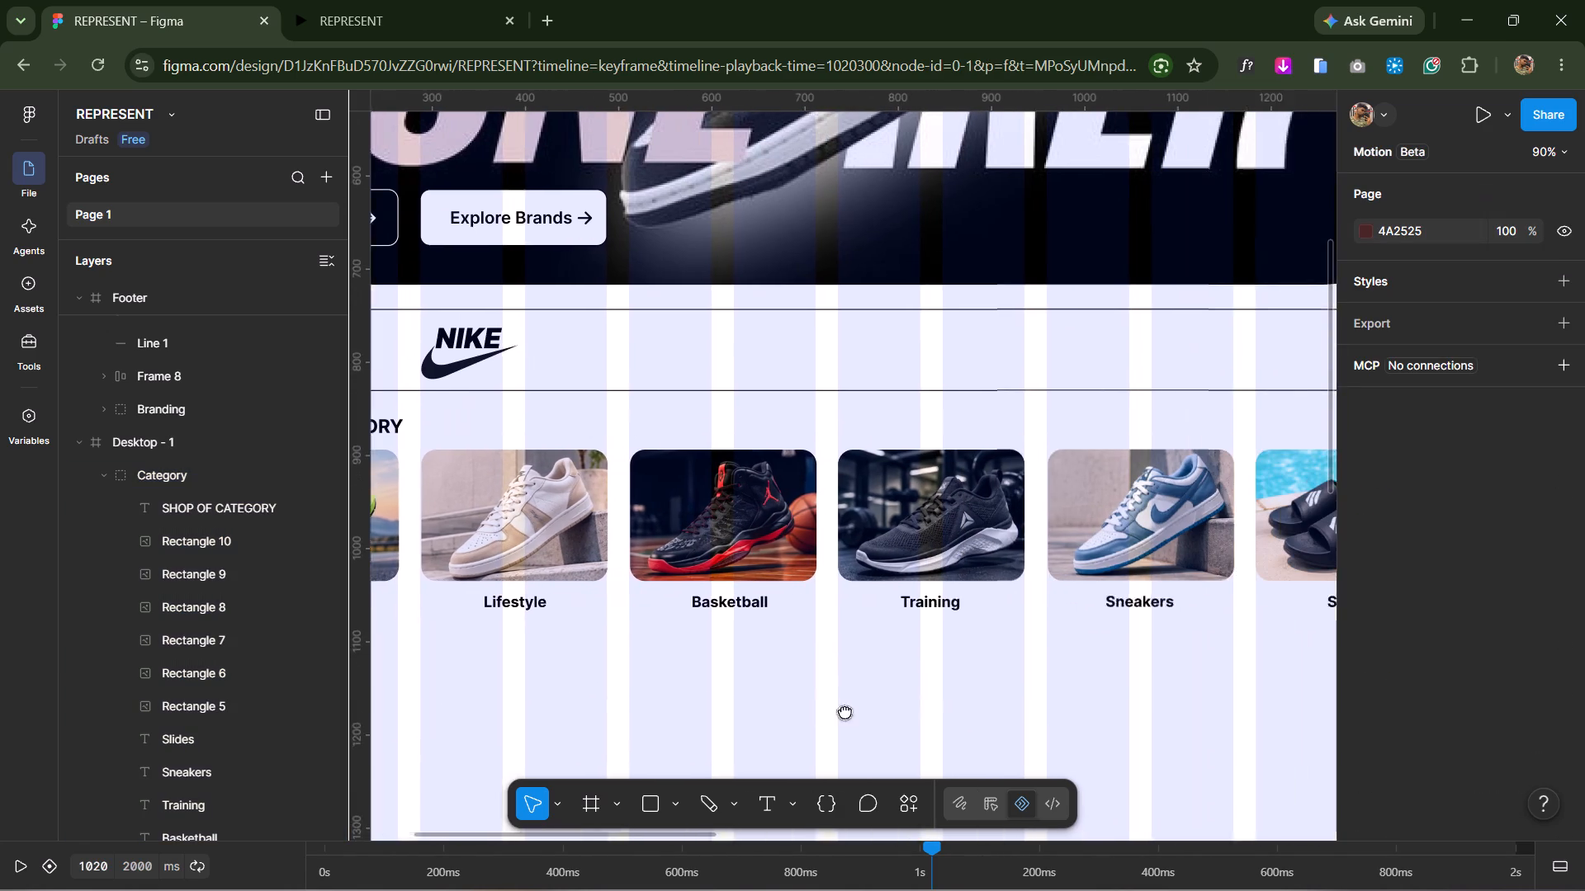
pyautogui.moveTo(845, 711); pyautogui.dragTo(1192, 702)
pyautogui.moveTo(534, 716); pyautogui.dragTo(639, 703)
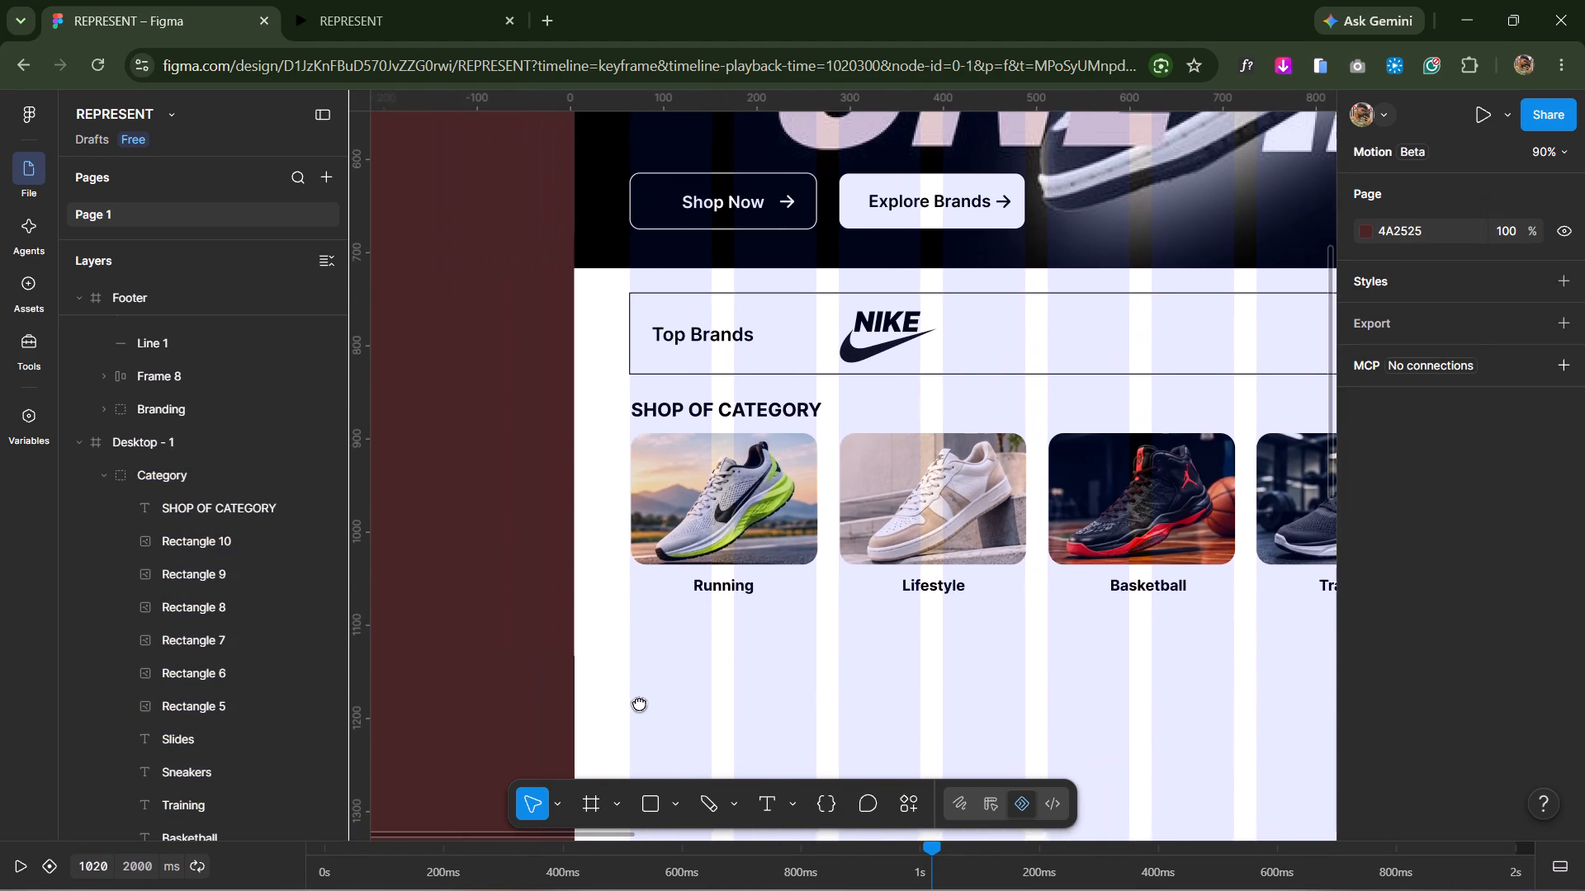
pyautogui.moveTo(639, 703); pyautogui.dragTo(663, 698)
# Move the animation timeline's playhead back to 0 ms.
pyautogui.moveTo(930, 850); pyautogui.dragTo(1043, 856)
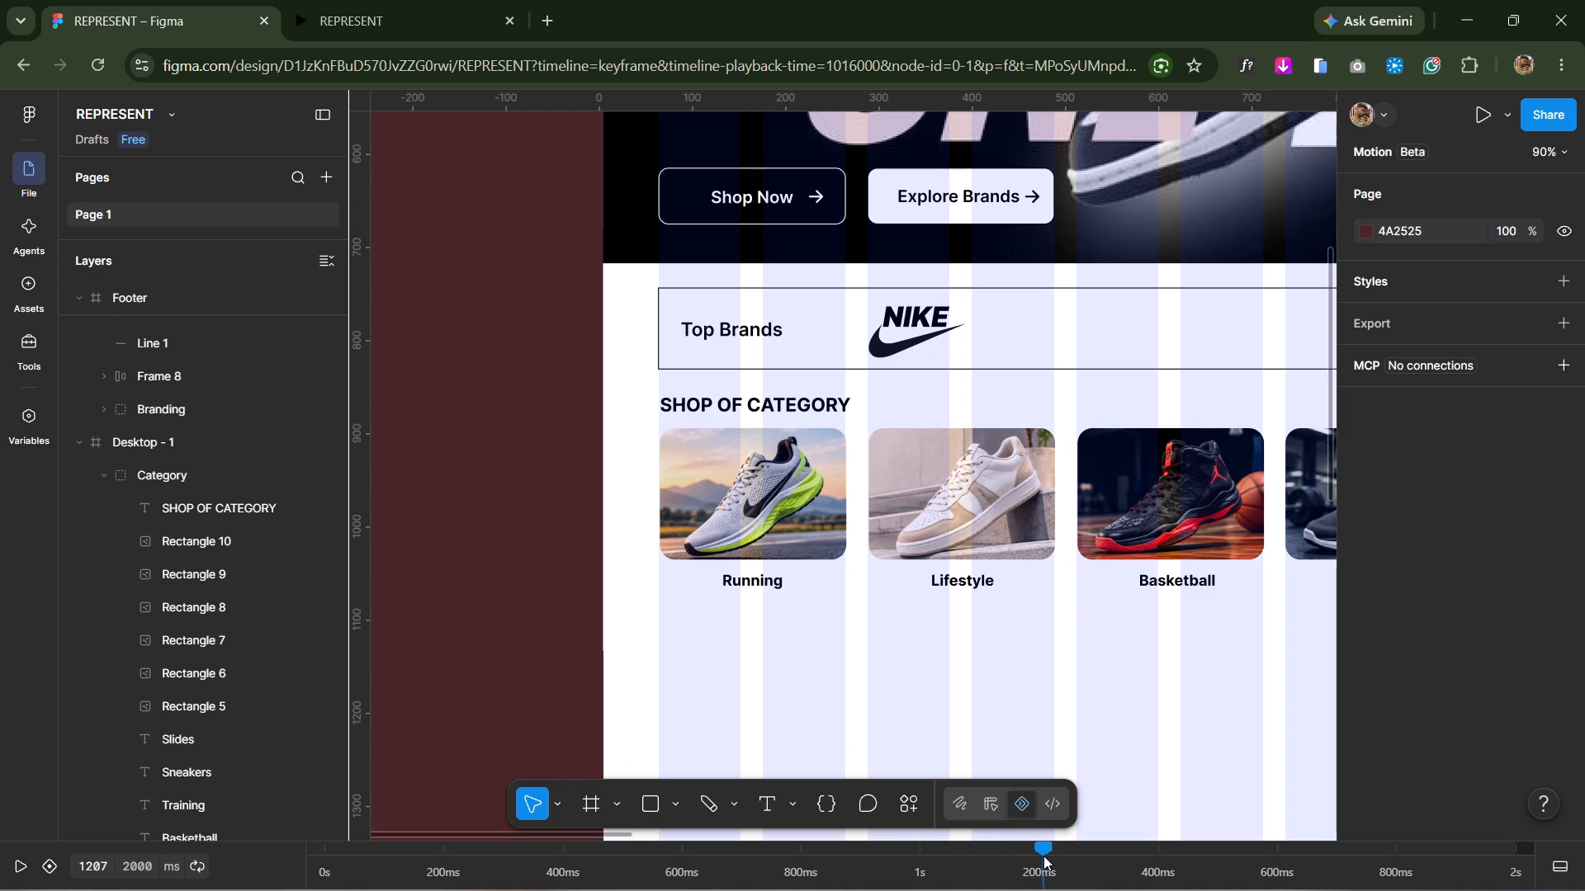
pyautogui.moveTo(1043, 856); pyautogui.dragTo(229, 832)
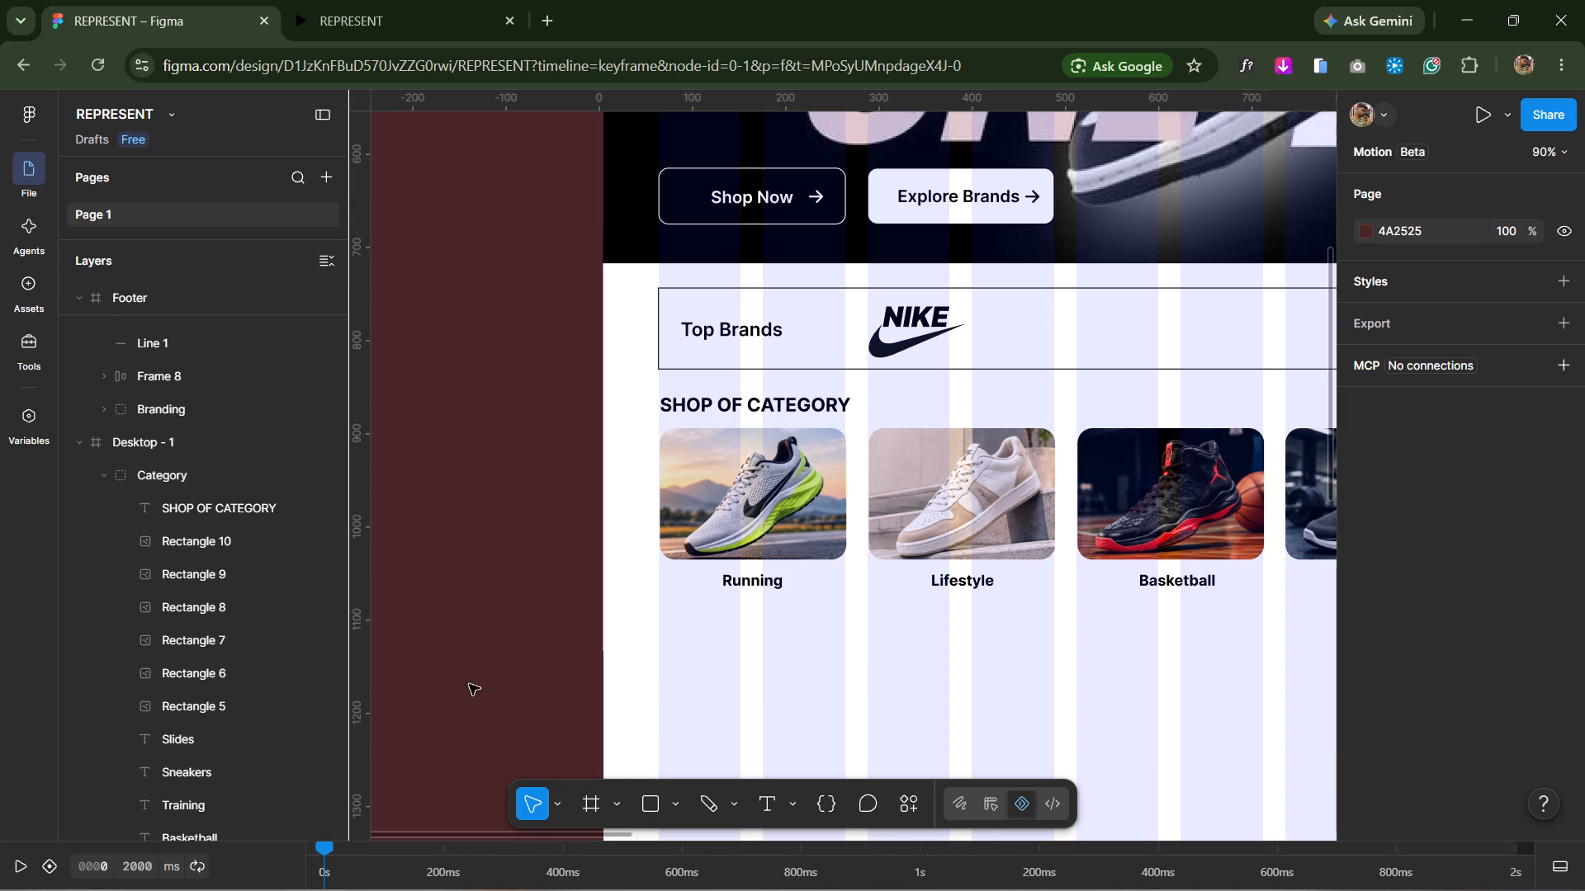
# Duplicate the SHOP OF CATEGORY heading straight down beneath the Running label, at X 102.5, Y 235.
pyautogui.doubleClick(721, 403)
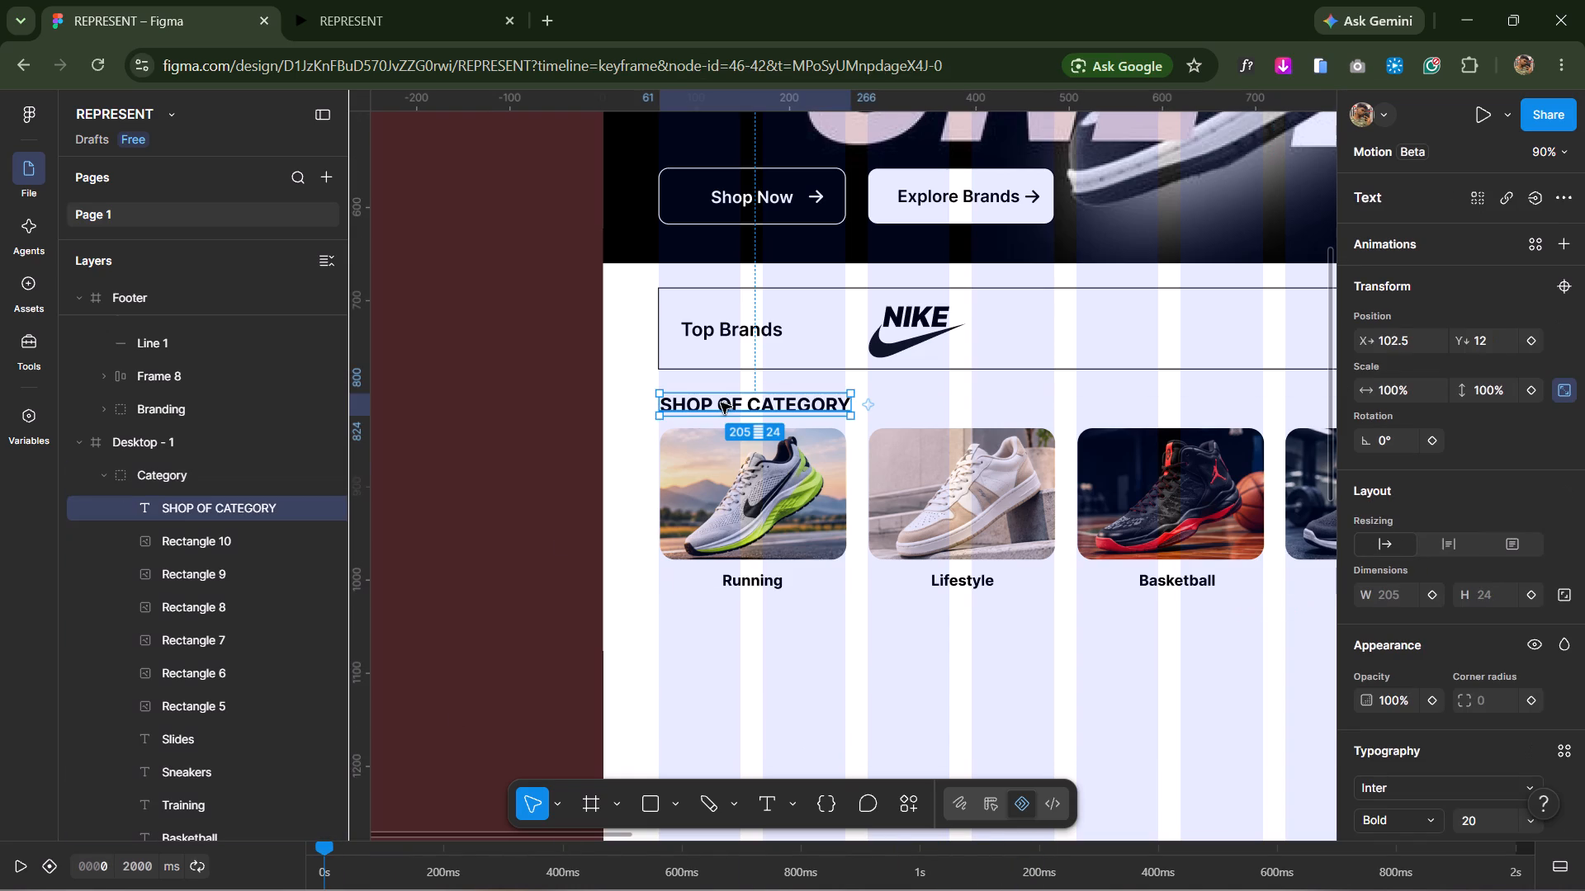
pyautogui.keyDown('alt'); pyautogui.moveTo(721, 403); pyautogui.dragTo(725, 568); pyautogui.keyUp('alt')
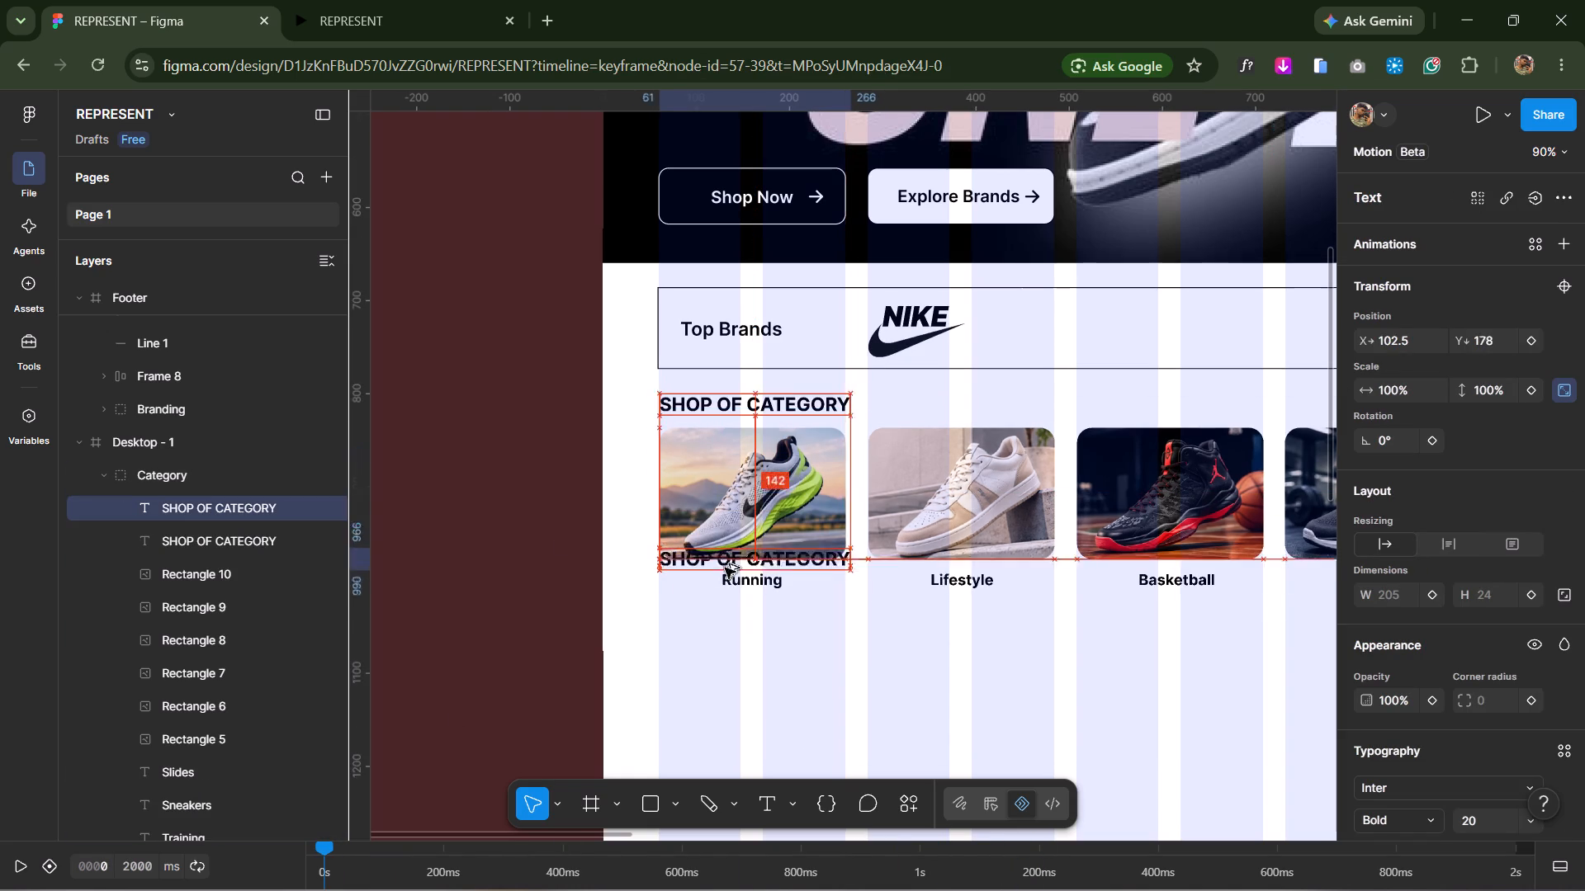
pyautogui.keyDown('alt'); pyautogui.moveTo(725, 568); pyautogui.dragTo(721, 606); pyautogui.keyUp('alt')
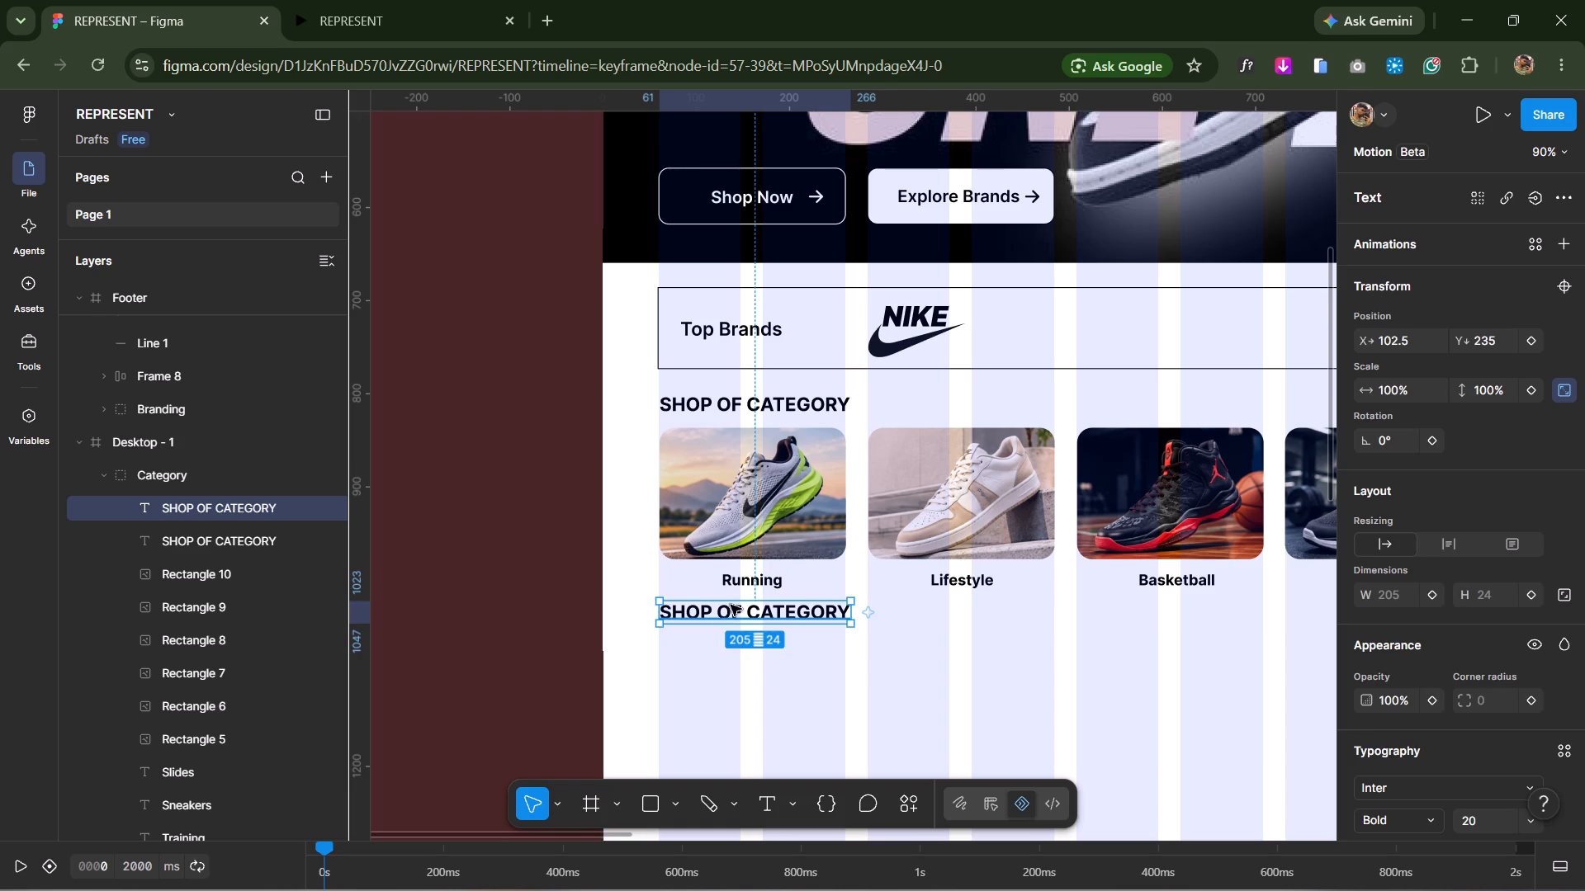
# Change the duplicated heading's text below the Running label to BEST SELLERS.
pyautogui.doubleClick(728, 610)
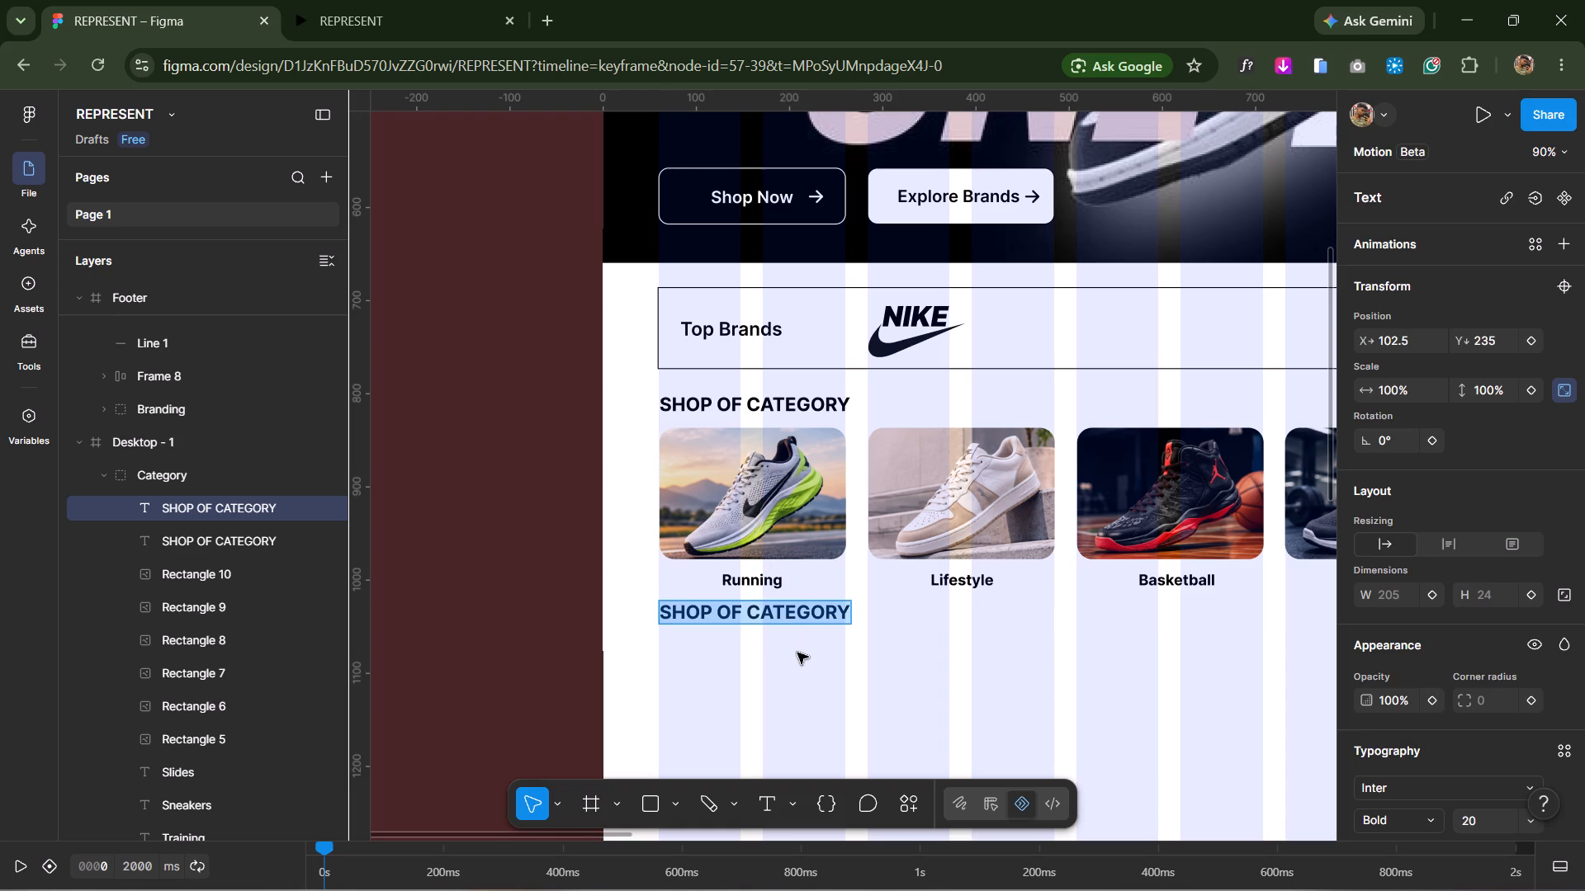
pyautogui.write('BEST')
pyautogui.press('space')
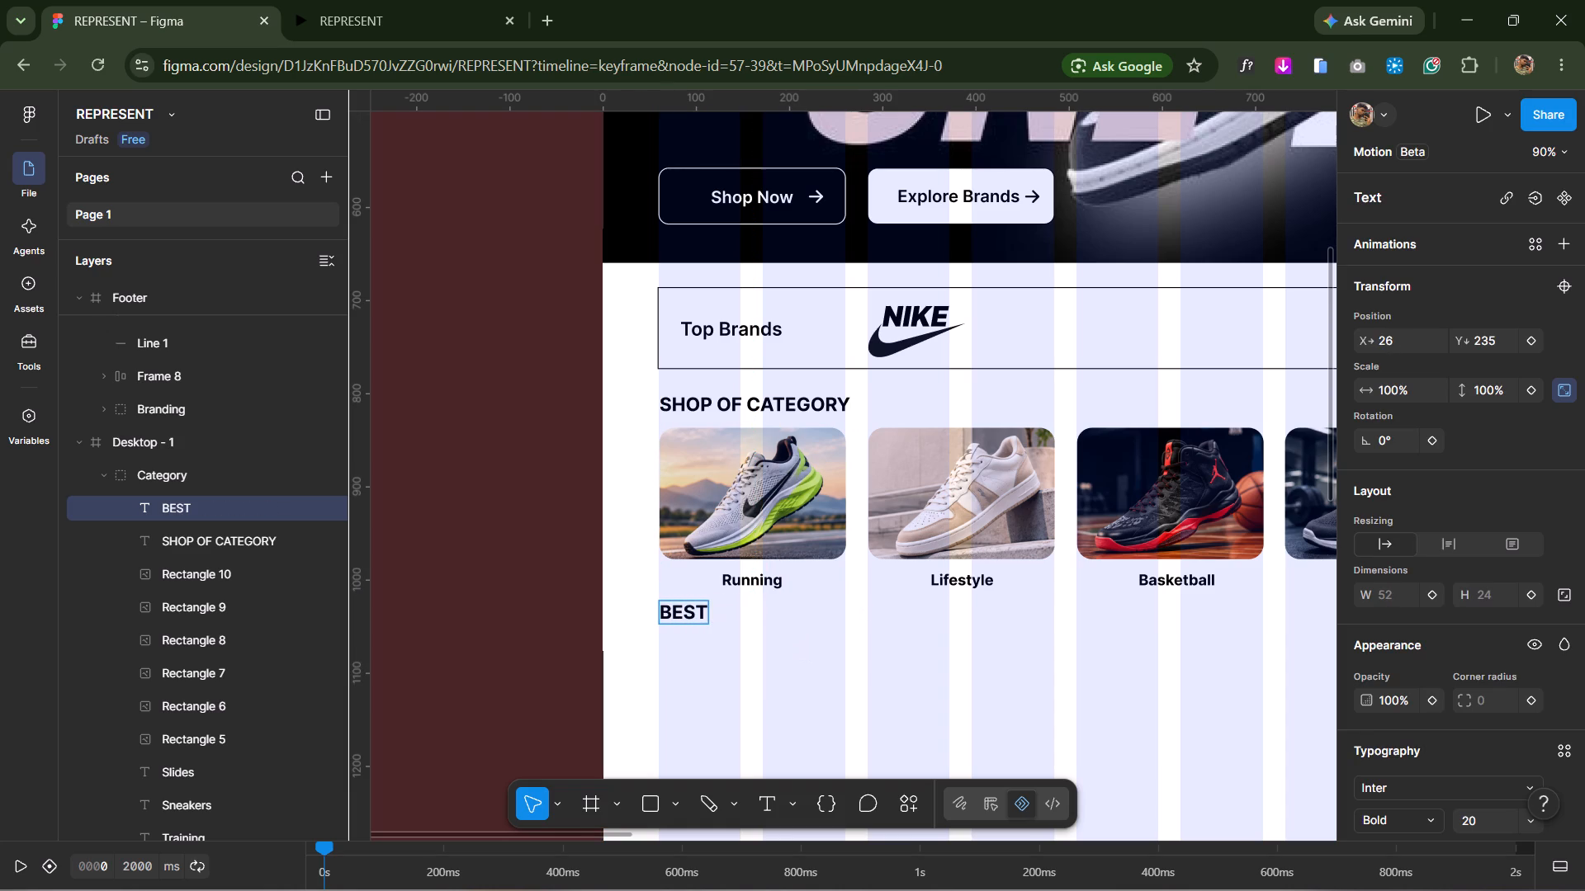
pyautogui.write('SELLERS')
pyautogui.click(550, 598)
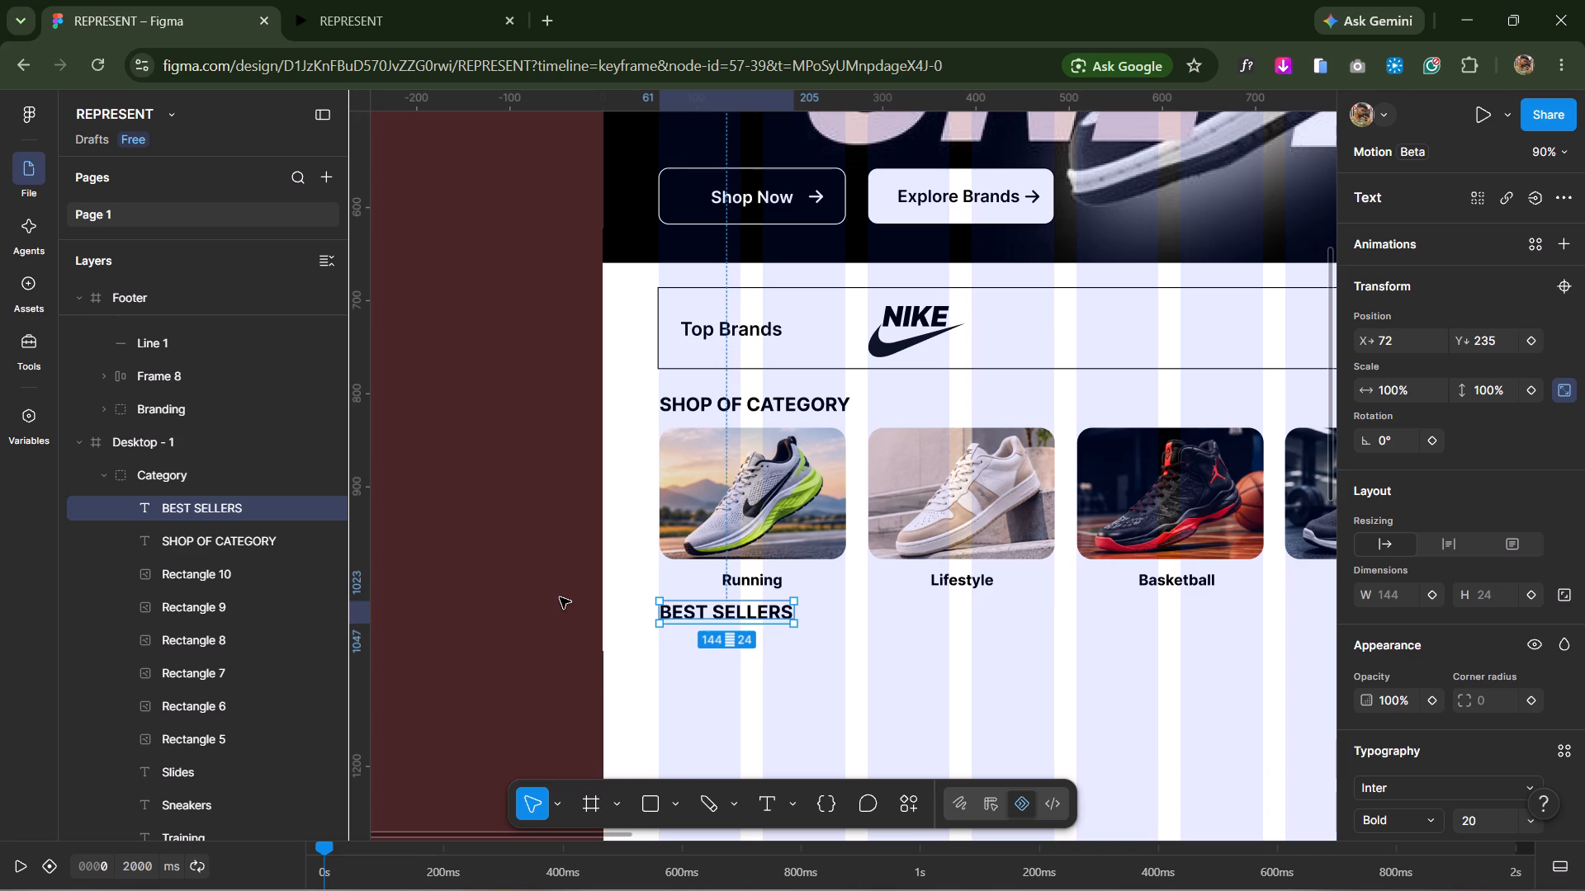
pyautogui.click(911, 690)
# Move the BEST SELLERS heading about 100 px down and slightly right, leaving a gap below the category labels.
pyautogui.press('space')
pyautogui.press('space')
pyautogui.press('space')
pyautogui.press('space')
pyautogui.press('space')
pyautogui.press('space')
pyautogui.press('space')
pyautogui.press('space')
pyautogui.press('space')
pyautogui.press('space')
pyautogui.press('space')
pyautogui.press('space')
pyautogui.press('space')
pyautogui.press('space')
pyautogui.press('space')
pyautogui.press('space')
pyautogui.moveTo(1029, 668); pyautogui.dragTo(692, 610)
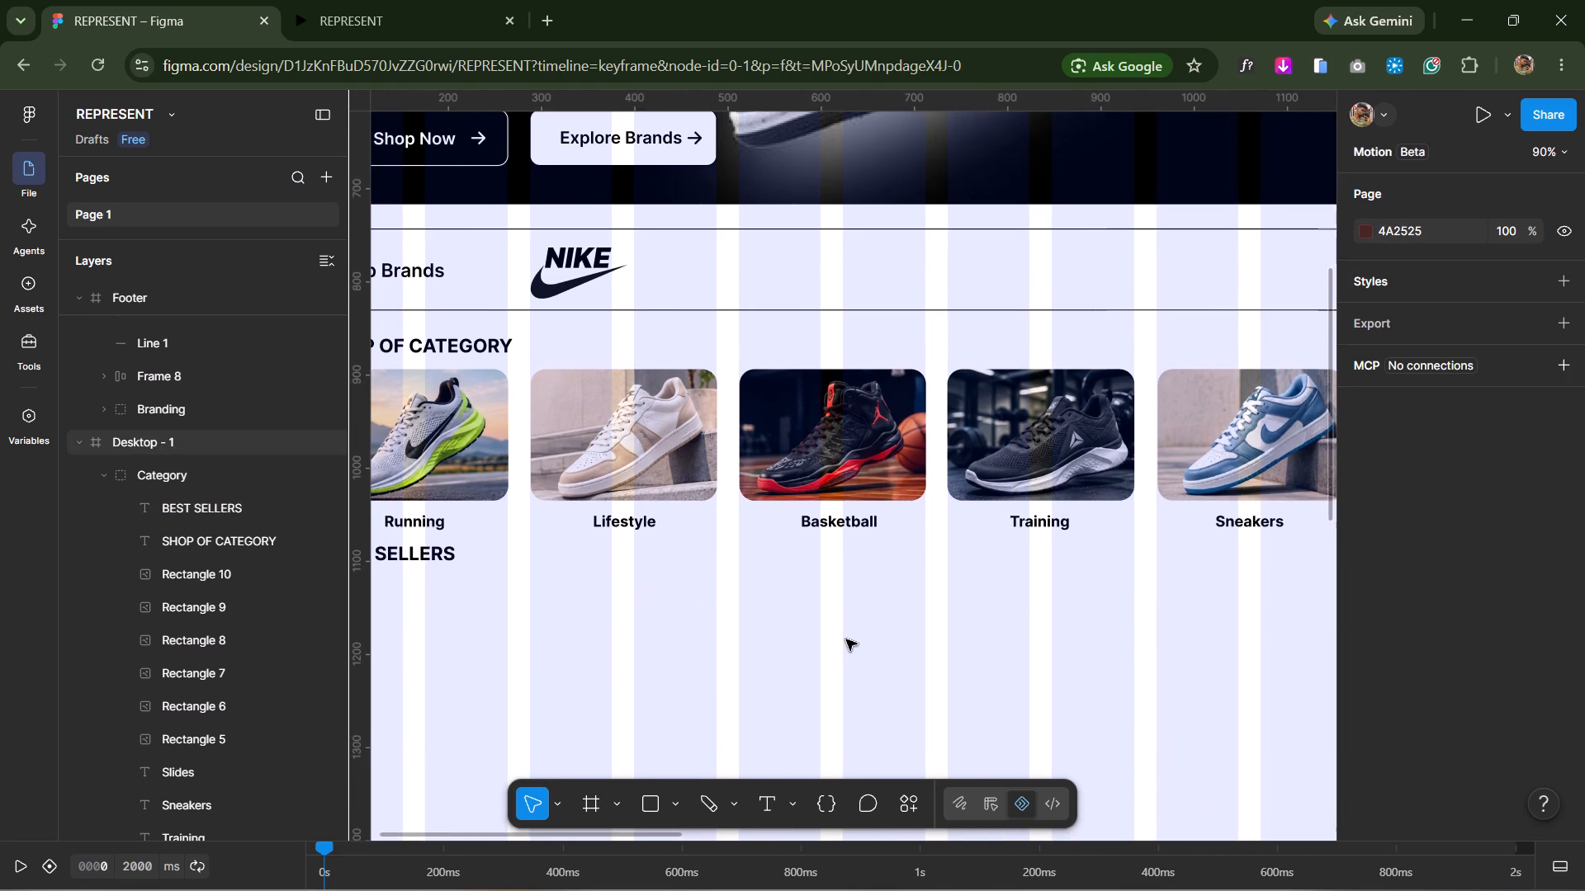
pyautogui.keyDown('ctrl'); pyautogui.scroll(-9, 849, 646); pyautogui.keyUp('ctrl')
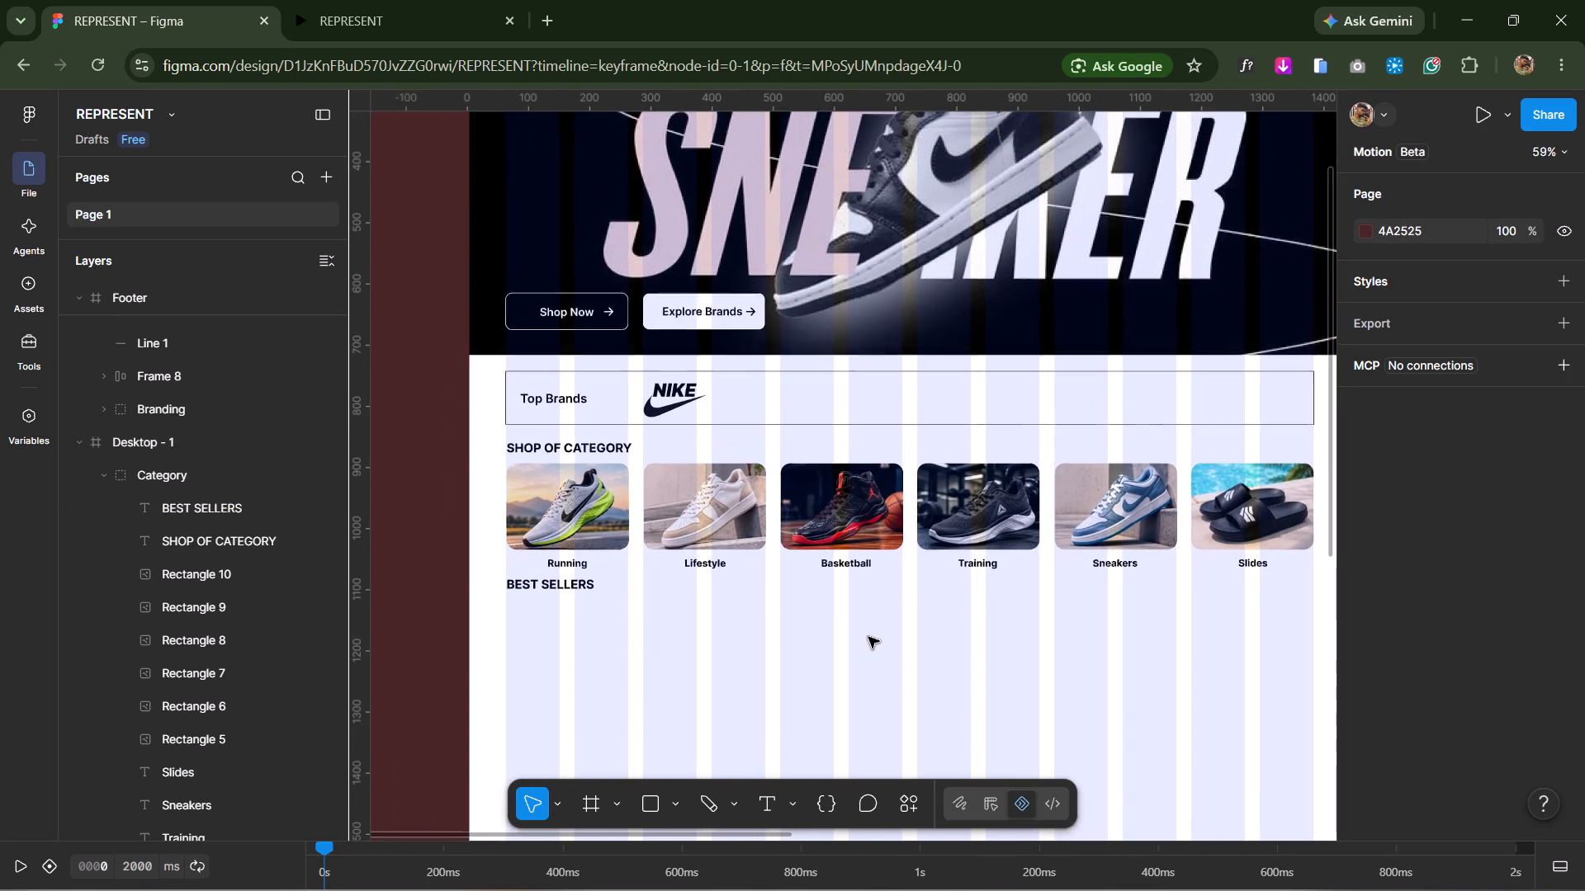
pyautogui.keyDown('ctrl'); pyautogui.scroll(-1, 868, 637); pyautogui.keyUp('ctrl')
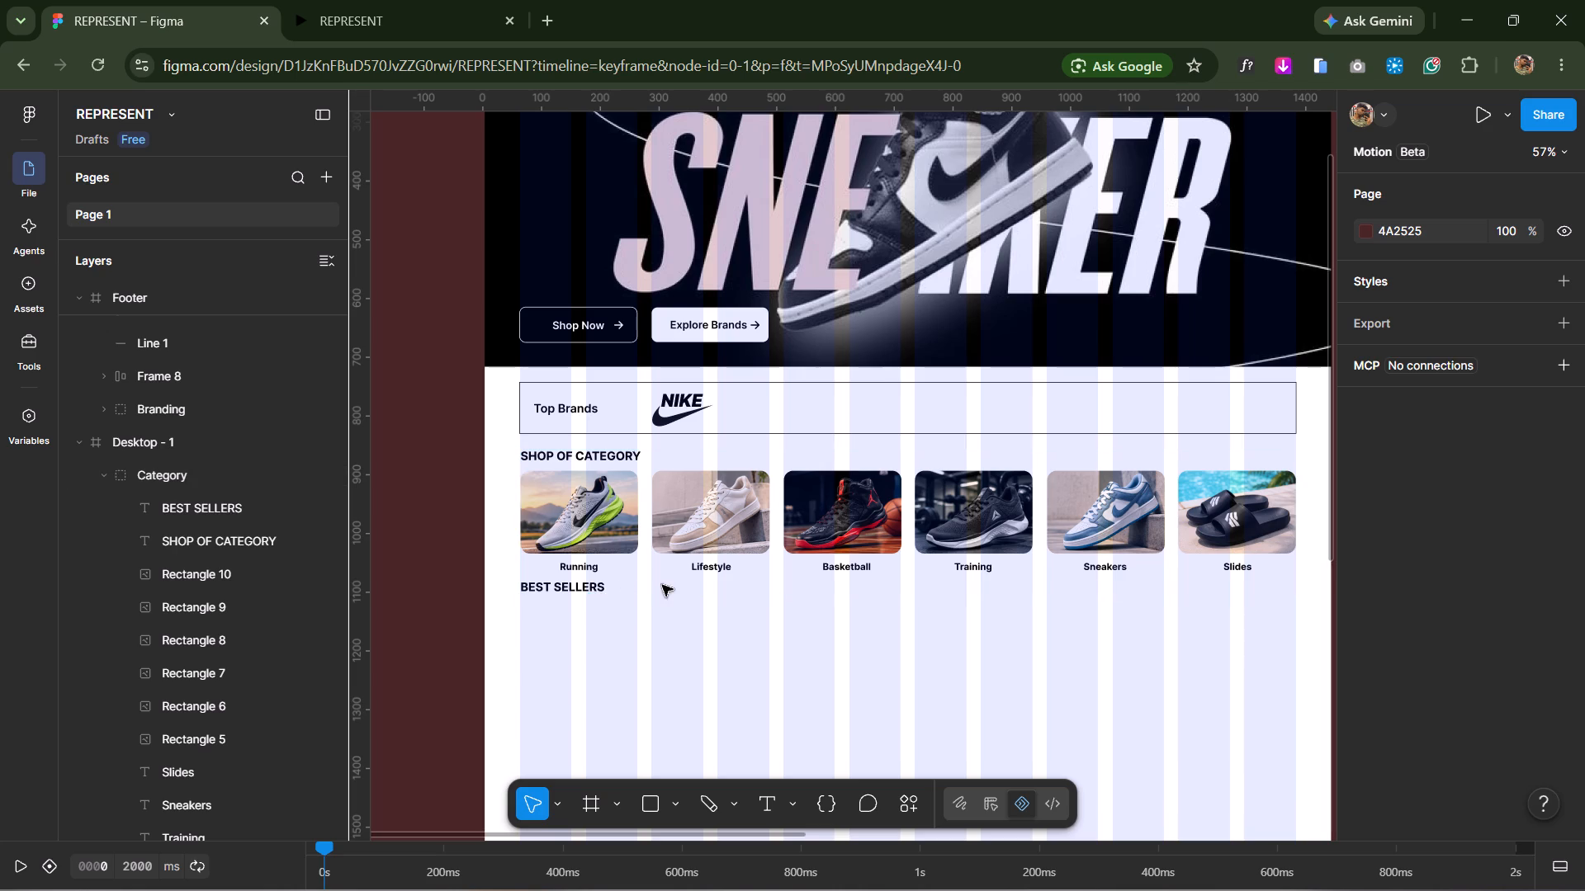
pyautogui.click(648, 513)
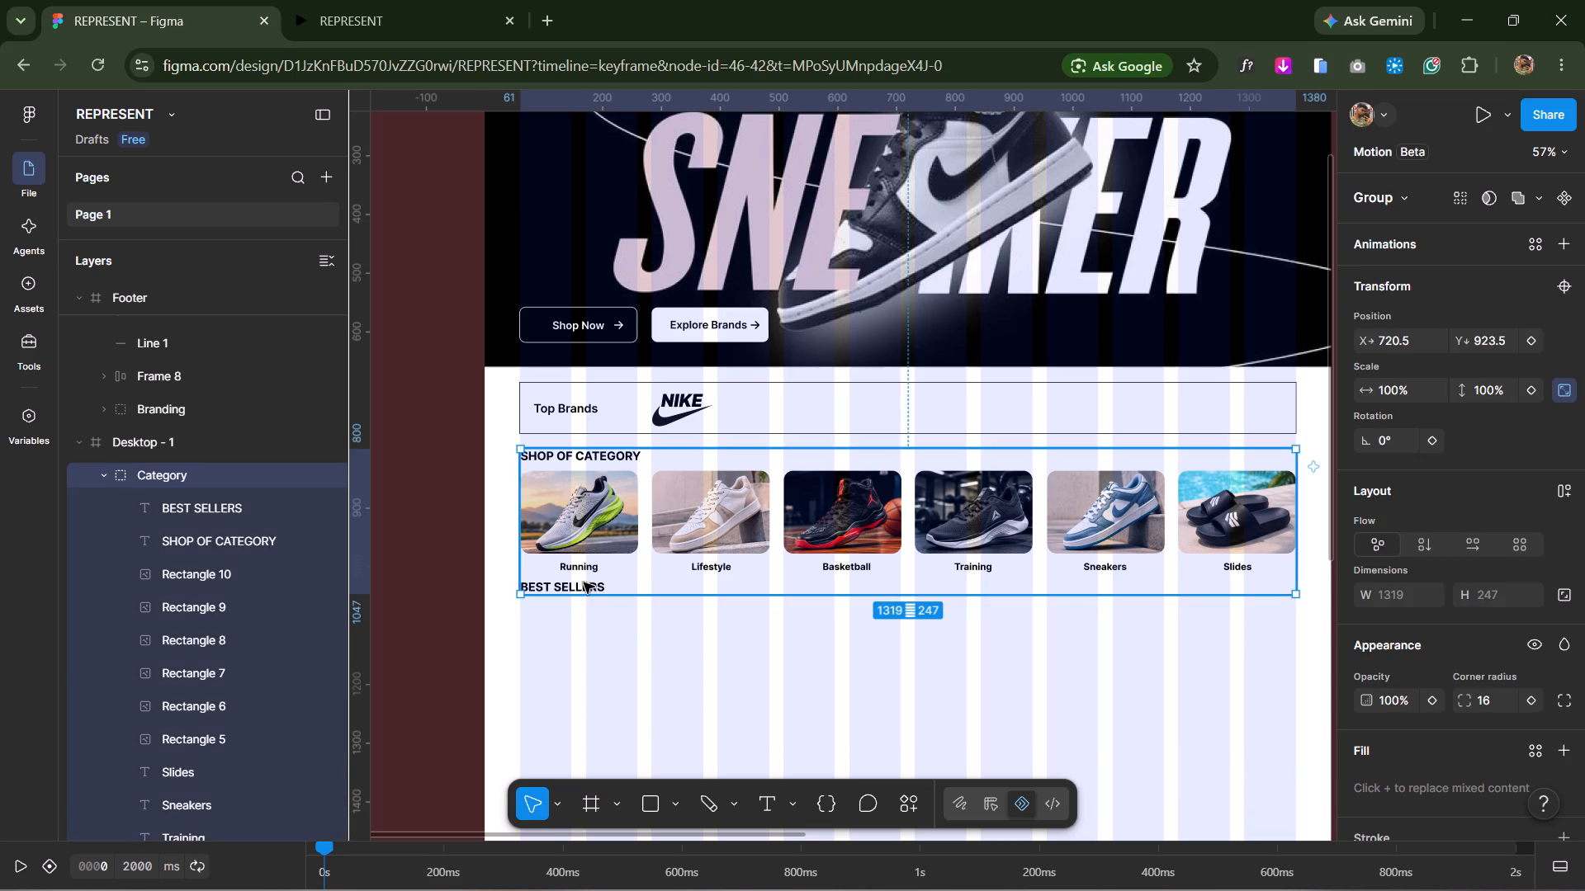
pyautogui.doubleClick(592, 584)
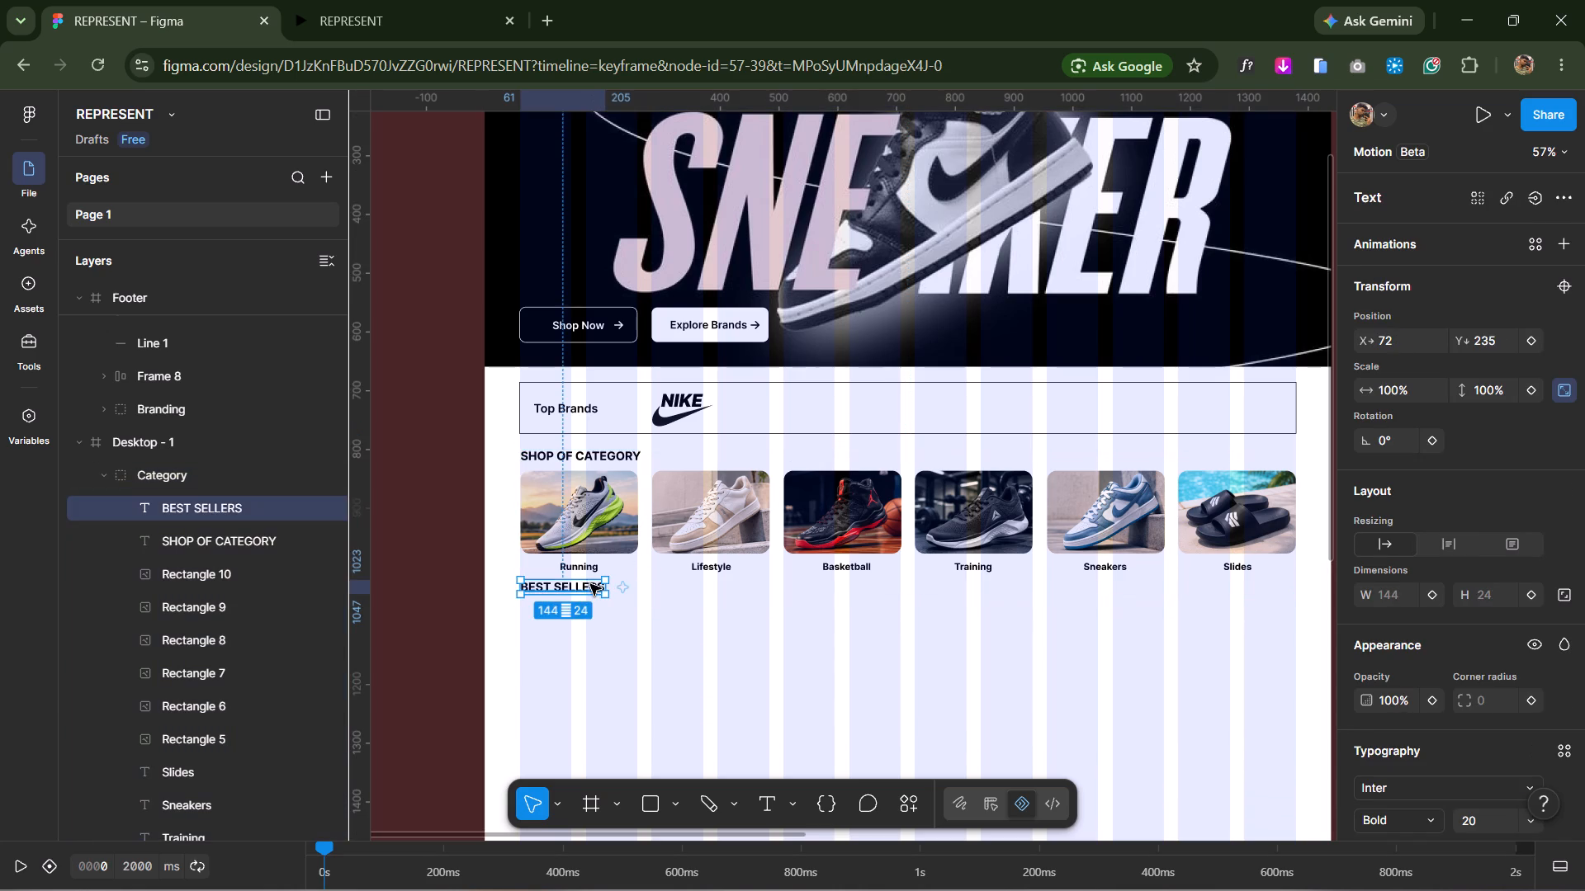
pyautogui.moveTo(589, 584); pyautogui.dragTo(608, 641)
pyautogui.click(664, 525)
pyautogui.click(698, 672)
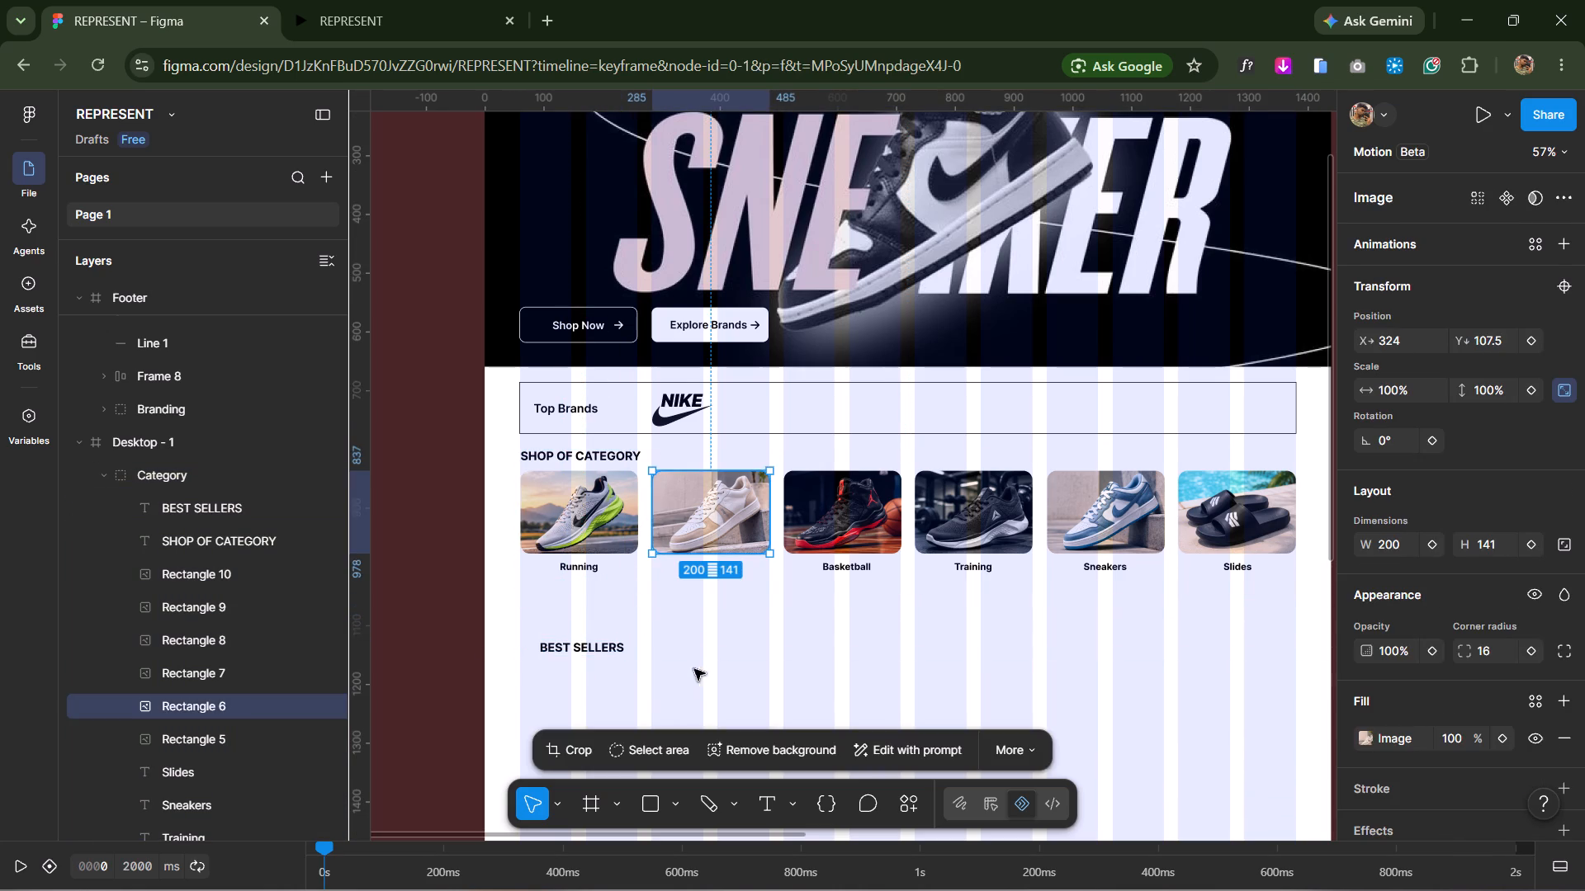
# Ungroup the Category group so the BEST SELLERS heading is separate from the shoe category row.
pyautogui.rightClick(610, 496)
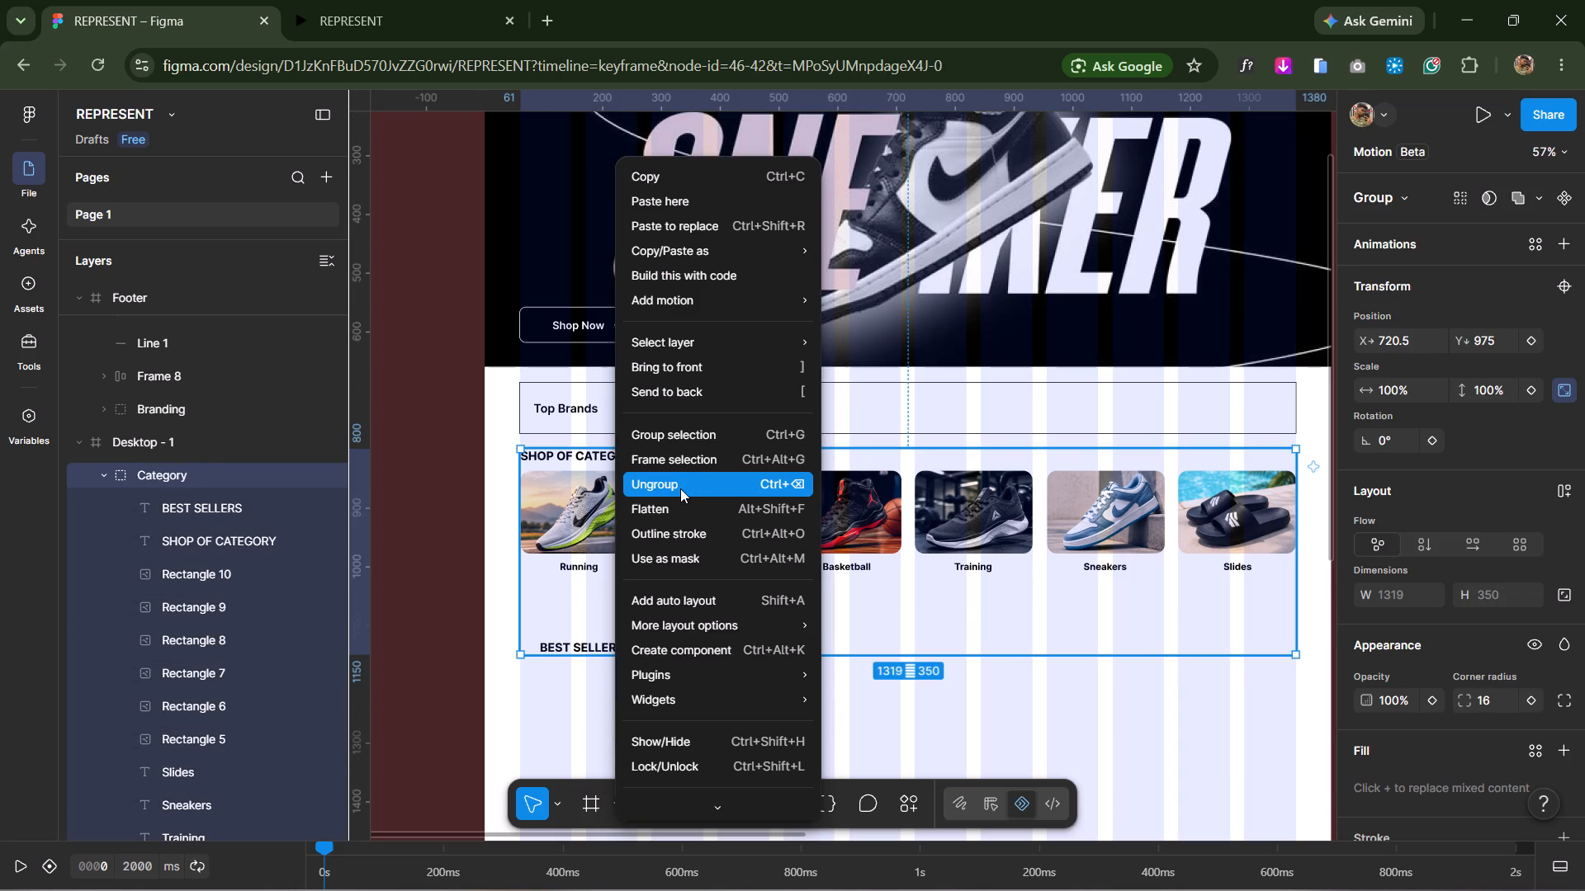
pyautogui.click(680, 488)
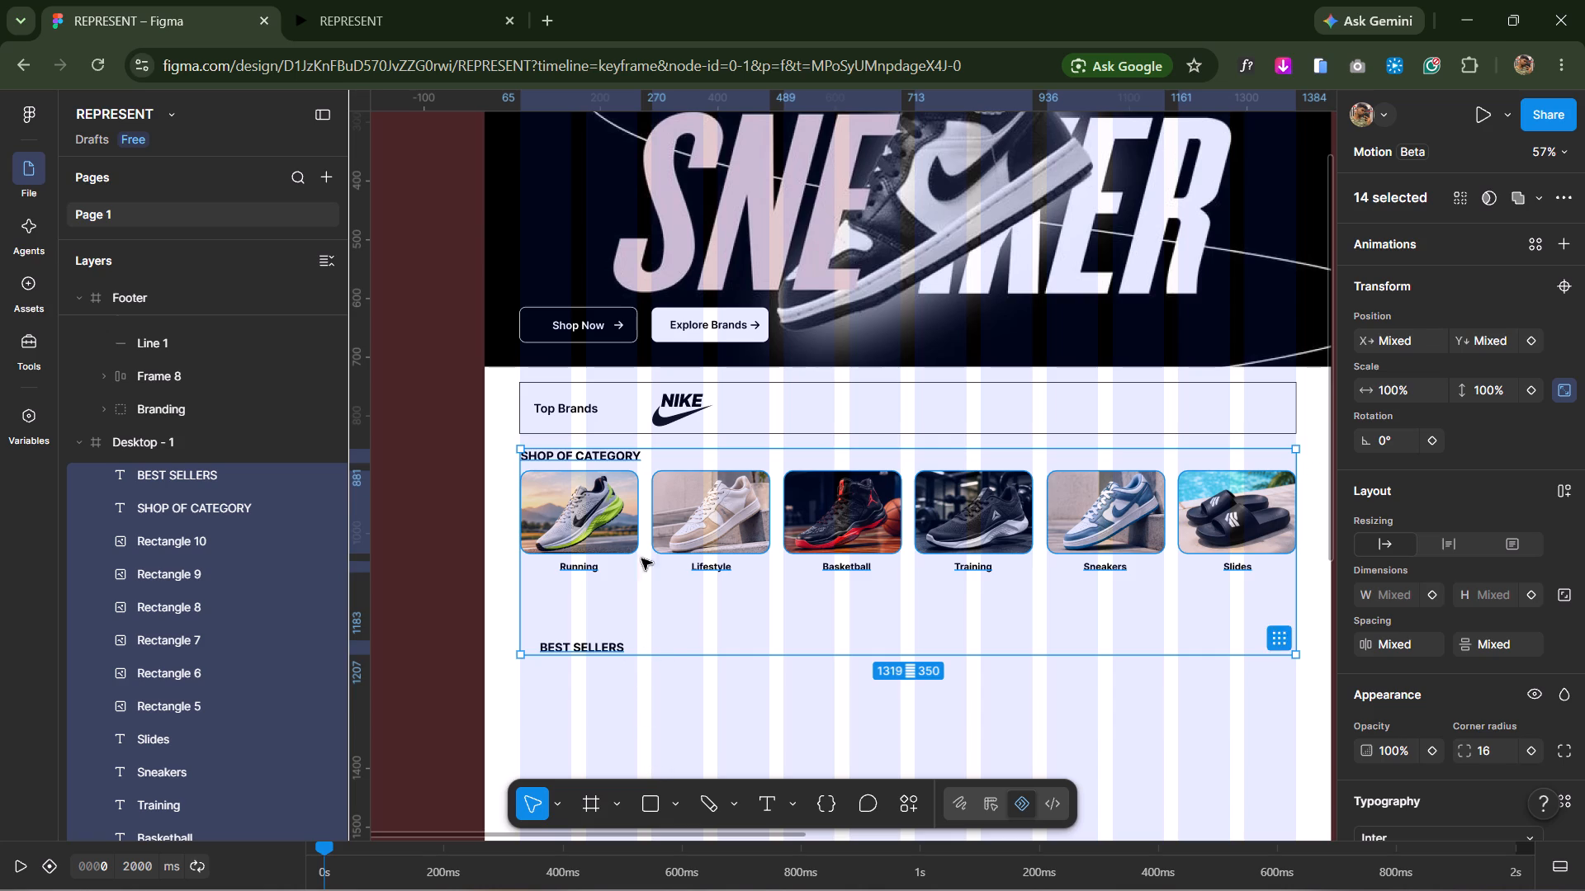
pyautogui.click(707, 720)
pyautogui.click(688, 543)
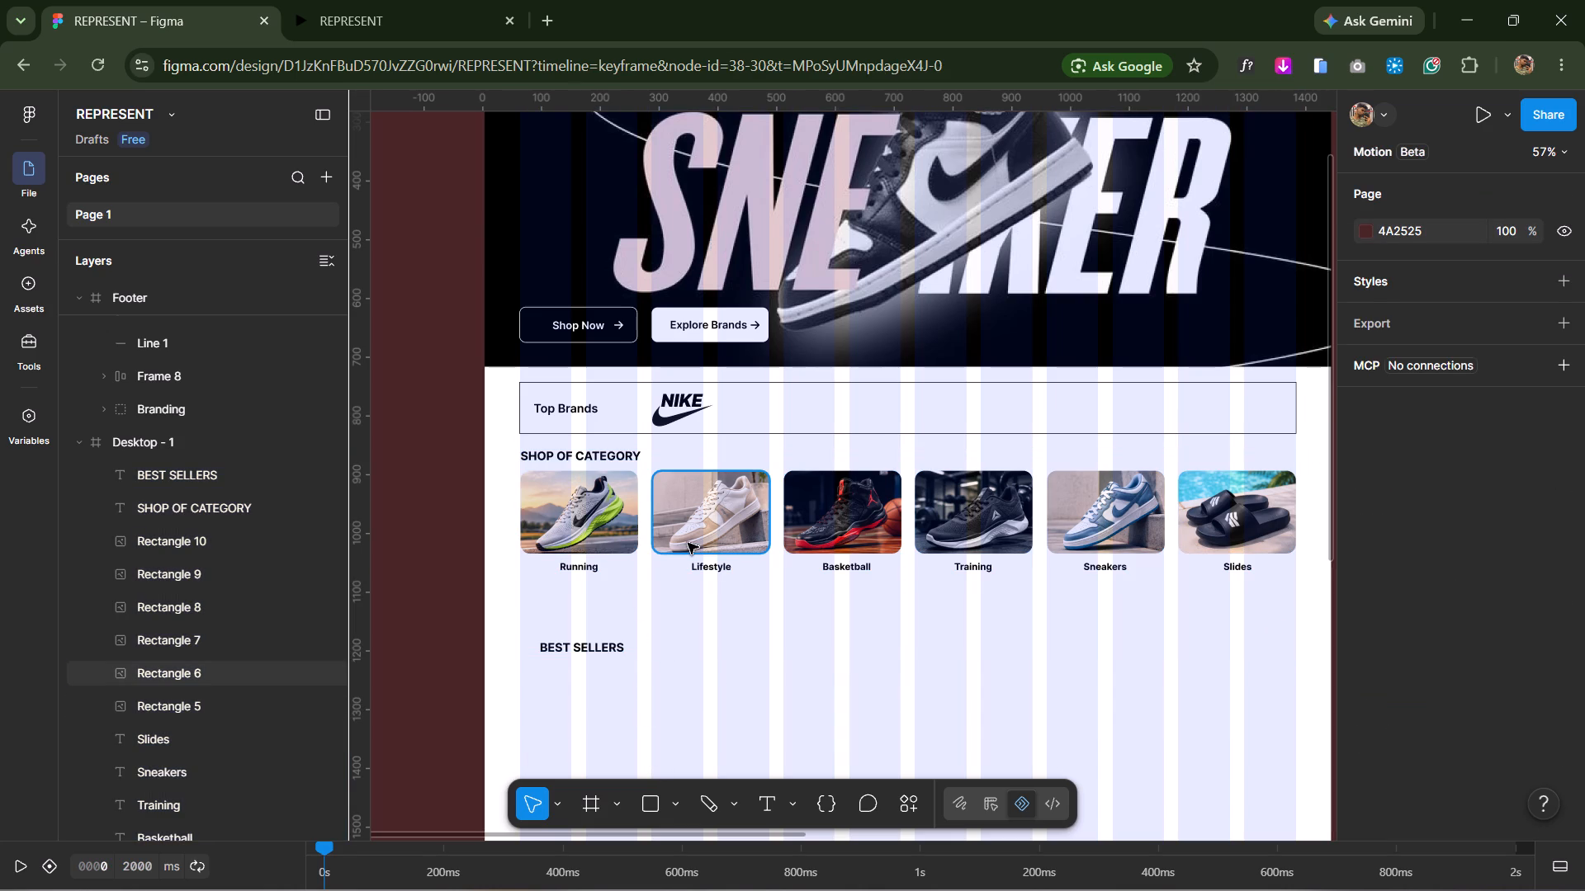
pyautogui.click(740, 681)
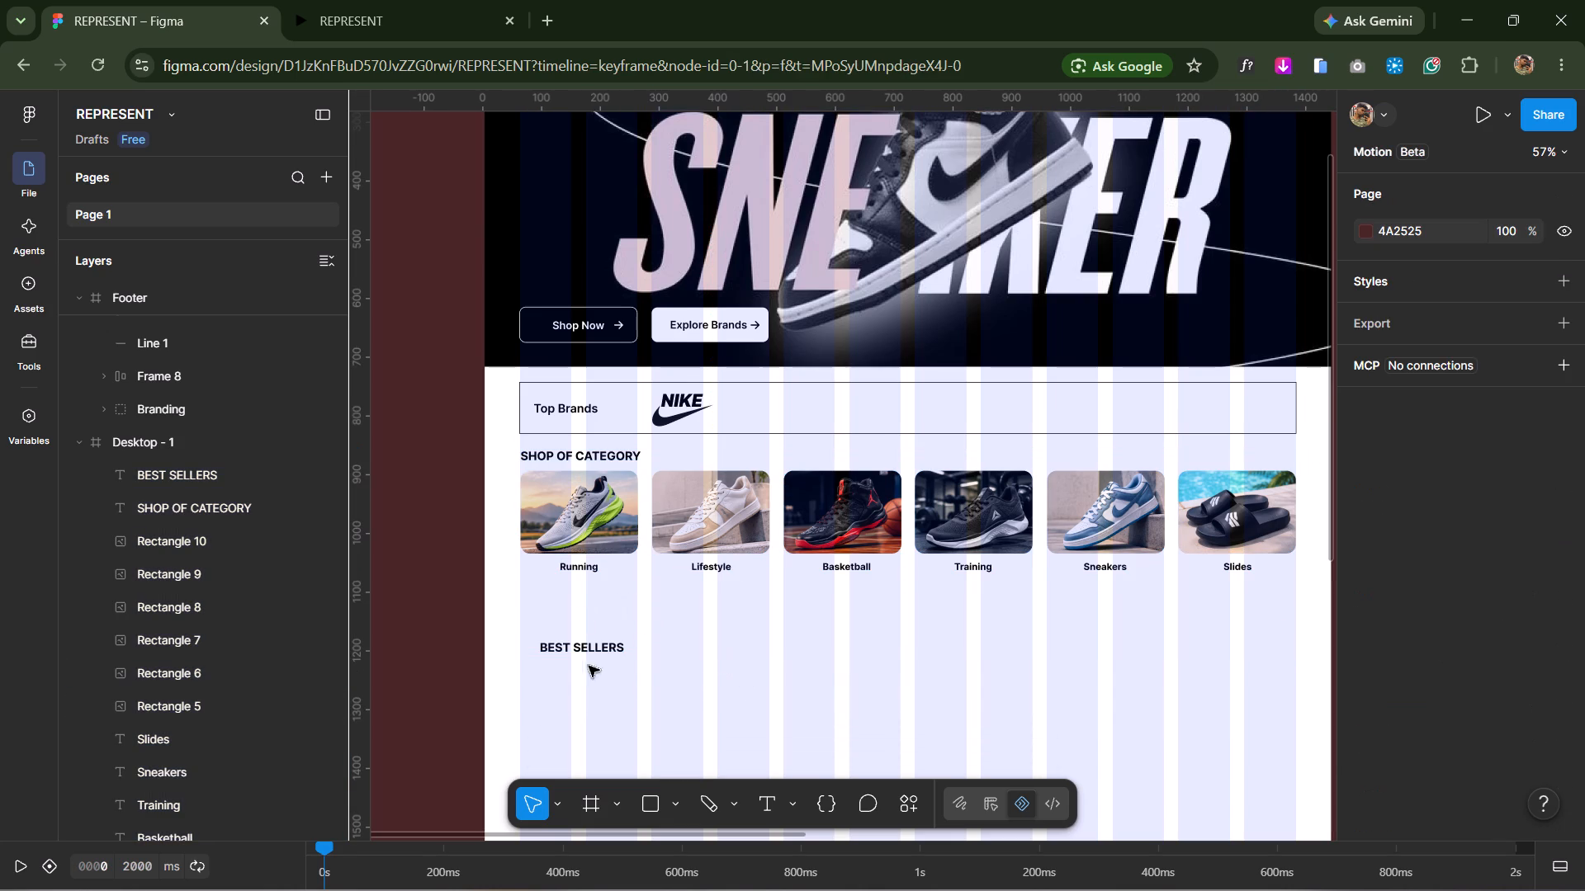
pyautogui.click(585, 649)
pyautogui.click(475, 548)
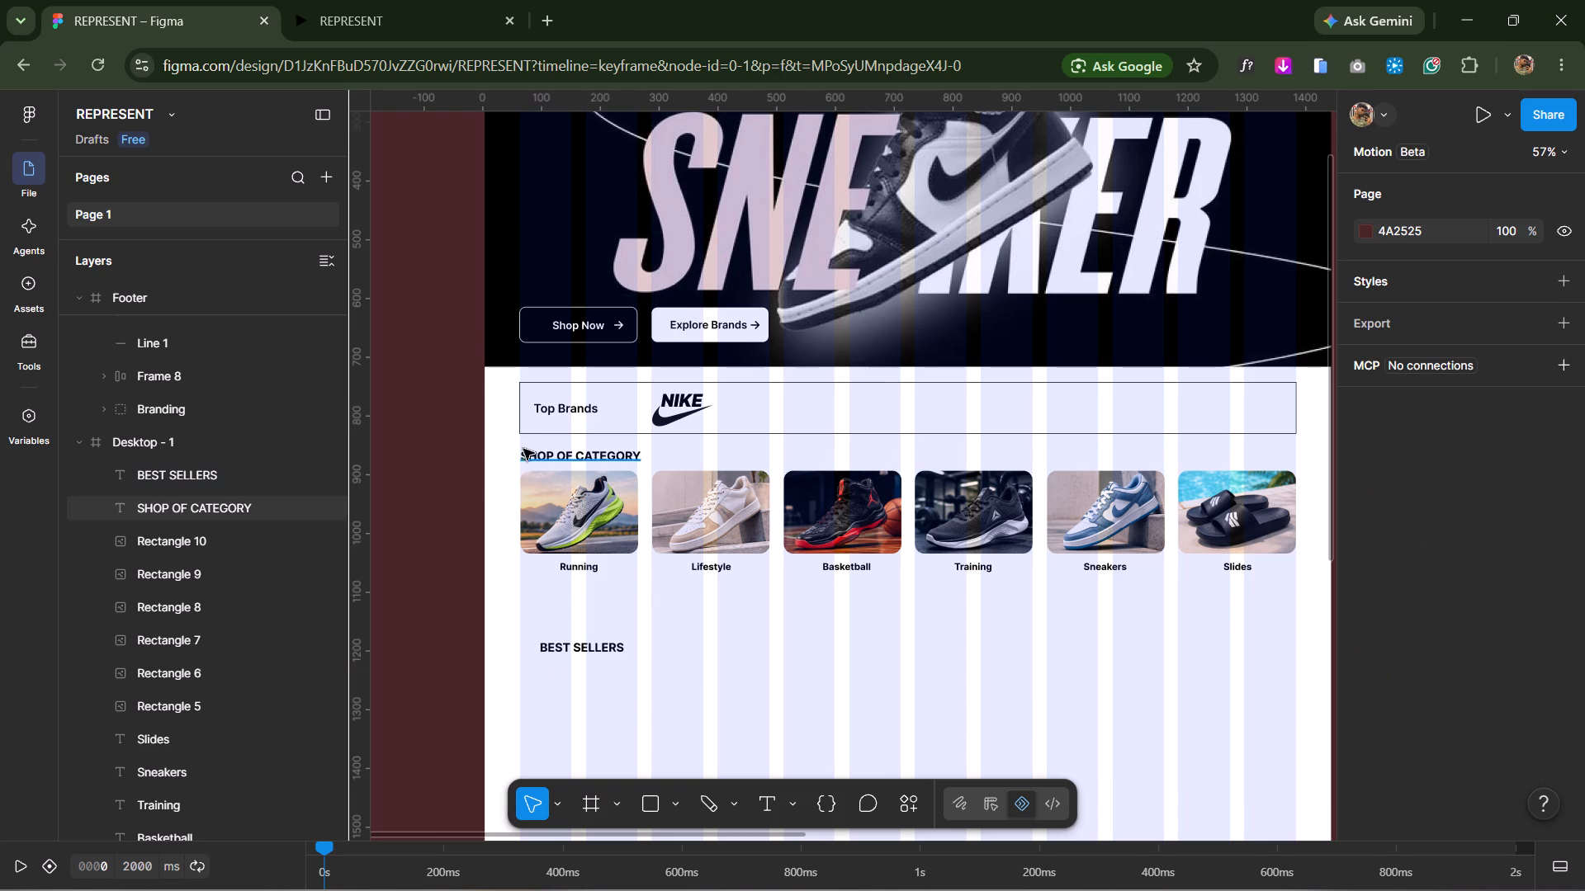
# Group the SHOP OF CATEGORY heading with the six shoe images and their labels, leaving BEST SELLERS outside the group.
pyautogui.click(524, 447)
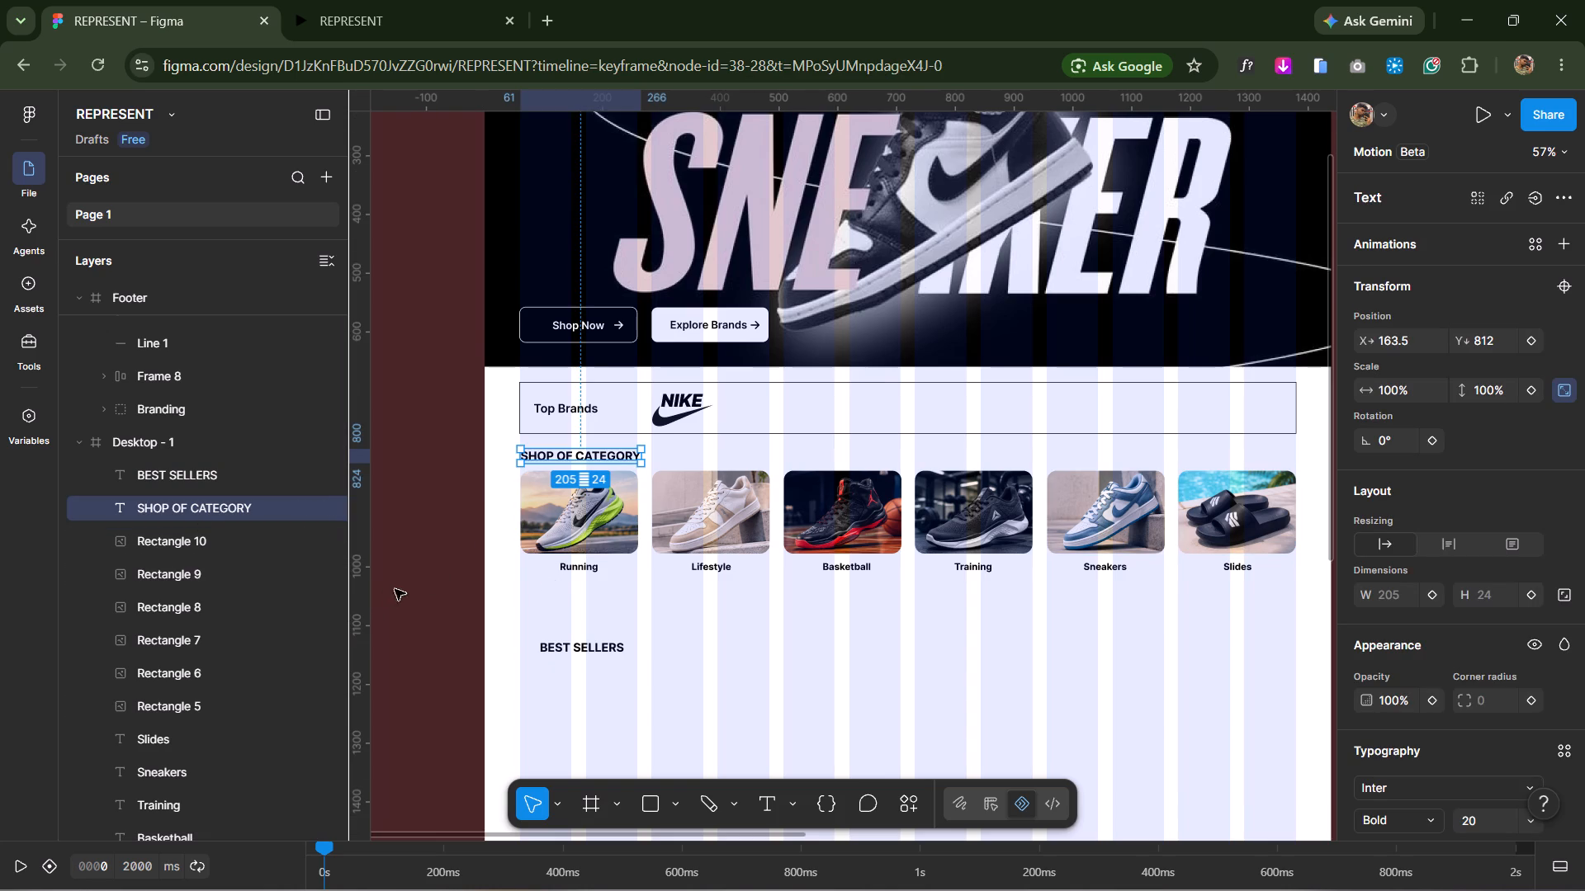
pyautogui.click(418, 518)
pyautogui.moveTo(497, 447); pyautogui.dragTo(566, 507)
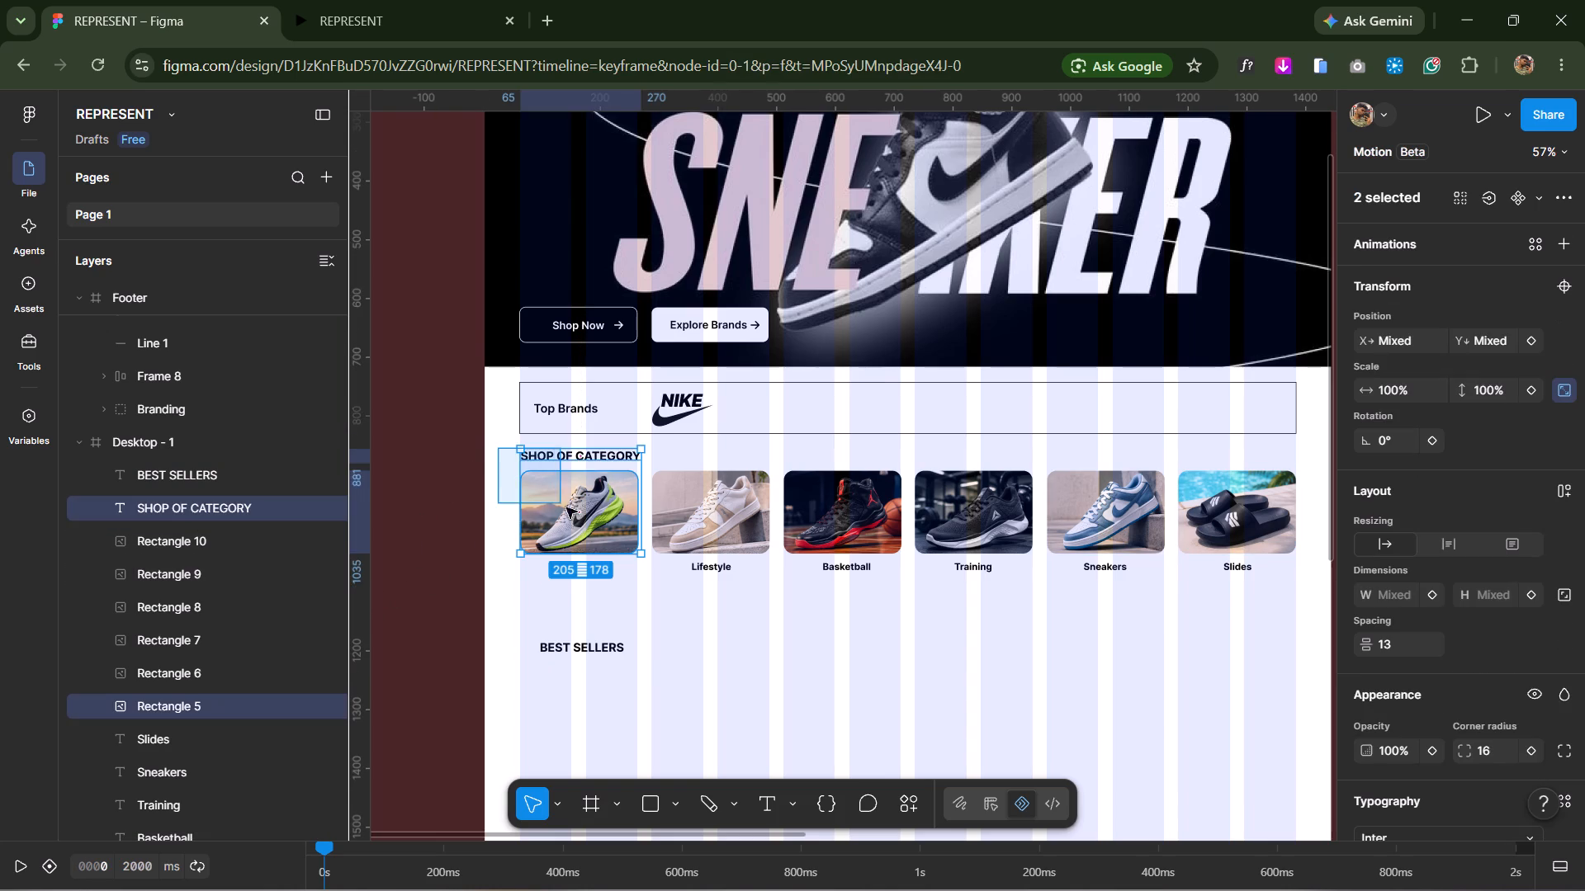
pyautogui.moveTo(566, 507); pyautogui.dragTo(1198, 584)
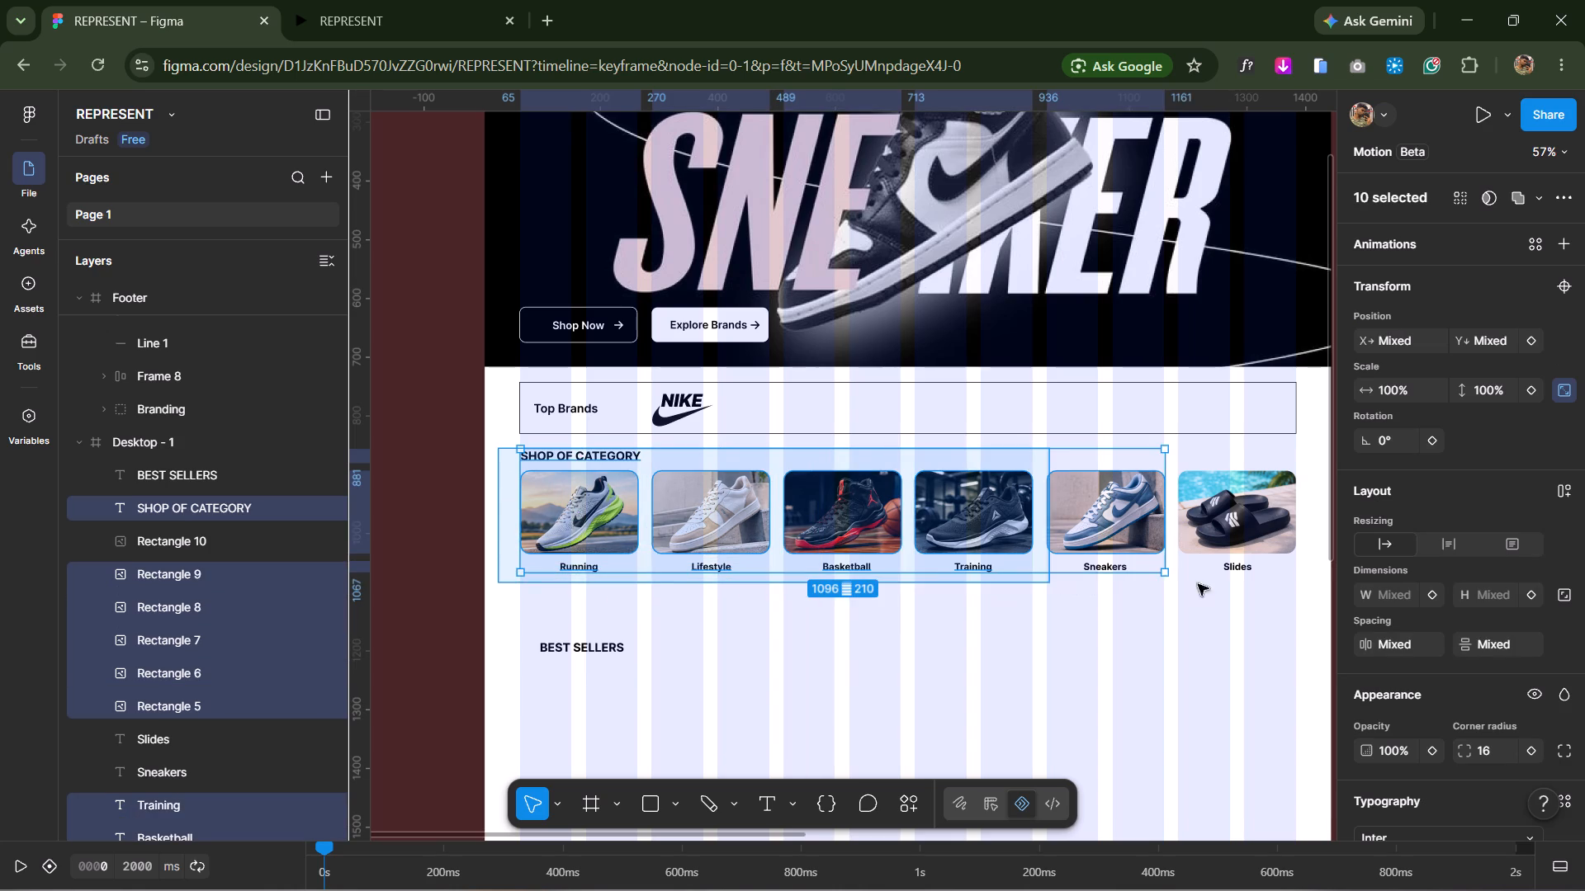
pyautogui.moveTo(1198, 584); pyautogui.dragTo(1296, 586)
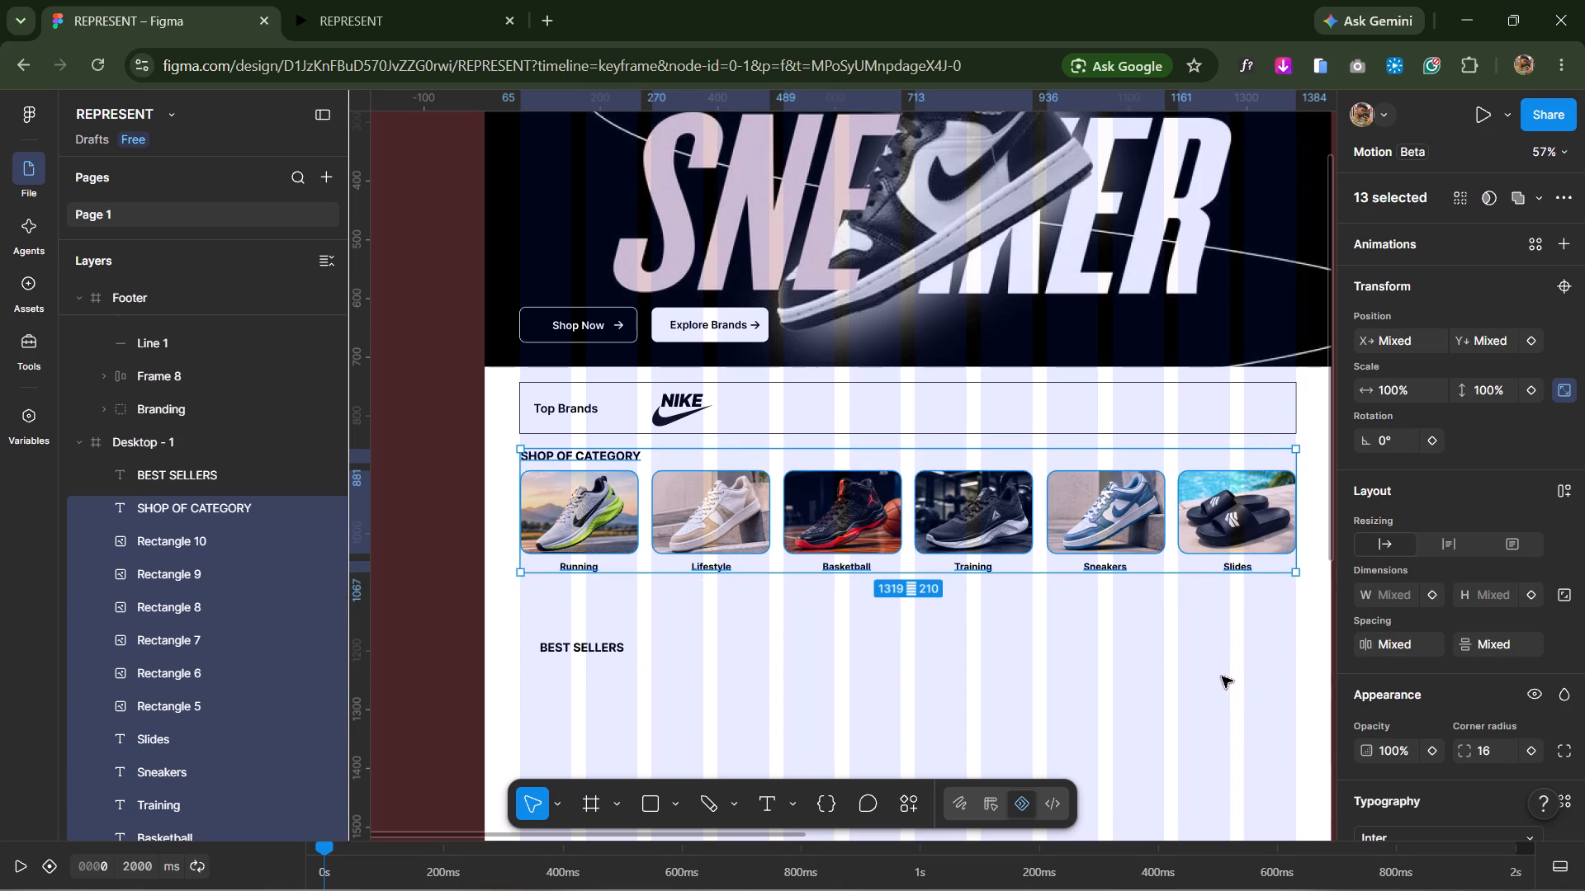
pyautogui.hotkey('ctrl', 'g')
pyautogui.click(1183, 676)
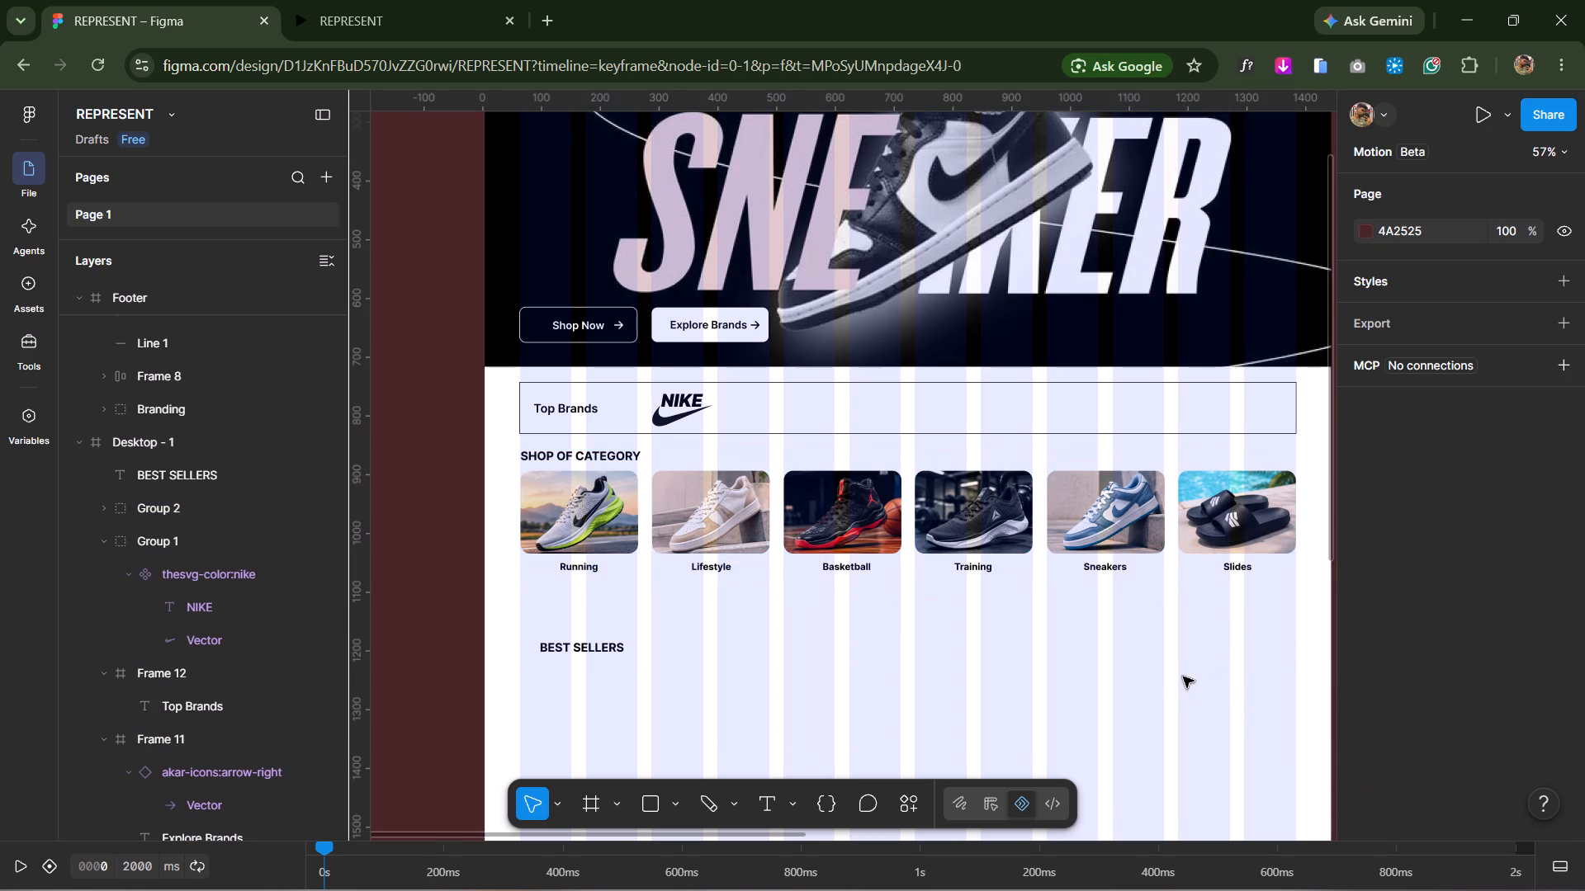
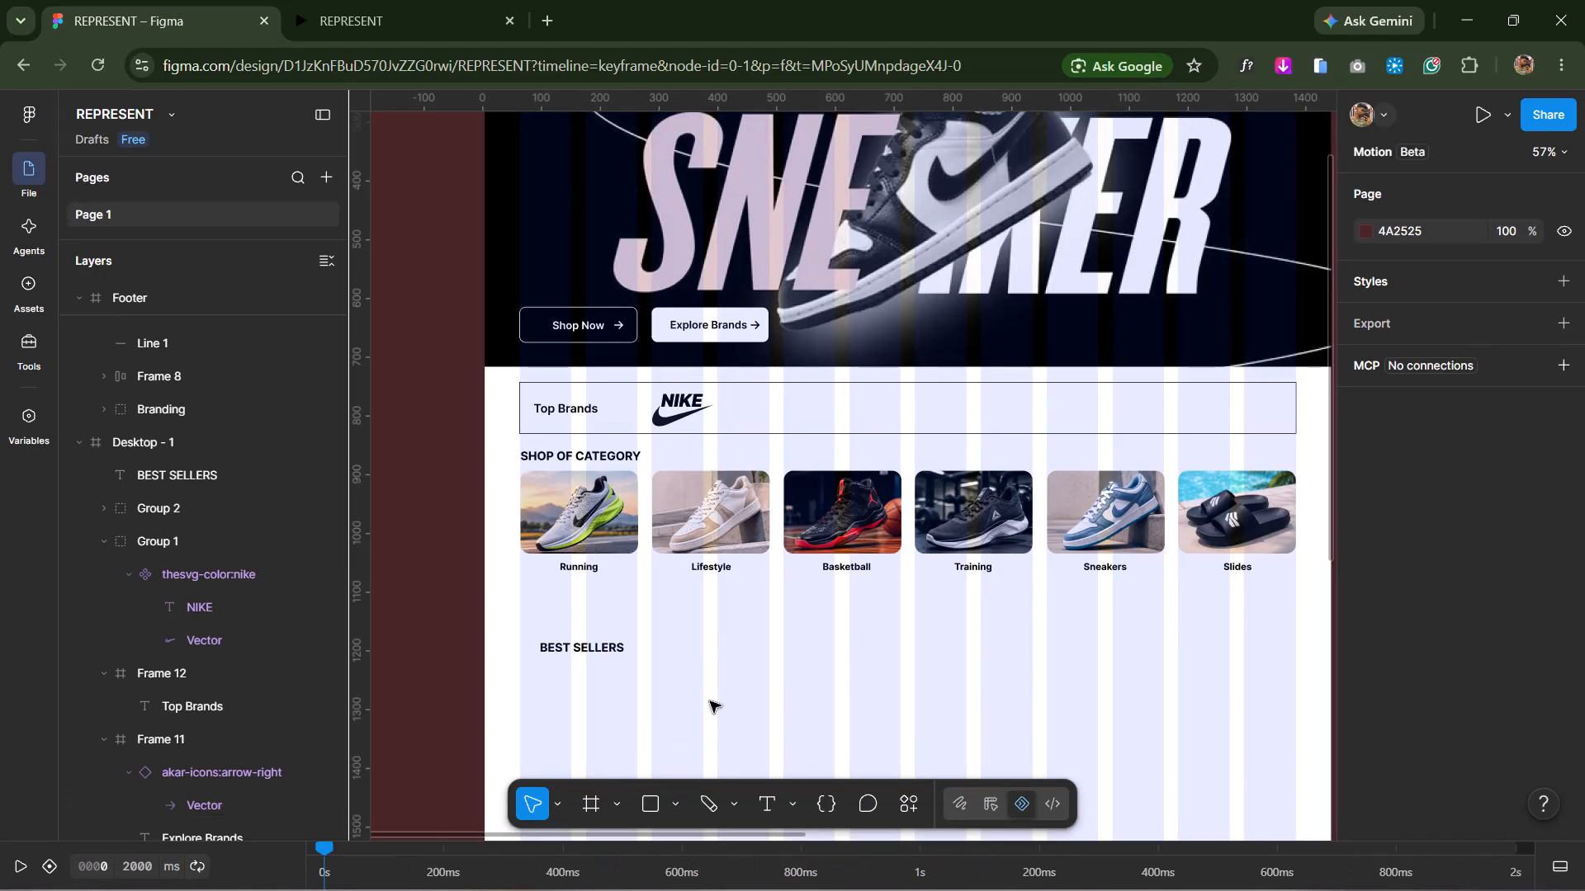
# Move the BEST SELLERS heading up below the category cards, aligned with the first layout column and spaced 27 px.
pyautogui.click(710, 701)
pyautogui.moveTo(609, 653); pyautogui.dragTo(578, 601)
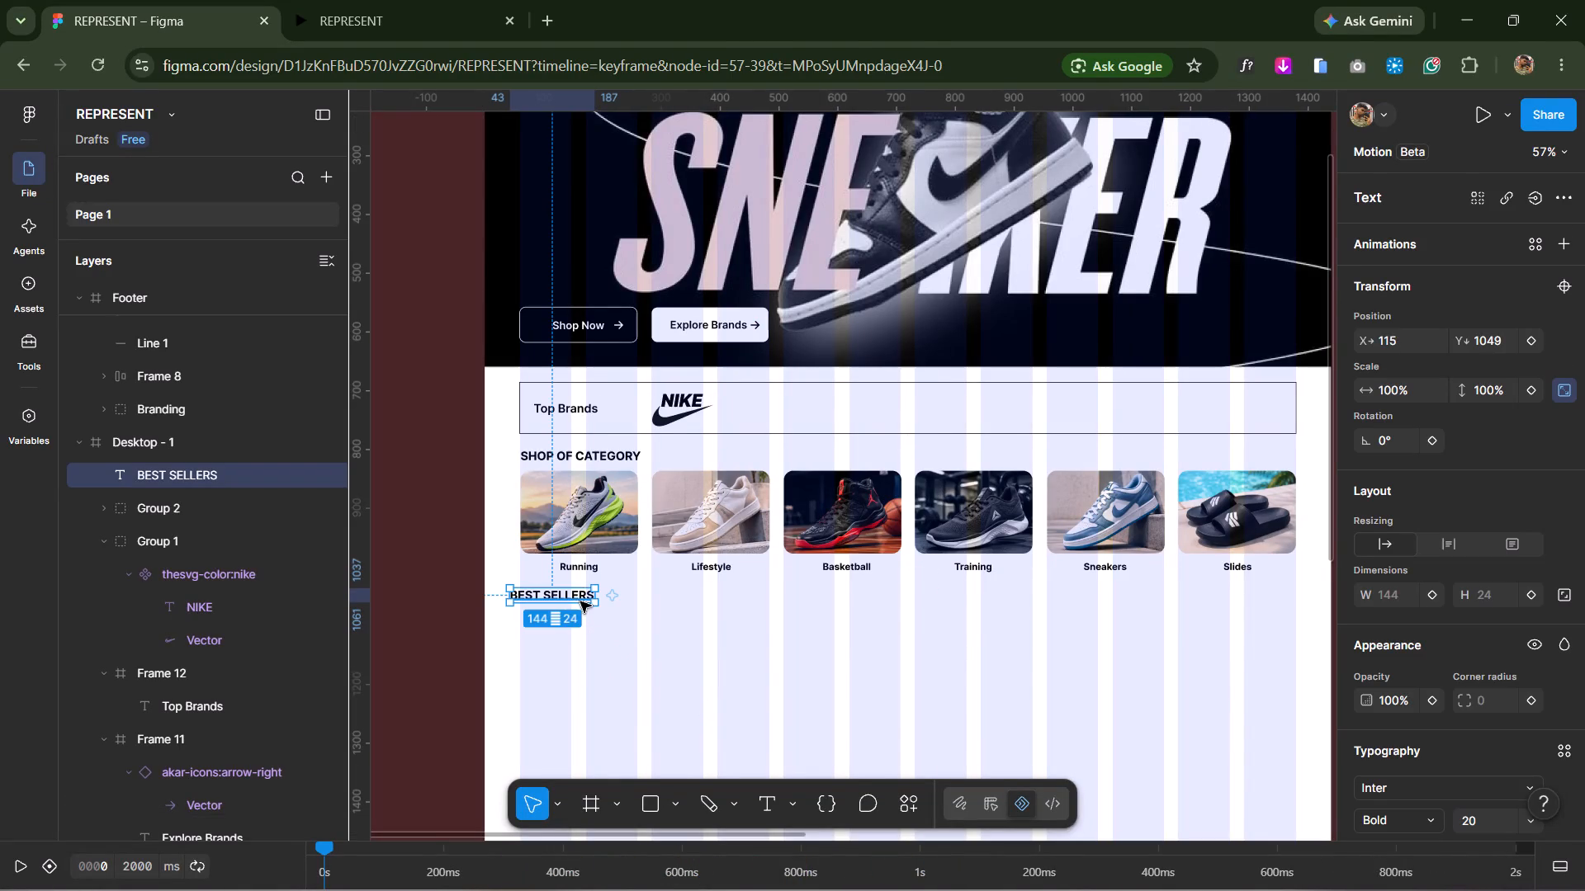
pyautogui.keyDown('ctrl'); pyautogui.scroll(5, 638, 629); pyautogui.keyUp('ctrl')
pyautogui.press('space')
pyautogui.press('space')
pyautogui.press('space')
pyautogui.press('space')
pyautogui.press('space')
pyautogui.press('space')
pyautogui.press('space')
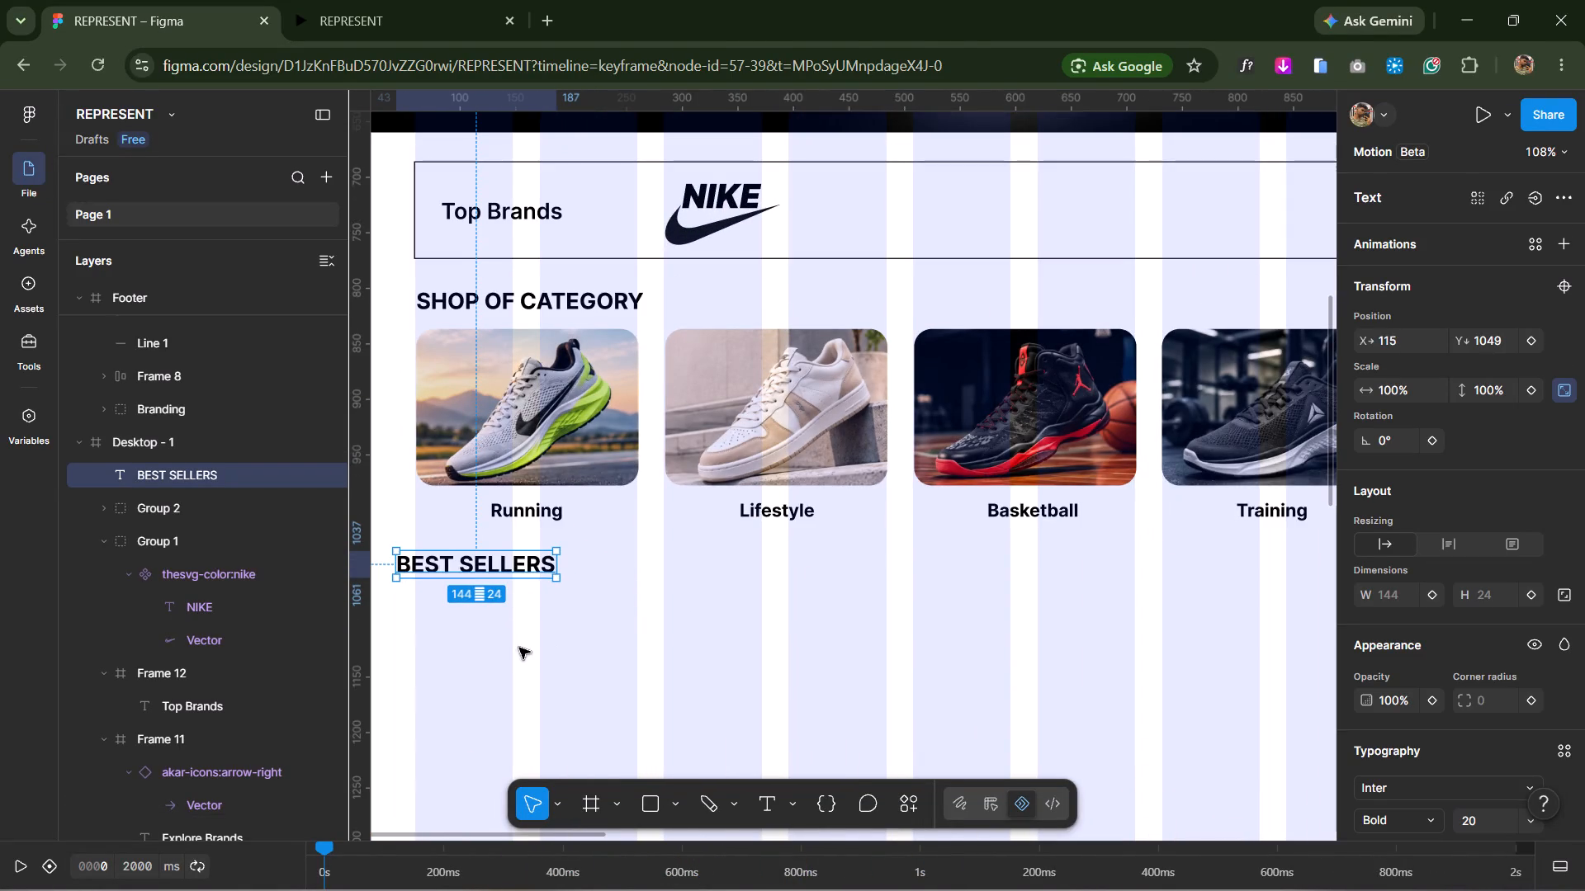
pyautogui.moveTo(519, 648); pyautogui.dragTo(712, 681)
pyautogui.moveTo(695, 596); pyautogui.dragTo(712, 598)
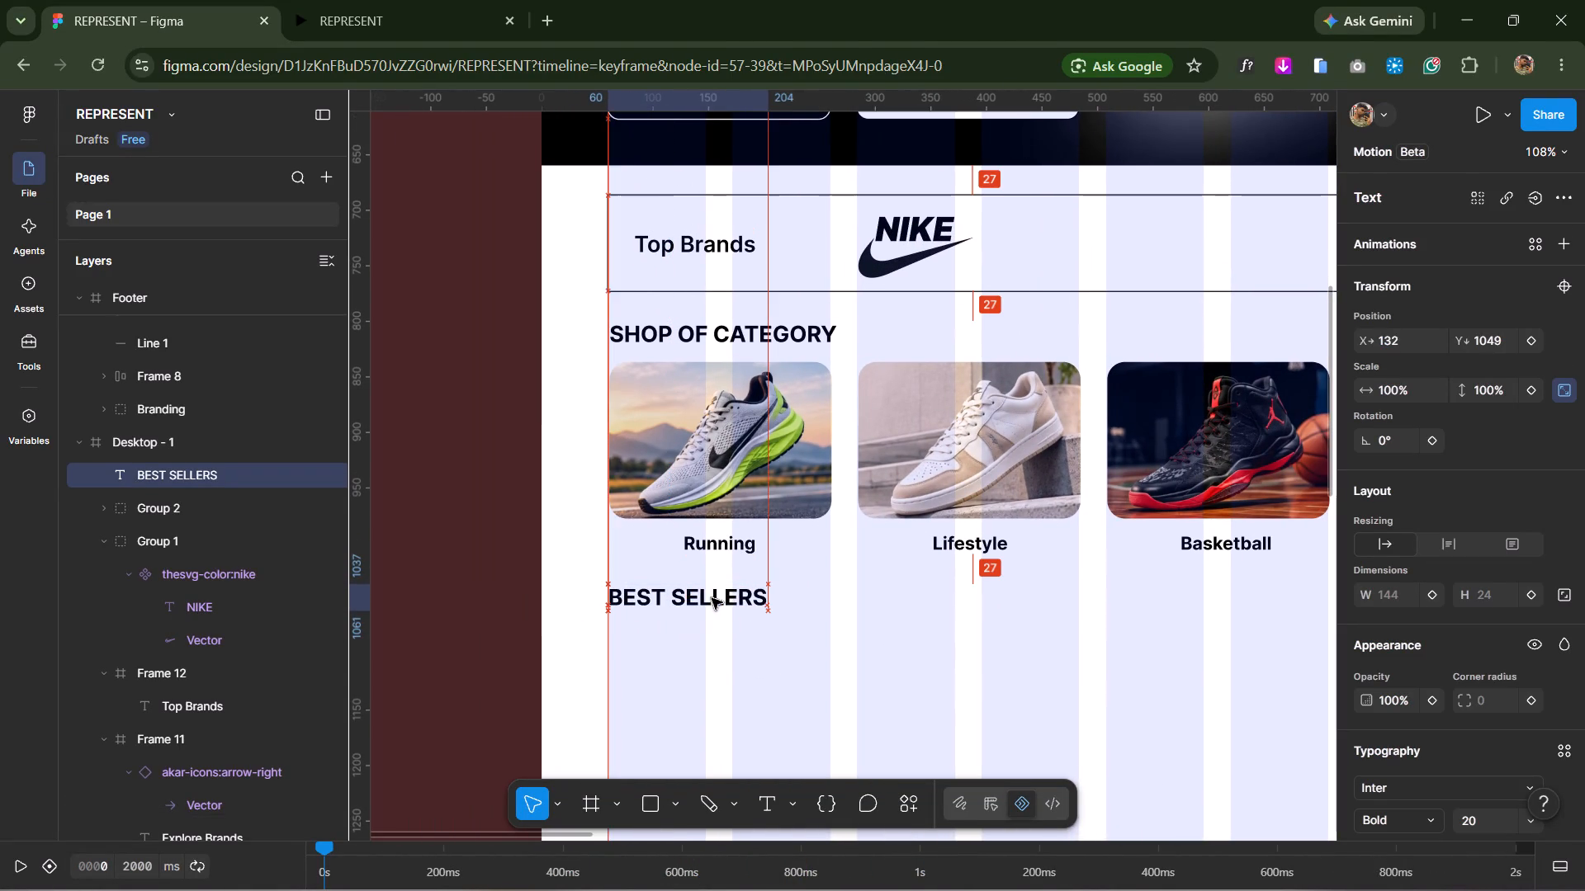
pyautogui.moveTo(712, 598); pyautogui.dragTo(715, 598)
pyautogui.click(705, 673)
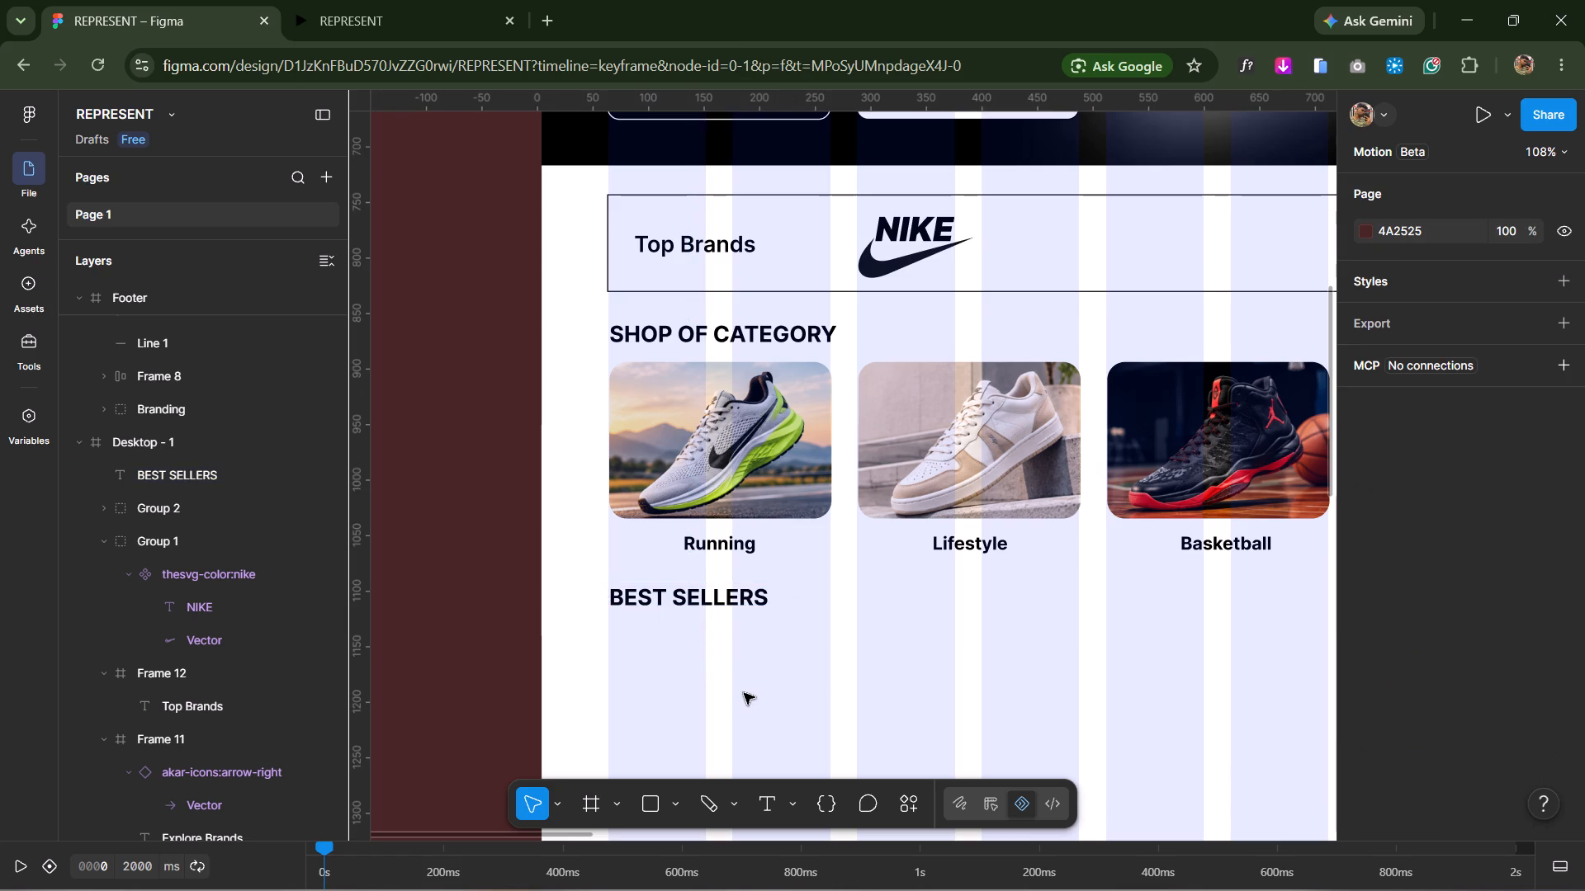
# Switch to Brave and look over the Pinterest shoe banners and the Gully Labs New Arrivals section for layout reference.
pyautogui.hotkey('alt', 'Tab')
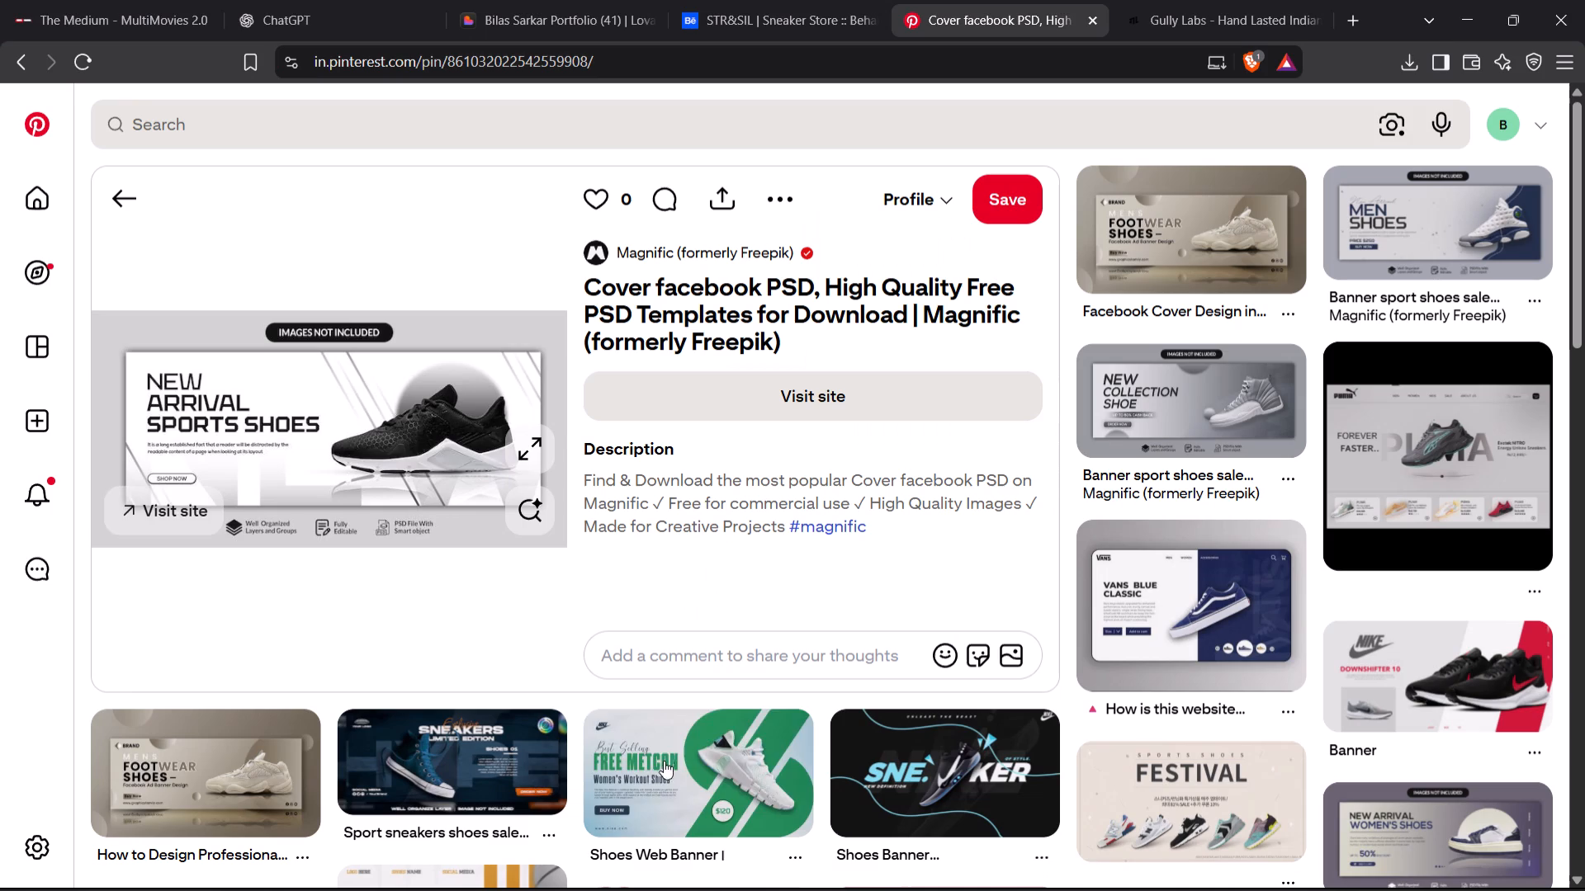
pyautogui.click(116, 185)
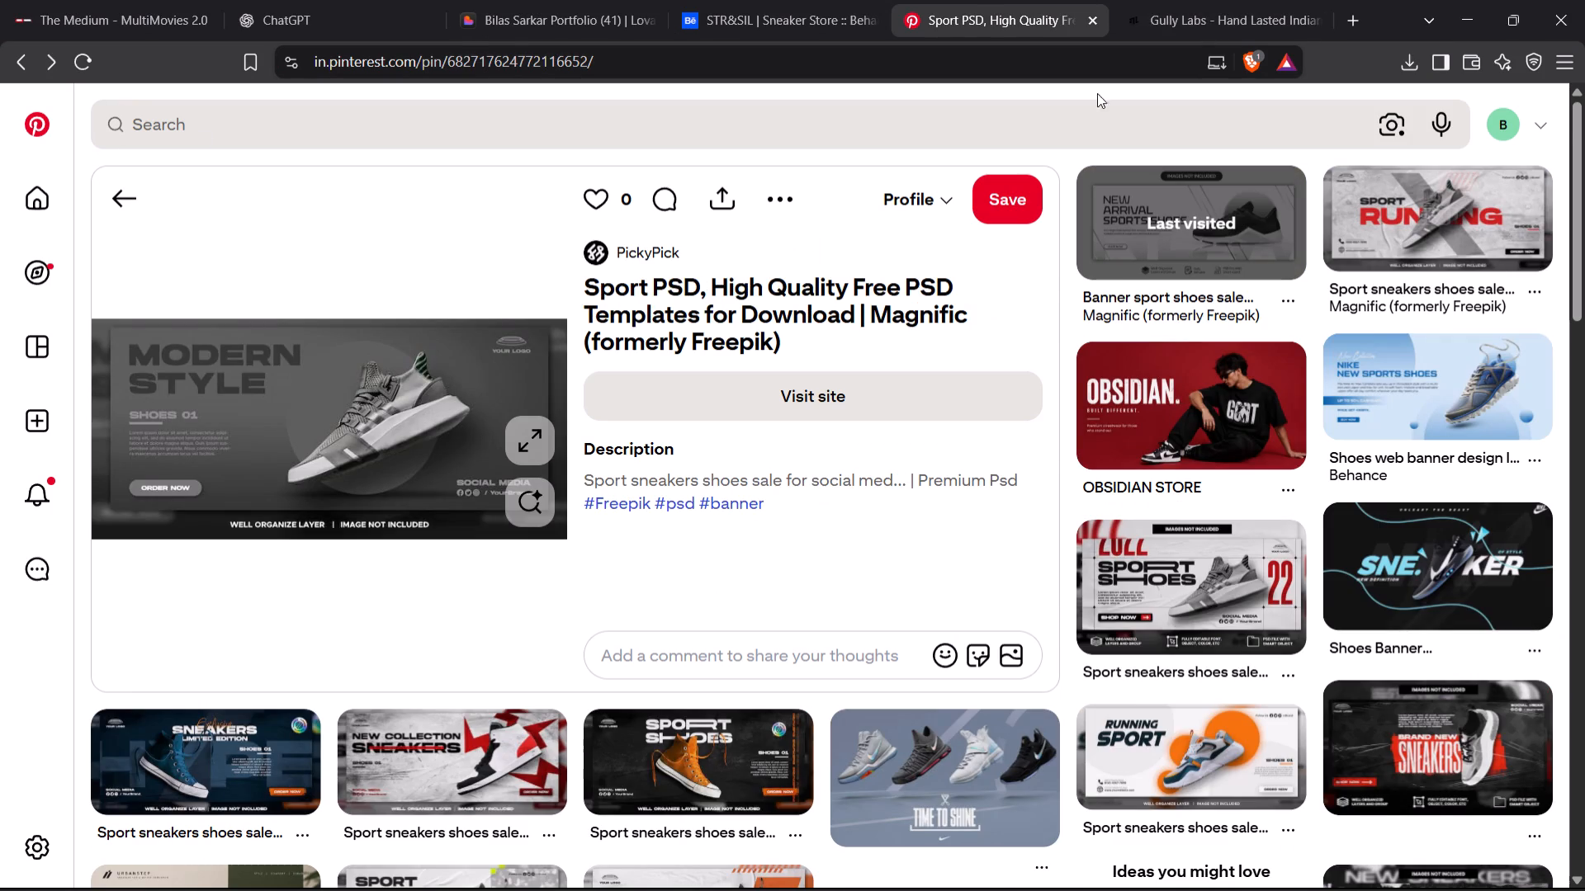
pyautogui.click(1181, 0)
pyautogui.scroll(-3, 814, 562)
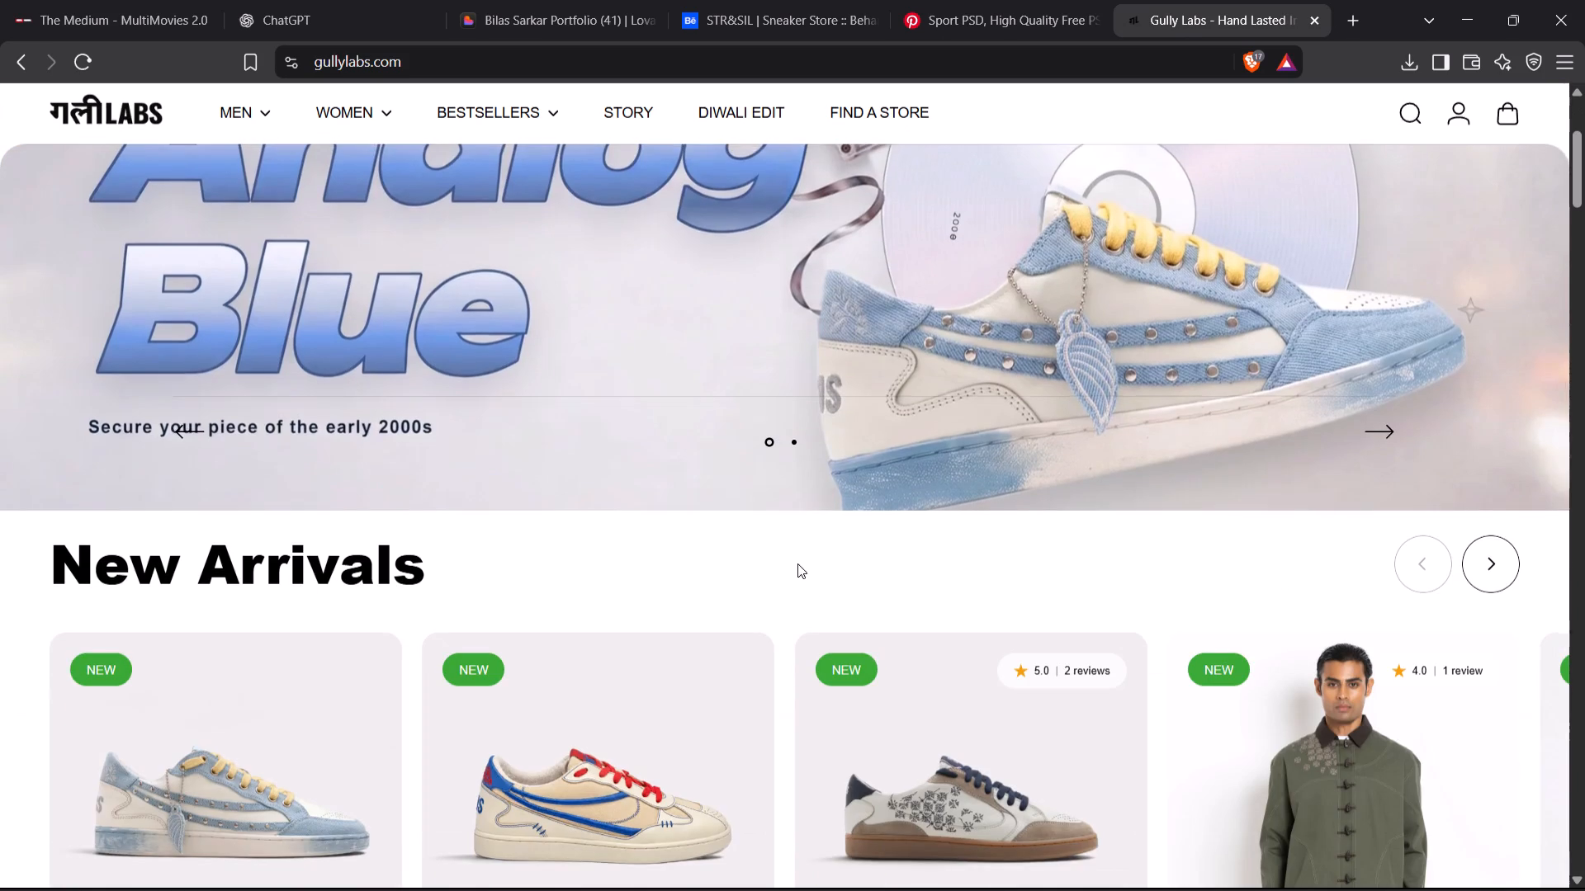
pyautogui.scroll(-2, 770, 574)
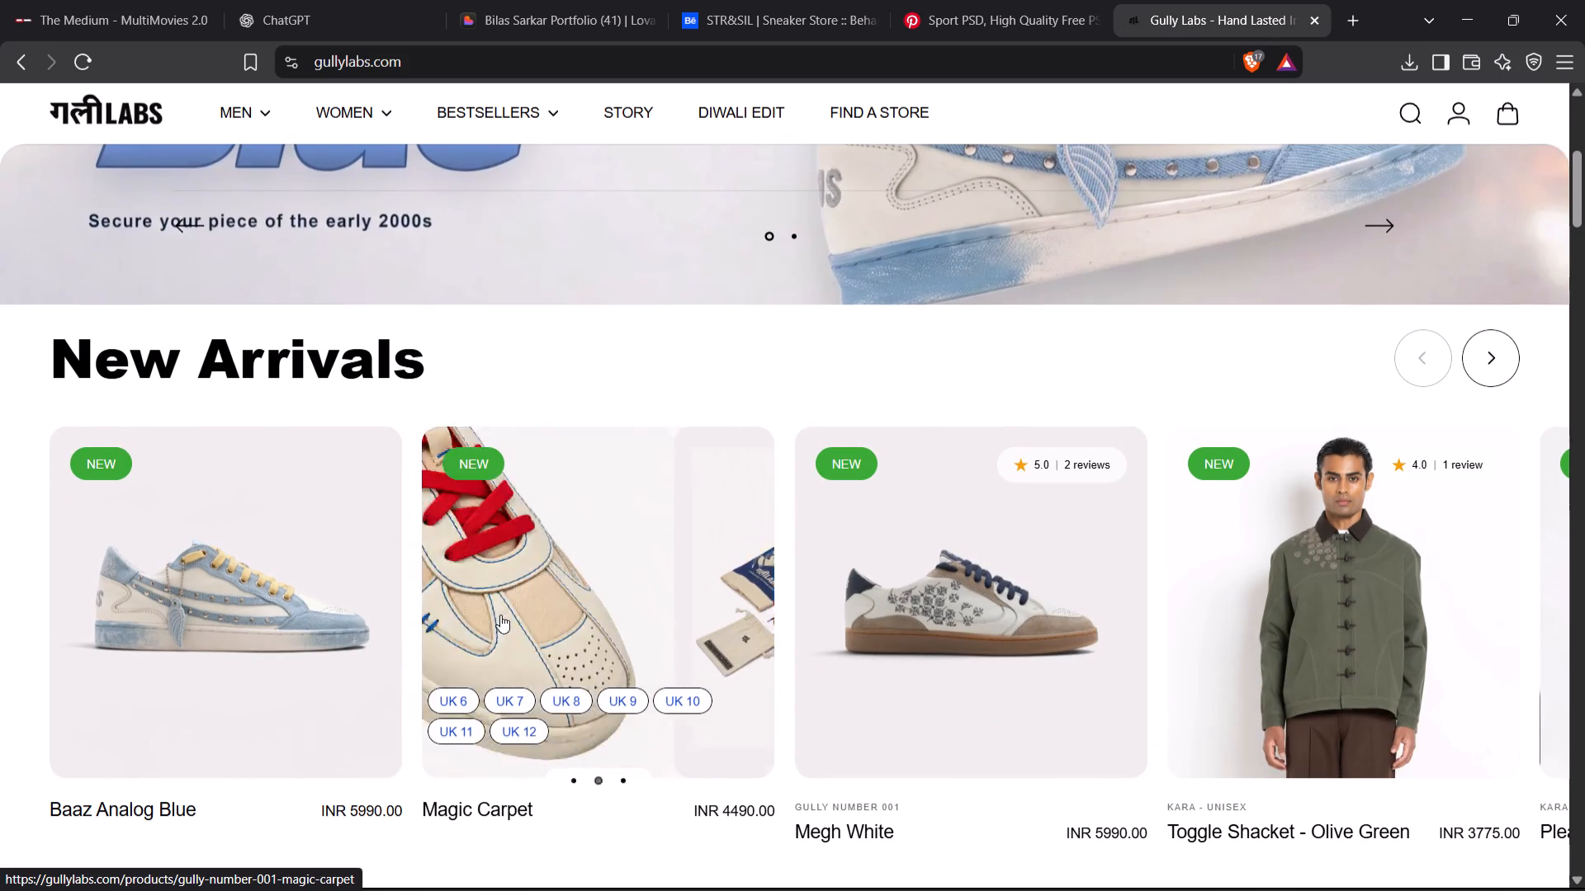
pyautogui.hotkey('alt', 'Tab')
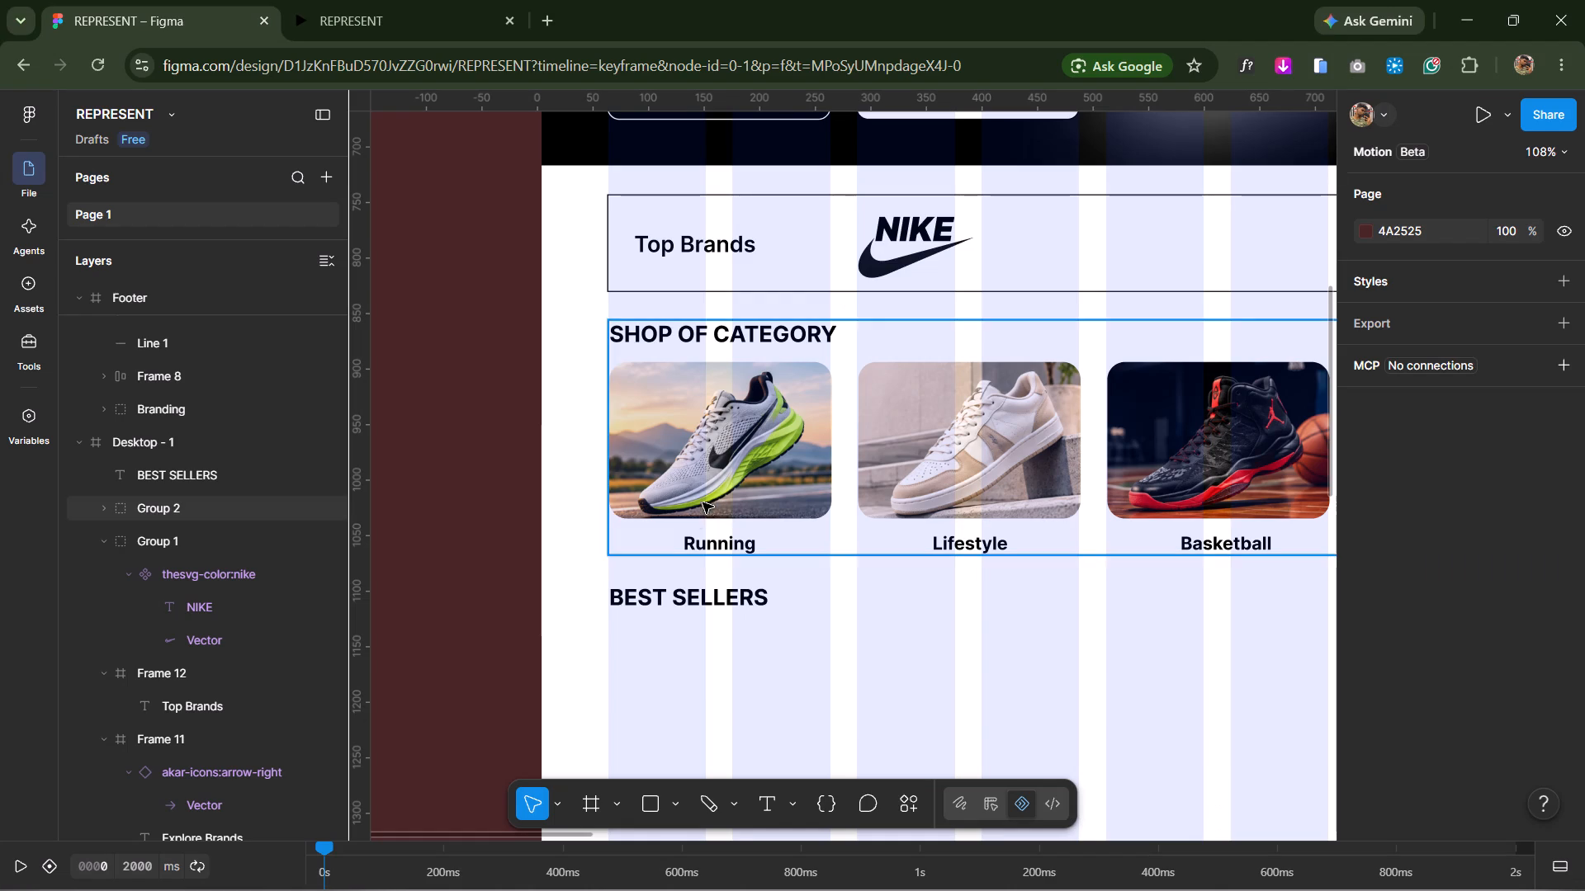
# Review the REPRESENT prototype preview from the header down to the BEST SELLERS heading.
pyautogui.click(709, 698)
pyautogui.scroll(-5, 887, 687)
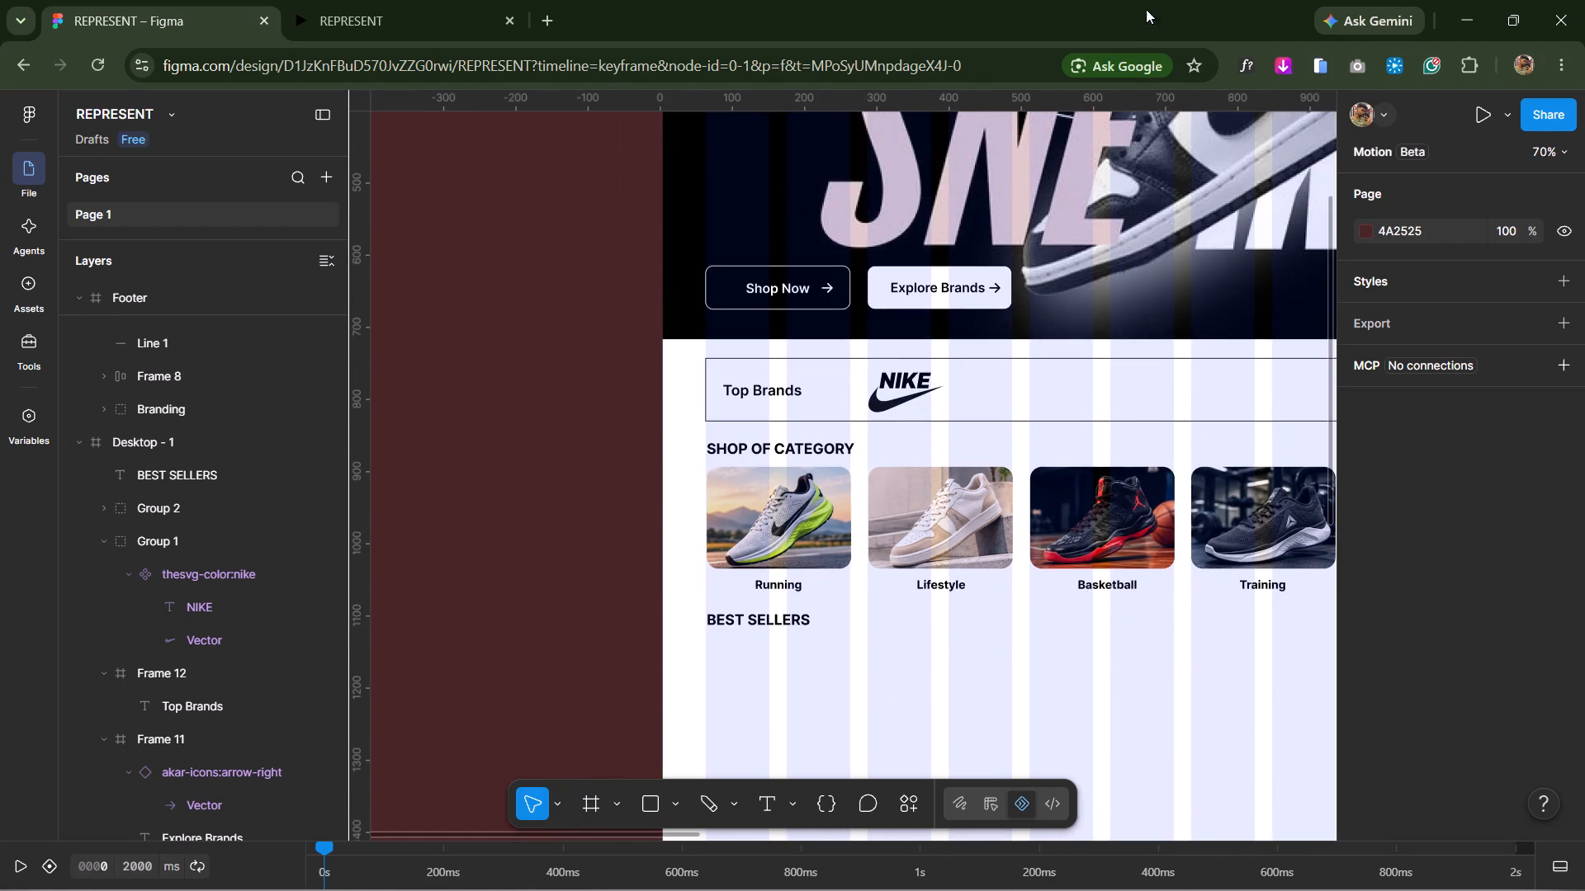
pyautogui.click(358, 0)
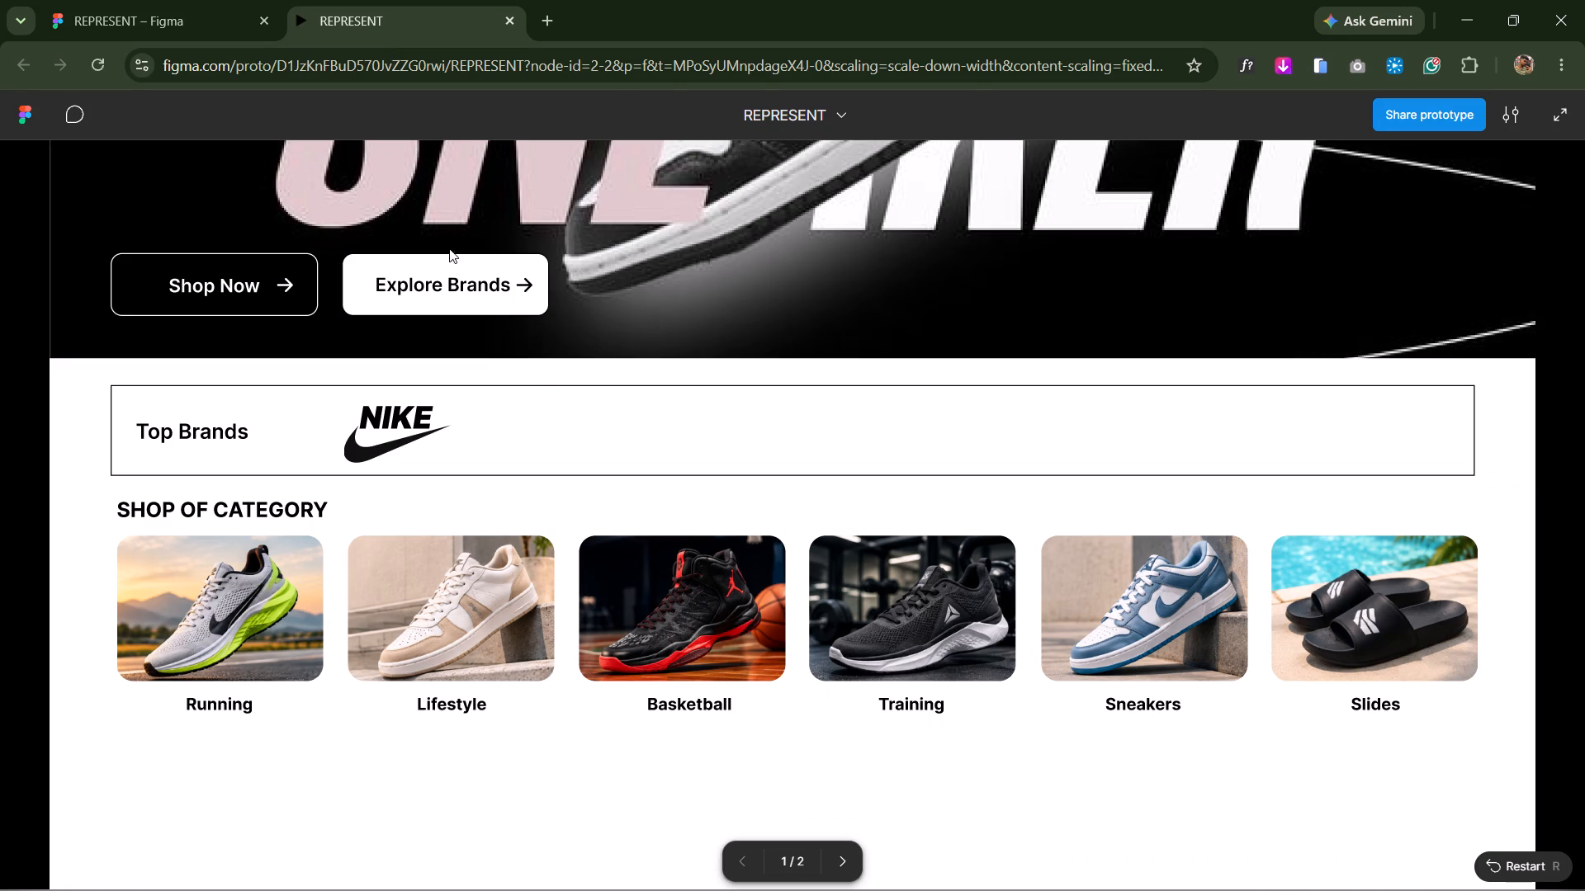
pyautogui.scroll(5, 577, 394)
pyautogui.scroll(4, 682, 647)
pyautogui.scroll(-5, 619, 731)
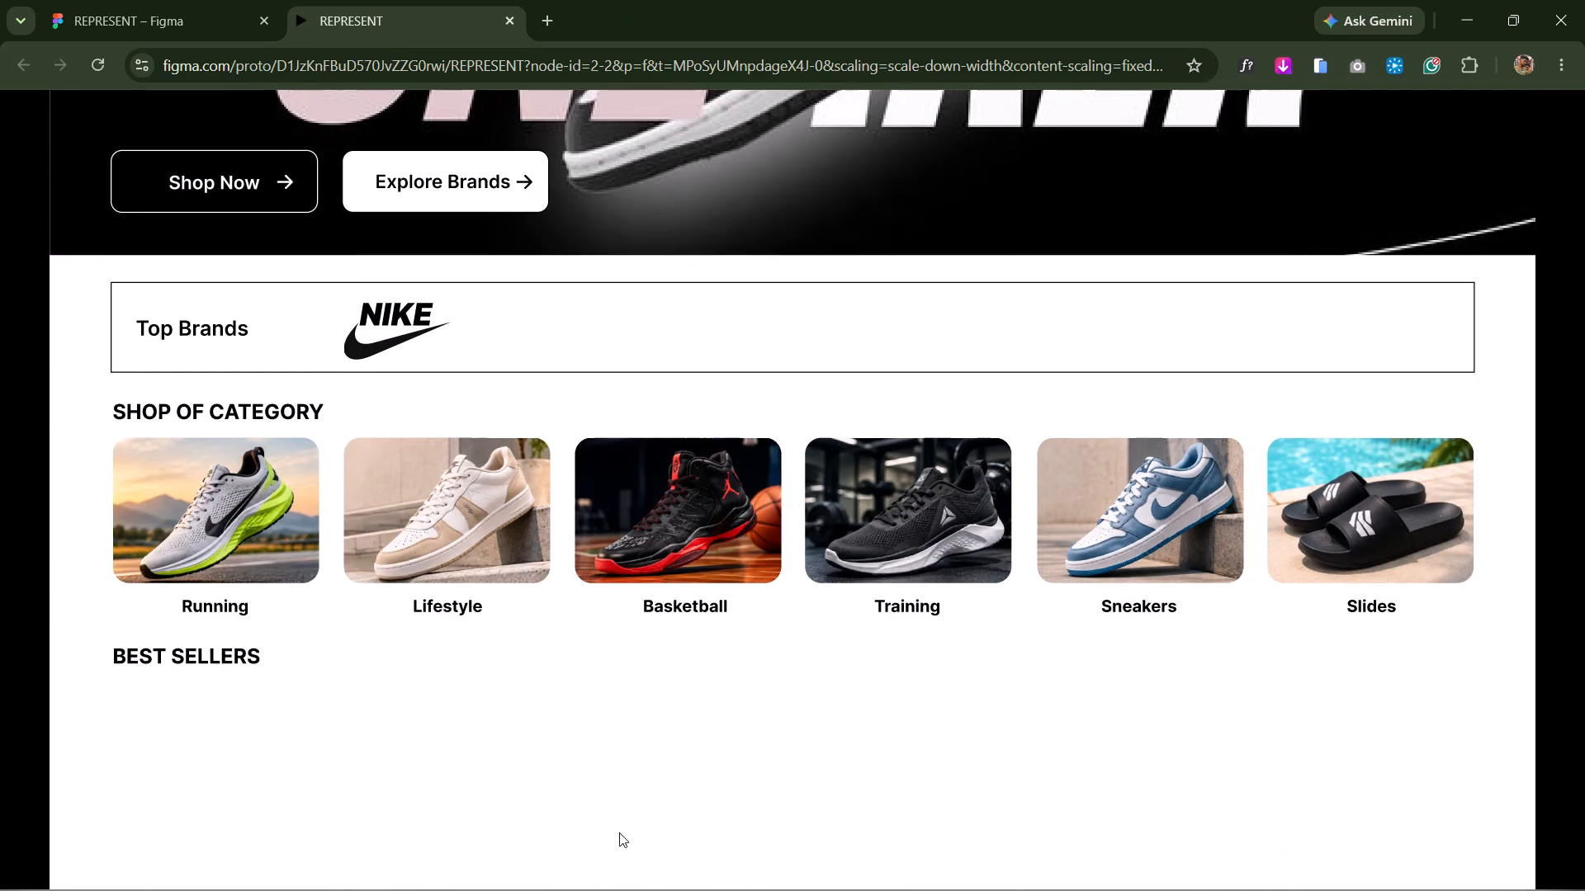
pyautogui.scroll(7, 607, 841)
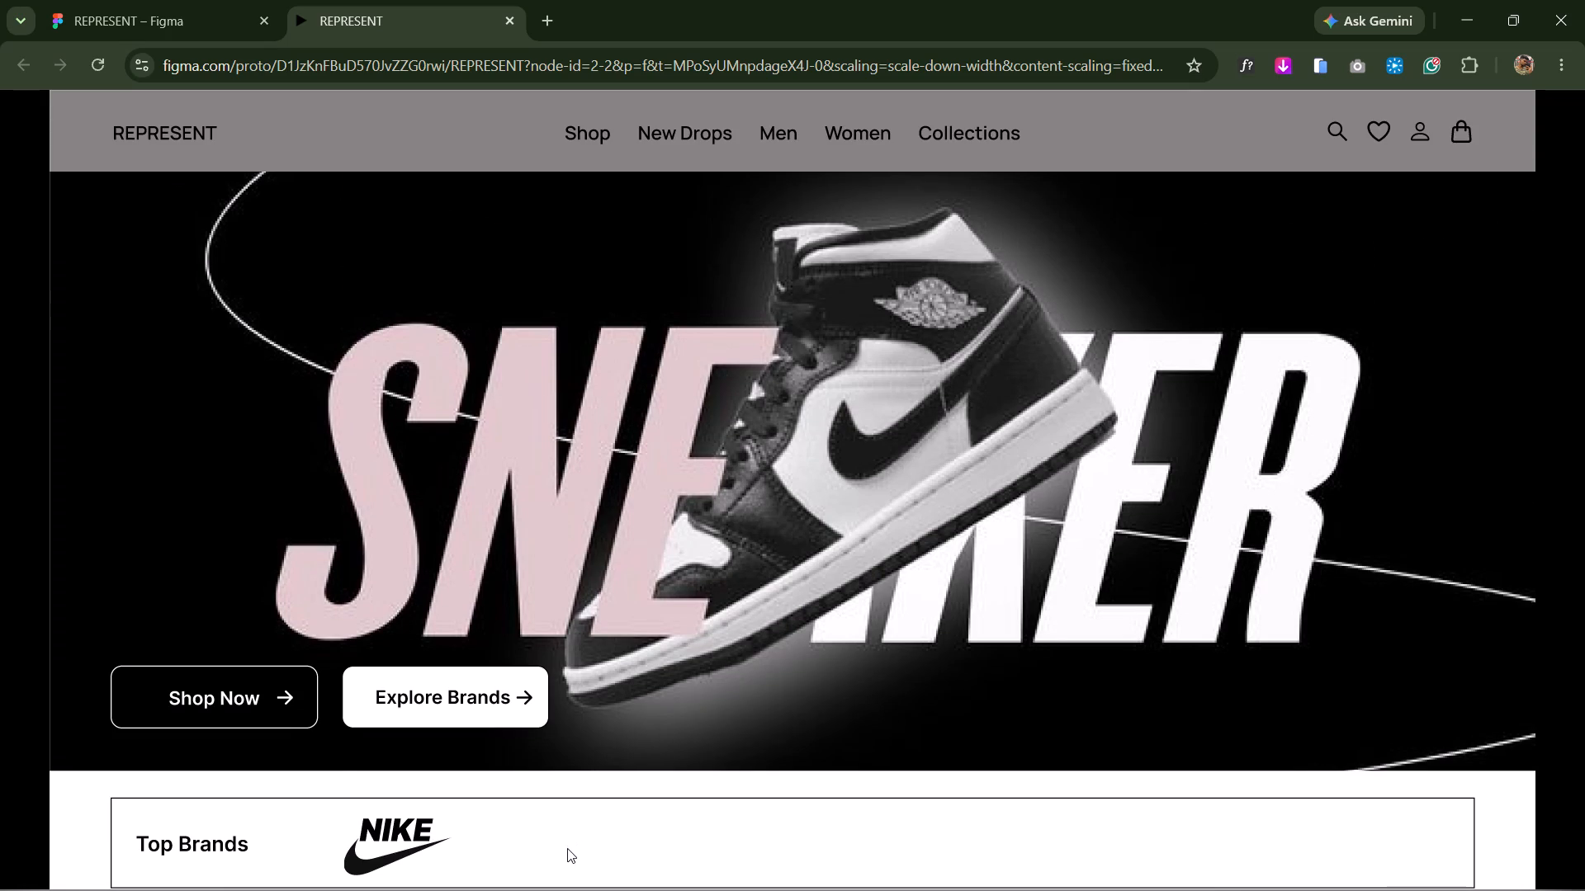
pyautogui.scroll(-4, 551, 856)
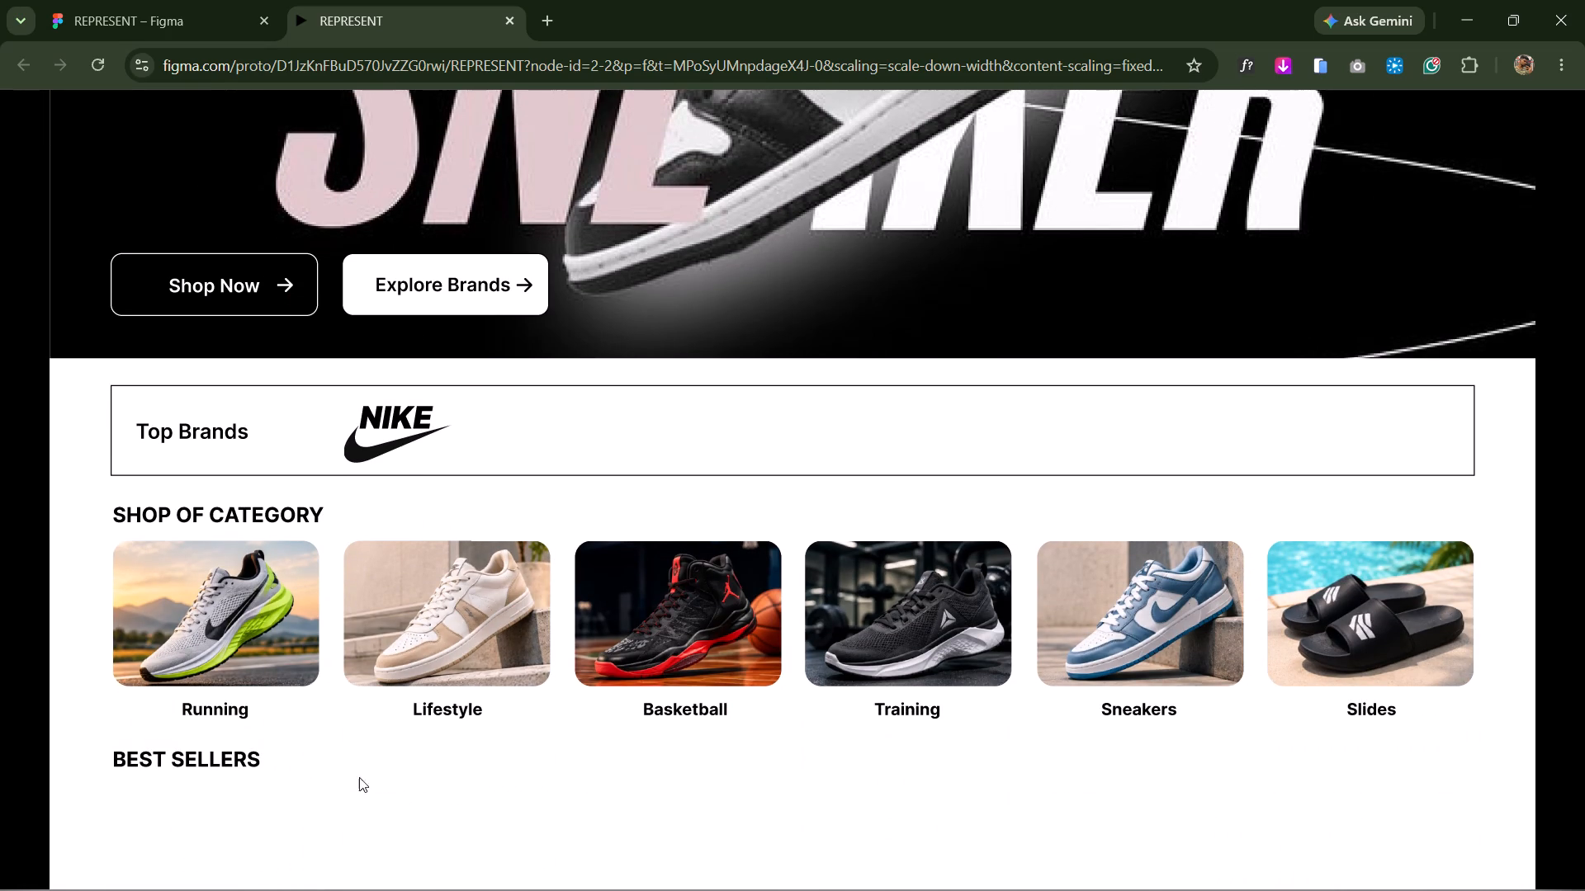
pyautogui.click(106, 14)
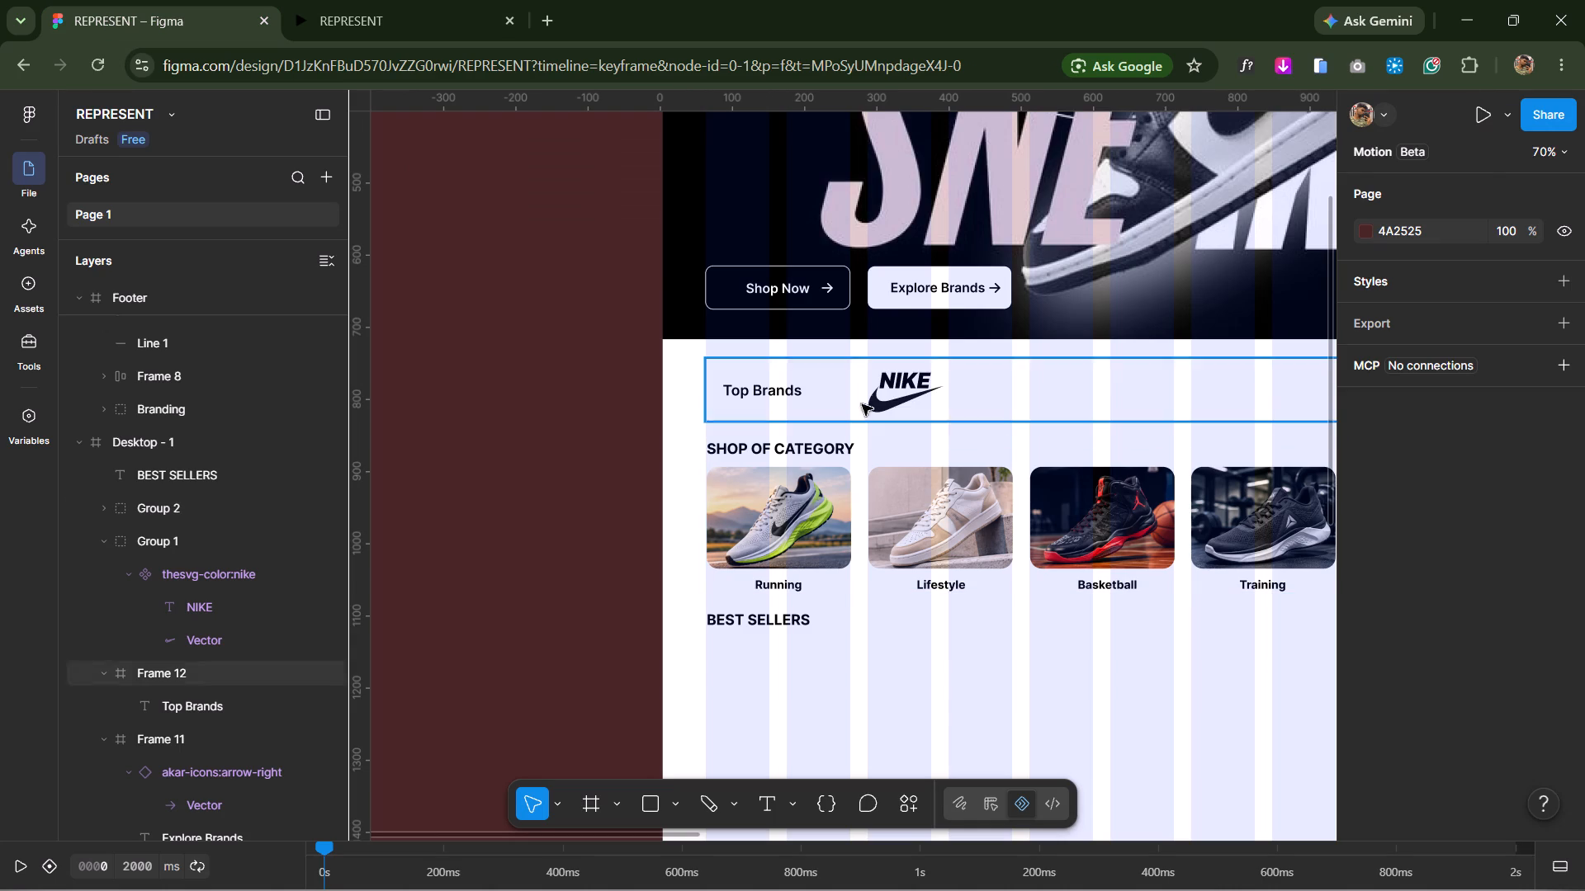
# Delete the NIKE logo from the Top Brands frame.
pyautogui.click(865, 393)
pyautogui.press('BackSpace')
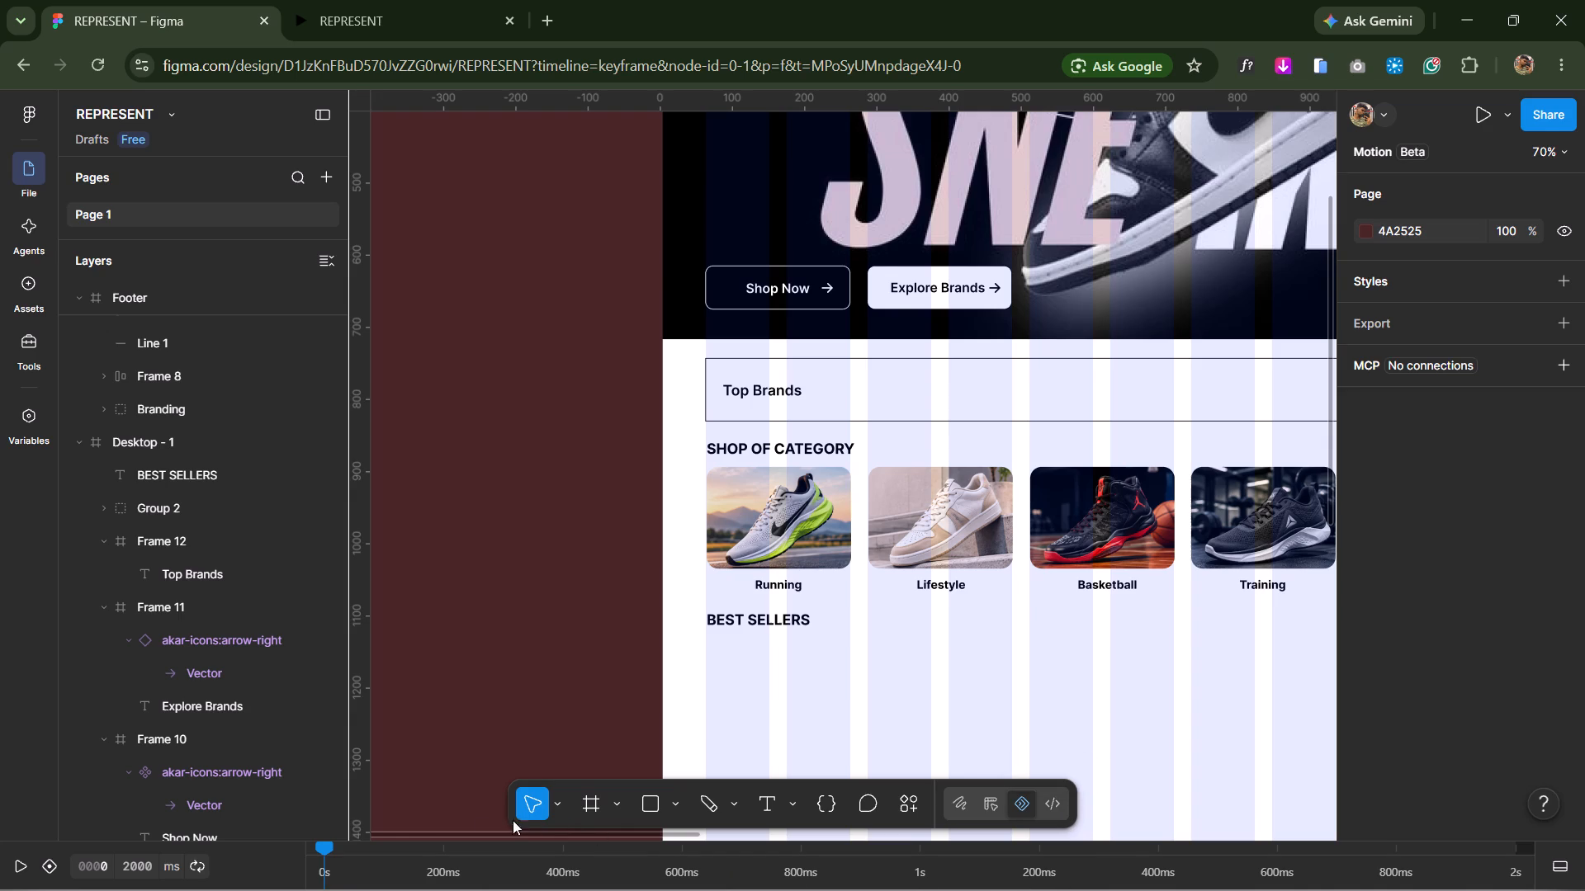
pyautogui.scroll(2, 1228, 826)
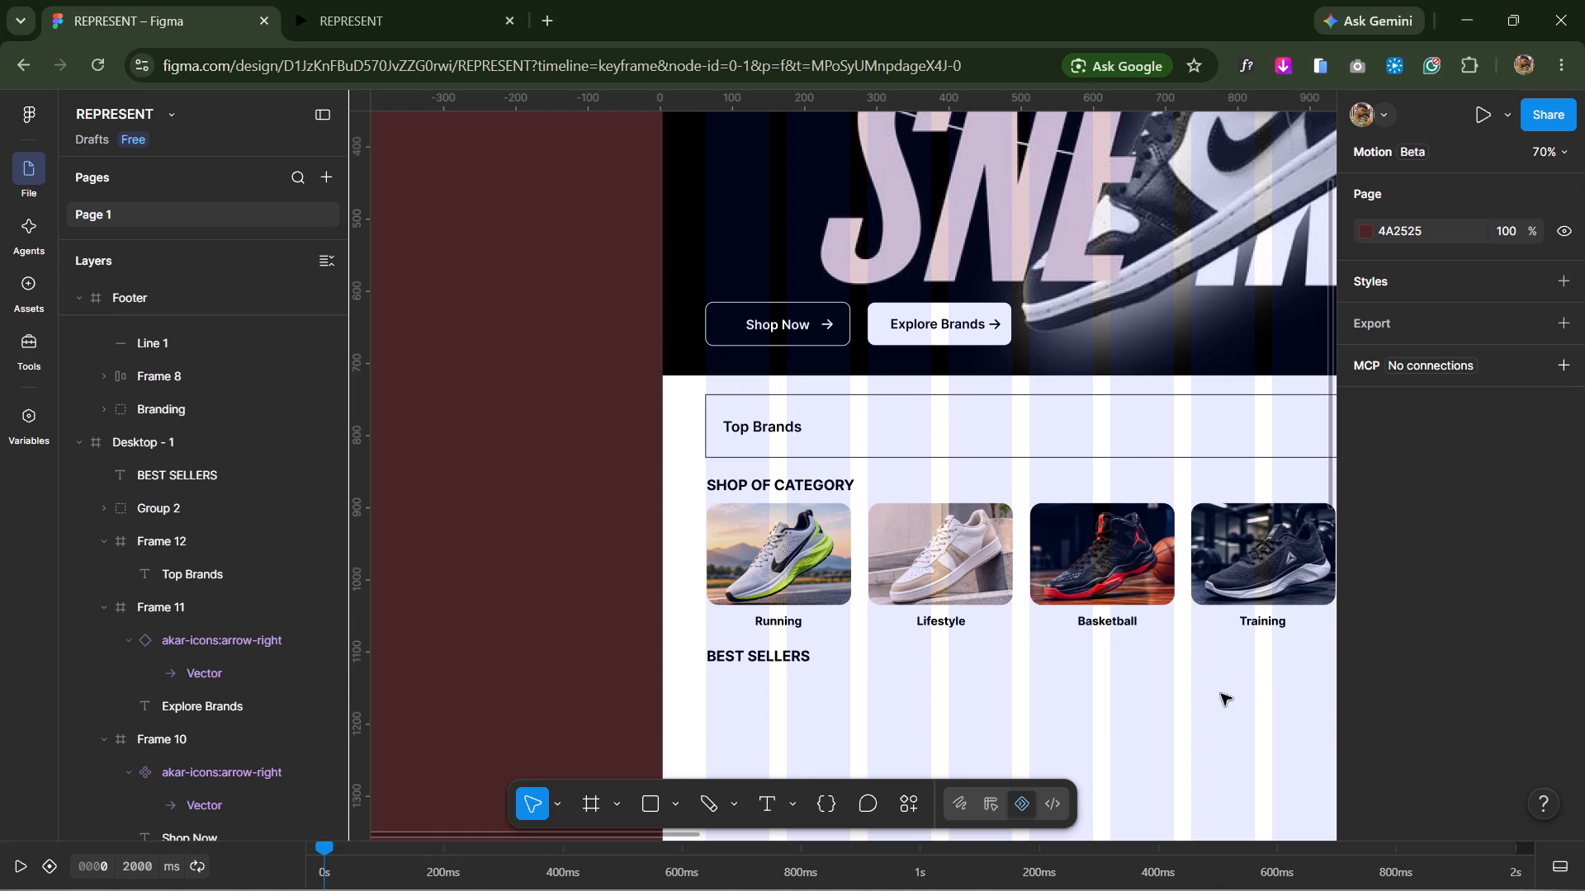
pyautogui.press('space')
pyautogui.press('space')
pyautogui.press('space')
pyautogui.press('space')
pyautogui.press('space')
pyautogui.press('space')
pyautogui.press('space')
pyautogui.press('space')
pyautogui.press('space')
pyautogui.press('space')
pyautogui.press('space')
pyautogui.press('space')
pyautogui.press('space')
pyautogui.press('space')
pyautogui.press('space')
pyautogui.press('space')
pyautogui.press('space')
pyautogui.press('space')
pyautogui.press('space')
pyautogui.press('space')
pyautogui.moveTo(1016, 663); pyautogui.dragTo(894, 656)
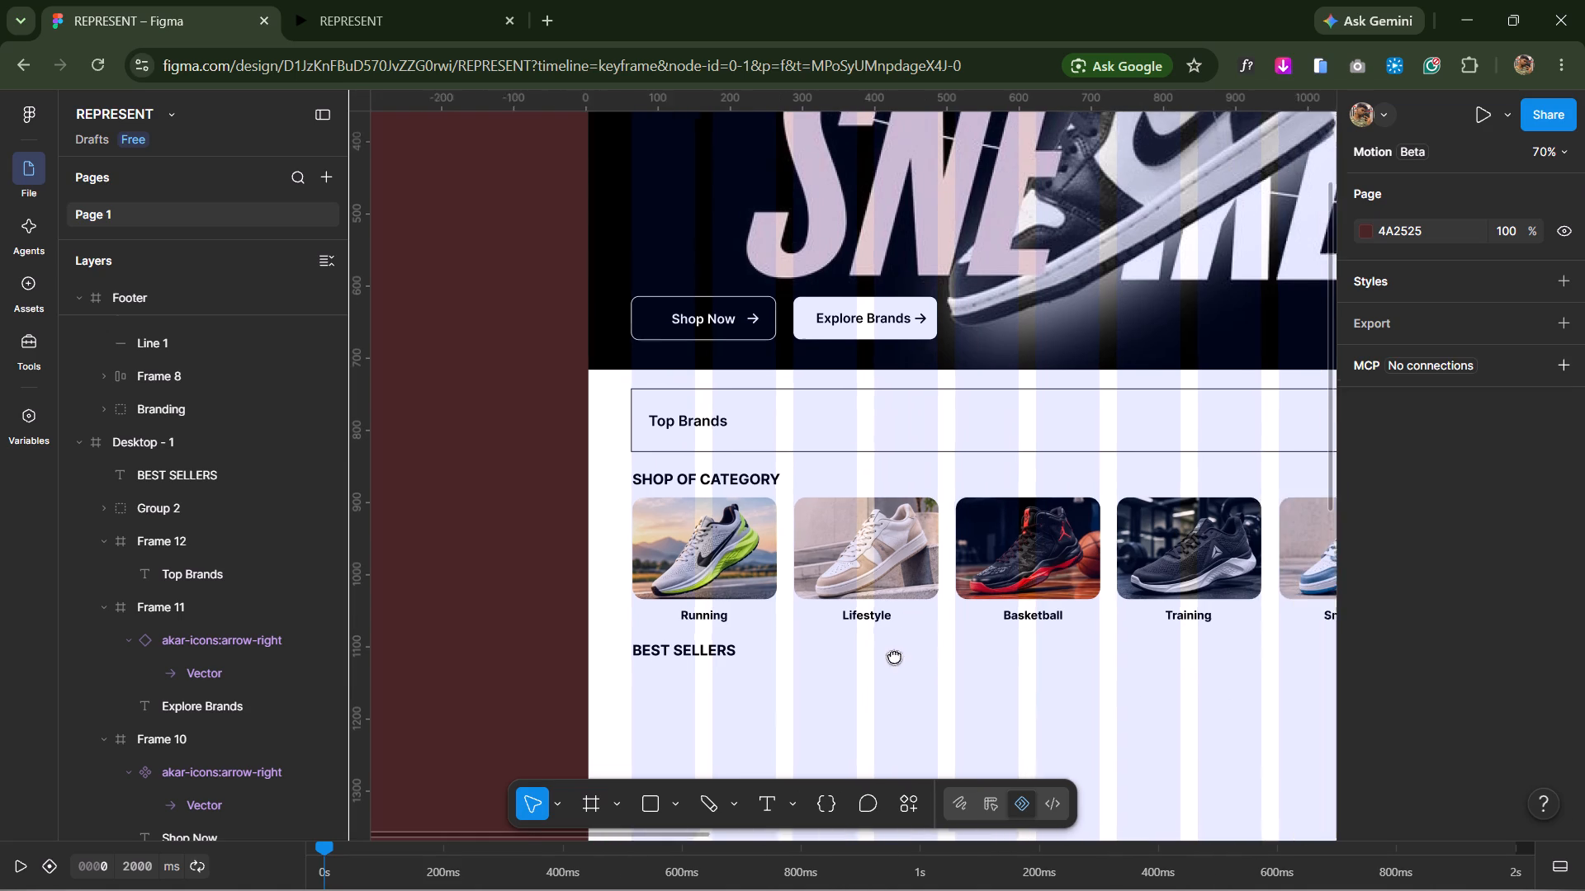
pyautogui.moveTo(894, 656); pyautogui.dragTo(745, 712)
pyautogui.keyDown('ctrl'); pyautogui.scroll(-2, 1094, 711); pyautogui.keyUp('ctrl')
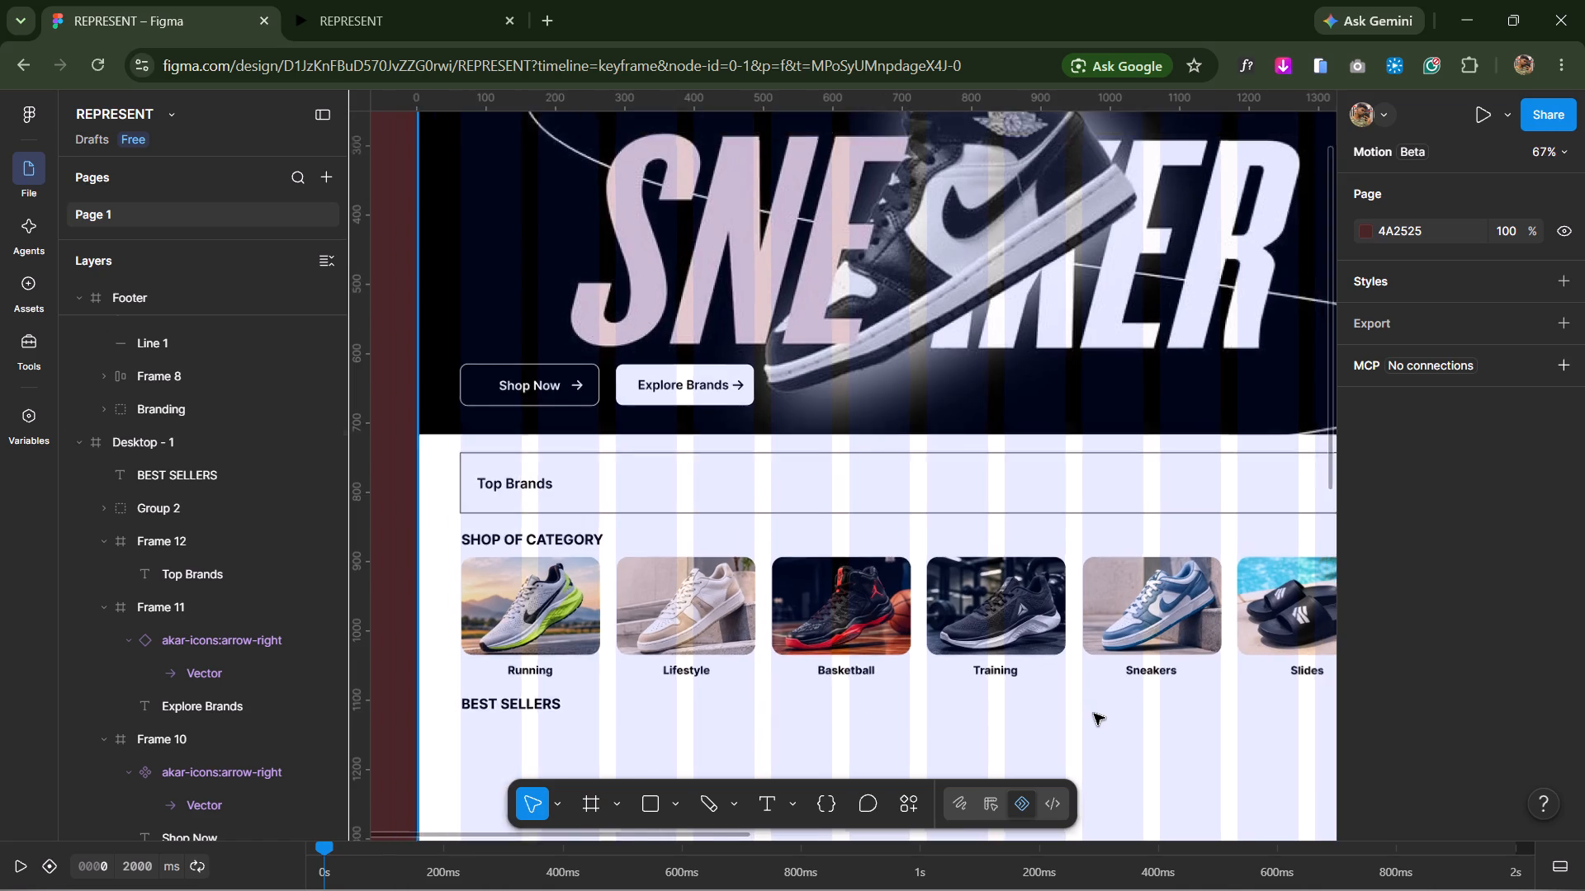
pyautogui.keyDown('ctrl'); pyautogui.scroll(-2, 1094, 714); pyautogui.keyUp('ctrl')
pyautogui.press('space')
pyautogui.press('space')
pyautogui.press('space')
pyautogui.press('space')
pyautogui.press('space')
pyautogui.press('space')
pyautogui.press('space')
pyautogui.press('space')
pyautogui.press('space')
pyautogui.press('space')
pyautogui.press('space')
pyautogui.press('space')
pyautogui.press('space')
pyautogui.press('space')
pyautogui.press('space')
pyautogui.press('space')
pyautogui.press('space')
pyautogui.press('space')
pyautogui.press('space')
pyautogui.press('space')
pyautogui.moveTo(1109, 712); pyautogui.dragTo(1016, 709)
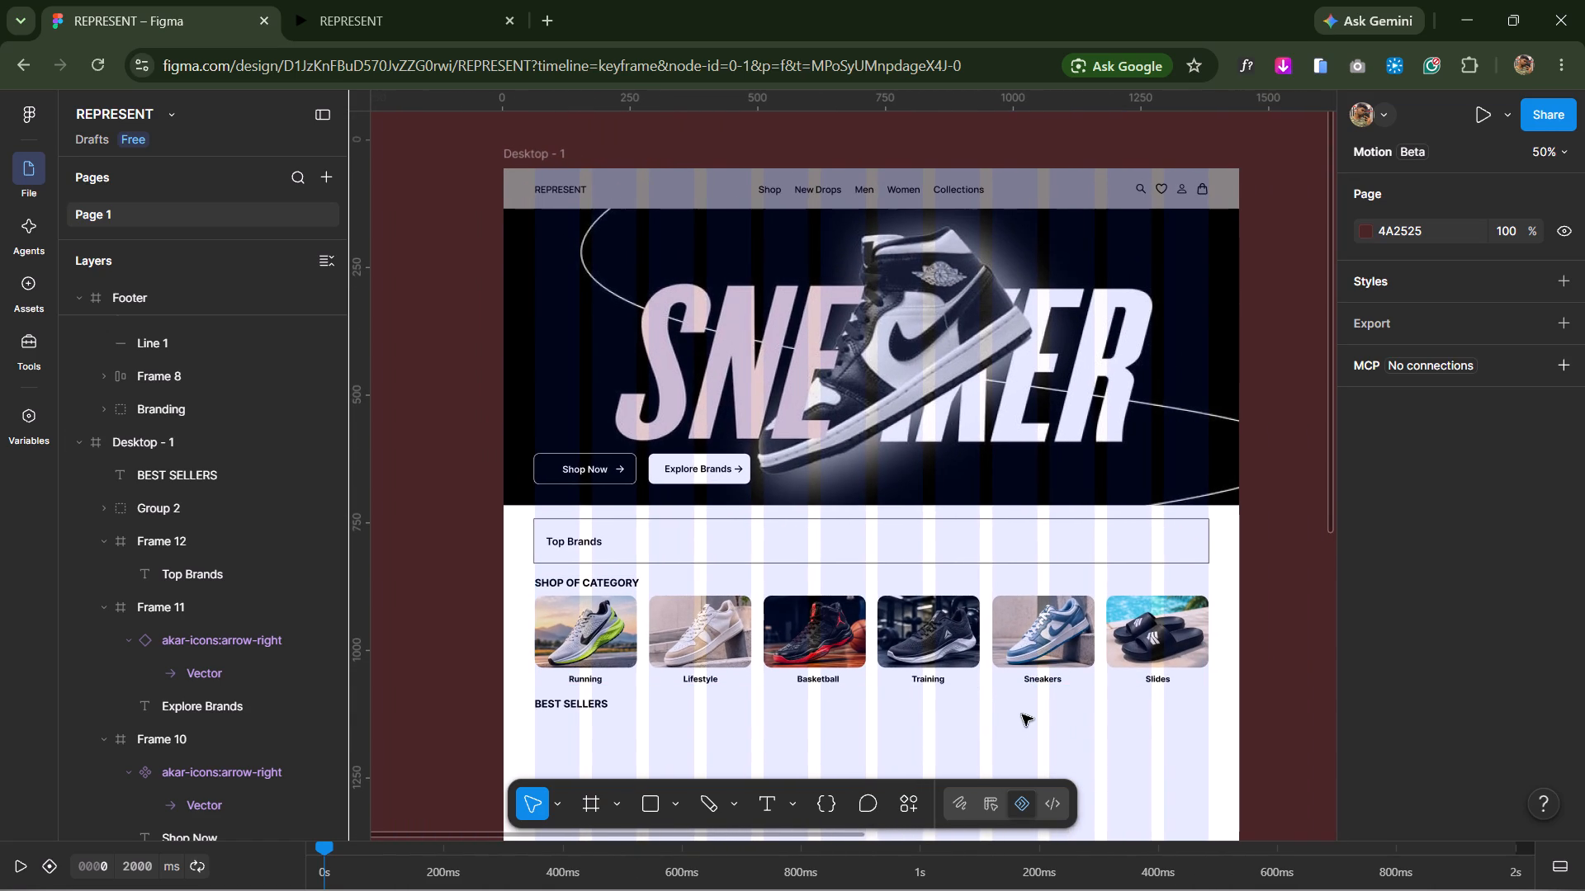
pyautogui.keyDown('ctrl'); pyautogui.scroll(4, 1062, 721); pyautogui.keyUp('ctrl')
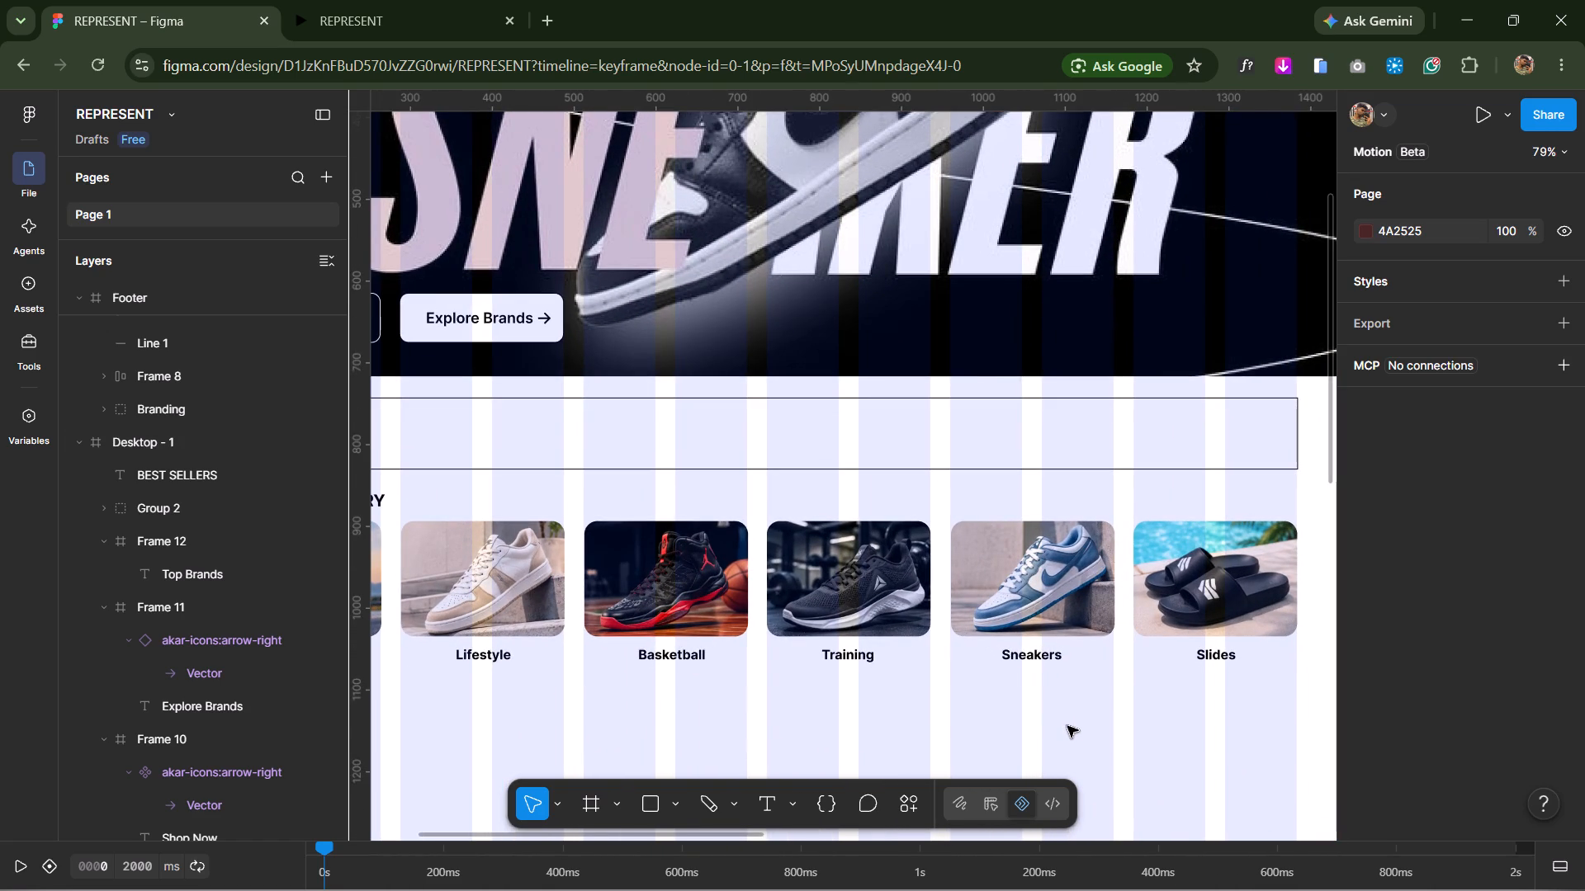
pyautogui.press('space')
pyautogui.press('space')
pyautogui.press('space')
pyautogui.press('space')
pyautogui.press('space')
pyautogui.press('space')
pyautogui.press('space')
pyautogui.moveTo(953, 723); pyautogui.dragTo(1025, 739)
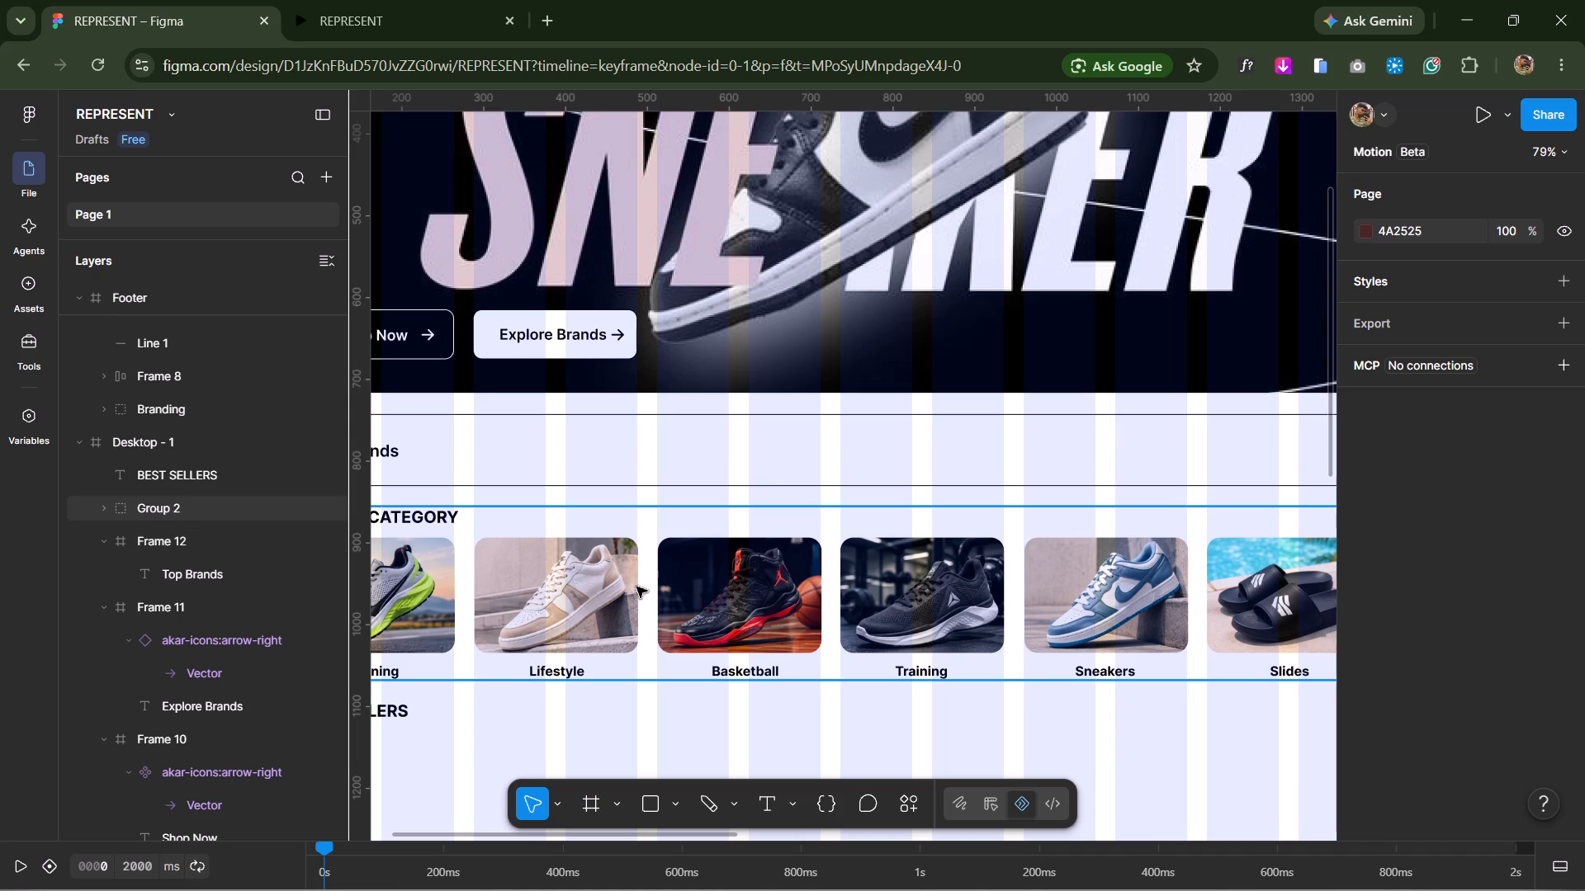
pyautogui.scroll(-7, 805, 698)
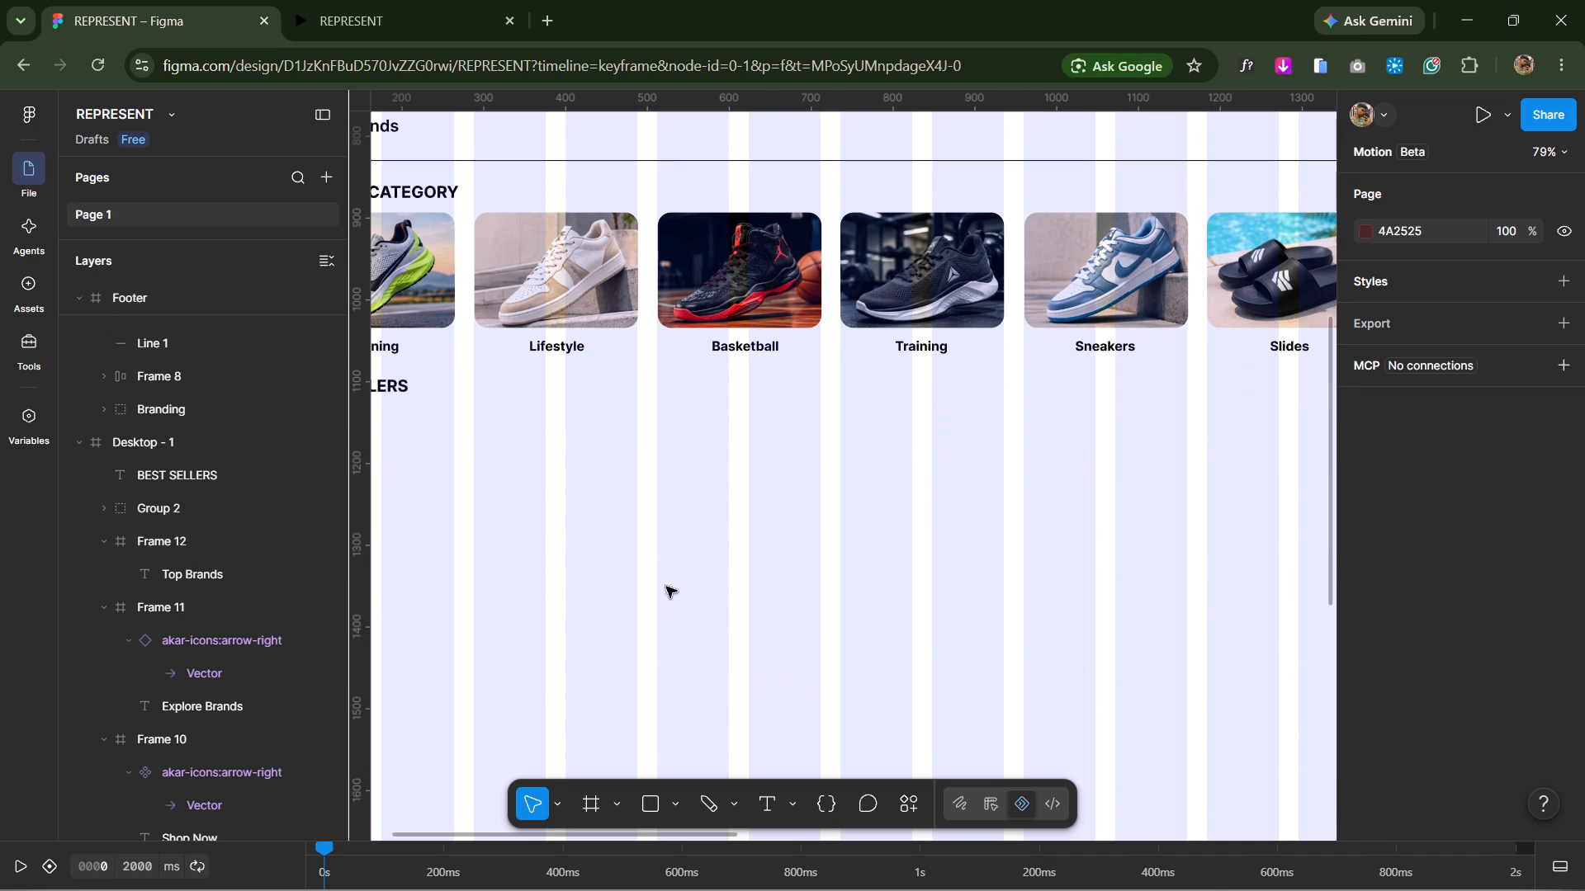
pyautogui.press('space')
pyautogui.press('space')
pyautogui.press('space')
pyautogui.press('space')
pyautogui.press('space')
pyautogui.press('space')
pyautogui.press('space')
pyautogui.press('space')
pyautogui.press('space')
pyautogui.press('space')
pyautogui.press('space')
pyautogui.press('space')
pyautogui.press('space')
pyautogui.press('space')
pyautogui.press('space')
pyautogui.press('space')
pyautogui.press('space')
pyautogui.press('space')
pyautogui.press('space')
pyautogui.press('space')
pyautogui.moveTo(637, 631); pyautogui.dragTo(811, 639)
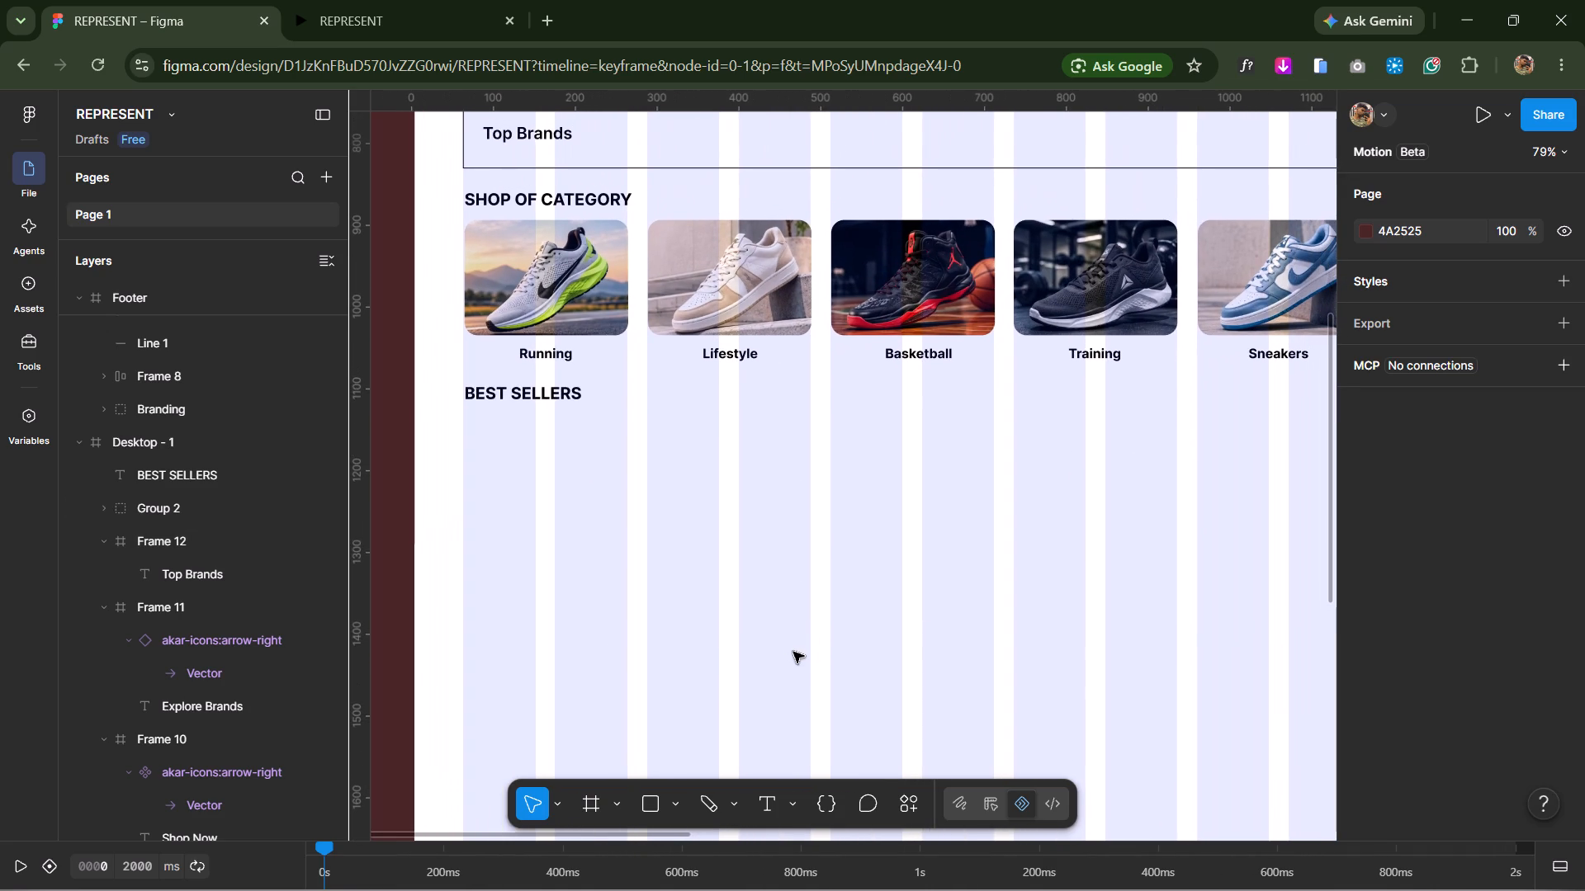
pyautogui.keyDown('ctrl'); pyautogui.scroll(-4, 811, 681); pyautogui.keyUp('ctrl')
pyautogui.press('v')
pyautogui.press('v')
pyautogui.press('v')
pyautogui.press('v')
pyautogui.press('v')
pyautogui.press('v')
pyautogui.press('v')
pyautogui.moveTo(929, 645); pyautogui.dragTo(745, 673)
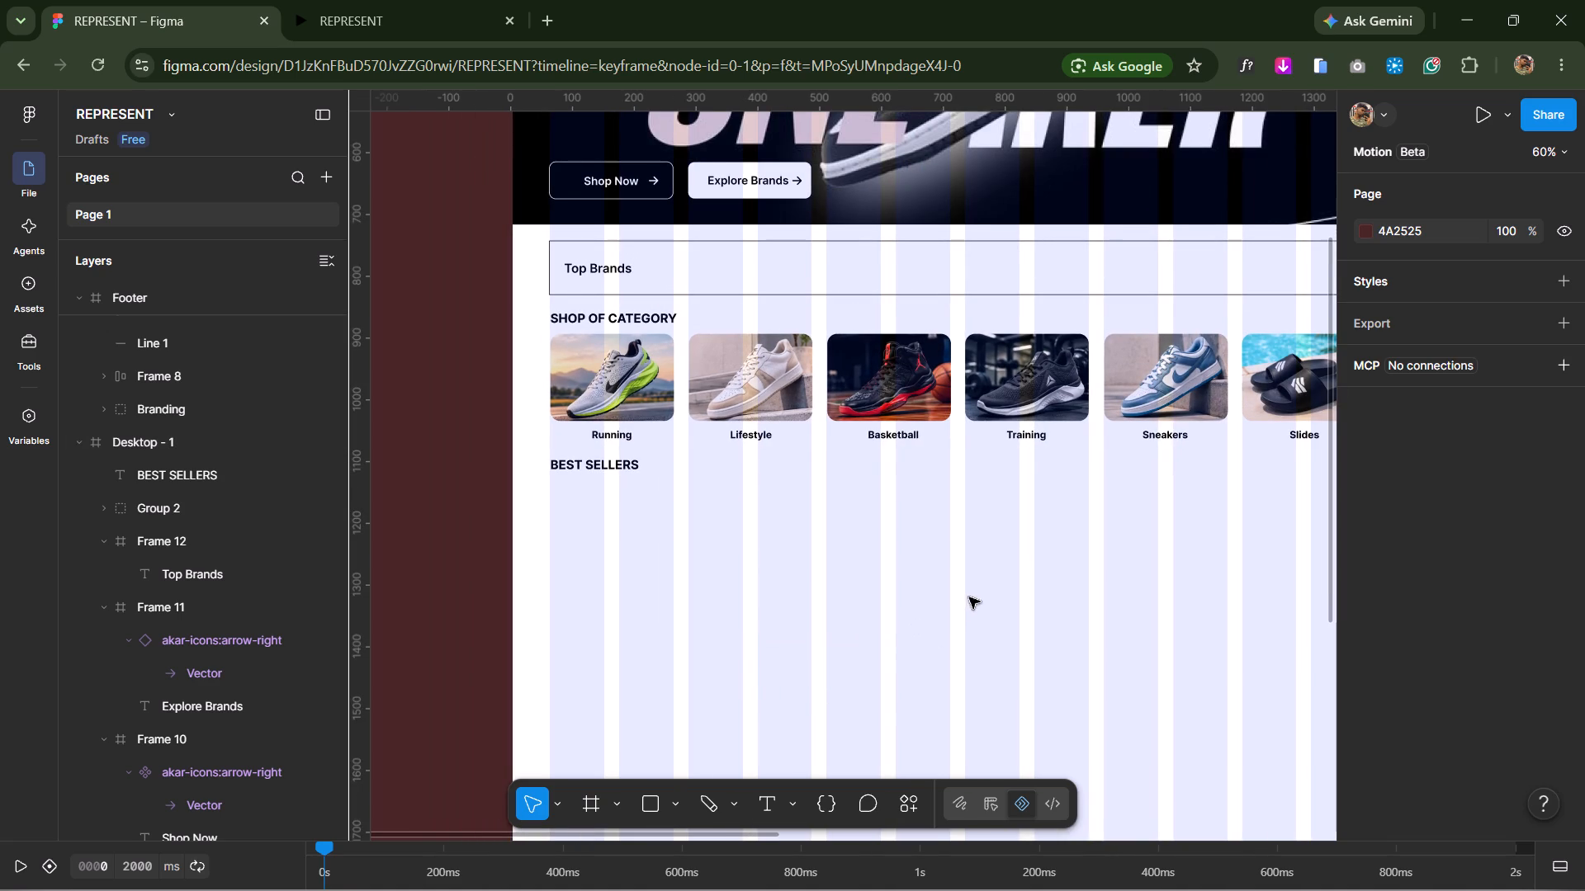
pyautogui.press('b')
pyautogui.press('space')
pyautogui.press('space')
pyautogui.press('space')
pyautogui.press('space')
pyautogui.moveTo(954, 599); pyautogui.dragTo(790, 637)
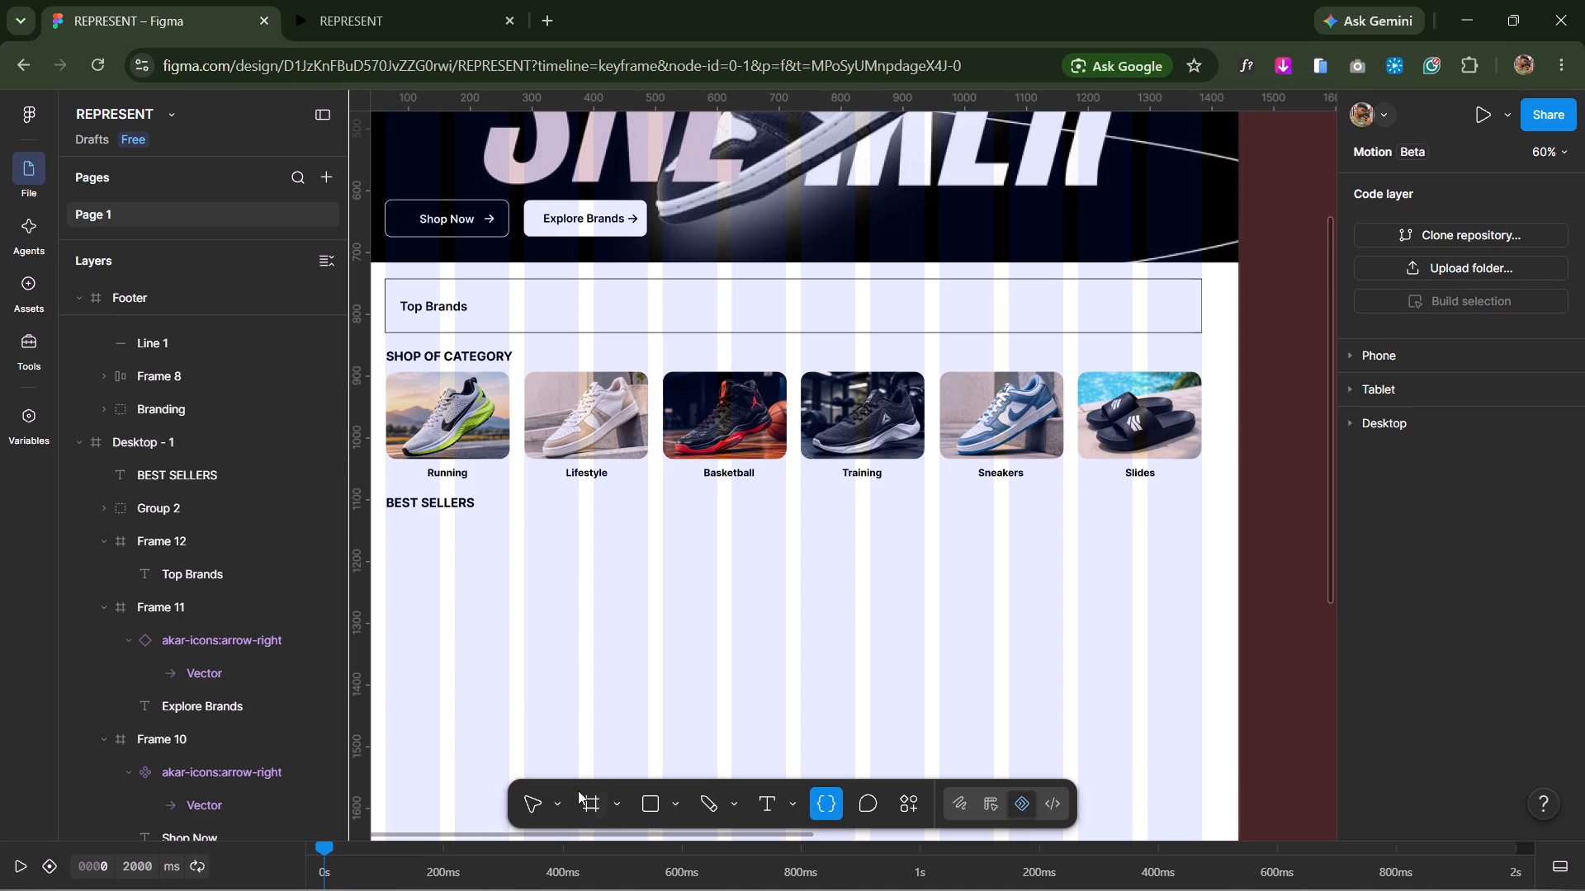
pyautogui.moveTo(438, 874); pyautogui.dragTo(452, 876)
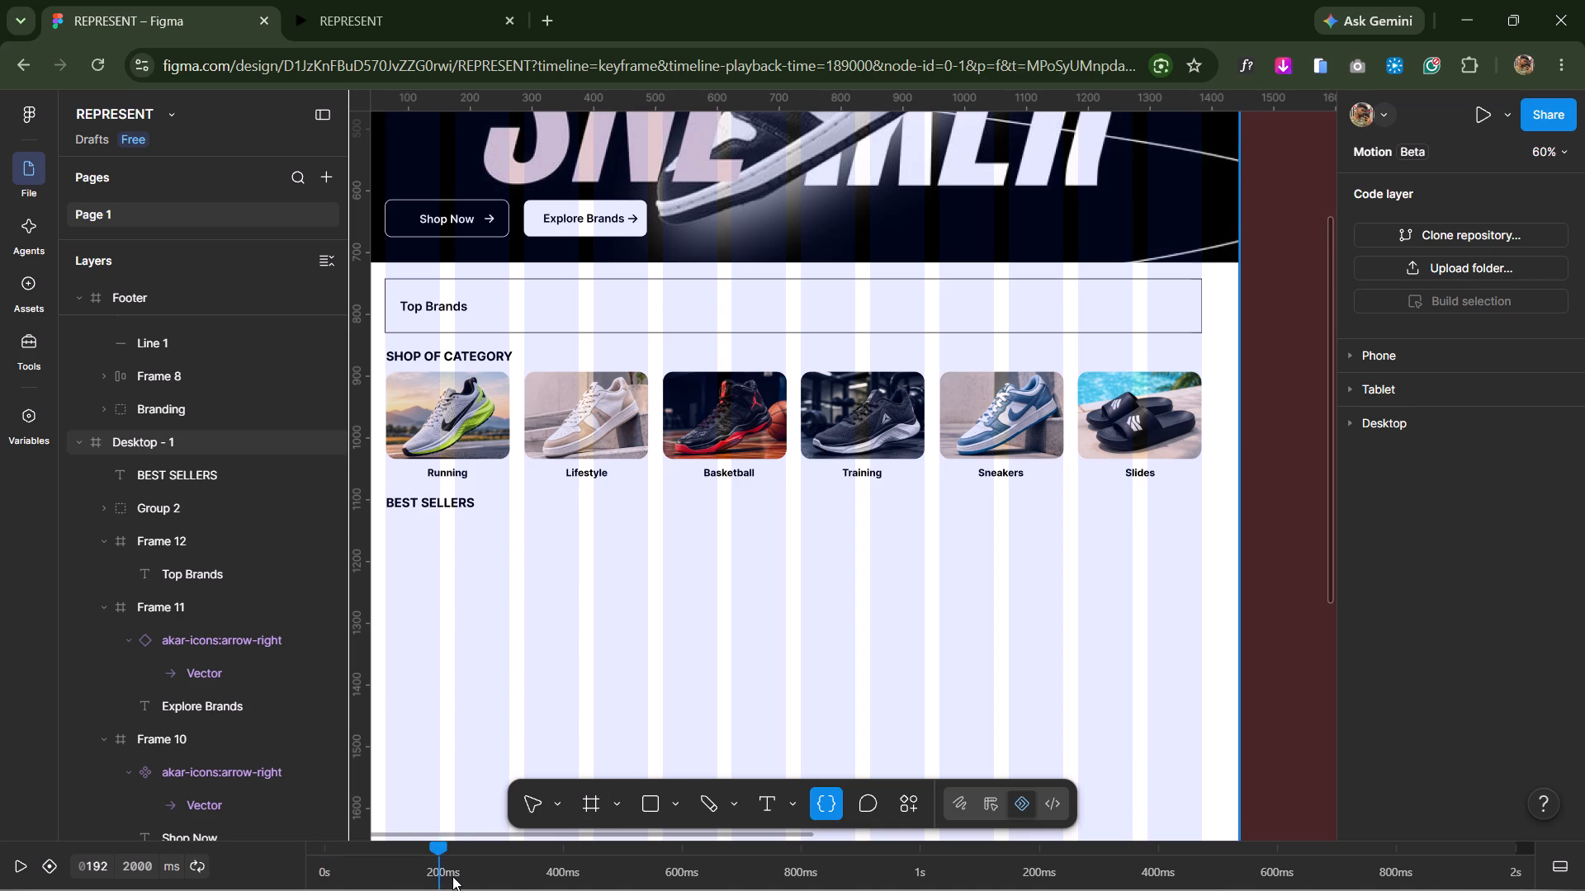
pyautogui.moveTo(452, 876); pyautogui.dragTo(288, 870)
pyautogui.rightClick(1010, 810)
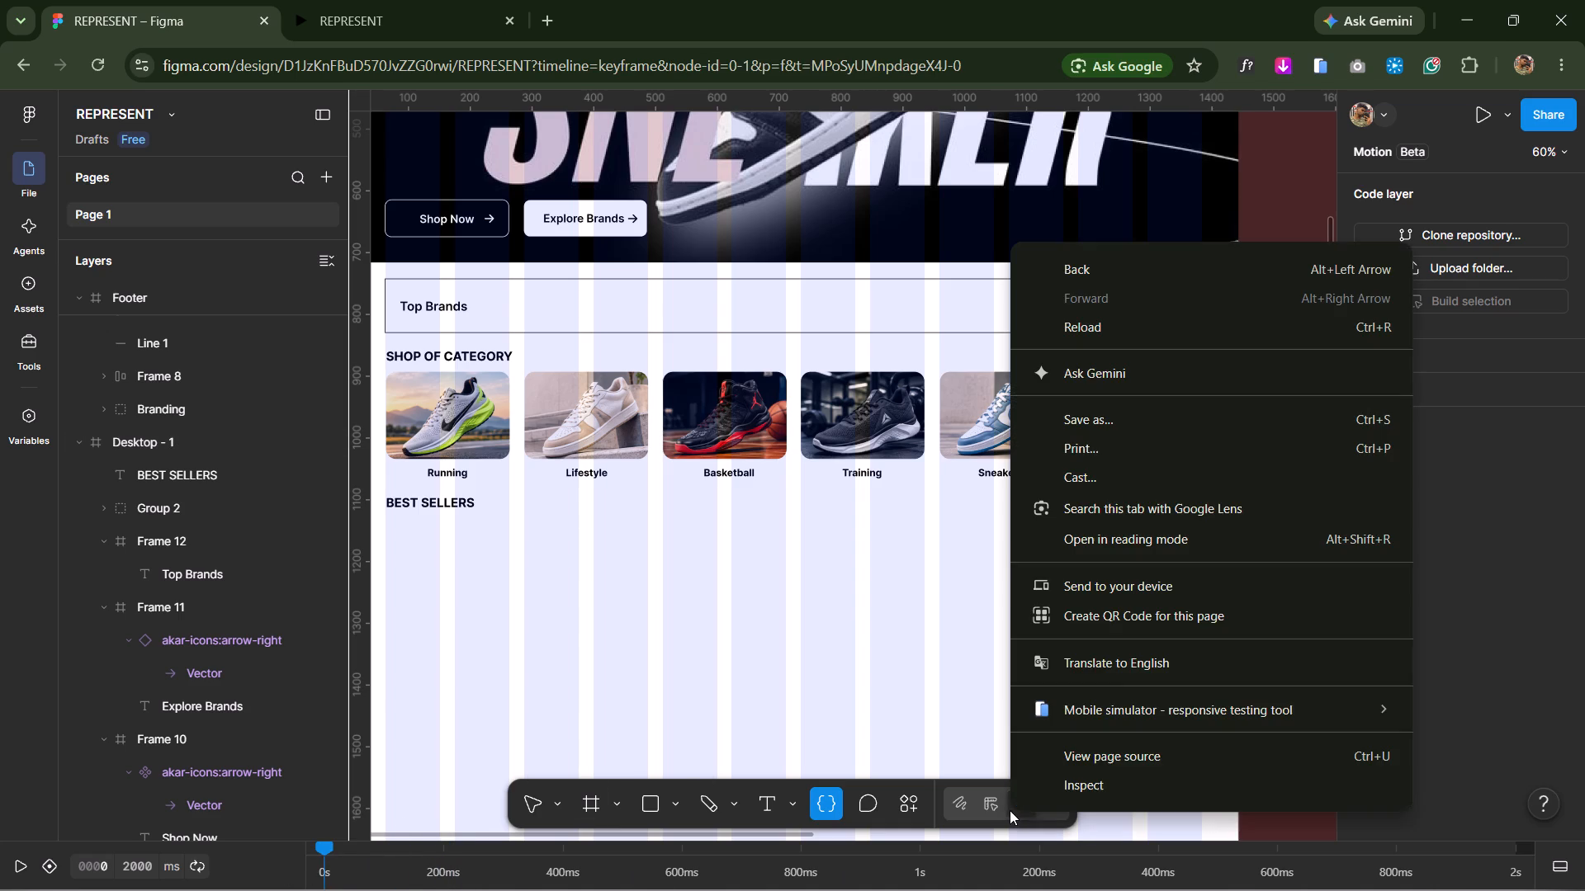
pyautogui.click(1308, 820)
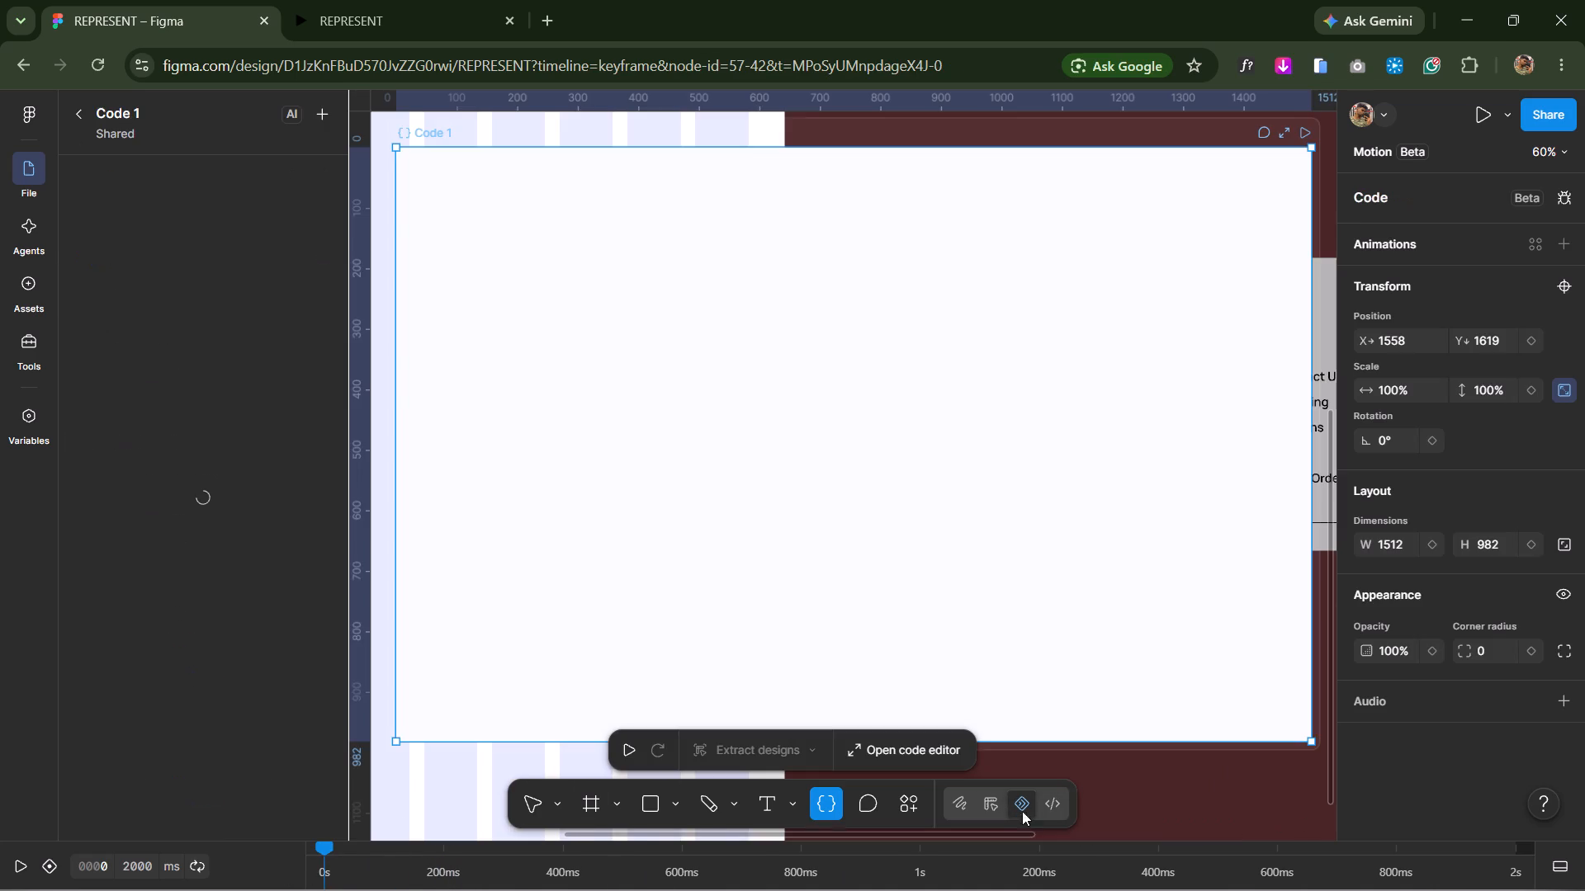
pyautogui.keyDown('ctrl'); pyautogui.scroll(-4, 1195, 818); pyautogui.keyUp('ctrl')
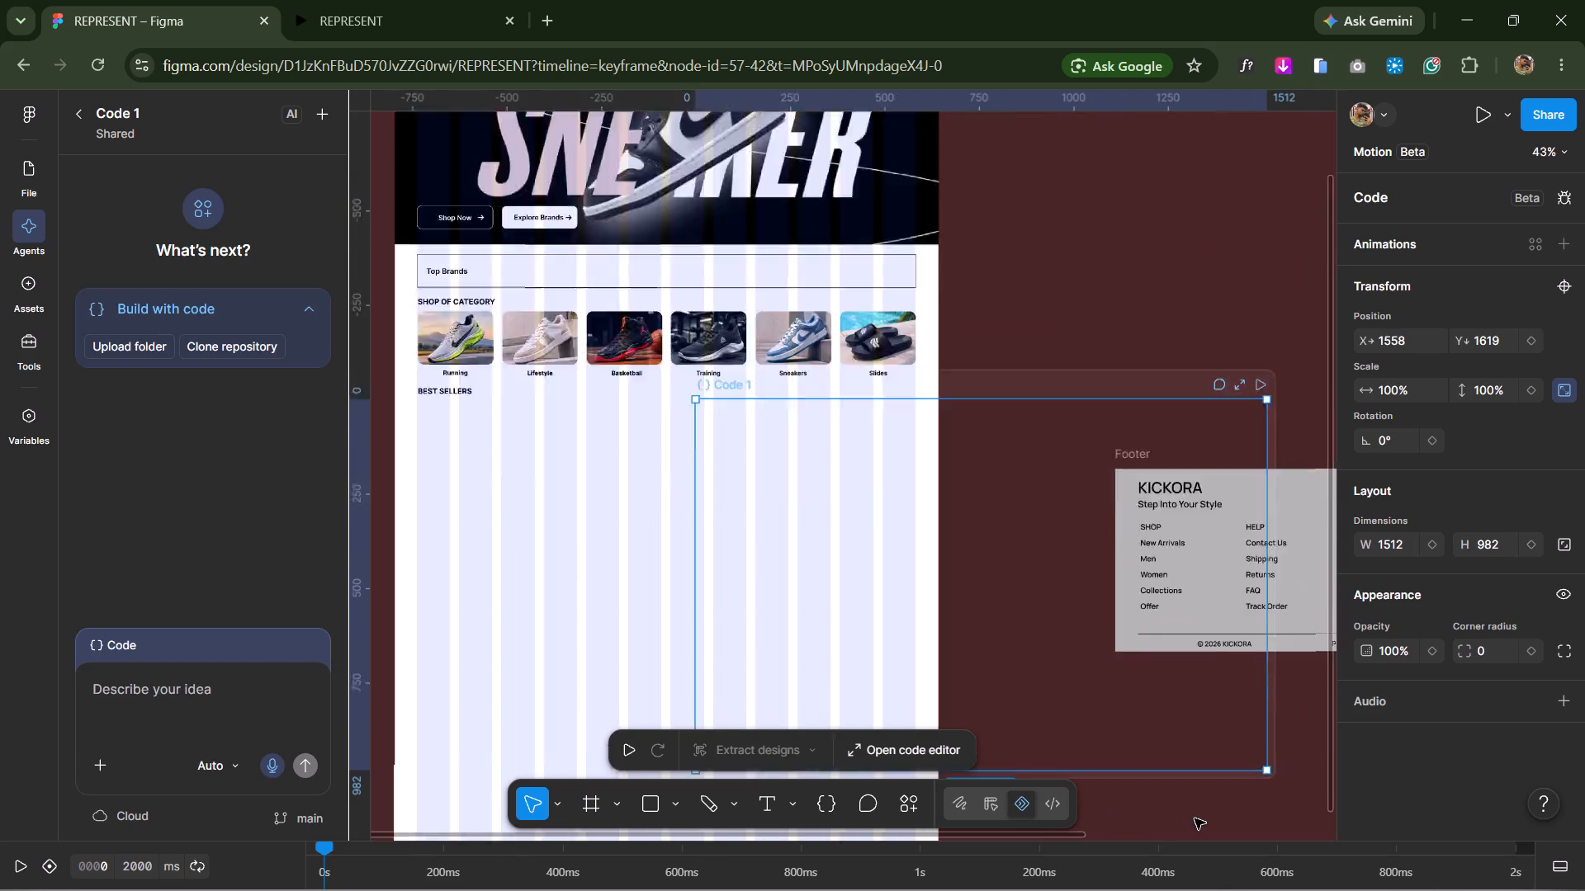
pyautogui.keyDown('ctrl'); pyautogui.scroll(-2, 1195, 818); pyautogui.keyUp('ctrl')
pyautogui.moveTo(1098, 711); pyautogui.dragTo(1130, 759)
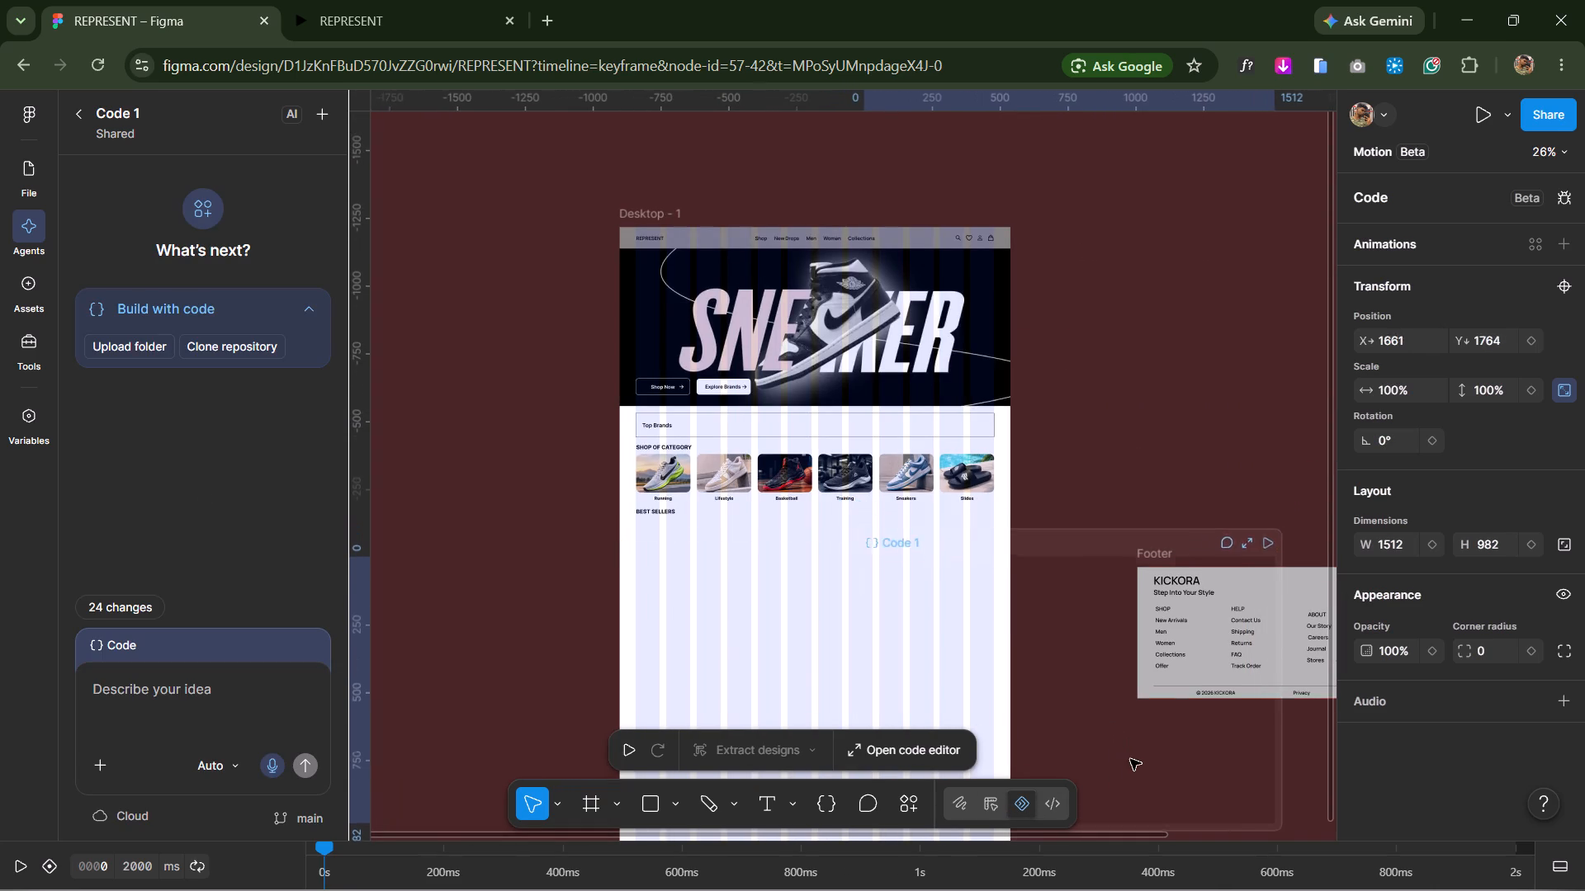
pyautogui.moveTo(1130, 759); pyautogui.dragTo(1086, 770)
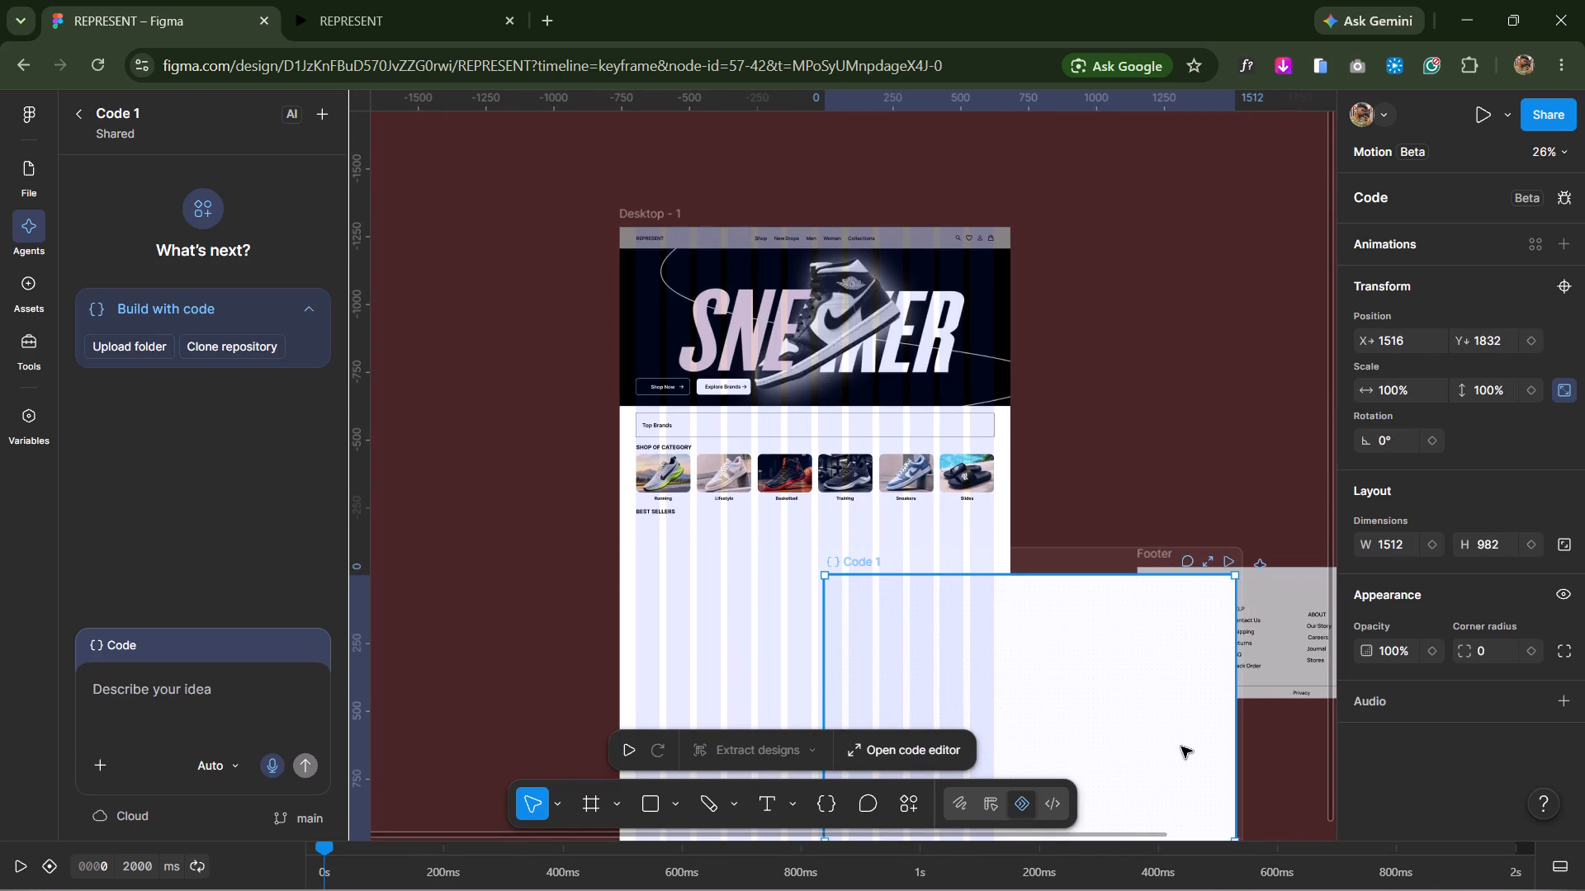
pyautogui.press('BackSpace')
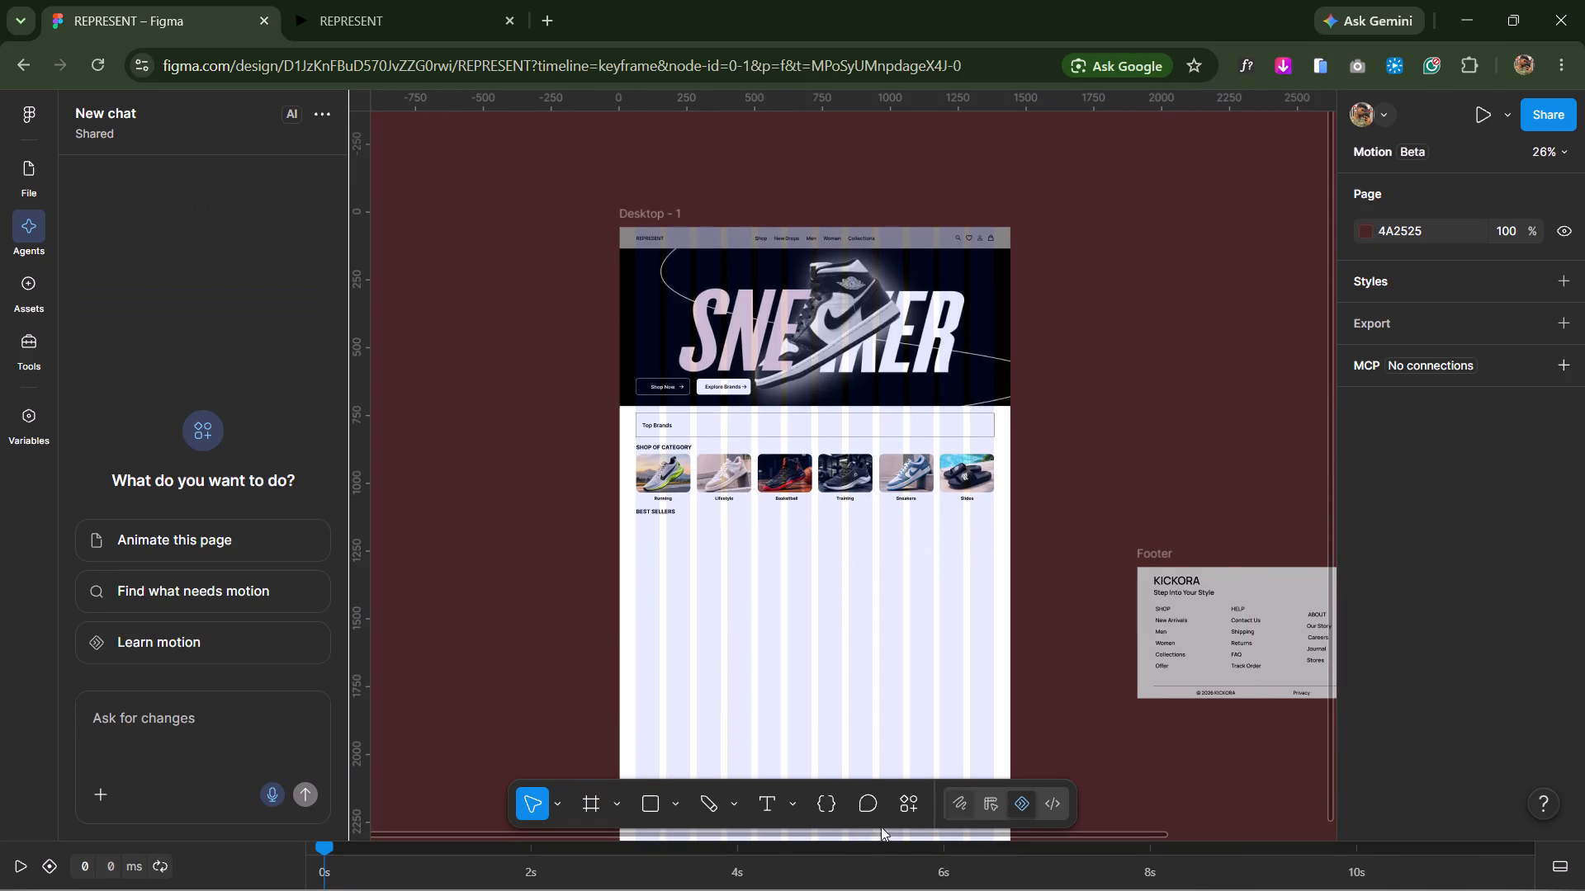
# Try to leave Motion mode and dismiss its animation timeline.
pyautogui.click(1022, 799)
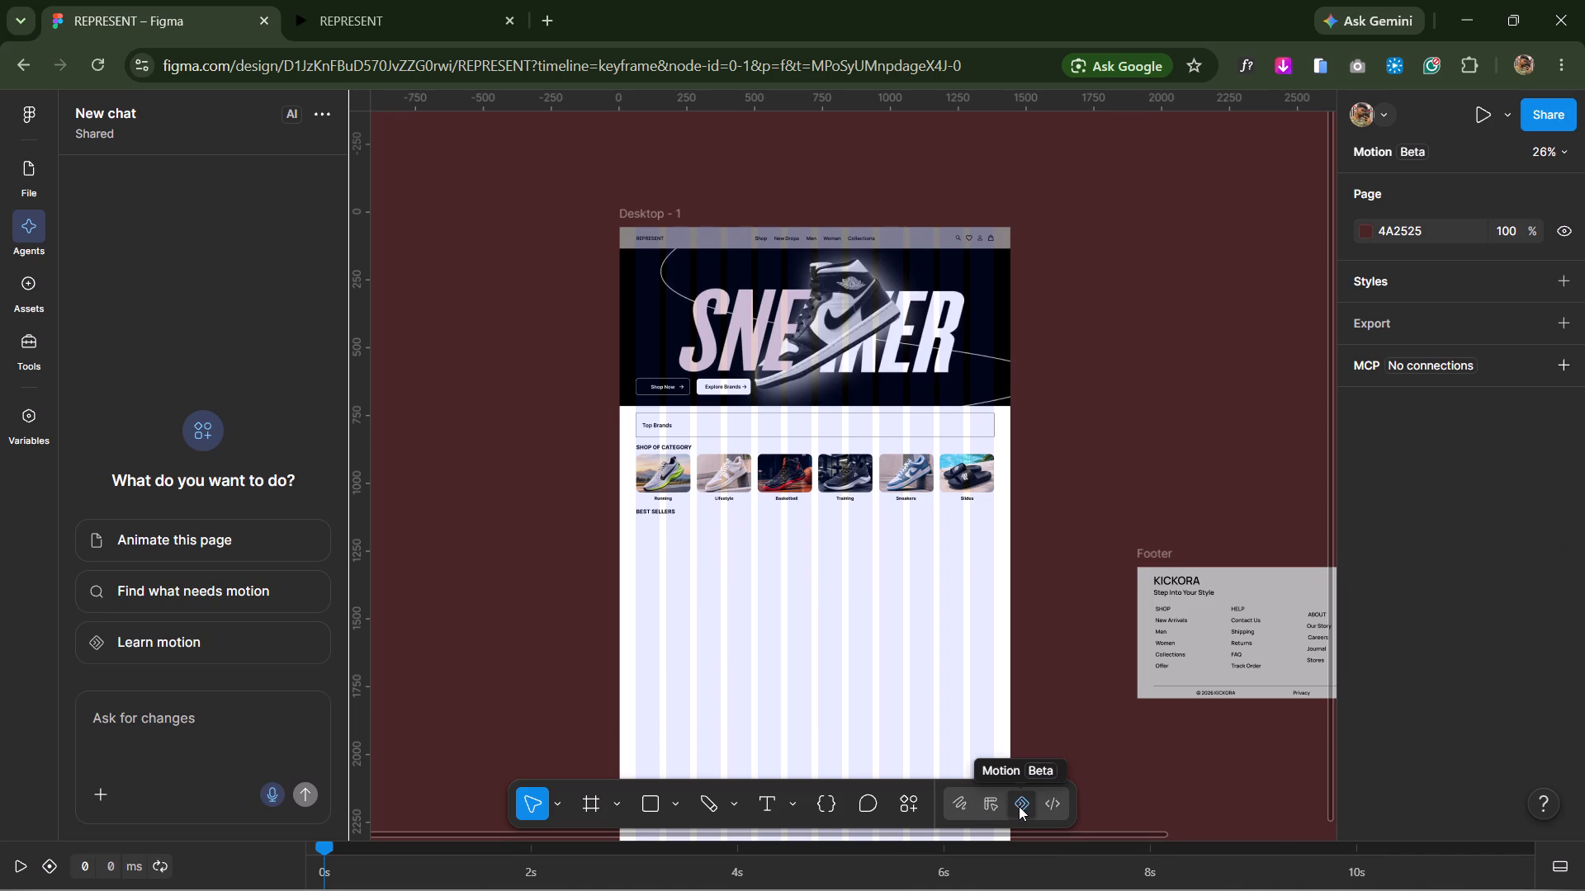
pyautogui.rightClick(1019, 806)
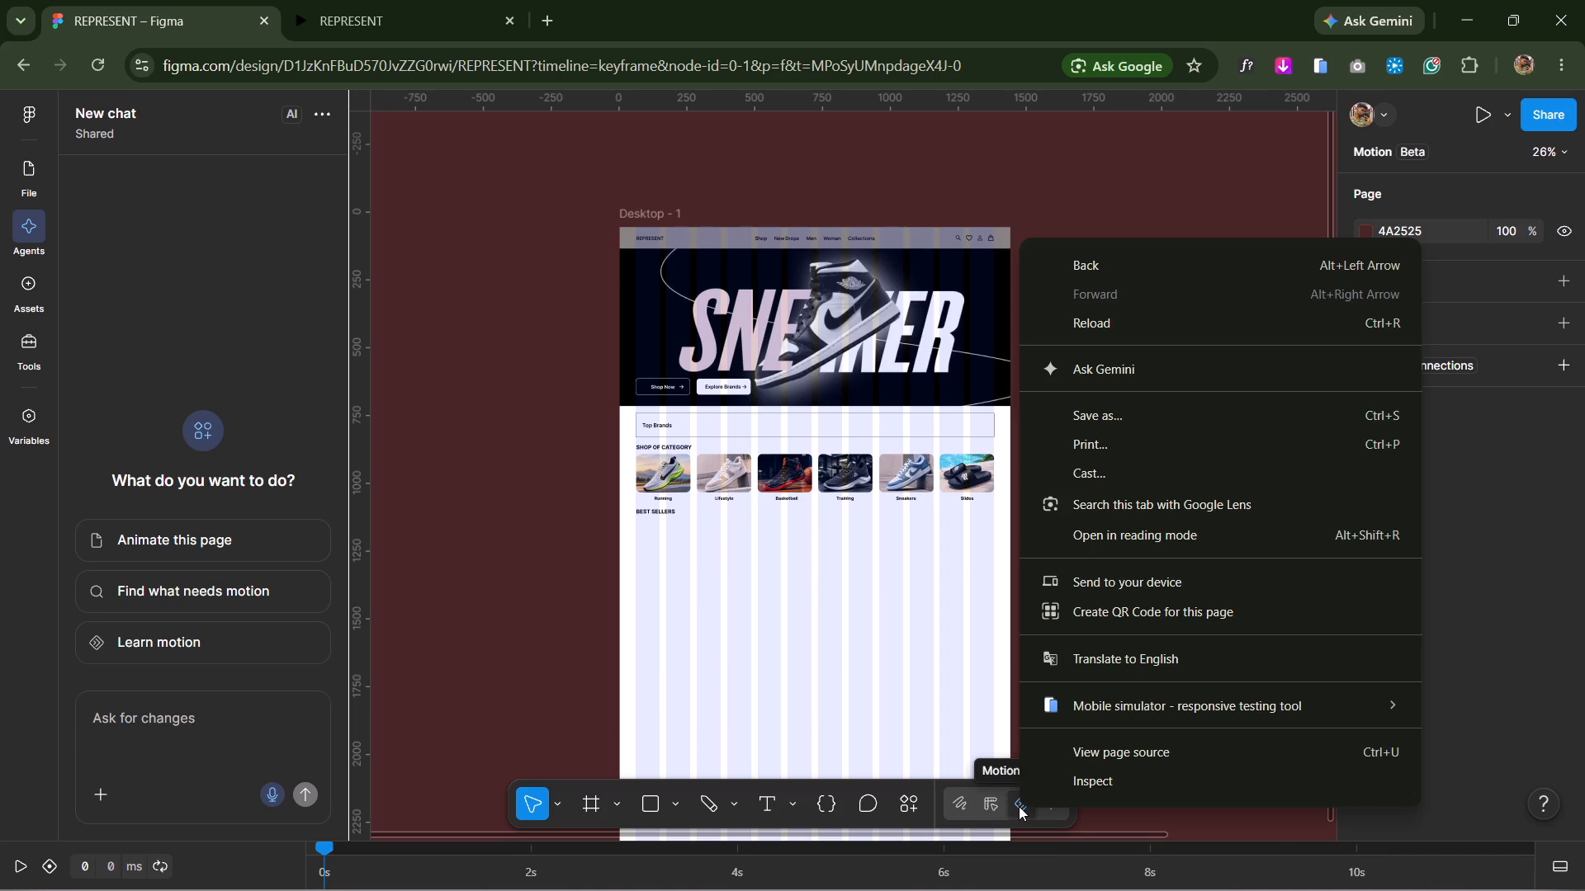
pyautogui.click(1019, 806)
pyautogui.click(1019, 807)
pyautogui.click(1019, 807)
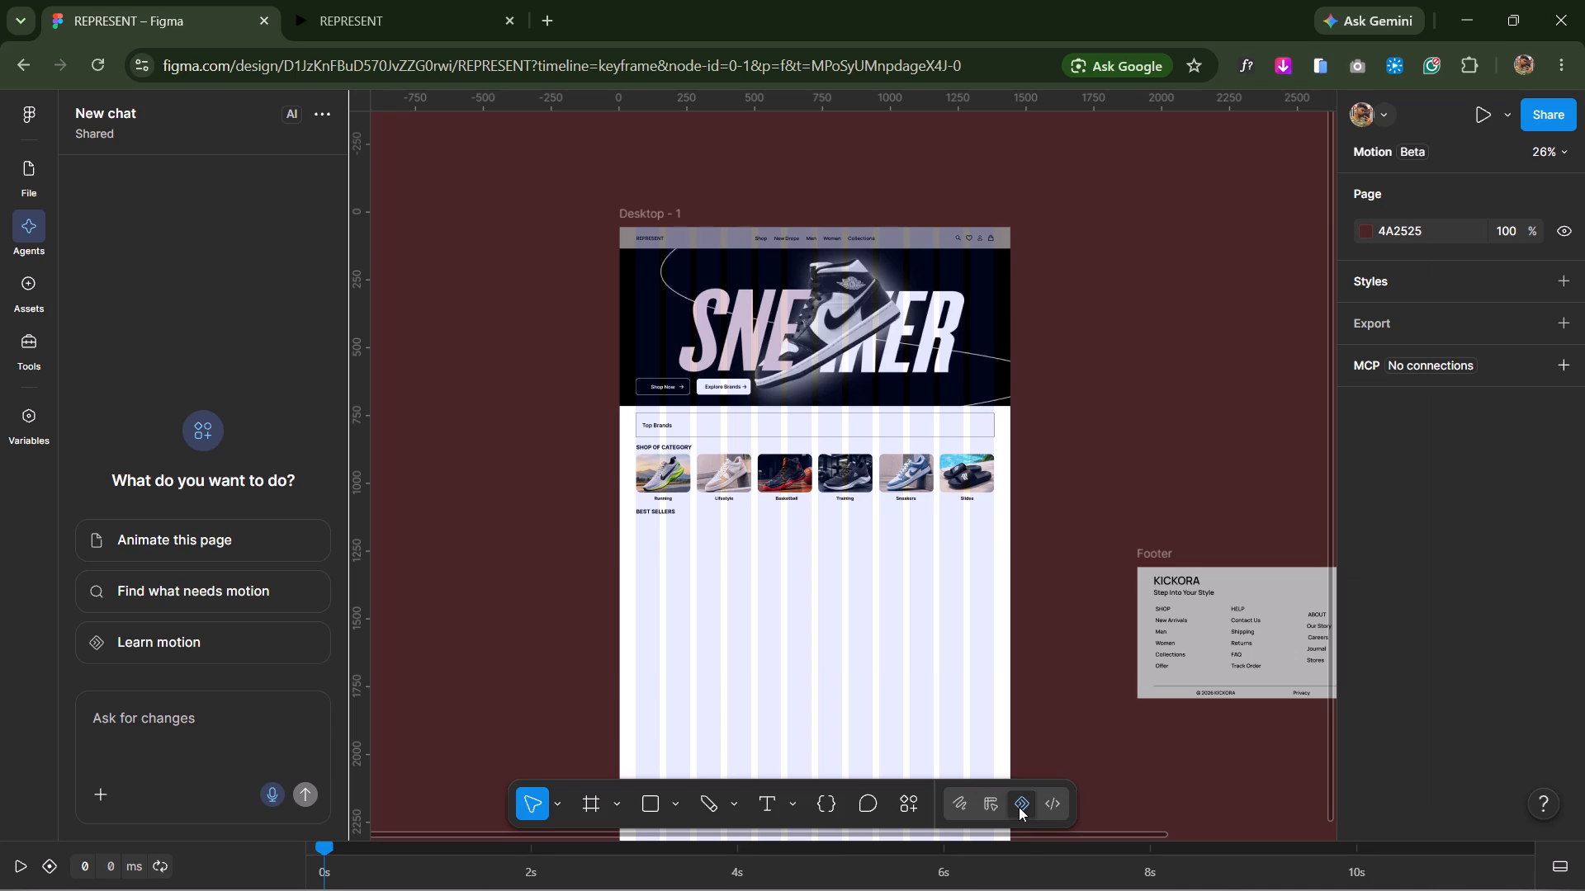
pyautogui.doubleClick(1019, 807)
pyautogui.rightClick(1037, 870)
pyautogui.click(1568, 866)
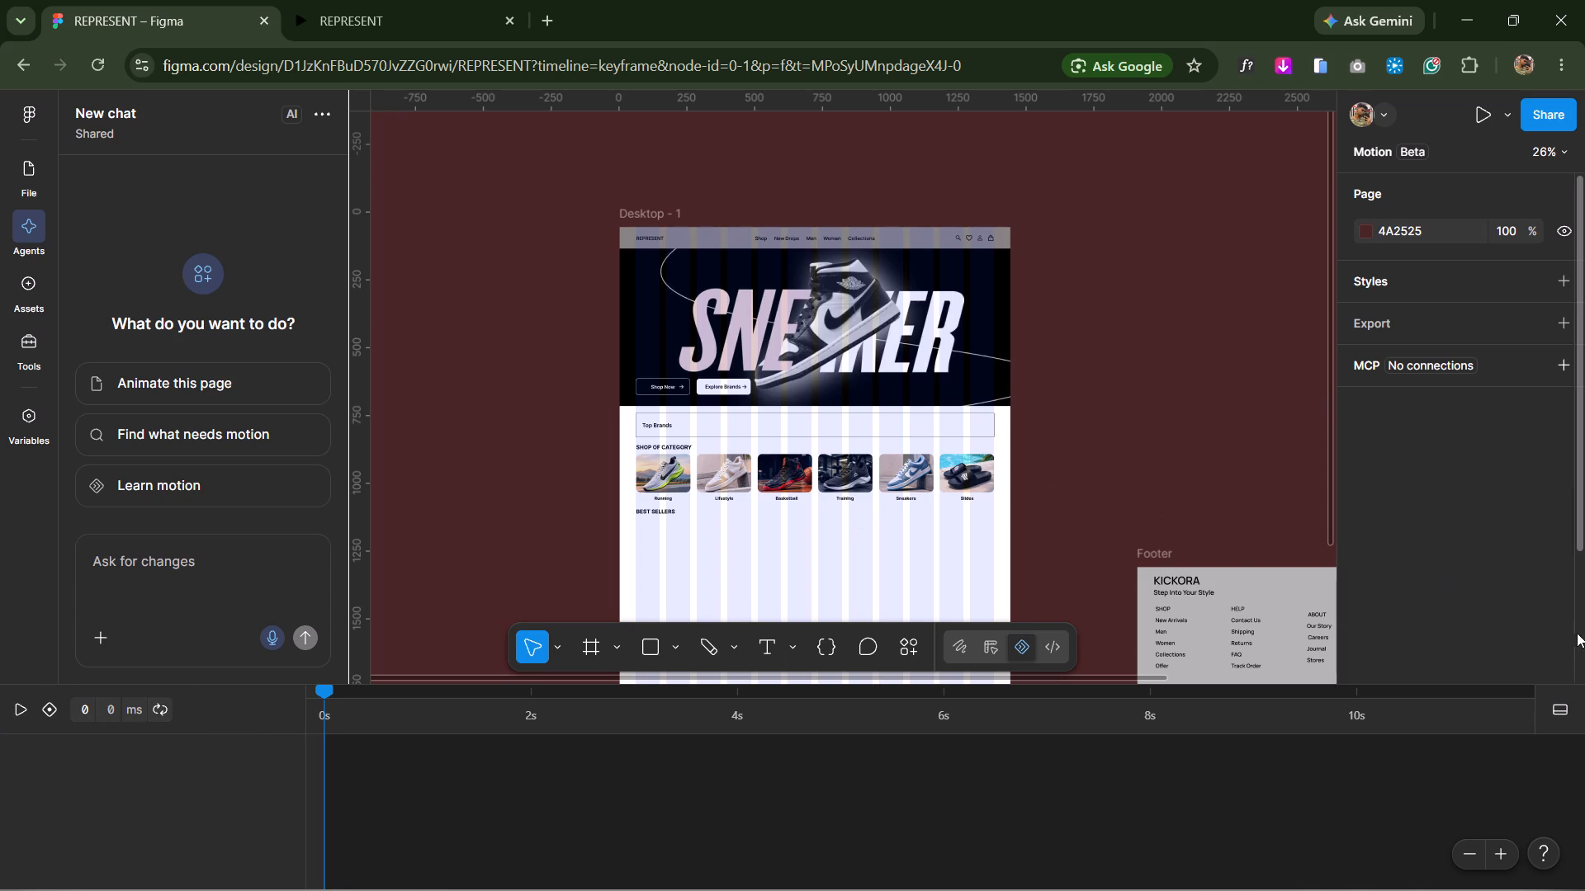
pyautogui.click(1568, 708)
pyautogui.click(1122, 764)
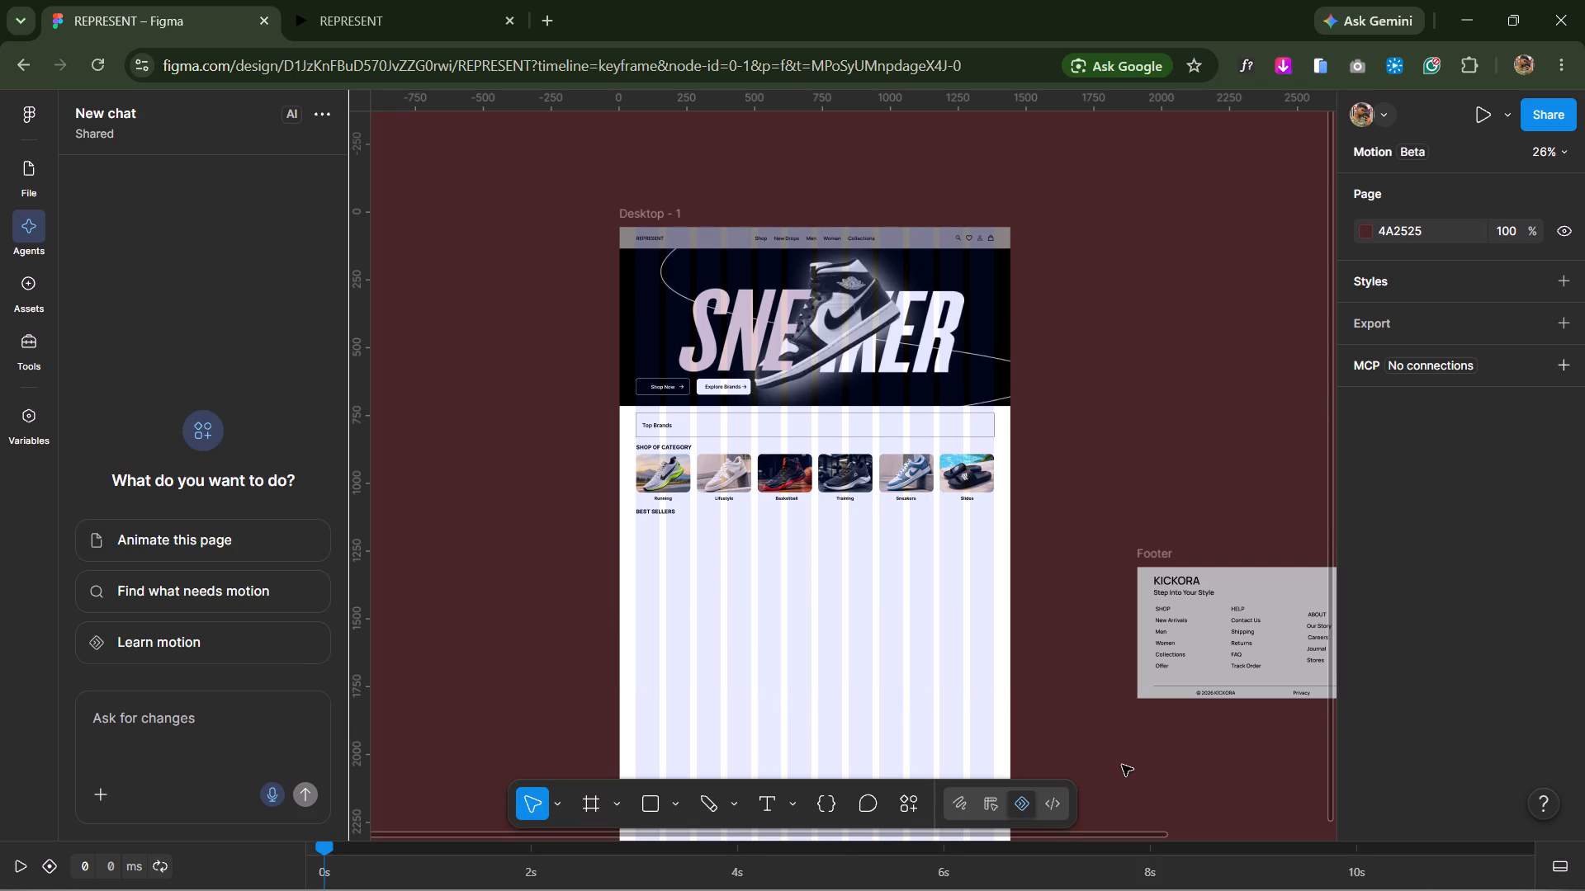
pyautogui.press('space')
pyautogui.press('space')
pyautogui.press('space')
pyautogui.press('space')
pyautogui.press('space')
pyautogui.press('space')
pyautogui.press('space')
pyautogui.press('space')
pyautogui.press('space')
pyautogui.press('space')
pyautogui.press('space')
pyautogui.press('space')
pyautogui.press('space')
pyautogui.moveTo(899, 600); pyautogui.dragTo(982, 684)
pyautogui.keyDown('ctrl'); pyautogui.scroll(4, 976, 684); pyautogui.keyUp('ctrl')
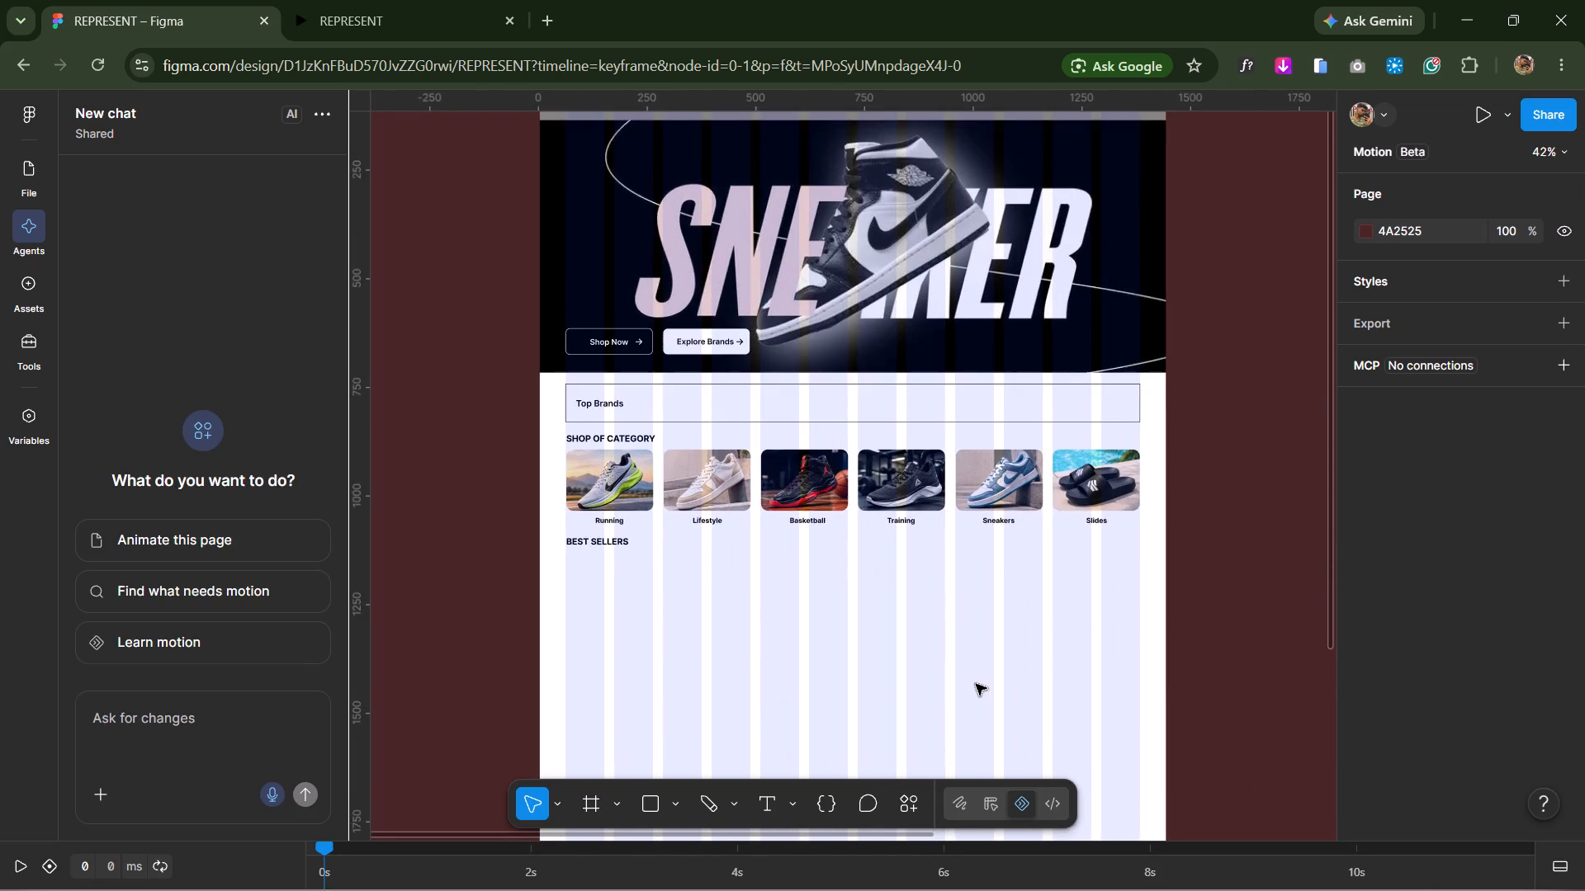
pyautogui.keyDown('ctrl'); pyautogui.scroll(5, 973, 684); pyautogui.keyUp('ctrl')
# Switch to Brave, advance the Gully Labs New Arrivals carousel to study its product card layout, and return to the Figma design.
pyautogui.hotkey('alt', 'Tab')
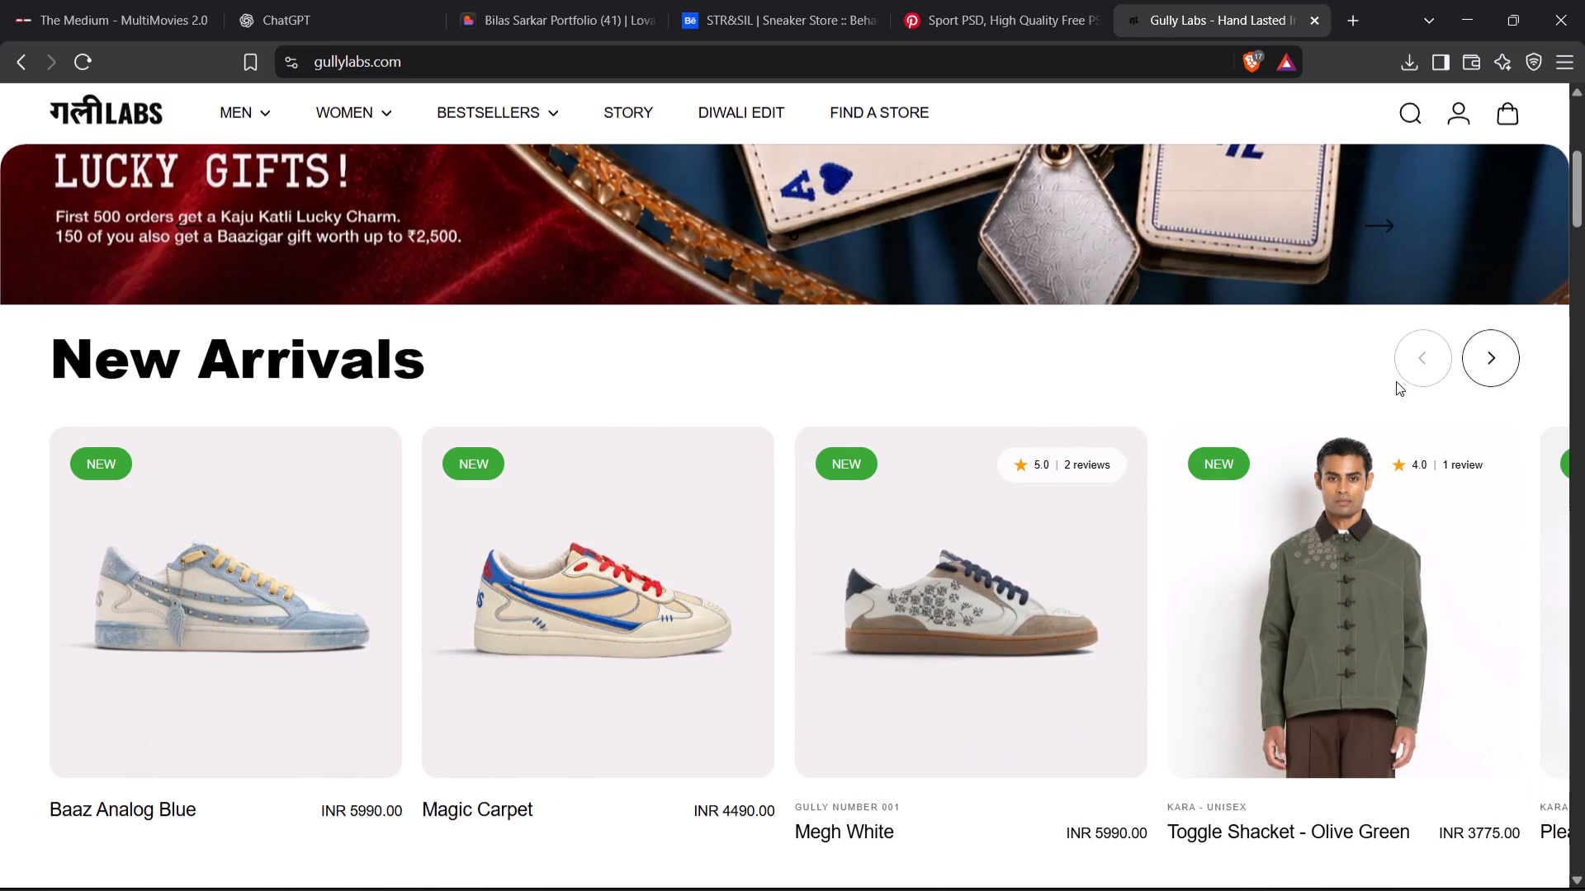
pyautogui.click(1515, 348)
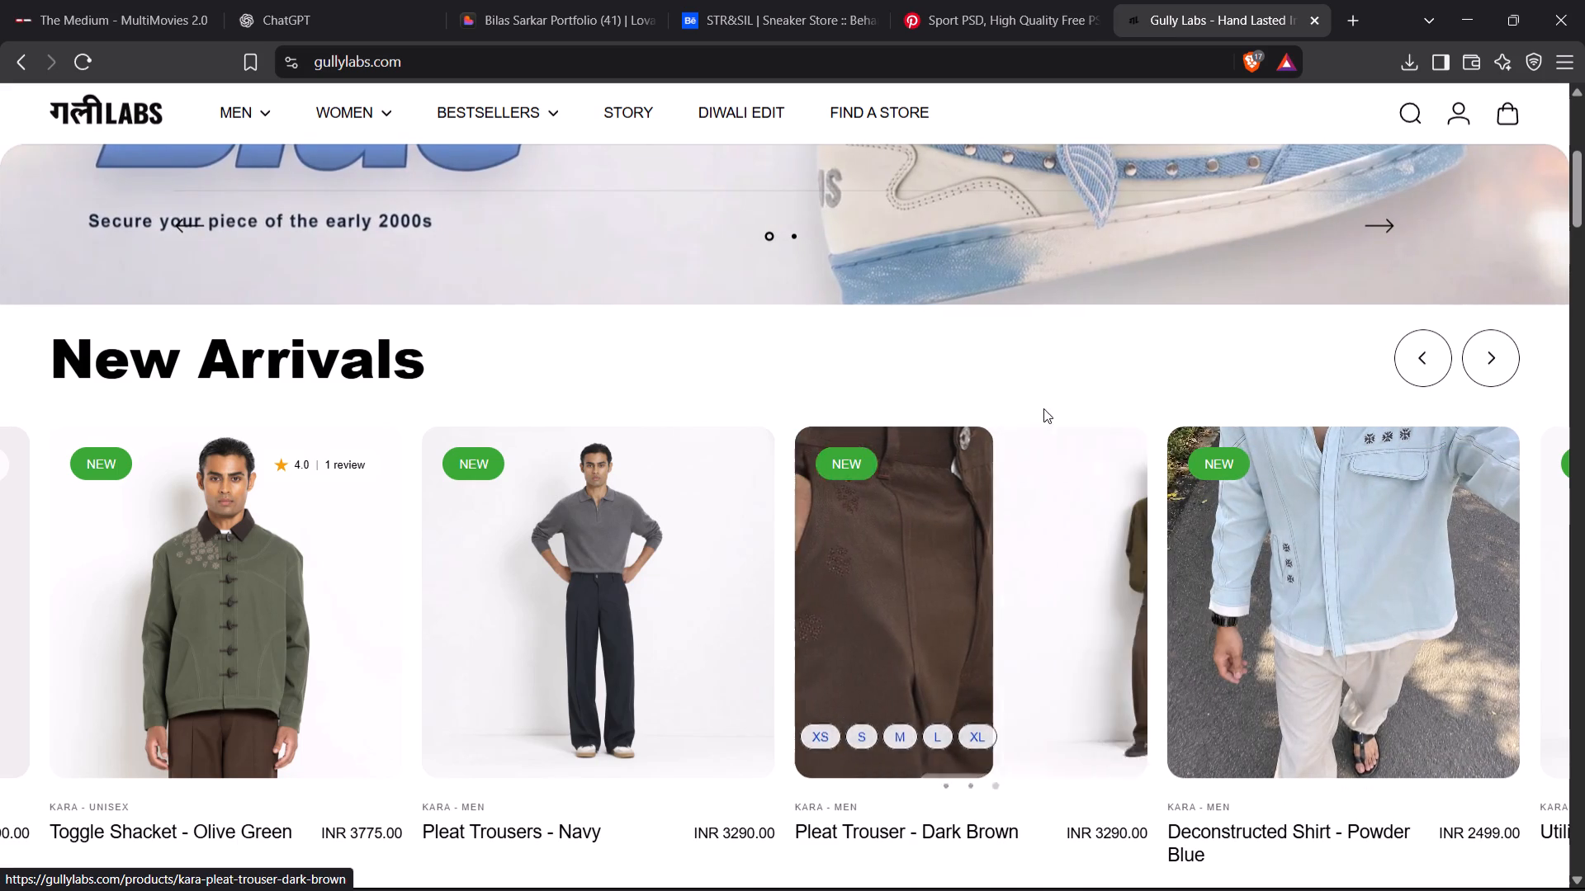
pyautogui.hotkey('alt', 'Tab')
pyautogui.click(804, 561)
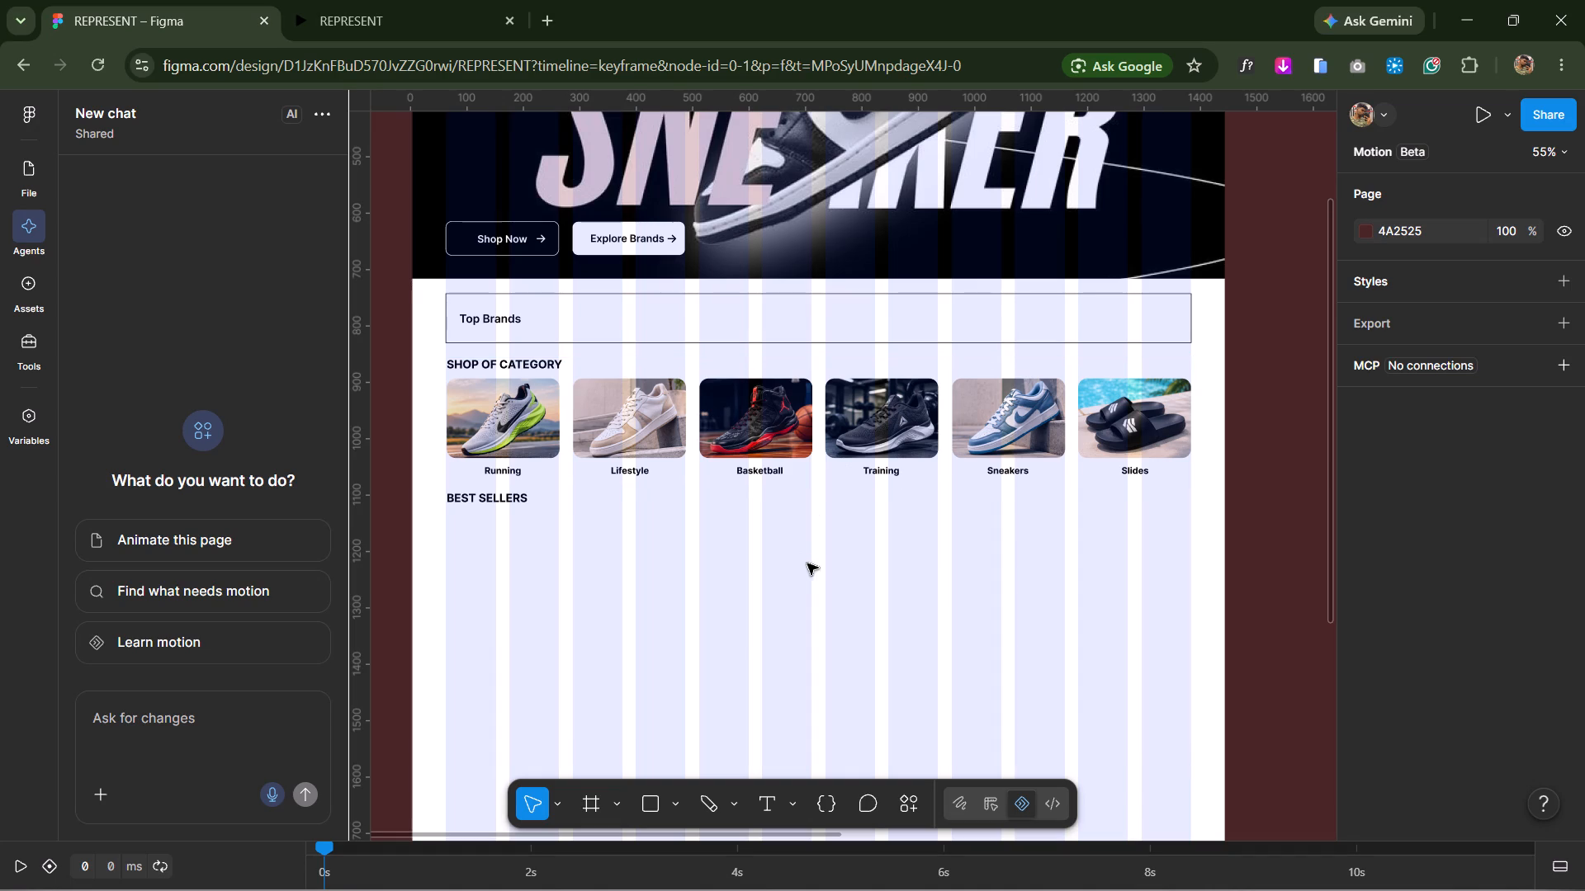
pyautogui.scroll(-3, 739, 618)
pyautogui.keyDown('ctrl'); pyautogui.scroll(1, 674, 582); pyautogui.keyUp('ctrl')
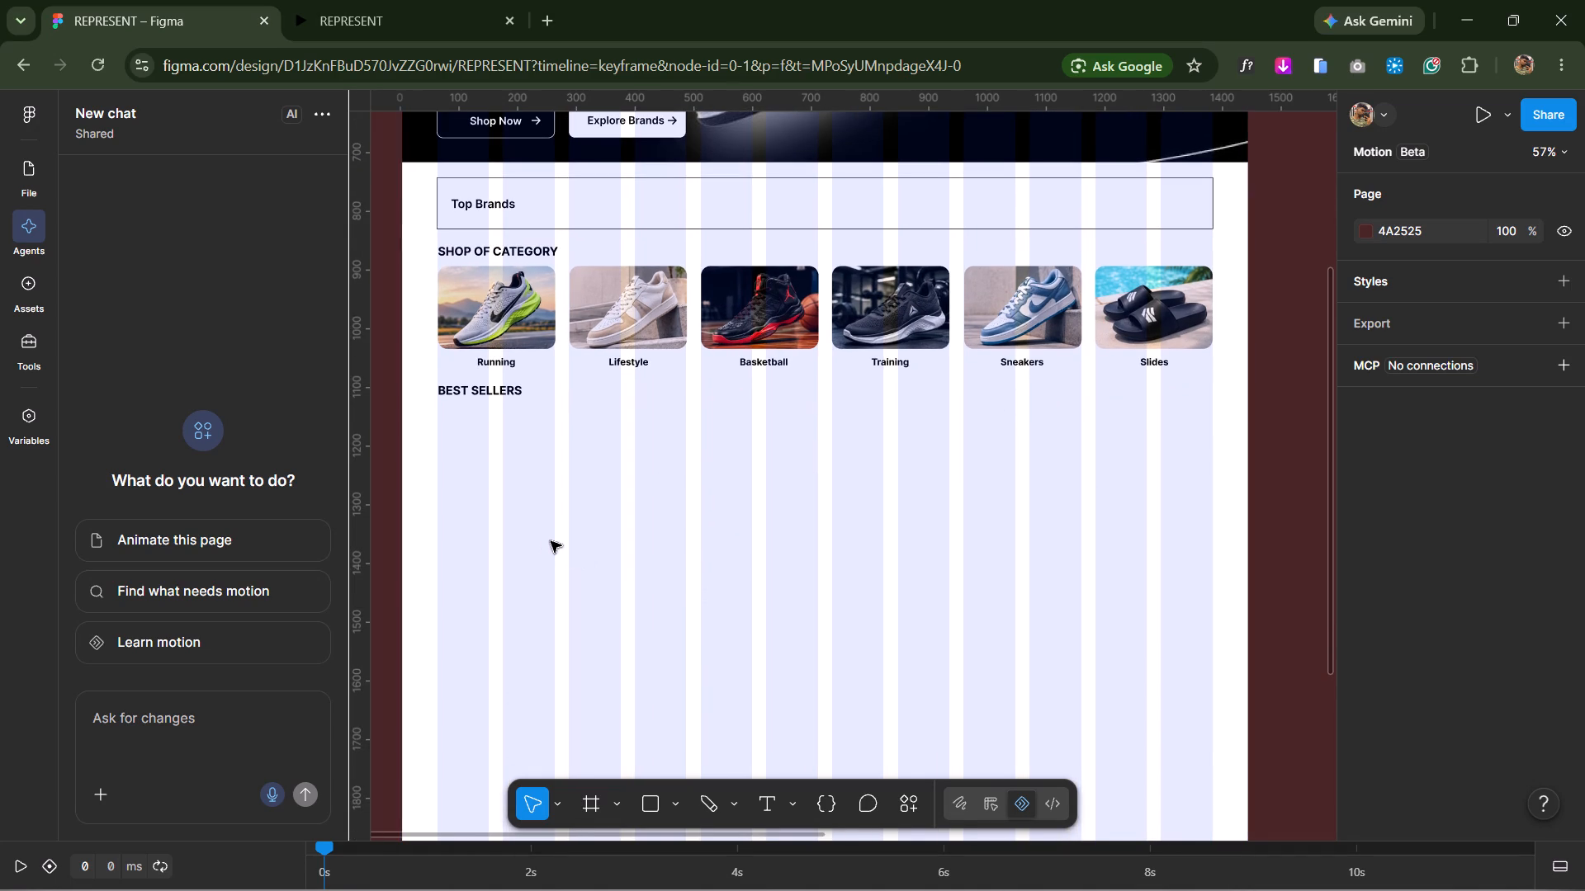
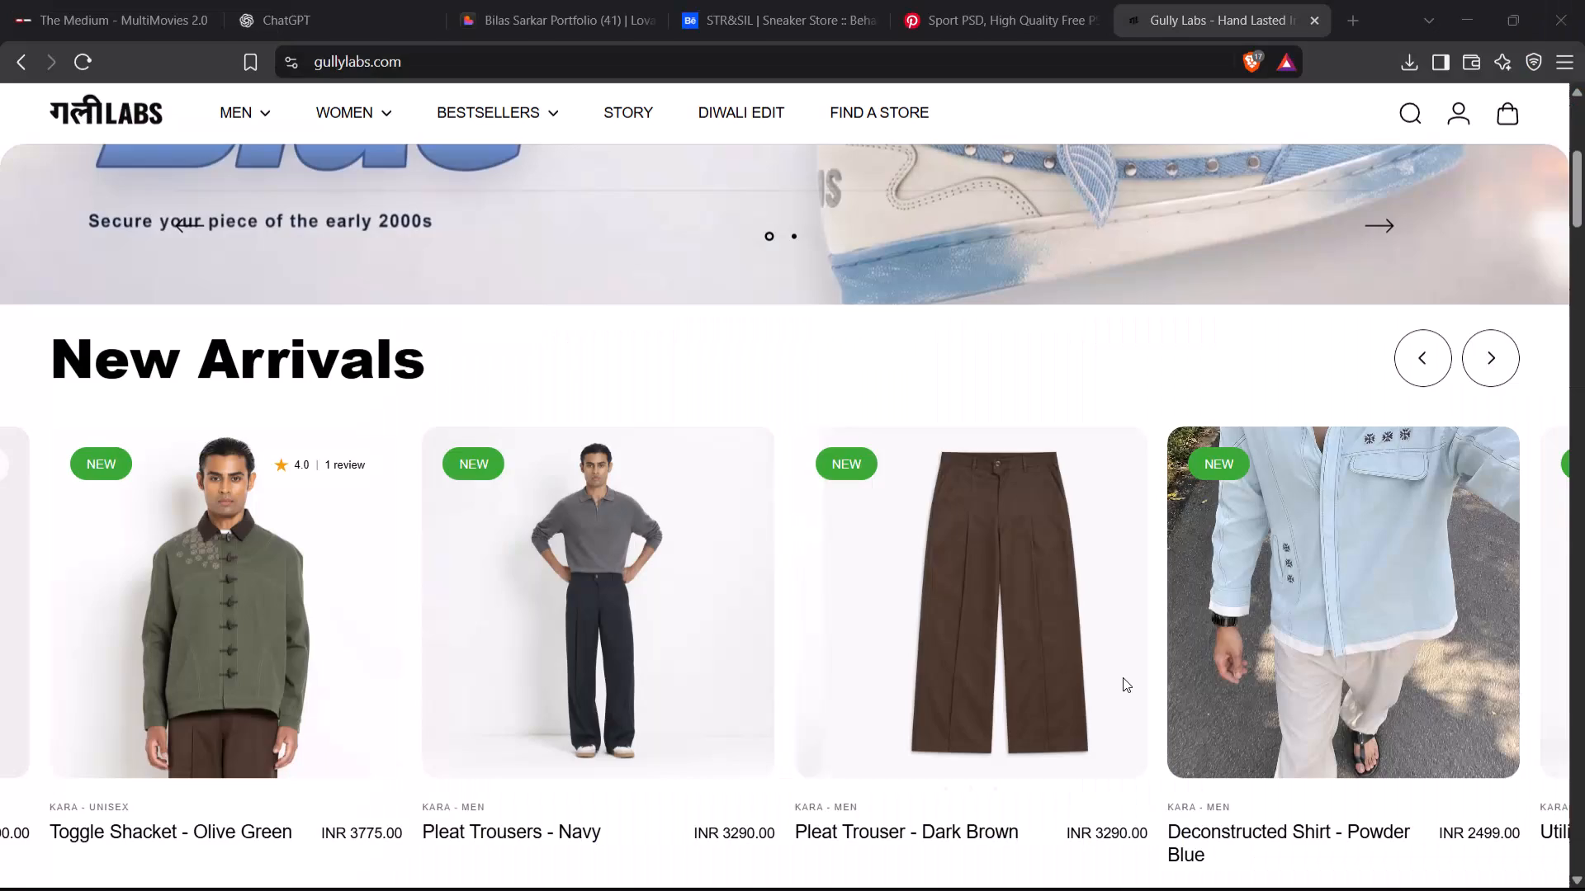
# Close the Brave browser window and show the hidden system tray icons on the desktop.
pyautogui.click(1584, 0)
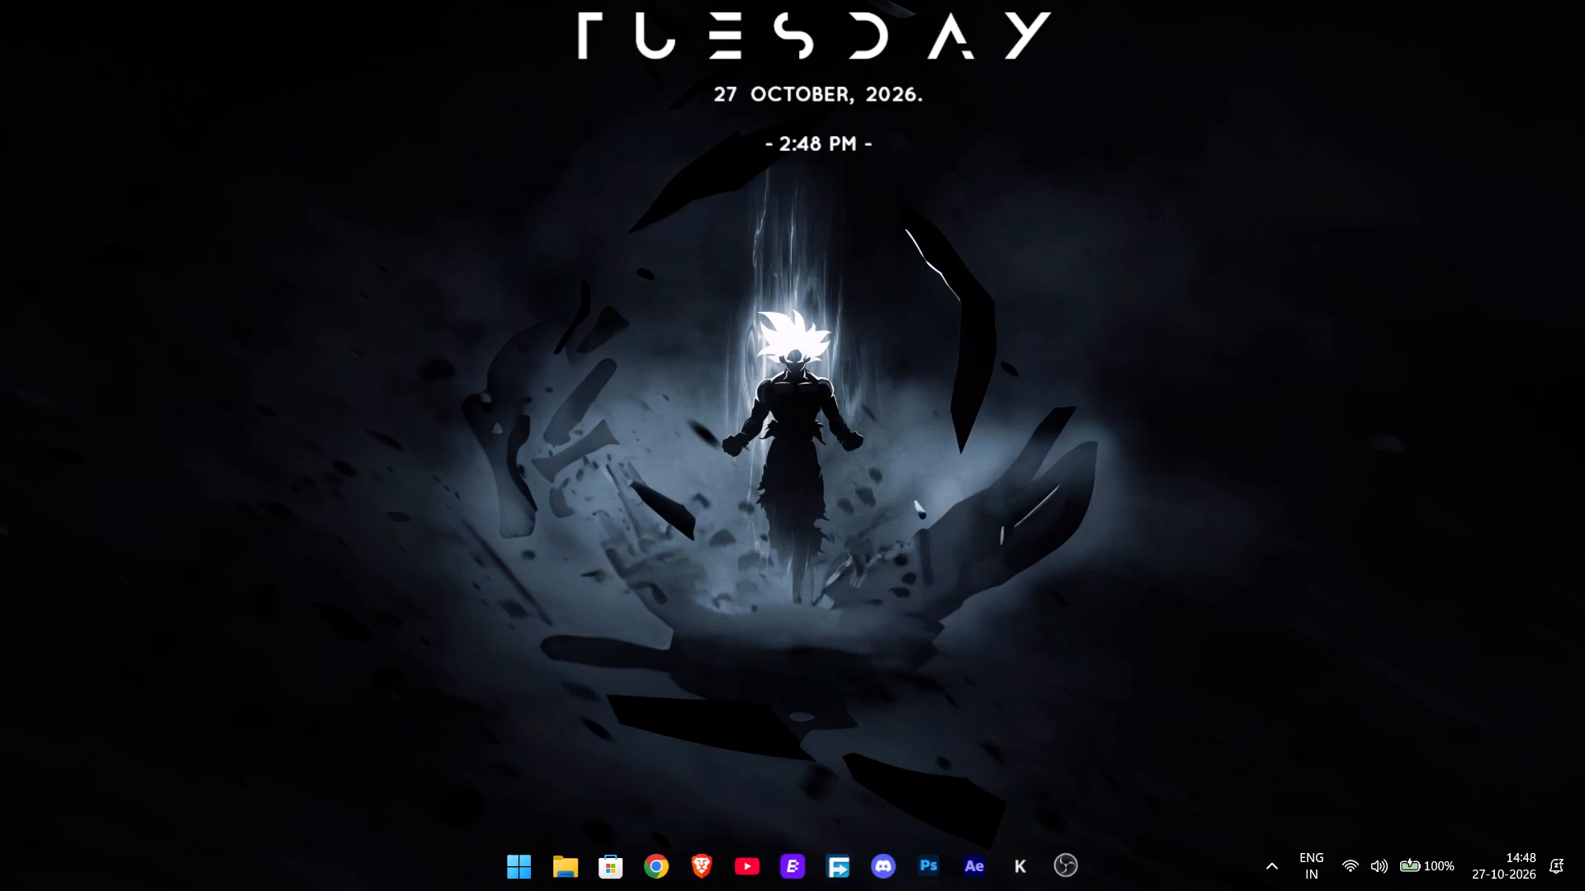
pyautogui.click(1273, 862)
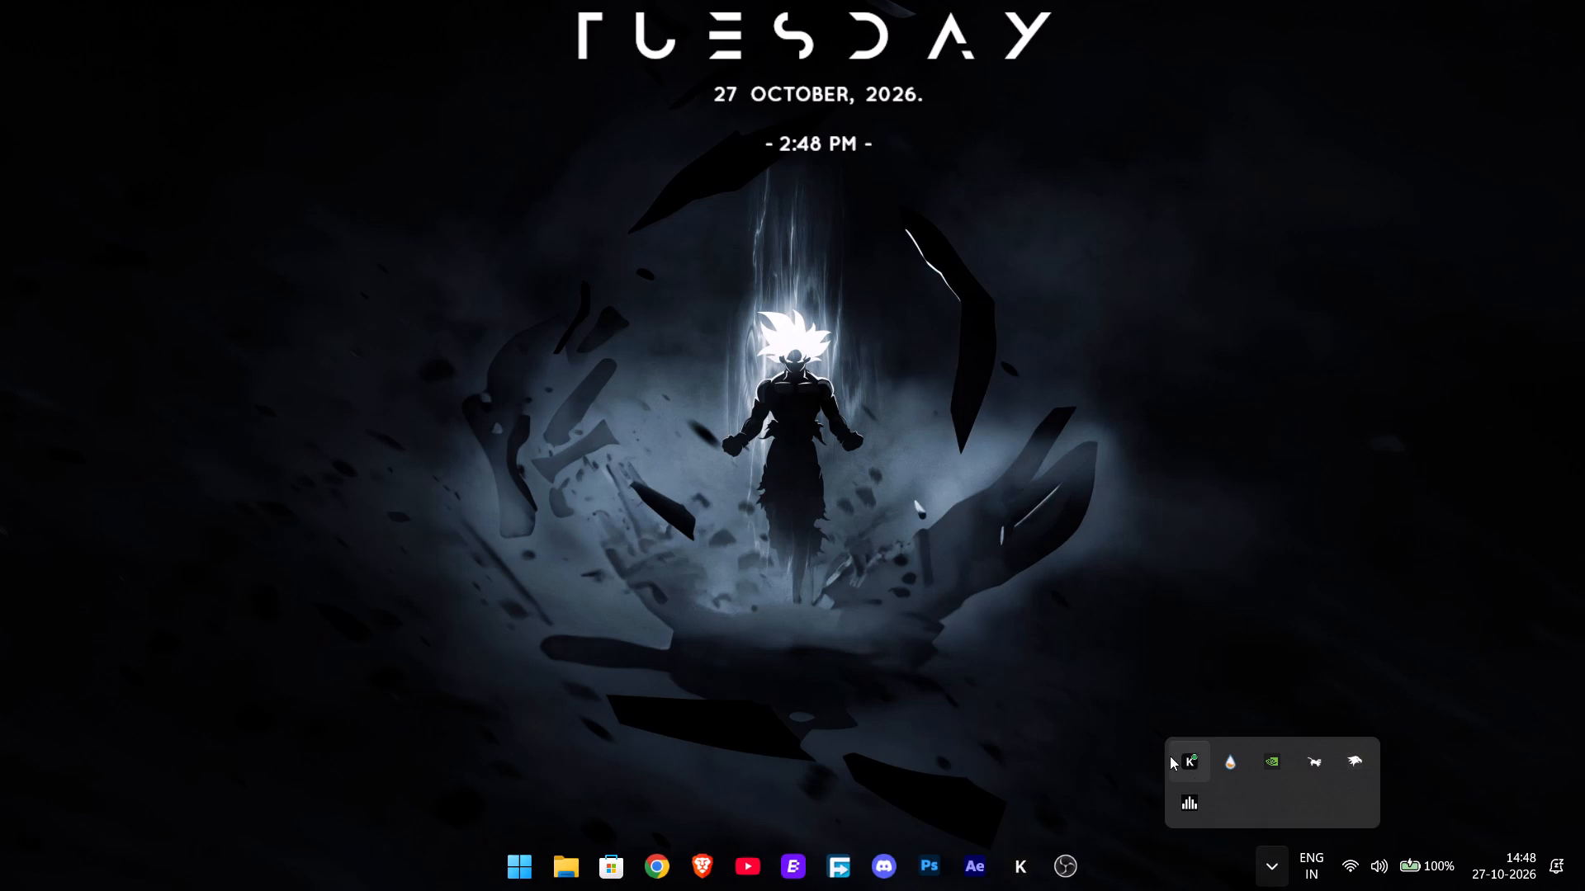
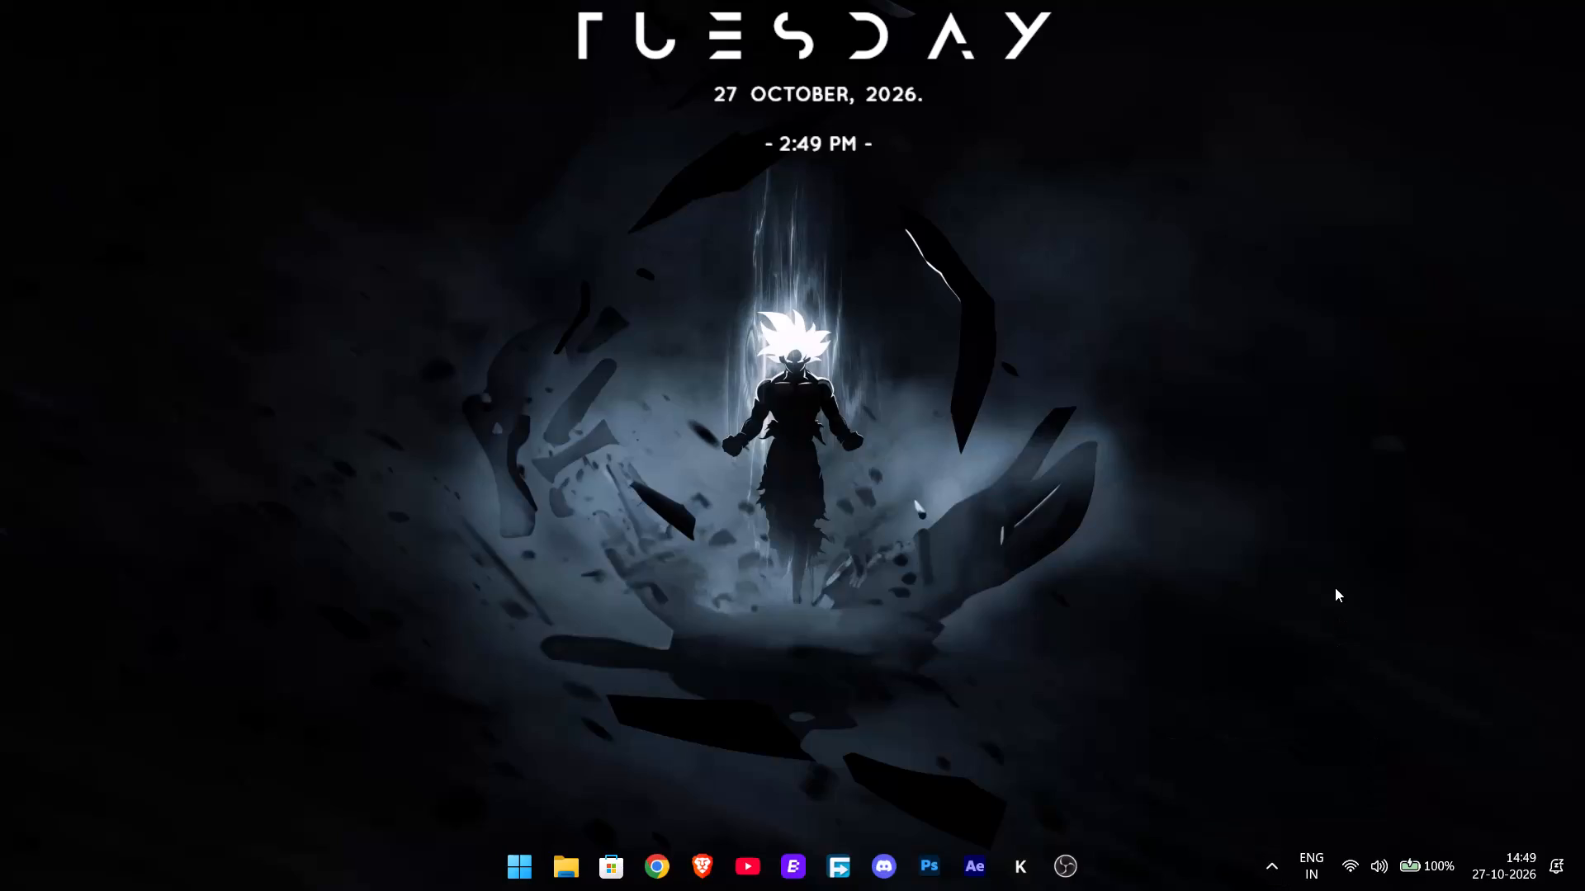
# Shut down the computer from the desktop.
pyautogui.press('super+x')
pyautogui.press('u')
pyautogui.press('u')
pyautogui.press('u')
pyautogui.press('u')
pyautogui.press('u')
pyautogui.press('u')
pyautogui.press('u')
pyautogui.press('u')
pyautogui.press('u')
pyautogui.press('u')
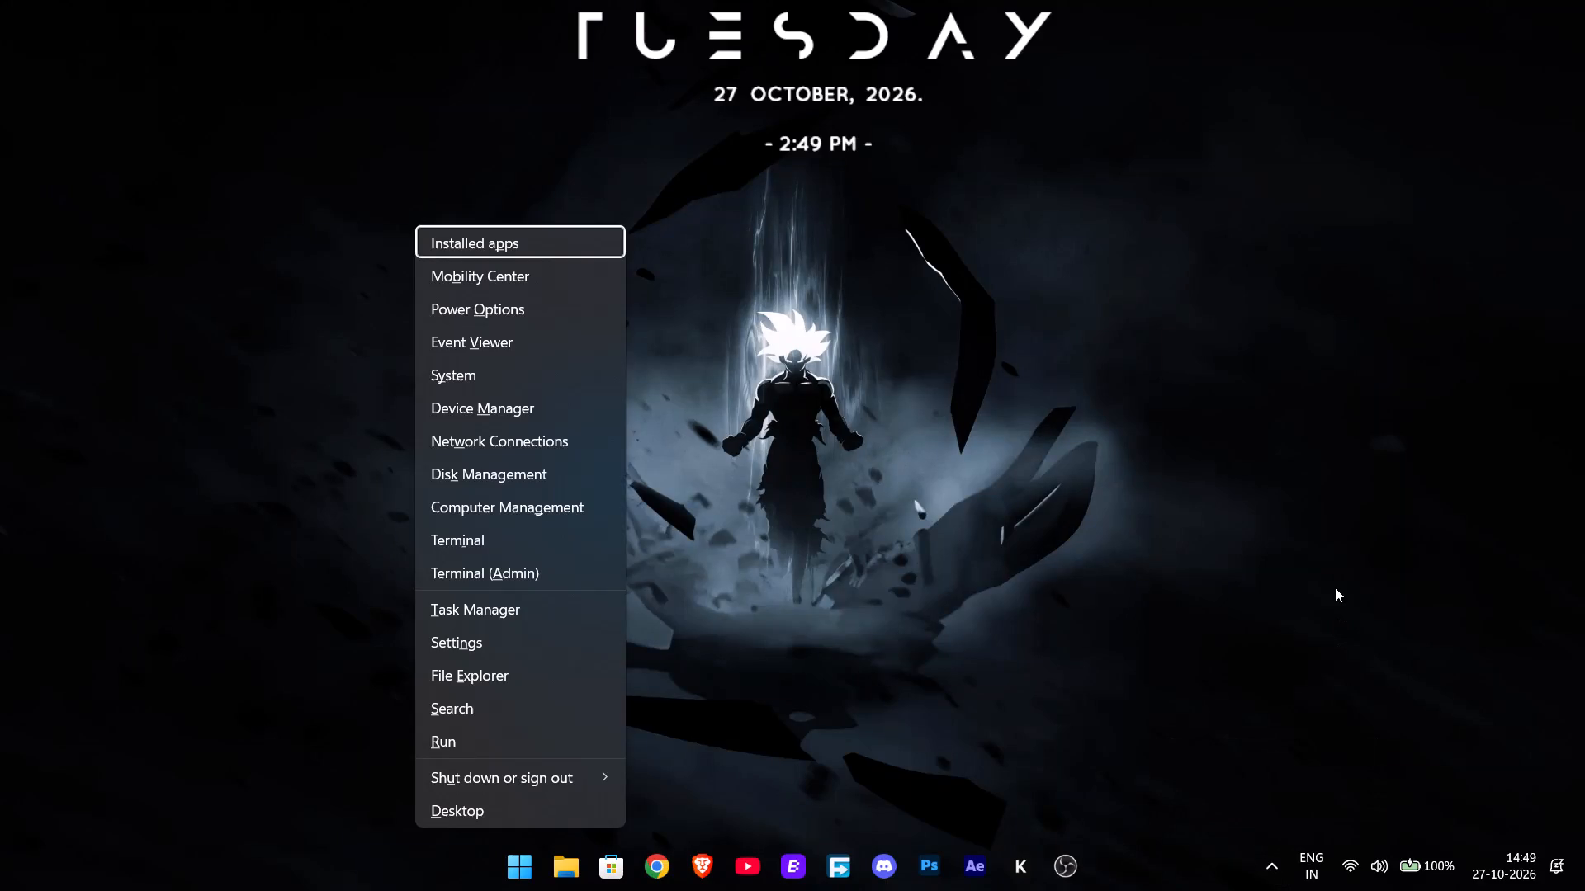